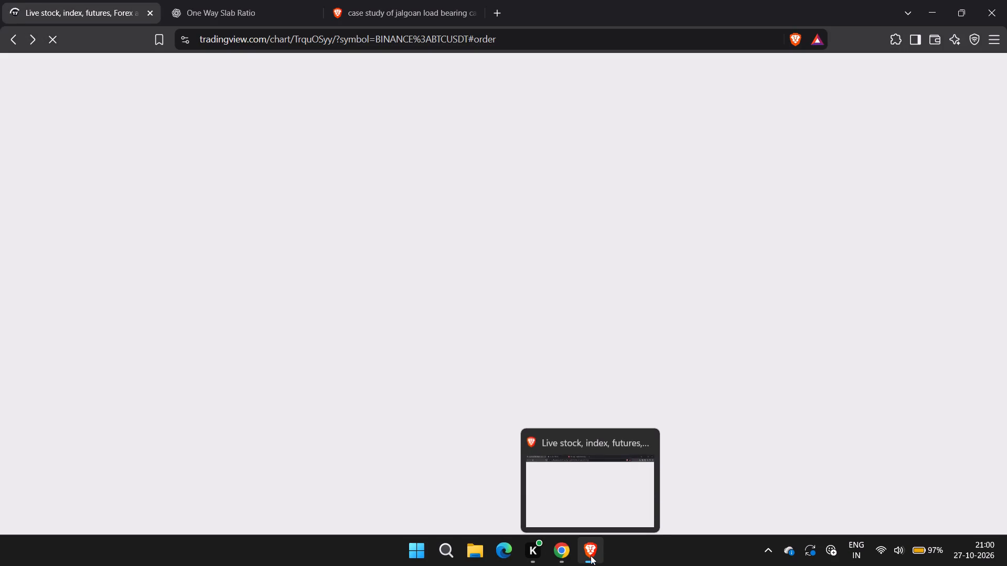
# Close the Google Chrome window that holds only a new tab.
pyautogui.click(618, 436)
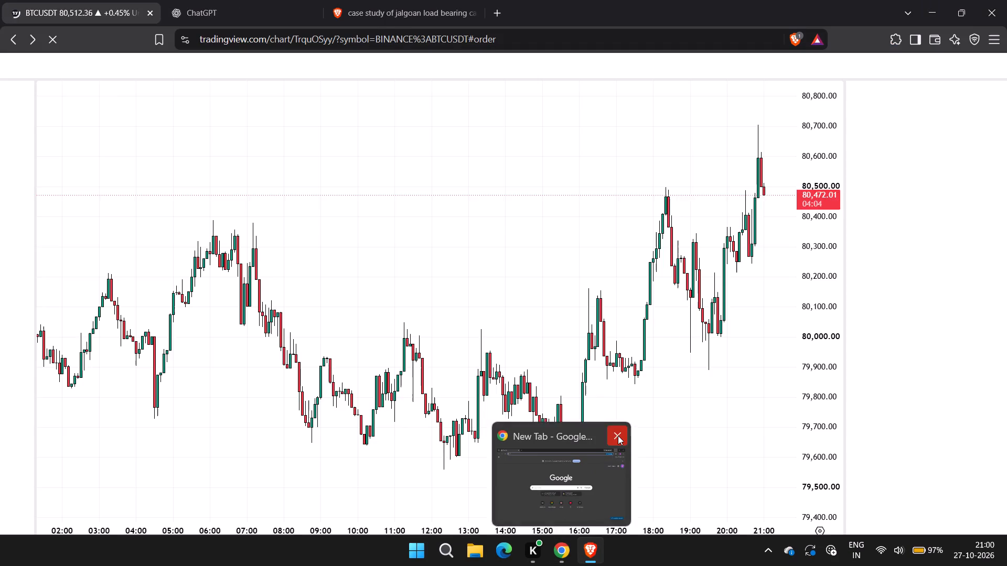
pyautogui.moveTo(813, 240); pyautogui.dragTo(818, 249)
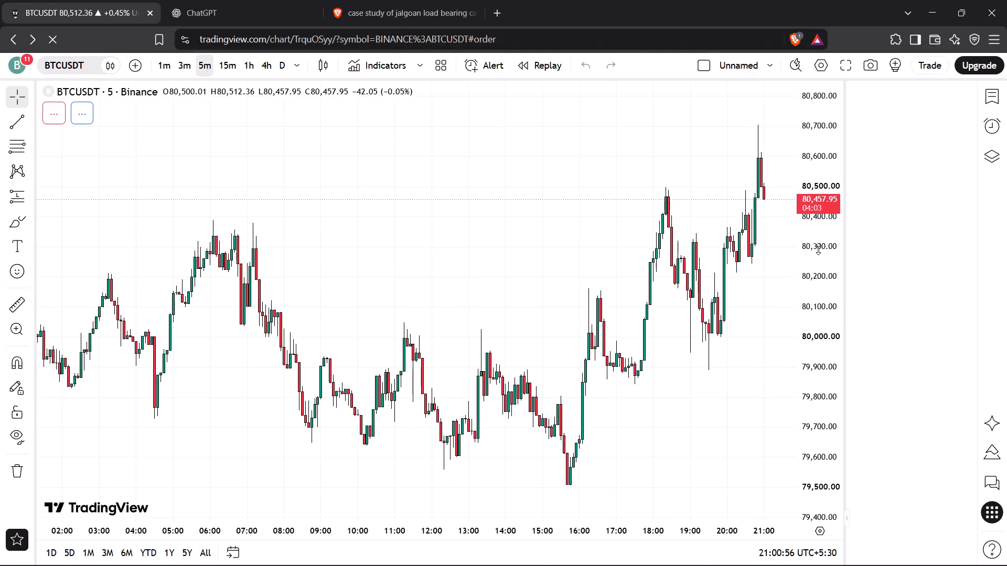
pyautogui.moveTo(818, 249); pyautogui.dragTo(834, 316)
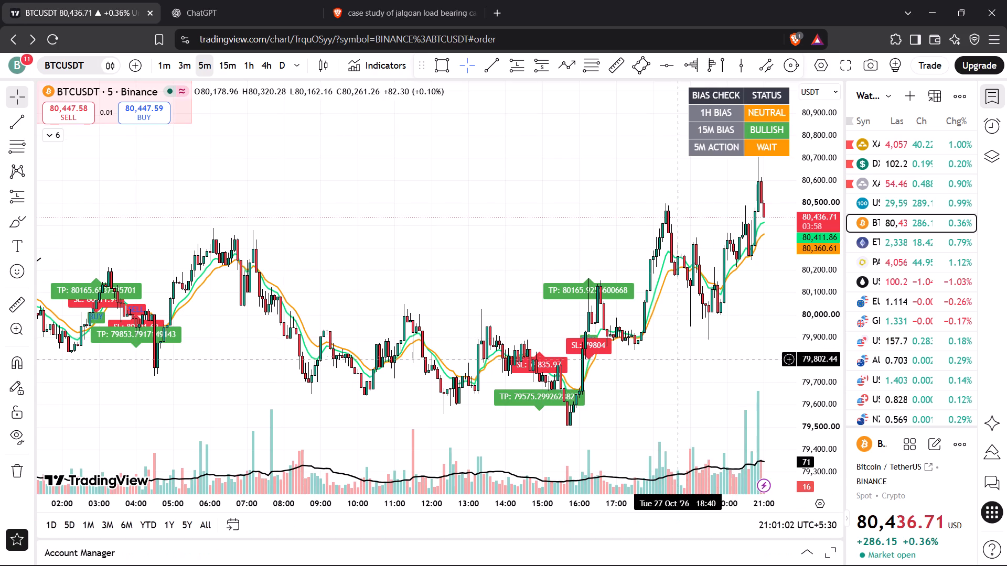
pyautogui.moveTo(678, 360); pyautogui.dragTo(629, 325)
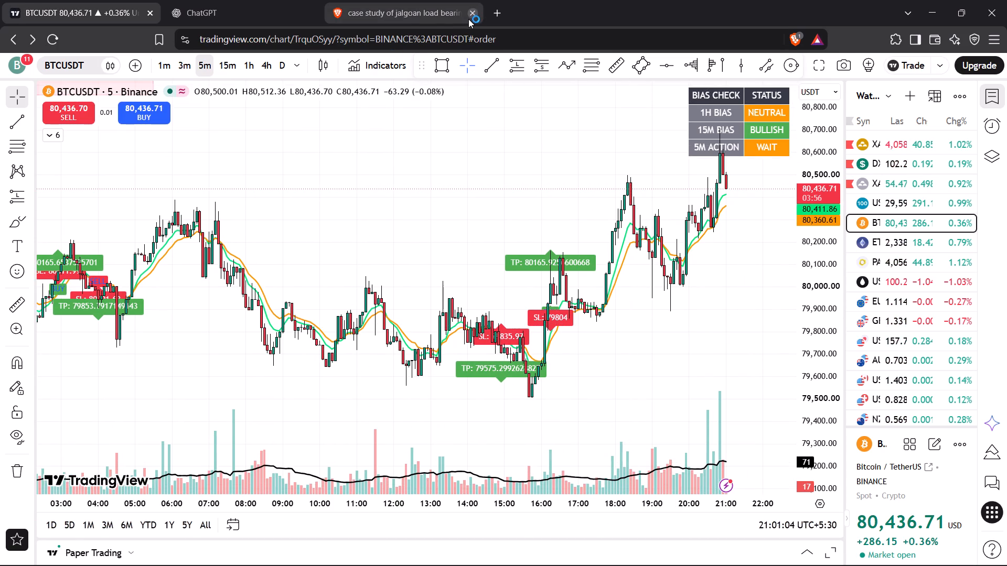
# Open YouTube in a new tab and play The Trade Room's "Live Crypto & Gold Analysis || 27 Oct" live stream.
pyautogui.click(495, 15)
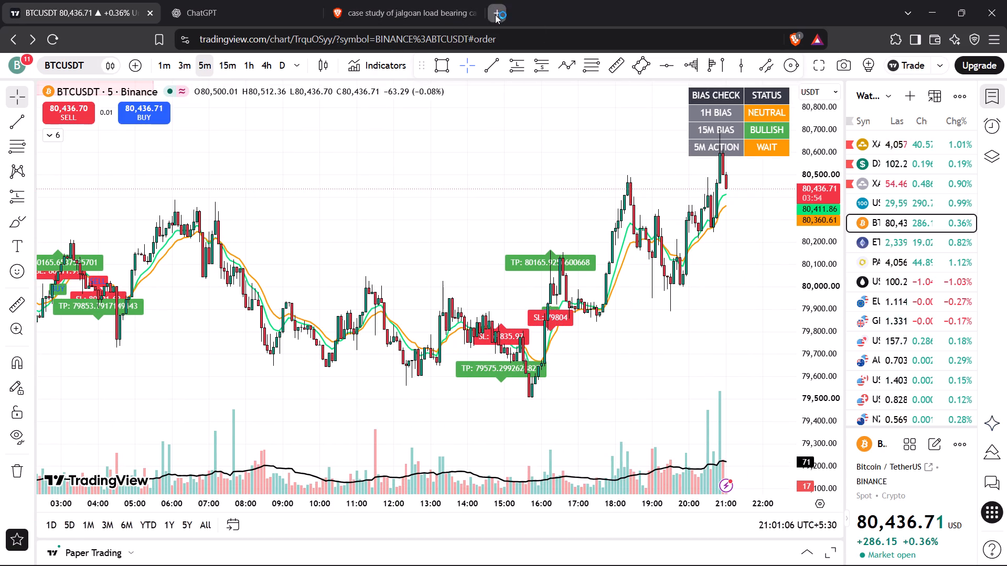
pyautogui.click(470, 114)
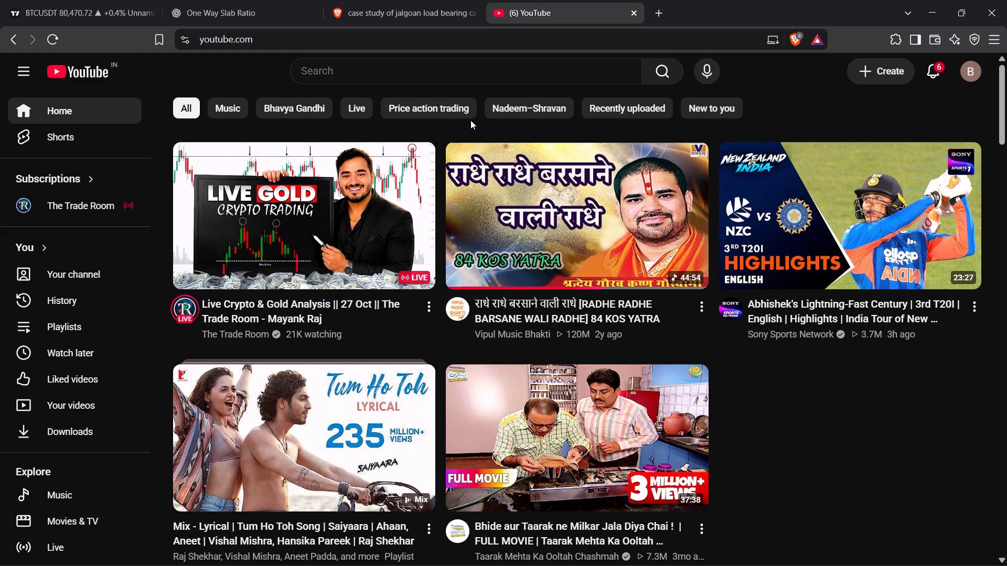
# Play The Trade Room's "Live Crypto & Gold Analysis || 27 Oct" live stream.
pyautogui.click(325, 241)
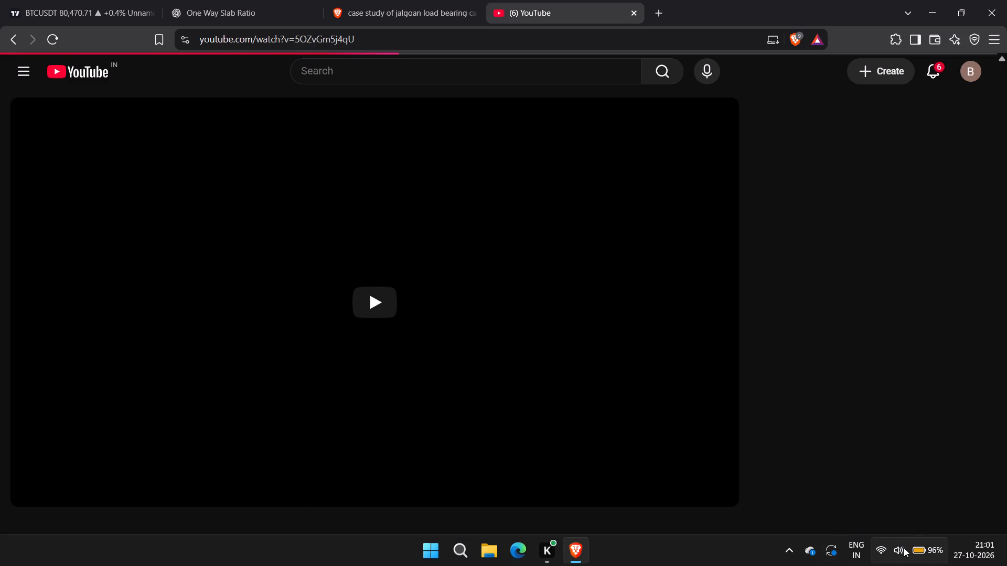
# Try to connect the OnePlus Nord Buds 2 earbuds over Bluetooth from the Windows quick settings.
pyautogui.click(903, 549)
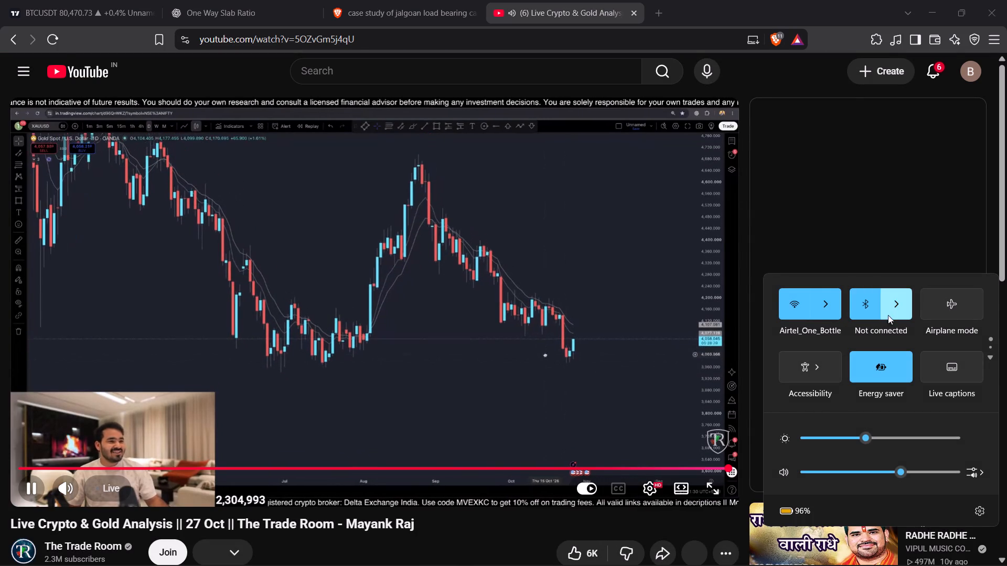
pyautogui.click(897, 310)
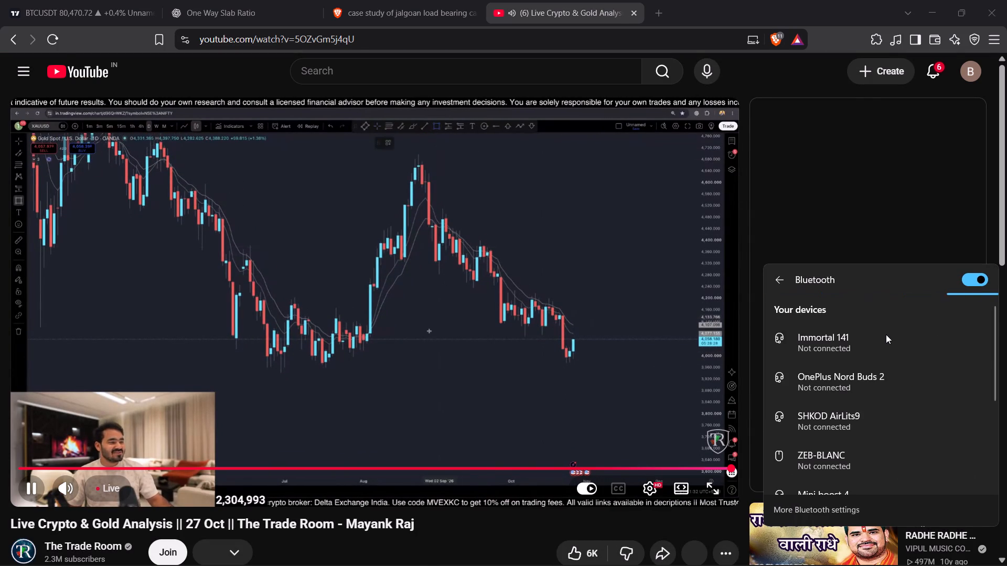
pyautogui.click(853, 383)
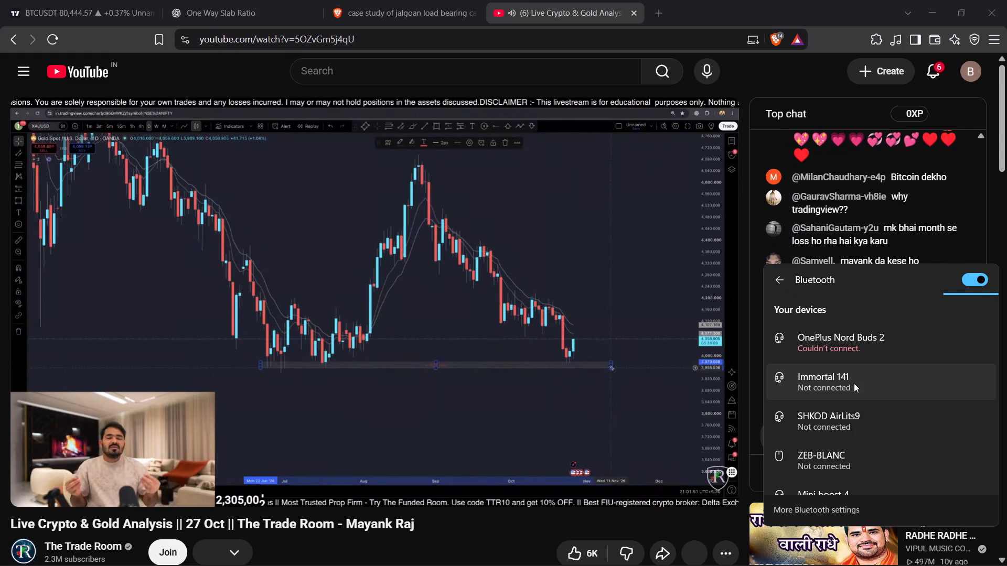
# Turn Bluetooth off.
pyautogui.click(971, 278)
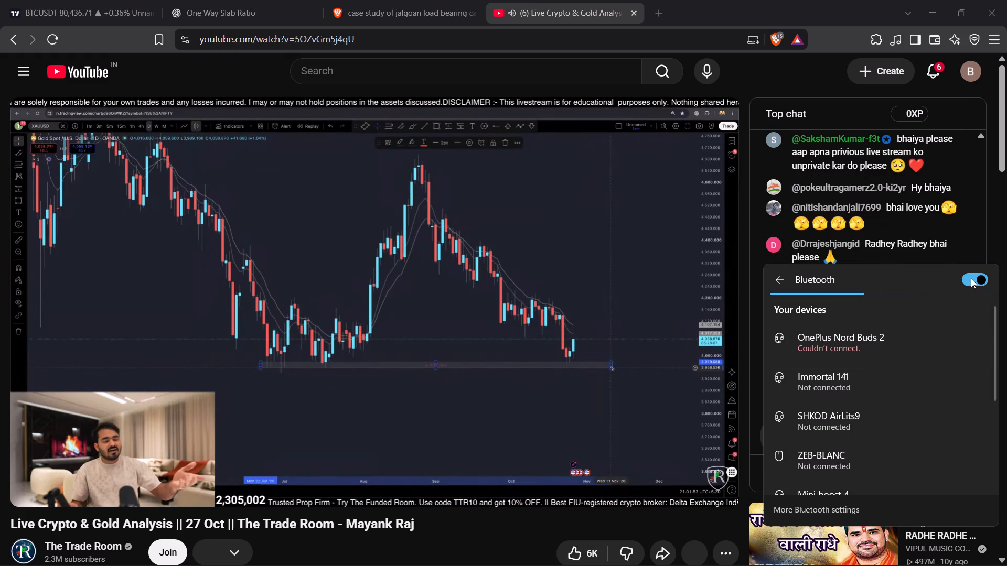
# Toggle Bluetooth and connect the OnePlus Nord Buds 2 earbuds.
pyautogui.click(971, 278)
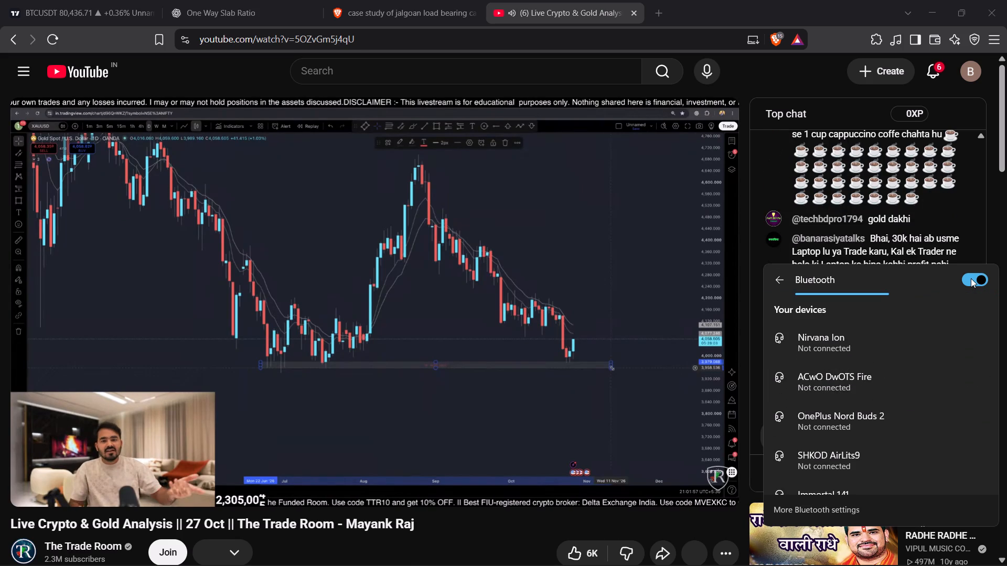
pyautogui.click(853, 415)
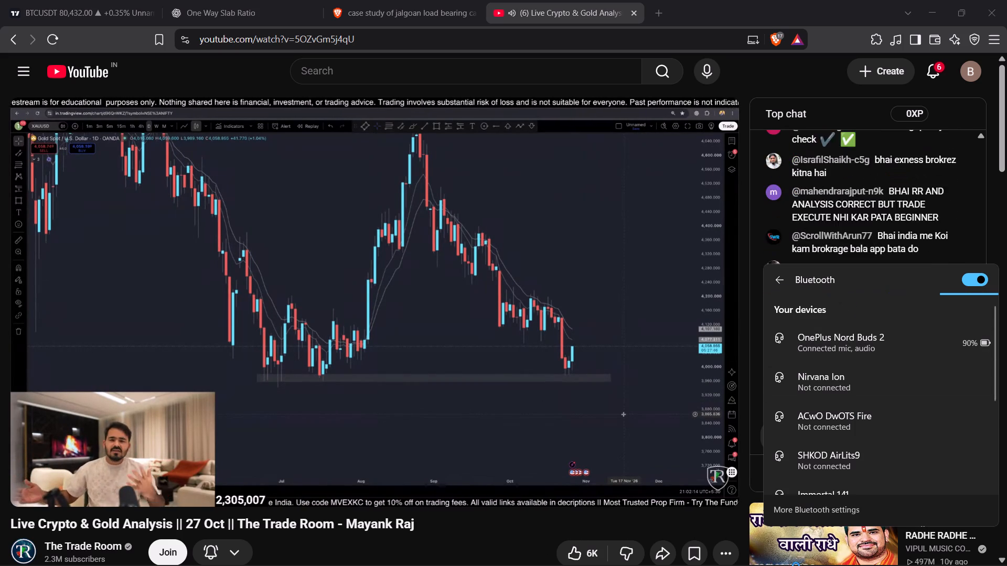
pyautogui.click(701, 563)
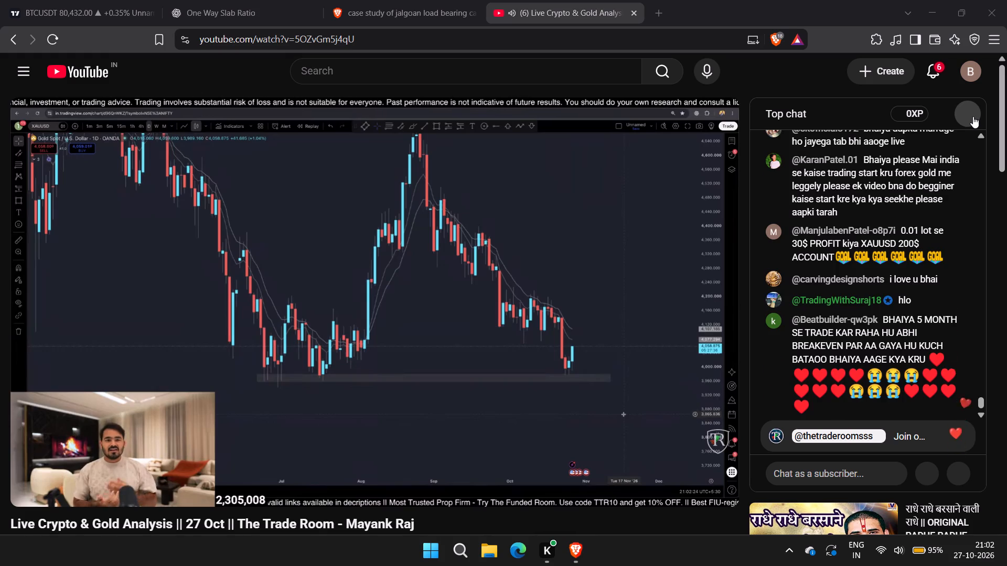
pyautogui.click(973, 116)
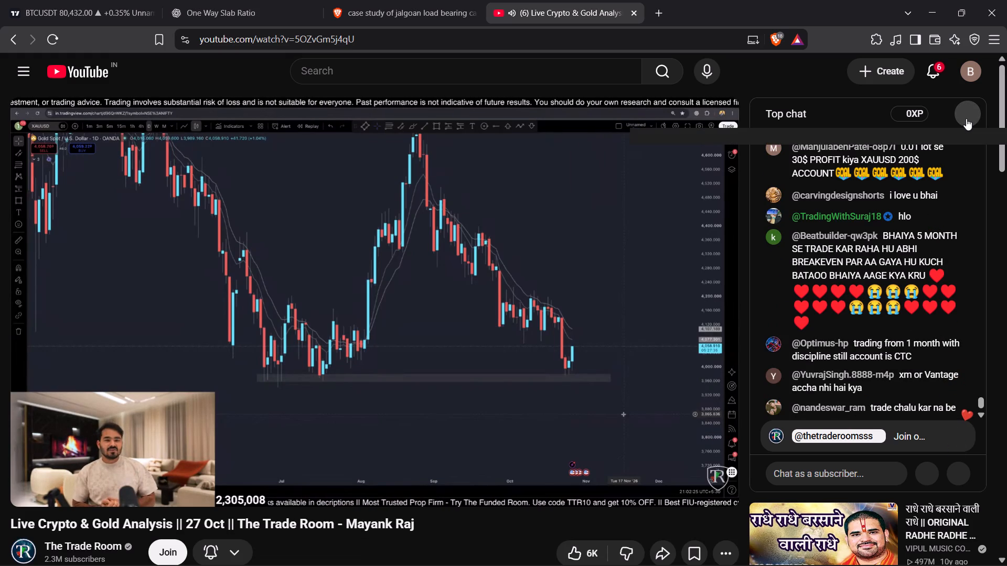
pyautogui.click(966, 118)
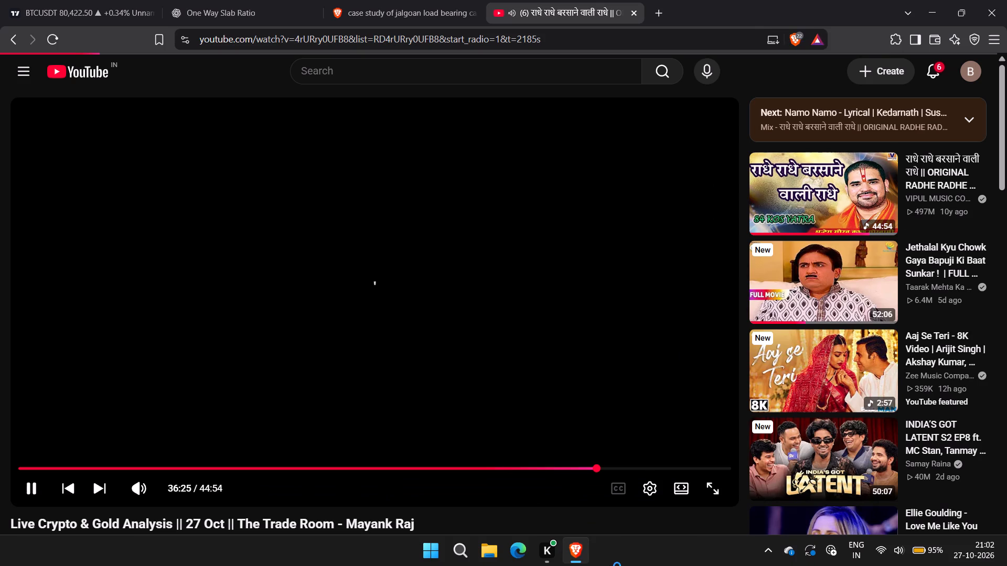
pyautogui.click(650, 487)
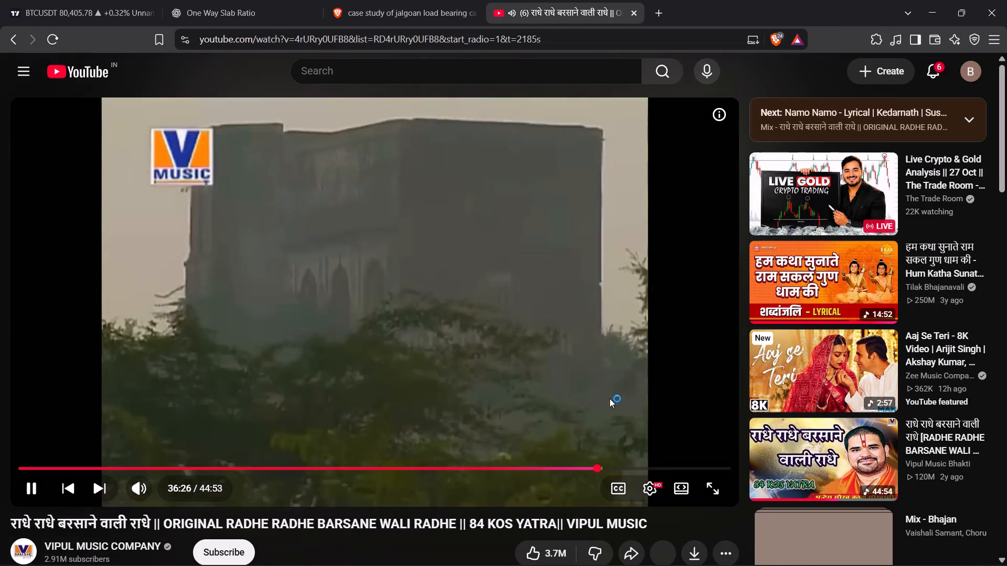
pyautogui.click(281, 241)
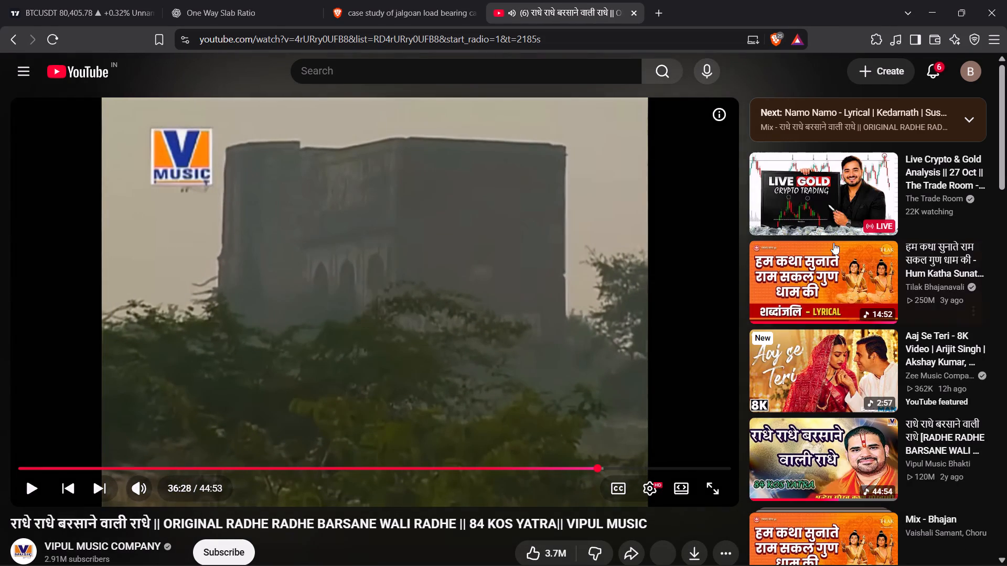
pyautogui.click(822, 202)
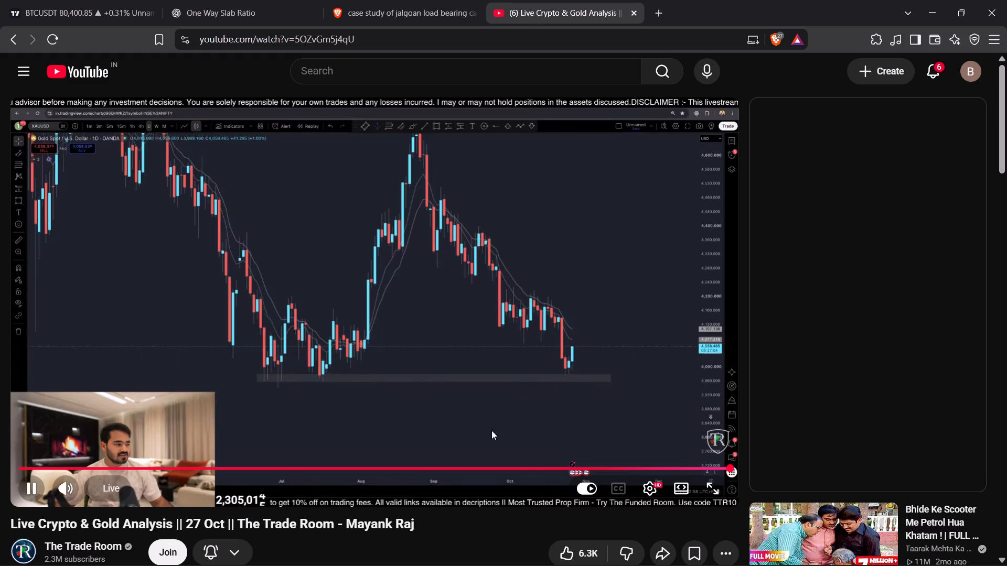
# Hide the live chat beside the stream and set the player volume to maximum.
pyautogui.click(651, 486)
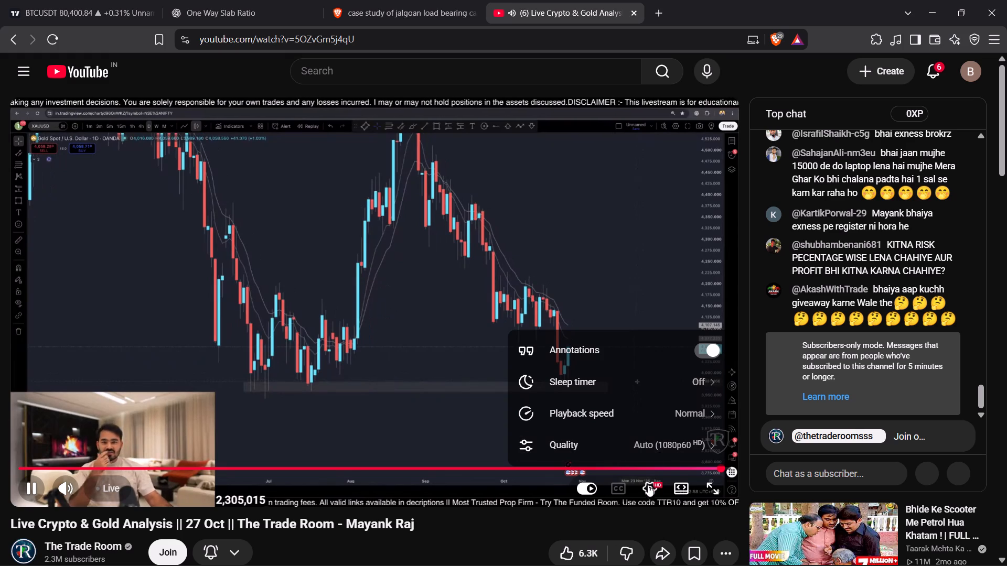
pyautogui.click(648, 489)
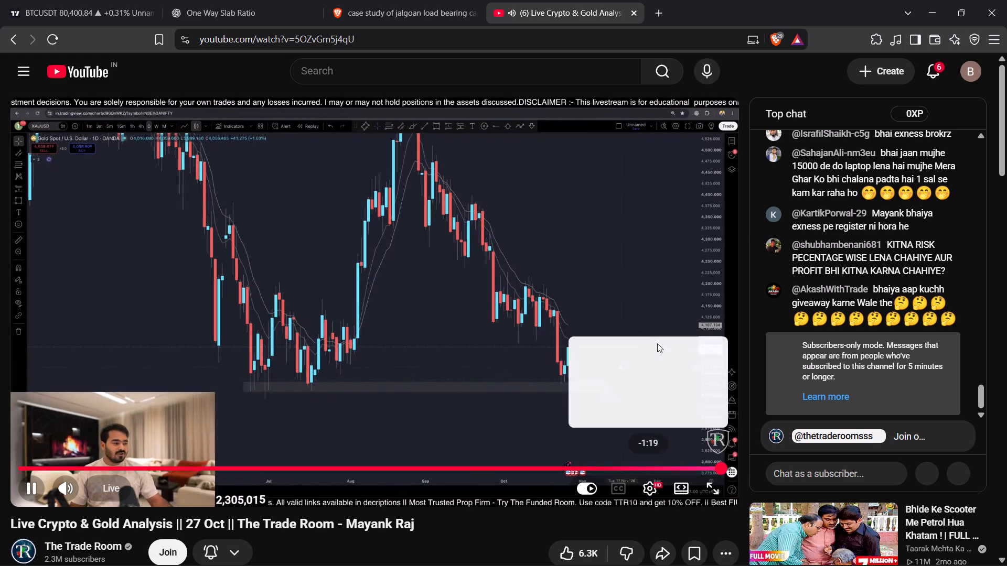
pyautogui.click(967, 116)
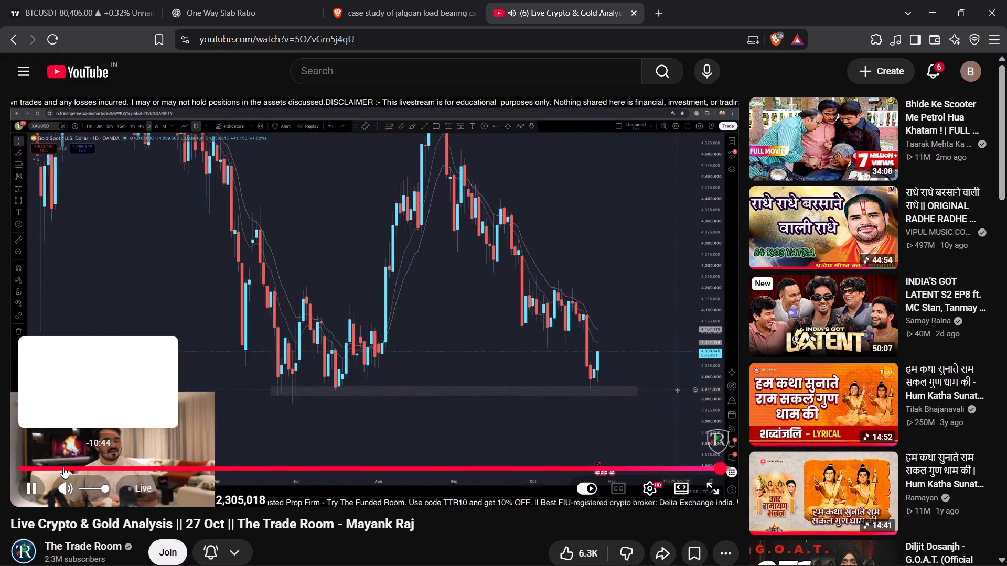
pyautogui.click(107, 483)
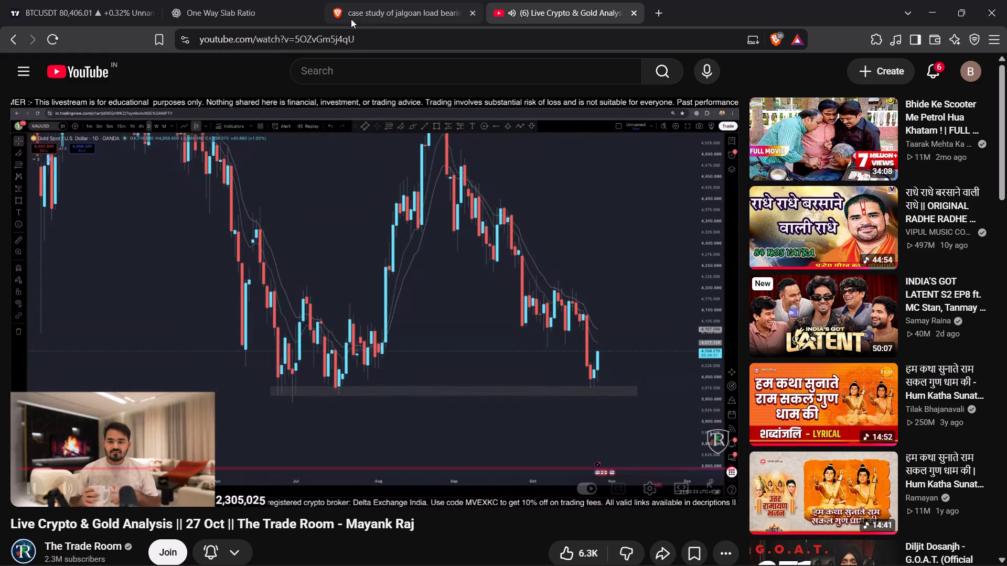
# Switch to the BTCUSDT chart on TradingView and set its timeframe to 1 hour.
pyautogui.click(77, 19)
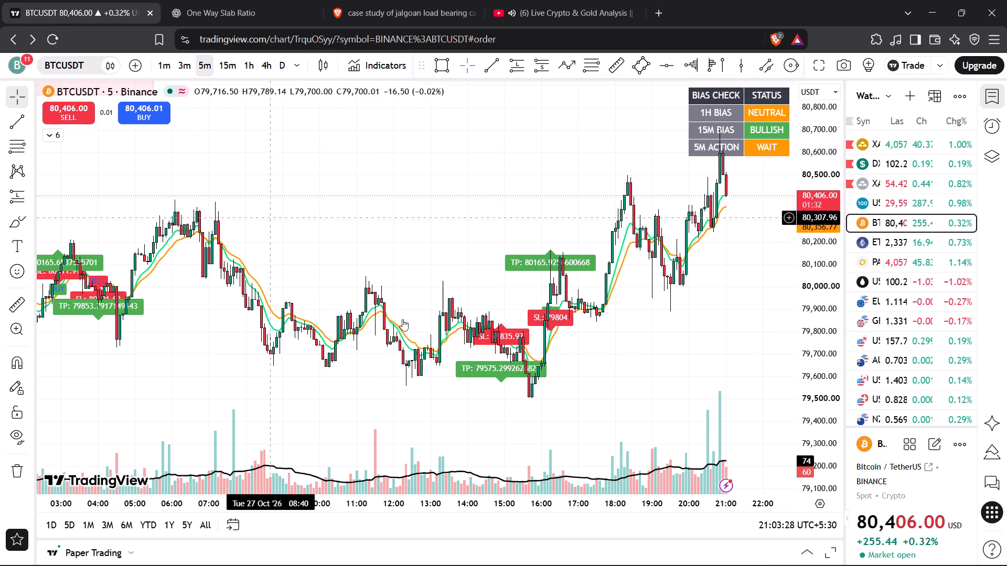
pyautogui.moveTo(572, 199); pyautogui.dragTo(507, 228)
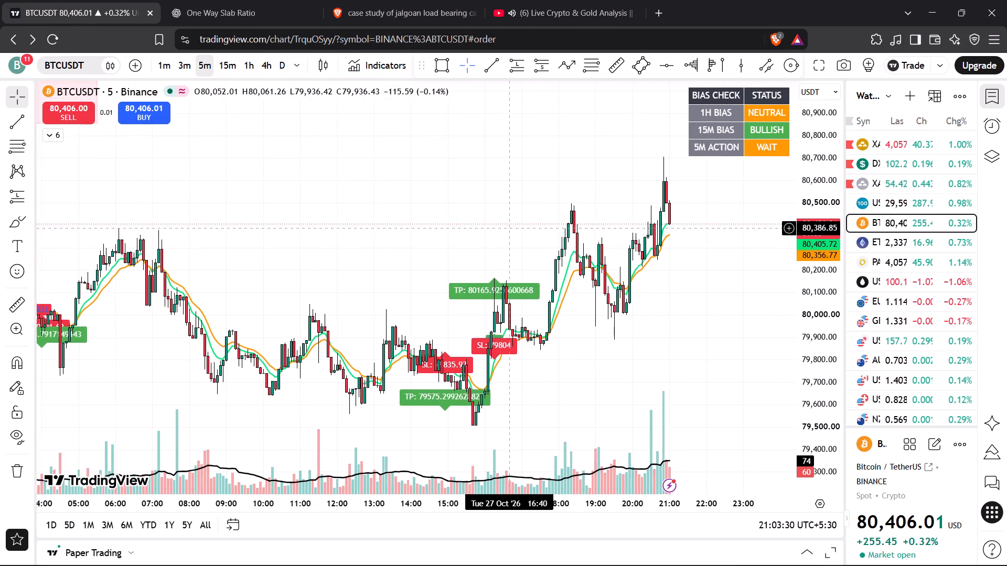
pyautogui.moveTo(507, 228); pyautogui.dragTo(478, 204)
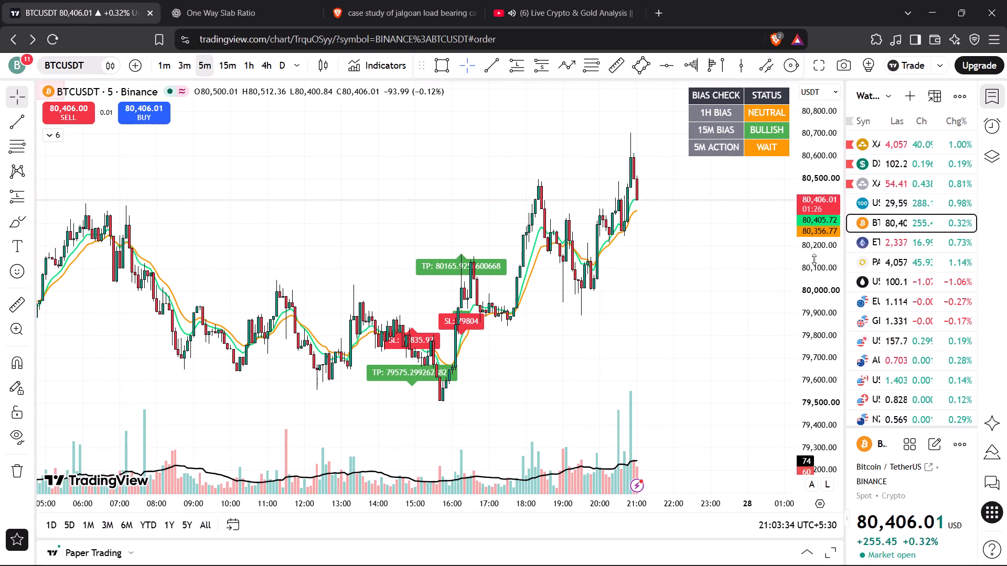
pyautogui.moveTo(815, 259); pyautogui.dragTo(816, 268)
pyautogui.click(253, 63)
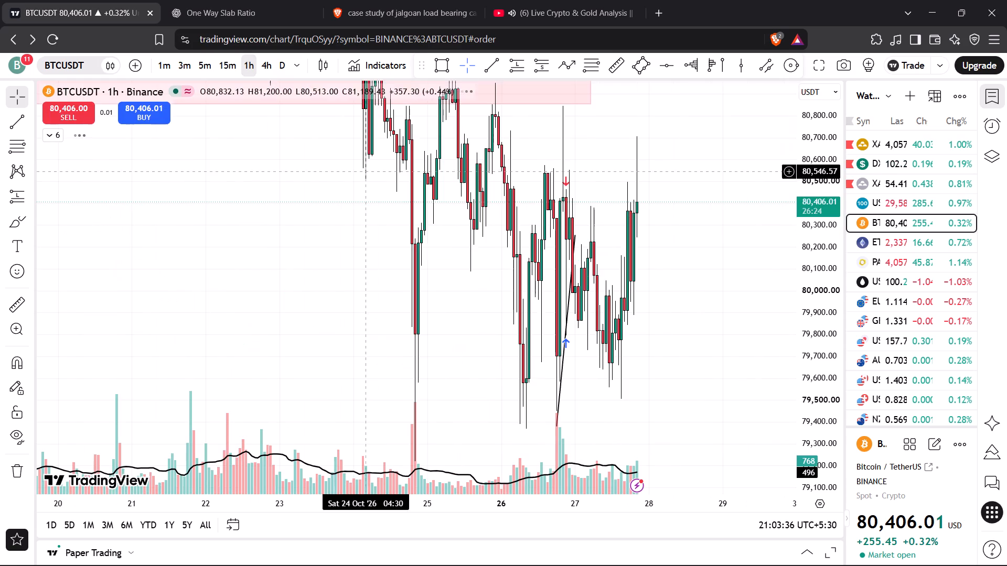
# Hide the 9 & 15 EMA Scalping indicator on the BTCUSDT chart and collapse the indicator list again.
pyautogui.moveTo(816, 179); pyautogui.dragTo(812, 340)
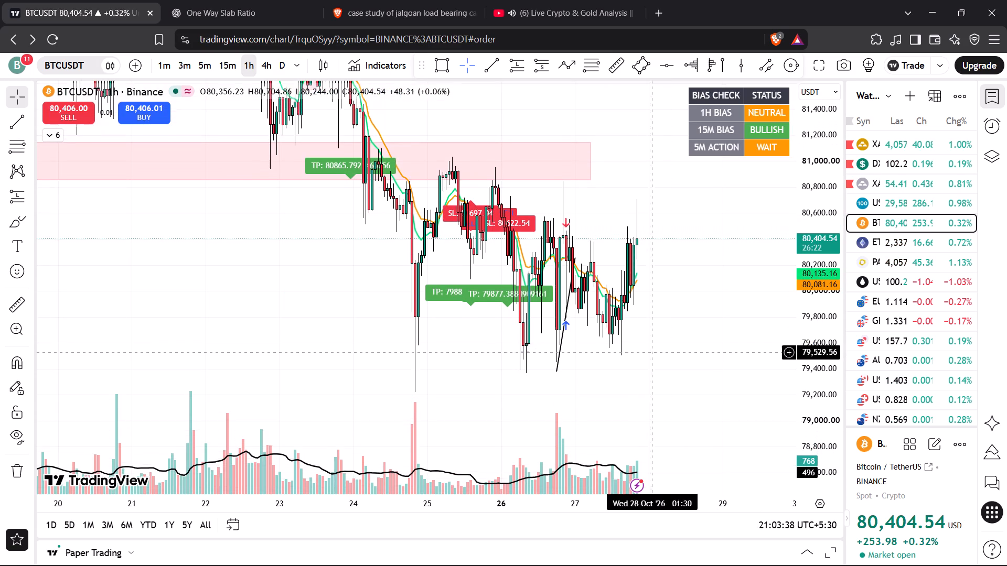
pyautogui.scroll(4, 628, 352)
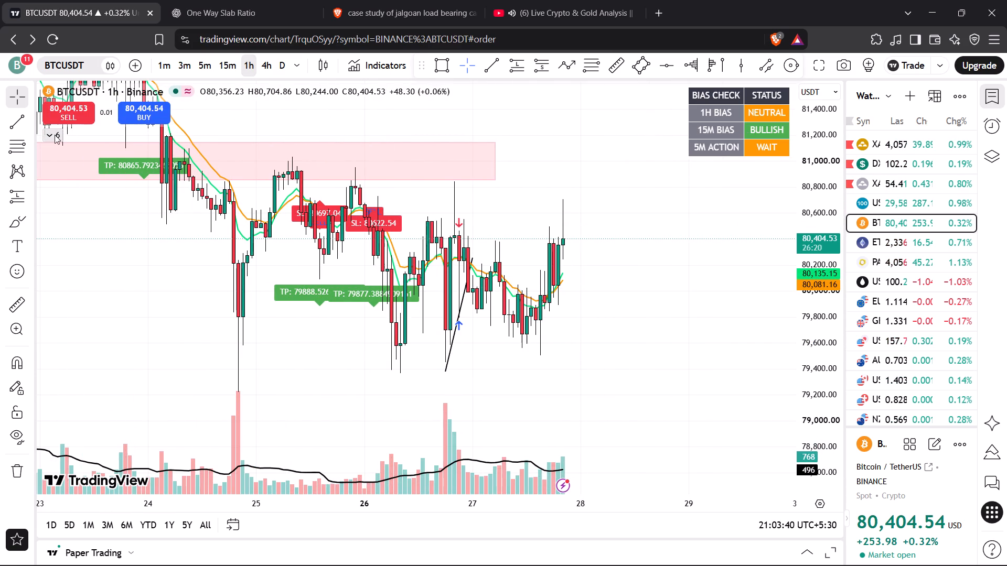
pyautogui.click(55, 135)
pyautogui.click(228, 166)
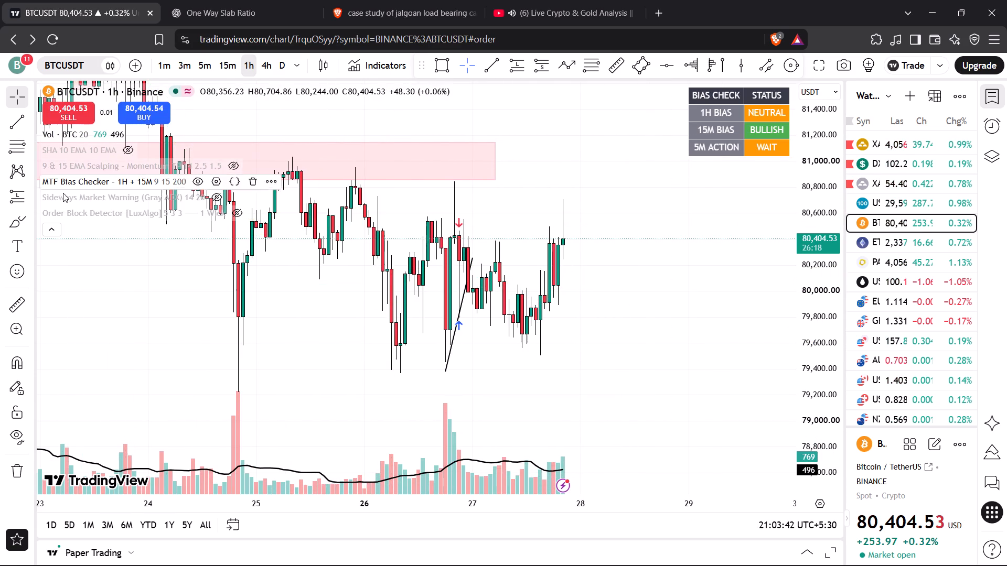
pyautogui.click(51, 230)
# Set the BTCUSDT chart's timeframe to 4 hours.
pyautogui.moveTo(188, 308); pyautogui.dragTo(361, 345)
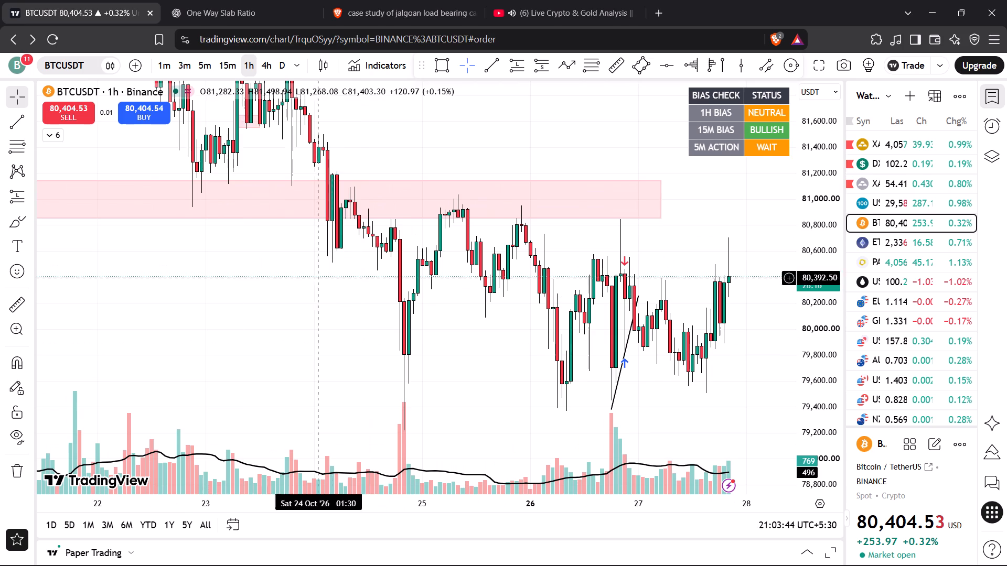
pyautogui.click(259, 73)
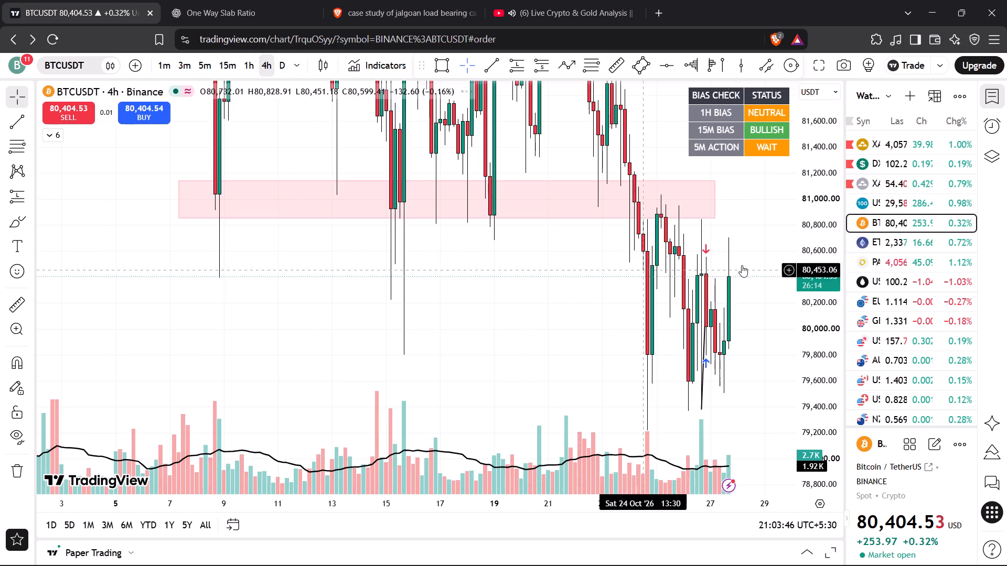
# Draw a descending trend line beneath the lows from 7 Oct at about 81,118 to 2 Nov at about 78,920.
pyautogui.moveTo(817, 176); pyautogui.dragTo(806, 405)
pyautogui.scroll(-1, 655, 320)
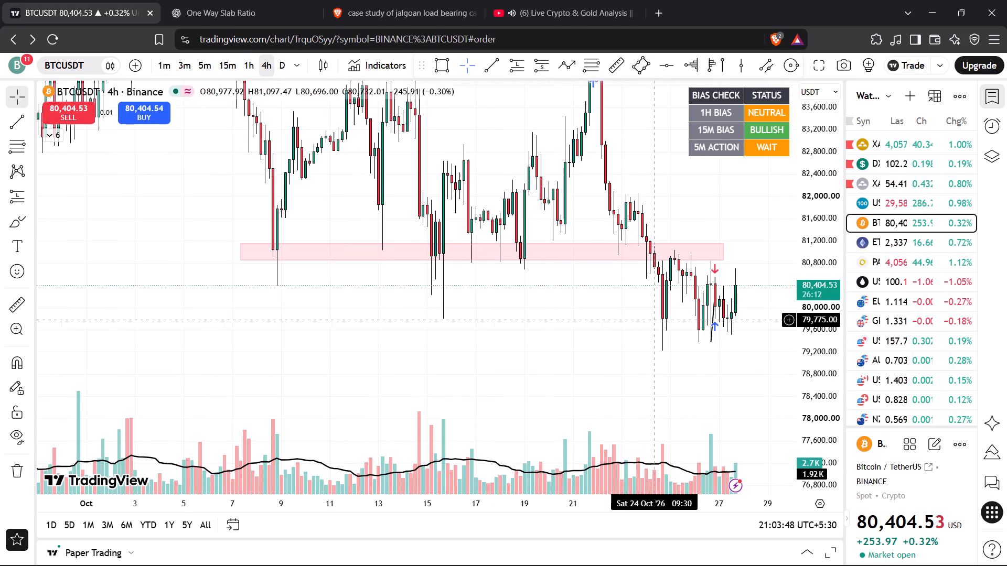
pyautogui.moveTo(817, 175); pyautogui.dragTo(811, 329)
pyautogui.scroll(-3, 684, 253)
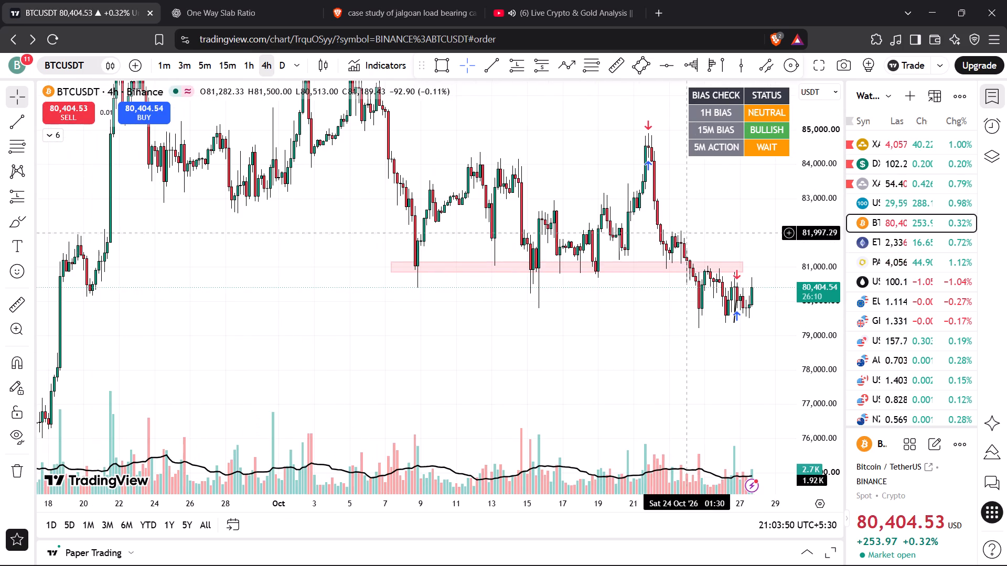
pyautogui.moveTo(704, 196); pyautogui.dragTo(589, 232)
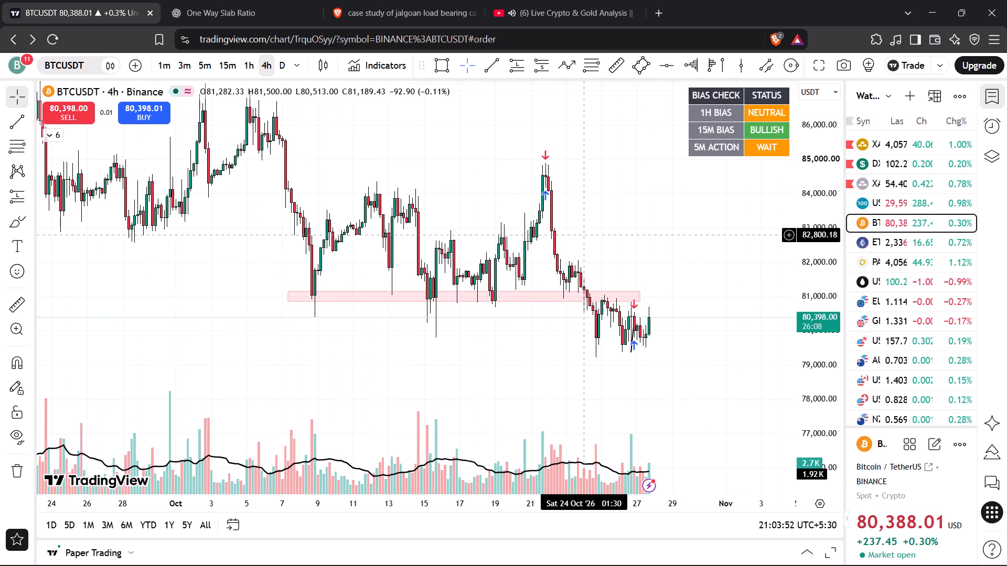
pyautogui.click(492, 59)
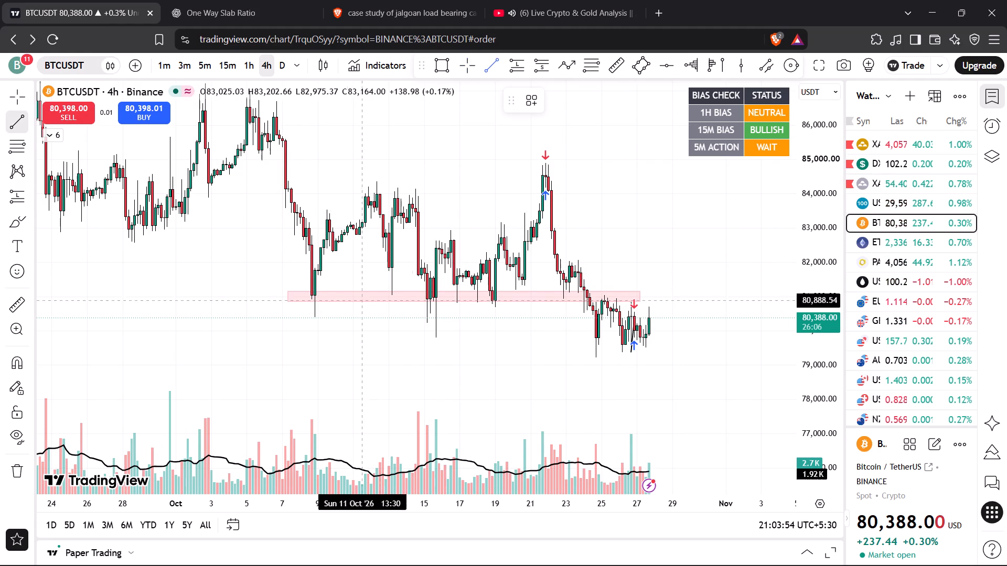
pyautogui.click(285, 292)
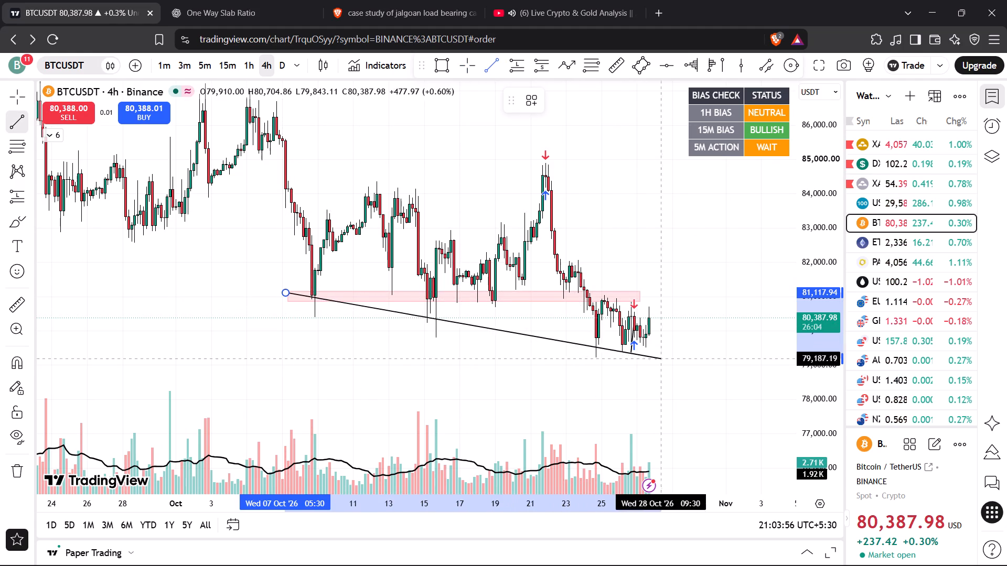
pyautogui.click(756, 368)
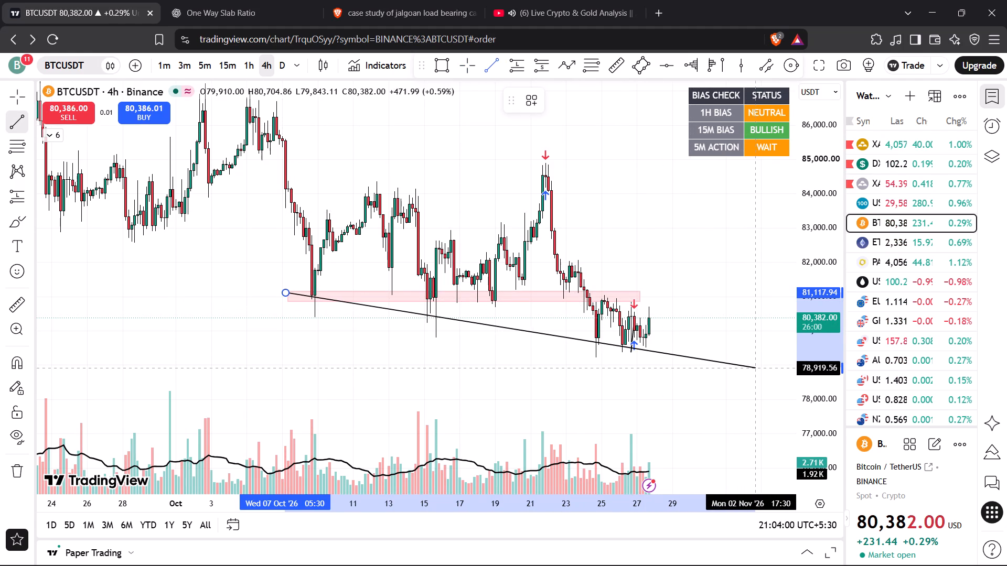
pyautogui.click(703, 292)
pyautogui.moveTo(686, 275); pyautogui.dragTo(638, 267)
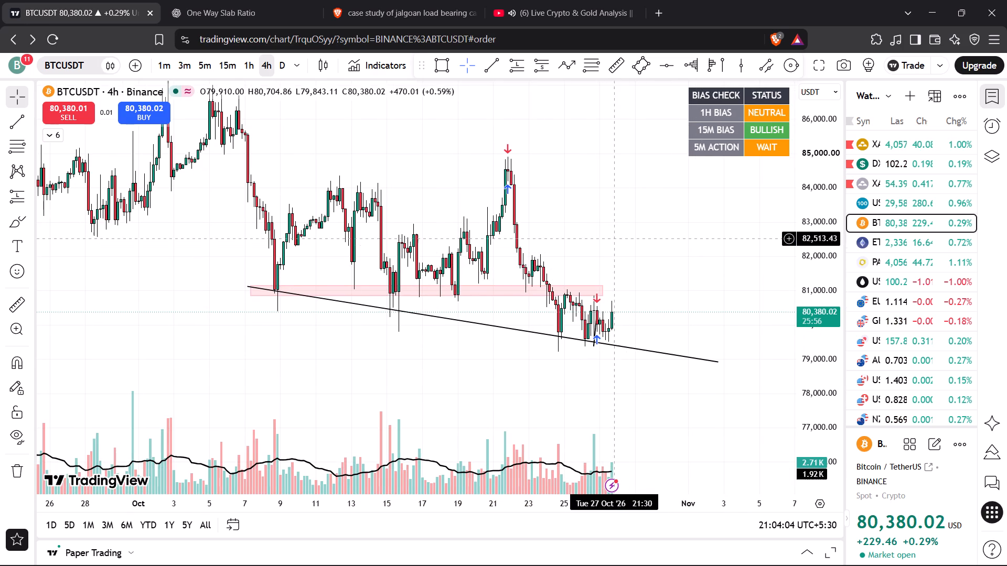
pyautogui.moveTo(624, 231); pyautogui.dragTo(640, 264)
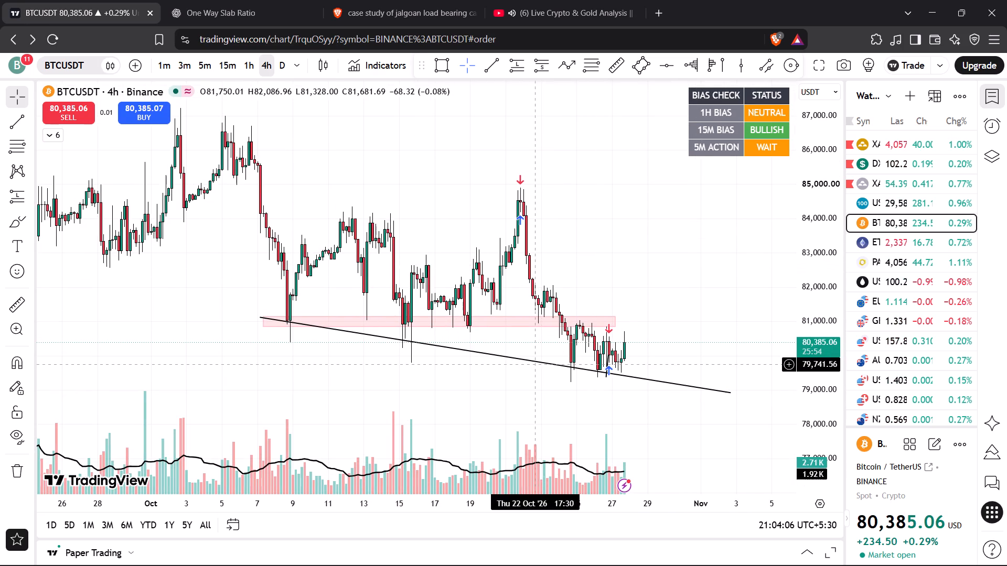
# Clone the lower trend line and place the parallel copy above it, from 7 Oct at about 83,600 to 2 Nov at about 81,400.
pyautogui.rightClick(540, 361)
pyautogui.click(595, 432)
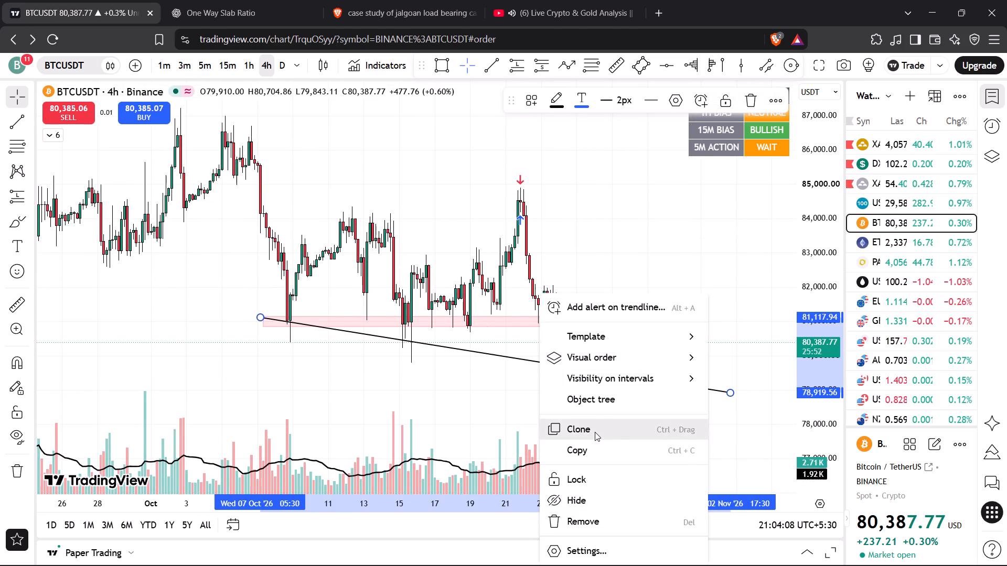
pyautogui.moveTo(588, 343); pyautogui.dragTo(590, 335)
pyautogui.click(598, 299)
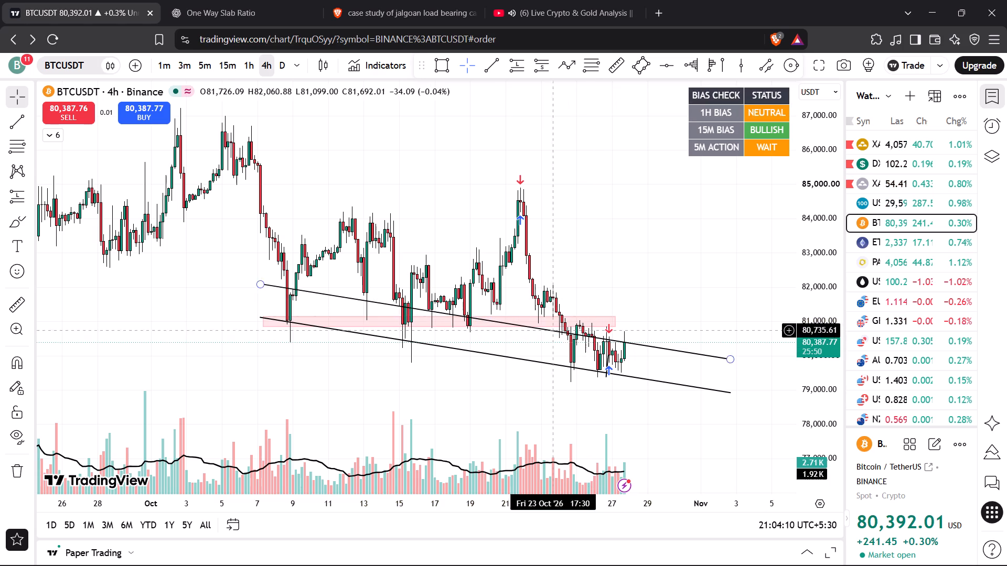
pyautogui.moveTo(545, 331); pyautogui.dragTo(552, 289)
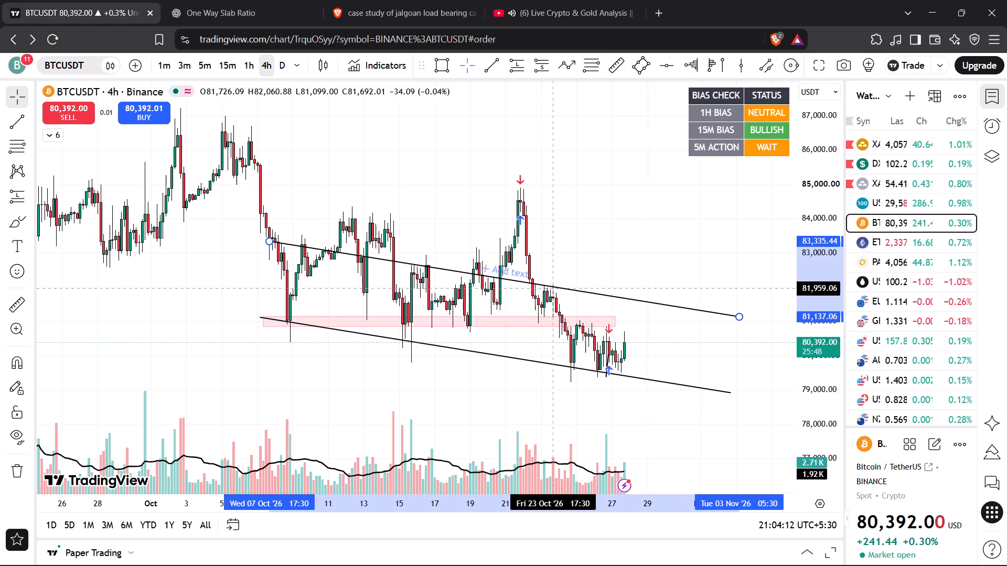
pyautogui.moveTo(552, 289); pyautogui.dragTo(554, 286)
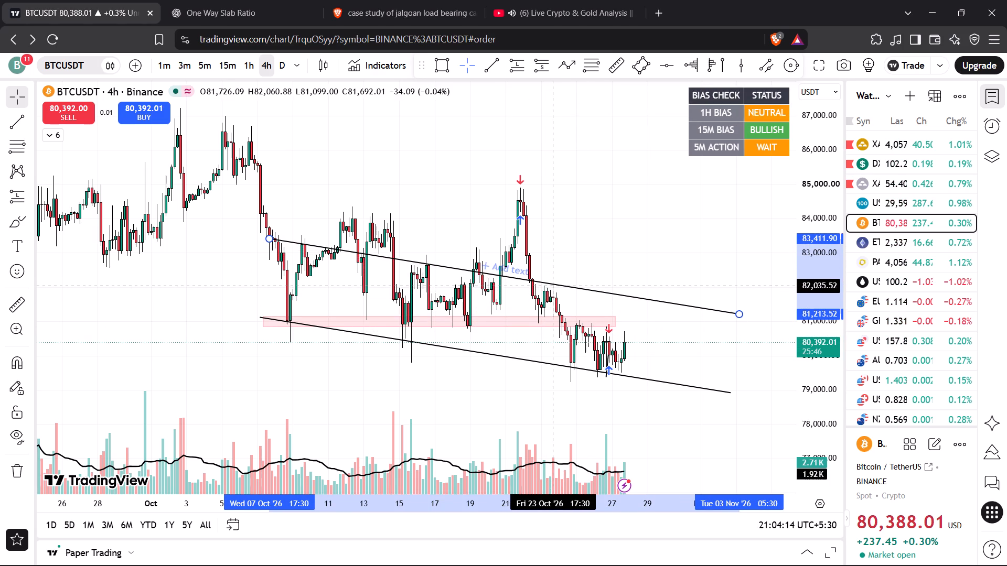
pyautogui.moveTo(554, 286); pyautogui.dragTo(542, 283)
pyautogui.click(674, 262)
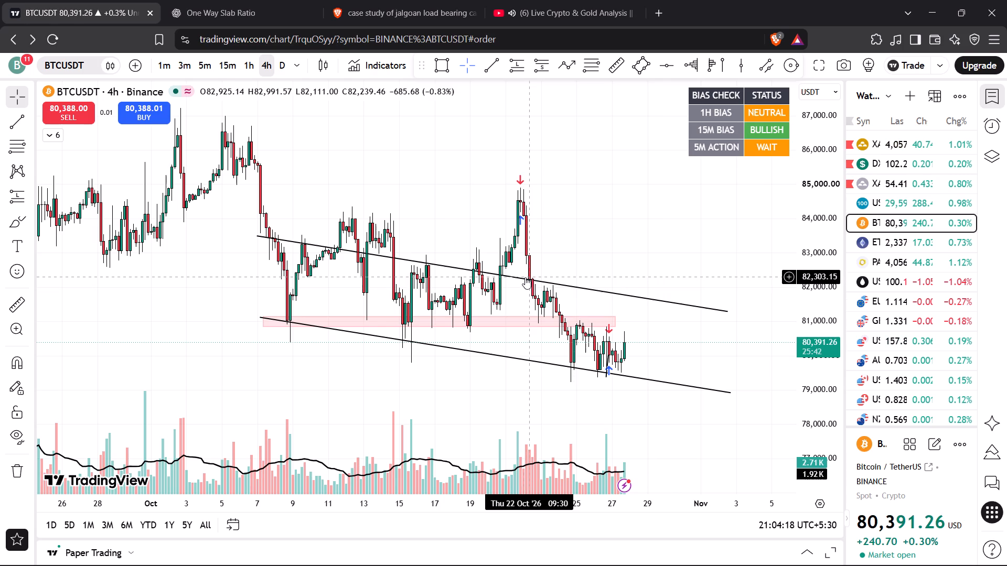
pyautogui.moveTo(523, 278); pyautogui.dragTo(523, 274)
pyautogui.doubleClick(606, 246)
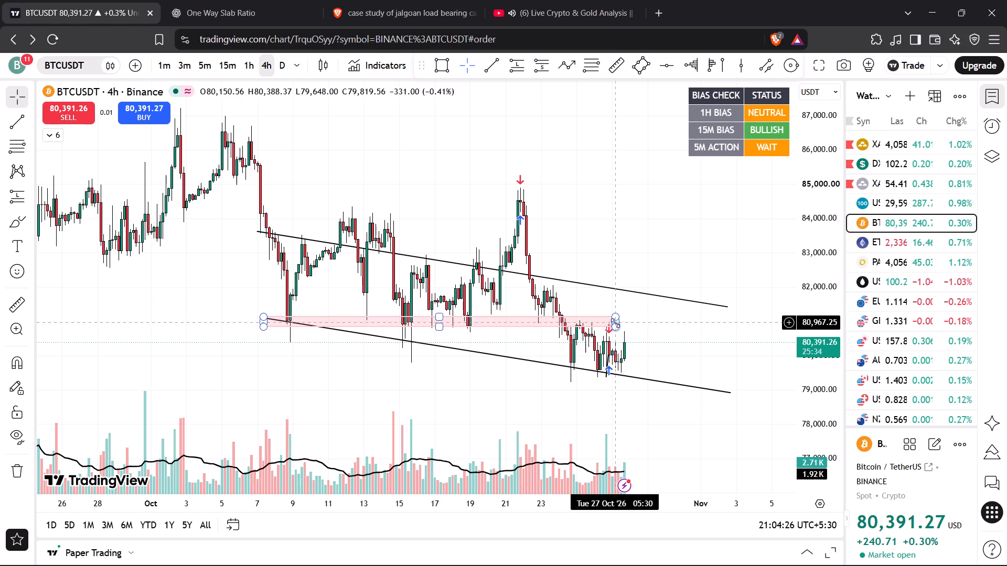
# Extend the pink rectangle zone around 81,000 forward to 3 Nov on the BTCUSDT chart.
pyautogui.moveTo(821, 392); pyautogui.dragTo(823, 246)
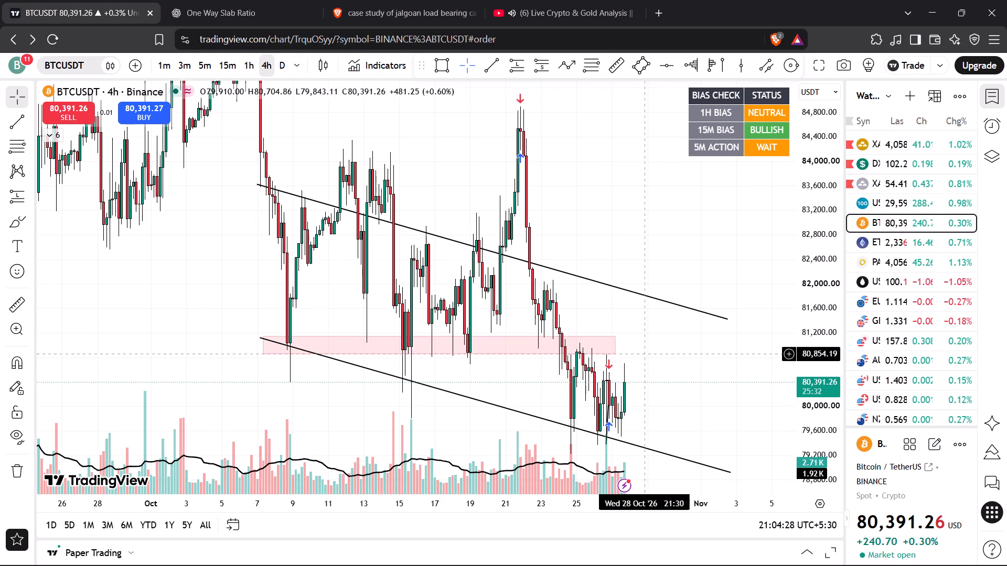
pyautogui.moveTo(616, 347); pyautogui.dragTo(729, 346)
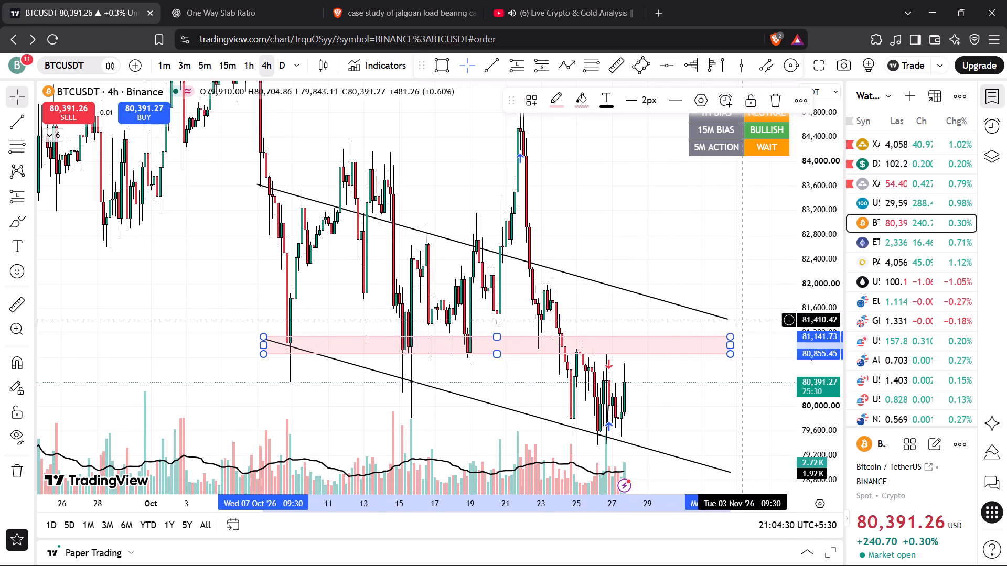
pyautogui.click(747, 290)
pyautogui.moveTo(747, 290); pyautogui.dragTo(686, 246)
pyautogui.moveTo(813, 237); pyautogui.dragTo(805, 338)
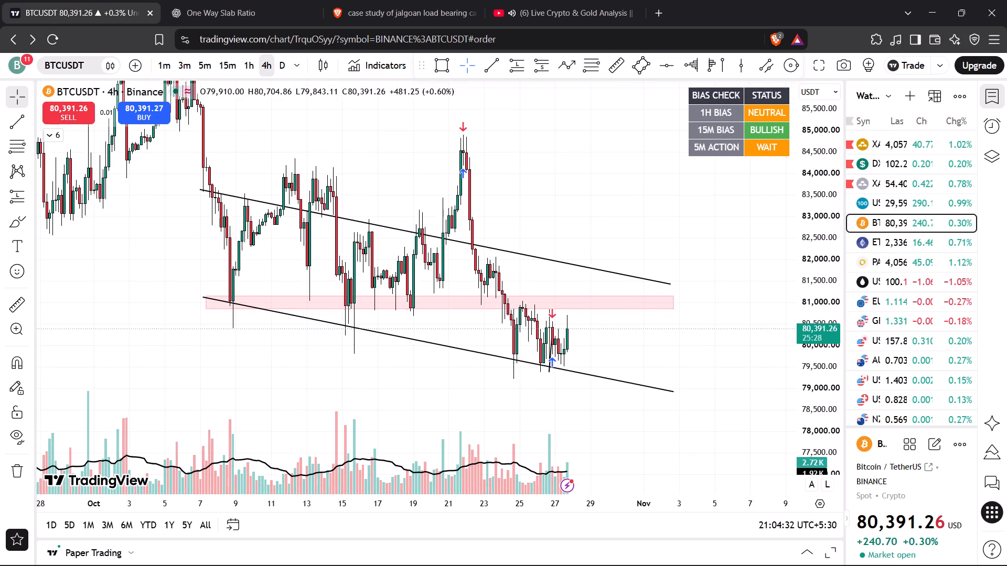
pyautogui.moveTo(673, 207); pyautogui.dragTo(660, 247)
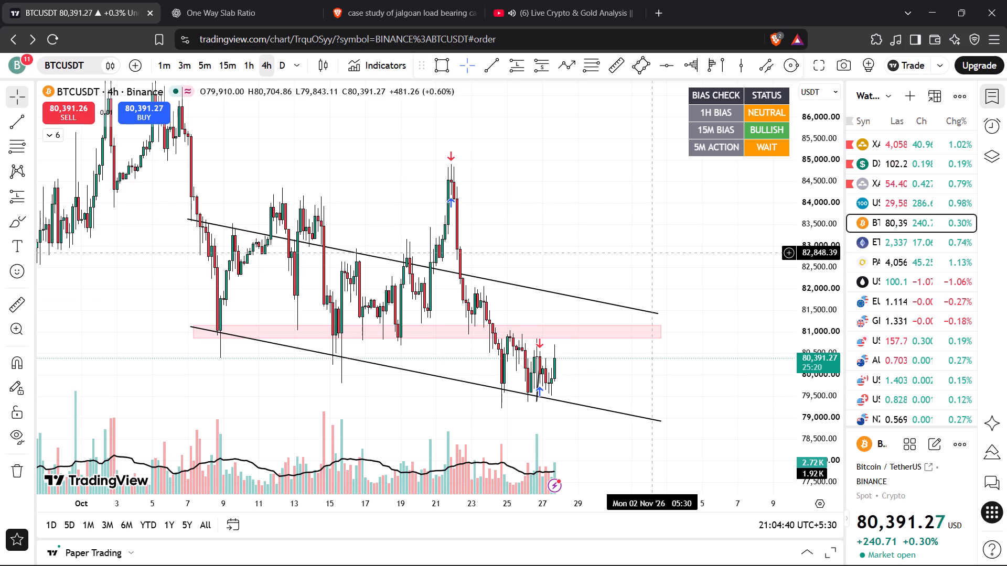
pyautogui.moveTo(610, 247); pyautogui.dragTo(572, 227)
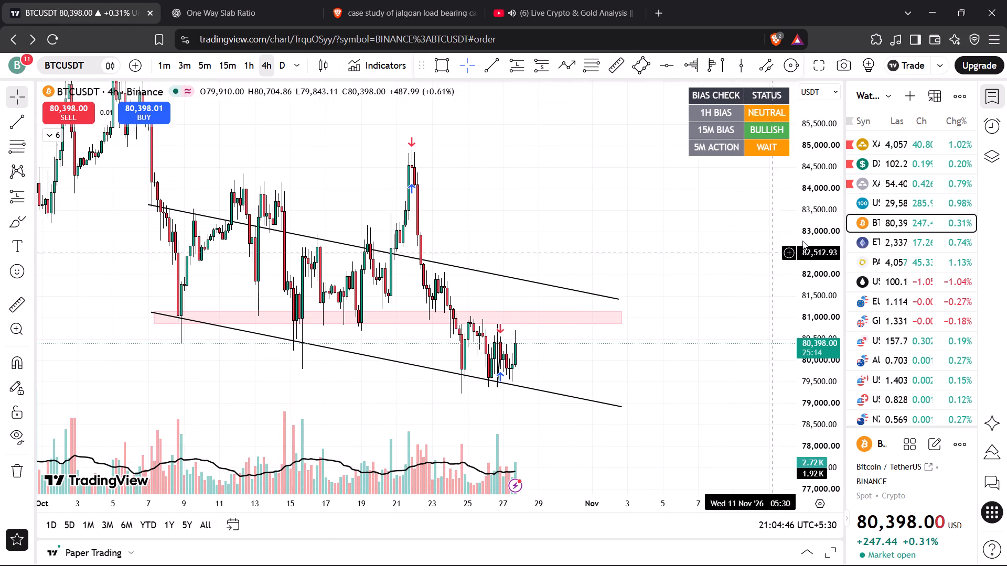
# Switch to the USTECH100CFD chart and remove its three drawings.
pyautogui.click(907, 201)
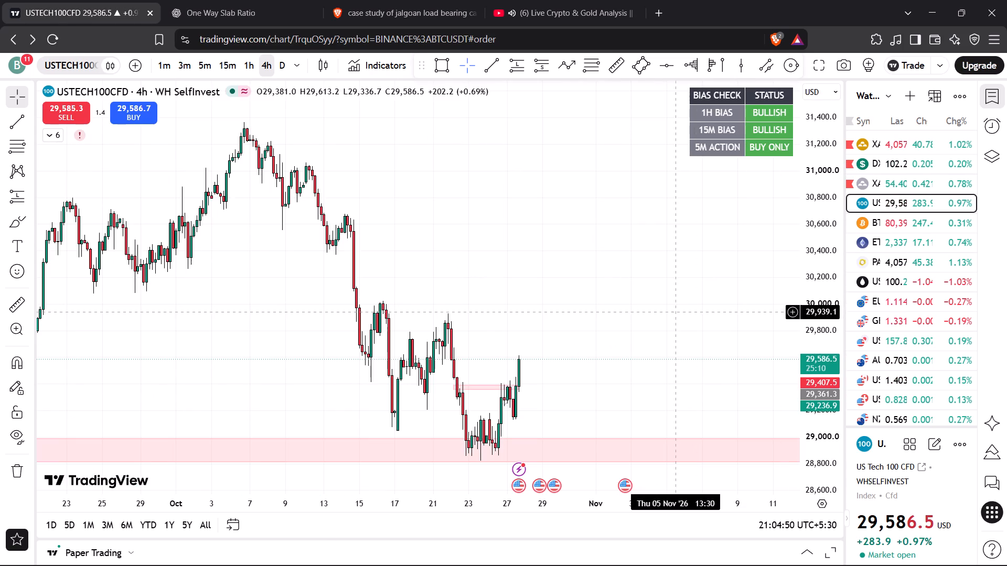
pyautogui.rightClick(662, 293)
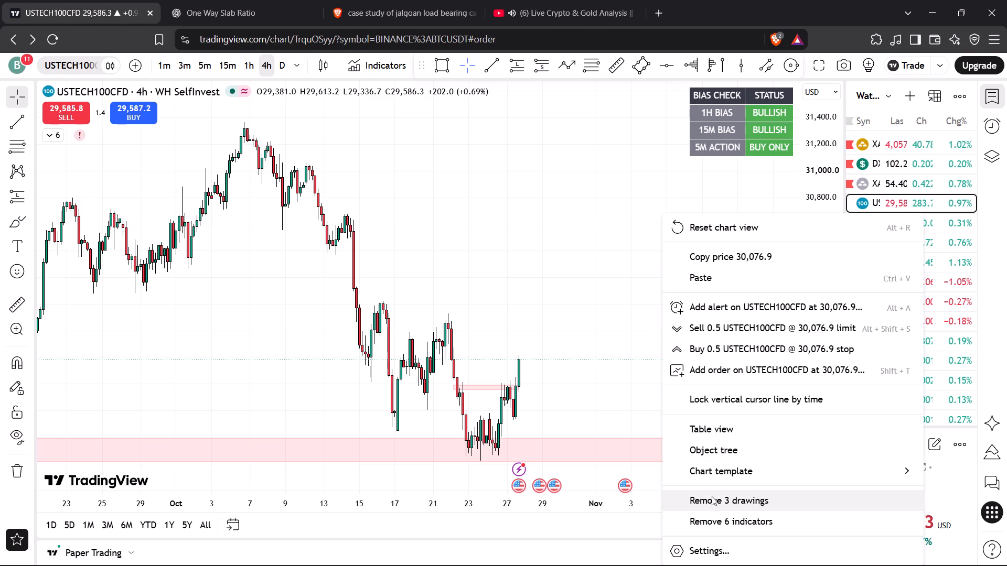
pyautogui.click(712, 496)
# Check the USTECH100CFD price history on the 4-hour and daily timeframes, ending back on 4 hours.
pyautogui.moveTo(818, 281); pyautogui.dragTo(816, 365)
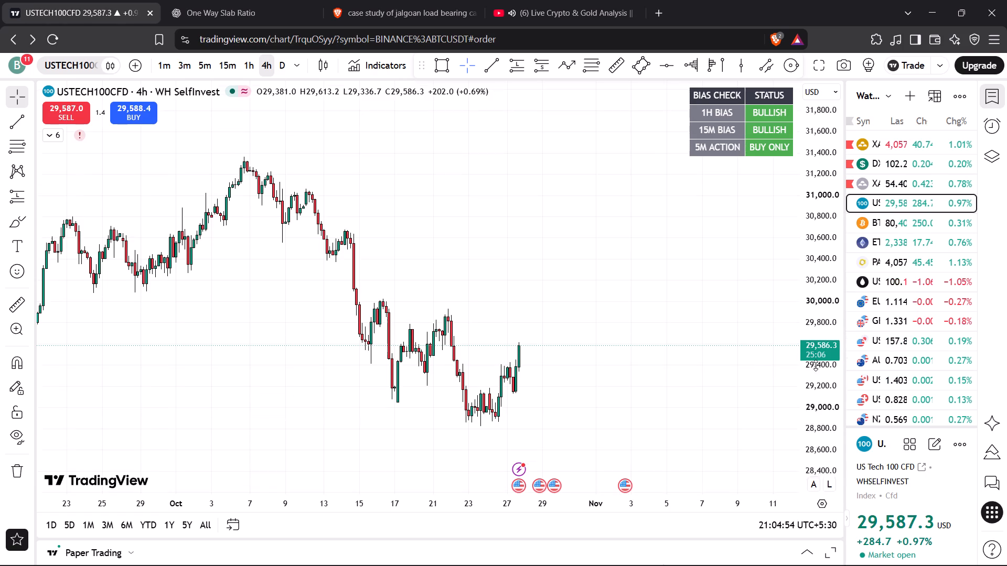
pyautogui.moveTo(816, 365); pyautogui.dragTo(812, 385)
pyautogui.scroll(-4, 660, 373)
pyautogui.moveTo(448, 387); pyautogui.dragTo(486, 323)
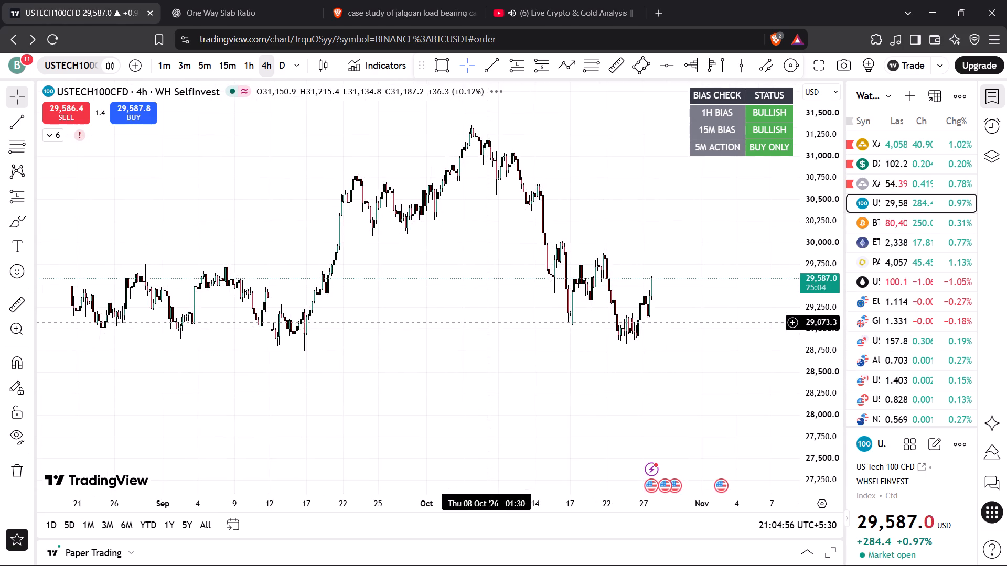
pyautogui.scroll(3, 472, 357)
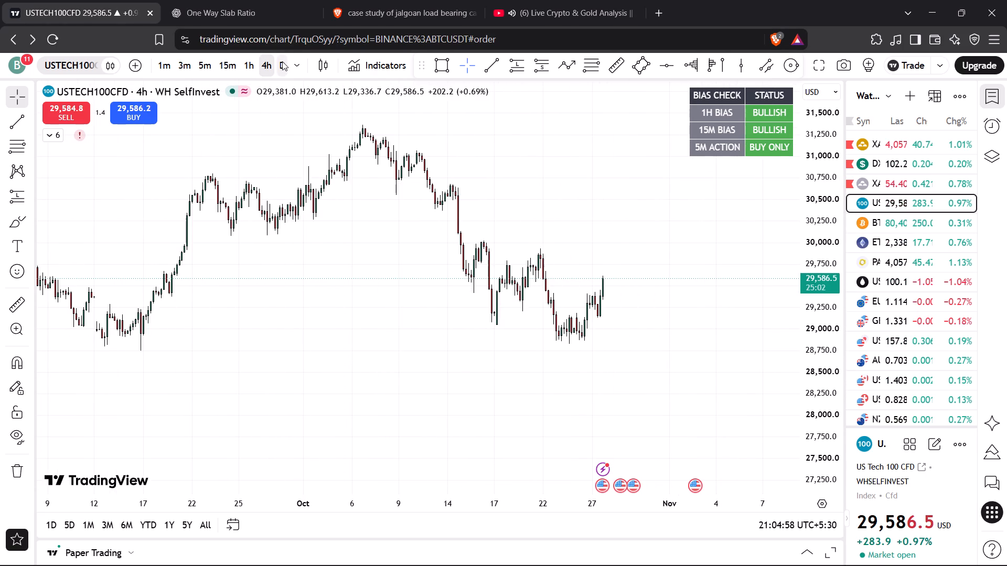
pyautogui.click(282, 61)
pyautogui.click(267, 68)
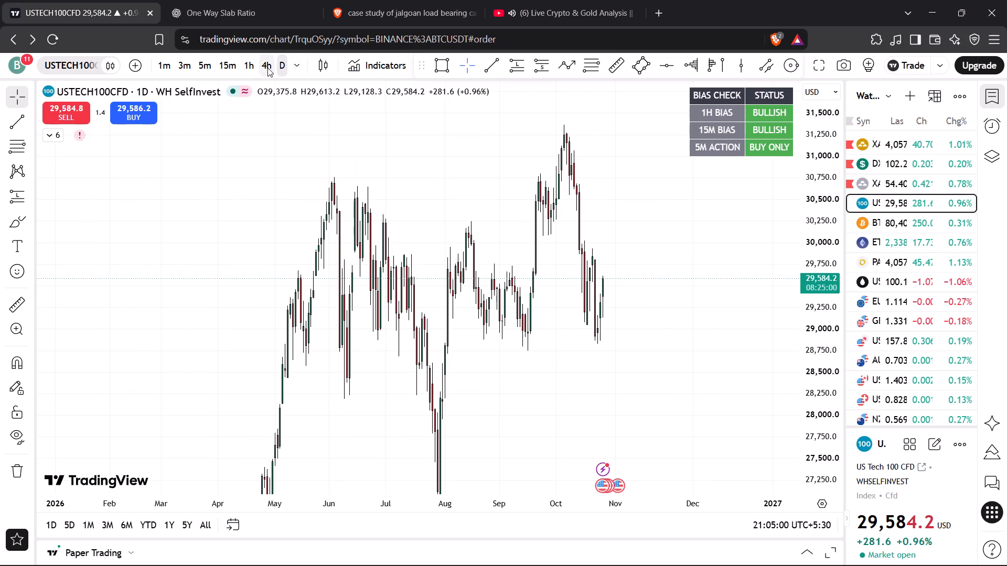
# Draw a rectangle support zone from 31 Jul to 30 Oct, between about 29,080 and 28,980, on the USTECH100CFD chart.
pyautogui.scroll(2, 409, 308)
pyautogui.moveTo(358, 323); pyautogui.dragTo(508, 326)
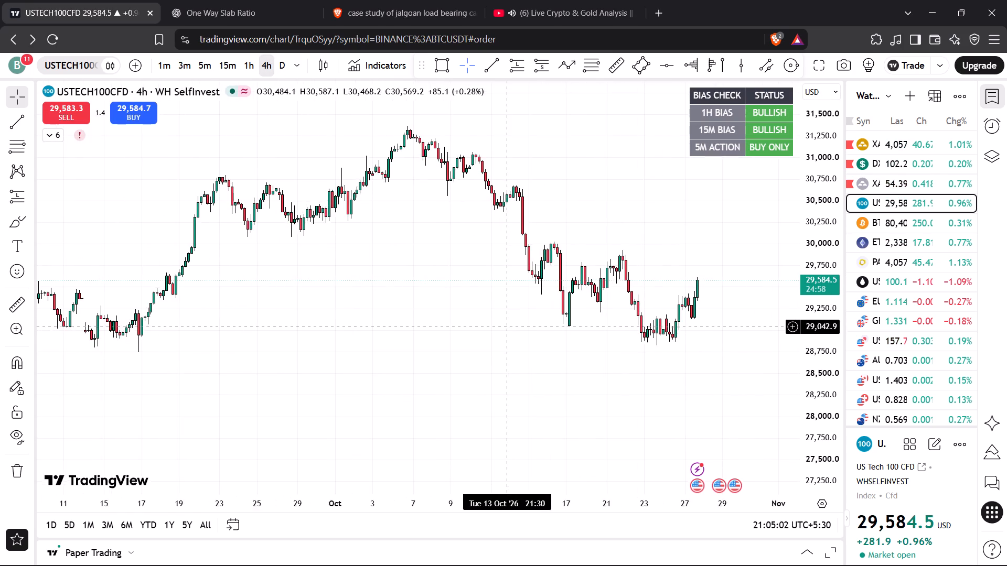
pyautogui.scroll(-3, 508, 328)
pyautogui.moveTo(521, 363); pyautogui.dragTo(522, 329)
pyautogui.scroll(-3, 525, 327)
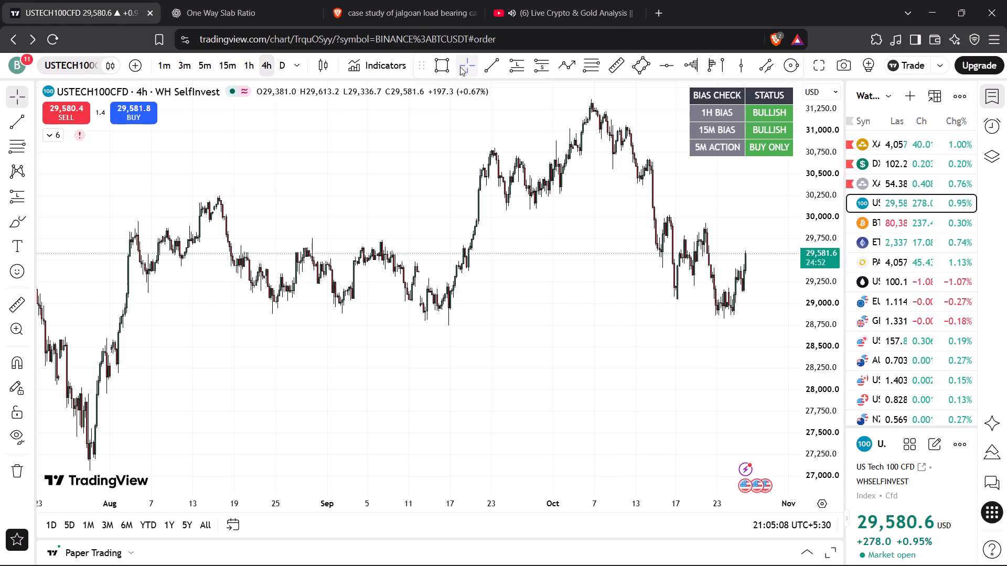
pyautogui.click(441, 66)
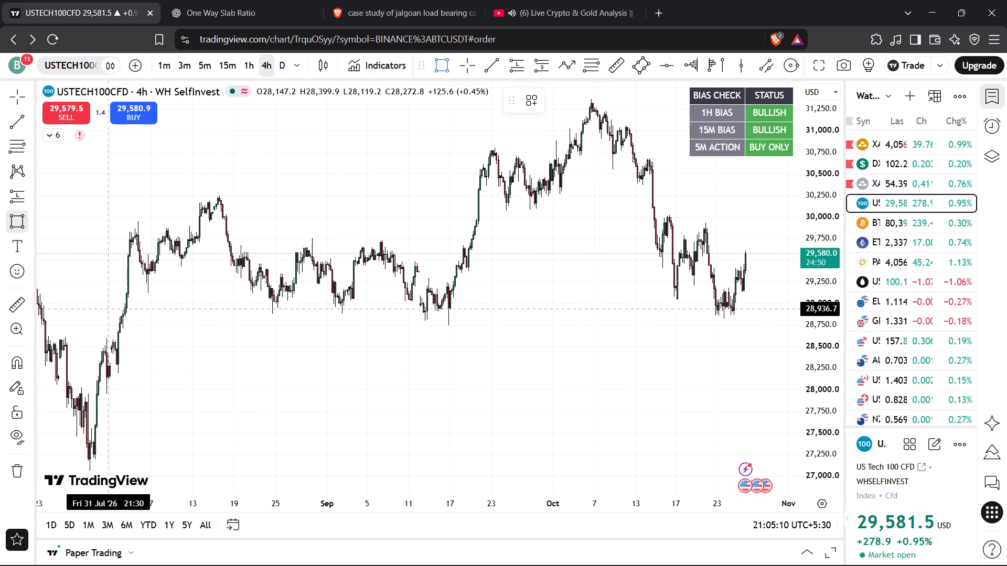
pyautogui.click(108, 296)
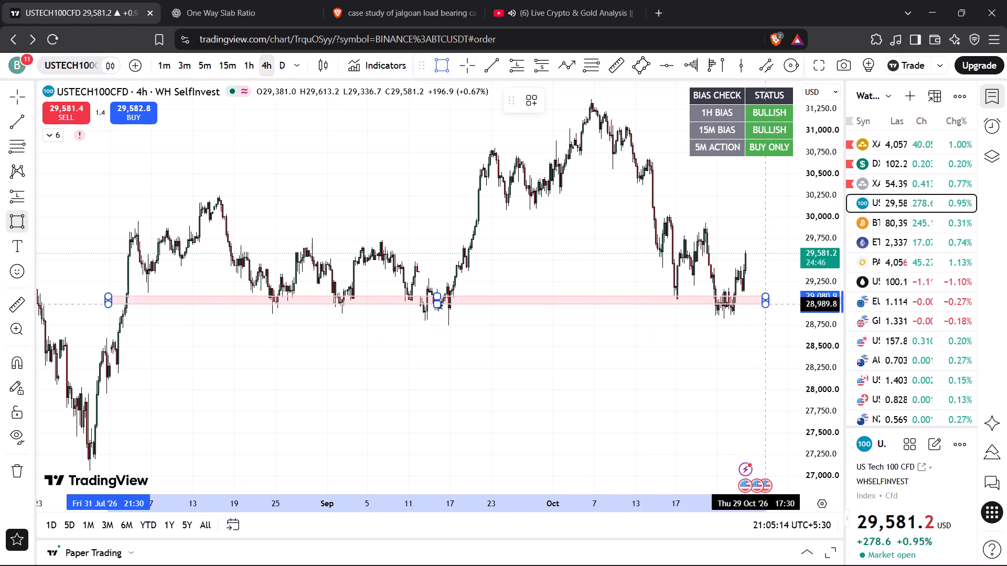
pyautogui.click(775, 302)
# Shift the rectangle zone down over the repeated lows, between about 28,960 and 28,890.
pyautogui.click(588, 264)
pyautogui.moveTo(588, 263); pyautogui.dragTo(538, 251)
pyautogui.moveTo(486, 291); pyautogui.dragTo(487, 298)
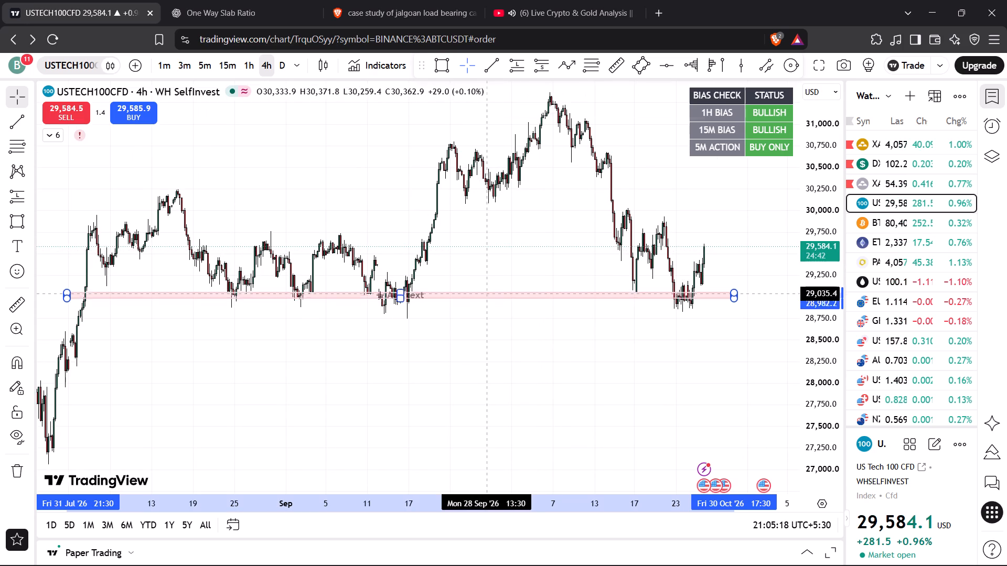
pyautogui.moveTo(487, 298); pyautogui.dragTo(487, 298)
pyautogui.click(565, 269)
pyautogui.moveTo(565, 269); pyautogui.dragTo(553, 260)
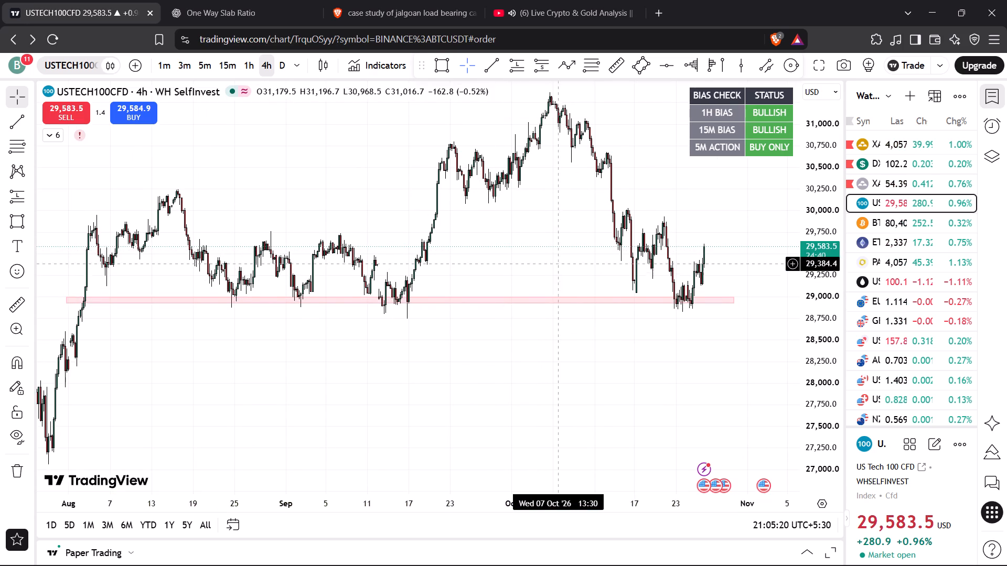
pyautogui.moveTo(553, 260); pyautogui.dragTo(541, 247)
pyautogui.moveTo(518, 283); pyautogui.dragTo(524, 288)
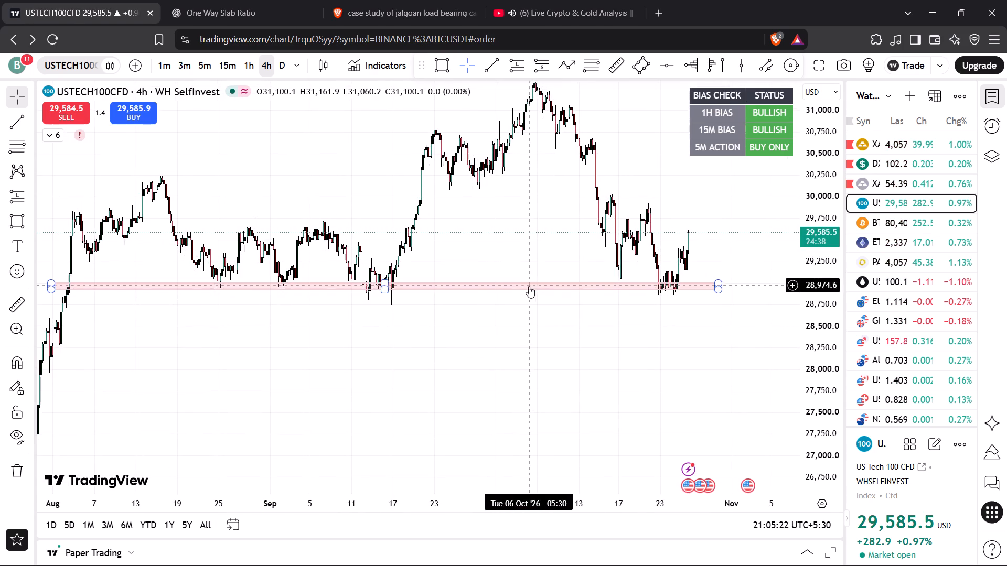
pyautogui.moveTo(528, 291); pyautogui.dragTo(535, 295)
pyautogui.click(536, 269)
# Draw a descending trend line along the October swing highs, from 9 Oct at about 30,165 to 3 Nov at about 29,550.
pyautogui.moveTo(536, 269); pyautogui.dragTo(416, 266)
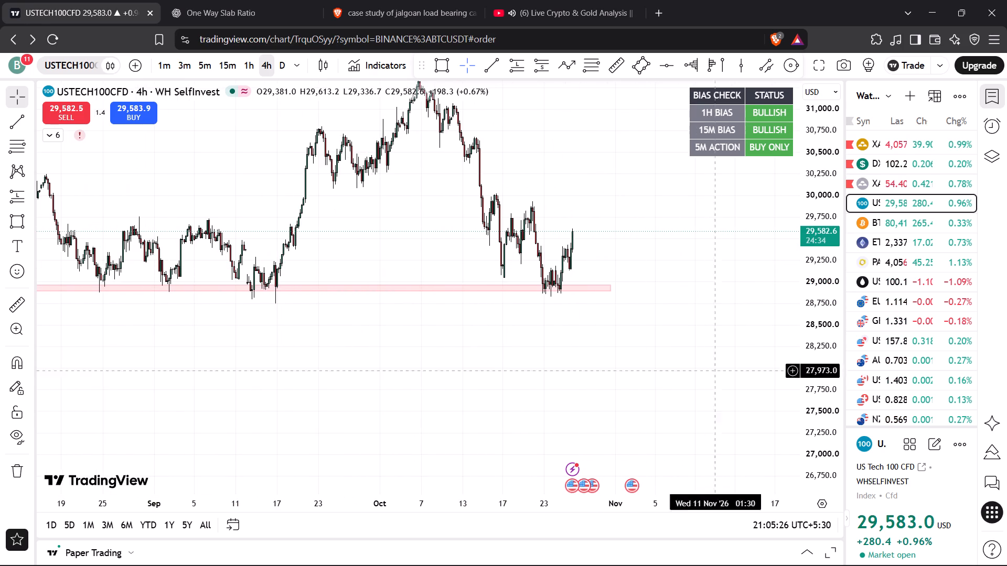
pyautogui.moveTo(824, 426); pyautogui.dragTo(832, 277)
pyautogui.scroll(4, 737, 276)
pyautogui.moveTo(521, 179); pyautogui.dragTo(702, 288)
pyautogui.moveTo(446, 259); pyautogui.dragTo(555, 276)
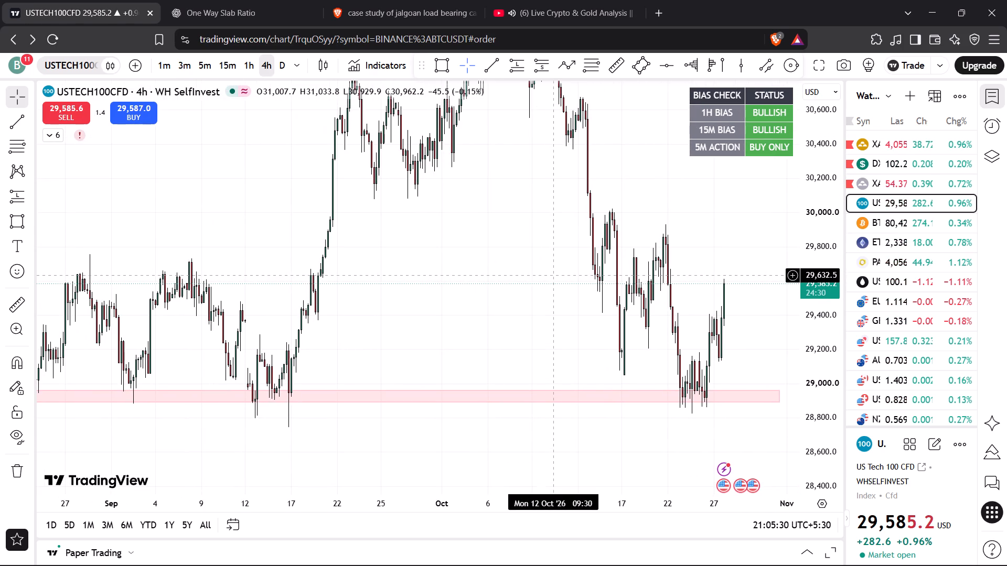
pyautogui.moveTo(554, 277); pyautogui.dragTo(491, 290)
pyautogui.scroll(2, 487, 291)
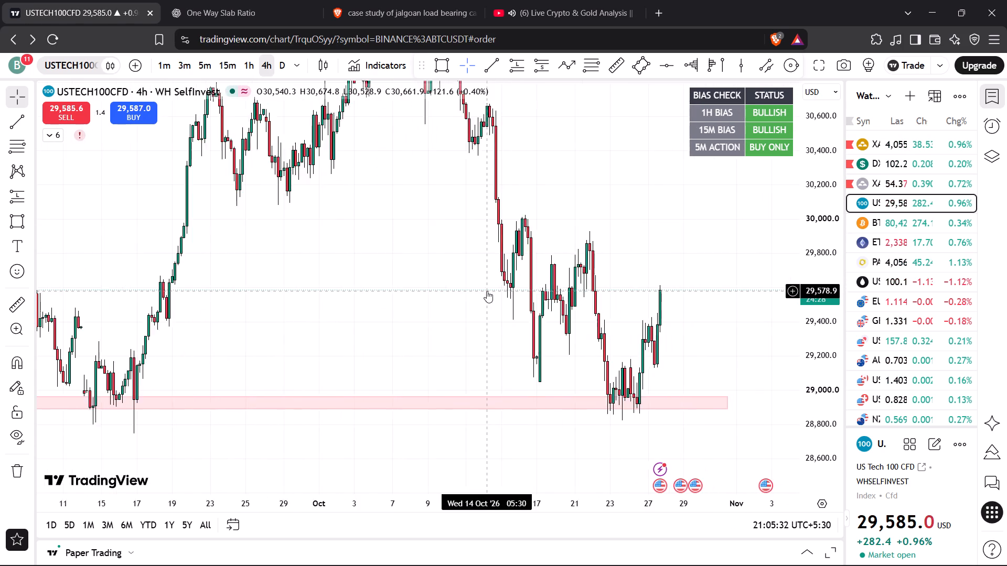
pyautogui.scroll(2, 487, 291)
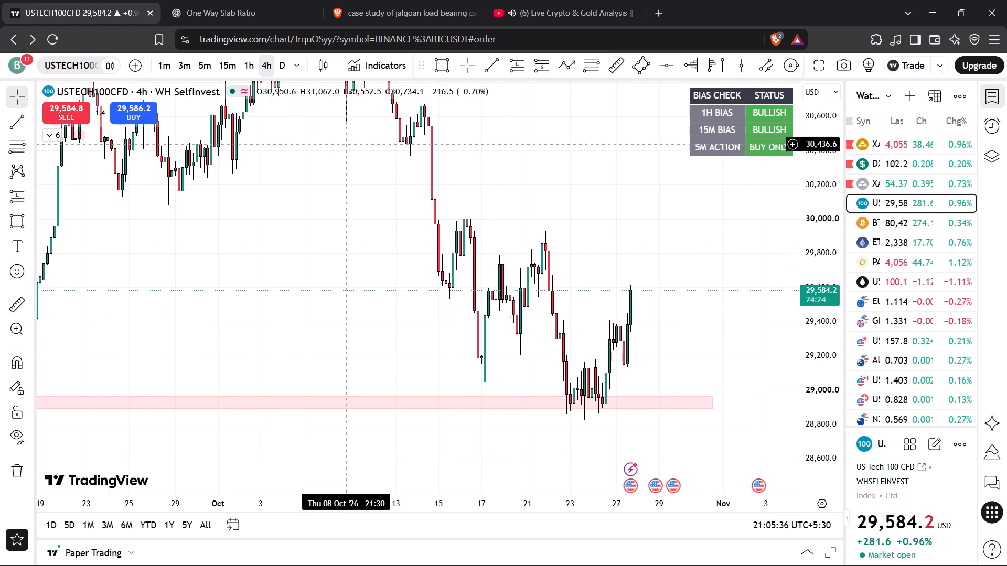
pyautogui.moveTo(526, 111); pyautogui.dragTo(458, 158)
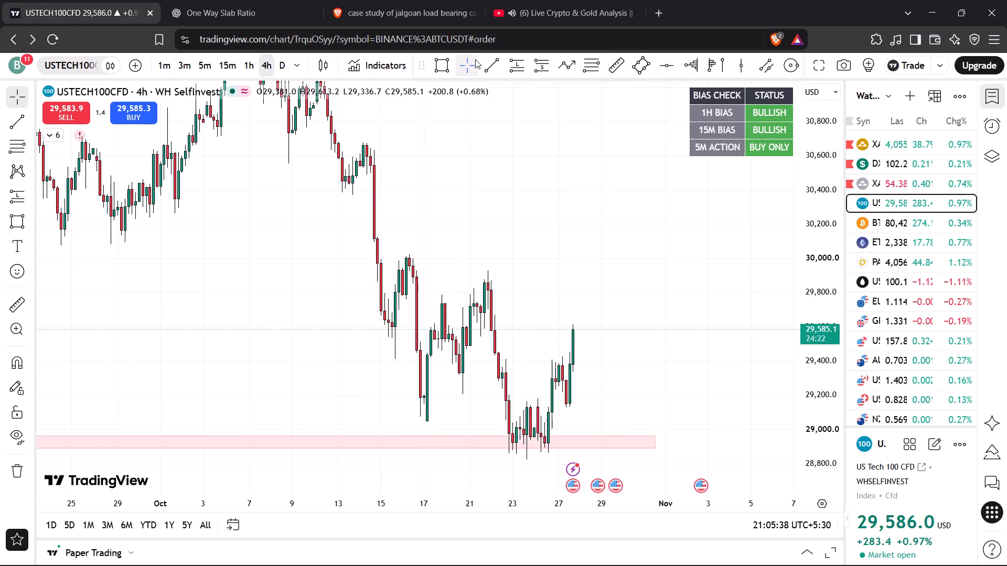
pyautogui.click(486, 64)
pyautogui.click(303, 224)
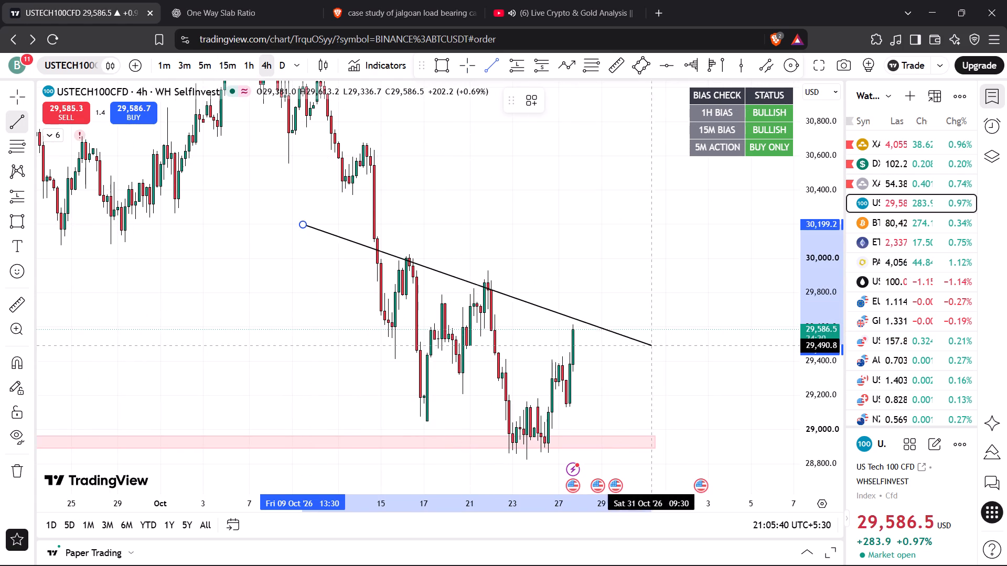
pyautogui.click(726, 330)
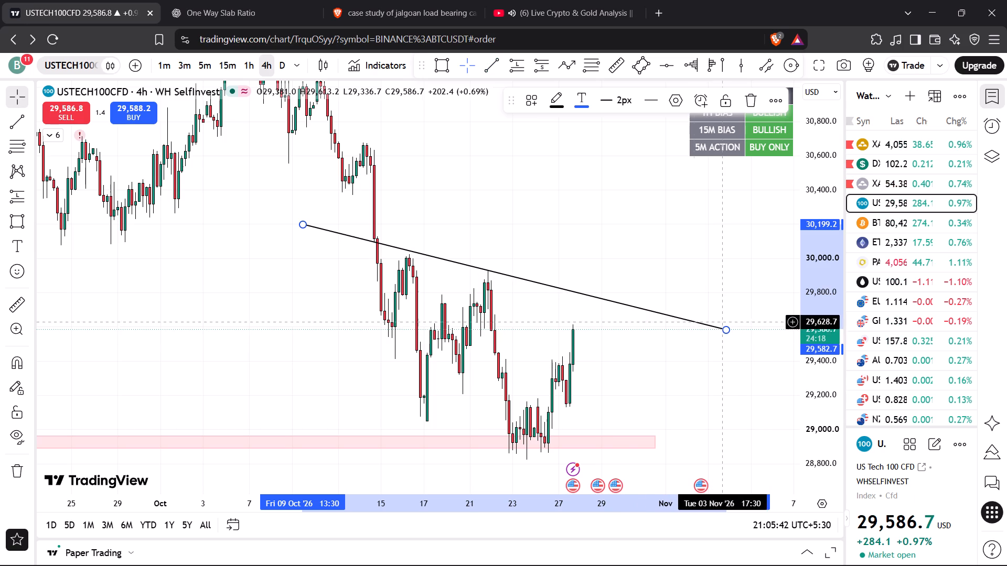
pyautogui.moveTo(584, 292); pyautogui.dragTo(583, 298)
pyautogui.click(599, 274)
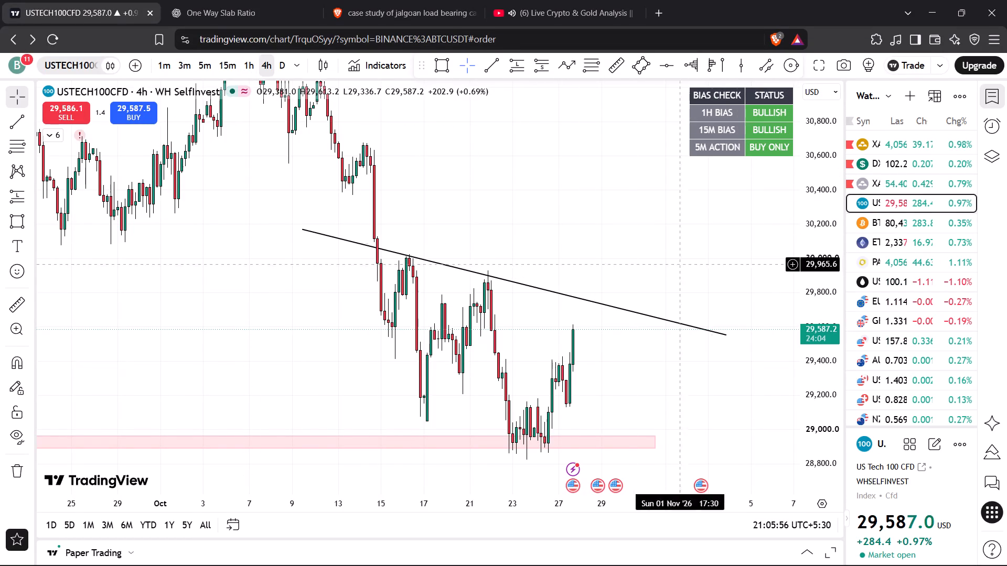
# Switch back to the BTCUSDT chart and examine the recent price action between the two descending trend lines.
pyautogui.click(896, 232)
pyautogui.moveTo(825, 257); pyautogui.dragTo(823, 322)
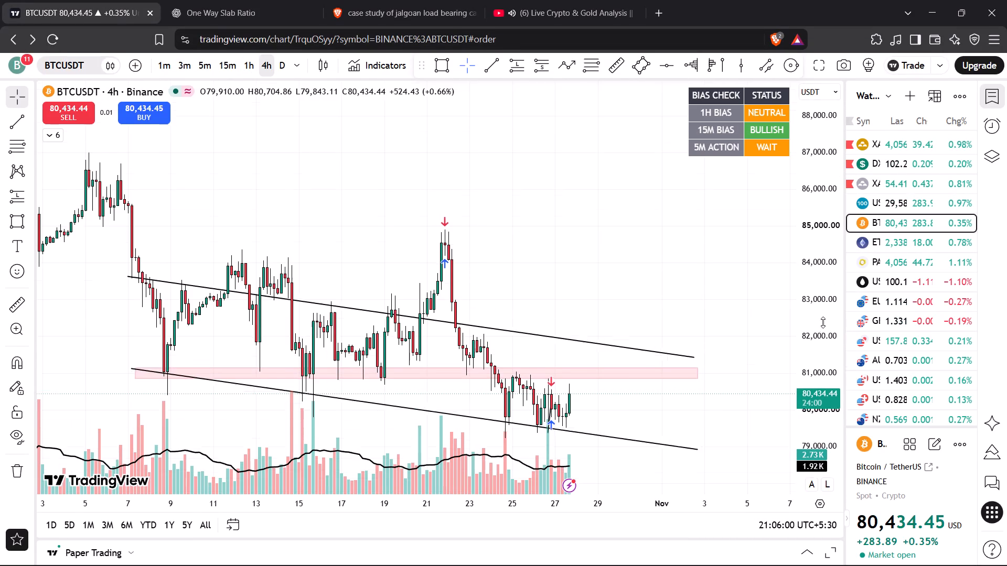
pyautogui.moveTo(823, 322); pyautogui.dragTo(822, 324)
pyautogui.moveTo(684, 315); pyautogui.dragTo(688, 295)
pyautogui.moveTo(721, 375); pyautogui.dragTo(753, 310)
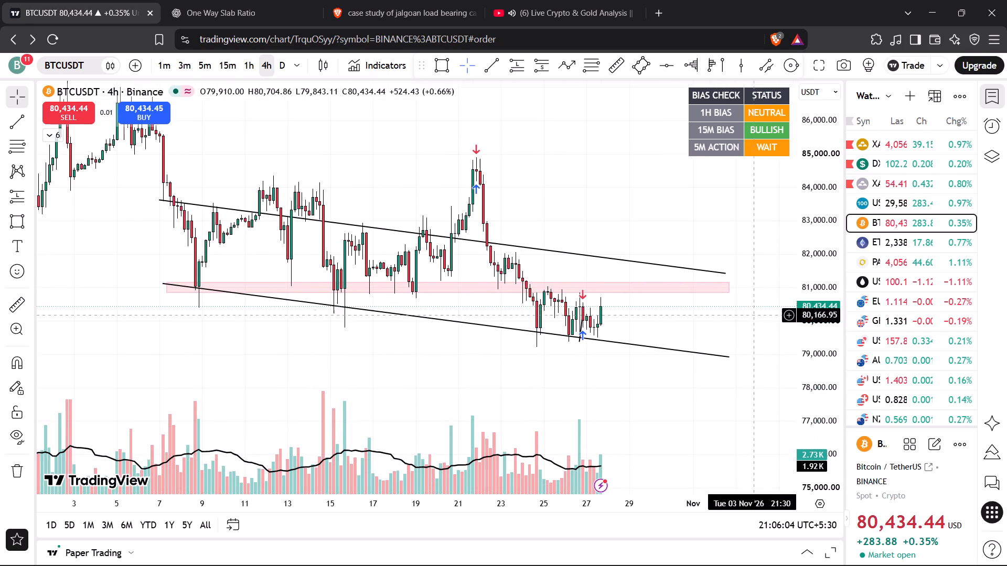
pyautogui.moveTo(813, 388); pyautogui.dragTo(835, 302)
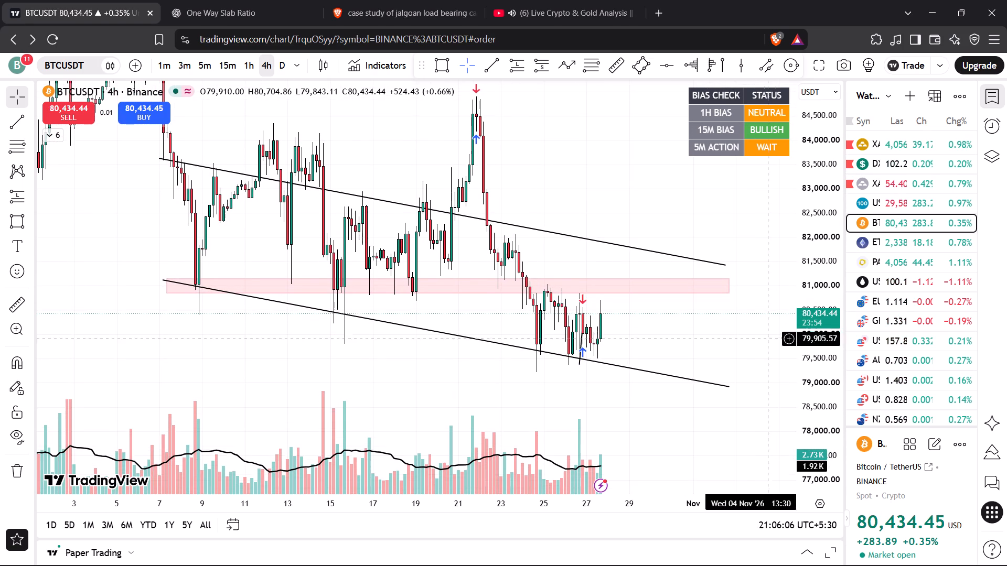
# Examine the latest BTCUSDT 4-hour candles near the lower descending trend line and the rectangle zone around 81,000.
pyautogui.scroll(1, 757, 347)
pyautogui.moveTo(360, 361); pyautogui.dragTo(444, 400)
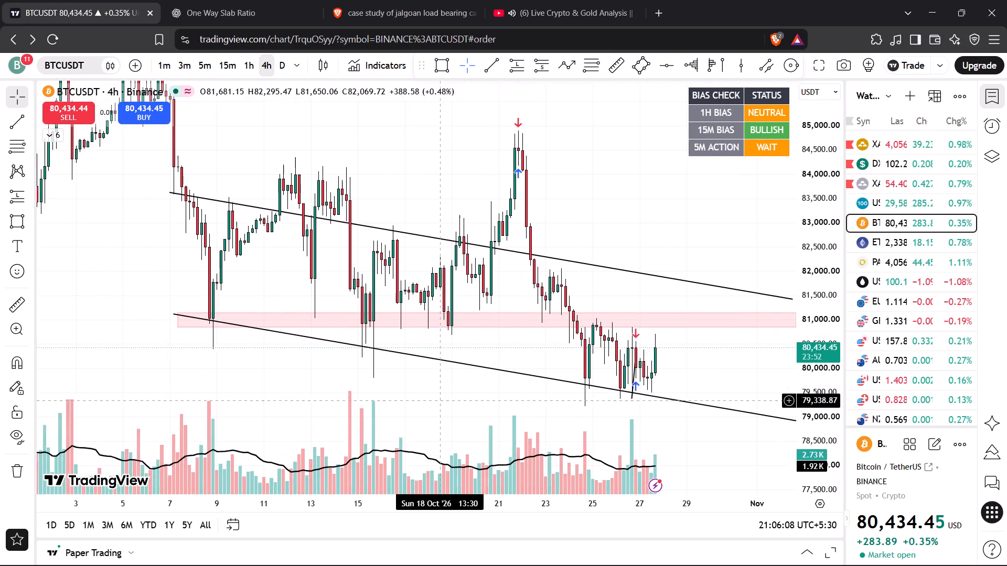
pyautogui.moveTo(444, 400); pyautogui.dragTo(524, 402)
pyautogui.scroll(3, 523, 402)
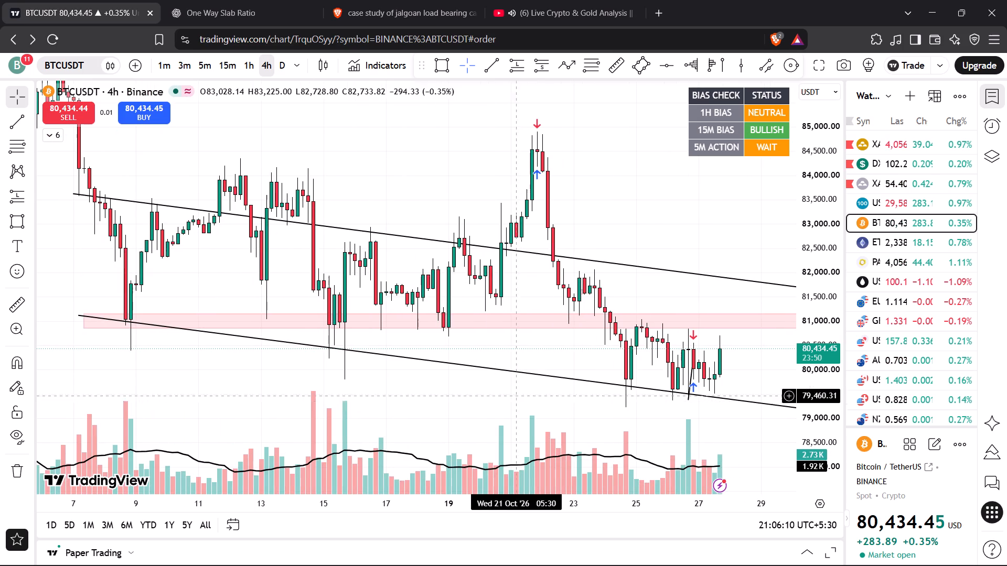
pyautogui.click(518, 354)
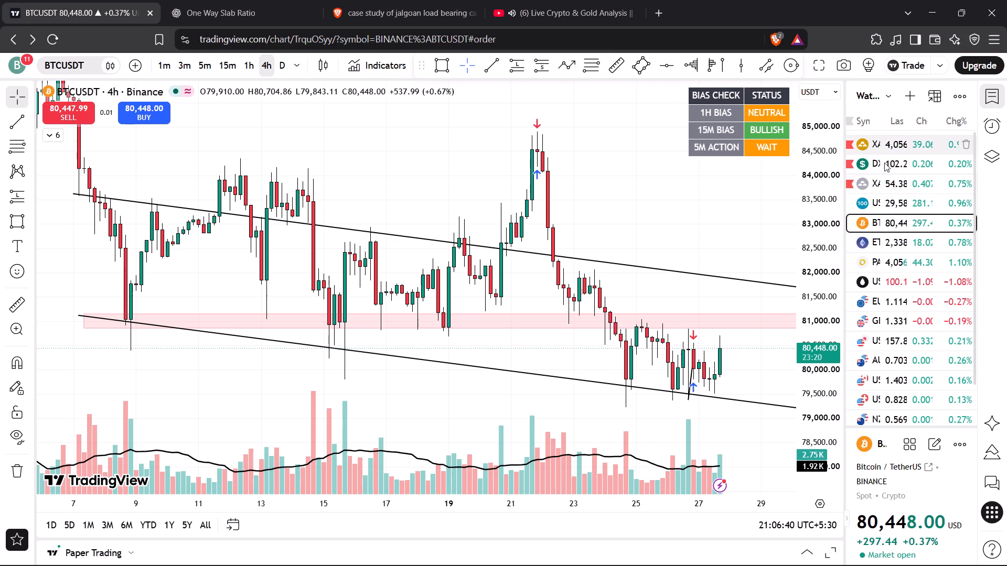
# Check which chart the YouTube live stream is analysing and return to the TradingView chart.
pyautogui.click(549, 7)
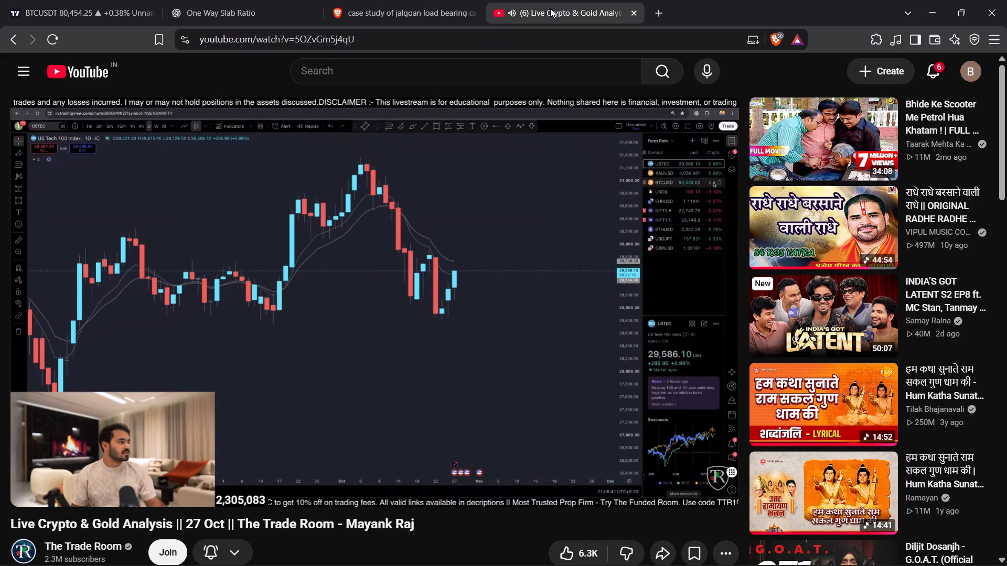
pyautogui.click(360, 10)
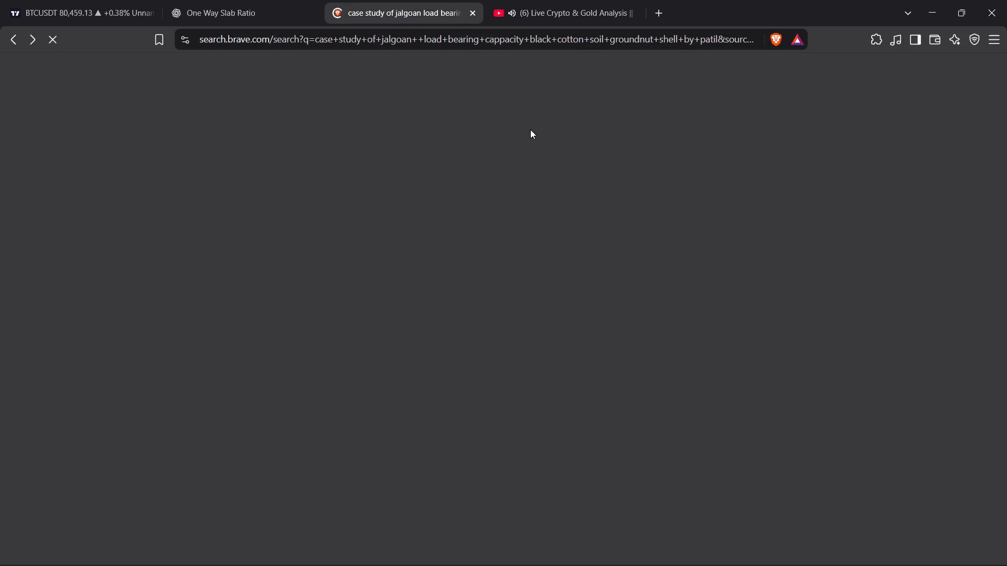
pyautogui.click(43, 9)
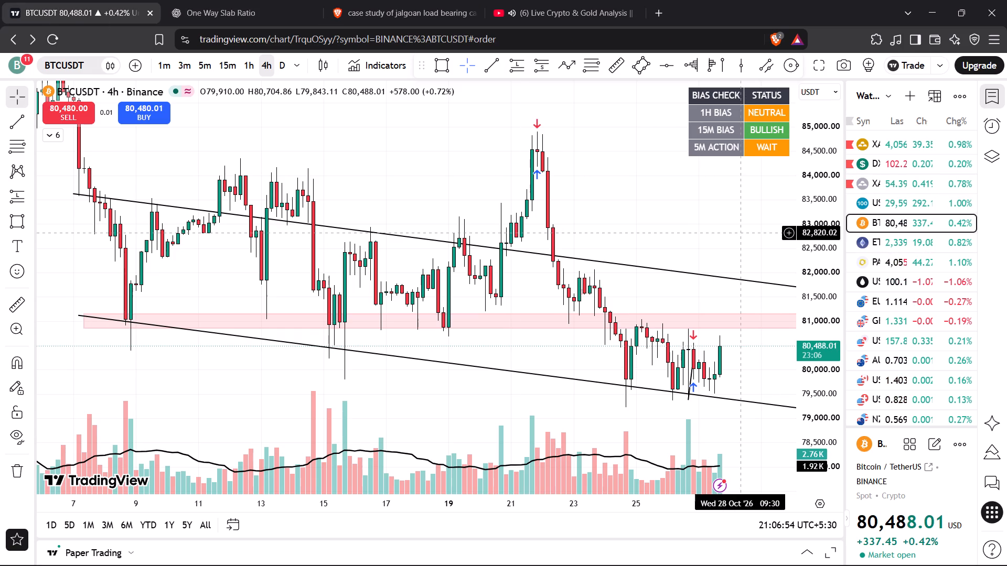
pyautogui.click(574, 20)
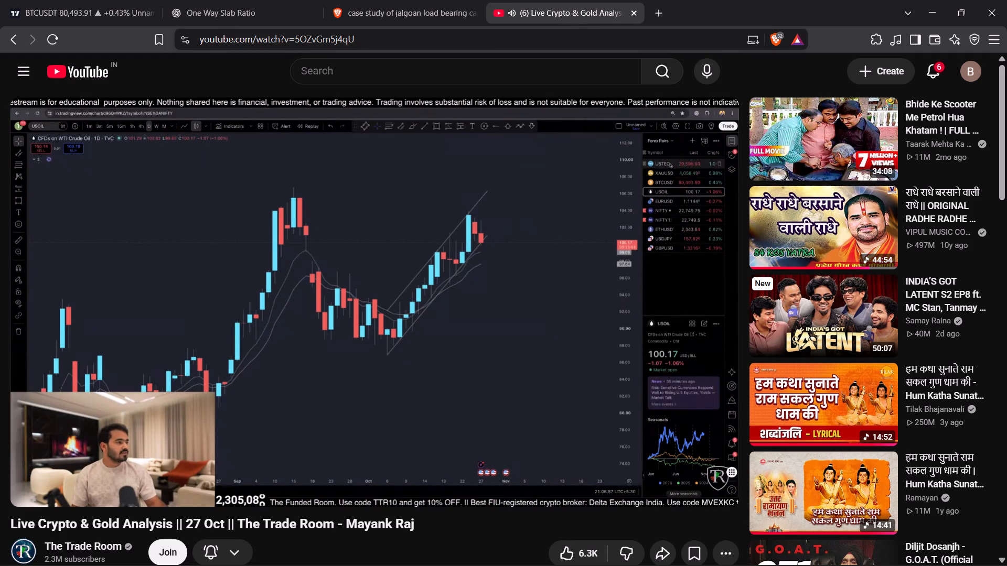
pyautogui.click(107, 16)
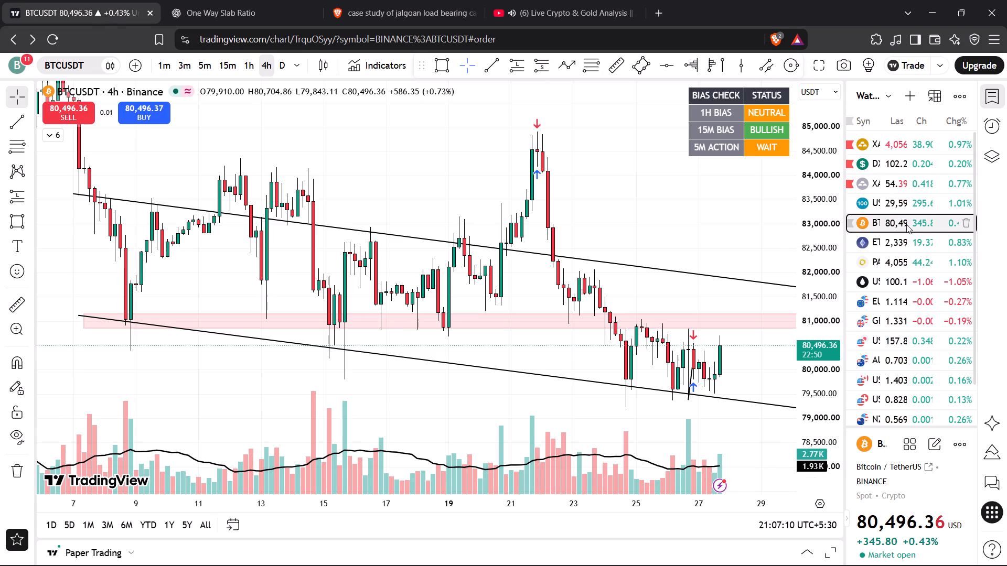
# Switch the chart to USTECH100CFD and compare its recent price action with the chart shown in the YouTube live stream.
pyautogui.click(898, 204)
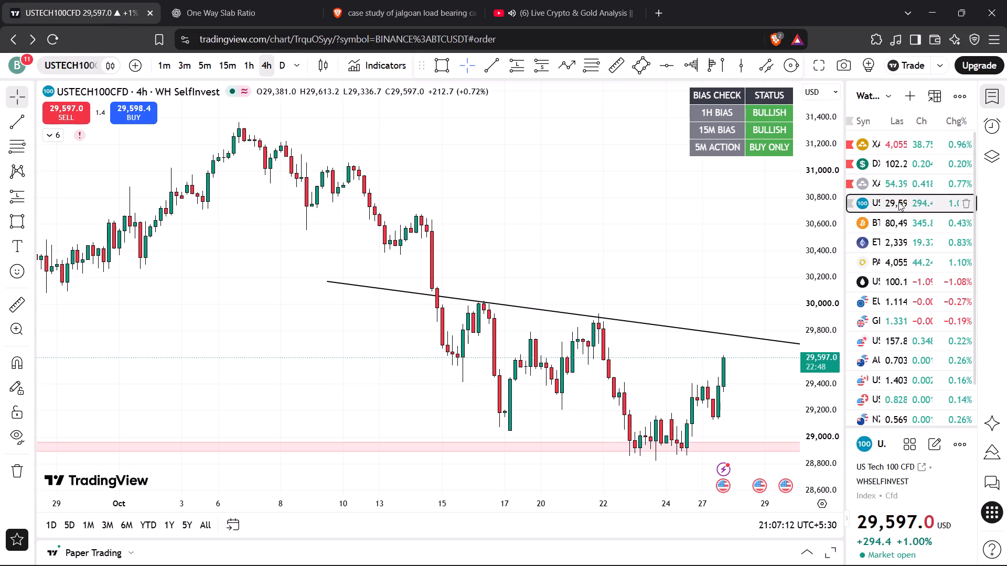
pyautogui.moveTo(687, 241); pyautogui.dragTo(605, 168)
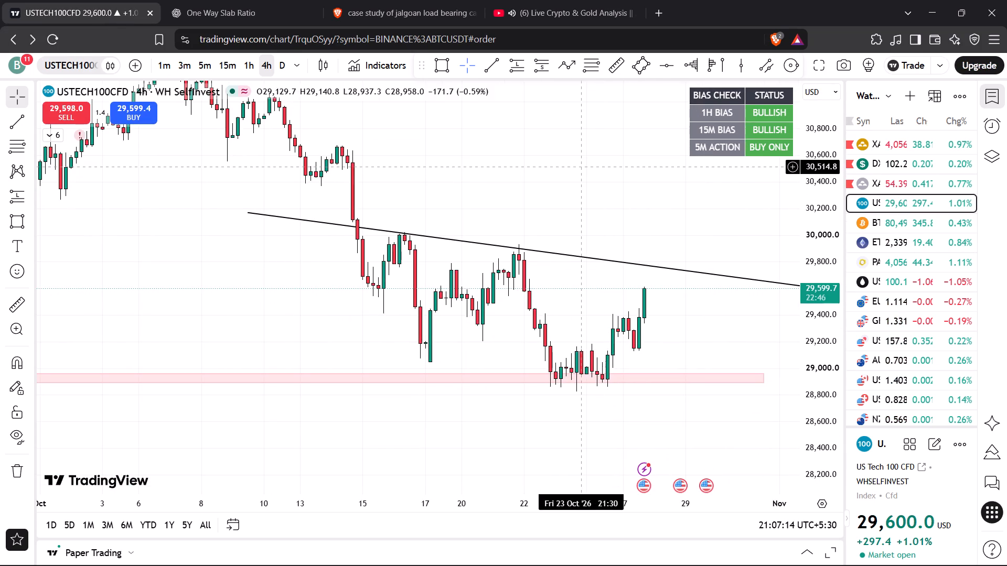
pyautogui.click(560, 14)
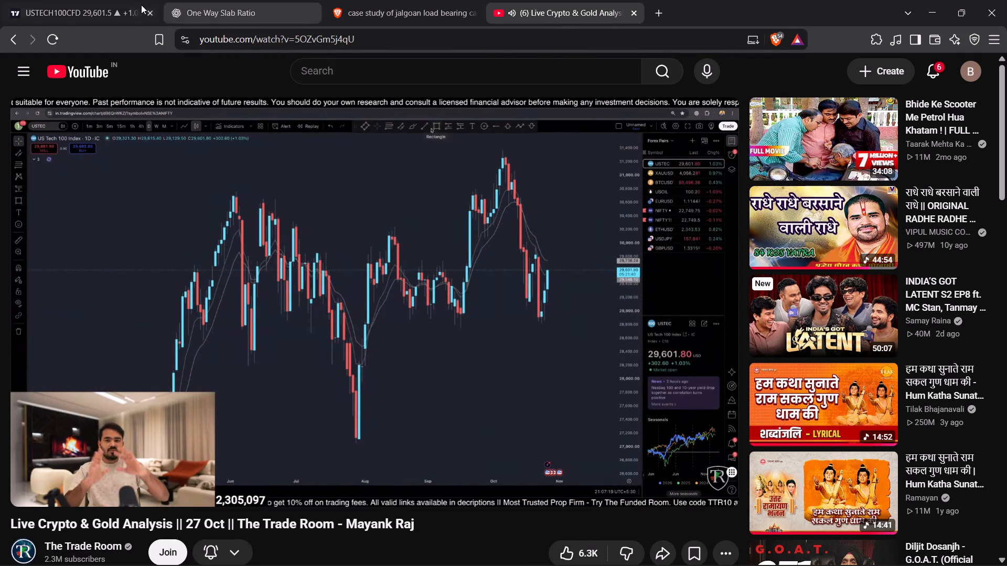
pyautogui.click(90, 13)
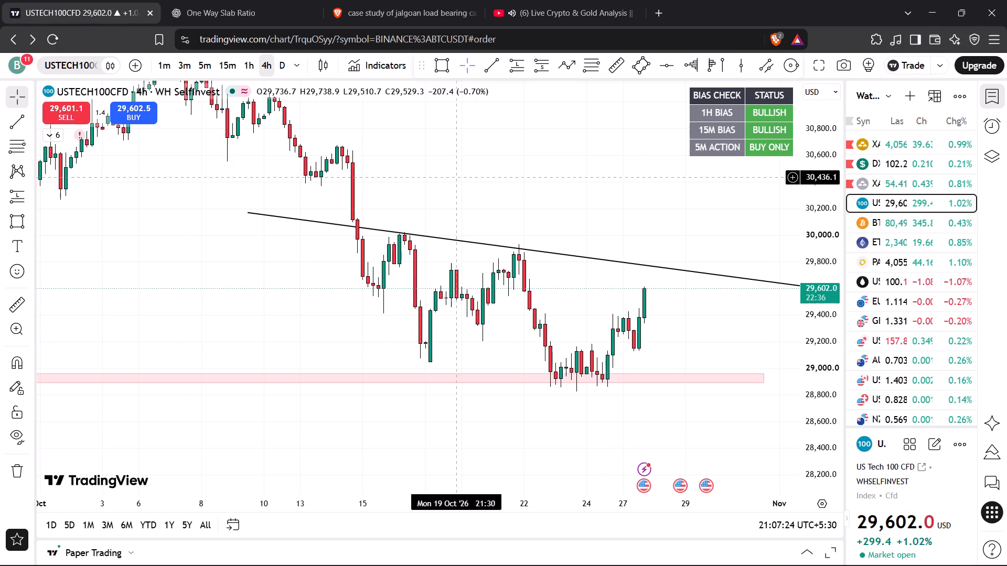
# Set the USTECH100CFD chart to the daily timeframe and examine price between the support zone and the October descending trend line.
pyautogui.click(283, 64)
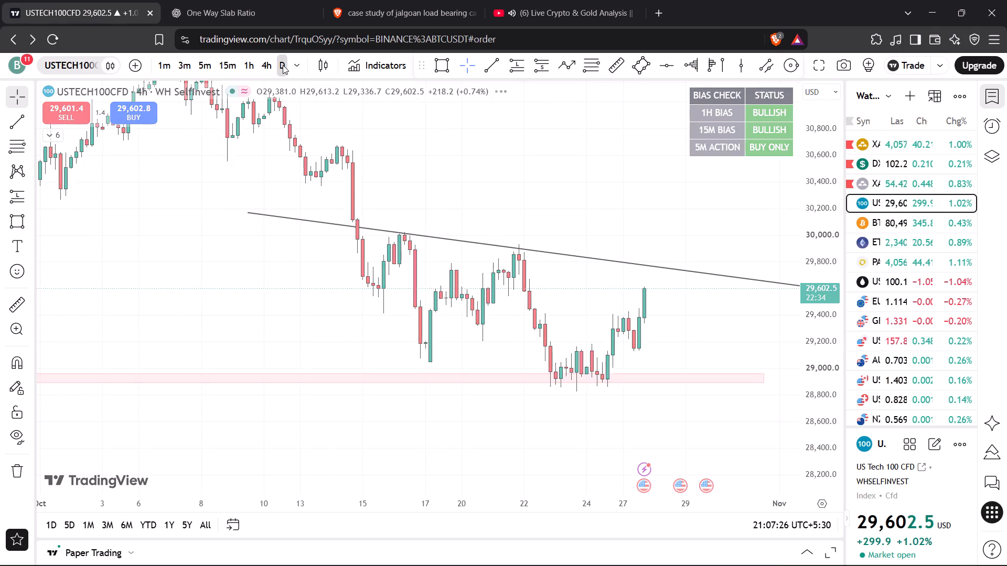
pyautogui.moveTo(816, 252); pyautogui.dragTo(808, 436)
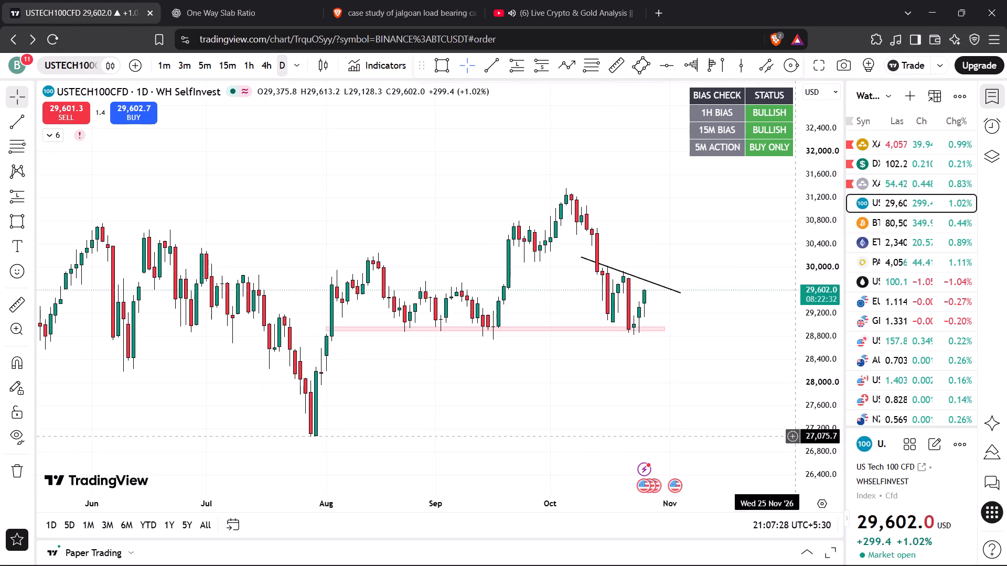
pyautogui.scroll(4, 593, 380)
pyautogui.moveTo(575, 392); pyautogui.dragTo(621, 397)
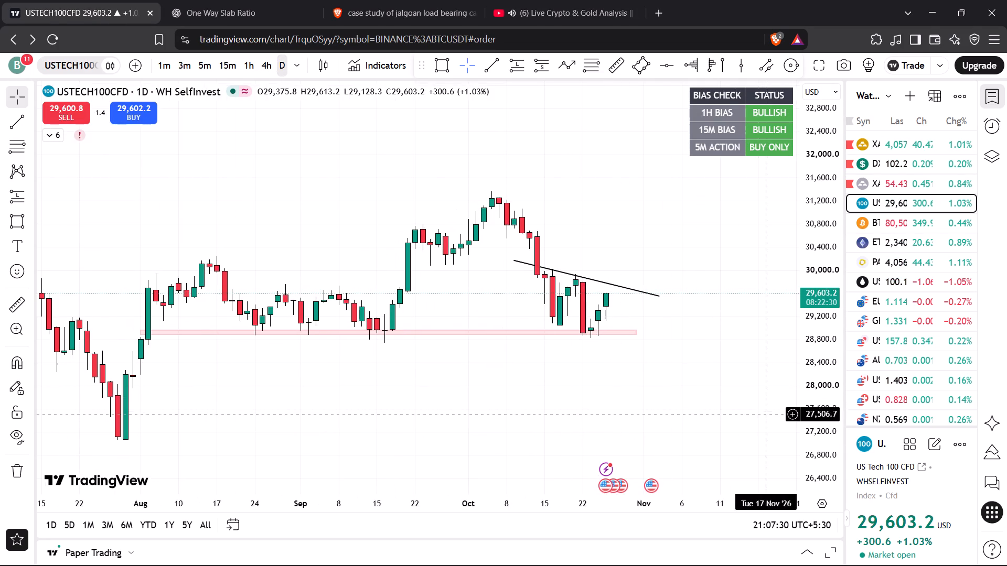
pyautogui.moveTo(819, 421); pyautogui.dragTo(850, 317)
pyautogui.moveTo(501, 309); pyautogui.dragTo(607, 307)
pyautogui.scroll(2, 606, 308)
pyautogui.moveTo(574, 310); pyautogui.dragTo(593, 294)
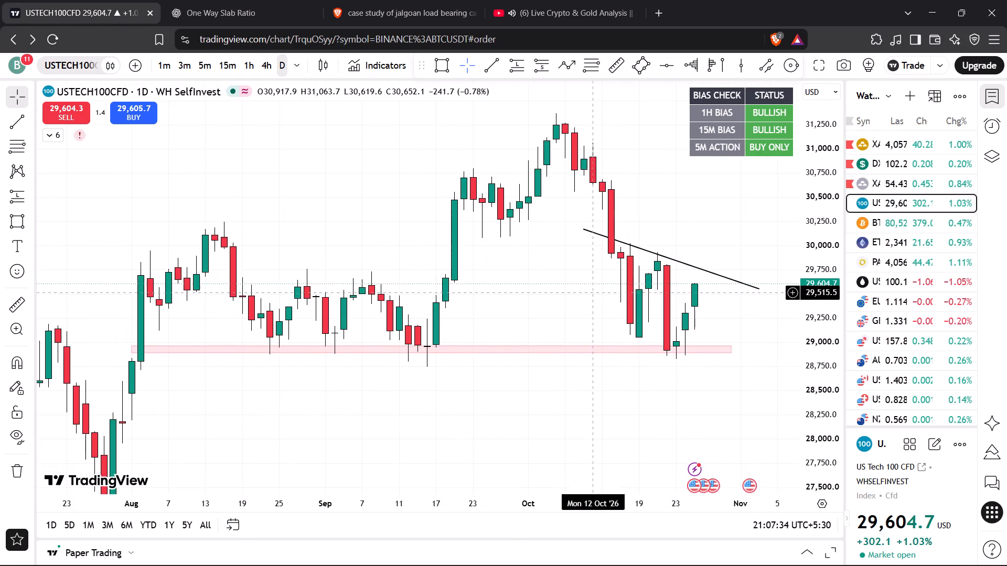
pyautogui.scroll(2, 595, 292)
pyautogui.moveTo(511, 308); pyautogui.dragTo(541, 300)
pyautogui.scroll(-2, 545, 301)
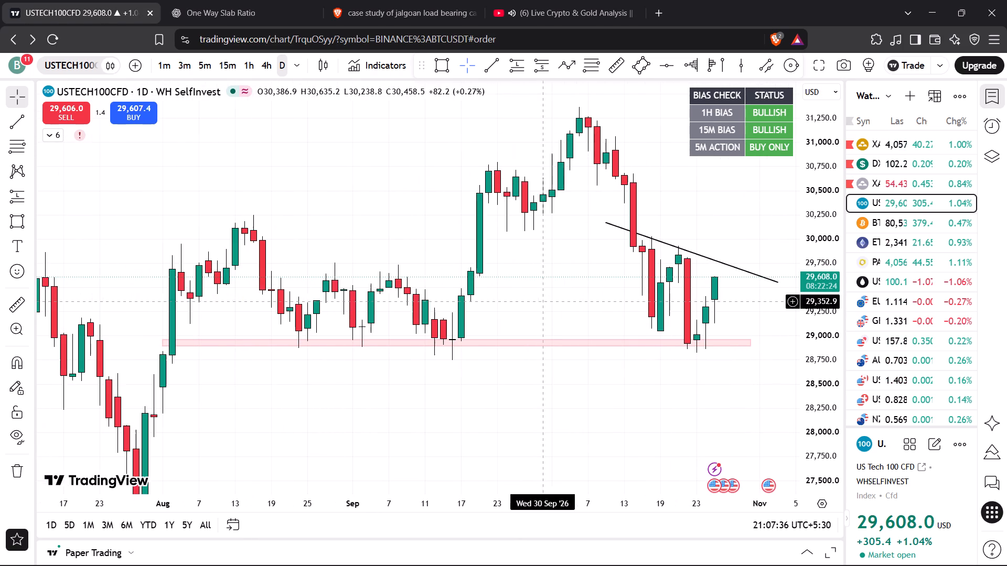
pyautogui.moveTo(824, 409); pyautogui.dragTo(823, 340)
pyautogui.moveTo(608, 295); pyautogui.dragTo(572, 352)
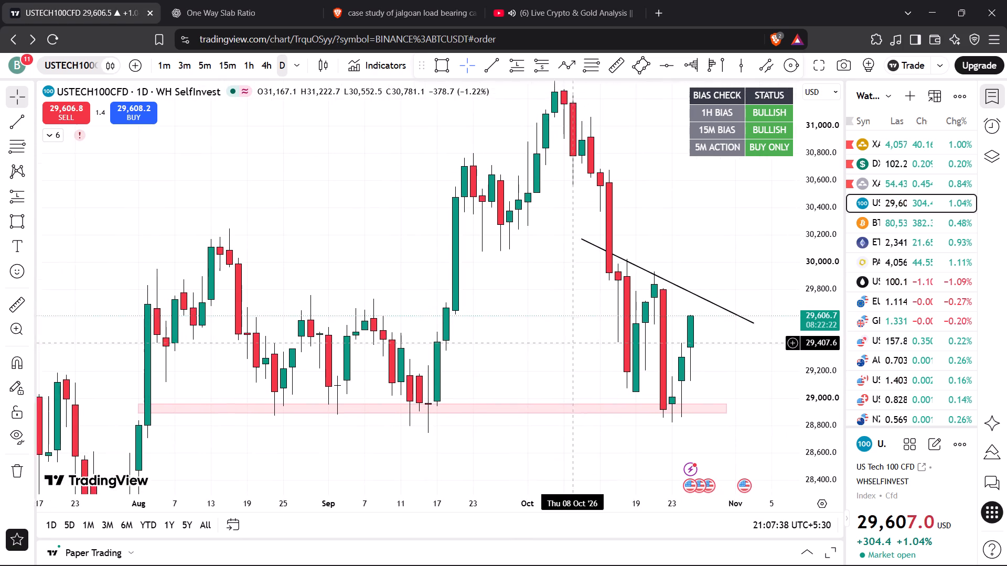
pyautogui.moveTo(572, 352); pyautogui.dragTo(557, 364)
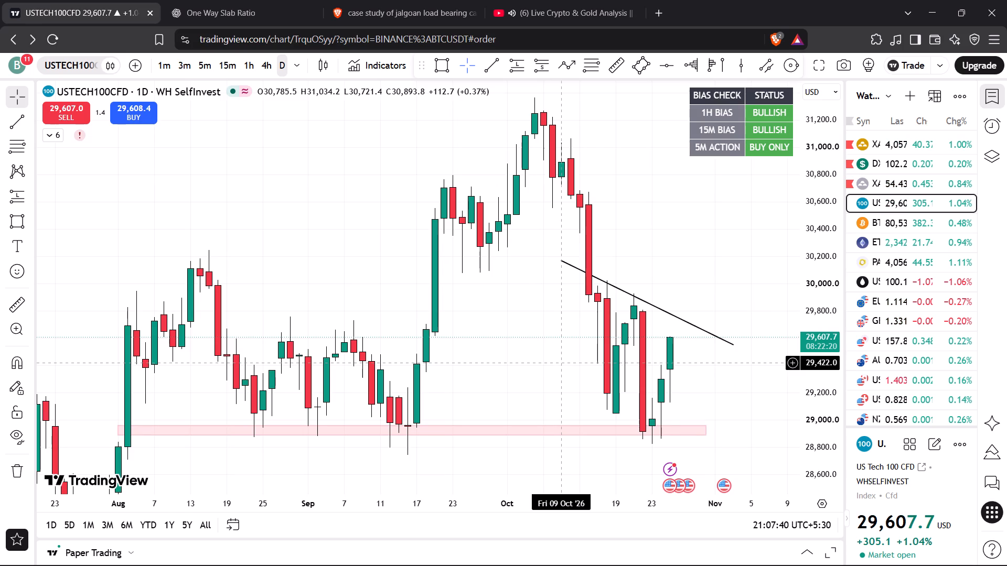
pyautogui.moveTo(814, 225); pyautogui.dragTo(814, 275)
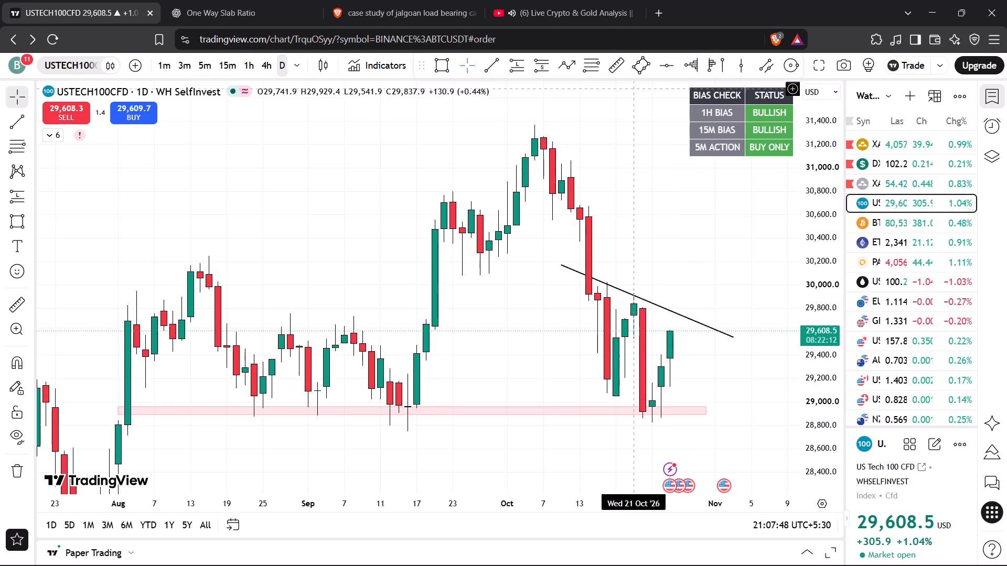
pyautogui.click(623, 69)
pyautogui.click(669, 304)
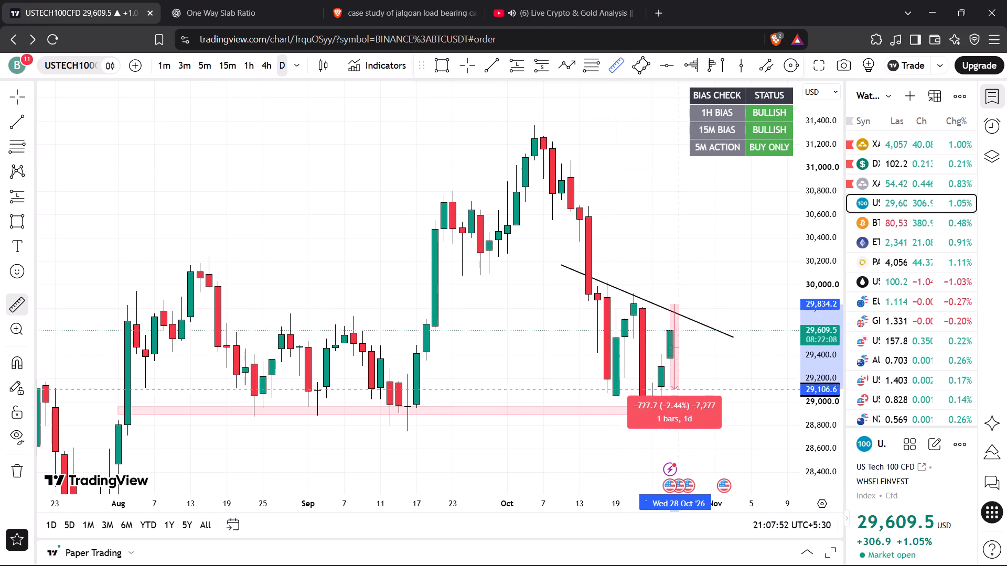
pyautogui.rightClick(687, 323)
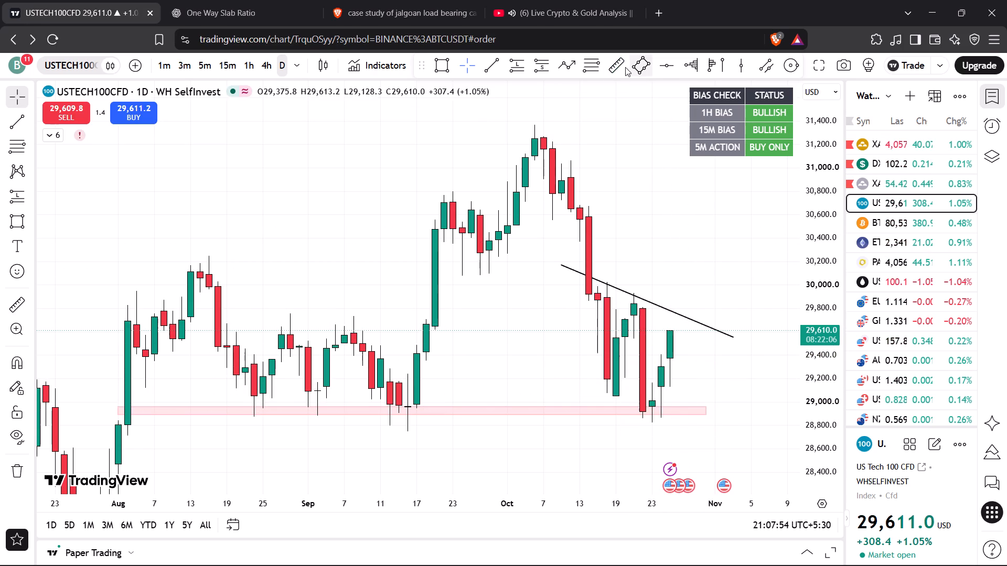
# Switch to the YouTube live stream and show the video in full screen.
pyautogui.click(577, 19)
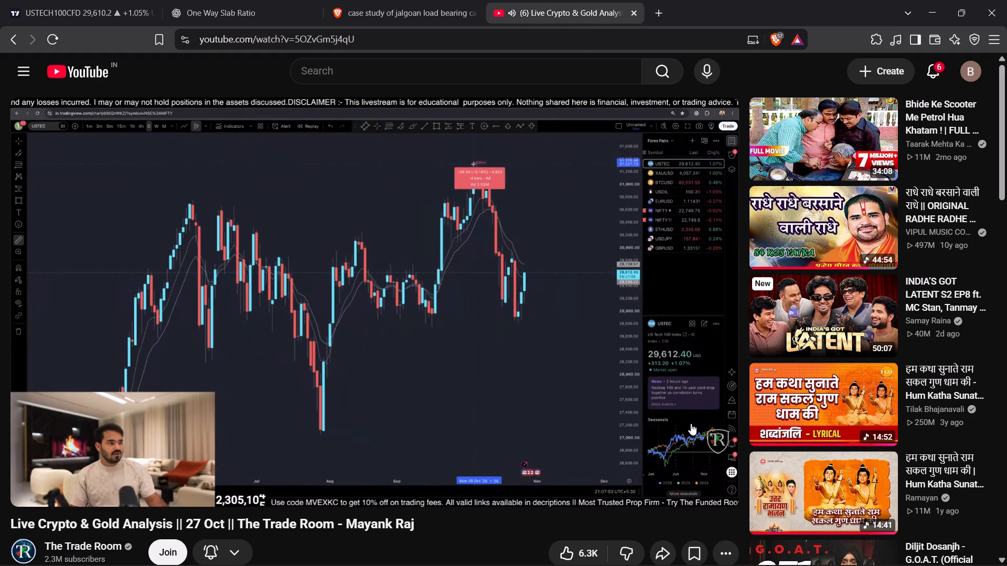
pyautogui.click(706, 483)
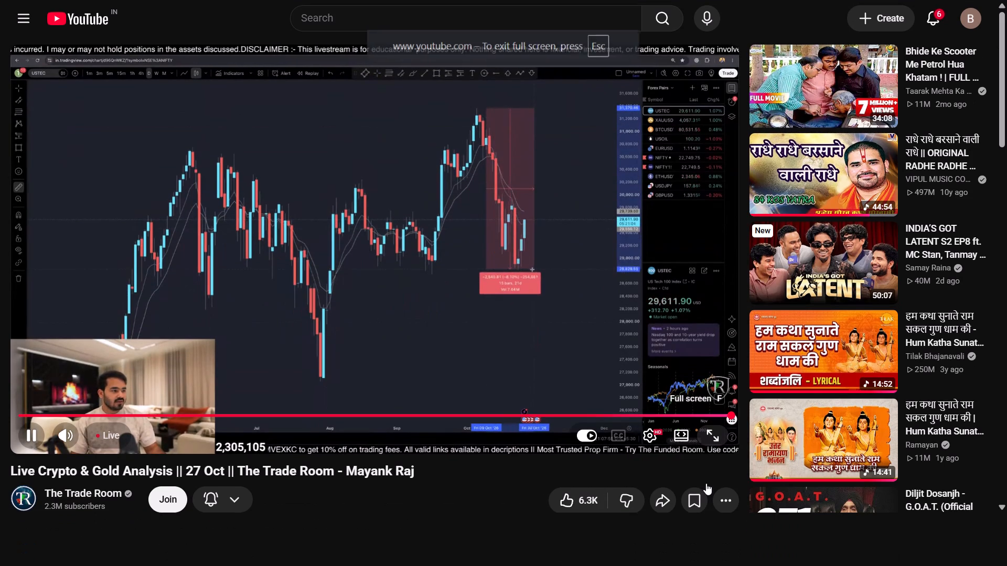
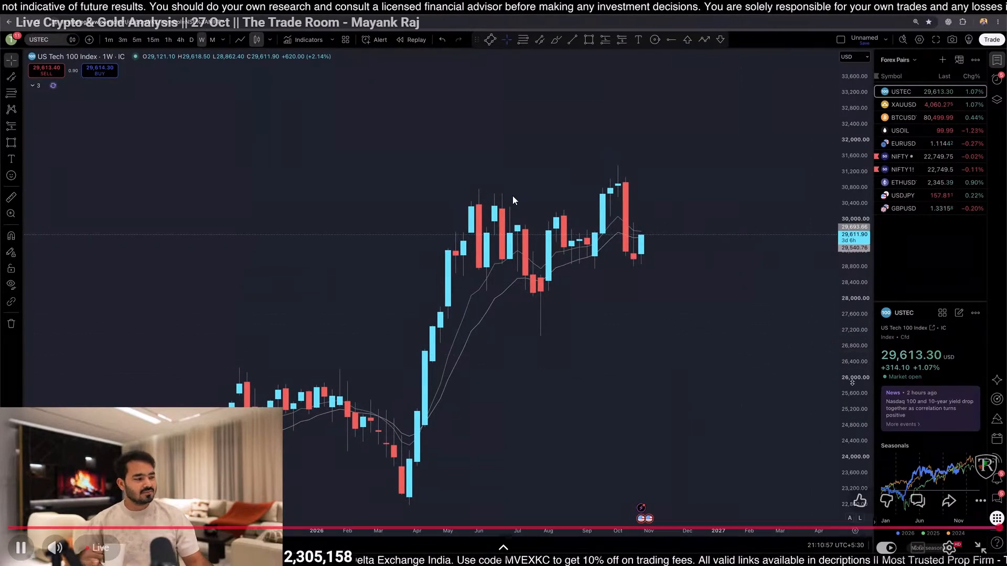
# Leave the full-screen stream, return to TradingView and examine USTECH100CFD on the 4-hour timeframe between the support zone and descending trend line.
pyautogui.click(507, 42)
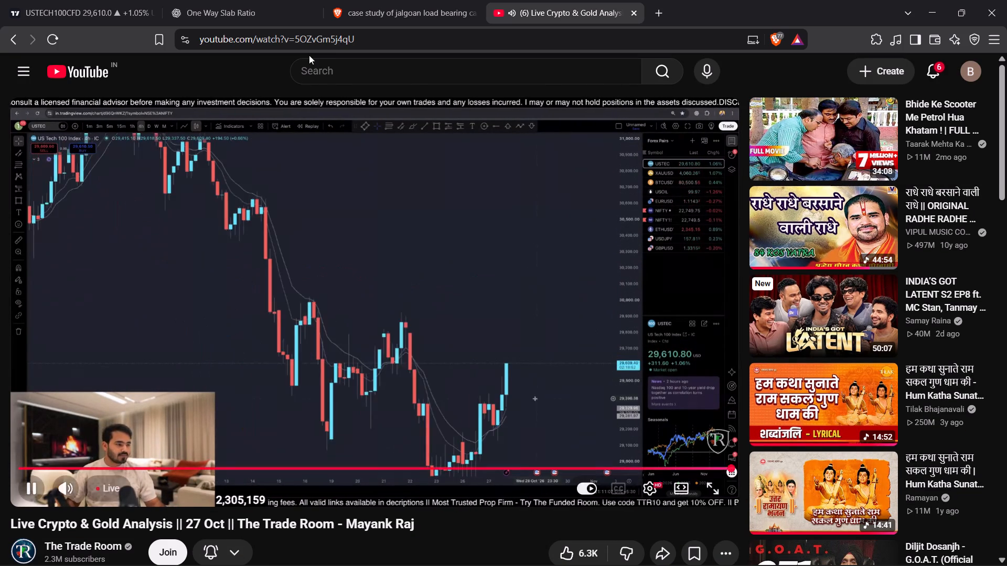
pyautogui.click(90, 12)
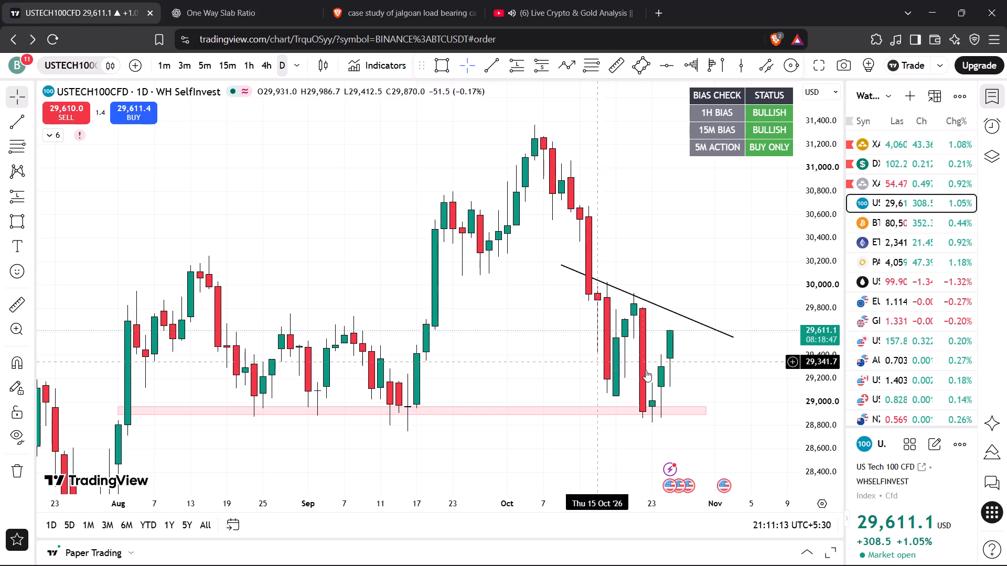
pyautogui.moveTo(666, 251); pyautogui.dragTo(642, 233)
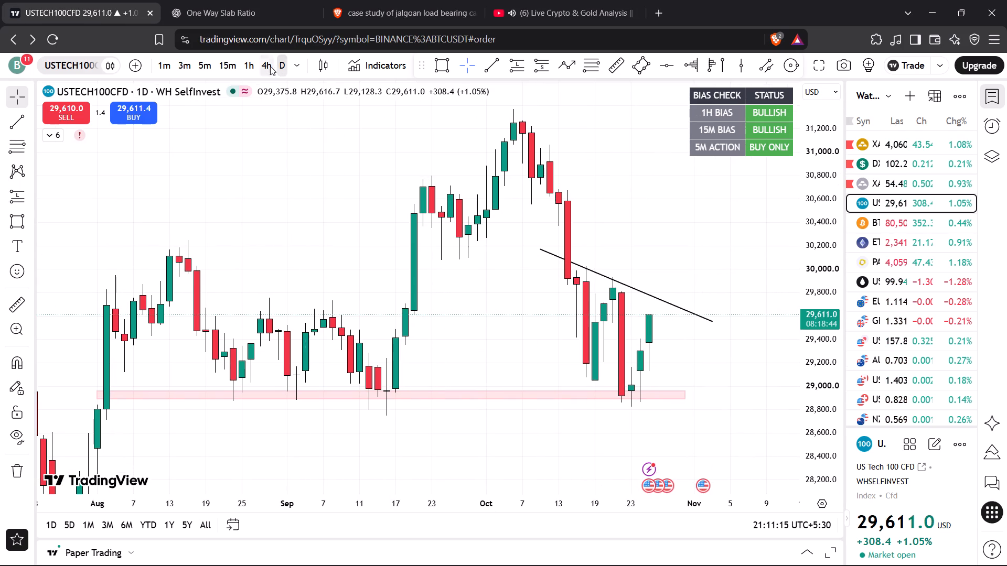
pyautogui.click(268, 64)
pyautogui.scroll(-8, 470, 321)
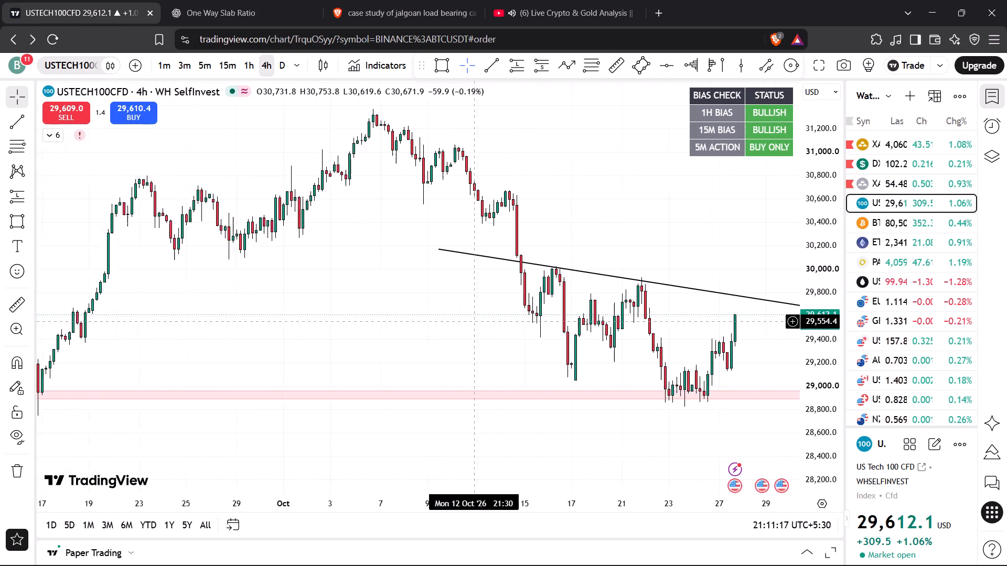
pyautogui.scroll(-1, 474, 321)
pyautogui.moveTo(652, 217); pyautogui.dragTo(479, 189)
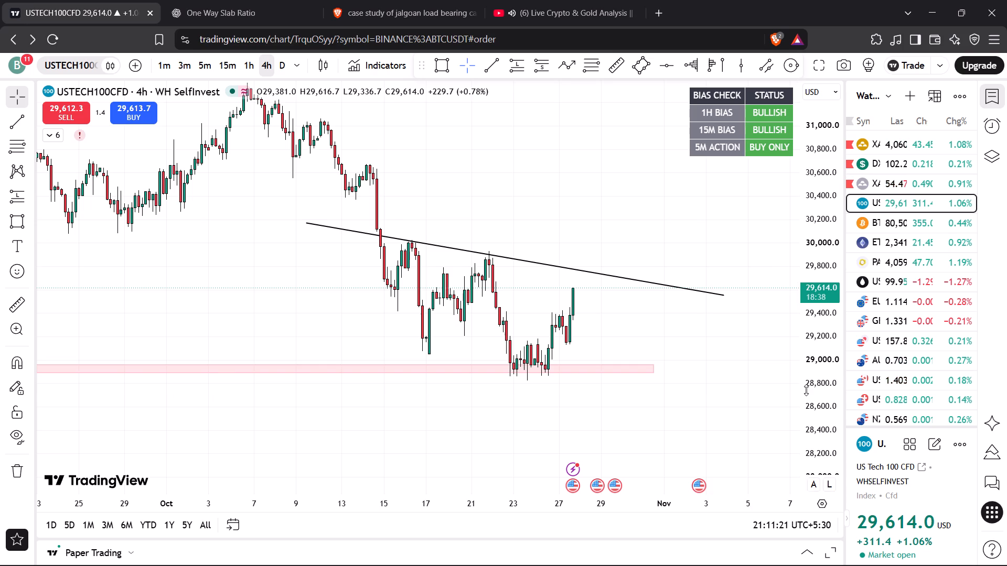
pyautogui.moveTo(710, 369); pyautogui.dragTo(731, 338)
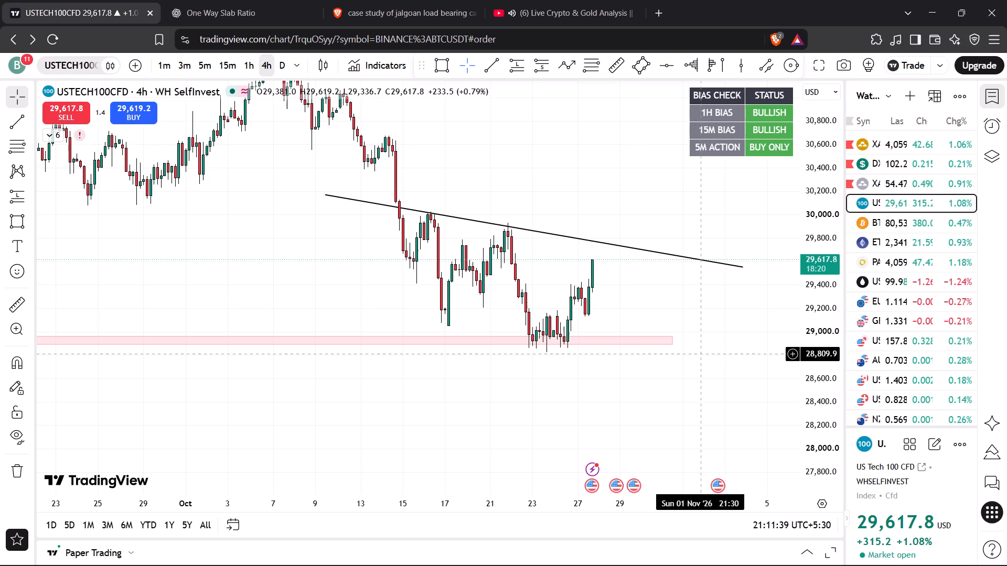
# Check the rising channel on the US Tech 100 chart in the YouTube live stream and return to TradingView.
pyautogui.click(539, 3)
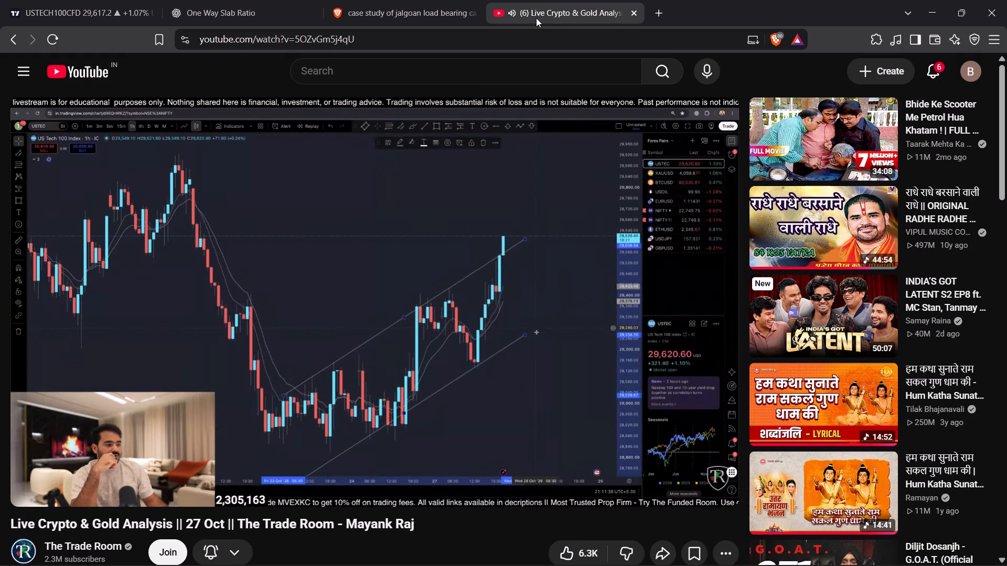
pyautogui.click(99, 17)
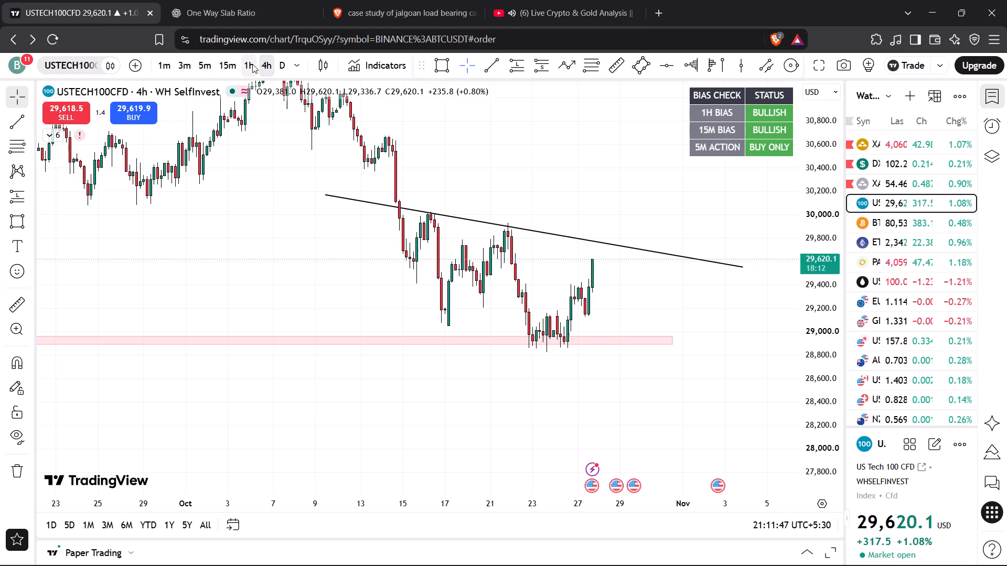
# On the 1-hour USTECH100CFD chart, draw a rising trend line from about 28,943 on 22 October to about 29,692 on 28 October.
pyautogui.click(252, 64)
pyautogui.moveTo(827, 401); pyautogui.dragTo(822, 396)
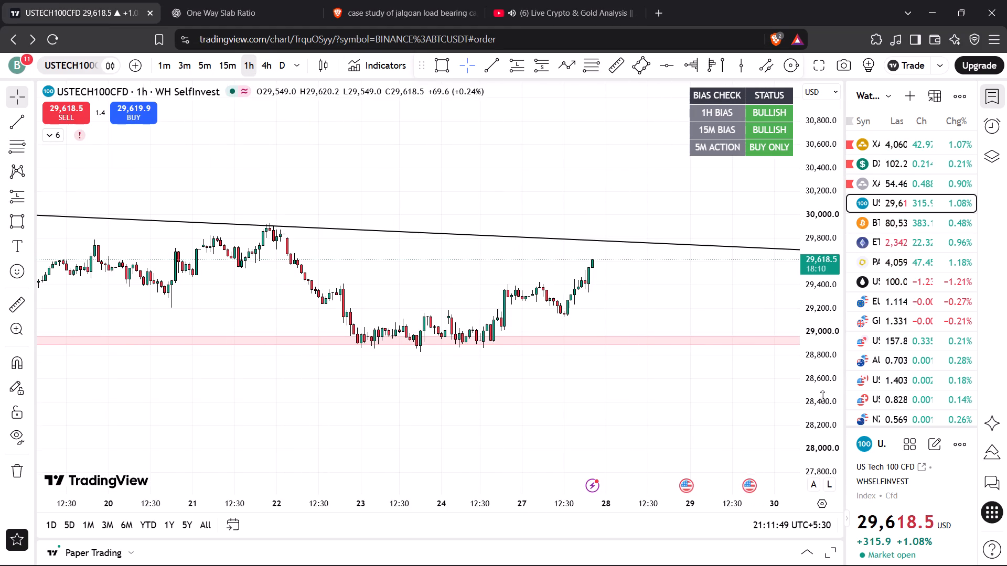
pyautogui.moveTo(822, 396); pyautogui.dragTo(815, 211)
pyautogui.moveTo(672, 286); pyautogui.dragTo(668, 263)
pyautogui.scroll(2, 668, 263)
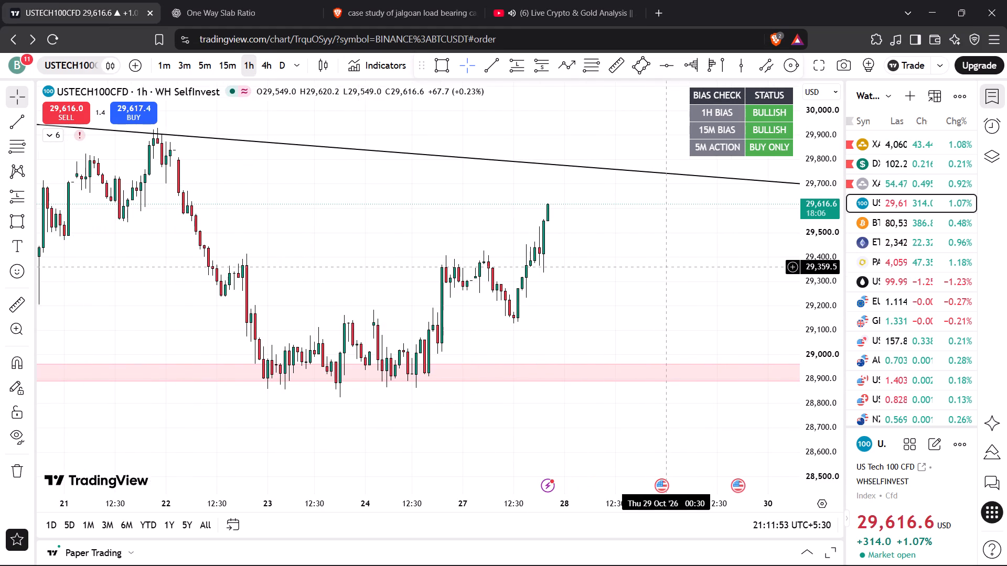
pyautogui.click(490, 65)
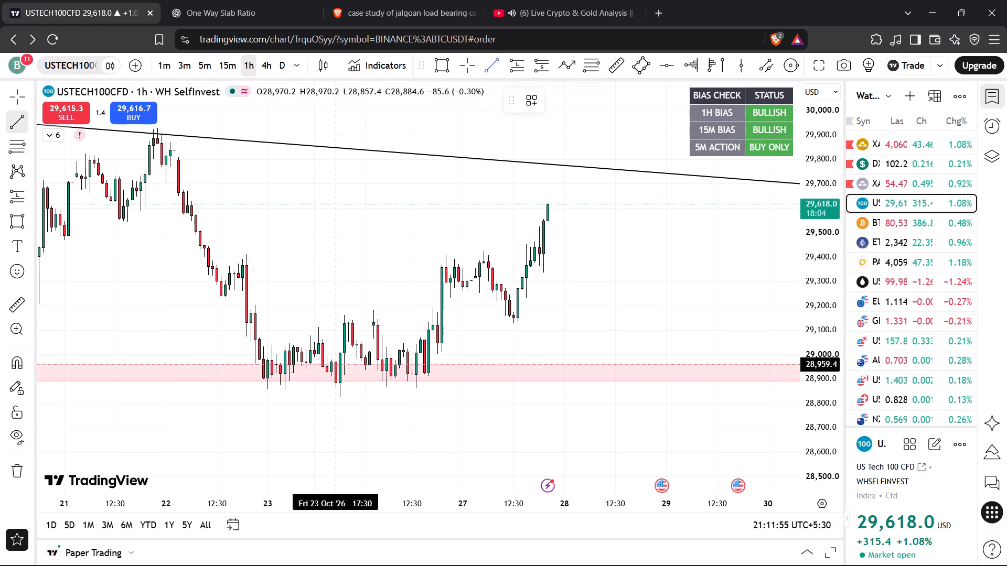
pyautogui.click(238, 368)
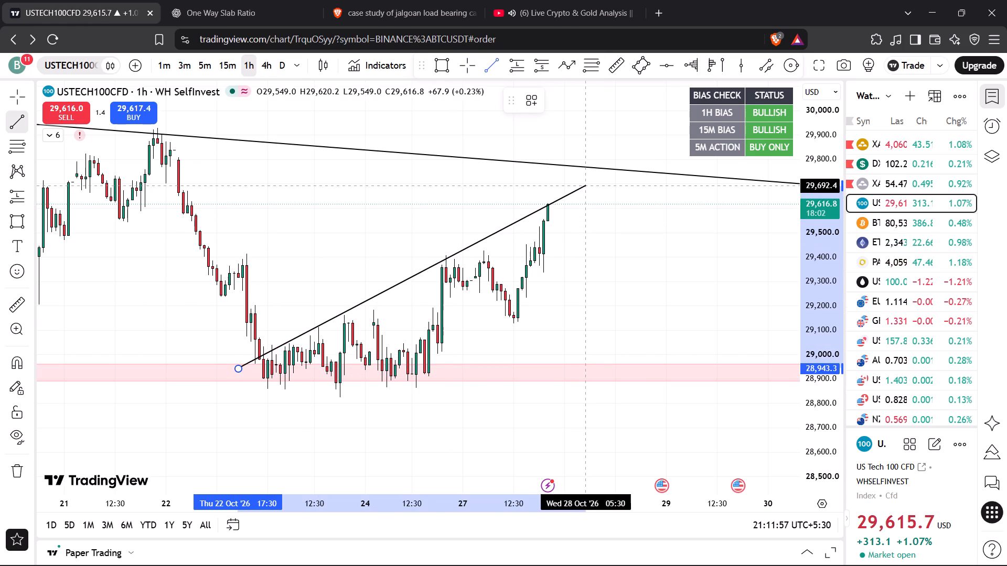
pyautogui.click(586, 186)
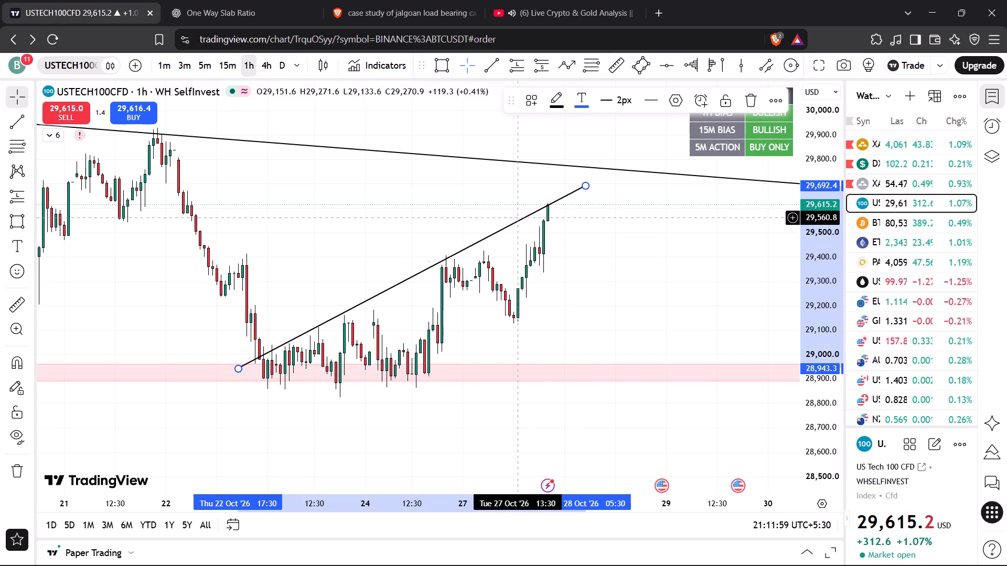
# Clone the rising trend line and place the copy parallel below it along the 26–27 October lows to form a channel.
pyautogui.rightClick(512, 224)
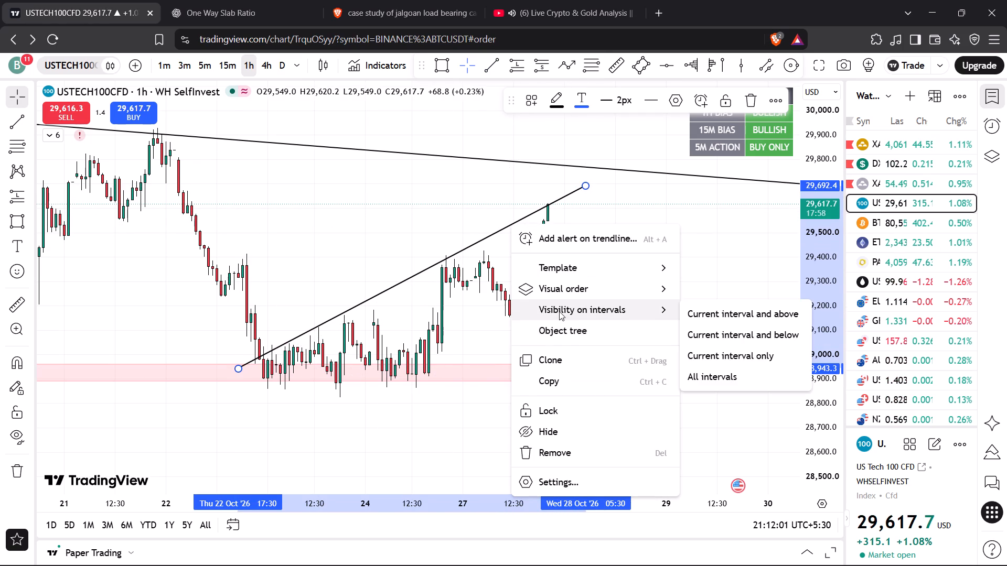
pyautogui.click(552, 362)
pyautogui.moveTo(481, 213); pyautogui.dragTo(497, 274)
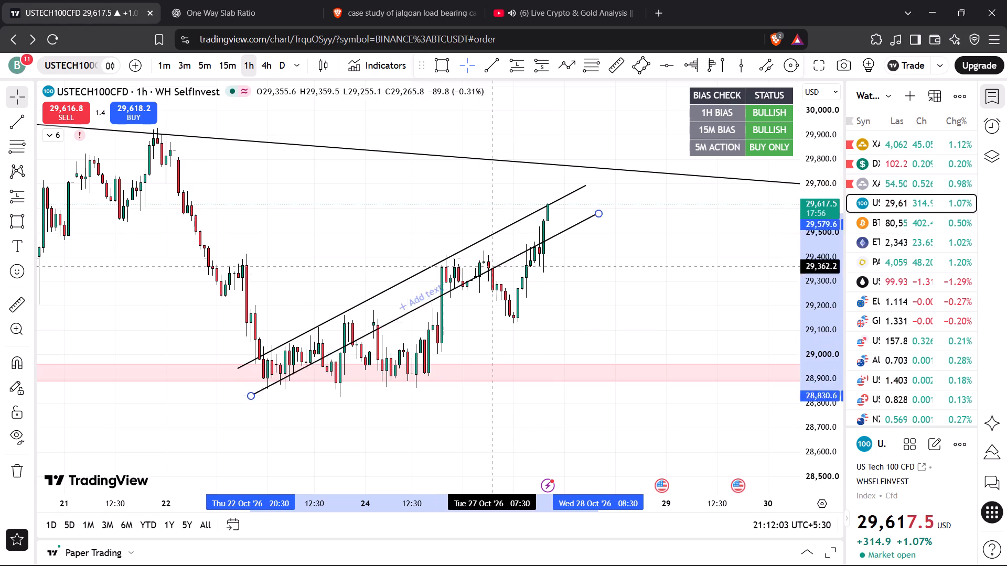
pyautogui.moveTo(497, 274); pyautogui.dragTo(536, 313)
pyautogui.click(546, 273)
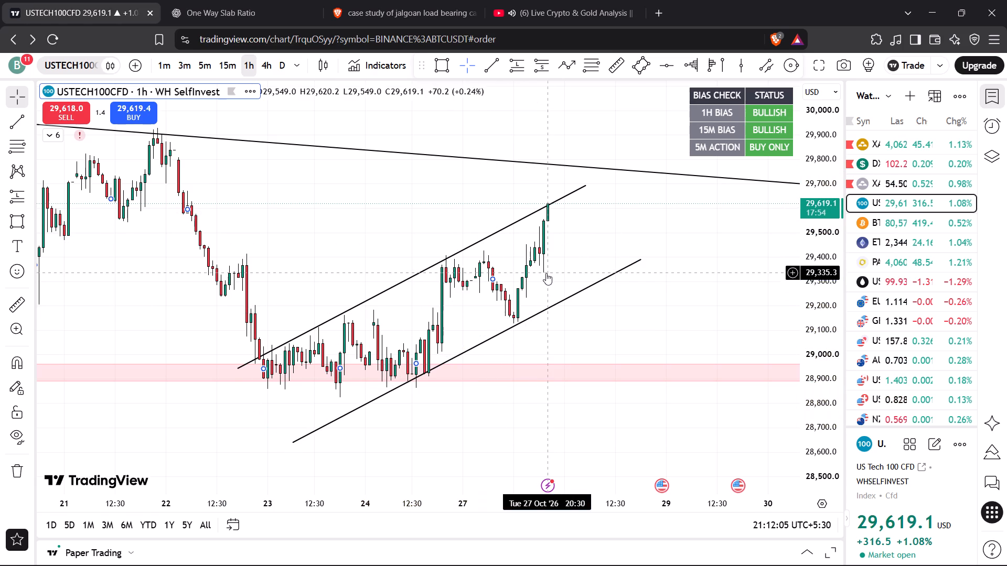
# Compare the channel with the one in the YouTube live stream and view it on USTECH100CFD's 4-hour timeframe.
pyautogui.click(556, 10)
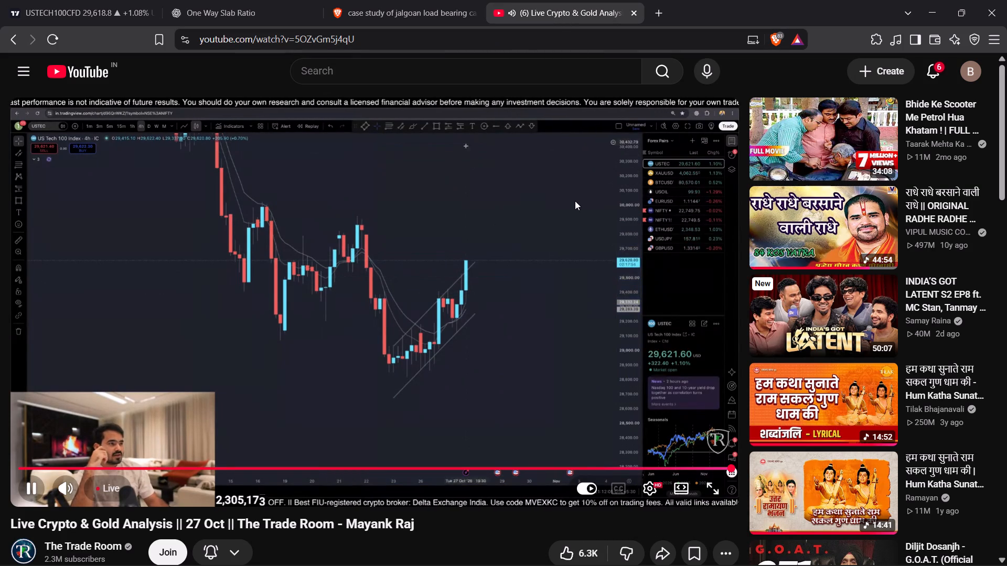
pyautogui.click(112, 16)
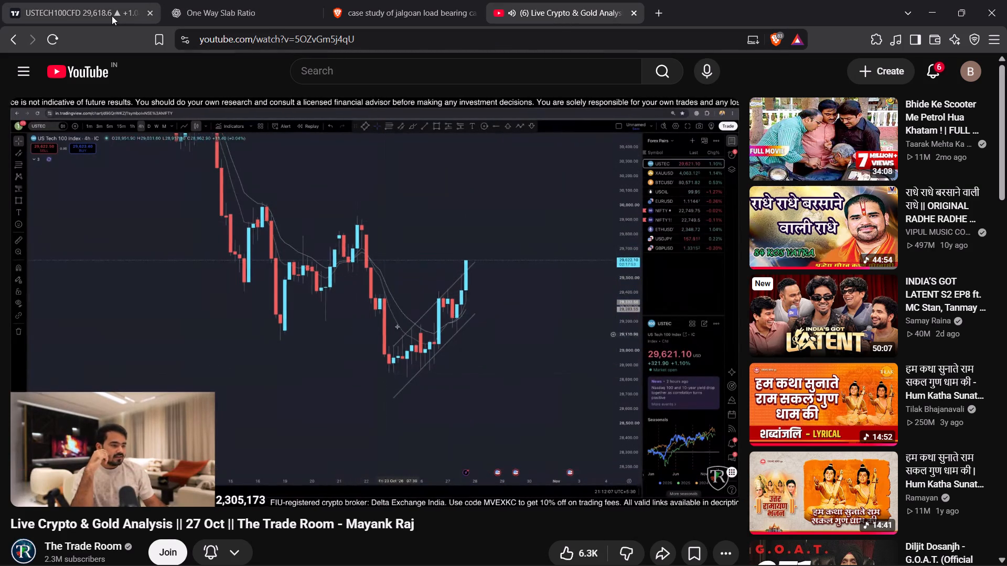
pyautogui.click(609, 242)
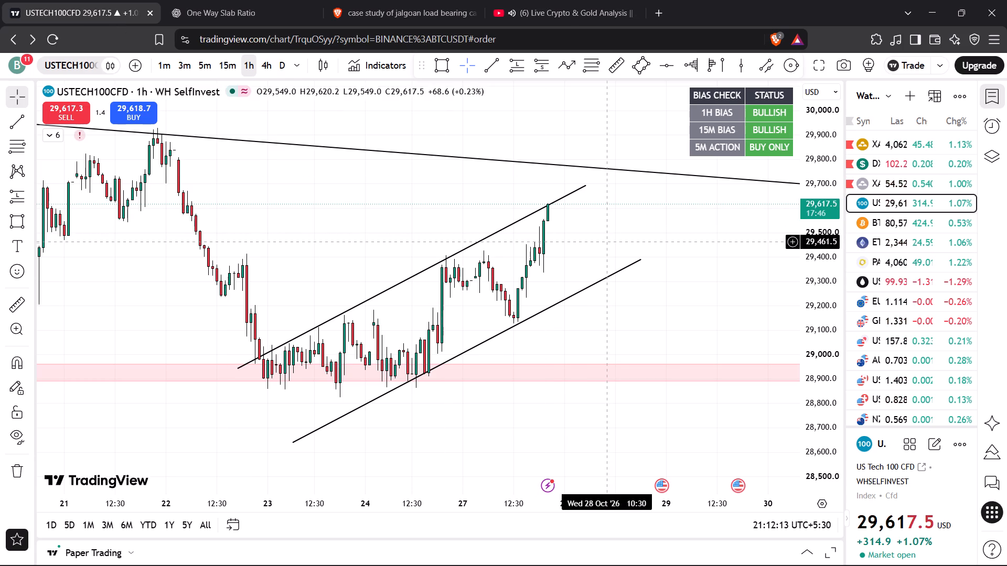
pyautogui.click(270, 67)
pyautogui.scroll(4, 520, 310)
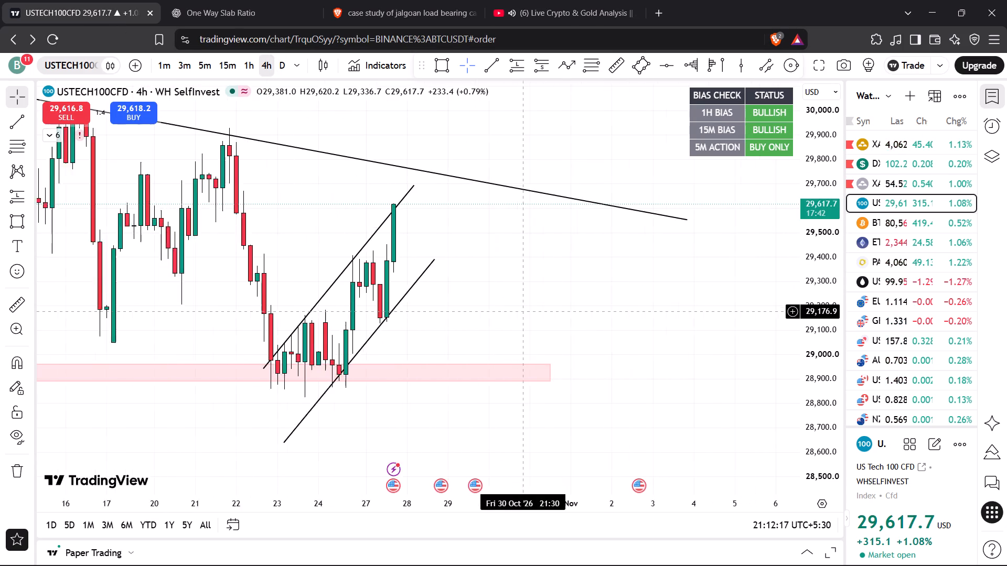
pyautogui.scroll(3, 521, 311)
pyautogui.moveTo(467, 288); pyautogui.dragTo(575, 269)
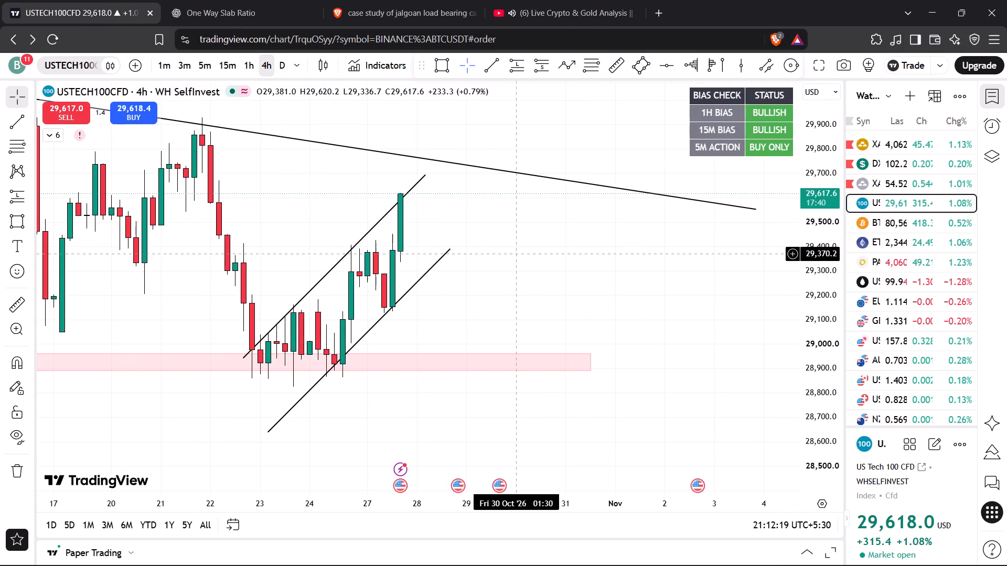
pyautogui.moveTo(519, 252); pyautogui.dragTo(668, 271)
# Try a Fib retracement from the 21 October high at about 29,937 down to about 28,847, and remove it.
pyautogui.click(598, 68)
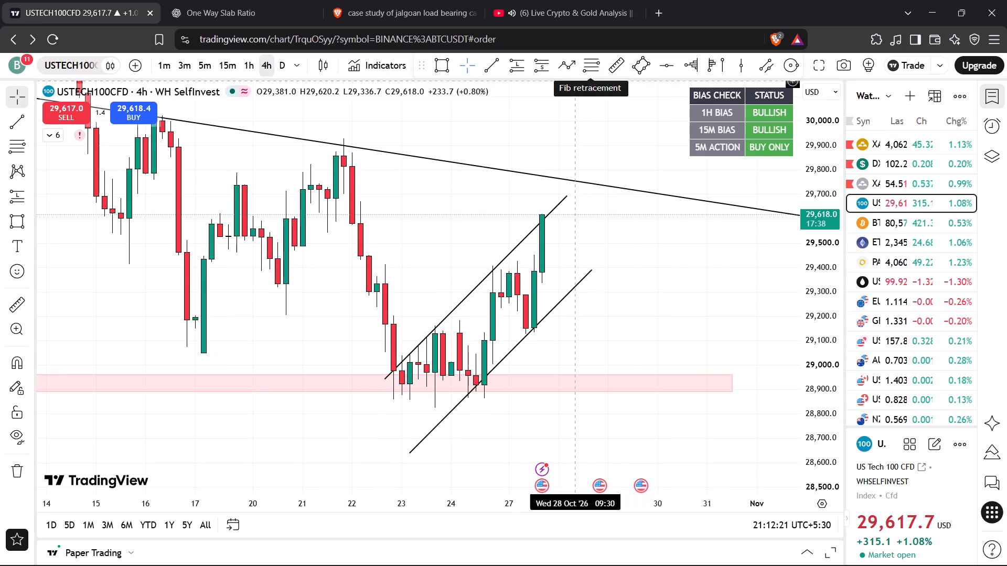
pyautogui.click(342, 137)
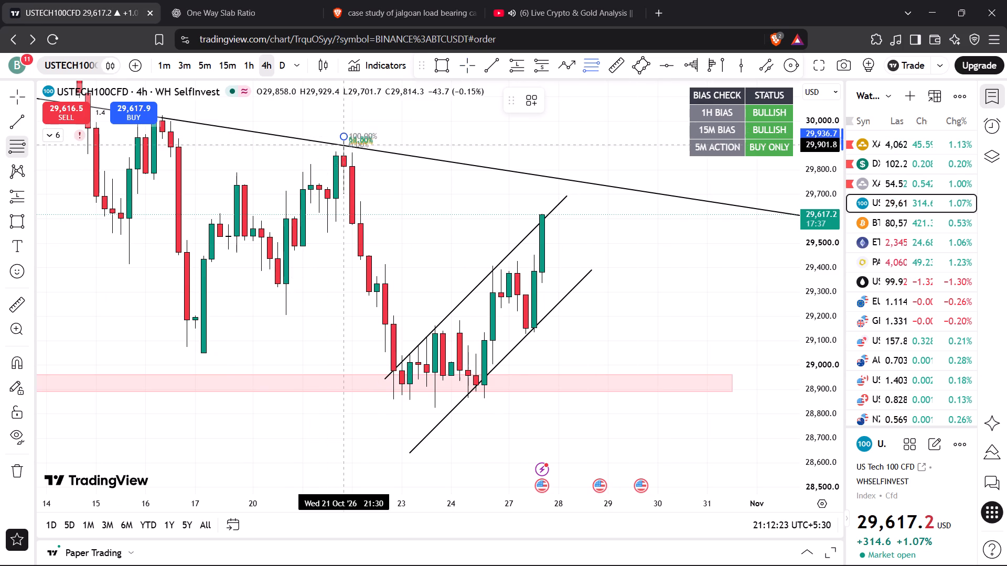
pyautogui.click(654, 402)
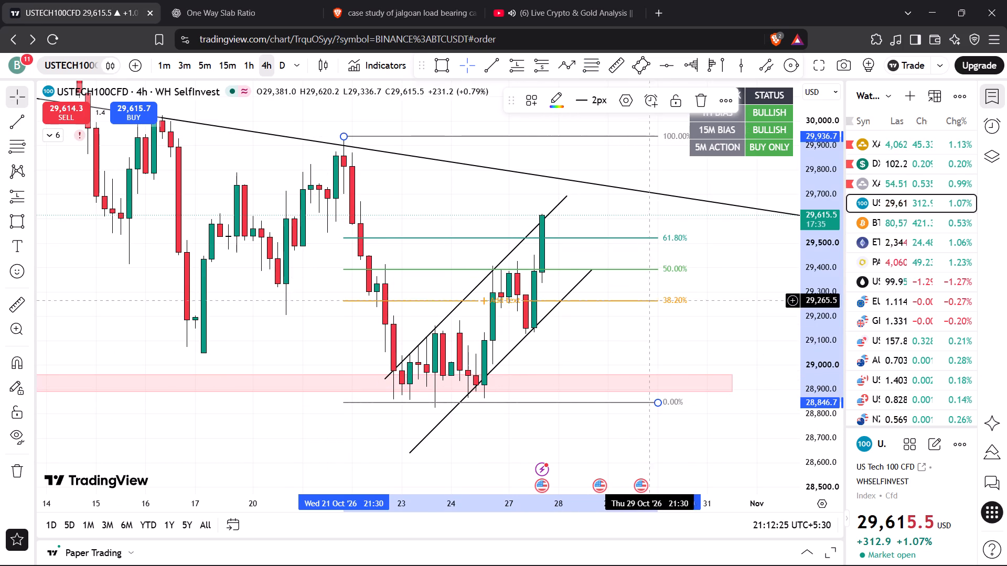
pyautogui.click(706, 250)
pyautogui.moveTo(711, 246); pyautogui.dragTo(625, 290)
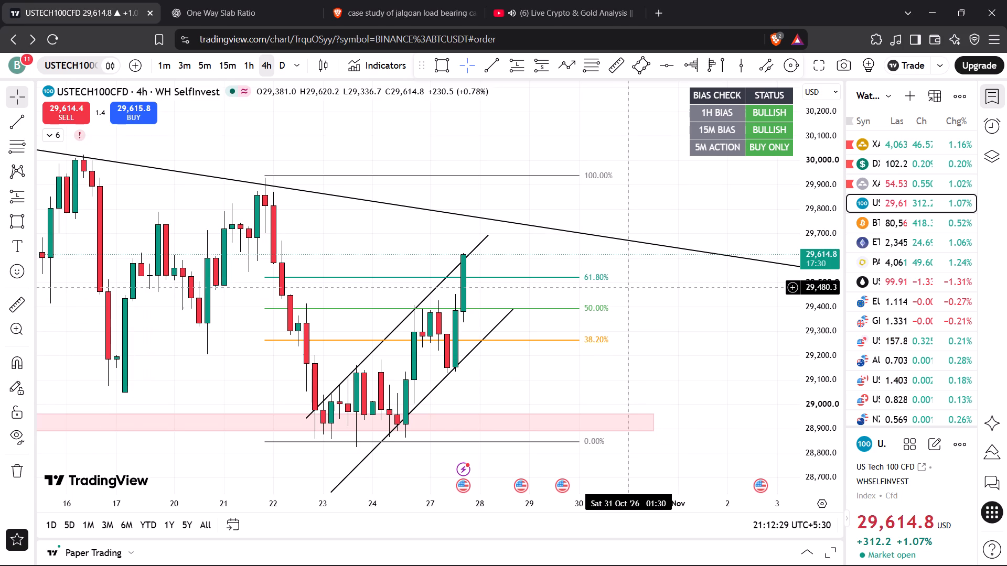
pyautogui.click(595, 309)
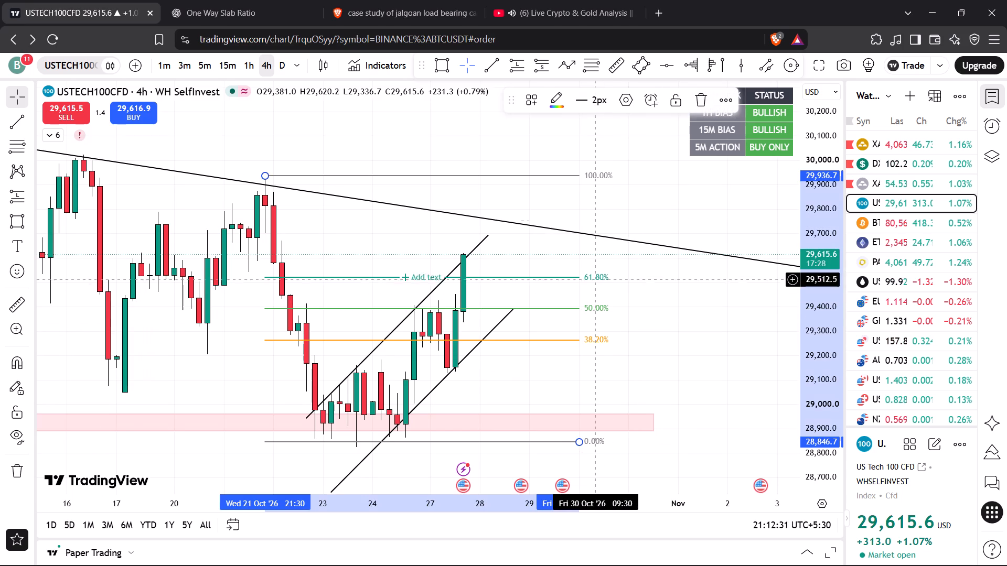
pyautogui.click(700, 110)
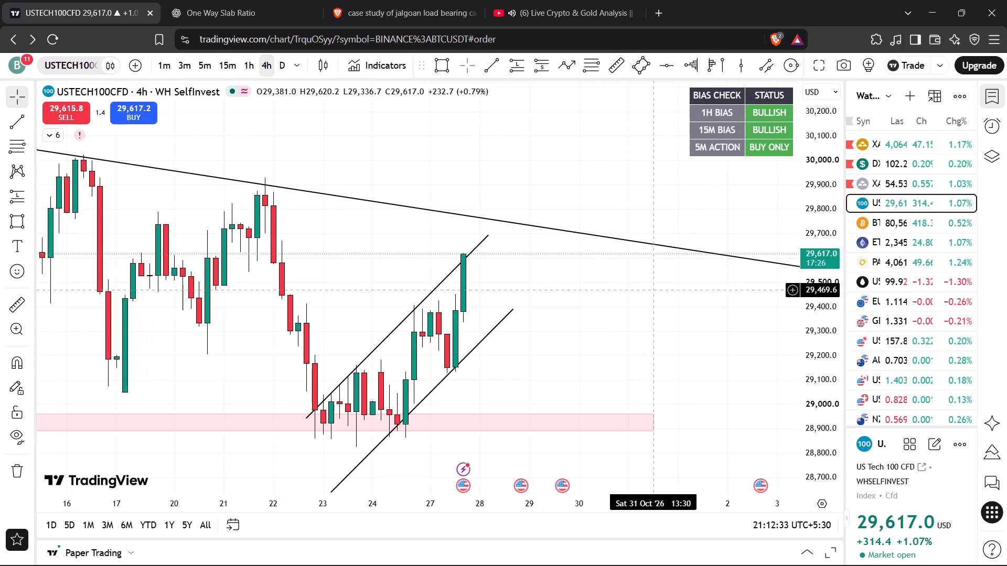
# Examine the 4-hour price action within the rising channel relative to the support zone and the descending trend line.
pyautogui.moveTo(650, 298); pyautogui.dragTo(650, 270)
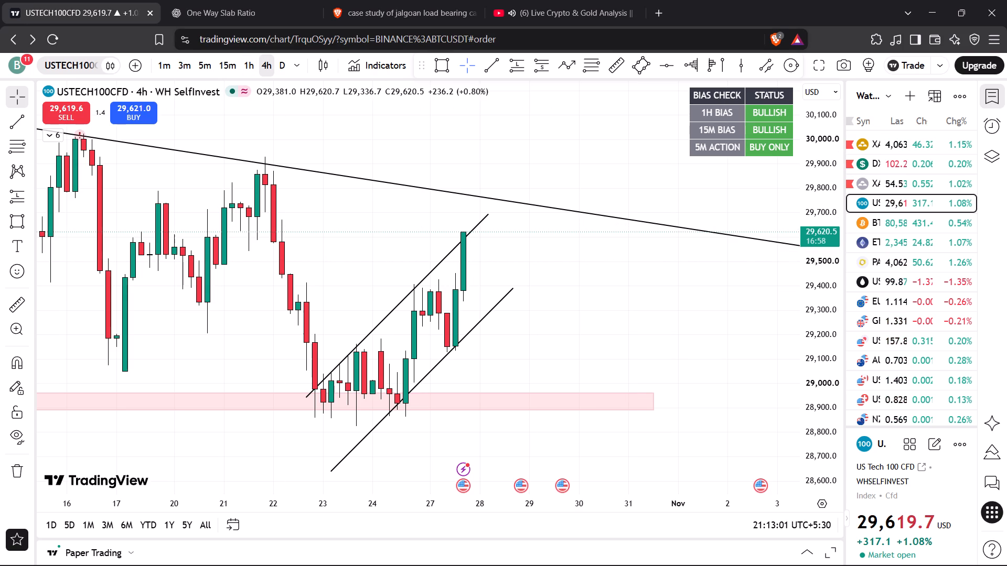
pyautogui.moveTo(352, 252); pyautogui.dragTo(371, 230)
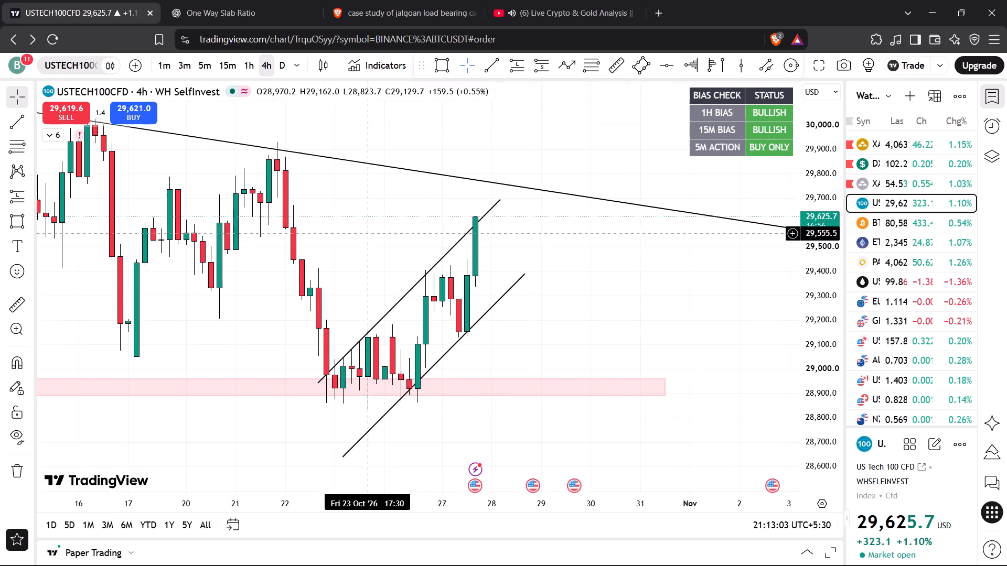
pyautogui.moveTo(371, 230); pyautogui.dragTo(375, 225)
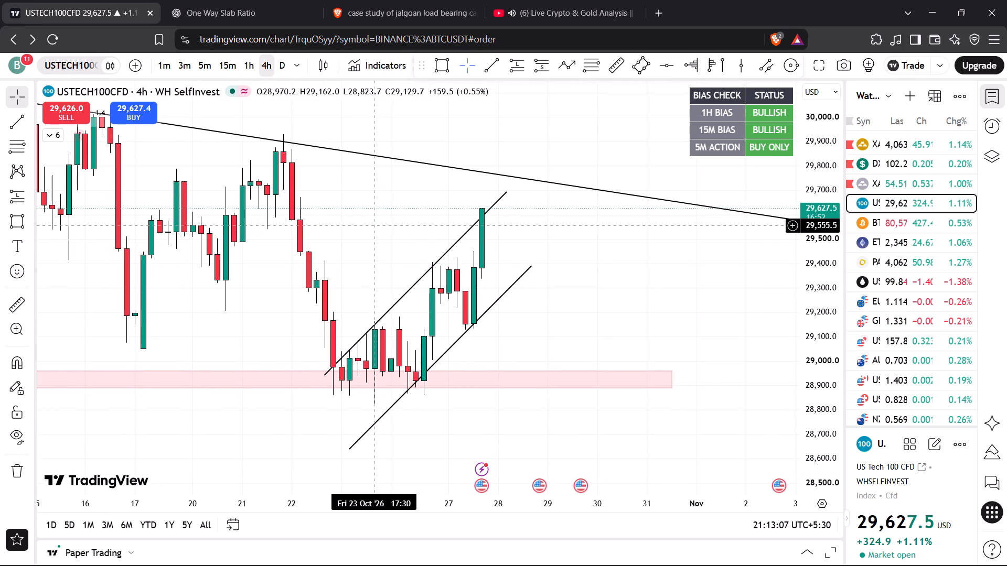
pyautogui.moveTo(380, 225); pyautogui.dragTo(389, 226)
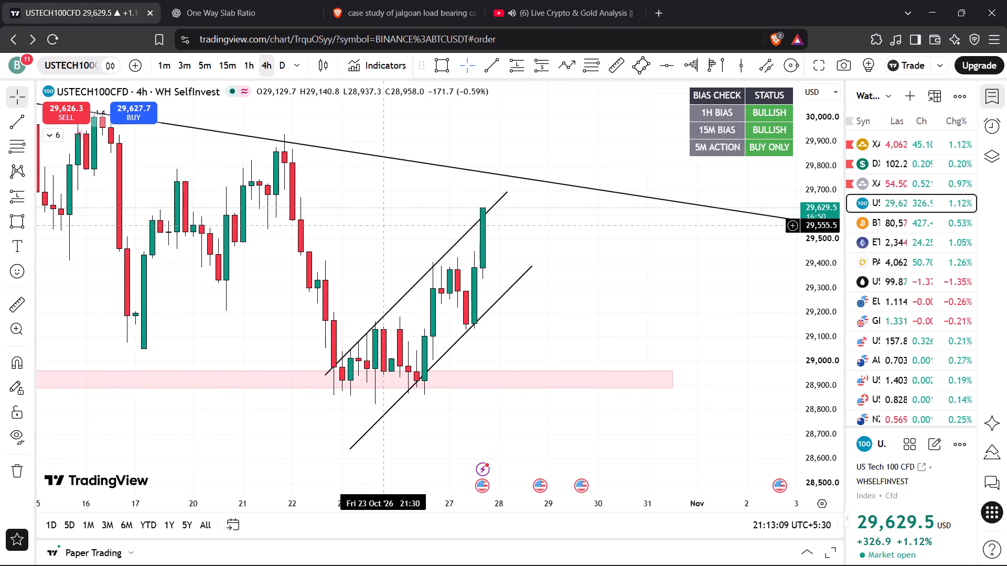
pyautogui.moveTo(389, 226); pyautogui.dragTo(416, 221)
pyautogui.moveTo(414, 197); pyautogui.dragTo(428, 215)
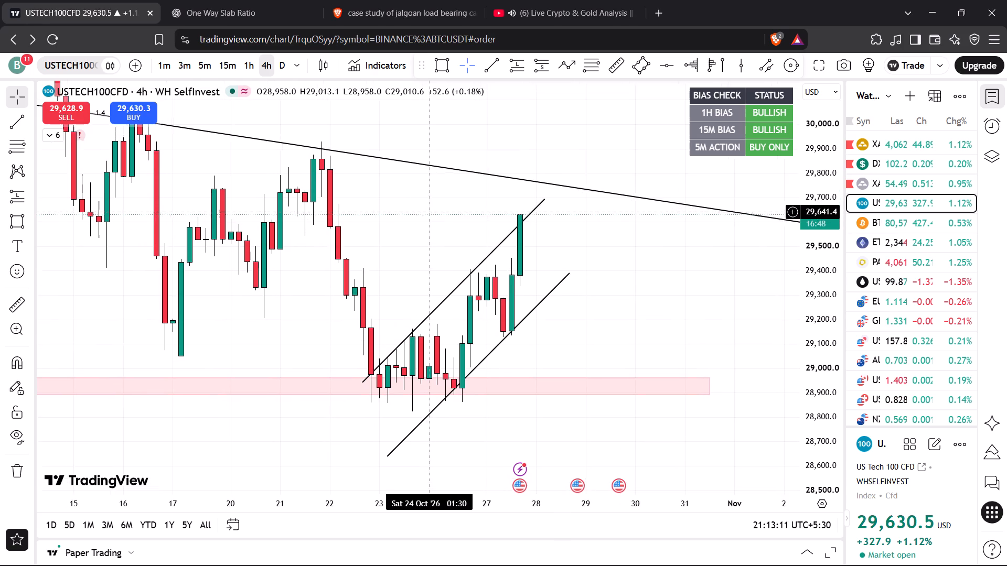
pyautogui.moveTo(428, 215); pyautogui.dragTo(432, 219)
pyautogui.moveTo(432, 219); pyautogui.dragTo(469, 238)
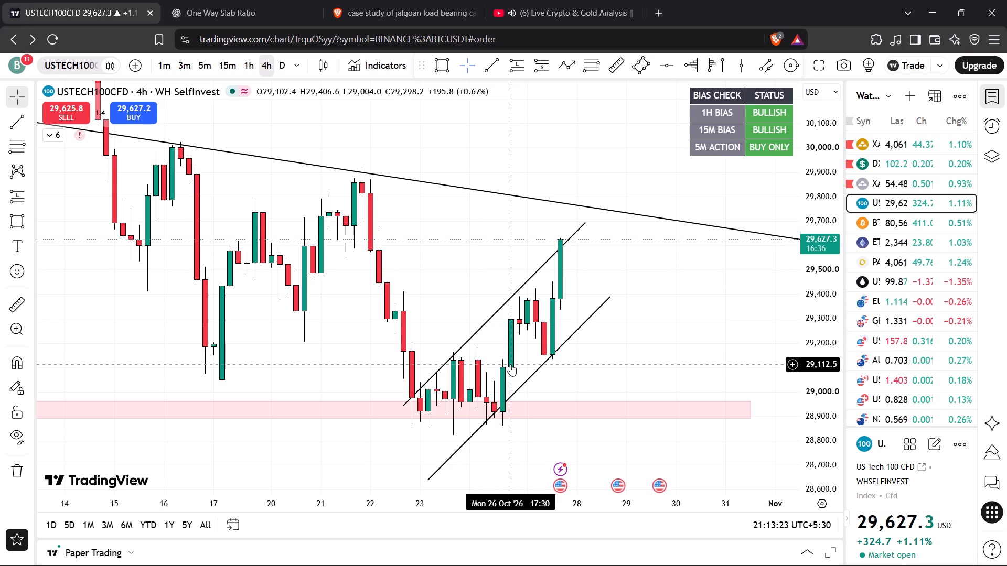
pyautogui.scroll(2, 510, 364)
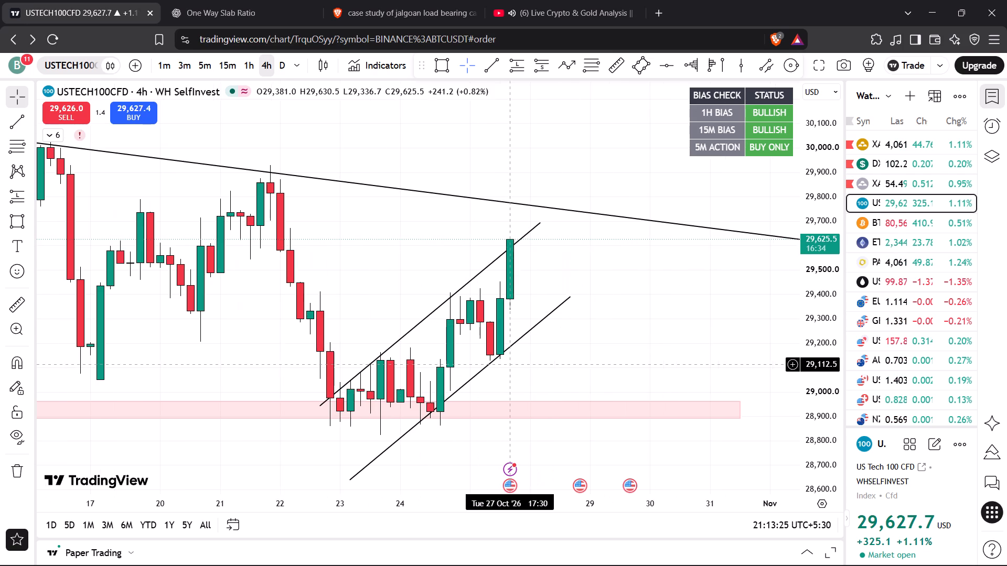
# Set the USTECH100CFD chart to the 1-hour timeframe.
pyautogui.click(244, 69)
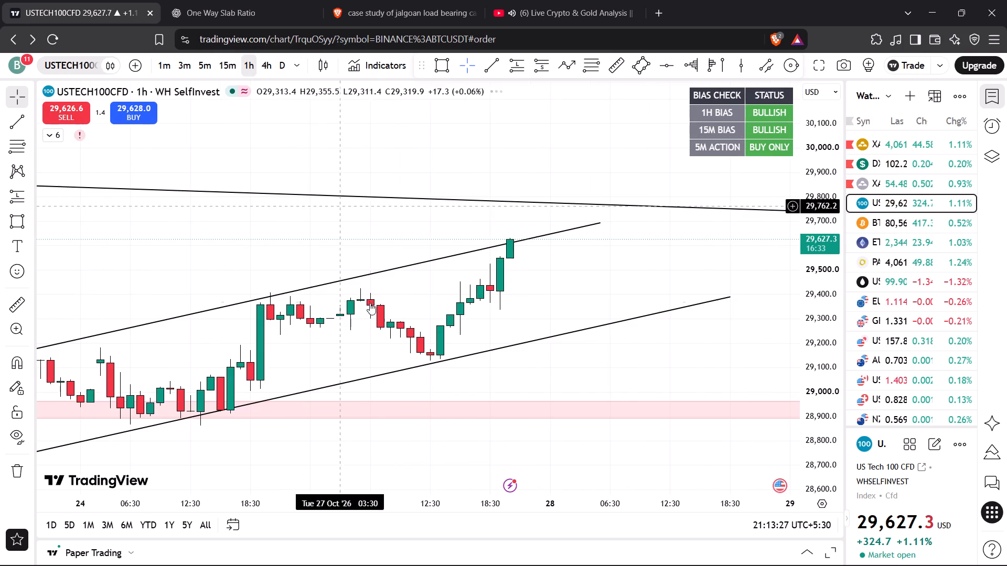
# Examine USTECH100CFD's price against the upper boundary of the rising channel on the 1-hour, 15-minute and 5-minute timeframes.
pyautogui.scroll(-3, 378, 314)
pyautogui.click(387, 240)
pyautogui.moveTo(387, 240); pyautogui.dragTo(393, 147)
pyautogui.click(394, 150)
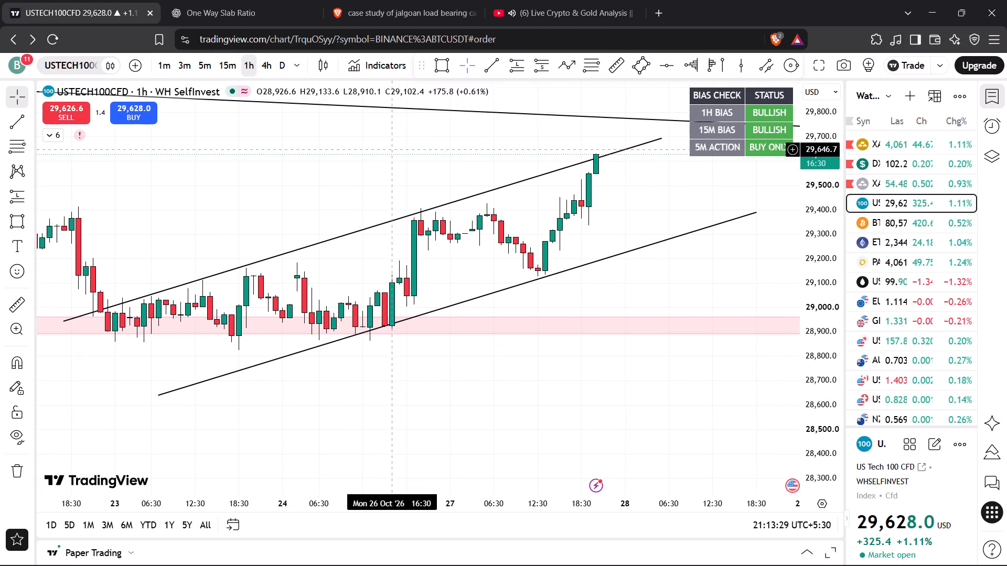
pyautogui.click(233, 67)
pyautogui.scroll(-2, 699, 351)
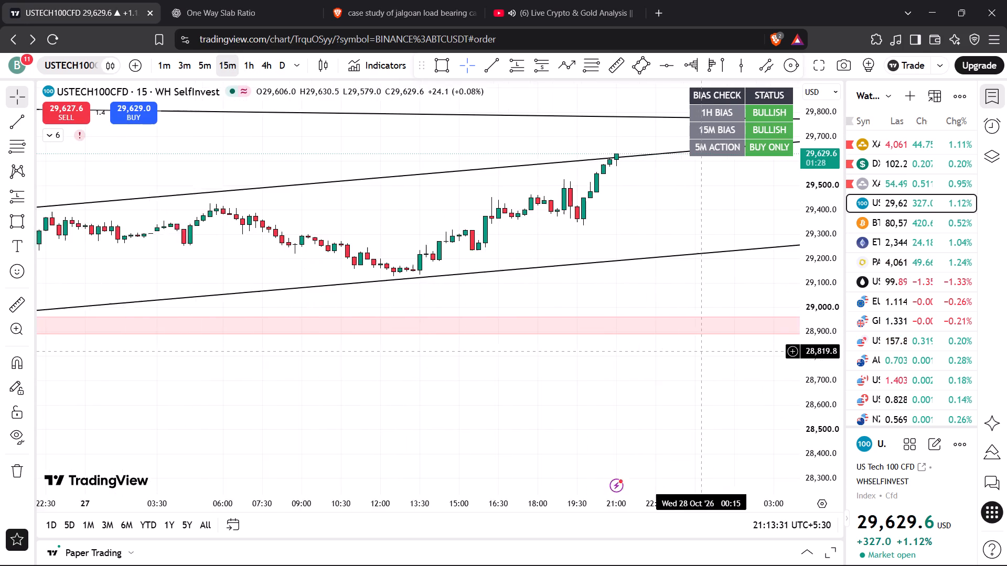
pyautogui.scroll(-1, 699, 351)
pyautogui.moveTo(681, 284); pyautogui.dragTo(670, 346)
pyautogui.moveTo(817, 405); pyautogui.dragTo(816, 328)
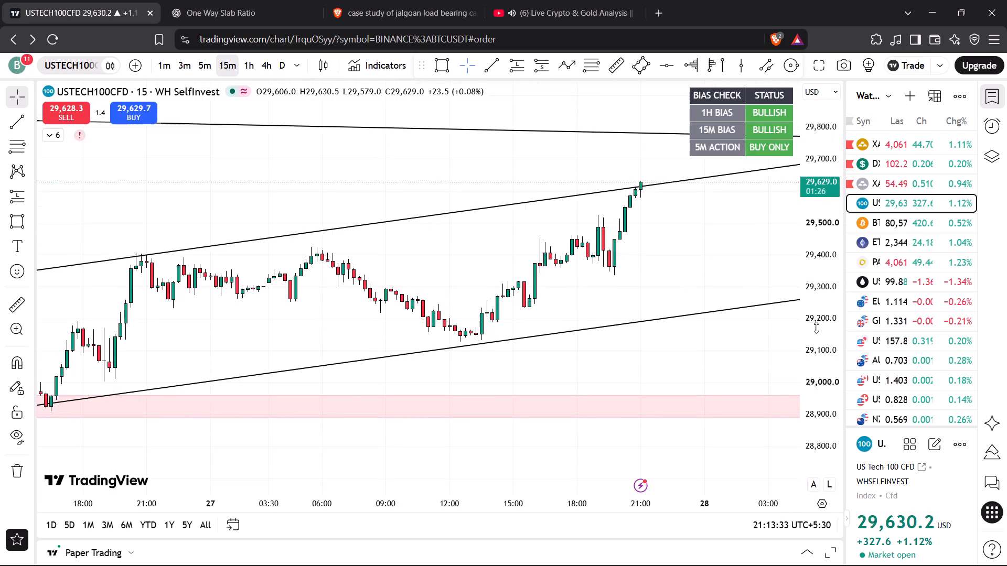
pyautogui.moveTo(816, 328); pyautogui.dragTo(813, 311)
pyautogui.click(201, 62)
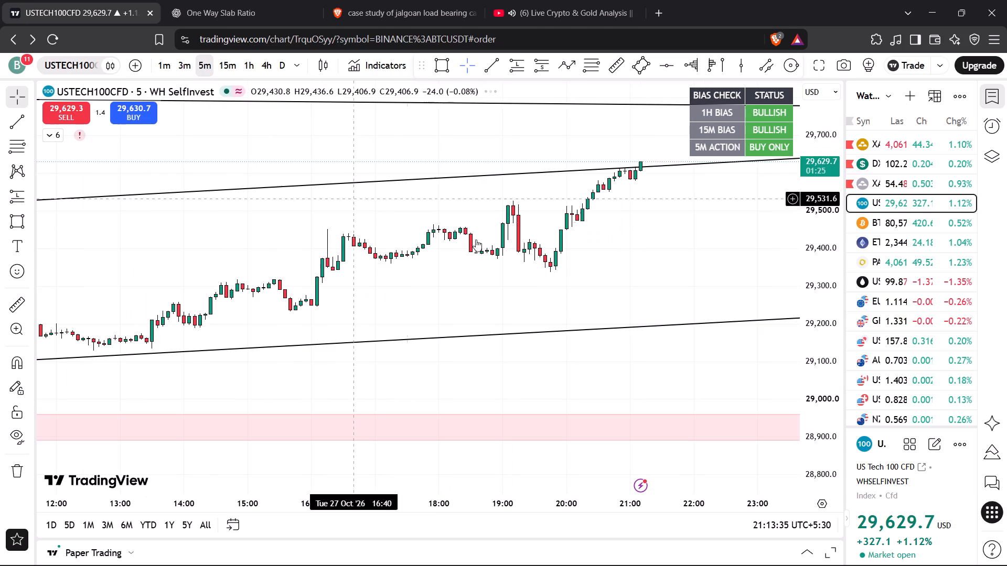
# Switch the chart to XAUUSD and view its 5-minute price action around the two pink zones and the small rising channel.
pyautogui.click(897, 142)
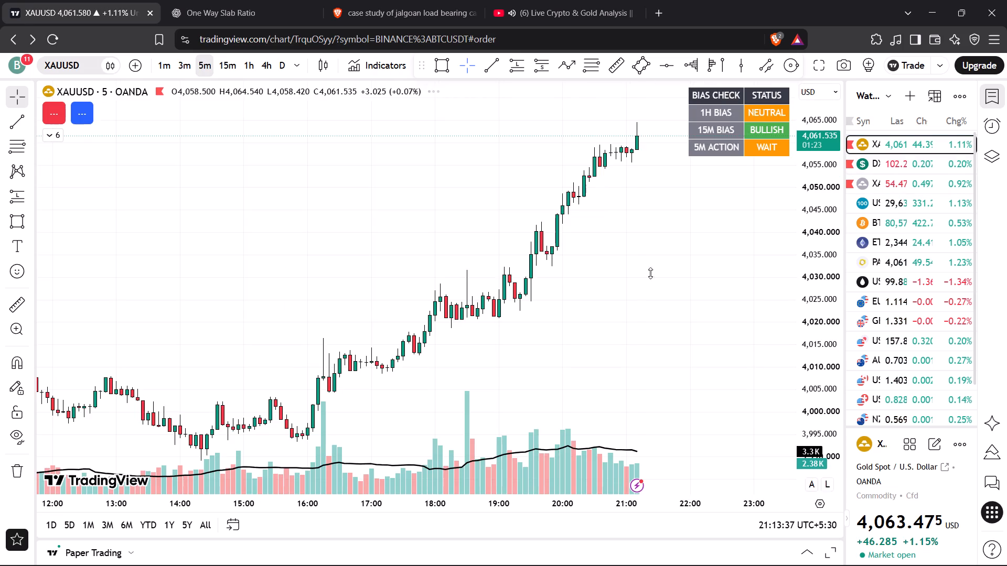
pyautogui.scroll(-6, 636, 279)
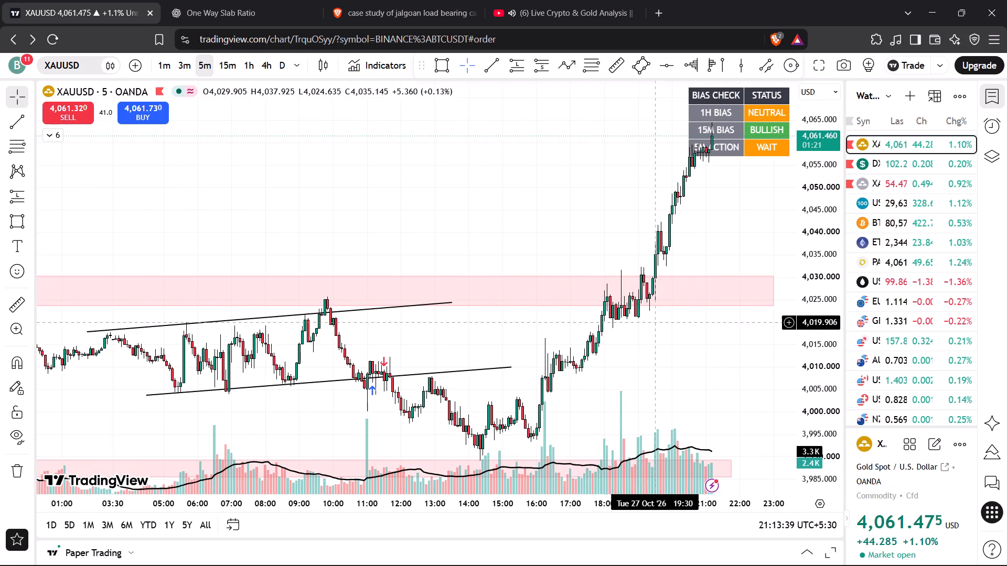
pyautogui.moveTo(657, 329); pyautogui.dragTo(584, 206)
pyautogui.moveTo(811, 218); pyautogui.dragTo(804, 302)
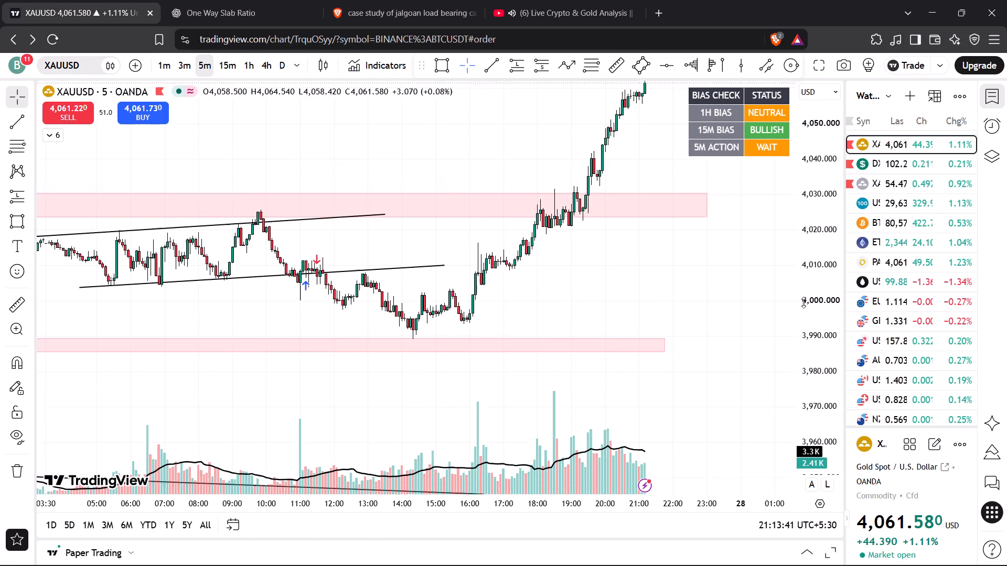
pyautogui.moveTo(804, 302); pyautogui.dragTo(797, 350)
pyautogui.scroll(-3, 620, 316)
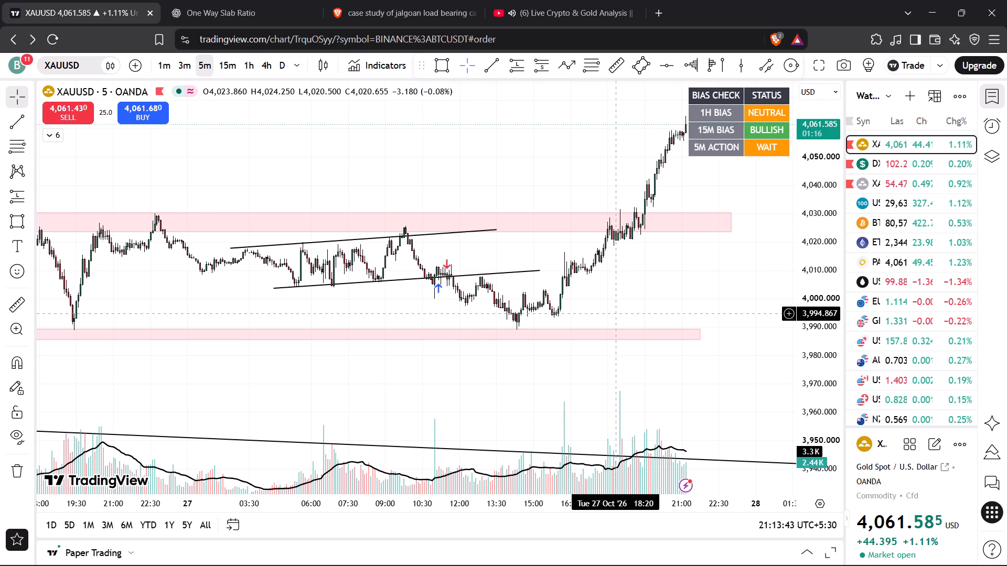
# Delete the lower and upper trend lines of the small rising channel on the XAUUSD 5-minute chart.
pyautogui.click(535, 271)
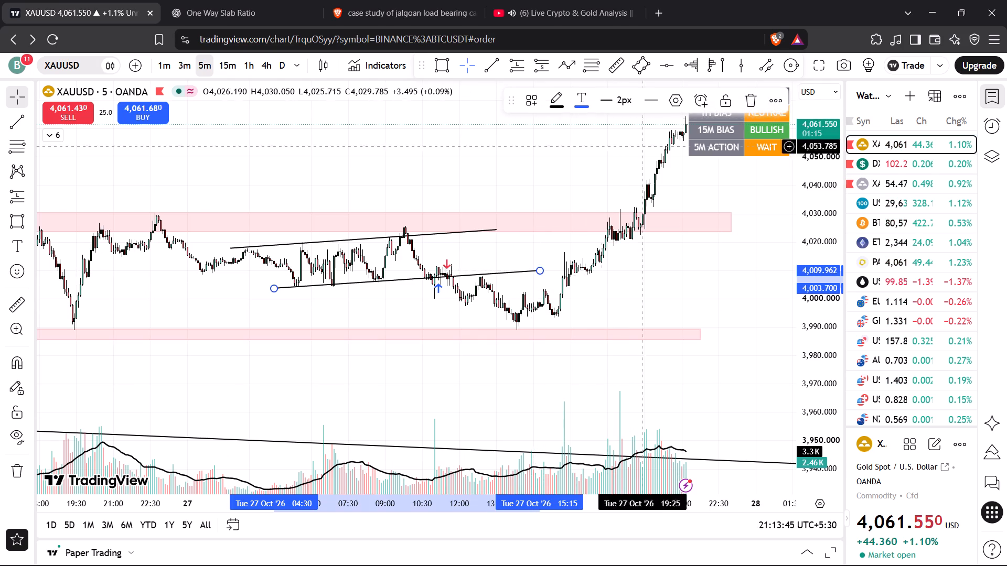
pyautogui.click(746, 97)
pyautogui.click(459, 233)
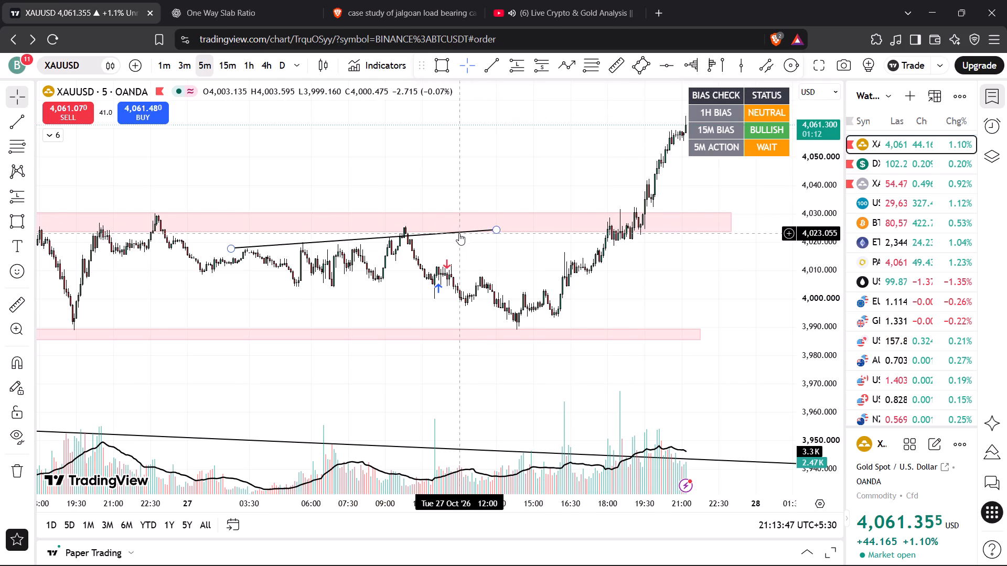
pyautogui.click(749, 97)
# Examine XAUUSD's earlier 5-minute price action between the upper and lower pink zones.
pyautogui.click(613, 137)
pyautogui.moveTo(610, 137); pyautogui.dragTo(488, 154)
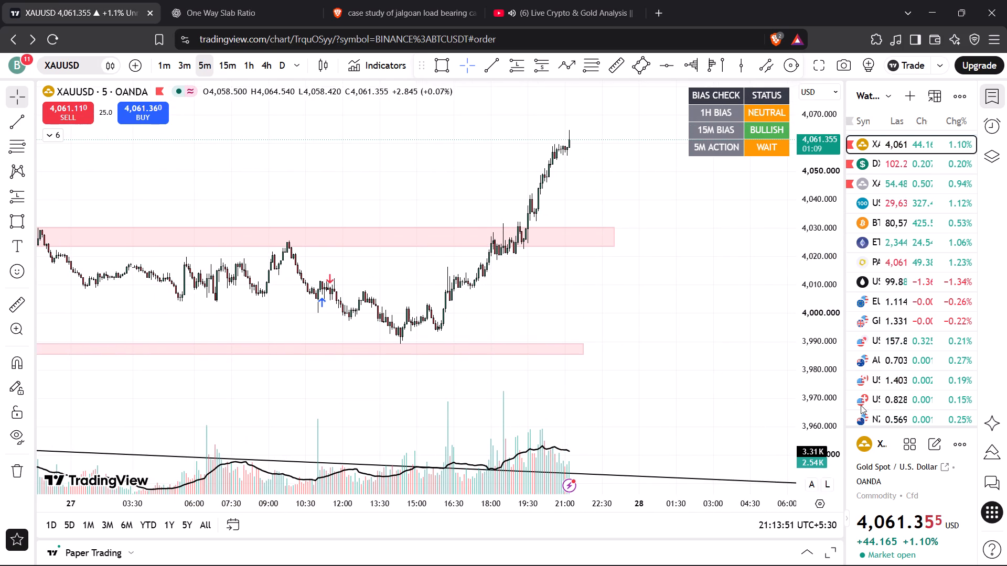
pyautogui.moveTo(806, 370); pyautogui.dragTo(806, 278)
pyautogui.moveTo(609, 325); pyautogui.dragTo(673, 313)
pyautogui.scroll(-2, 670, 313)
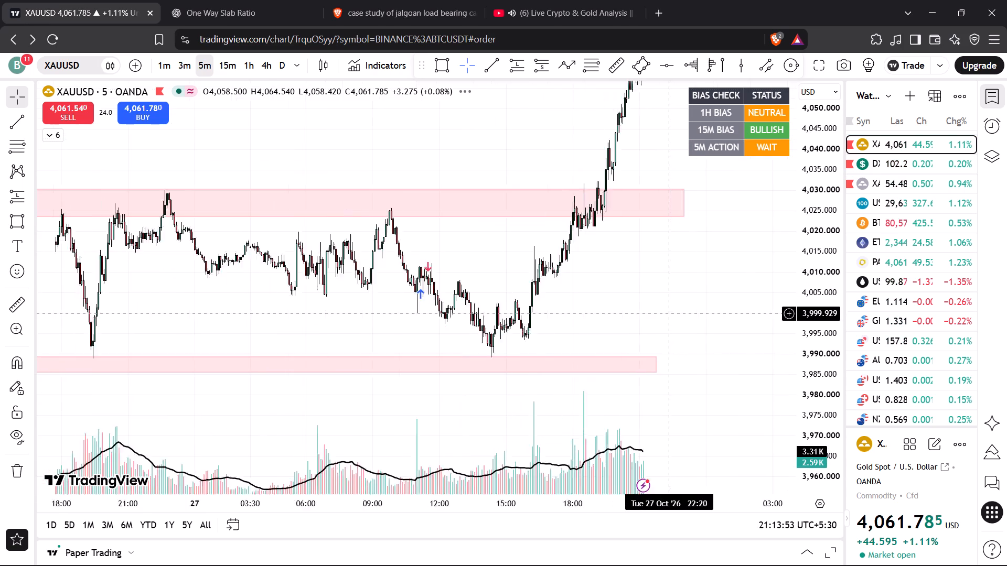
pyautogui.scroll(-2, 670, 313)
pyautogui.moveTo(432, 324); pyautogui.dragTo(542, 304)
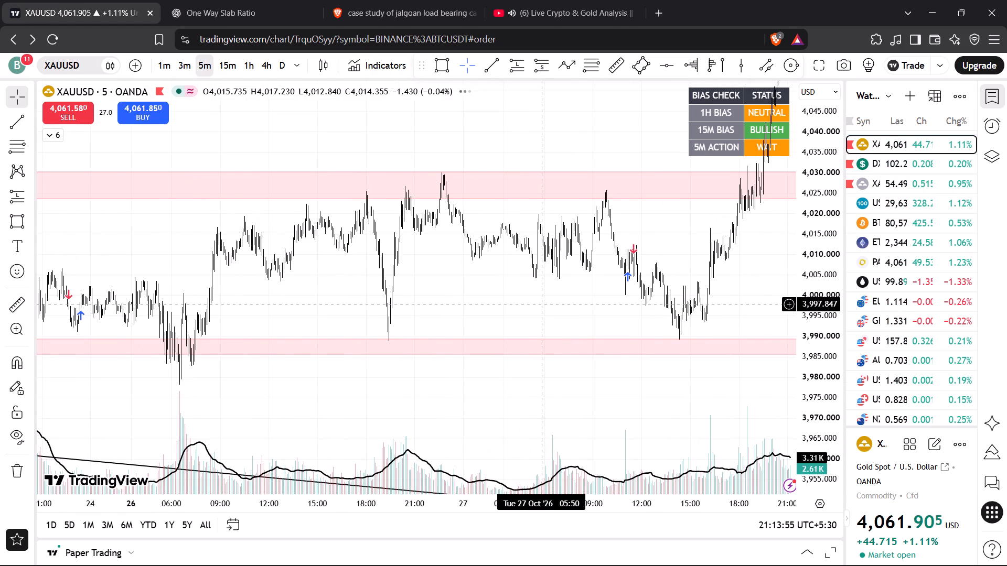
pyautogui.scroll(-1, 542, 304)
pyautogui.moveTo(824, 197); pyautogui.dragTo(826, 246)
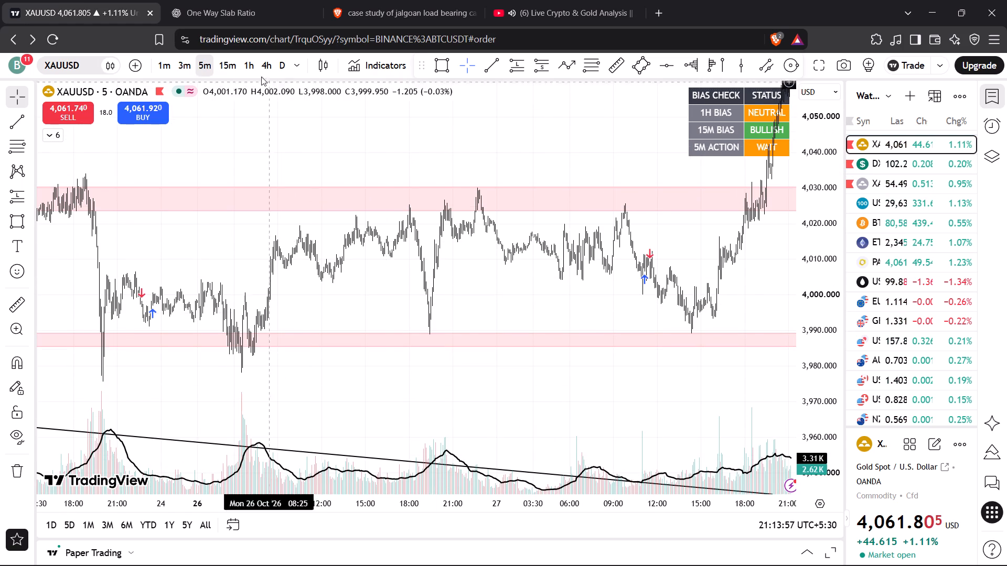
# View XAUUSD on the 1-hour timeframe and examine the candles around both pink zones and the latest rally.
pyautogui.click(253, 68)
pyautogui.moveTo(612, 277); pyautogui.dragTo(307, 240)
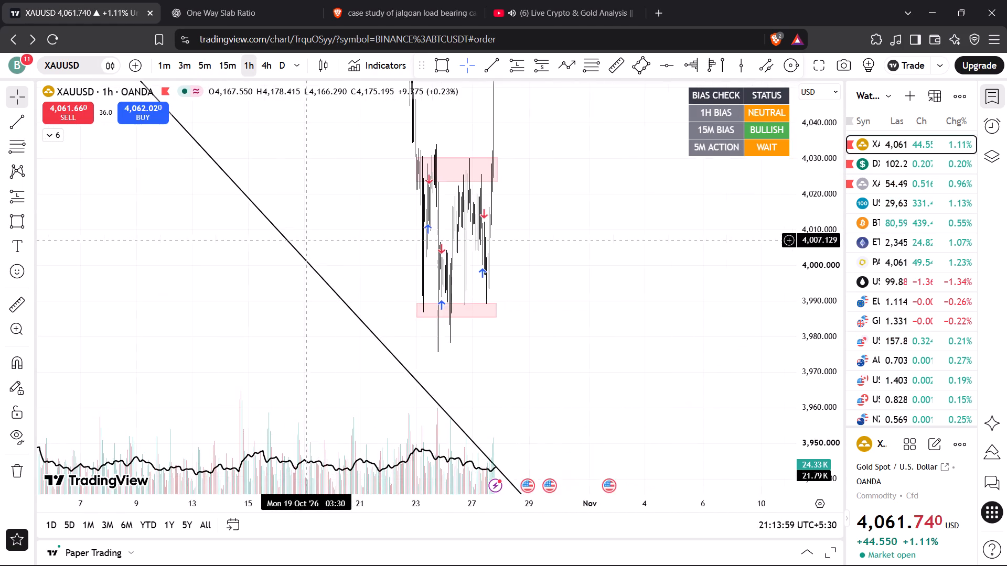
pyautogui.scroll(5, 390, 254)
pyautogui.moveTo(389, 252); pyautogui.dragTo(524, 252)
pyautogui.scroll(4, 522, 253)
pyautogui.moveTo(340, 253); pyautogui.dragTo(599, 253)
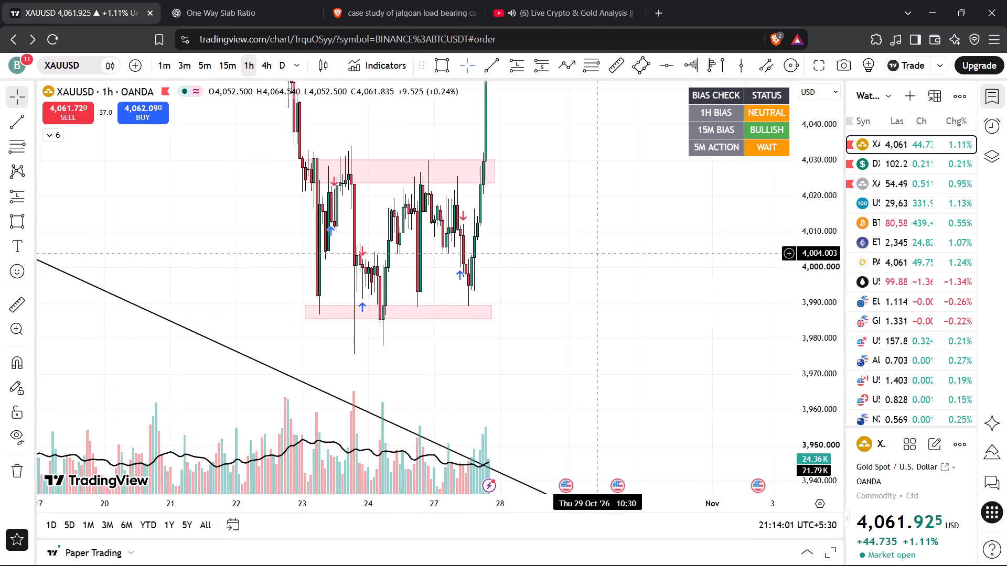
pyautogui.scroll(3, 597, 254)
pyautogui.moveTo(431, 247); pyautogui.dragTo(665, 299)
pyautogui.scroll(4, 660, 293)
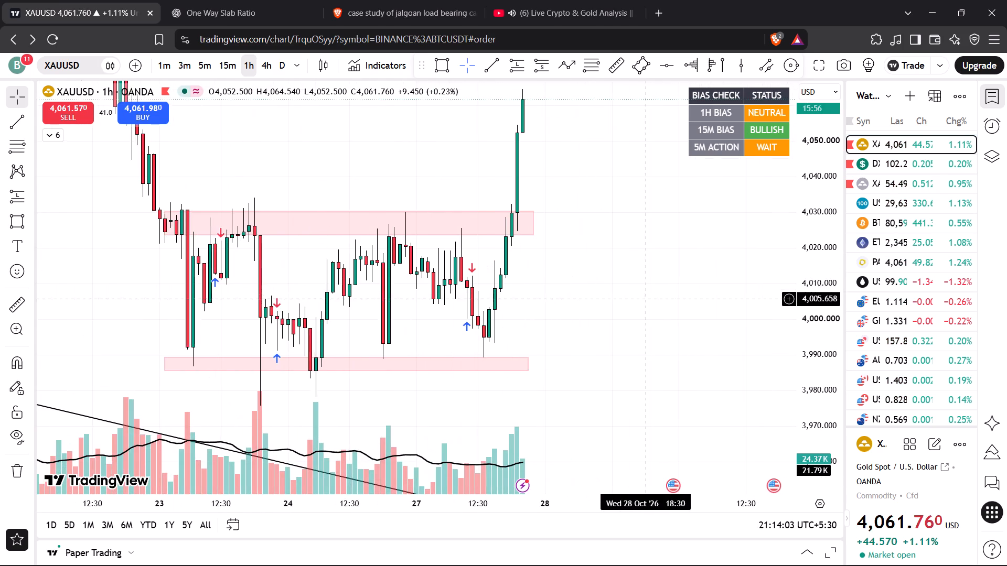
pyautogui.moveTo(641, 304); pyautogui.dragTo(664, 260)
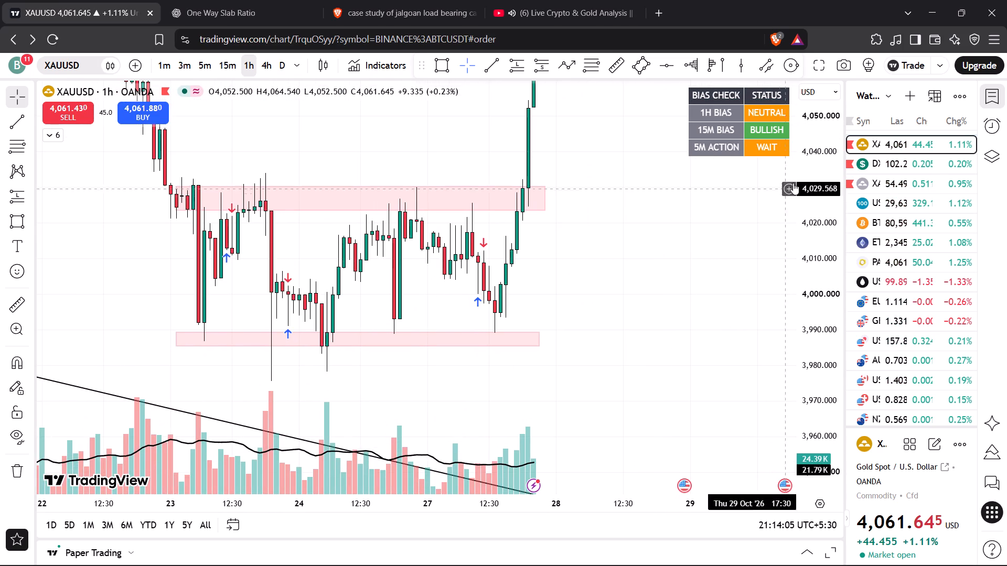
pyautogui.moveTo(808, 174); pyautogui.dragTo(812, 224)
pyautogui.moveTo(668, 230); pyautogui.dragTo(669, 257)
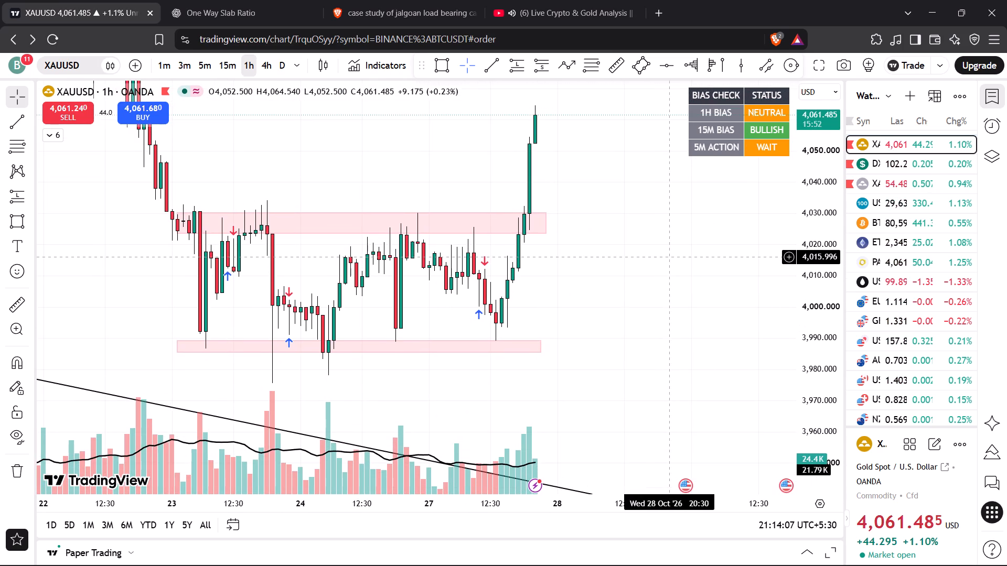
# Measure XAUUSD's latest 1-hour rise from about 3,993 up to about 4,064, and clear the measurement.
pyautogui.click(611, 64)
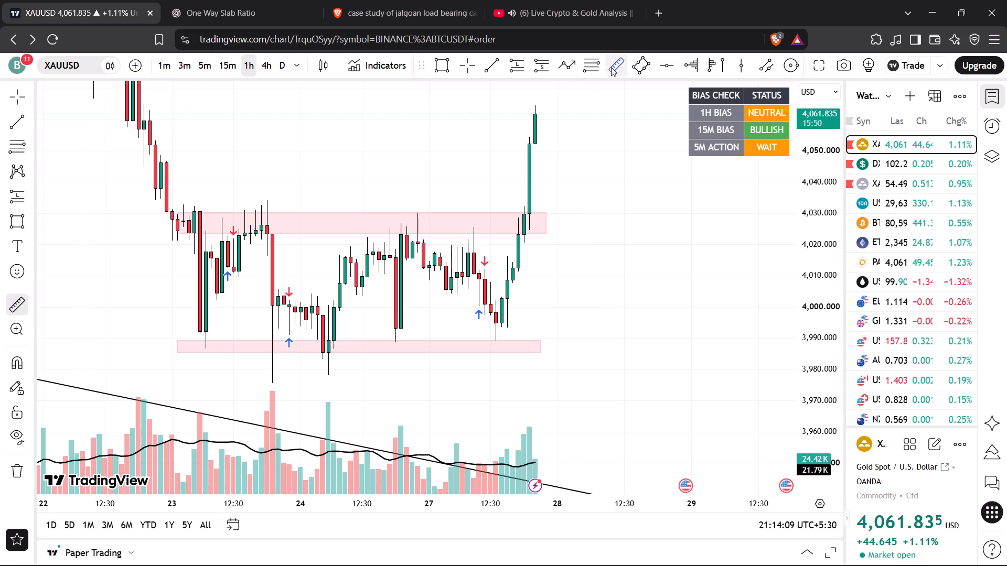
pyautogui.click(566, 328)
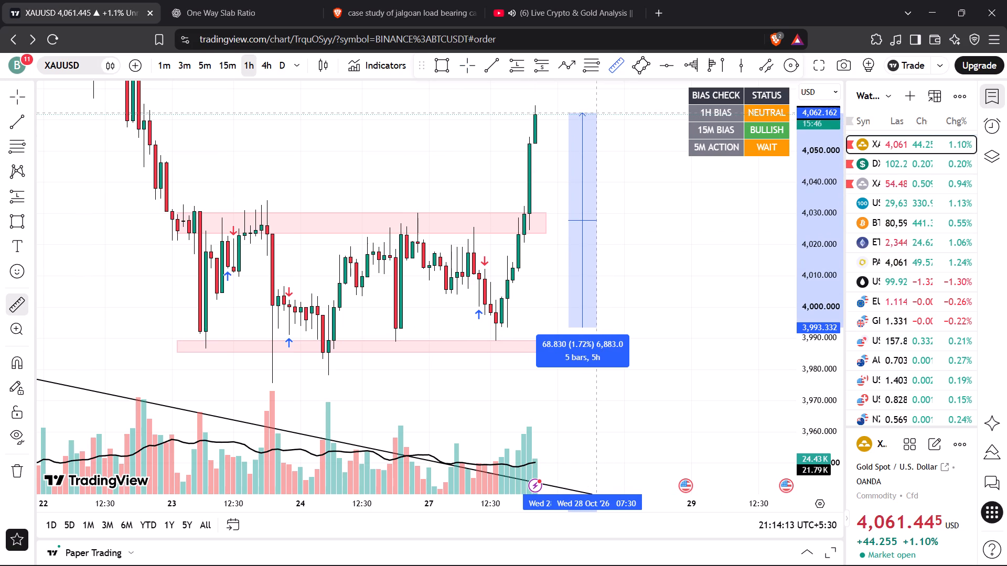
pyautogui.rightClick(595, 106)
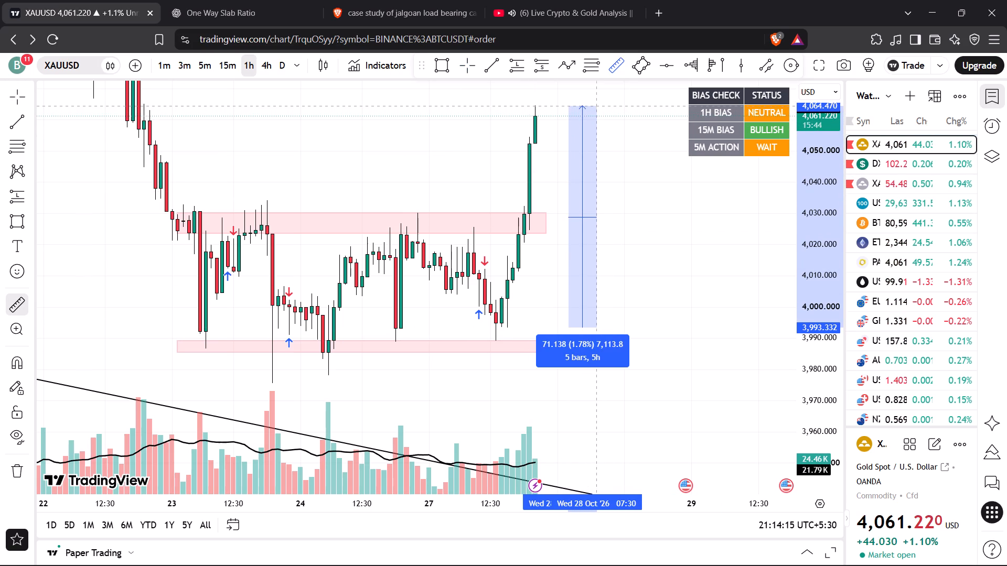
pyautogui.click(598, 165)
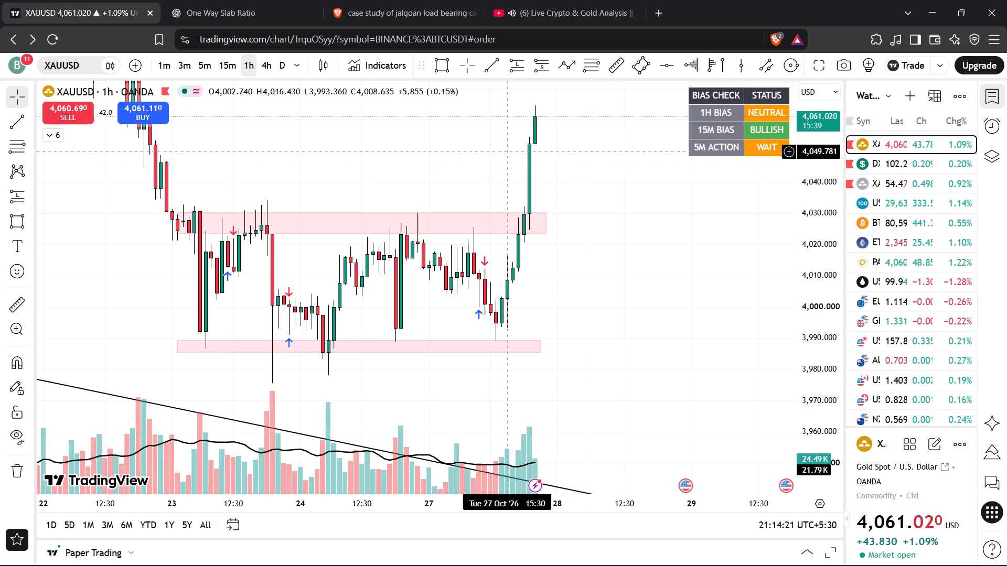
# View XAUUSD's latest rally on the 15-minute and 5-minute timeframes.
pyautogui.click(230, 66)
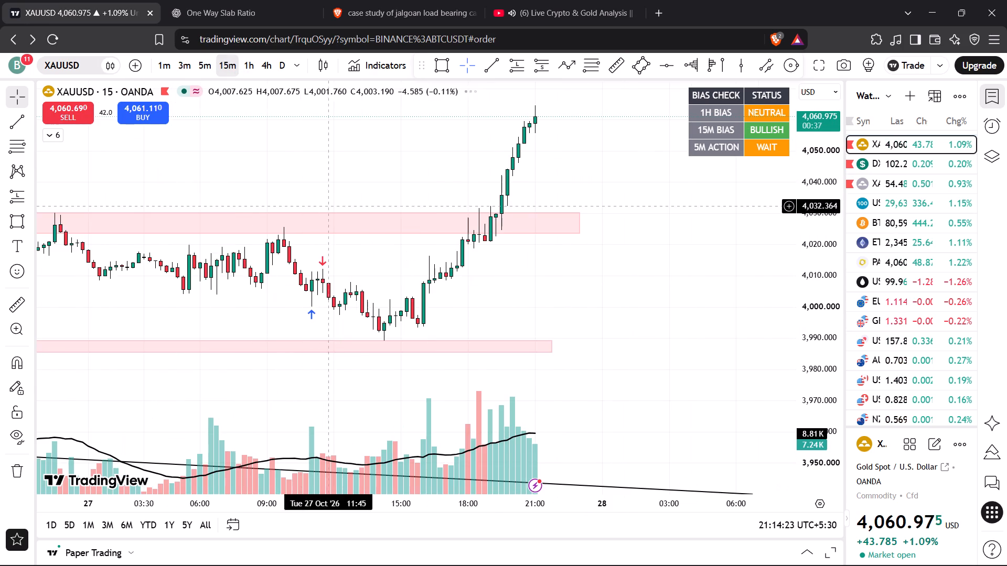
pyautogui.click(373, 170)
pyautogui.moveTo(373, 170); pyautogui.dragTo(383, 184)
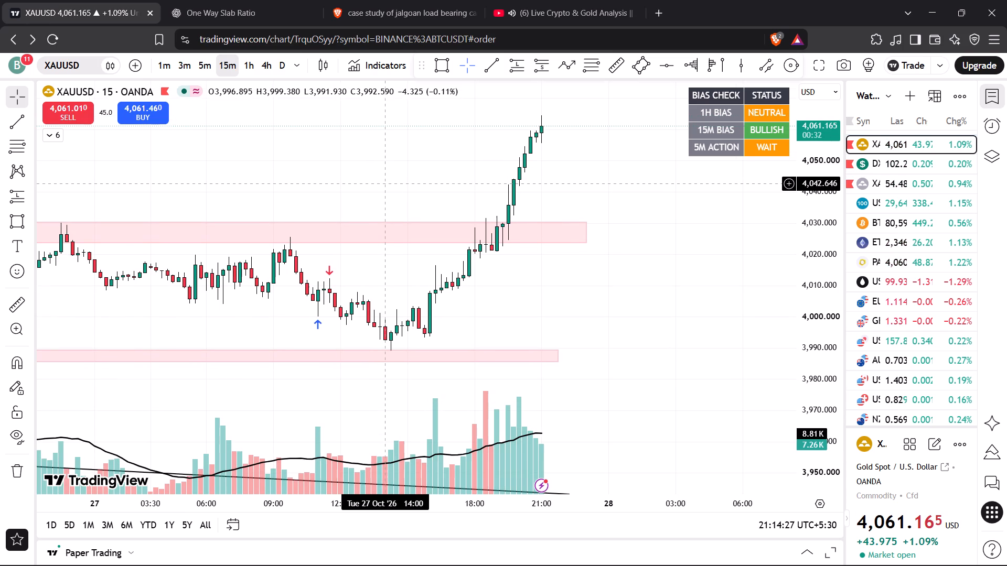
pyautogui.click(209, 69)
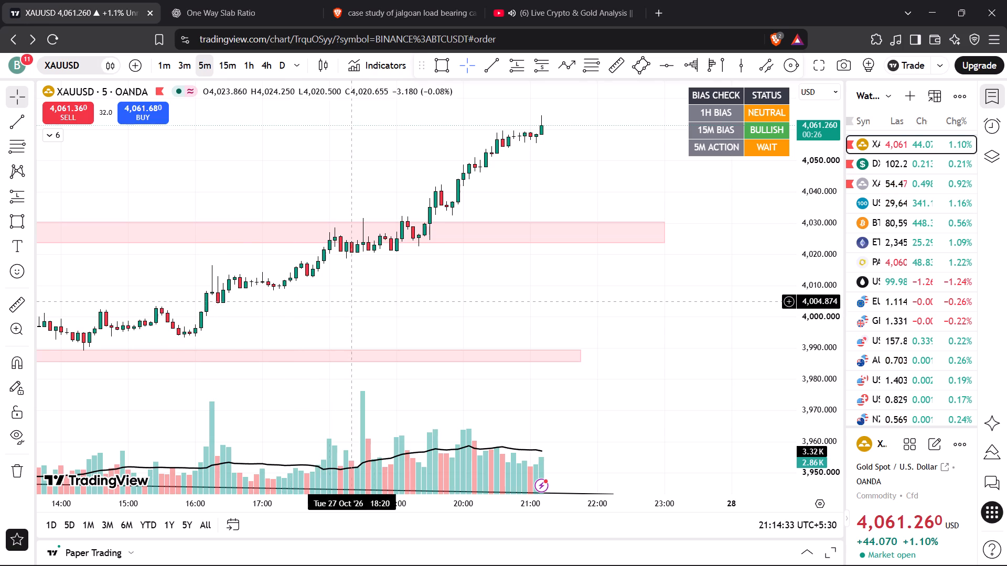
pyautogui.moveTo(390, 309); pyautogui.dragTo(478, 317)
# Check the gold chart in the YouTube live stream and examine XAUUSD's 5-minute rally above the upper pink zone in TradingView.
pyautogui.click(547, 18)
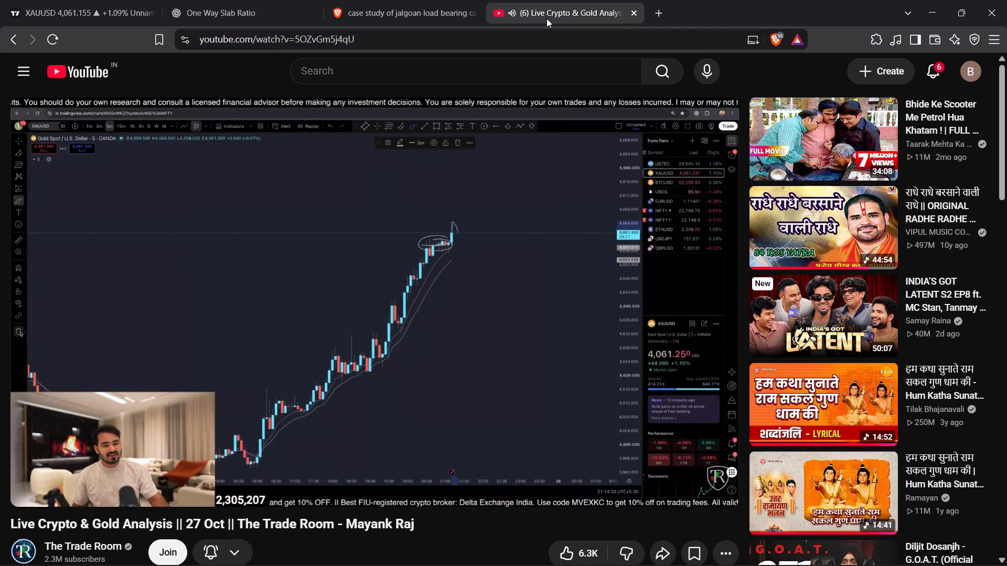
pyautogui.click(103, 3)
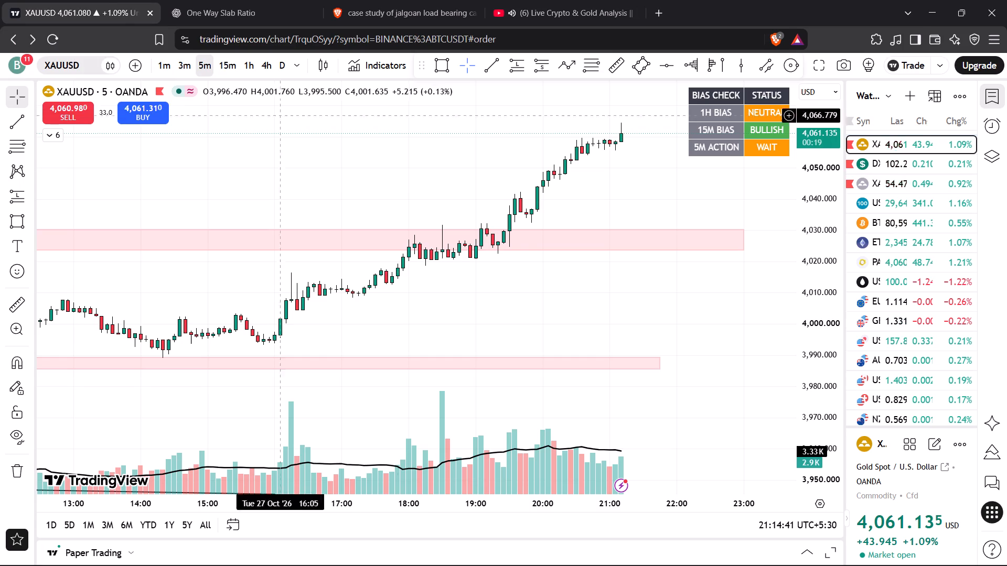
pyautogui.moveTo(837, 369); pyautogui.dragTo(822, 232)
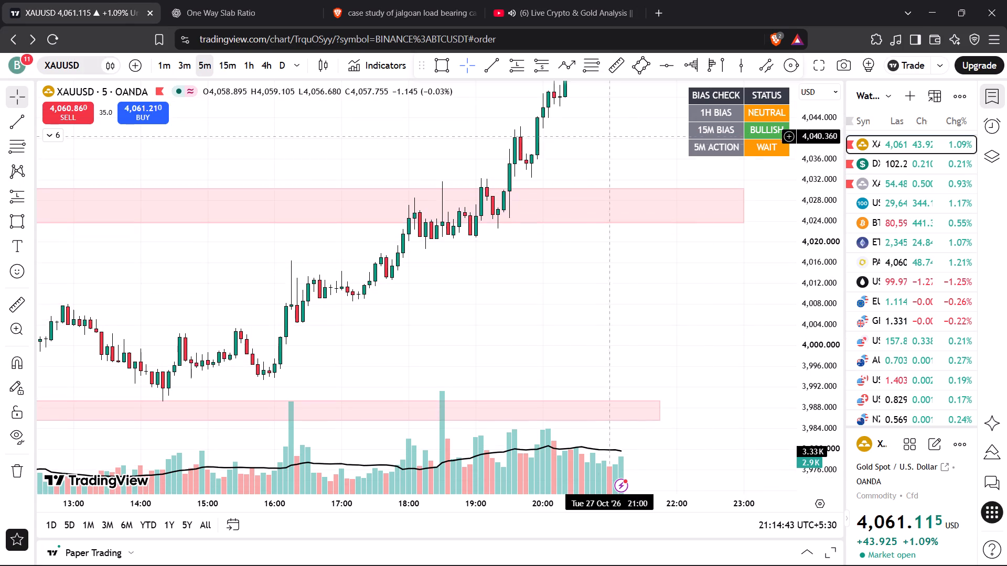
pyautogui.moveTo(596, 134); pyautogui.dragTo(588, 281)
pyautogui.moveTo(806, 343); pyautogui.dragTo(804, 296)
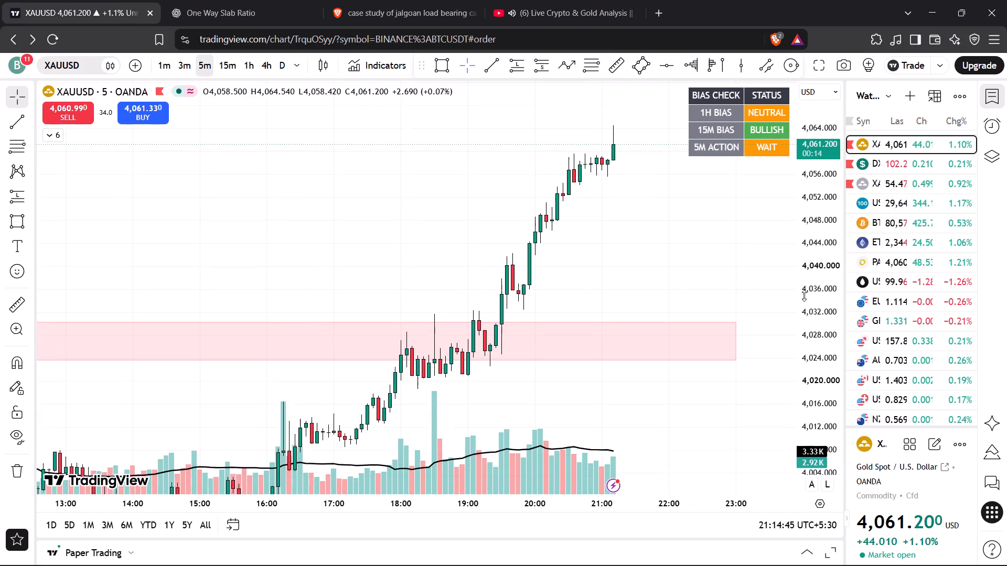
pyautogui.moveTo(804, 296); pyautogui.dragTo(804, 283)
pyautogui.moveTo(722, 265); pyautogui.dragTo(666, 282)
pyautogui.scroll(1, 655, 285)
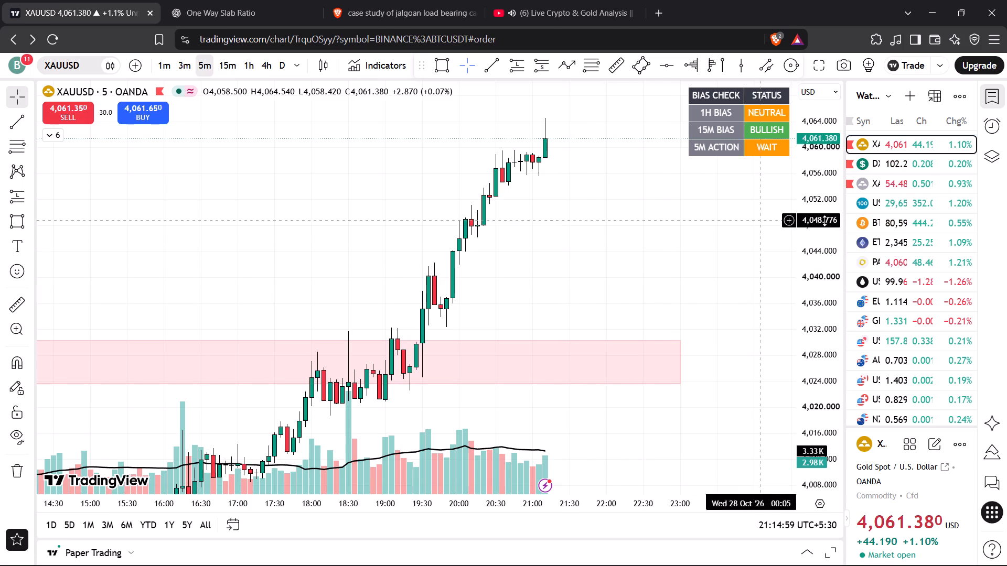
# Switch the chart to DXY, examine its 5-minute price action above the pink zone, and set the 1-hour timeframe.
pyautogui.click(896, 164)
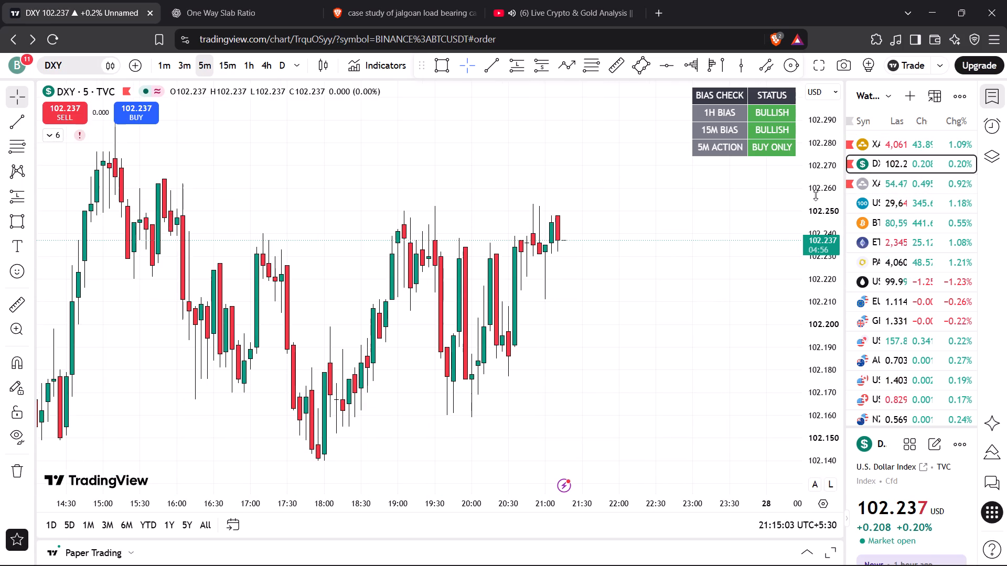
pyautogui.moveTo(817, 201); pyautogui.dragTo(811, 341)
pyautogui.scroll(-4, 647, 340)
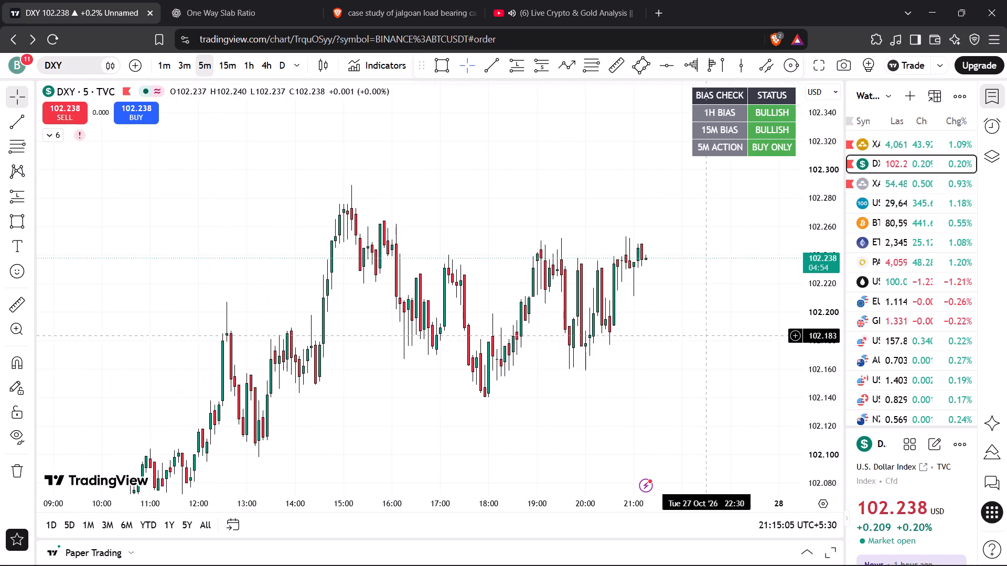
pyautogui.moveTo(812, 272); pyautogui.dragTo(816, 355)
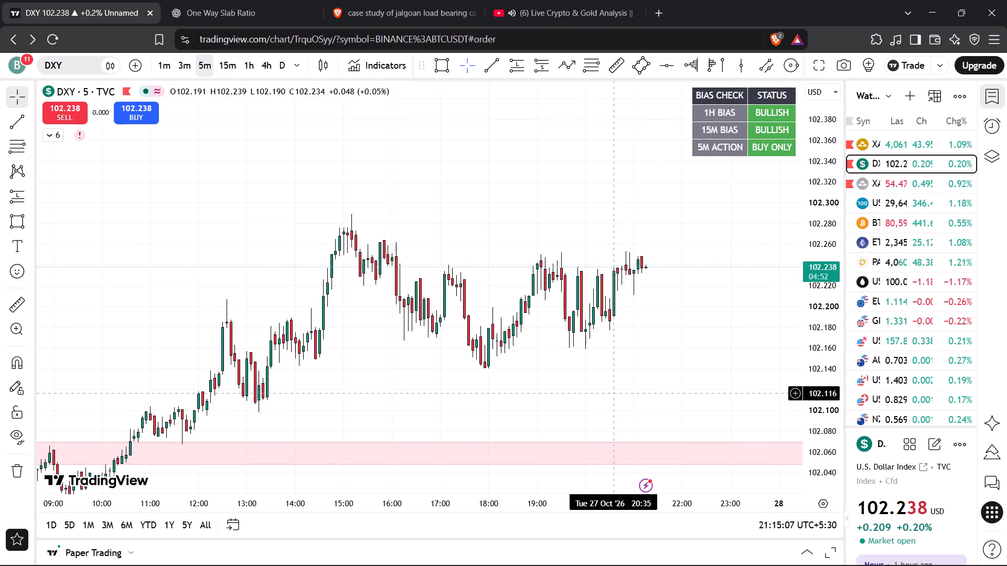
pyautogui.moveTo(614, 394); pyautogui.dragTo(615, 359)
pyautogui.click(254, 66)
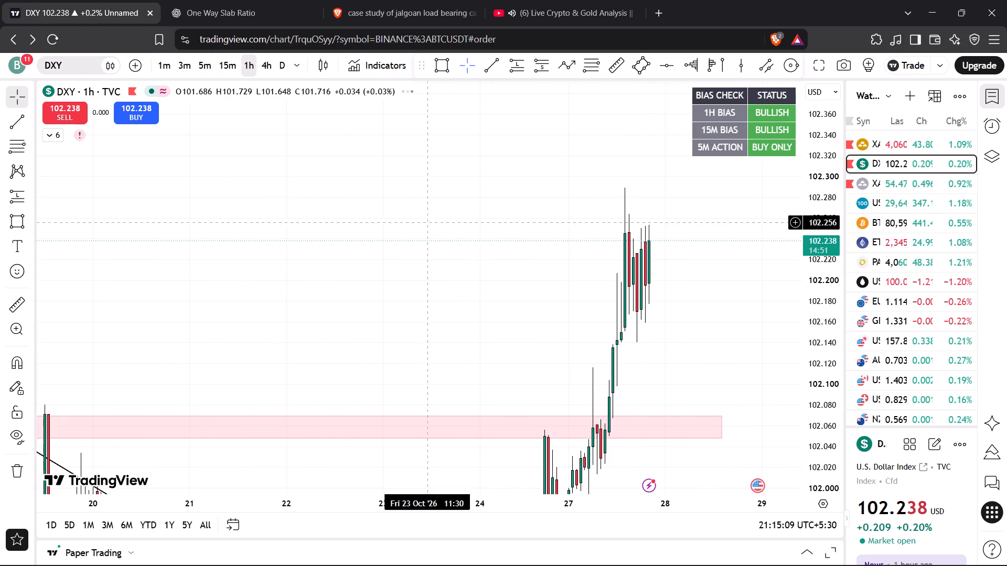
# Switch the chart to BTCUSDT and examine its 1-hour price action inside the descending channel near the pink zone.
pyautogui.click(881, 227)
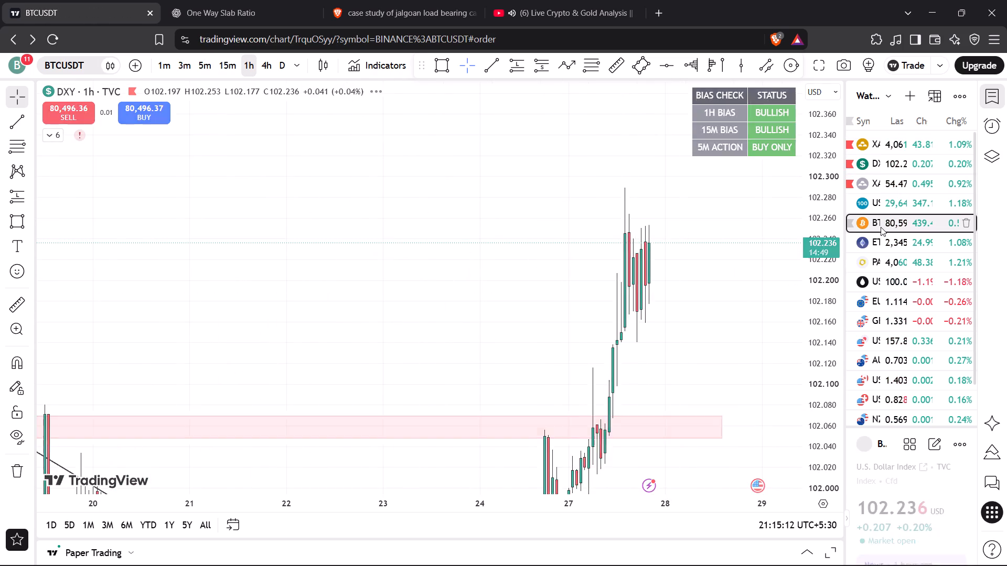
pyautogui.moveTo(815, 258); pyautogui.dragTo(816, 308)
pyautogui.scroll(-4, 721, 312)
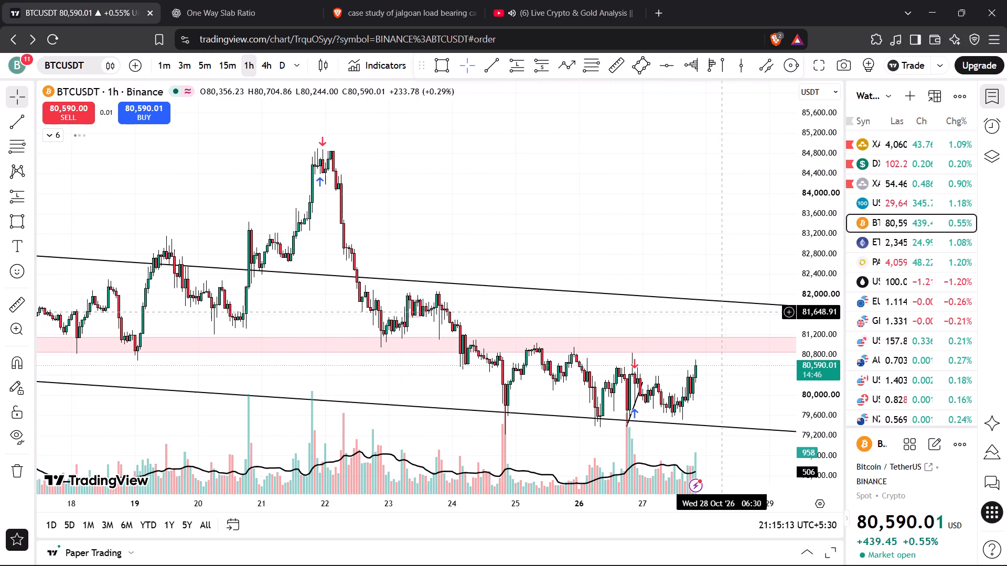
pyautogui.moveTo(603, 256); pyautogui.dragTo(574, 142)
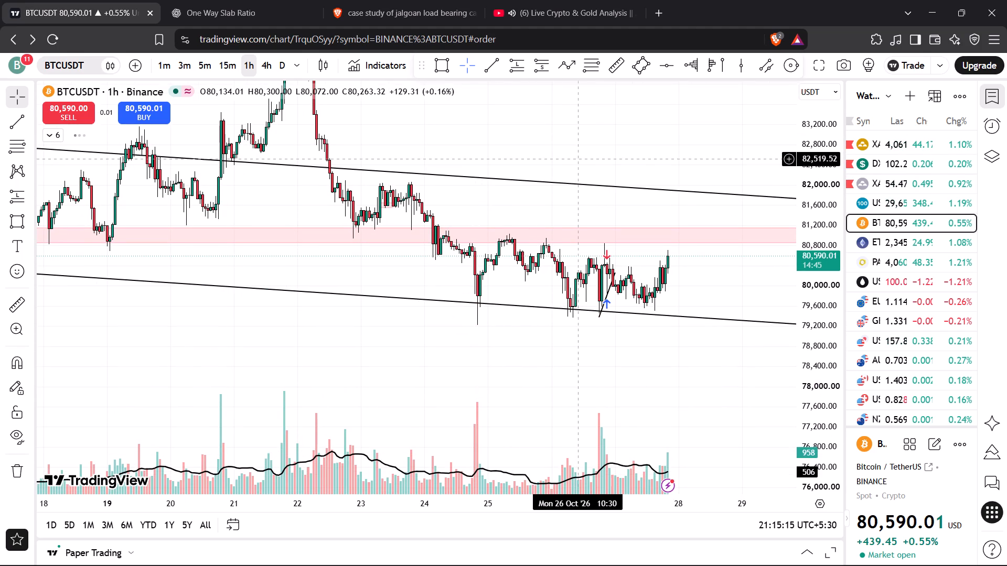
pyautogui.scroll(3, 590, 200)
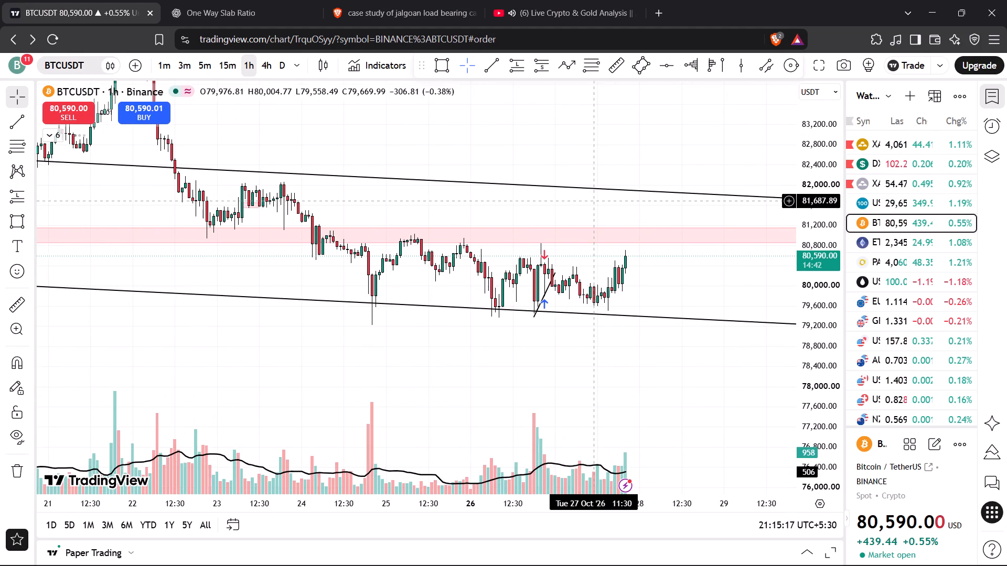
# On BTCUSDT's daily timeframe, delete the short trend line on the 26 October candle near the lower channel line.
pyautogui.click(280, 70)
pyautogui.moveTo(834, 249); pyautogui.dragTo(824, 371)
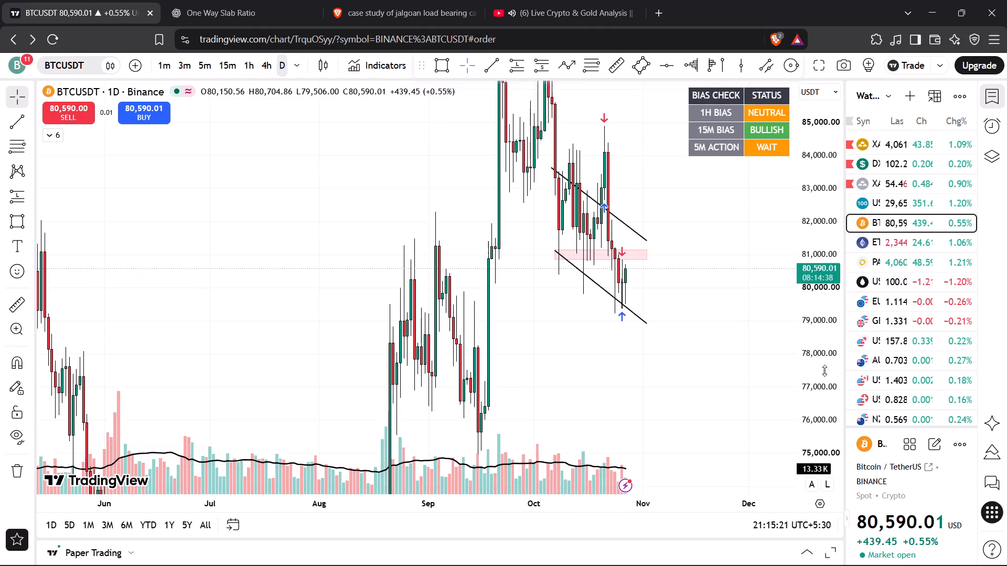
pyautogui.moveTo(824, 371); pyautogui.dragTo(823, 372)
pyautogui.scroll(10, 648, 293)
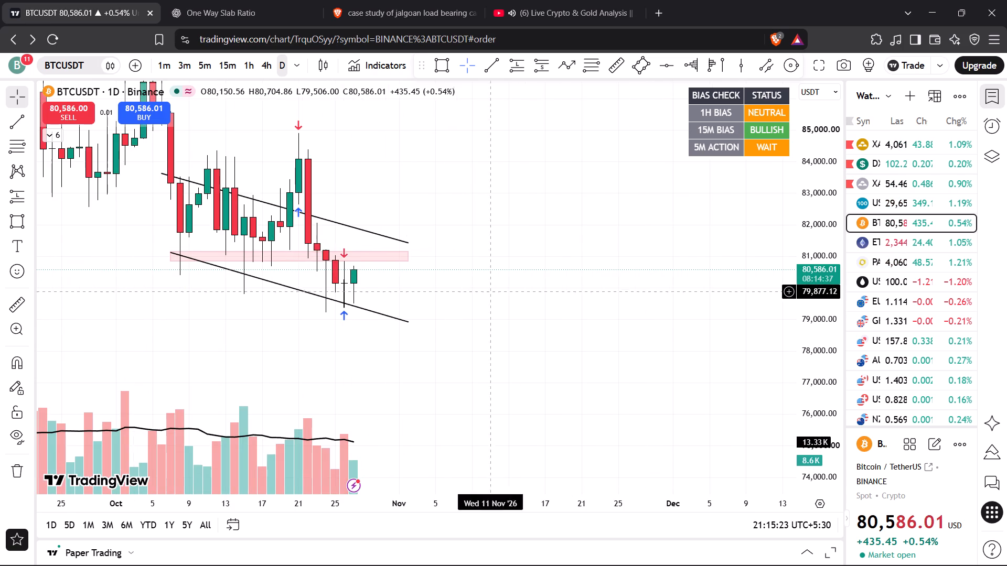
pyautogui.click(343, 291)
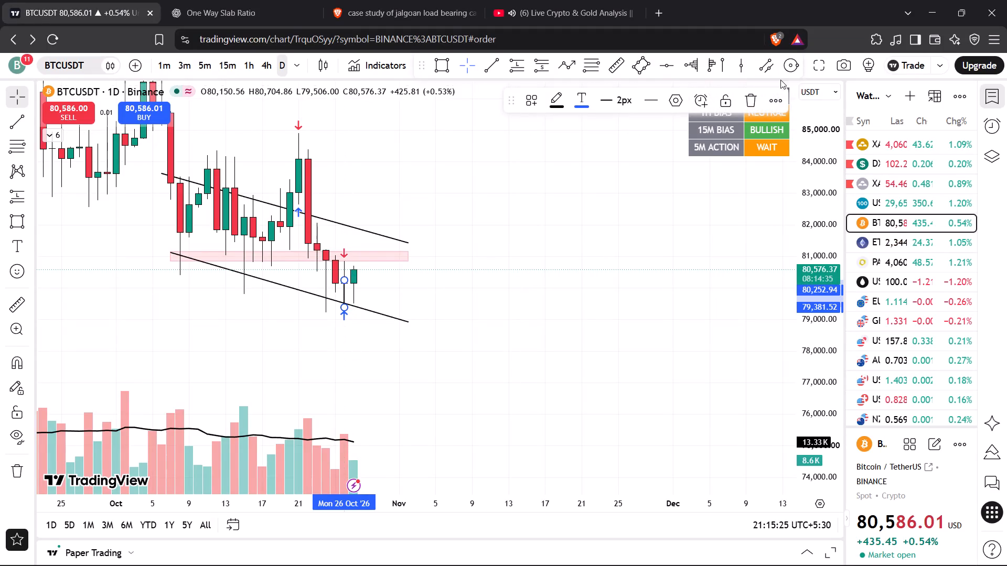
pyautogui.click(757, 102)
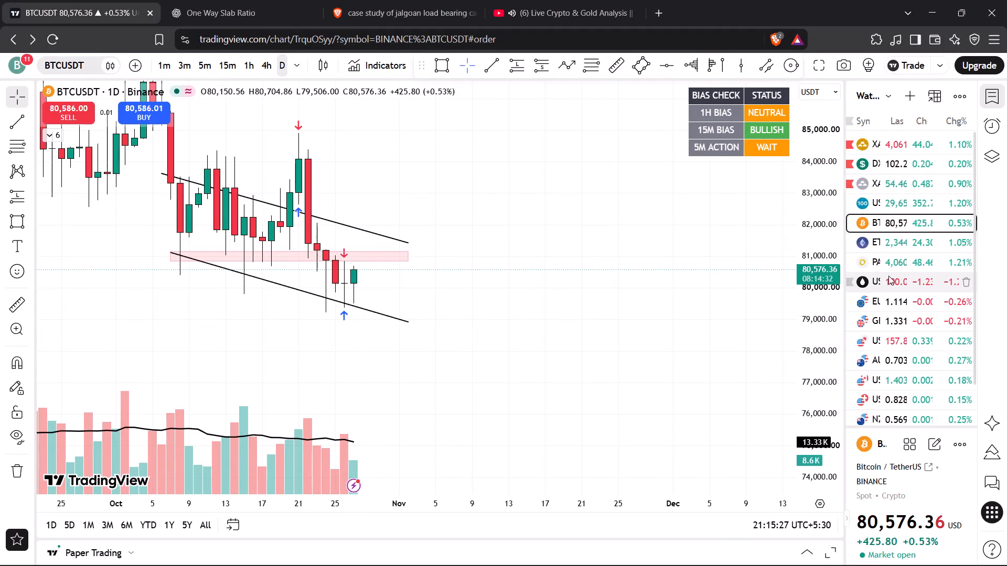
# Switch the chart to USOIL and examine its daily swings since spring, including the old falling channel in June.
pyautogui.click(888, 276)
pyautogui.moveTo(826, 193); pyautogui.dragTo(826, 257)
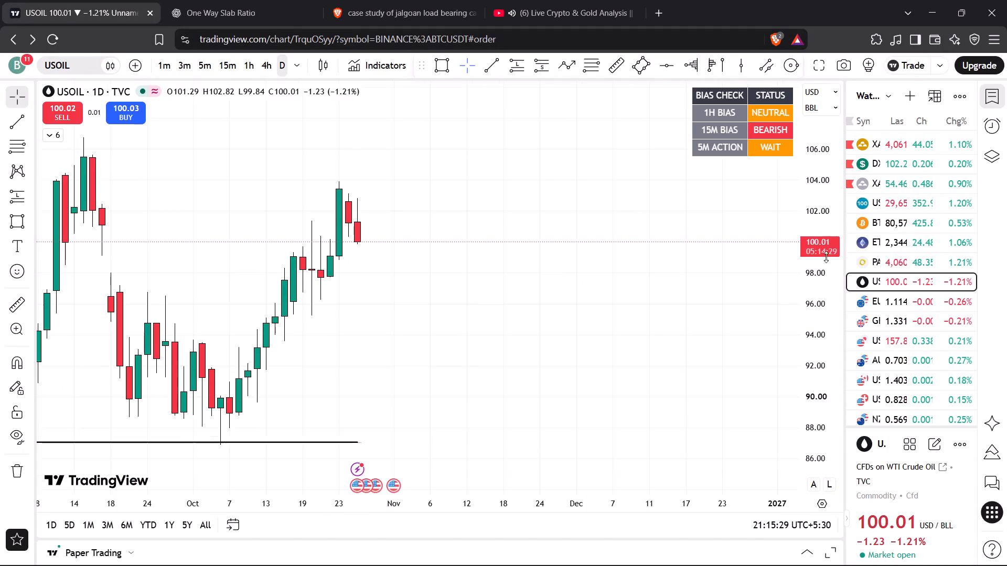
pyautogui.moveTo(826, 257); pyautogui.dragTo(822, 327)
pyautogui.scroll(-4, 535, 290)
pyautogui.moveTo(556, 328); pyautogui.dragTo(629, 322)
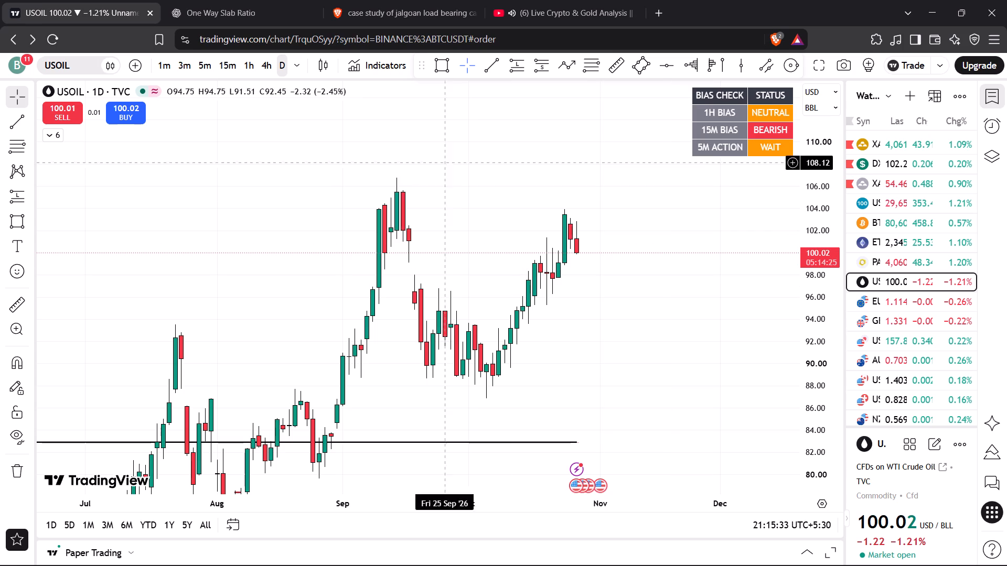
pyautogui.moveTo(821, 168); pyautogui.dragTo(827, 275)
pyautogui.moveTo(640, 377); pyautogui.dragTo(682, 344)
pyautogui.moveTo(680, 332); pyautogui.dragTo(703, 273)
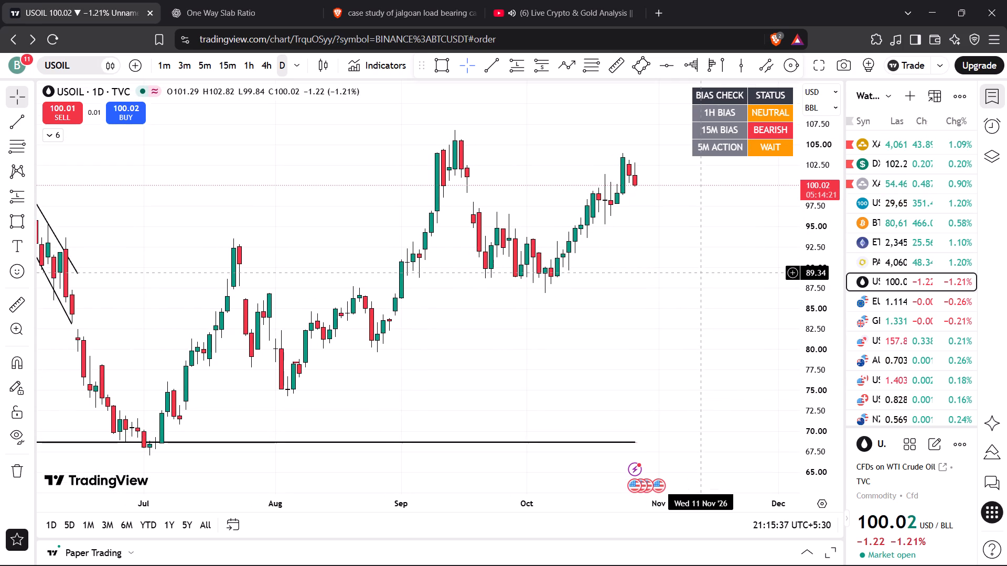
pyautogui.moveTo(692, 332); pyautogui.dragTo(701, 305)
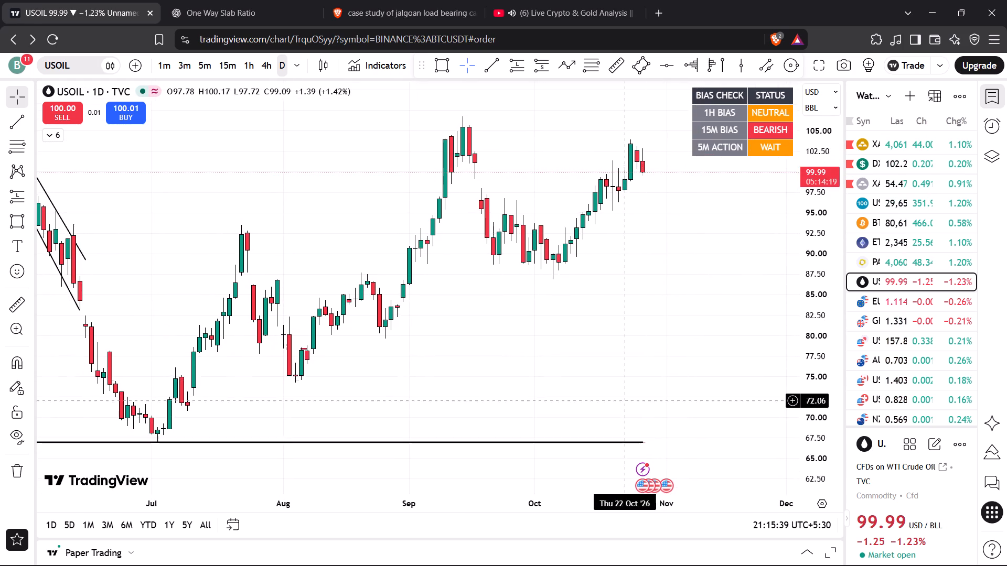
pyautogui.click(610, 444)
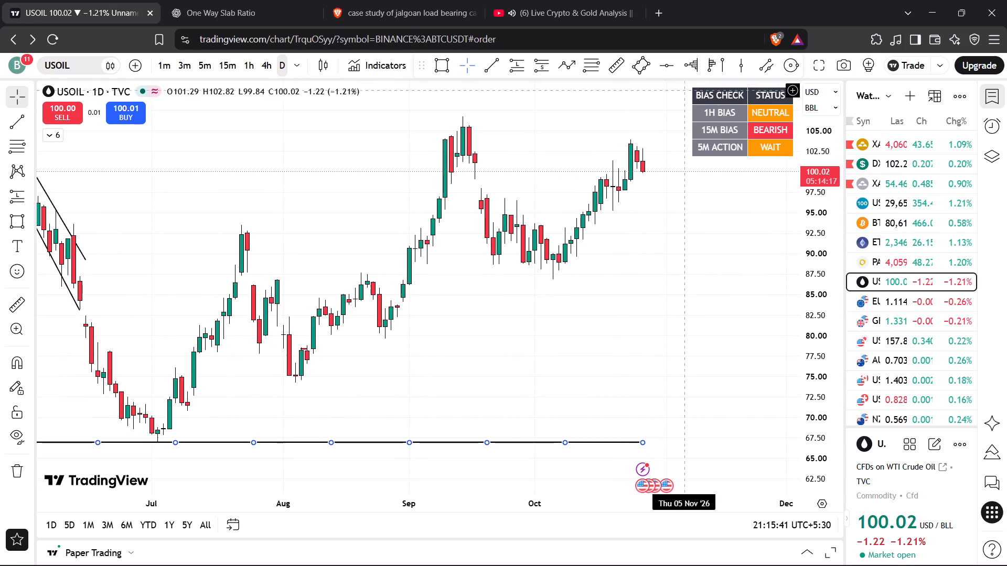
pyautogui.click(634, 311)
pyautogui.moveTo(636, 315); pyautogui.dragTo(684, 267)
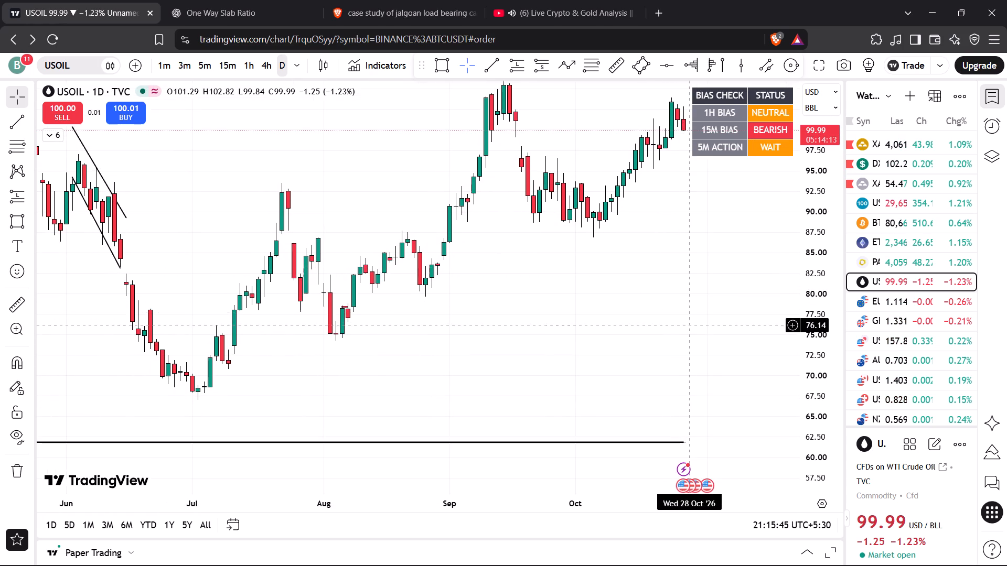
pyautogui.scroll(-3, 689, 325)
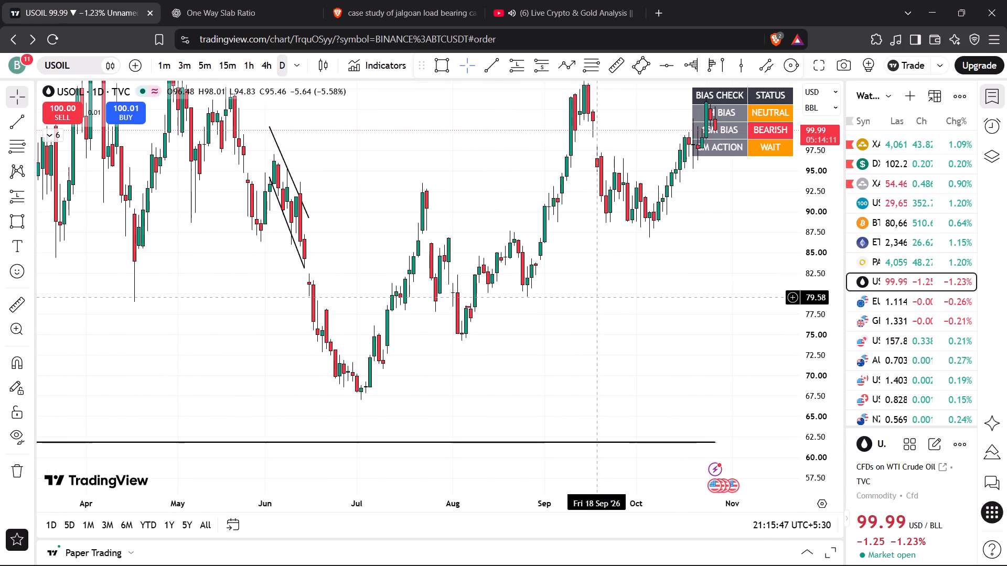
# Remove all three drawings from the USOIL chart.
pyautogui.moveTo(637, 277); pyautogui.dragTo(587, 332)
pyautogui.rightClick(586, 322)
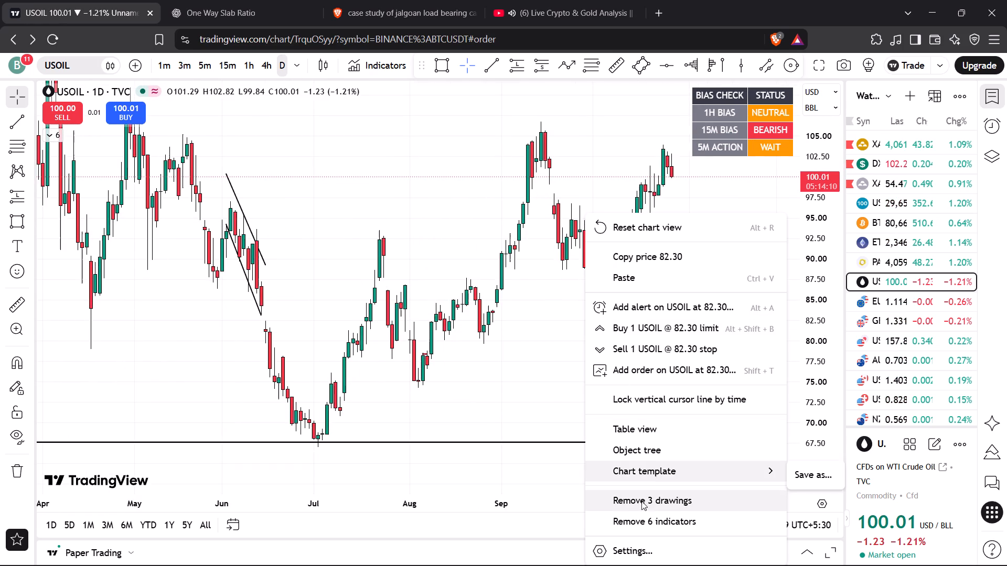
pyautogui.click(642, 504)
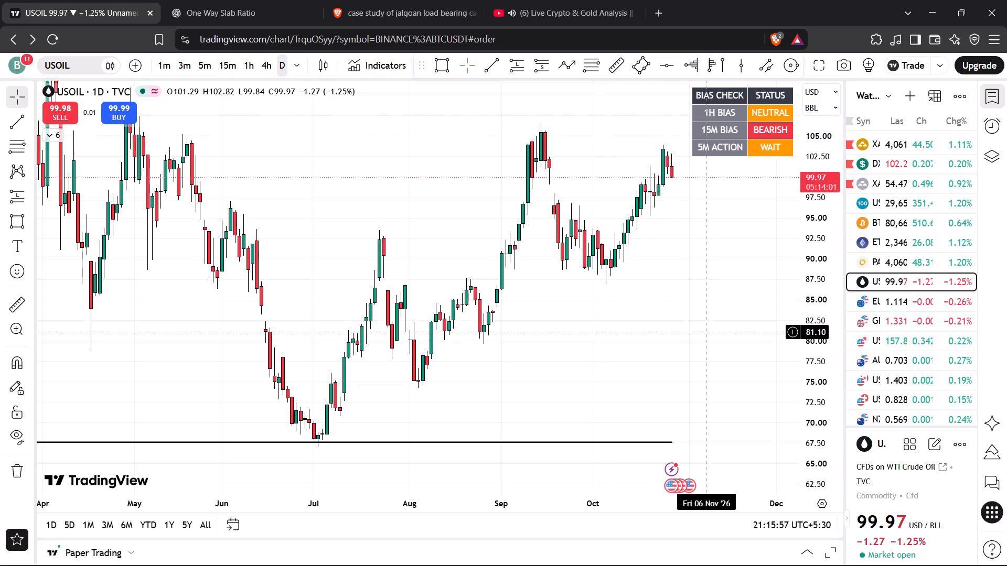
# Examine USOIL's daily price structure back to early 2026 and check the USOIL chart in the YouTube live stream.
pyautogui.moveTo(716, 289); pyautogui.dragTo(696, 312)
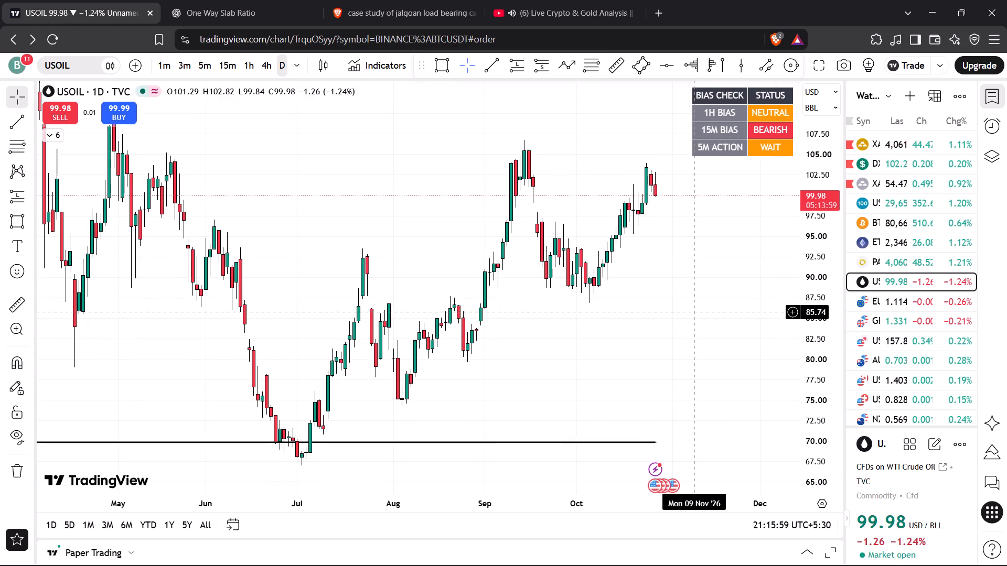
pyautogui.moveTo(694, 275); pyautogui.dragTo(703, 310)
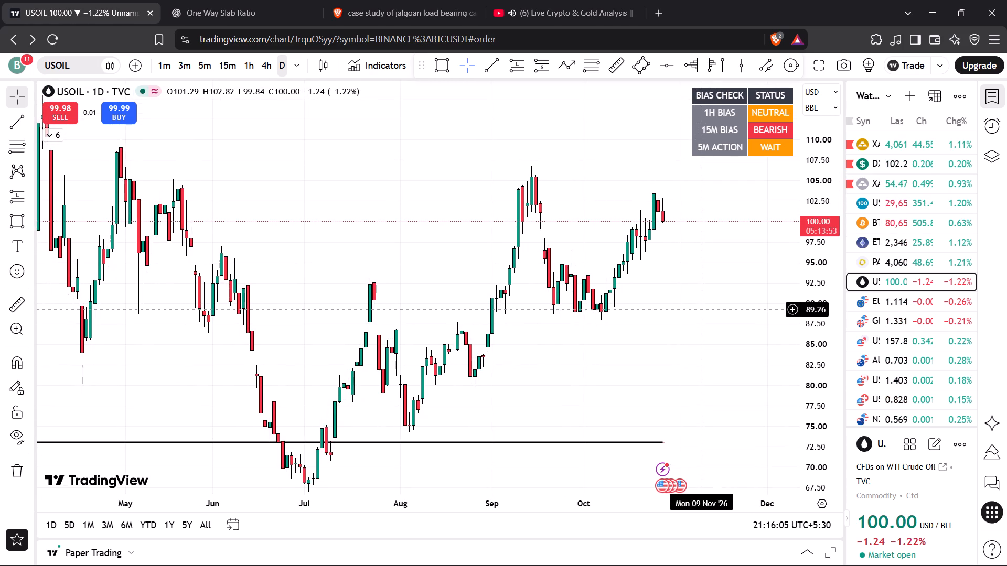
pyautogui.scroll(-5, 531, 324)
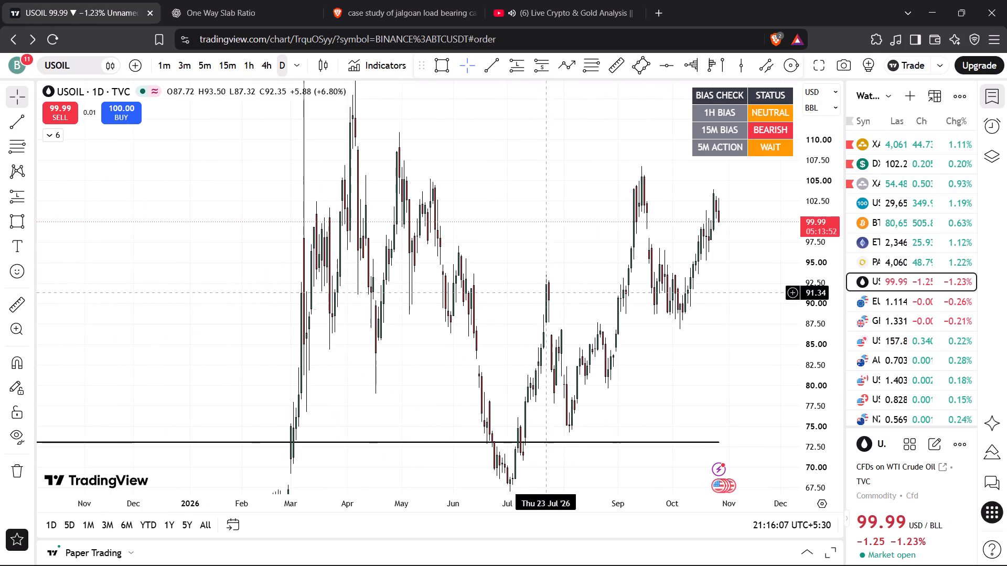
pyautogui.moveTo(569, 241); pyautogui.dragTo(547, 304)
pyautogui.scroll(2, 541, 302)
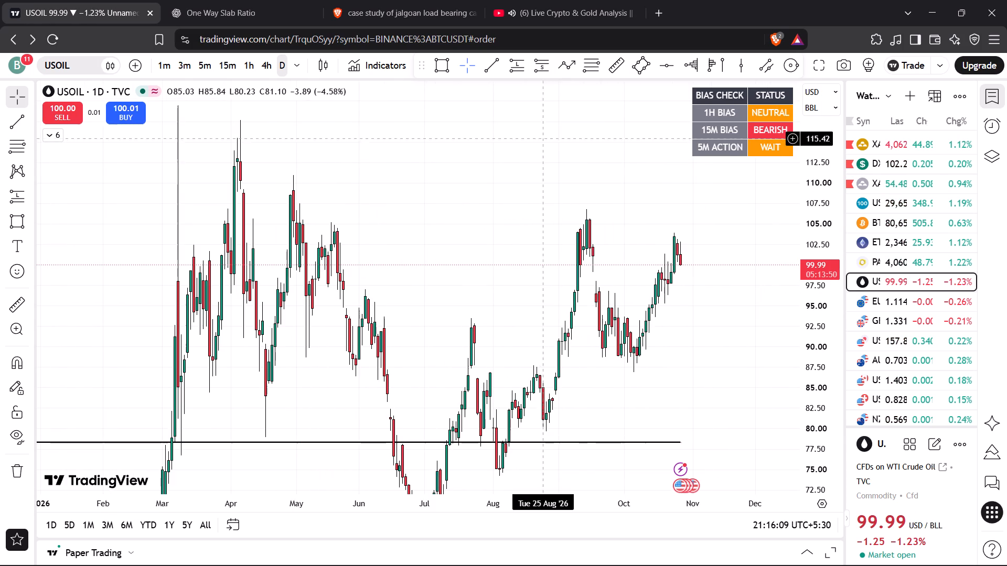
pyautogui.click(555, 10)
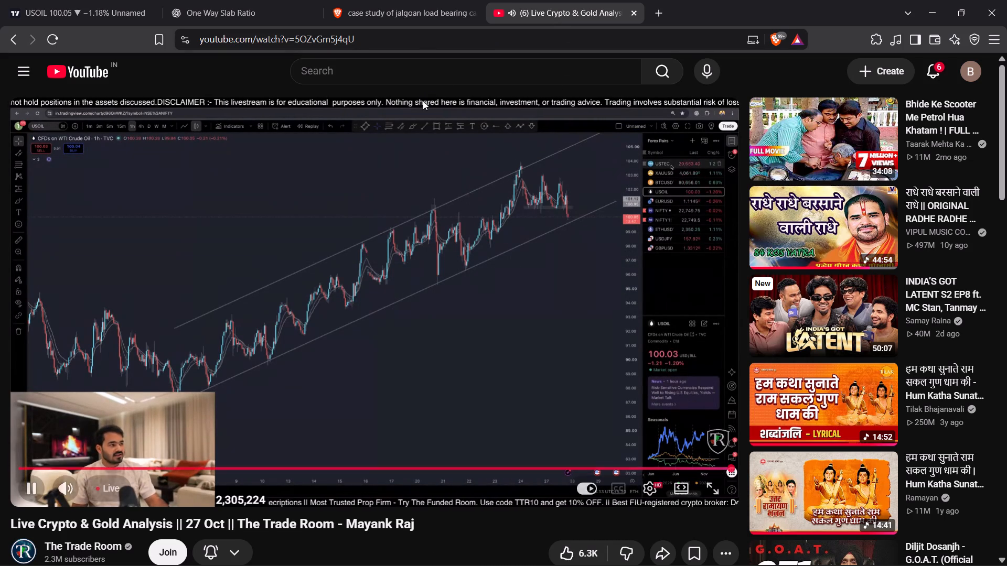
pyautogui.click(98, 8)
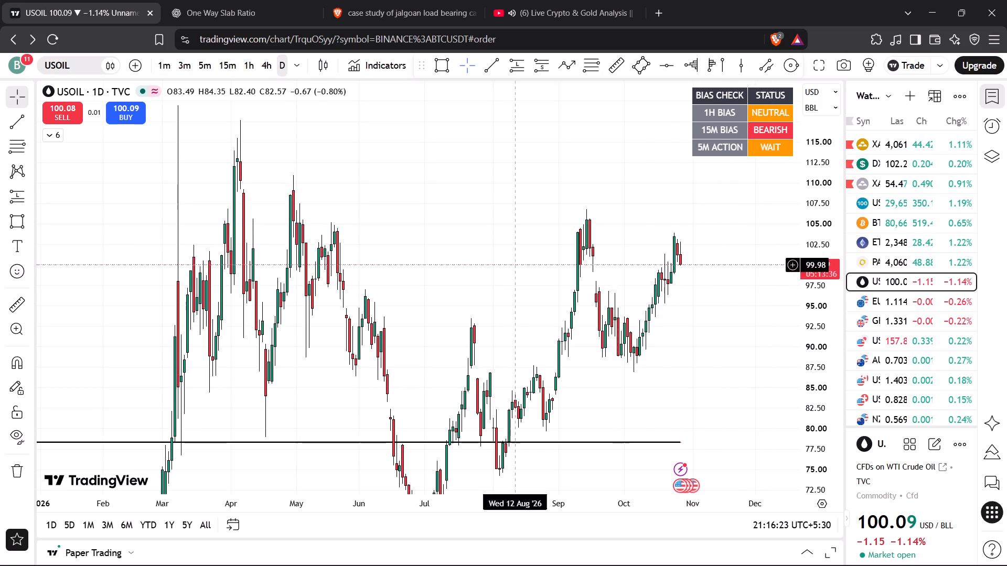
# Set USOIL to the 1-hour timeframe and examine the rise from the early-October low to the latest highs.
pyautogui.click(256, 62)
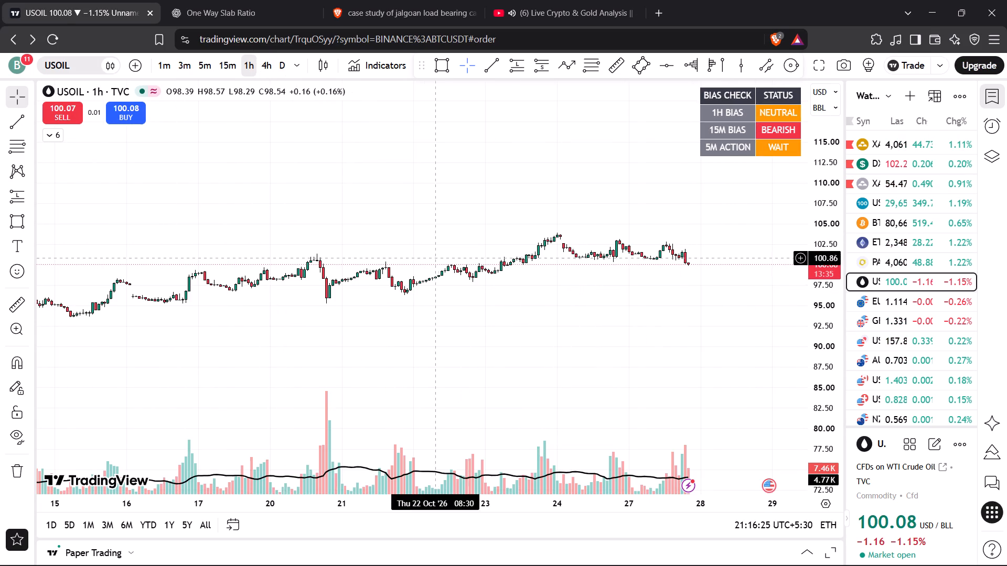
pyautogui.scroll(-5, 438, 259)
pyautogui.moveTo(818, 405); pyautogui.dragTo(815, 236)
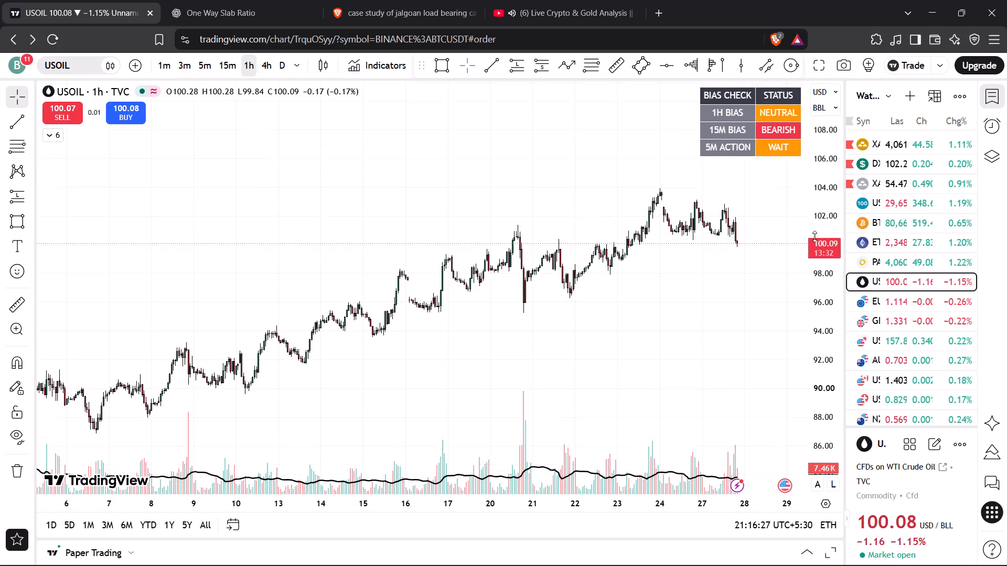
pyautogui.moveTo(815, 236); pyautogui.dragTo(813, 145)
pyautogui.scroll(2, 749, 306)
pyautogui.moveTo(807, 380); pyautogui.dragTo(810, 352)
pyautogui.scroll(-2, 709, 340)
pyautogui.moveTo(594, 347); pyautogui.dragTo(748, 210)
pyautogui.moveTo(713, 231); pyautogui.dragTo(696, 251)
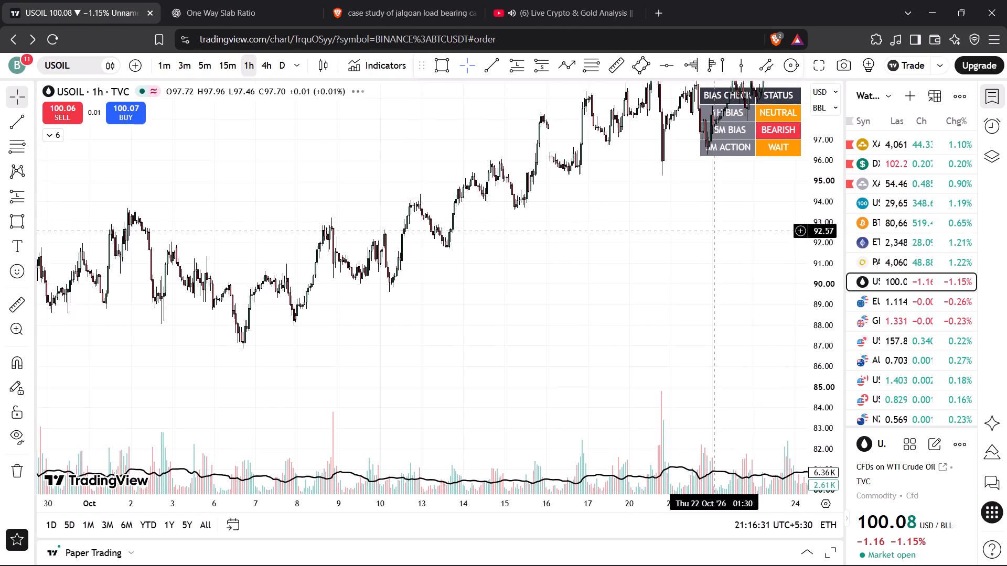
pyautogui.moveTo(696, 251); pyautogui.dragTo(624, 310)
pyautogui.scroll(-3, 622, 311)
pyautogui.moveTo(823, 222); pyautogui.dragTo(823, 265)
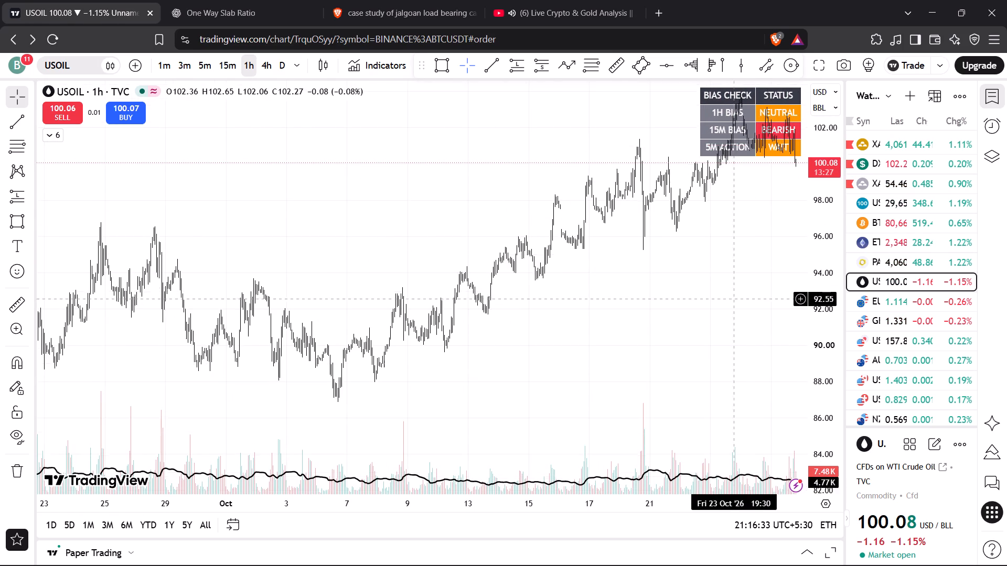
pyautogui.moveTo(735, 299); pyautogui.dragTo(606, 338)
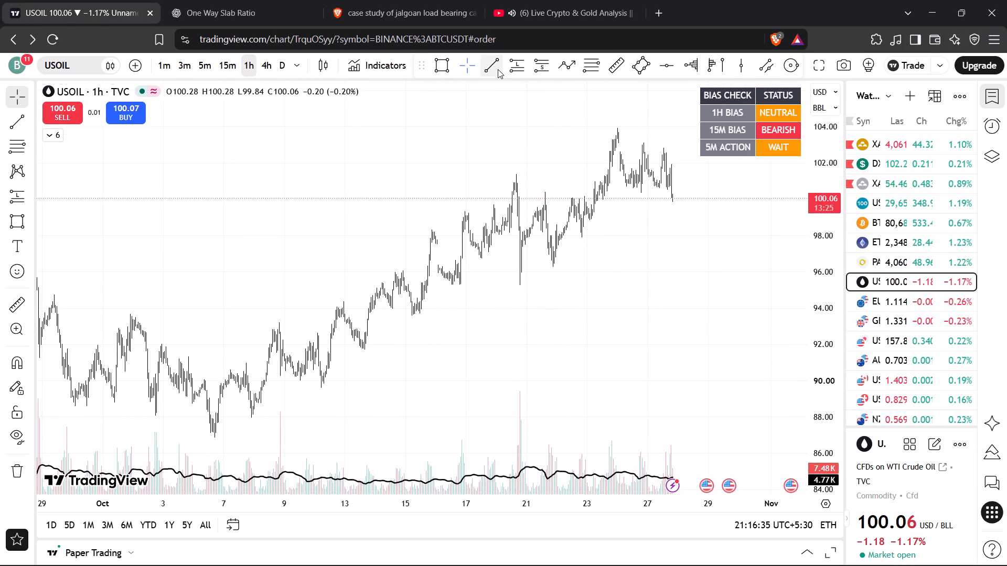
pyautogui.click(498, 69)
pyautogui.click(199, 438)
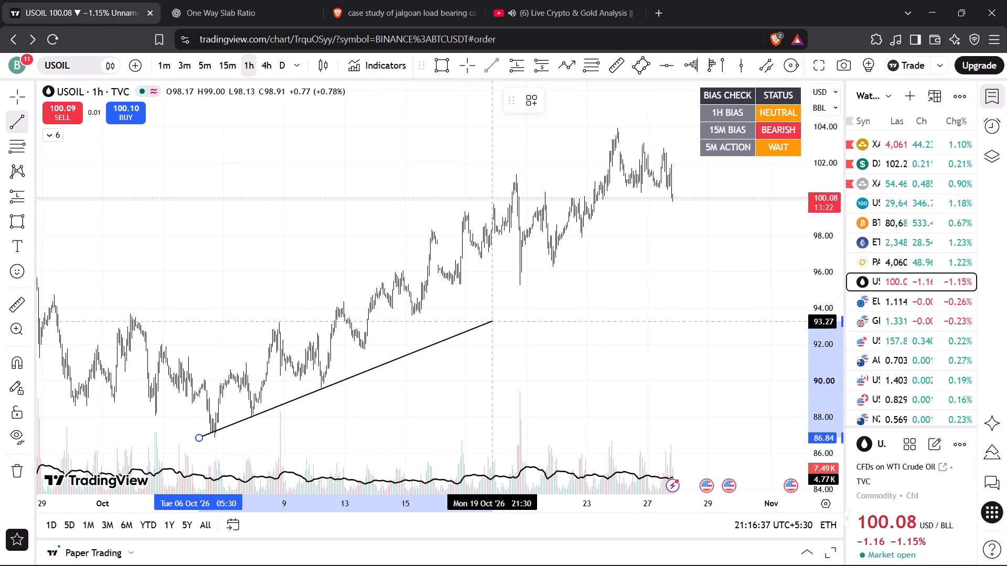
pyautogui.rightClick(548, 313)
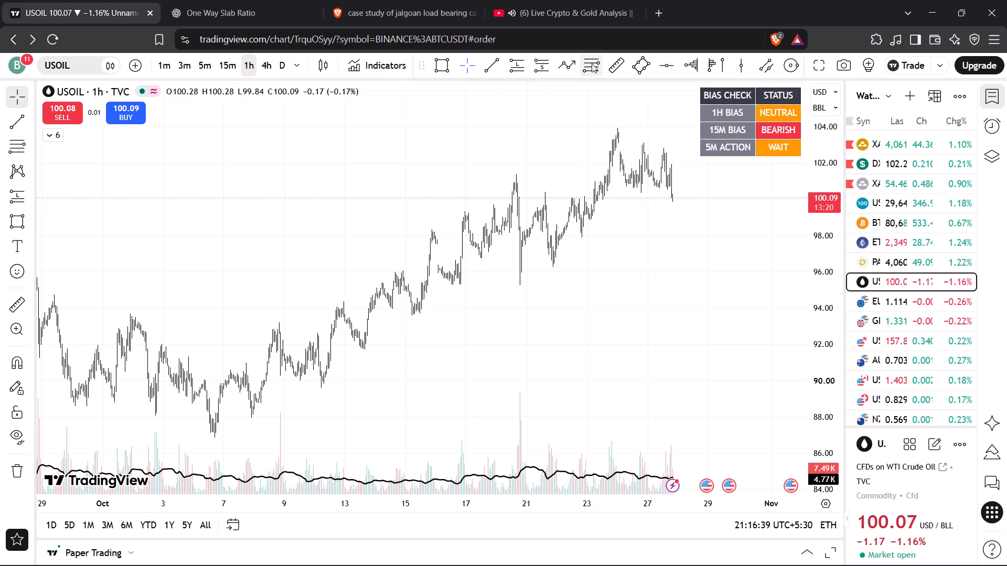
# Preview Fibonacci retracements of USOIL's early-October rises, from the low near 86.66 and from about 88.00 up to about 93.20, discarding both.
pyautogui.click(592, 63)
pyautogui.click(209, 441)
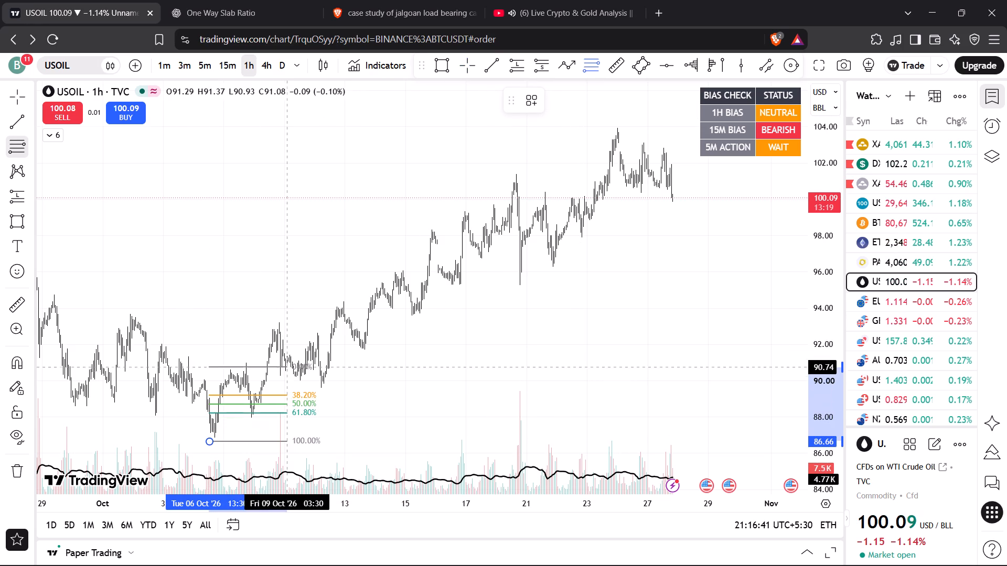
pyautogui.rightClick(289, 364)
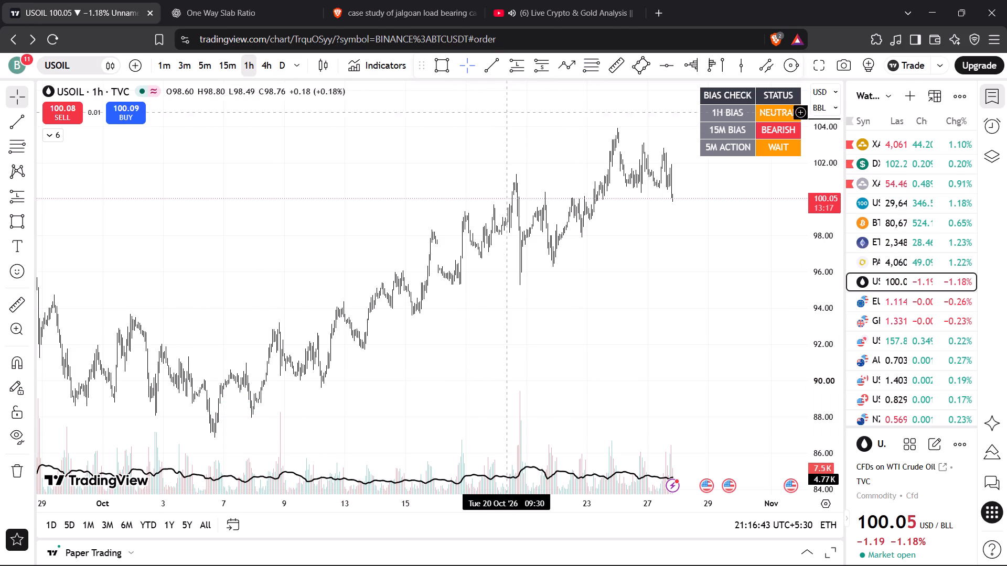
pyautogui.click(594, 63)
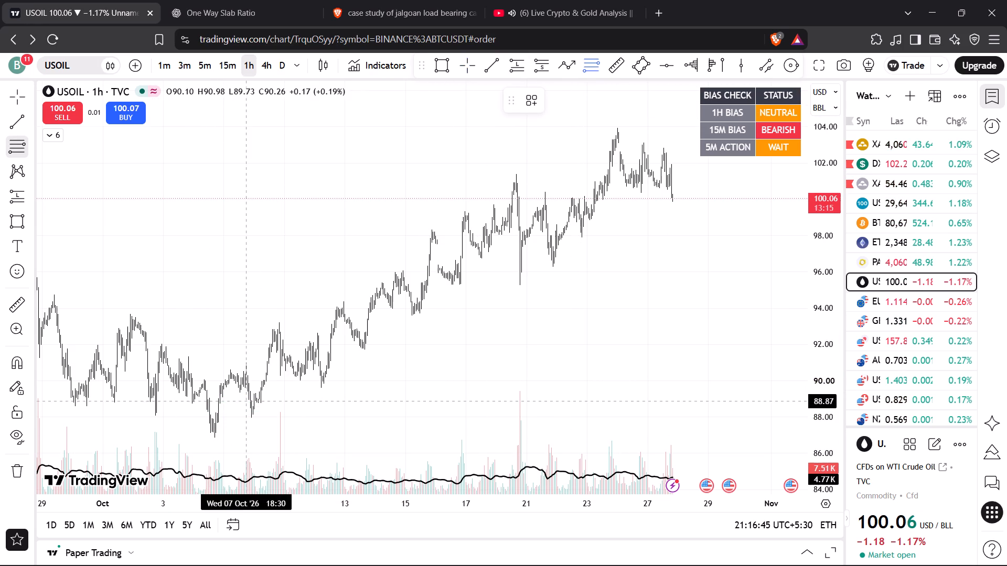
pyautogui.click(262, 417)
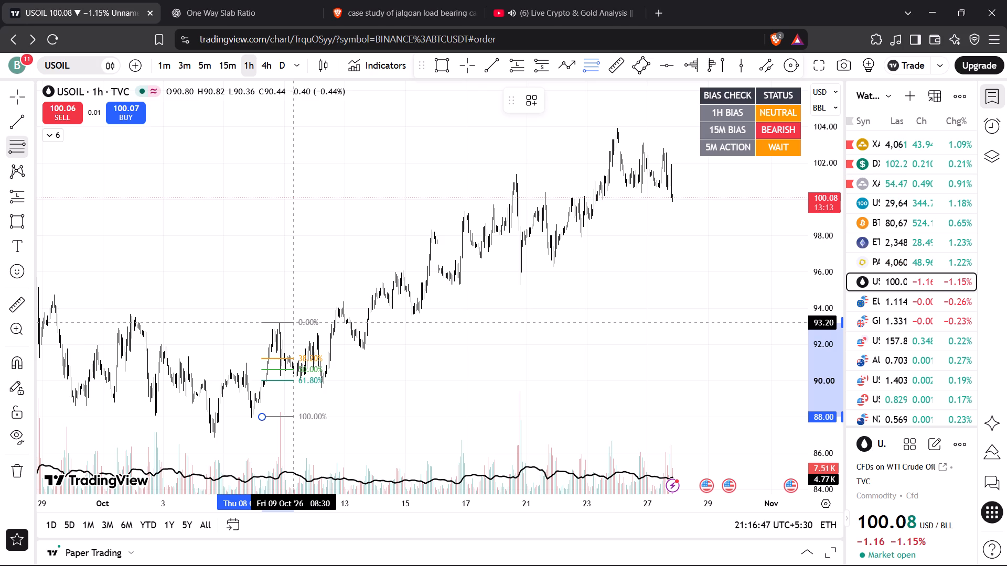
pyautogui.rightClick(294, 322)
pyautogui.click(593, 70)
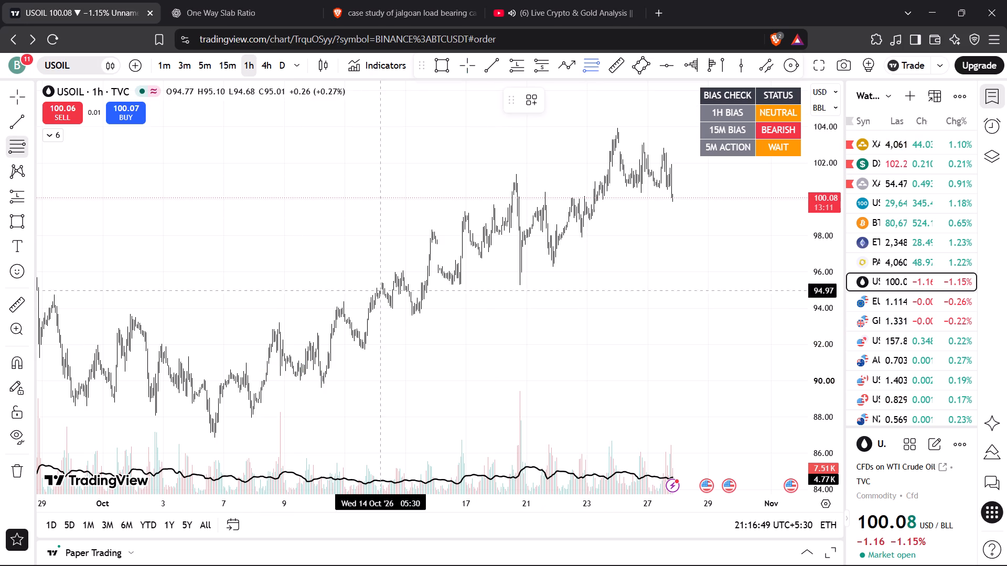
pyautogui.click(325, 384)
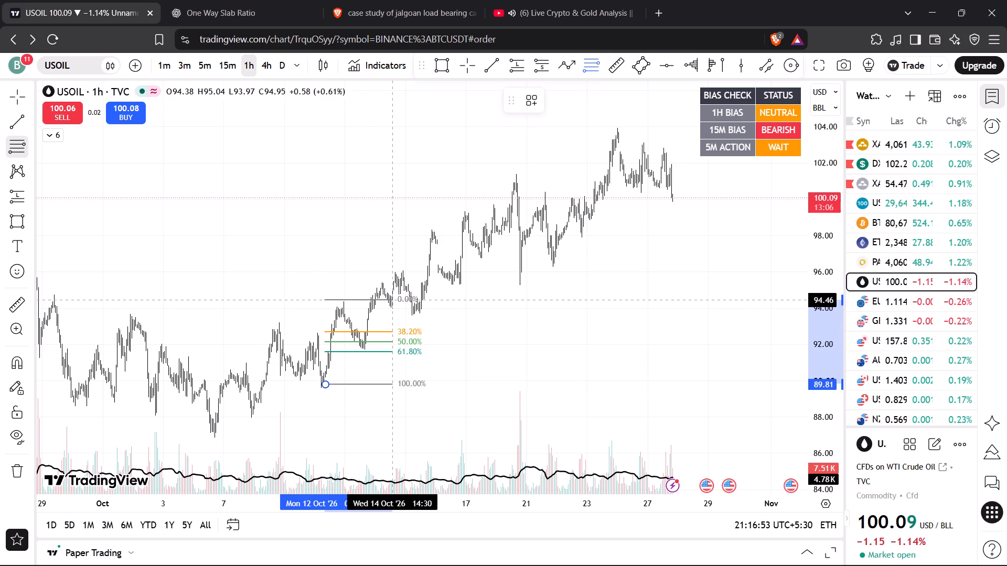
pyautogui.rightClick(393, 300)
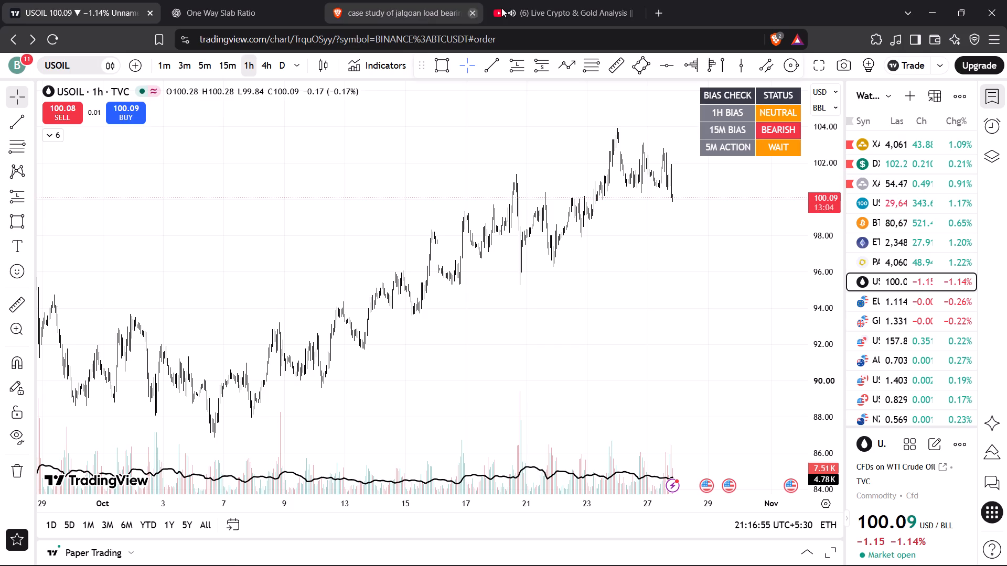
# Check the US Tech 100 chart shown in the YouTube live stream, and return to the USOIL chart.
pyautogui.click(530, 4)
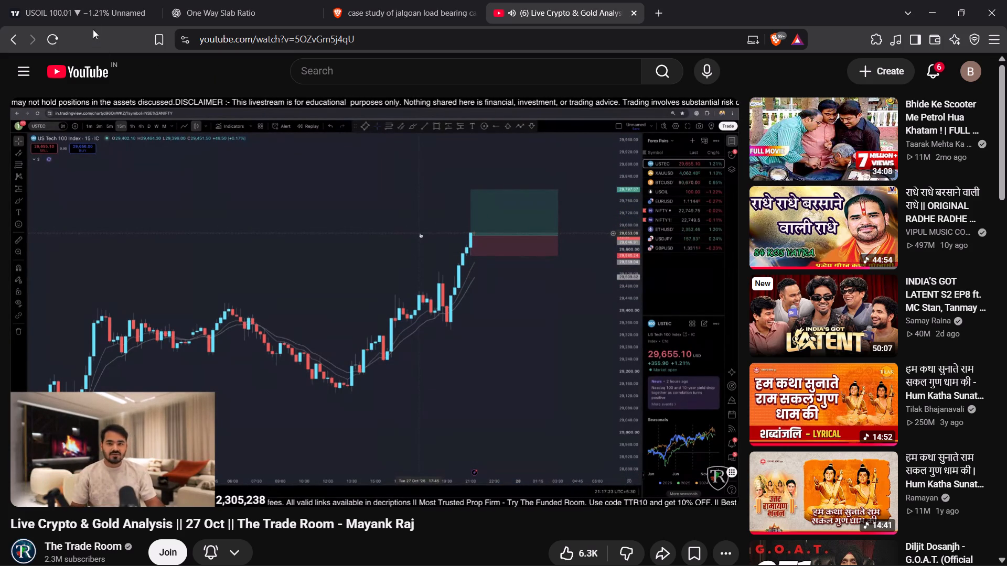
pyautogui.click(90, 10)
# Draw a rising trend line under USOIL's October lows, from about 86.66 on 6 Oct to about 100.78 on 29 Oct.
pyautogui.moveTo(521, 332); pyautogui.dragTo(538, 320)
pyautogui.click(491, 70)
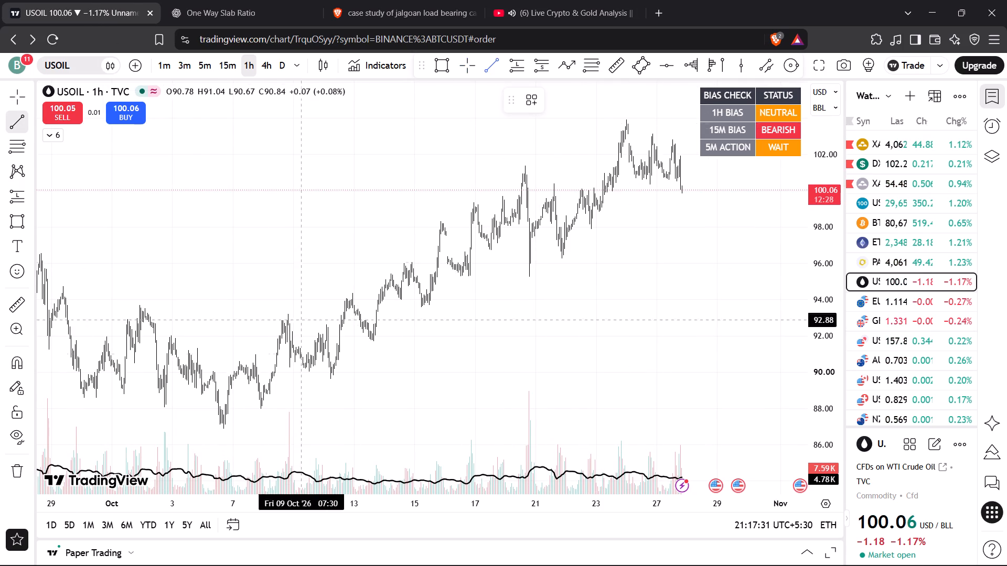
pyautogui.click(209, 432)
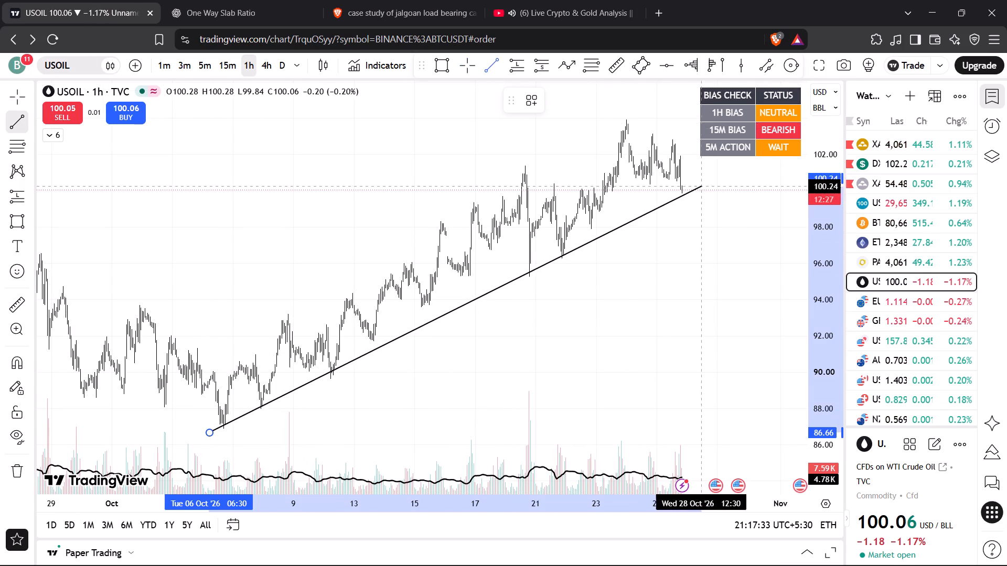
pyautogui.click(735, 177)
# Clone the rising trend line and place the copy along USOIL's October swing highs to form a parallel channel.
pyautogui.rightClick(613, 235)
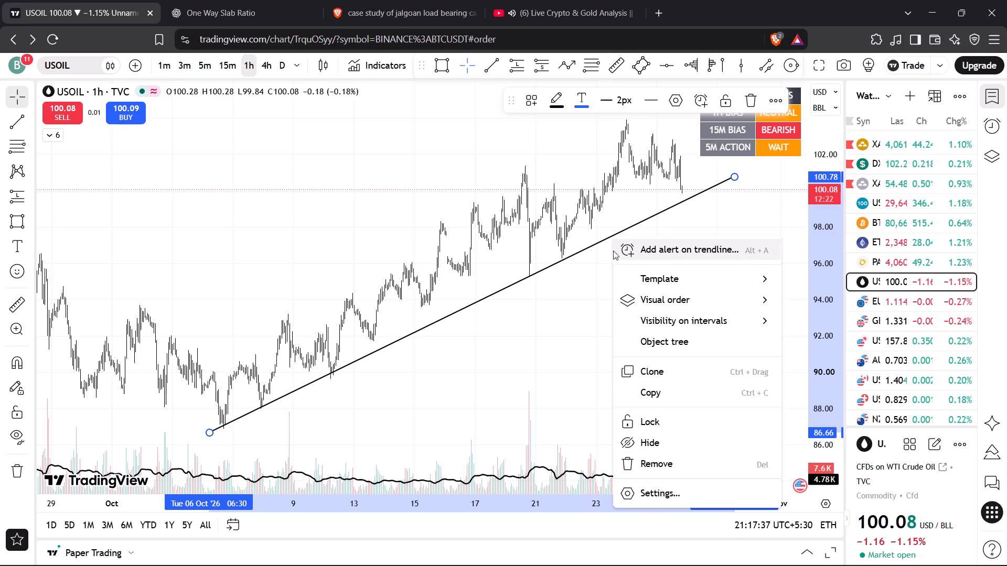
pyautogui.click(644, 365)
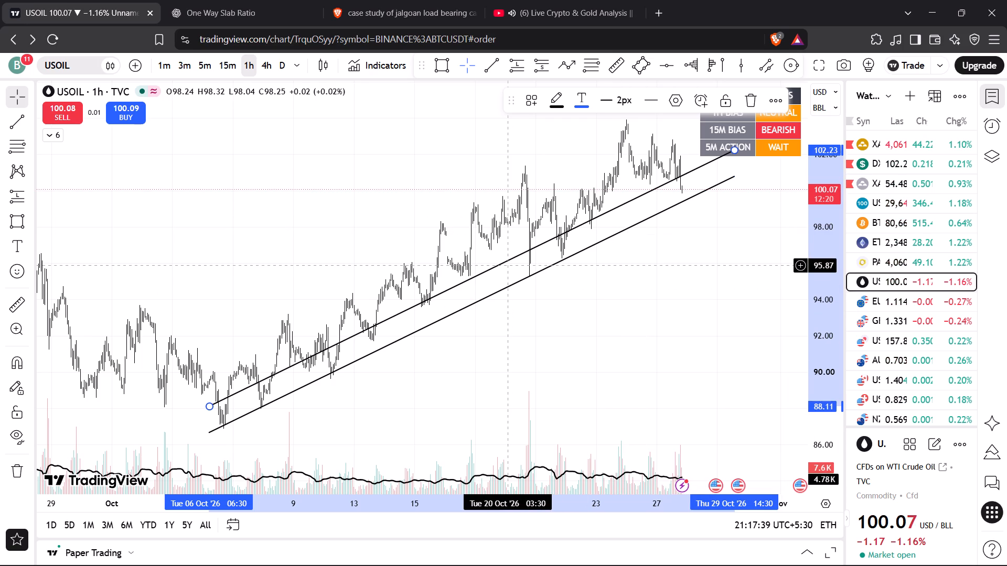
pyautogui.moveTo(505, 262); pyautogui.dragTo(486, 221)
pyautogui.click(401, 219)
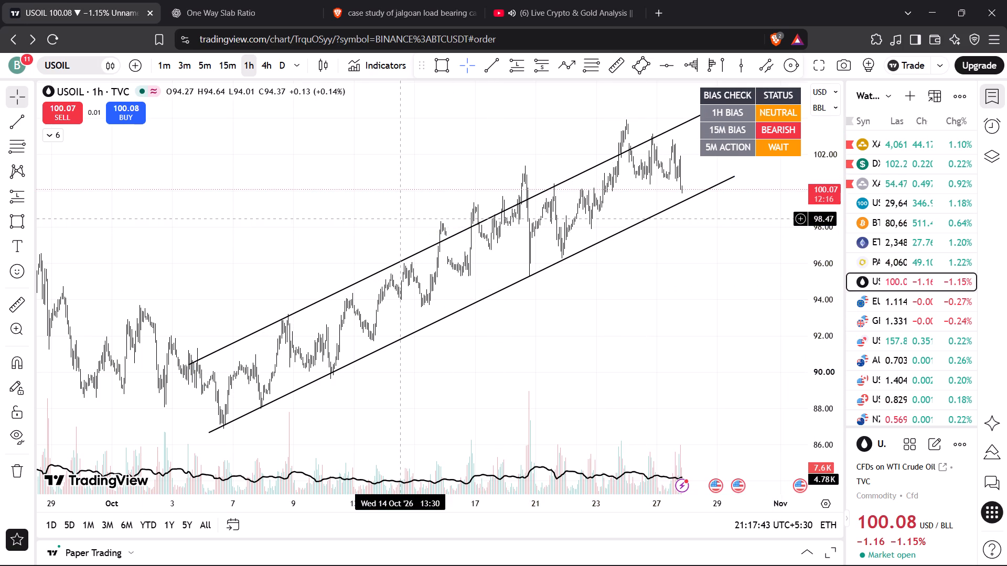
# Shift the channel's lower line slightly so it runs from about 86.92 to about 101.04 along the lows.
pyautogui.moveTo(401, 219); pyautogui.dragTo(299, 242)
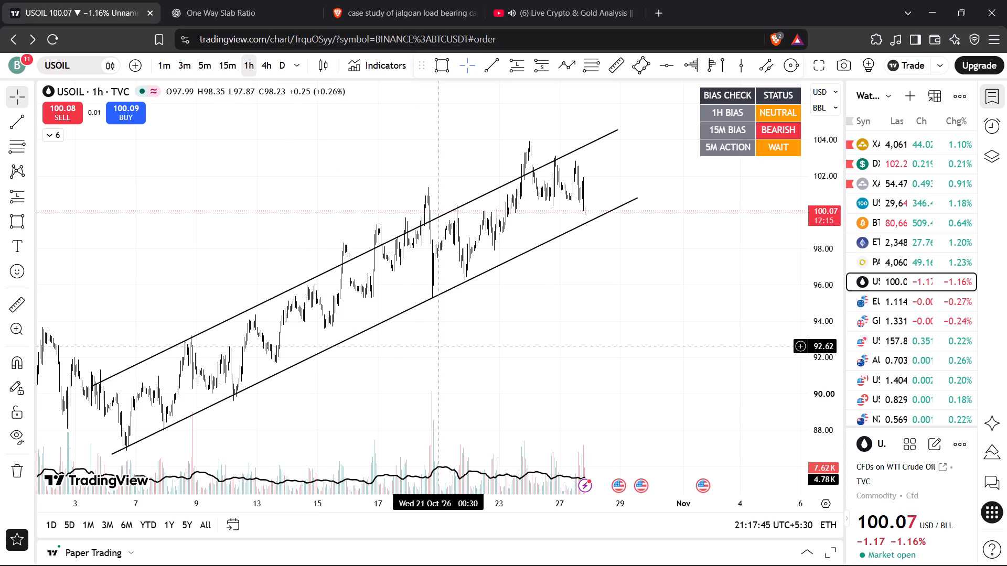
pyautogui.moveTo(445, 347); pyautogui.dragTo(467, 354)
pyautogui.click(426, 317)
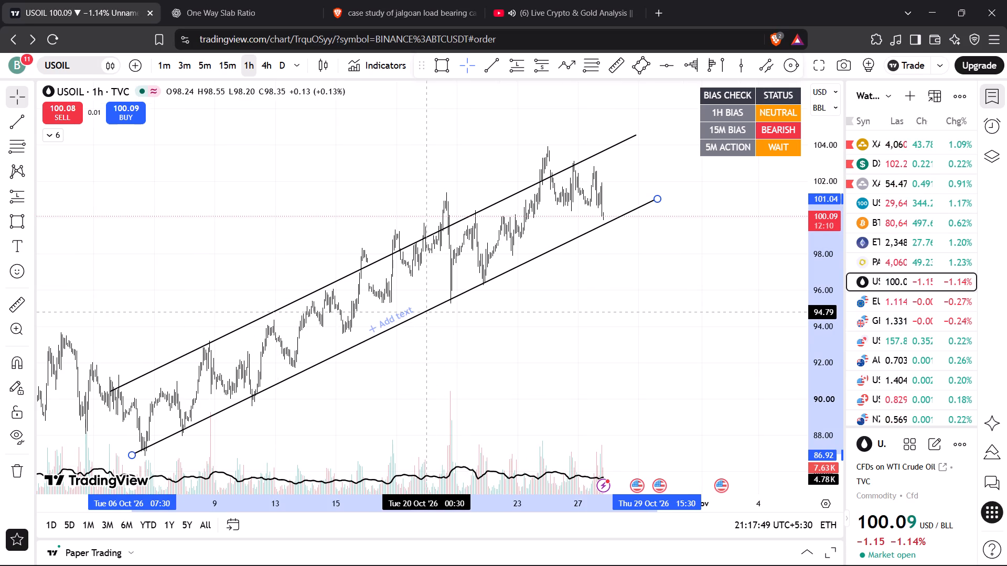
pyautogui.click(454, 334)
# Examine USOIL's candles from 22 to 27 Oct close up, comparing them with both channel lines.
pyautogui.moveTo(513, 328); pyautogui.dragTo(515, 333)
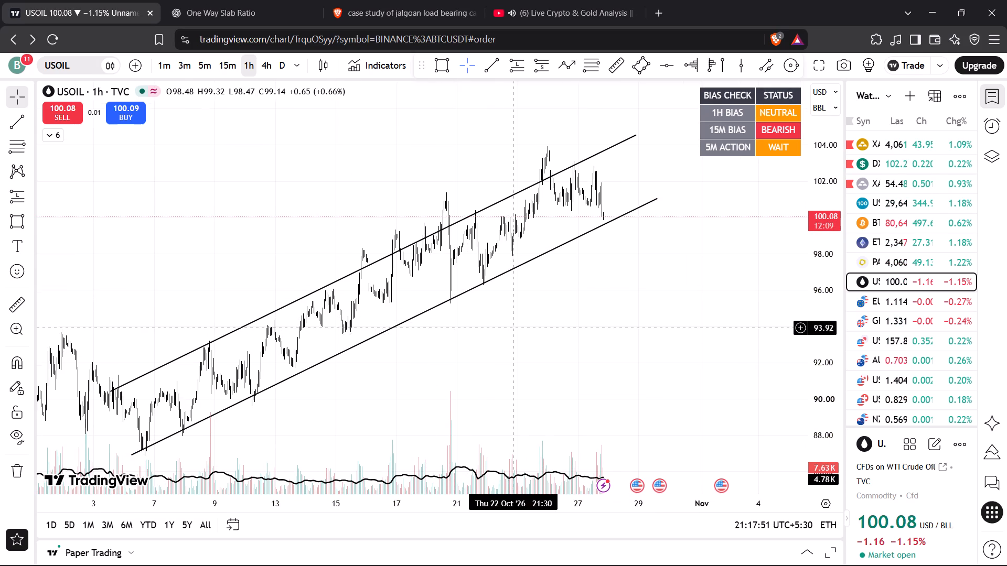
pyautogui.moveTo(515, 333); pyautogui.dragTo(511, 366)
pyautogui.scroll(3, 556, 357)
pyautogui.moveTo(547, 338); pyautogui.dragTo(553, 364)
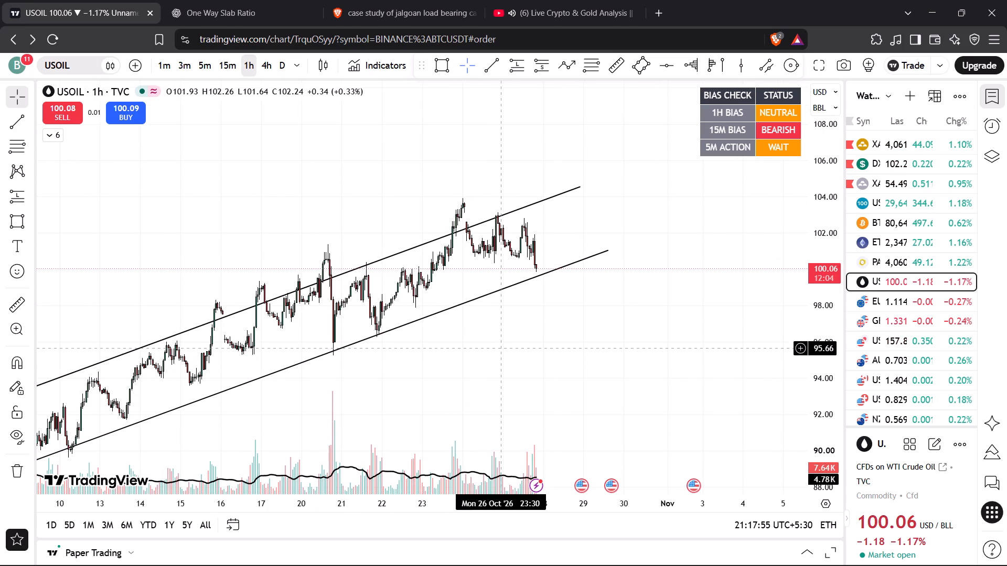
pyautogui.moveTo(501, 348); pyautogui.dragTo(518, 383)
pyautogui.scroll(3, 518, 383)
pyautogui.moveTo(508, 376); pyautogui.dragTo(620, 353)
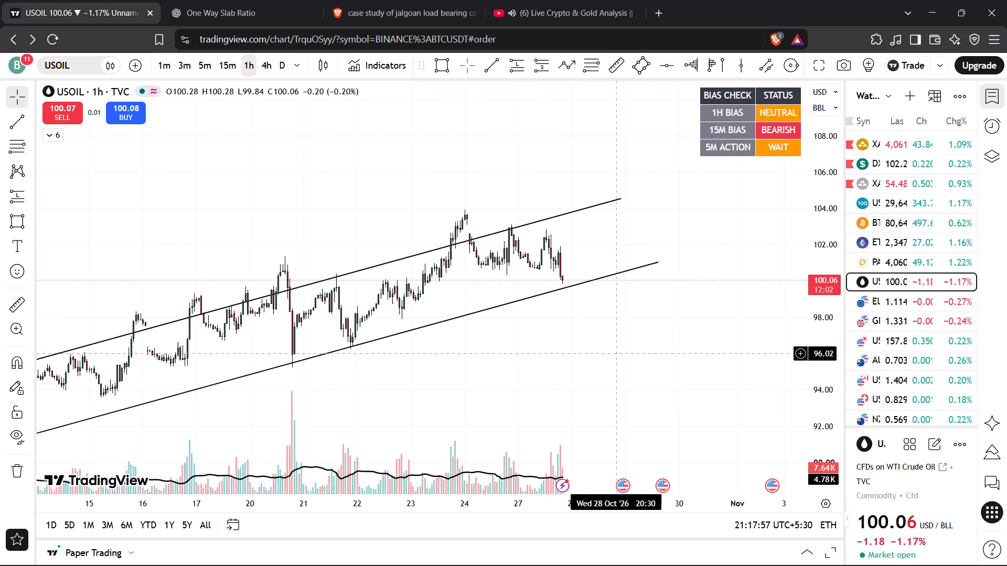
pyautogui.moveTo(620, 353); pyautogui.dragTo(625, 354)
pyautogui.moveTo(818, 391); pyautogui.dragTo(818, 189)
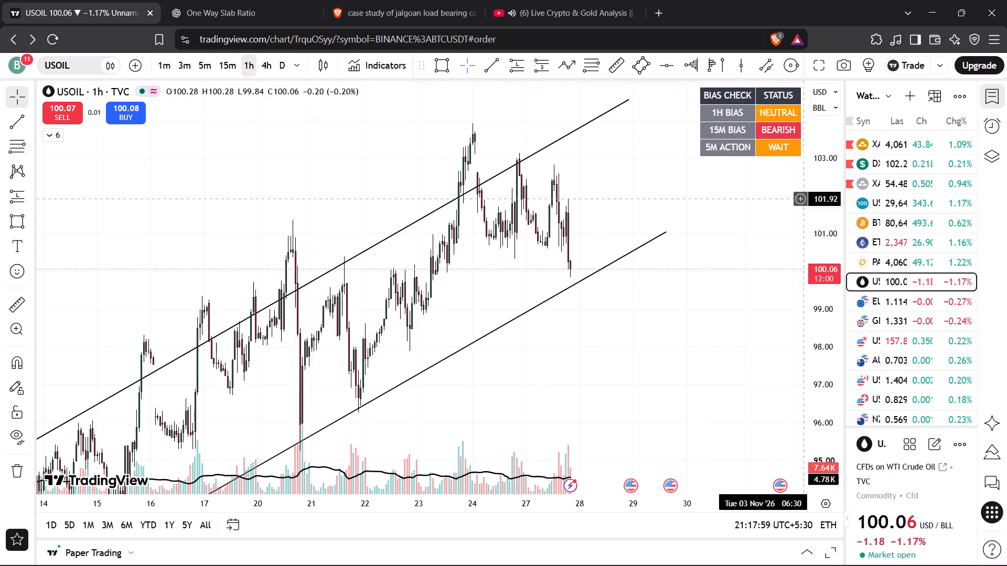
pyautogui.moveTo(575, 354); pyautogui.dragTo(609, 405)
pyautogui.scroll(5, 656, 396)
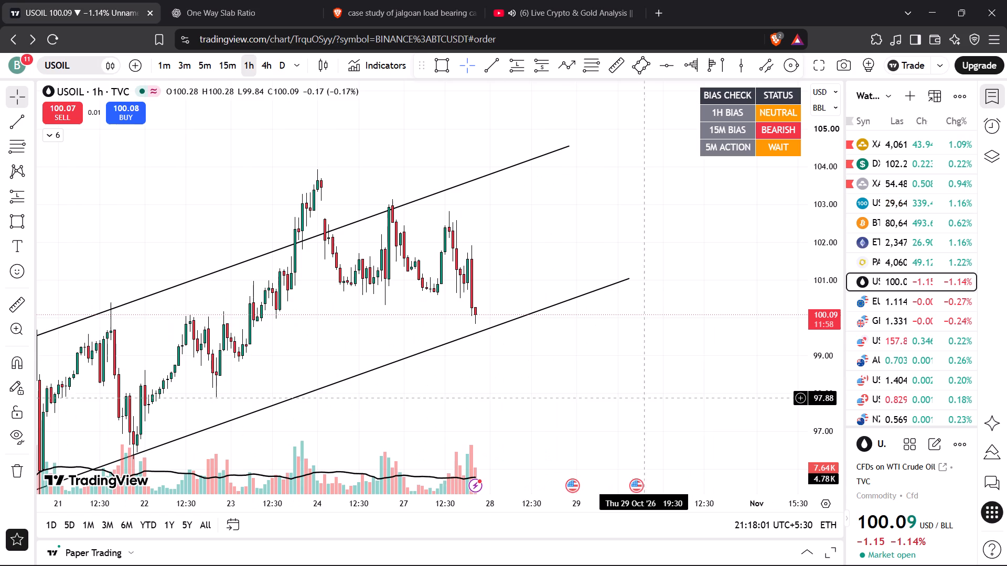
pyautogui.moveTo(553, 389); pyautogui.dragTo(662, 389)
pyautogui.moveTo(819, 360); pyautogui.dragTo(819, 286)
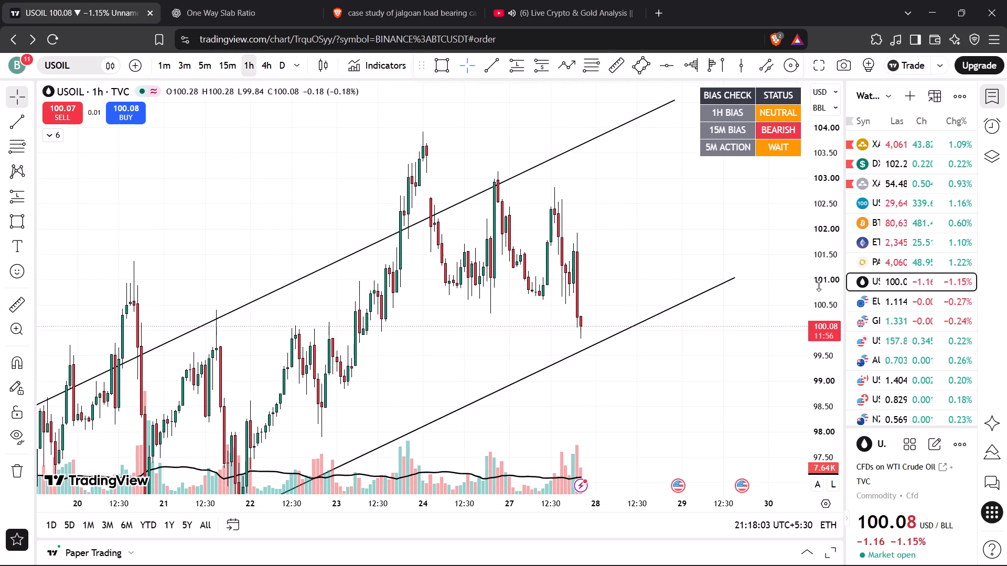
pyautogui.scroll(4, 625, 280)
pyautogui.moveTo(567, 246); pyautogui.dragTo(668, 236)
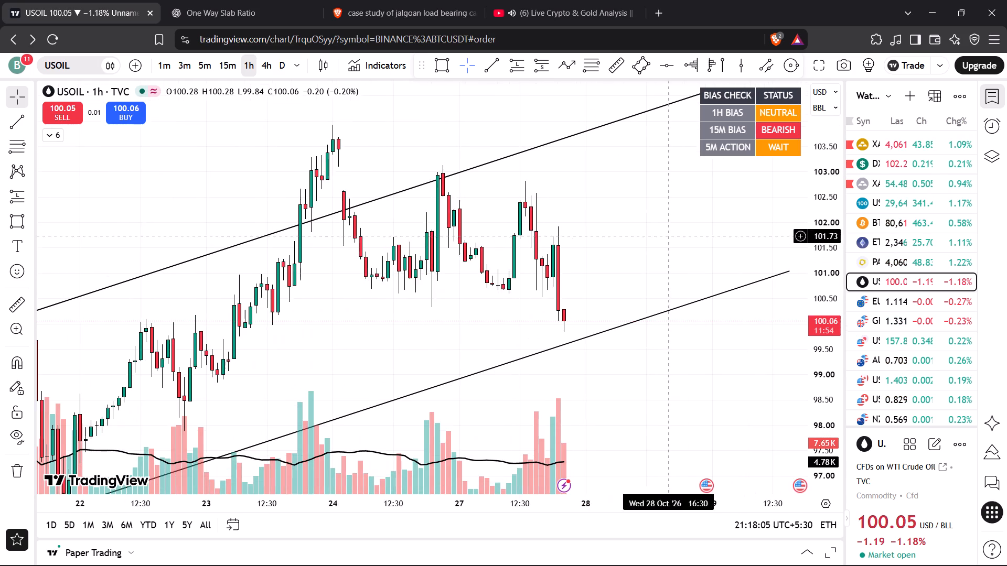
# Draw a rectangle zone on USOIL between about 100.85 and 100.71, from 23 Oct to 28 Oct.
pyautogui.click(440, 71)
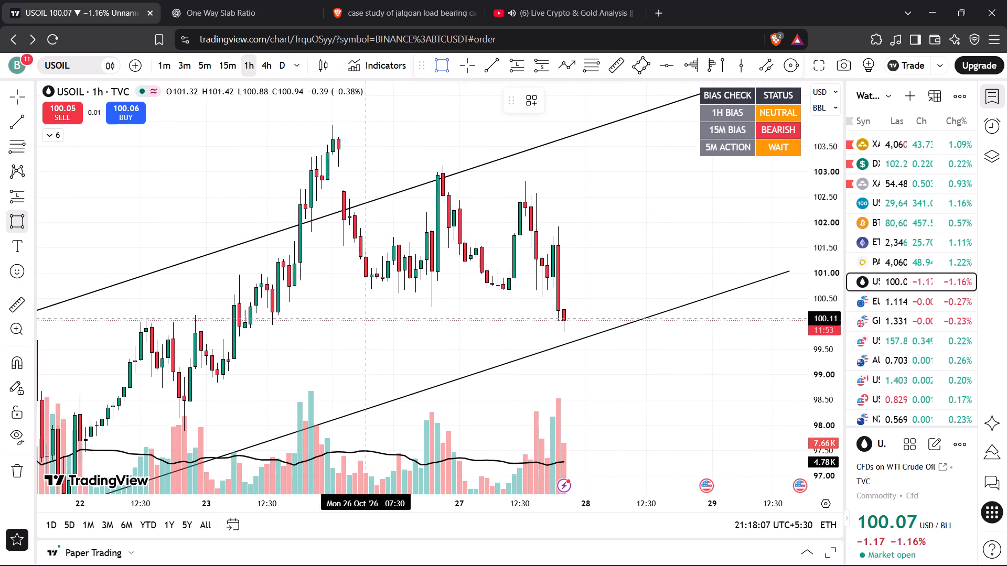
pyautogui.click(256, 280)
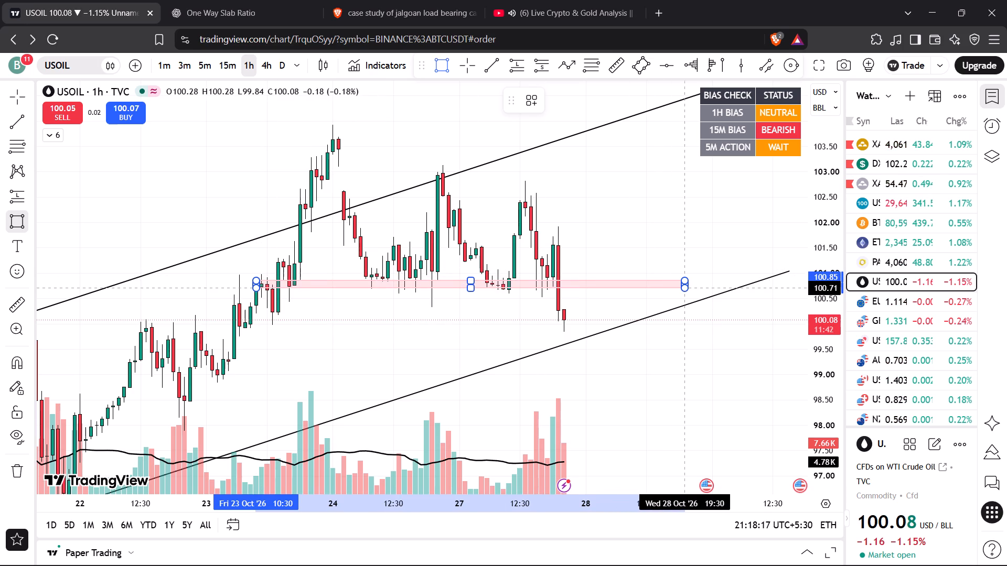
pyautogui.click(687, 288)
pyautogui.click(659, 243)
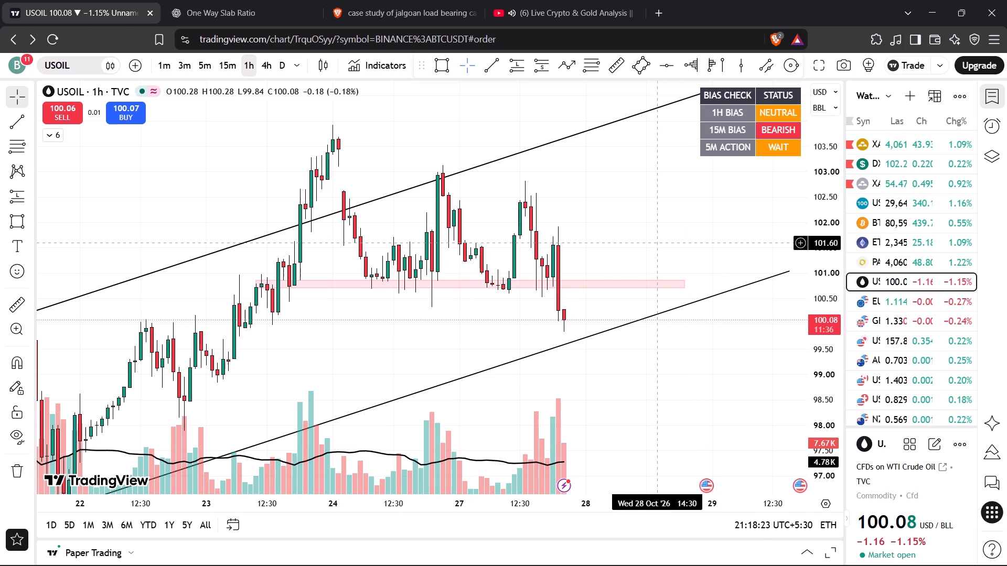
# Check the current chart in the YouTube live stream, and return to the USOIL chart.
pyautogui.click(560, 14)
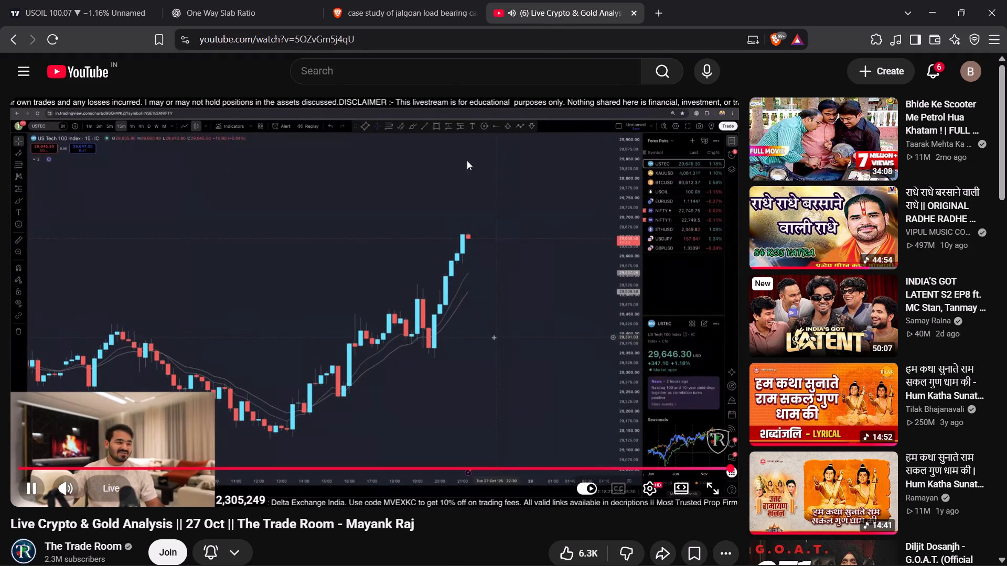
pyautogui.click(91, 16)
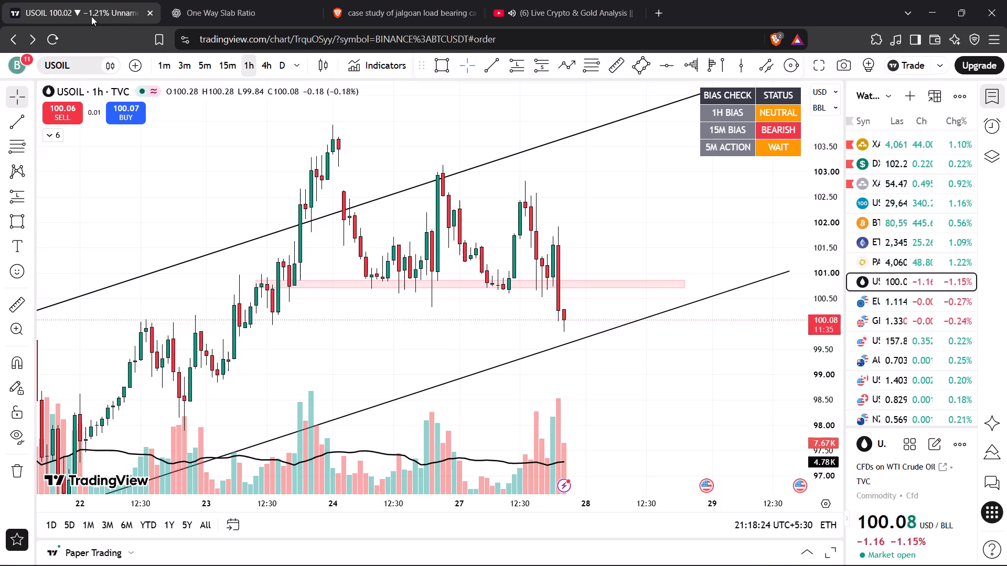
# Draw a falling trend line along USOIL's recent highs, from about 103.91 on 23 Oct to about 101.8 on 28 Oct.
pyautogui.moveTo(595, 243); pyautogui.dragTo(595, 240)
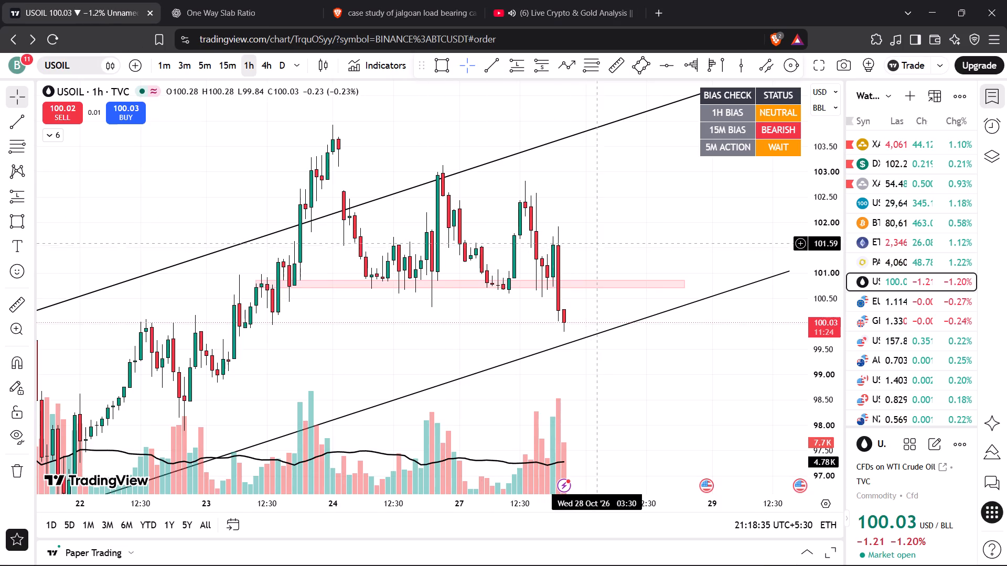
pyautogui.moveTo(595, 240); pyautogui.dragTo(580, 223)
pyautogui.moveTo(586, 215); pyautogui.dragTo(584, 247)
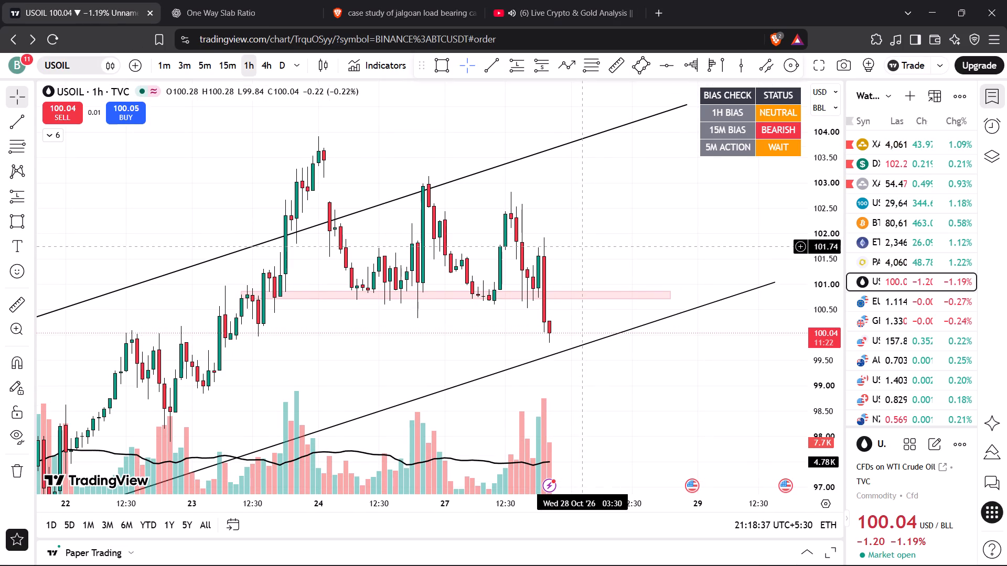
pyautogui.moveTo(595, 237); pyautogui.dragTo(532, 257)
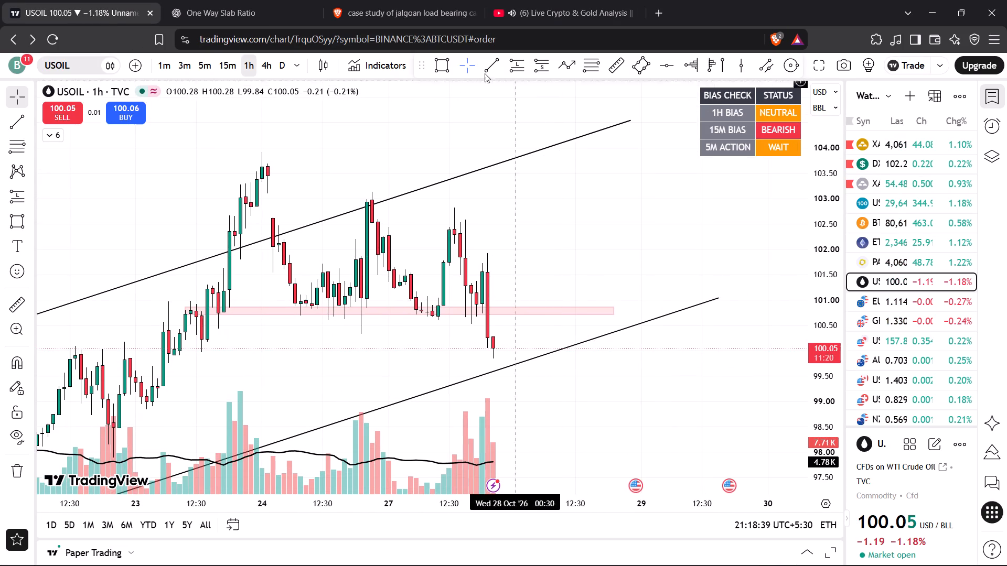
pyautogui.click(482, 64)
pyautogui.click(232, 153)
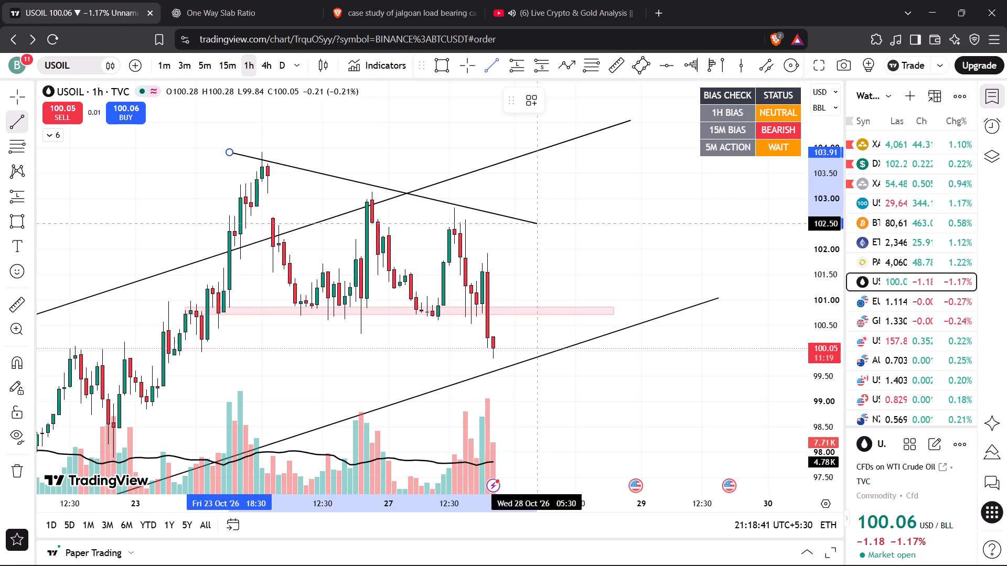
pyautogui.click(606, 259)
pyautogui.click(604, 230)
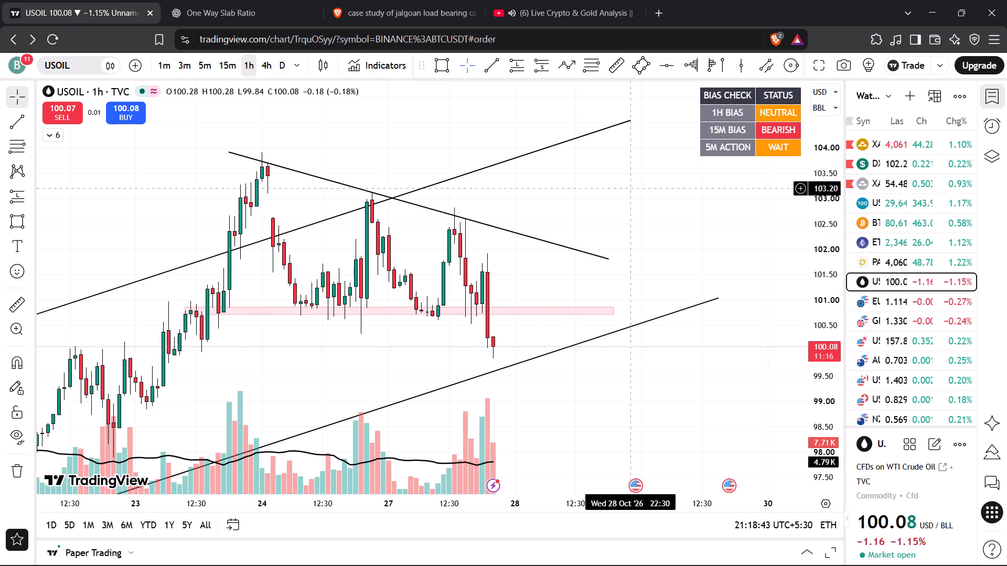
# Switch to the XAUUSD 1-hour chart and draw a rectangle zone between about 4,096.36 and 4,088.89, from 22 Oct to 28 Oct.
pyautogui.click(893, 147)
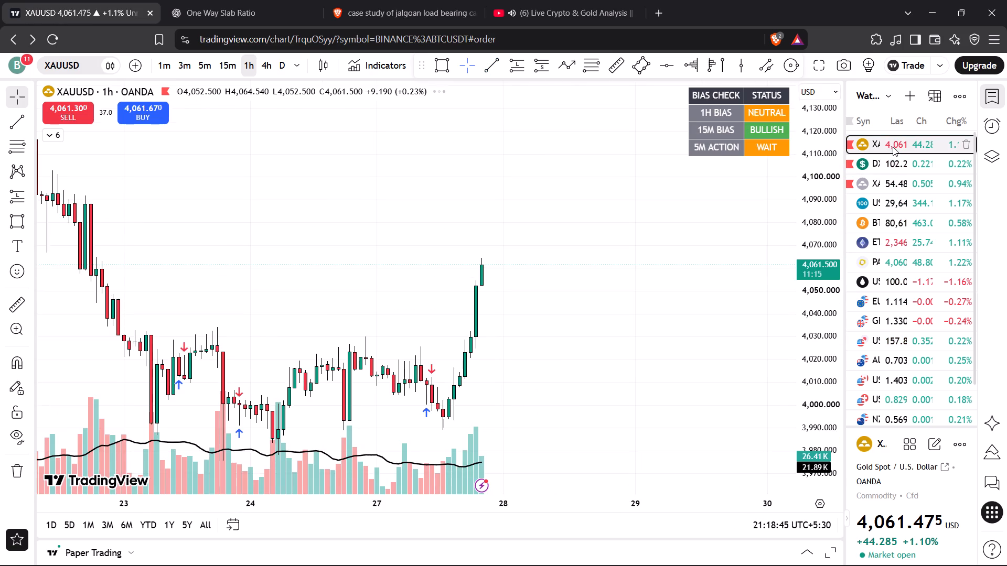
pyautogui.moveTo(813, 190); pyautogui.dragTo(819, 211)
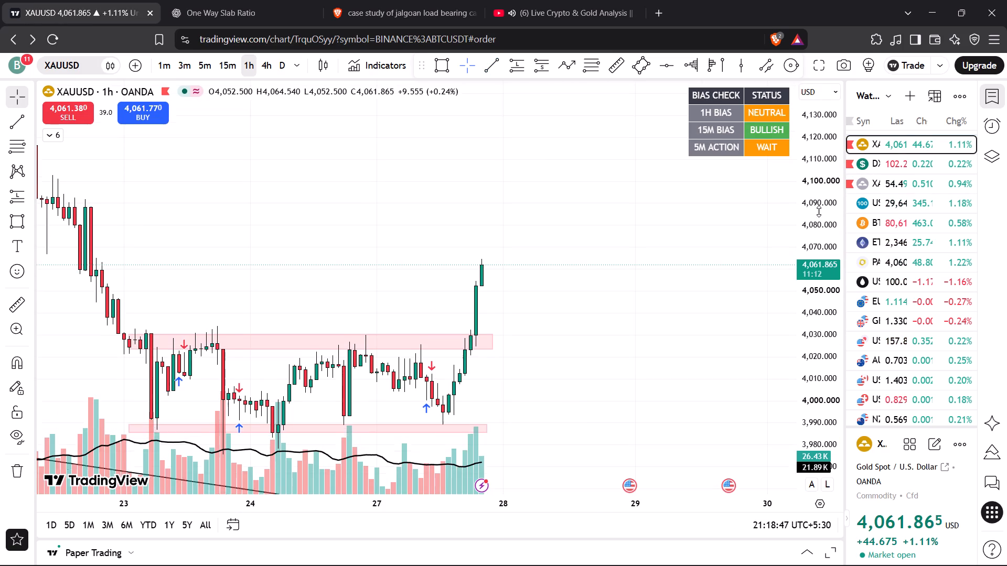
pyautogui.moveTo(819, 211); pyautogui.dragTo(821, 221)
pyautogui.moveTo(671, 257); pyautogui.dragTo(692, 233)
pyautogui.moveTo(399, 218); pyautogui.dragTo(582, 286)
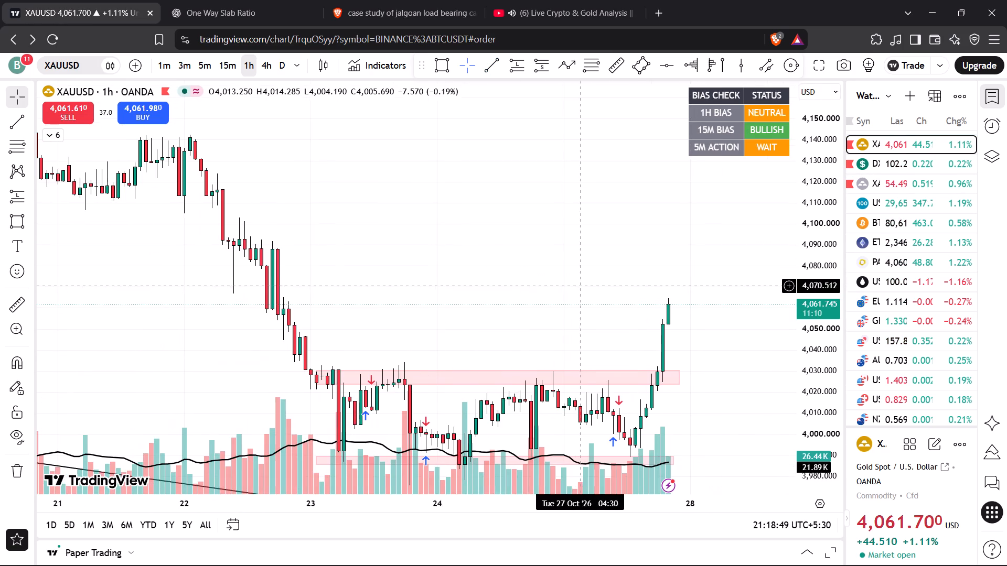
pyautogui.moveTo(465, 256); pyautogui.dragTo(444, 275)
pyautogui.click(449, 67)
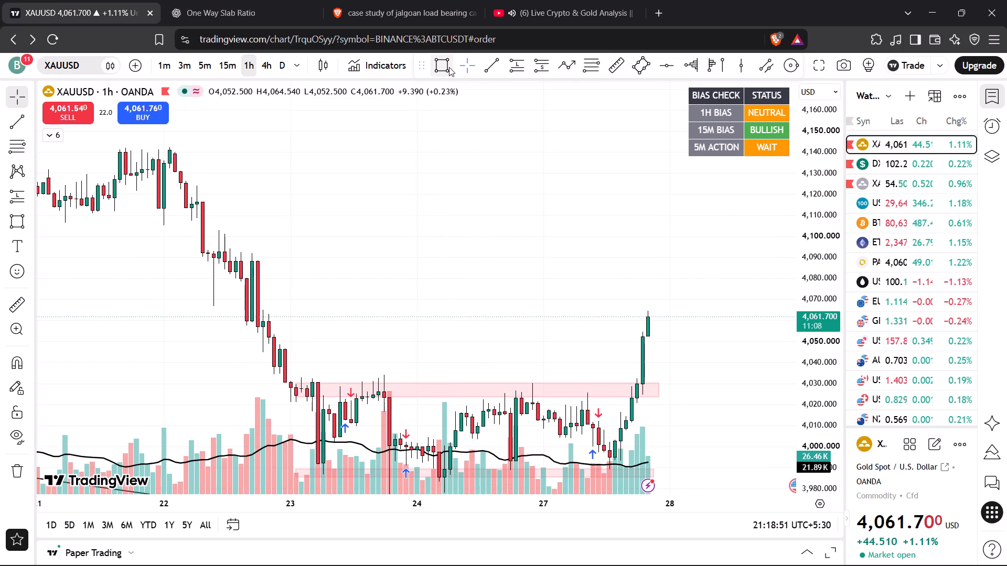
pyautogui.click(166, 244)
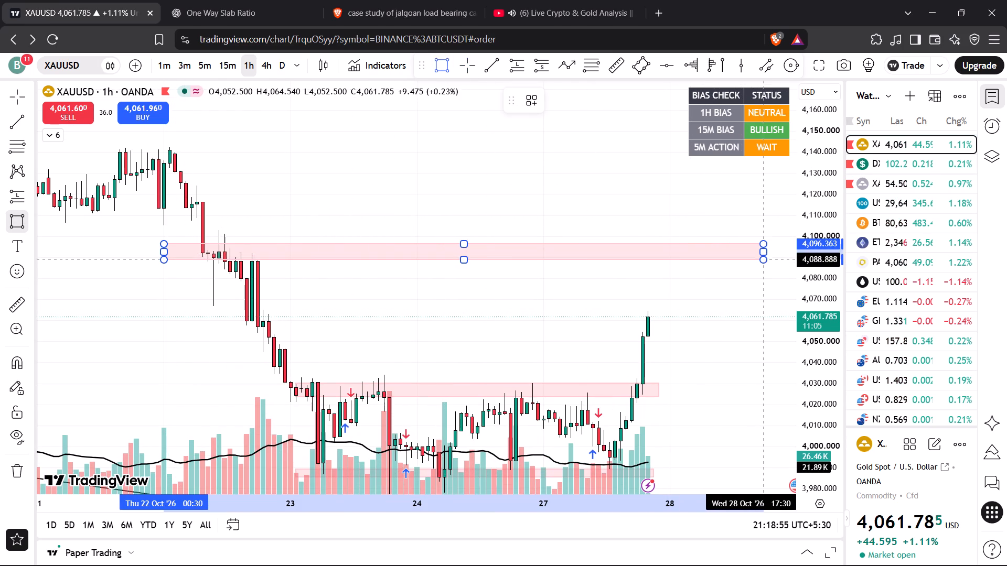
pyautogui.click(765, 259)
pyautogui.click(722, 229)
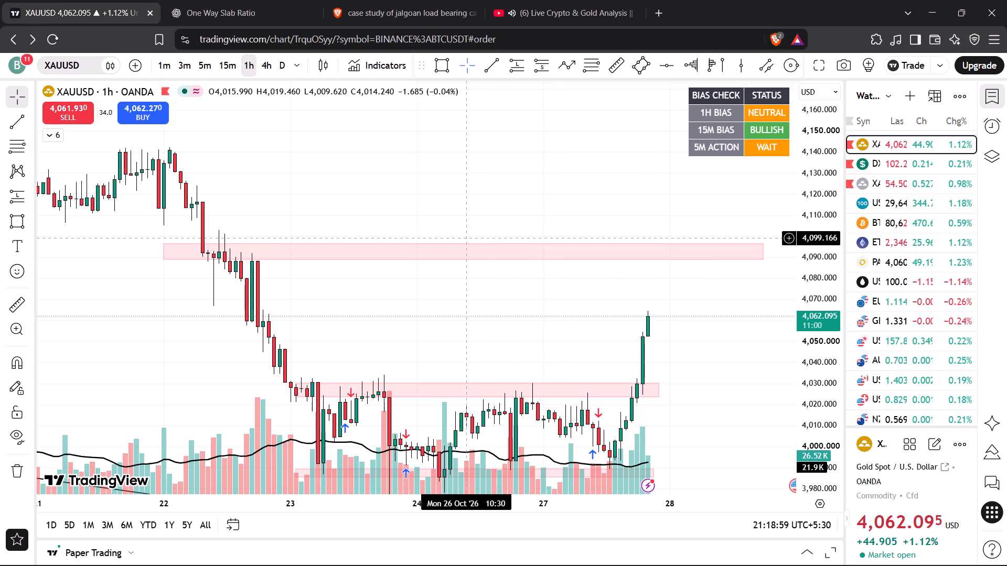
pyautogui.moveTo(464, 240); pyautogui.dragTo(459, 245)
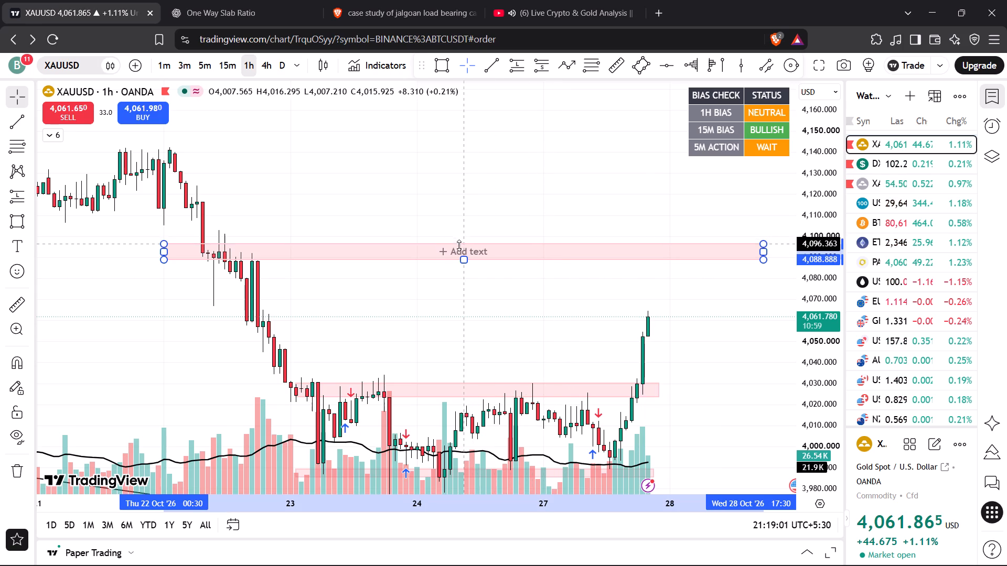
# Examine XAUUSD's price action around the drawn zones on the 1-hour, 15-minute and 5-minute charts.
pyautogui.moveTo(459, 245); pyautogui.dragTo(456, 248)
pyautogui.click(463, 227)
pyautogui.moveTo(463, 227); pyautogui.dragTo(460, 148)
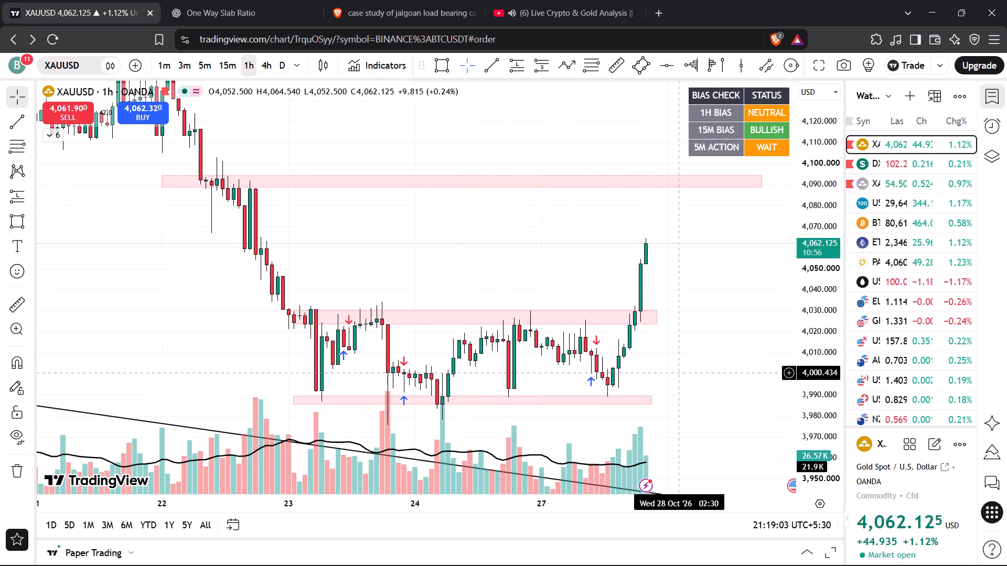
pyautogui.moveTo(680, 372); pyautogui.dragTo(679, 339)
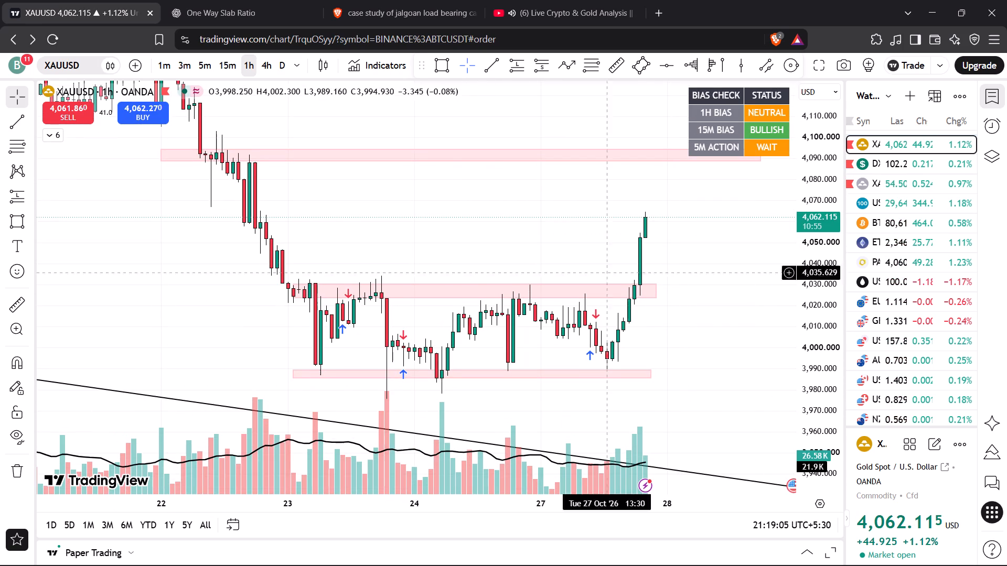
pyautogui.click(224, 66)
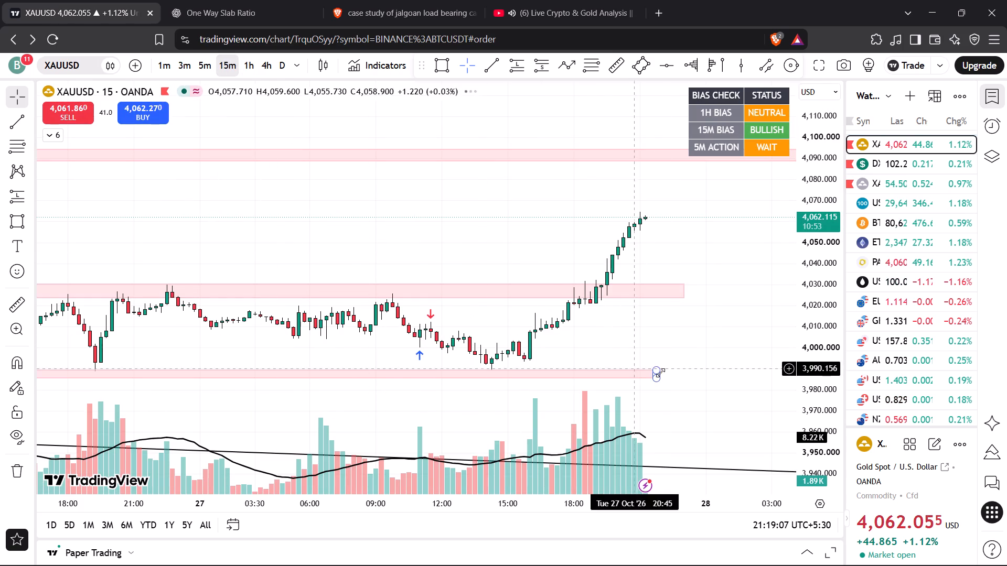
pyautogui.moveTo(815, 336); pyautogui.dragTo(806, 252)
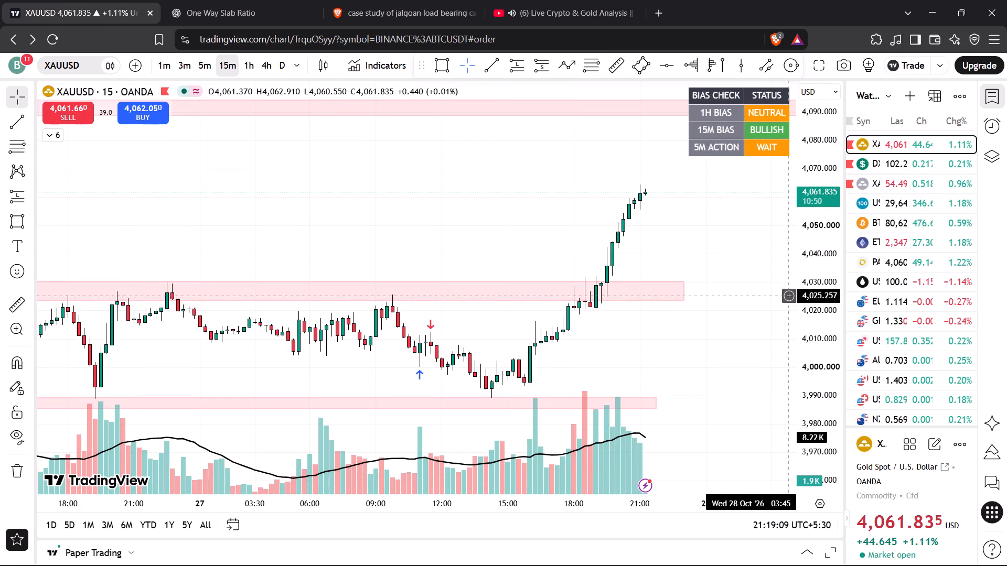
pyautogui.click(201, 61)
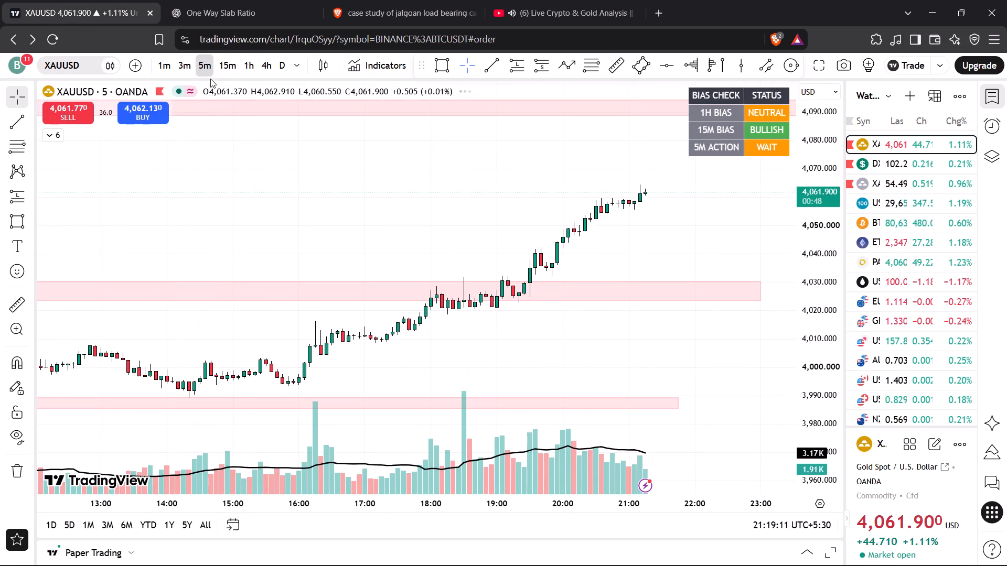
pyautogui.moveTo(730, 236); pyautogui.dragTo(669, 272)
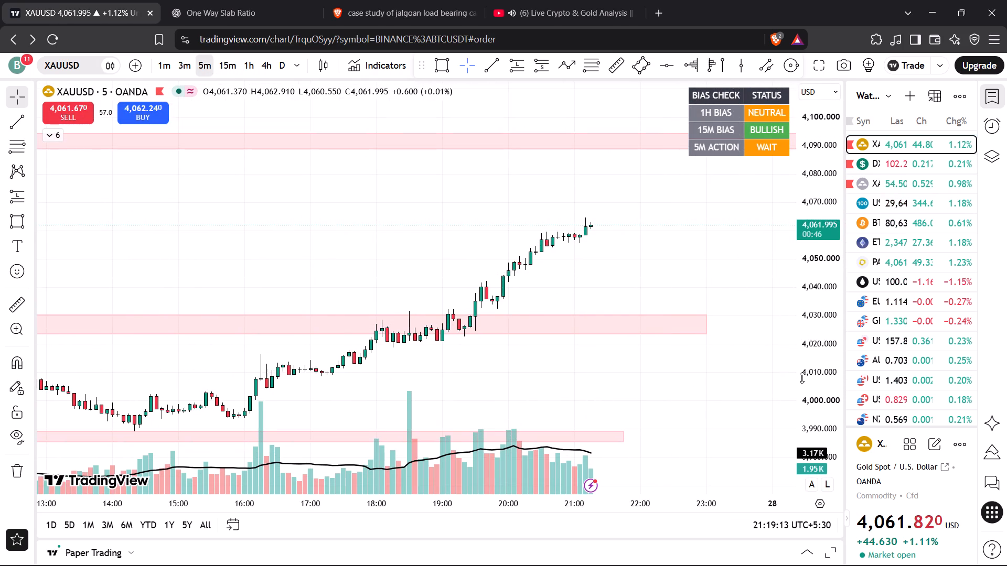
pyautogui.moveTo(807, 383); pyautogui.dragTo(807, 242)
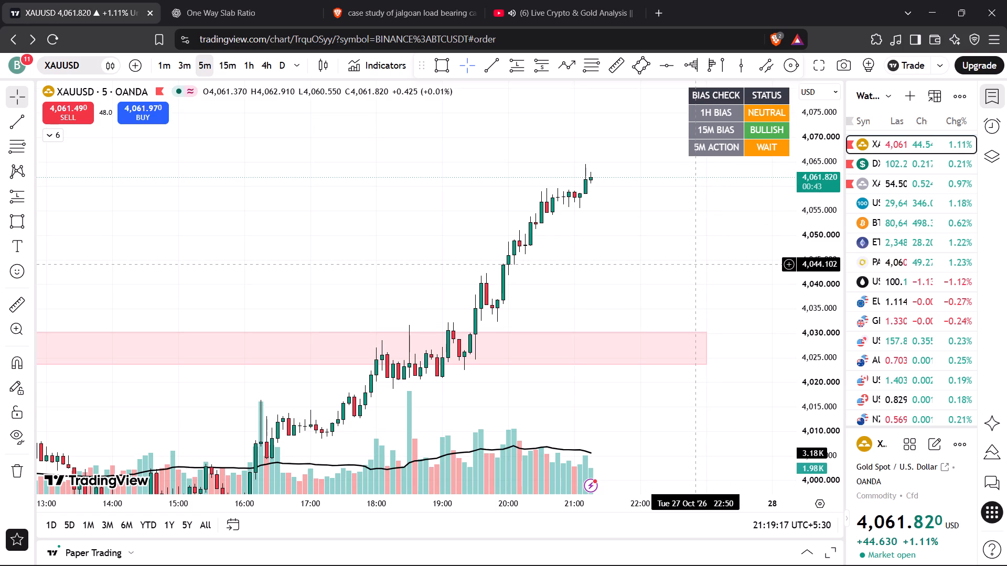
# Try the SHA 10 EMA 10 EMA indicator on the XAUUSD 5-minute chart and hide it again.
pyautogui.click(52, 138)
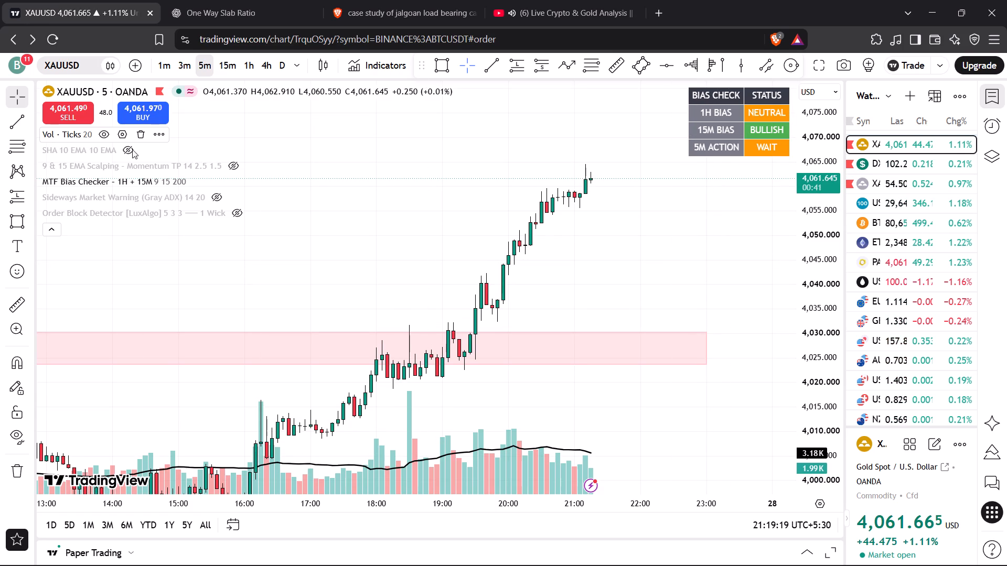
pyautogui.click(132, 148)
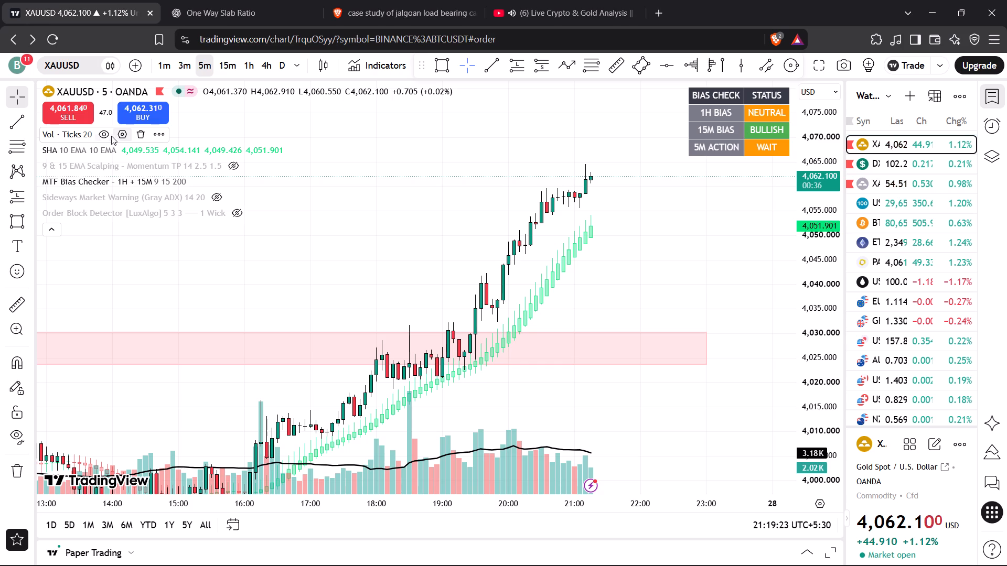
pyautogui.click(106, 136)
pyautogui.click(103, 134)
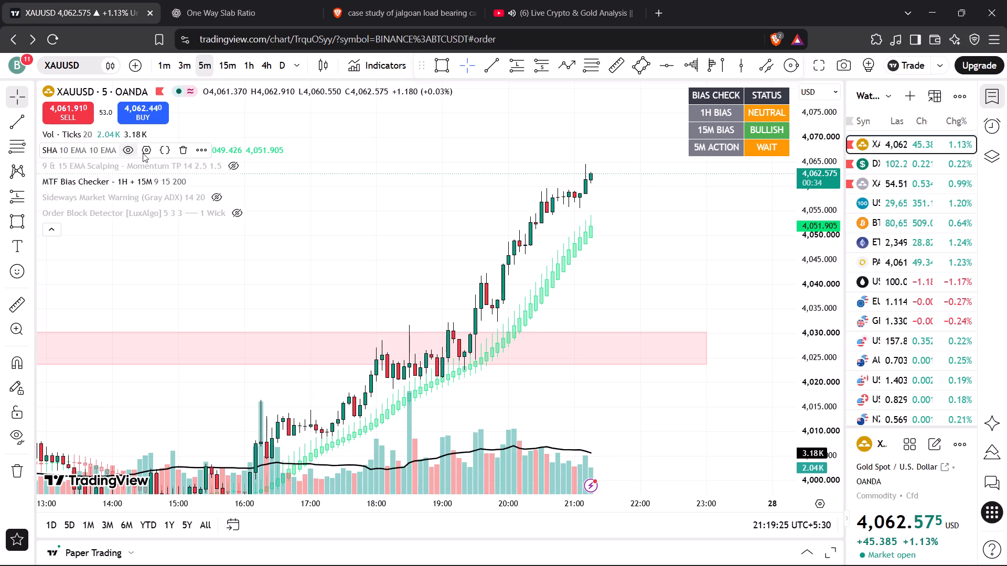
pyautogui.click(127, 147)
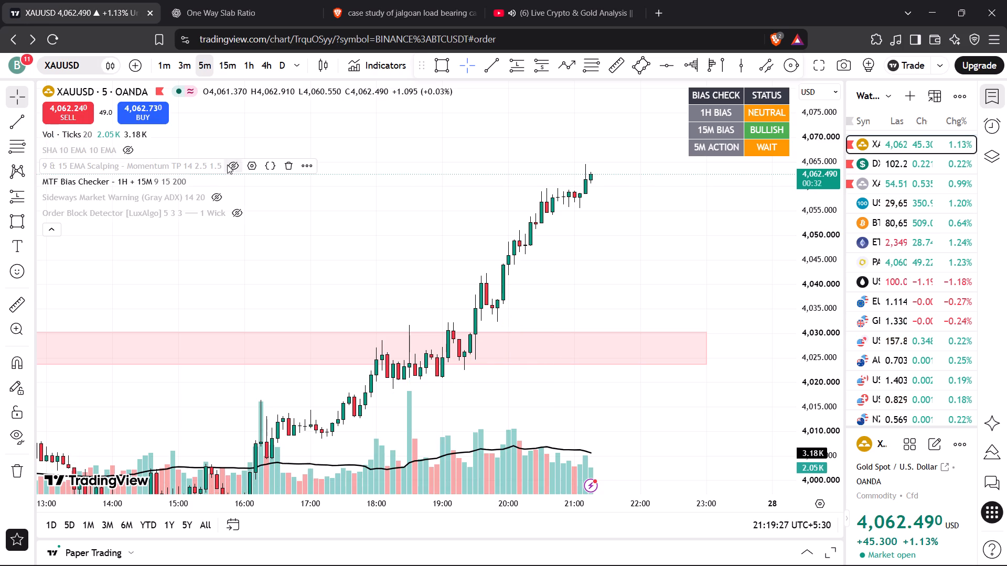
# Show the hidden 9 & 15 EMA Scalping - Momentum indicator on the chart and collapse the indicator list.
pyautogui.click(227, 165)
pyautogui.click(47, 226)
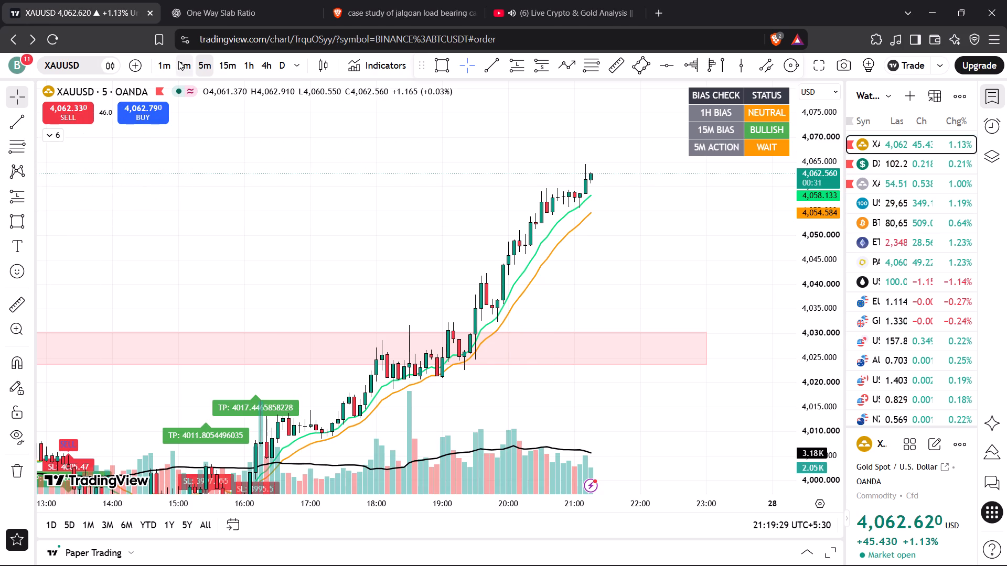
# Examine XAUUSD's recent candles against the 9 and 15 EMA lines on the 3-minute and 1-minute charts.
pyautogui.click(178, 61)
pyautogui.scroll(-3, 322, 203)
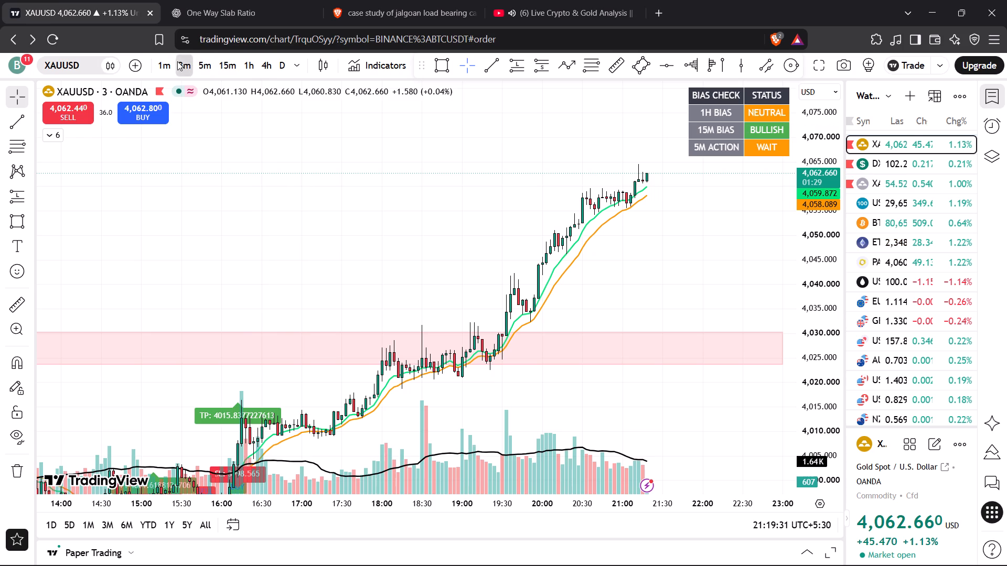
pyautogui.click(160, 62)
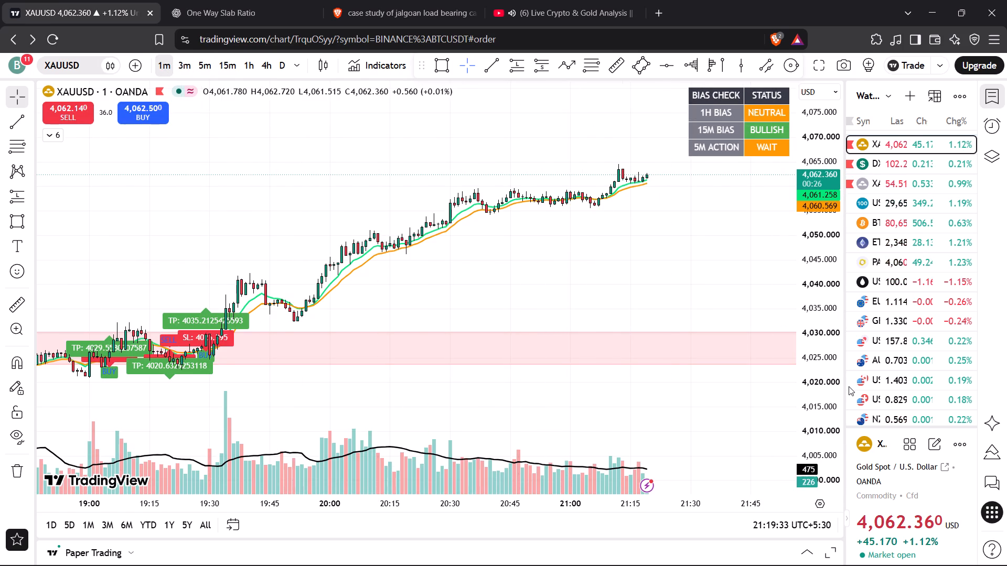
pyautogui.click(849, 386)
pyautogui.click(849, 379)
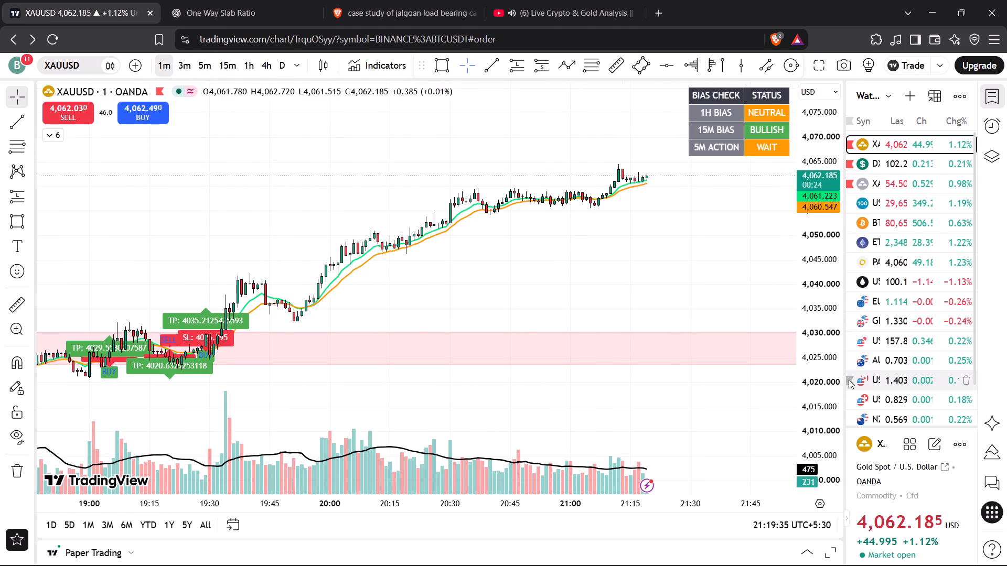
pyautogui.moveTo(827, 384); pyautogui.dragTo(818, 224)
pyautogui.moveTo(658, 224); pyautogui.dragTo(643, 312)
pyautogui.scroll(-2, 637, 317)
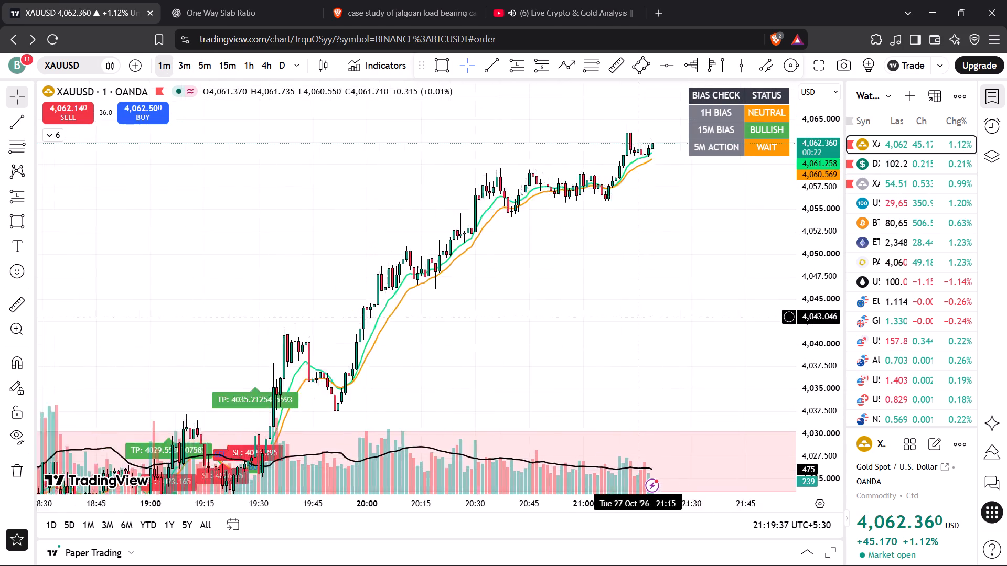
pyautogui.scroll(-11, 637, 317)
pyautogui.moveTo(526, 335); pyautogui.dragTo(442, 349)
pyautogui.scroll(10, 486, 311)
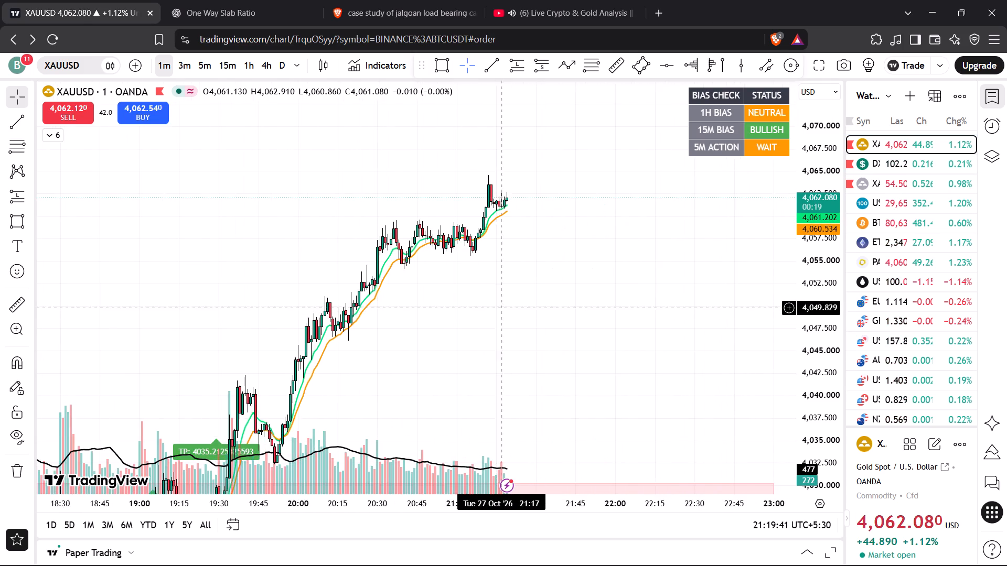
pyautogui.moveTo(503, 304); pyautogui.dragTo(505, 354)
pyautogui.scroll(2, 506, 353)
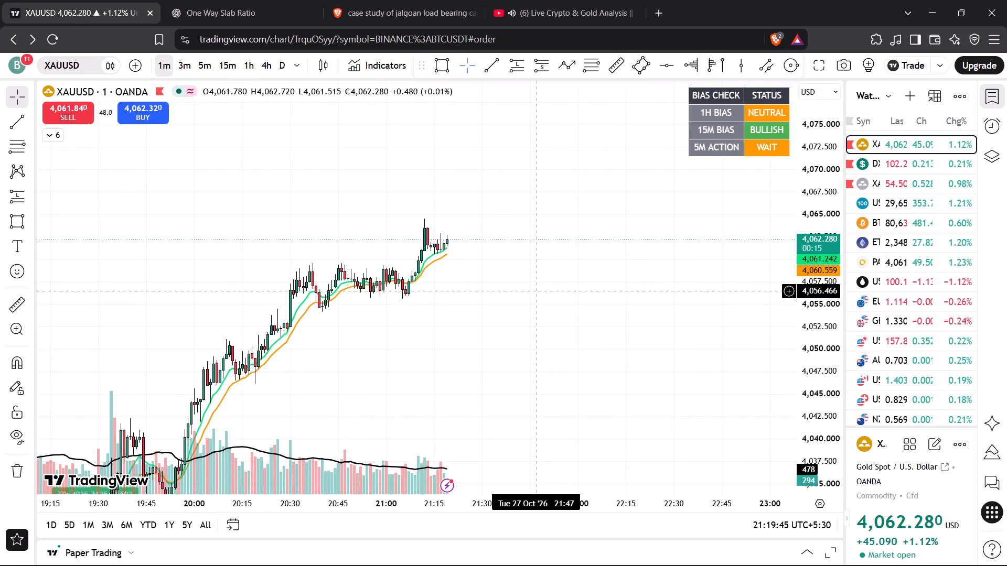
pyautogui.scroll(2, 487, 317)
pyautogui.moveTo(424, 334); pyautogui.dragTo(612, 333)
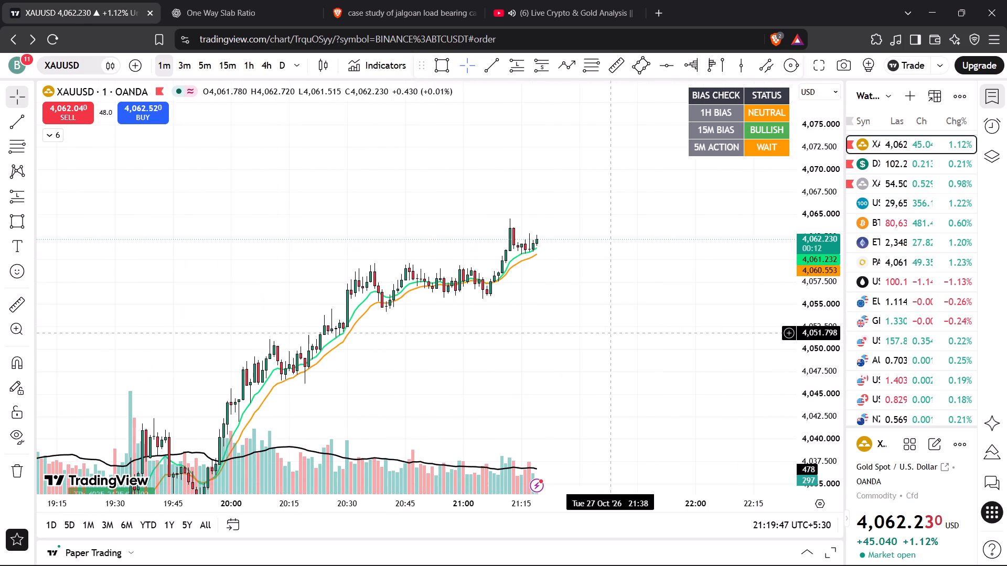
pyautogui.moveTo(810, 407); pyautogui.dragTo(802, 215)
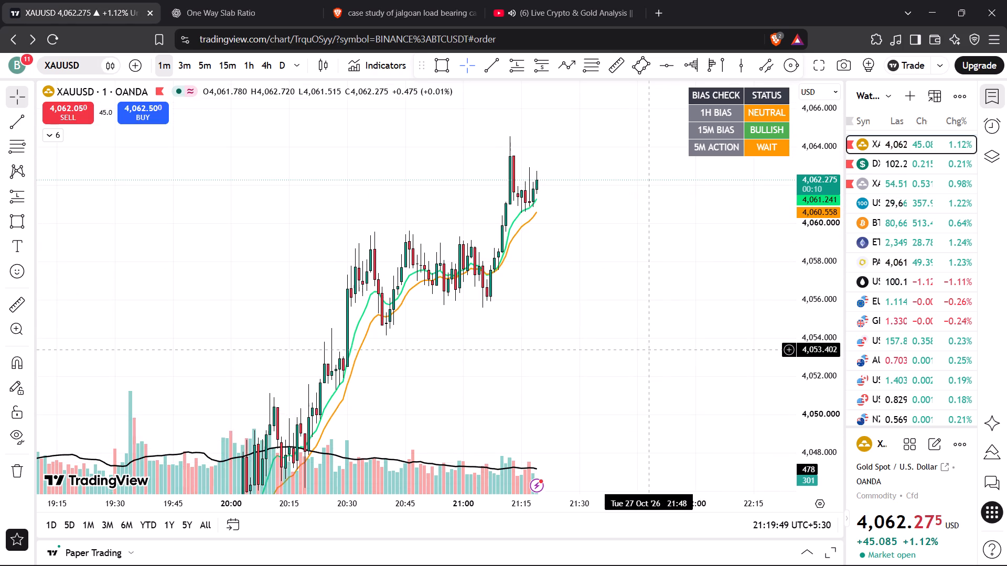
pyautogui.scroll(3, 649, 351)
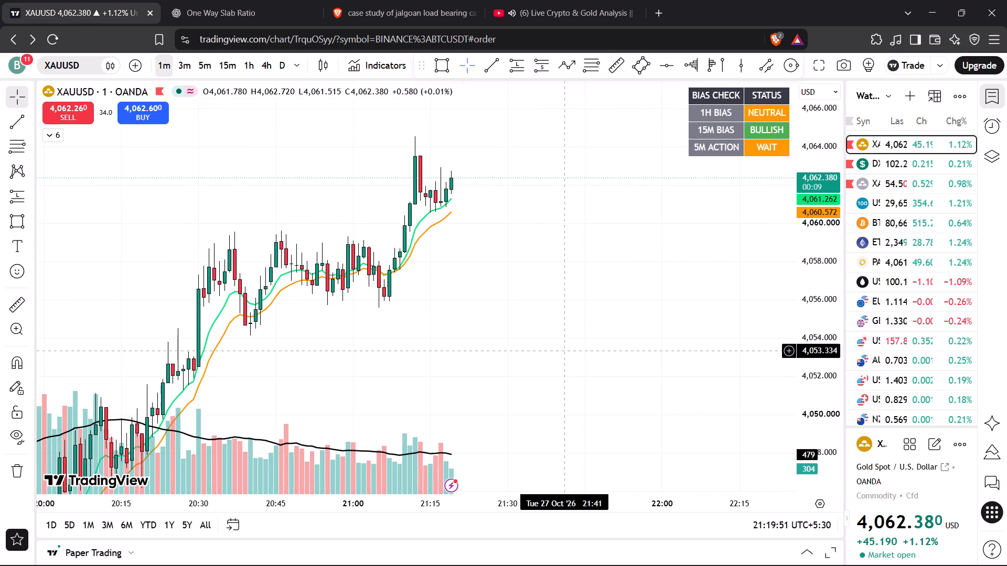
# Check the YouTube live stream, skipping ahead to the live broadcast, and return to the XAUUSD chart.
pyautogui.click(527, 4)
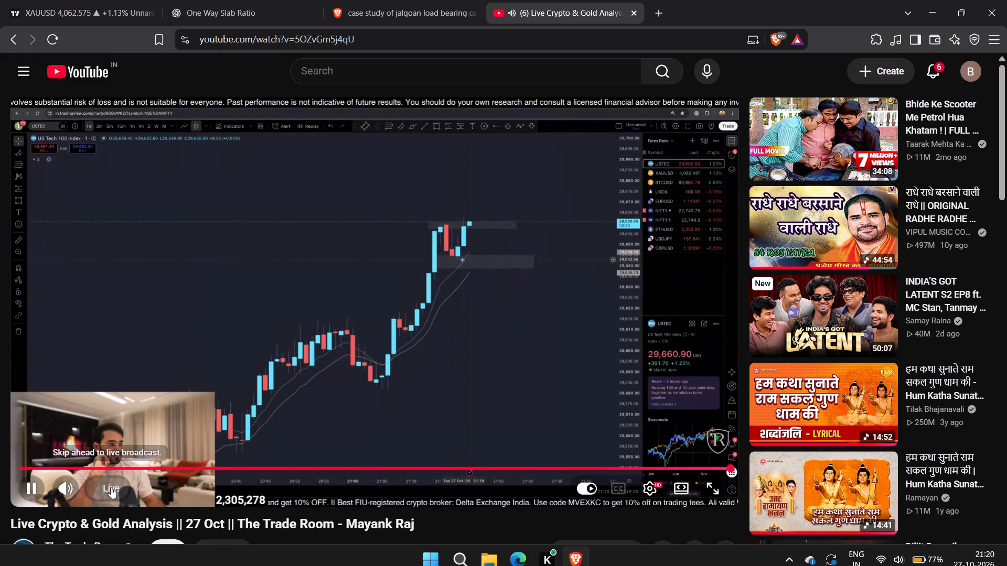
pyautogui.click(97, 490)
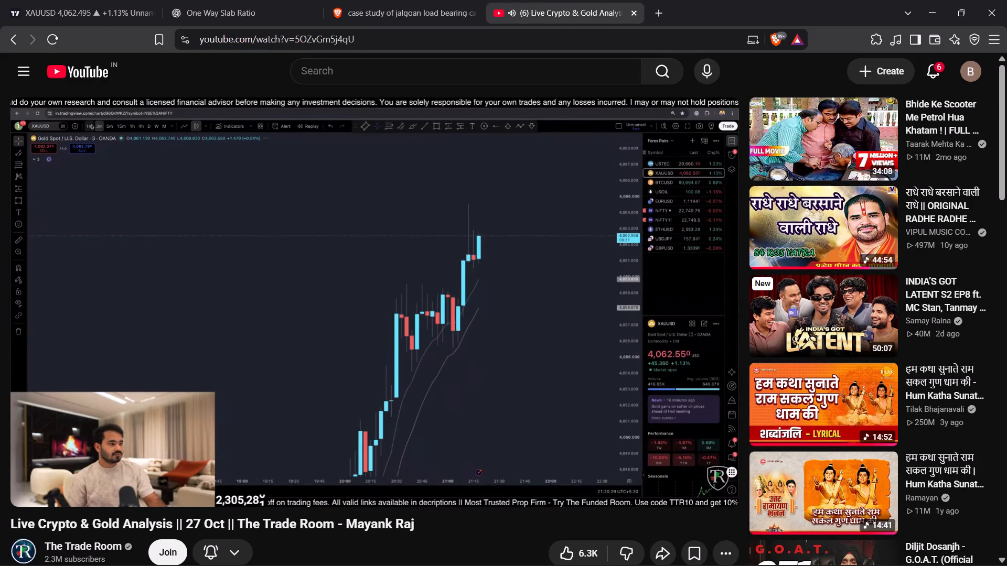
pyautogui.click(102, 4)
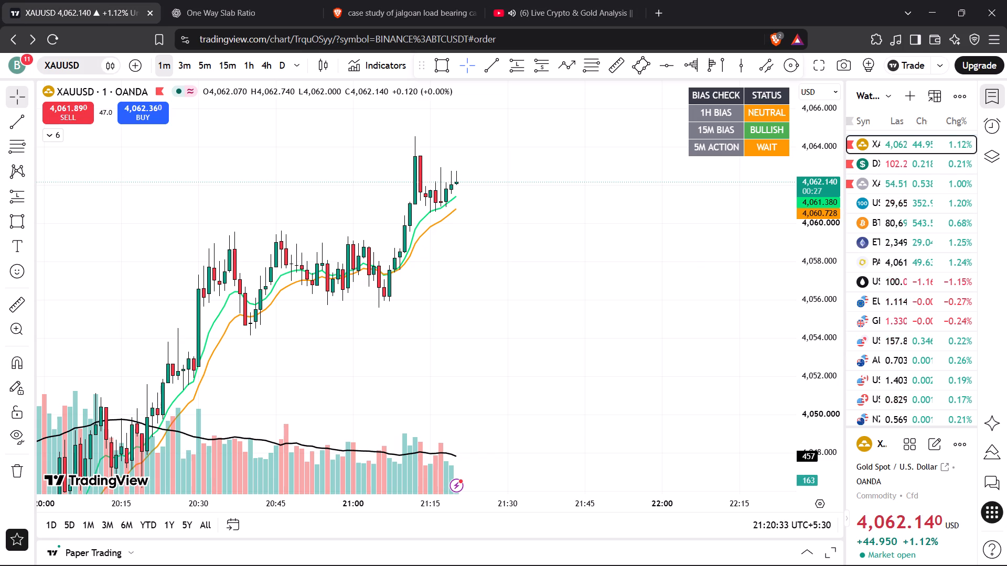
# Draw a rectangle zone on the XAUUSD 1-minute chart between about 4,061.05 and 4,060.65, from 21:09 to 21:35 on 27 Oct.
pyautogui.moveTo(811, 234); pyautogui.dragTo(811, 239)
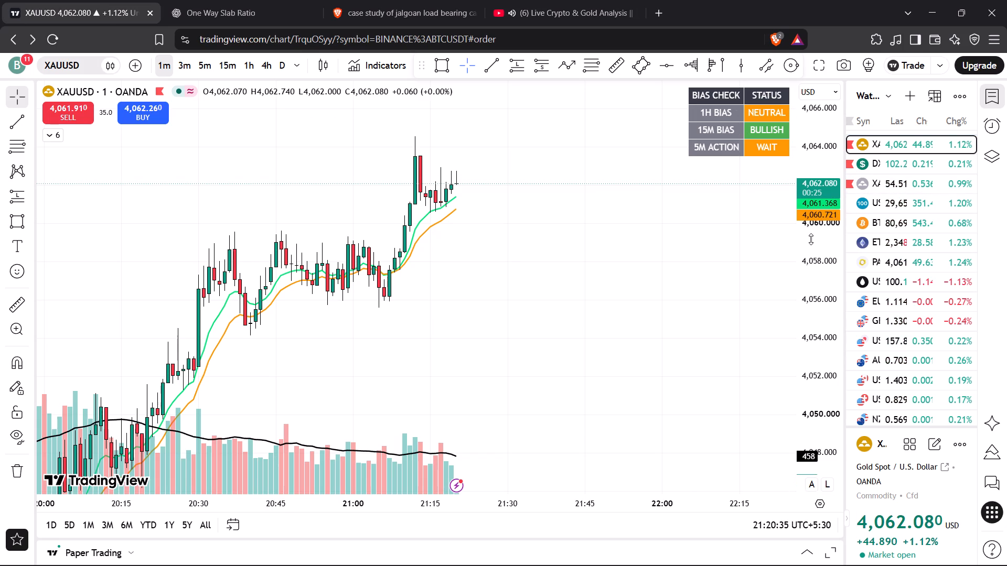
pyautogui.moveTo(811, 239); pyautogui.dragTo(812, 315)
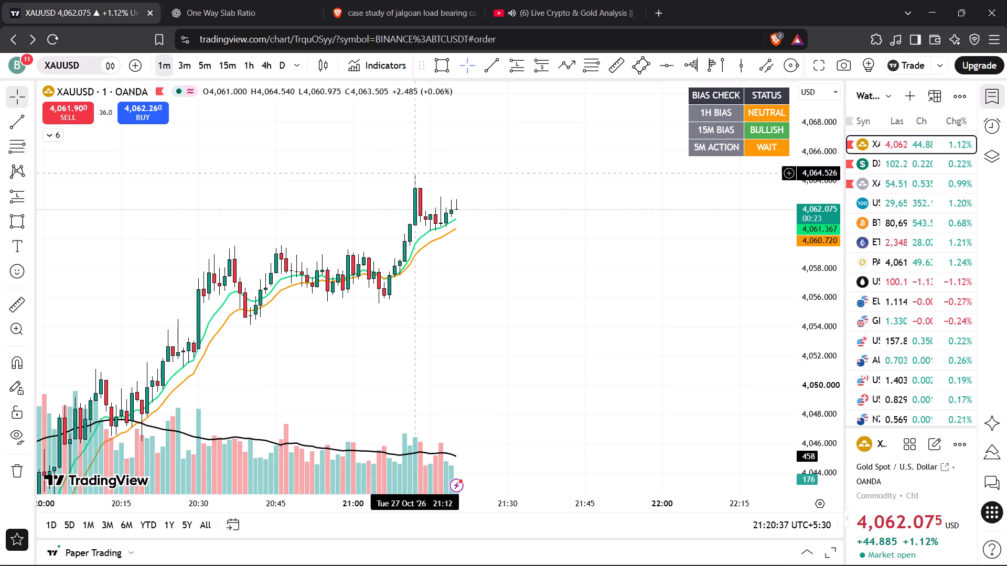
pyautogui.click(204, 61)
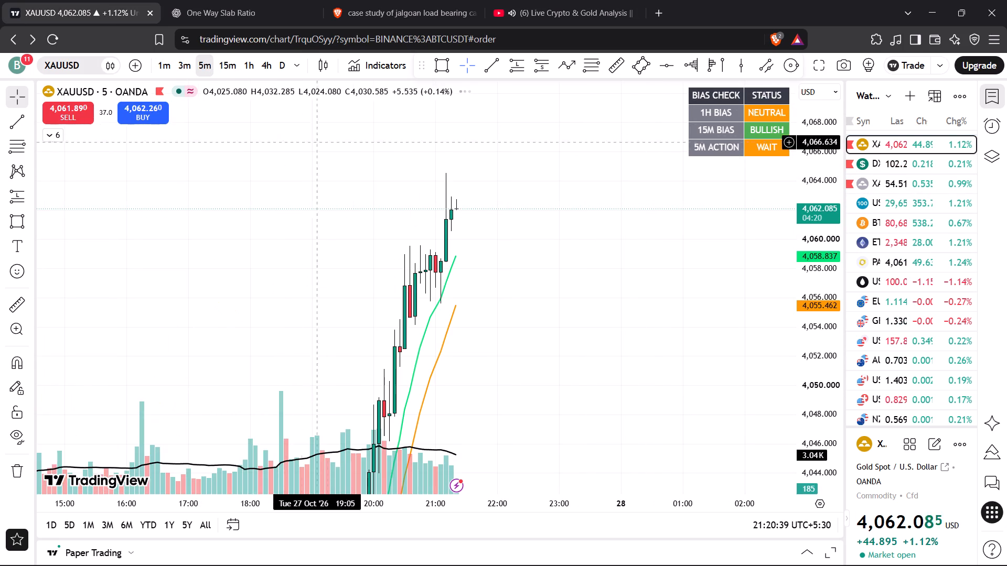
pyautogui.click(181, 58)
pyautogui.click(165, 65)
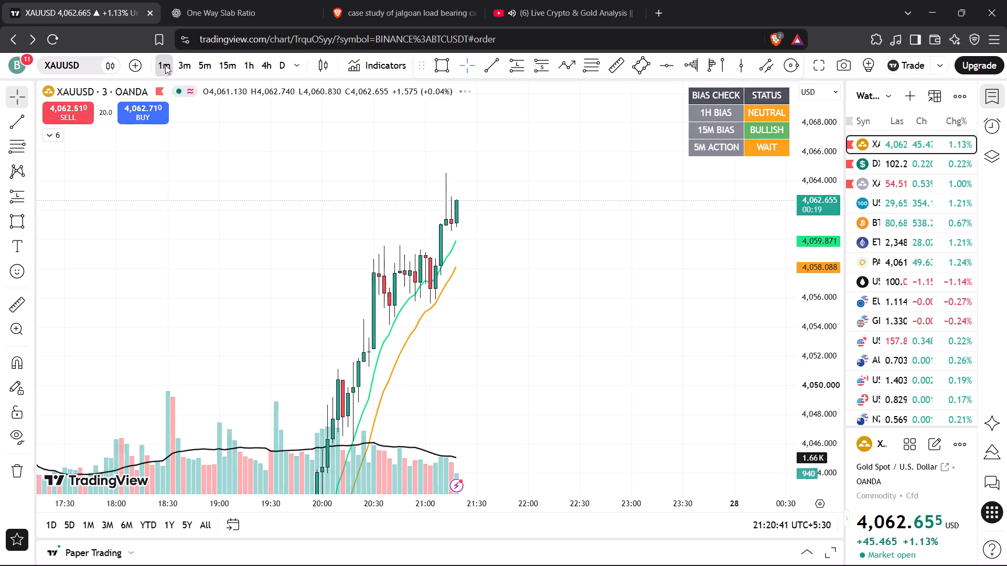
pyautogui.moveTo(811, 393); pyautogui.dragTo(815, 274)
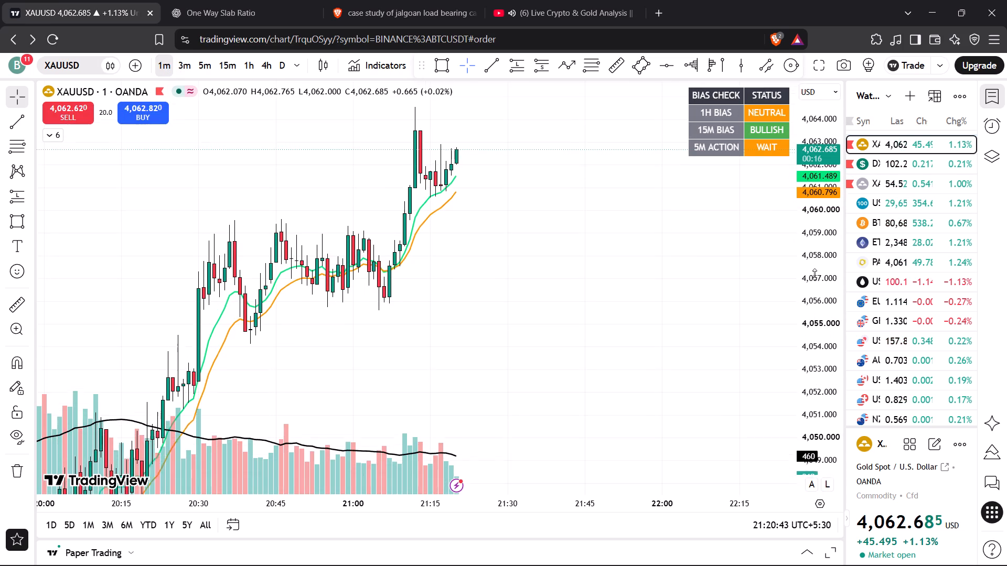
pyautogui.moveTo(815, 274); pyautogui.dragTo(815, 266)
pyautogui.moveTo(652, 326); pyautogui.dragTo(651, 387)
pyautogui.scroll(3, 649, 388)
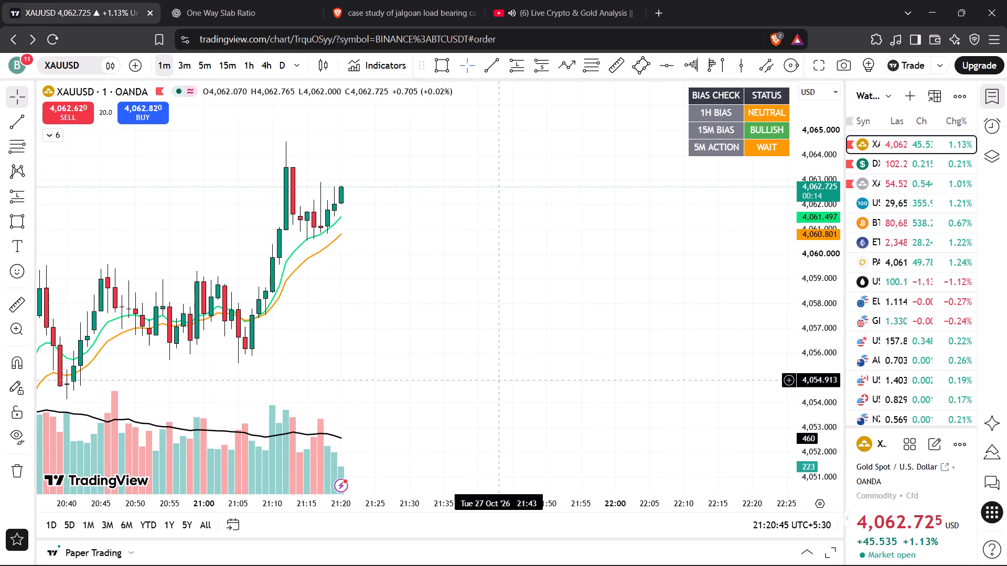
pyautogui.click(450, 63)
pyautogui.click(266, 228)
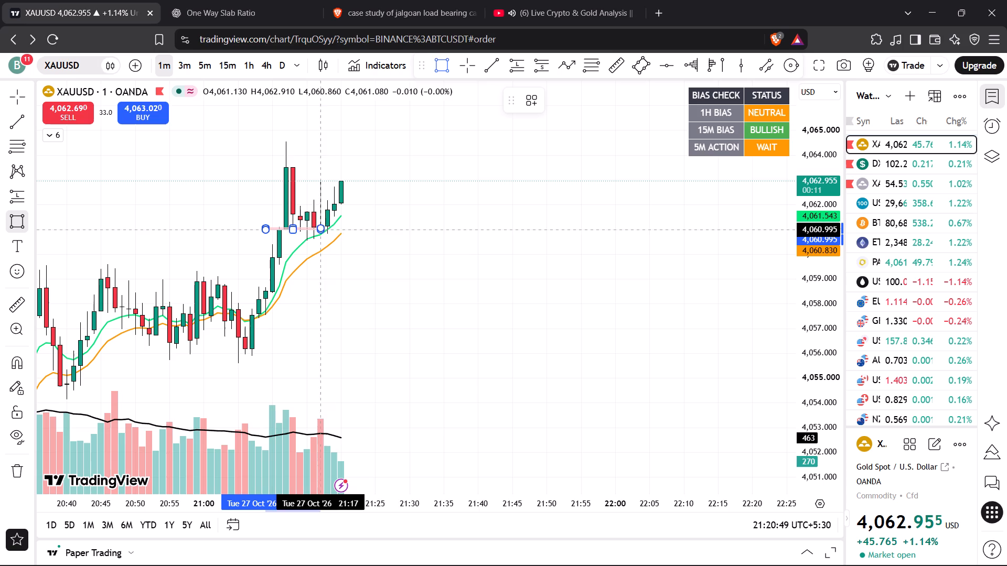
pyautogui.click(446, 238)
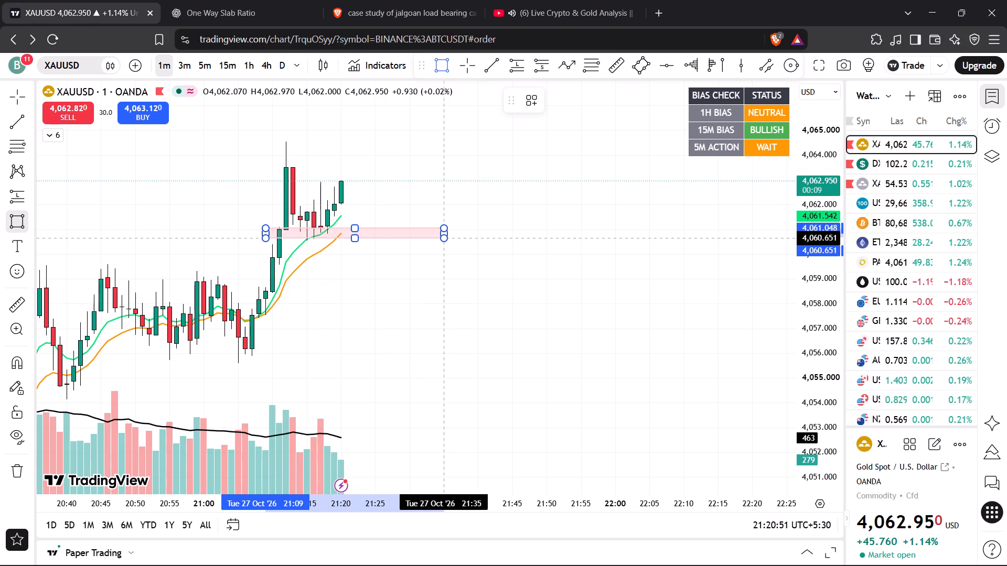
pyautogui.click(417, 202)
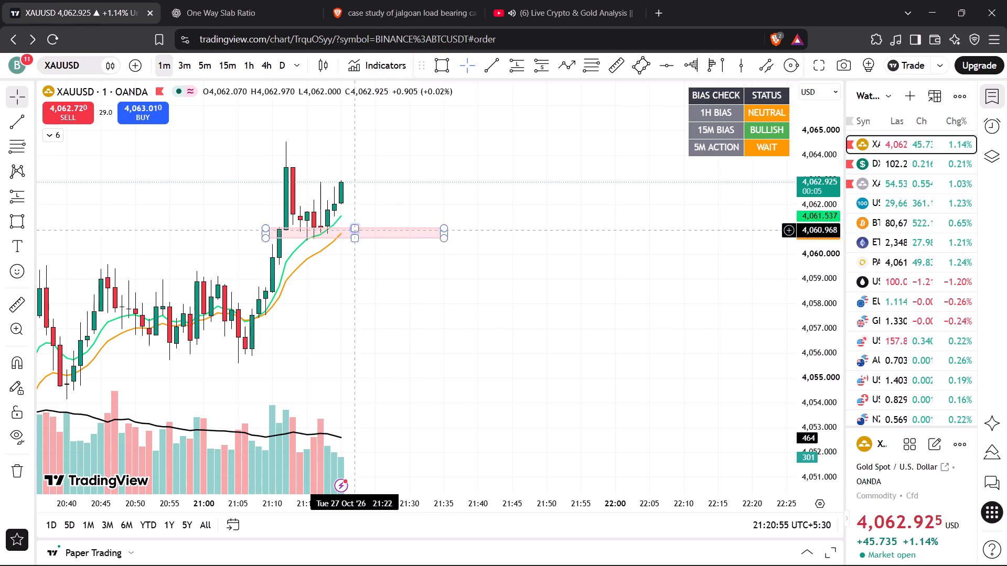
# Switch to the USTECH100CFD 1-minute chart.
pyautogui.moveTo(363, 338); pyautogui.dragTo(445, 295)
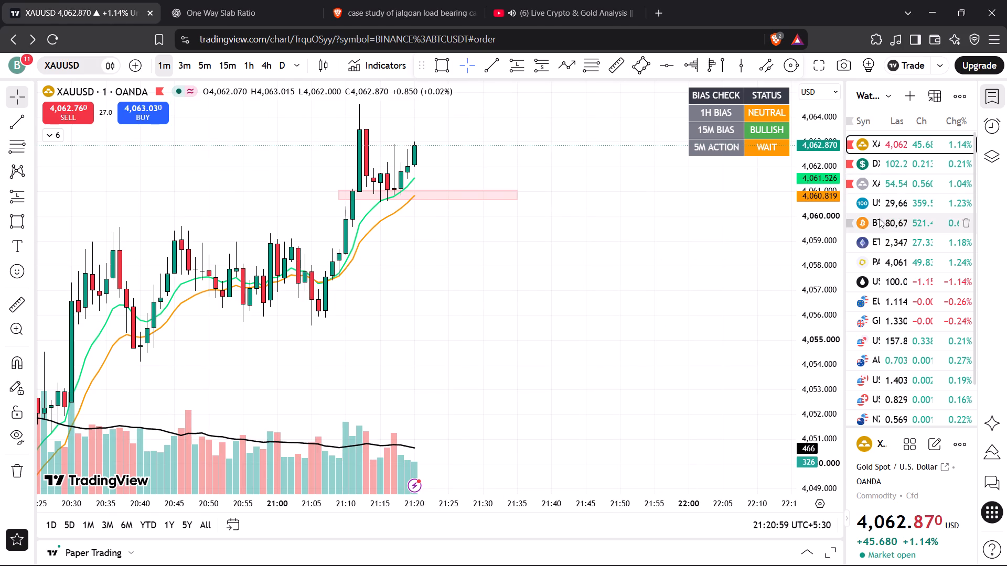
pyautogui.click(883, 203)
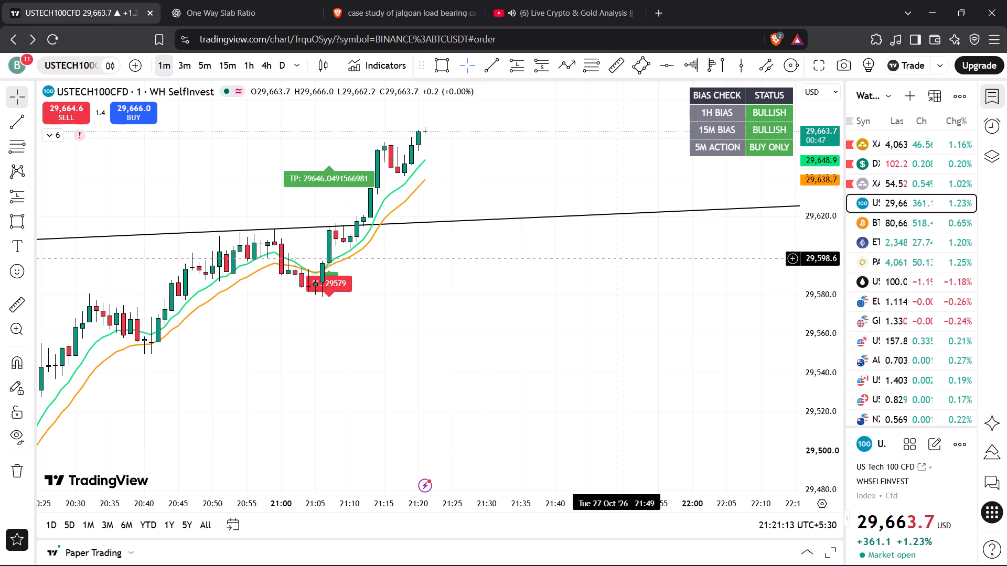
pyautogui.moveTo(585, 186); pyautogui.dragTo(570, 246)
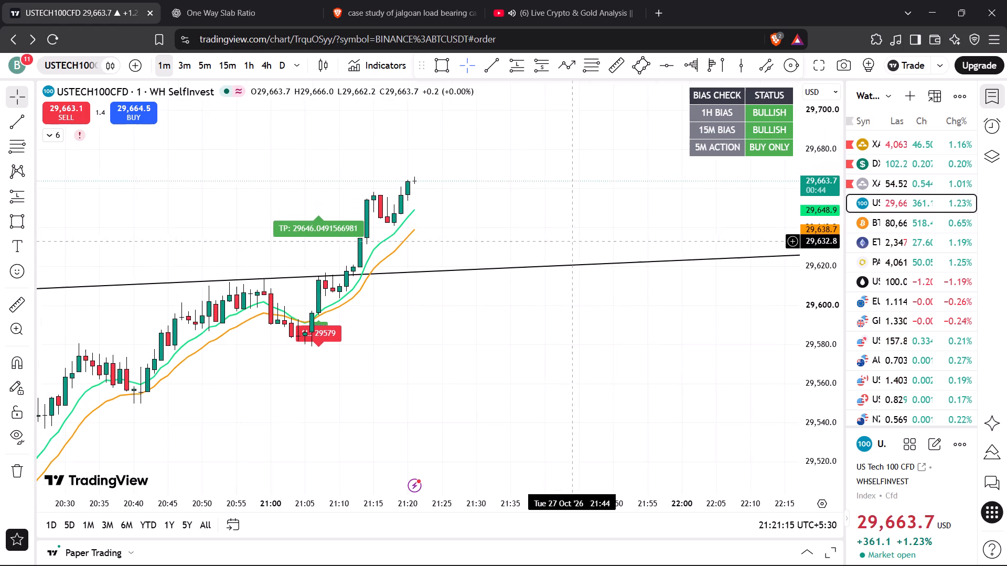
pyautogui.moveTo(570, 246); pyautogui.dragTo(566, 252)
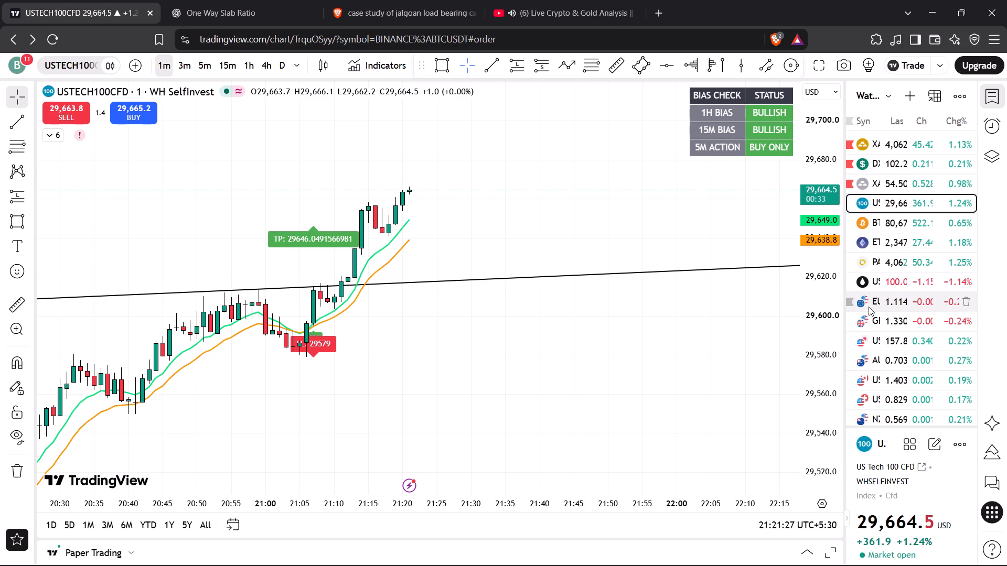
# Open EURUSD from the watchlist and examine its price action on the 5-minute, 1-hour and 4-hour charts.
pyautogui.click(901, 308)
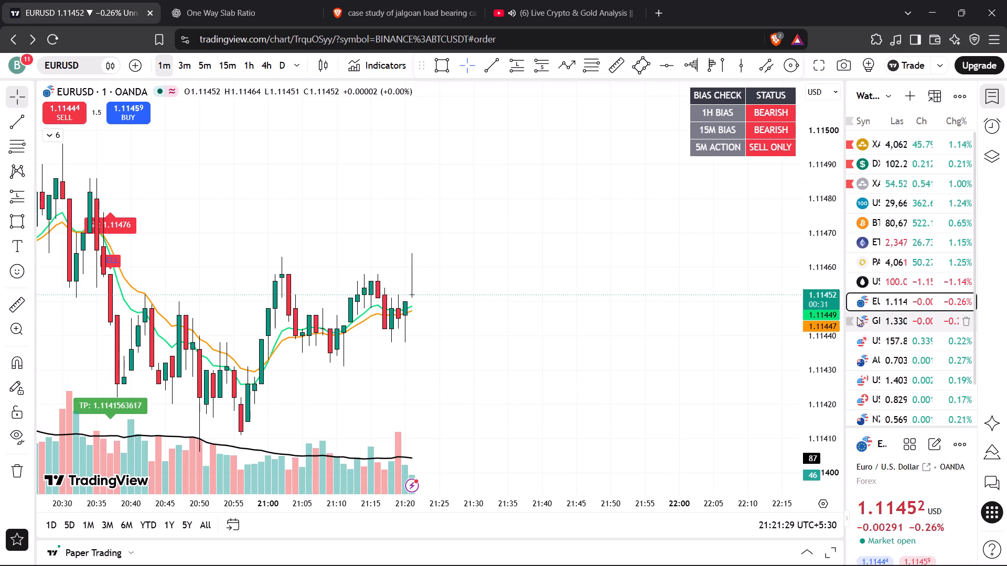
pyautogui.click(209, 64)
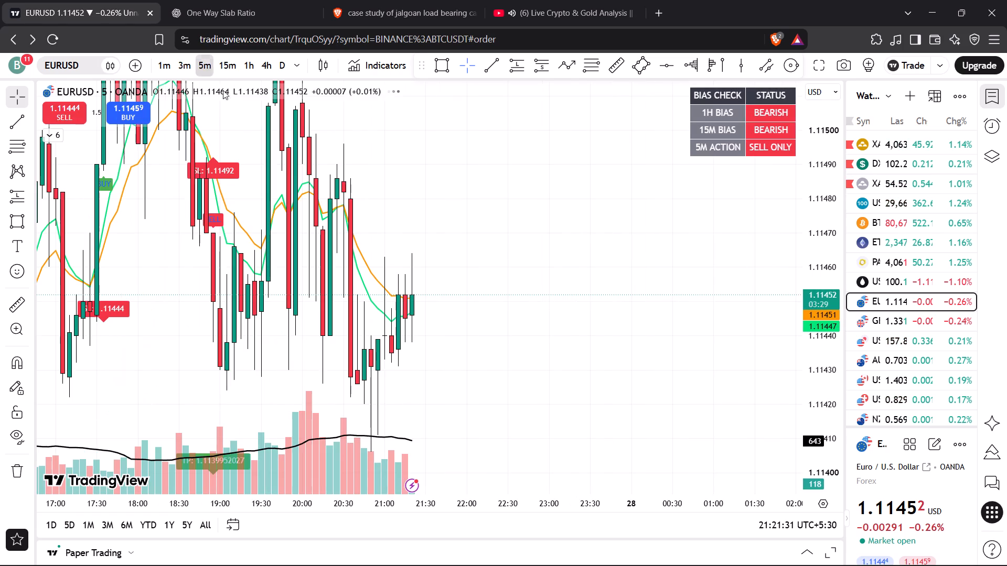
pyautogui.moveTo(822, 162); pyautogui.dragTo(833, 330)
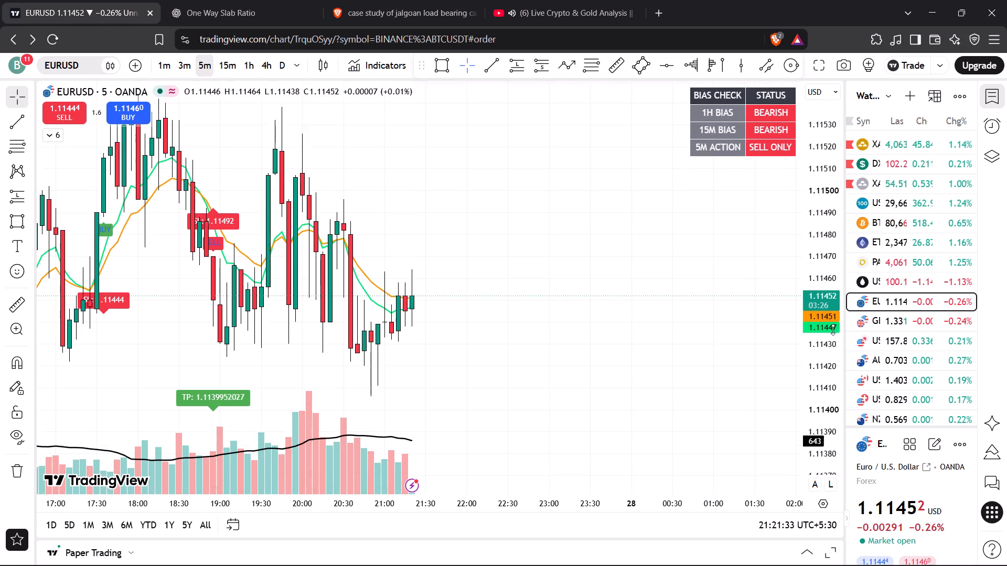
pyautogui.moveTo(833, 330); pyautogui.dragTo(830, 342)
pyautogui.click(244, 69)
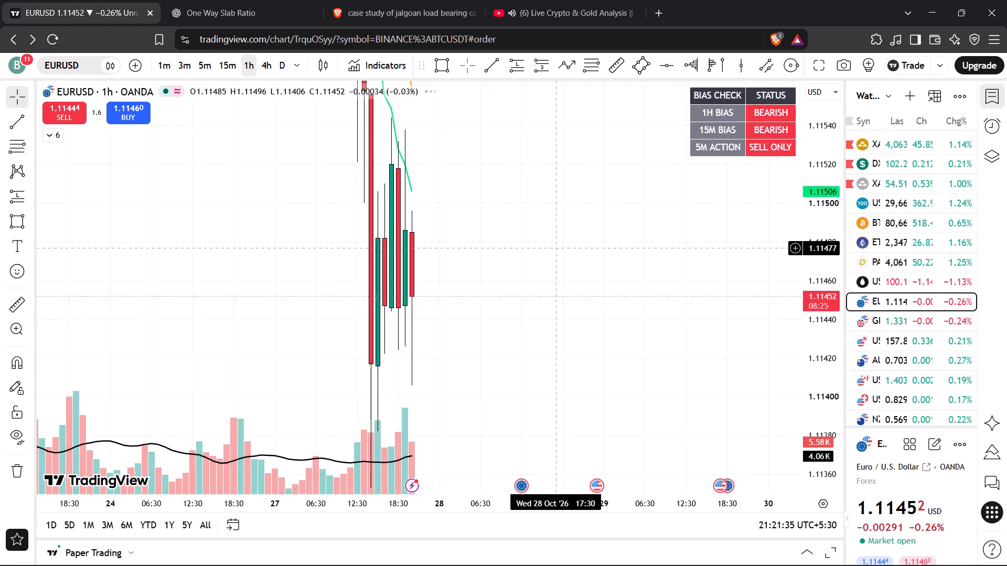
pyautogui.moveTo(823, 157); pyautogui.dragTo(801, 493)
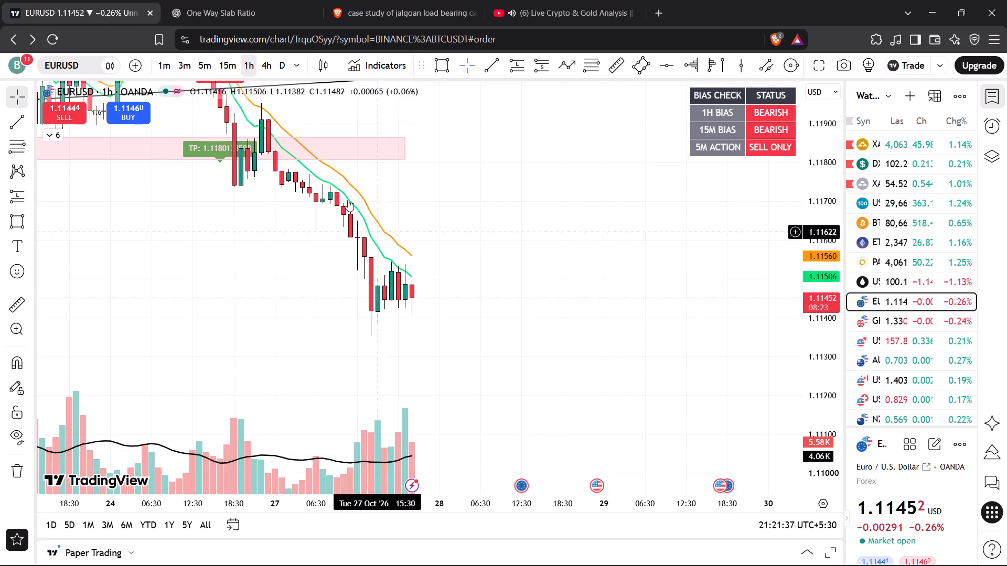
pyautogui.click(262, 63)
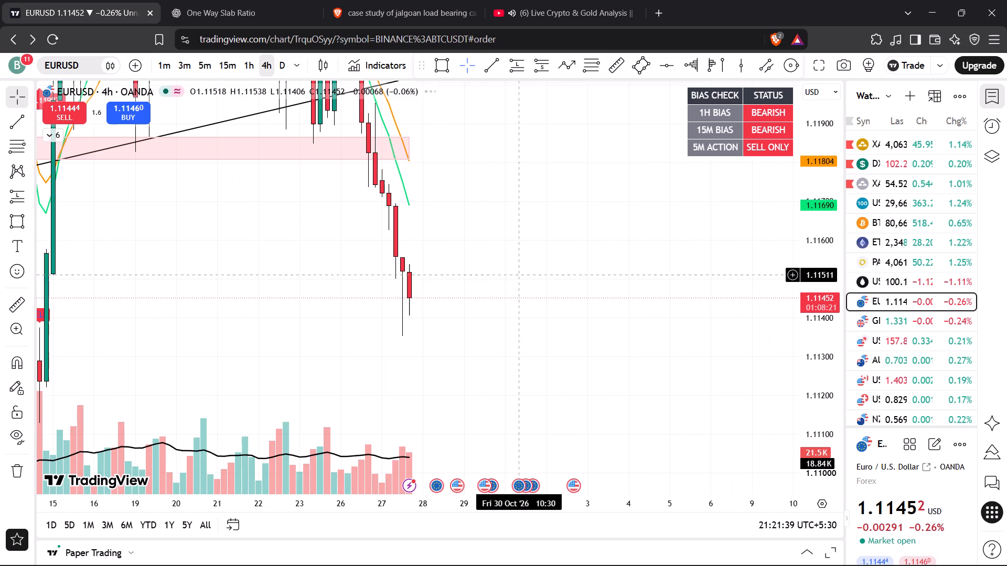
pyautogui.moveTo(820, 188); pyautogui.dragTo(839, 380)
pyautogui.scroll(-4, 660, 369)
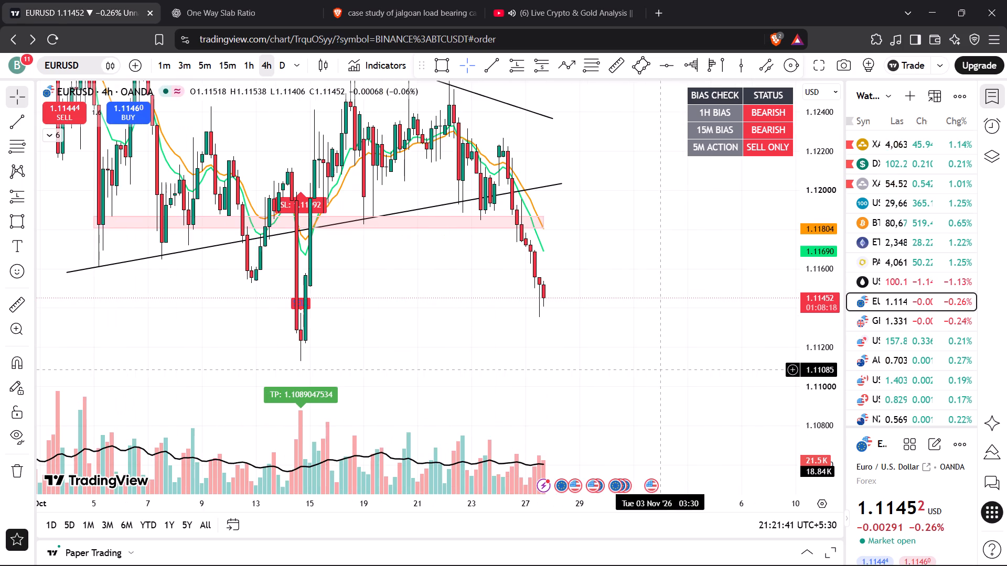
pyautogui.moveTo(826, 193); pyautogui.dragTo(818, 339)
pyautogui.scroll(-3, 599, 329)
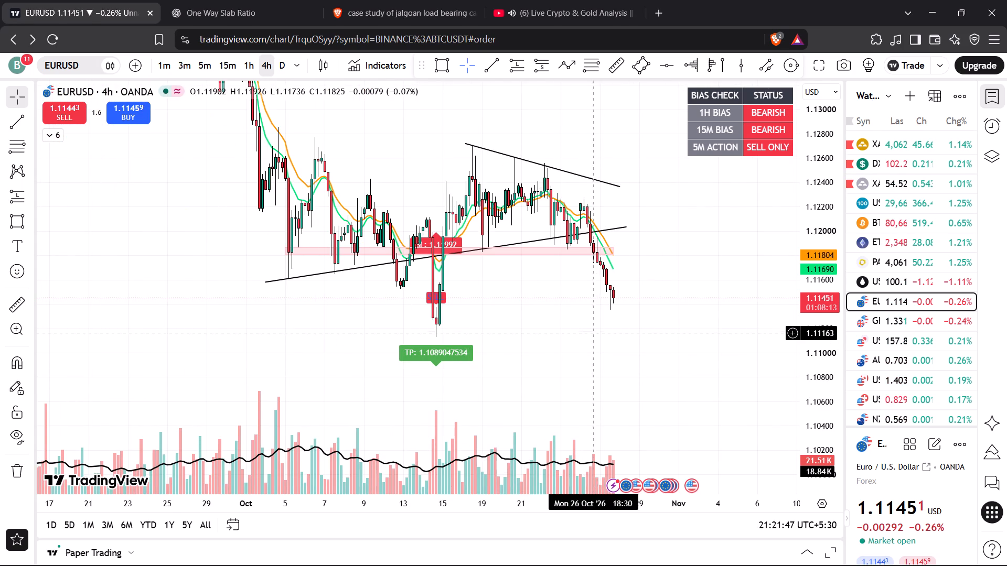
pyautogui.moveTo(583, 338); pyautogui.dragTo(560, 307)
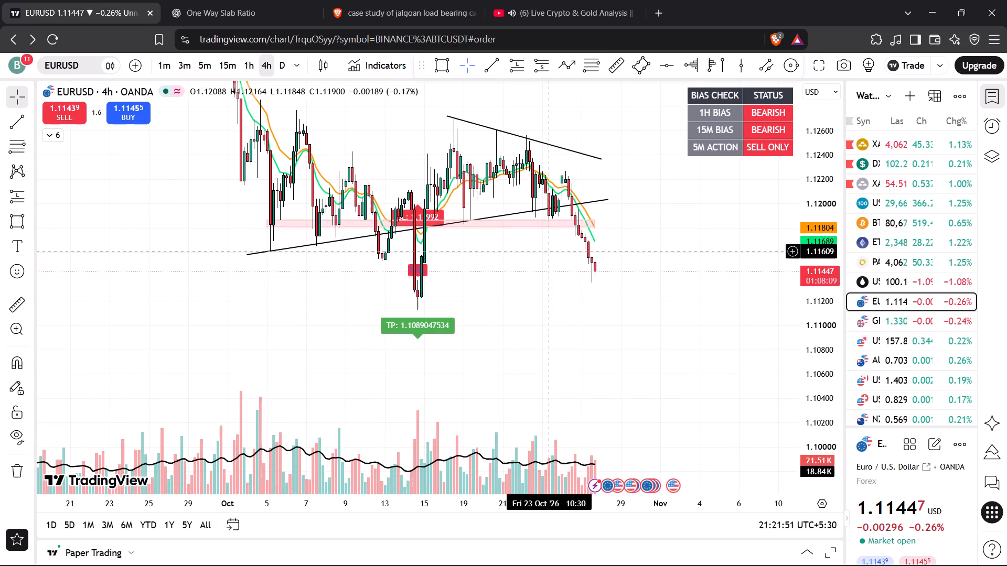
# Delete the descending trend line above the October highs on the EURUSD 4-hour chart.
pyautogui.click(535, 288)
pyautogui.click(548, 143)
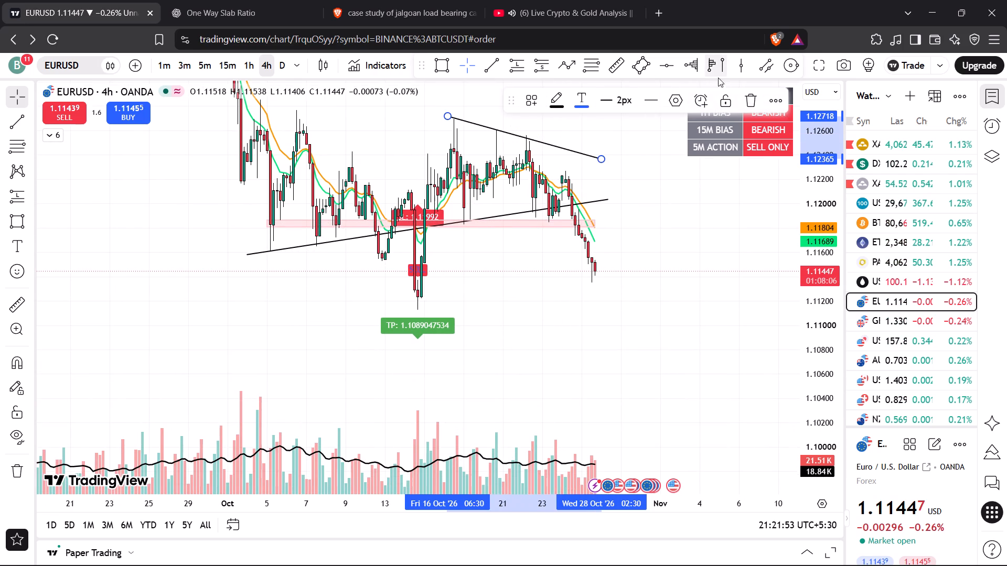
pyautogui.click(748, 100)
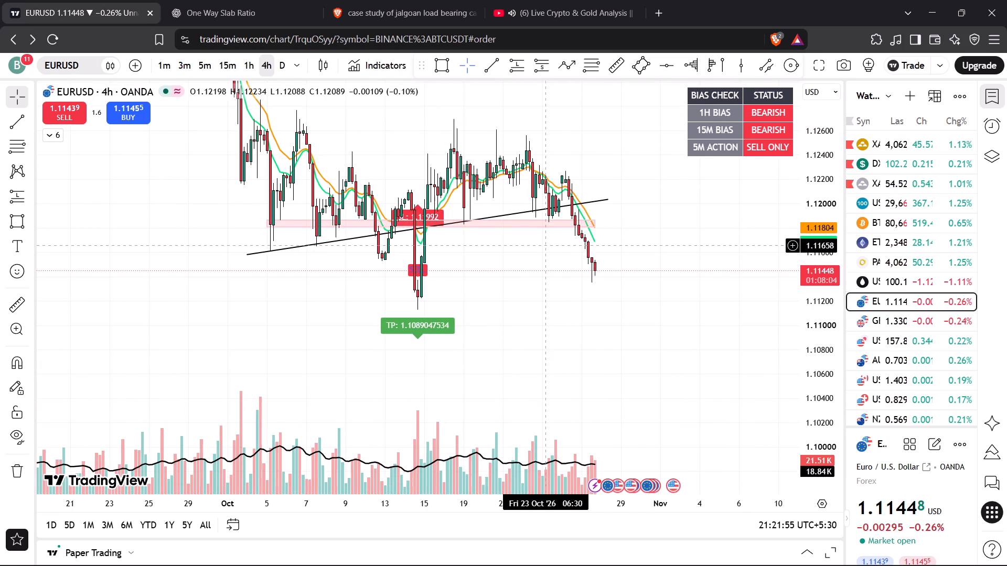
# Move the rising EURUSD trend line down so it runs along the mid-October low and the 27 Oct low.
pyautogui.moveTo(486, 216); pyautogui.dragTo(491, 225)
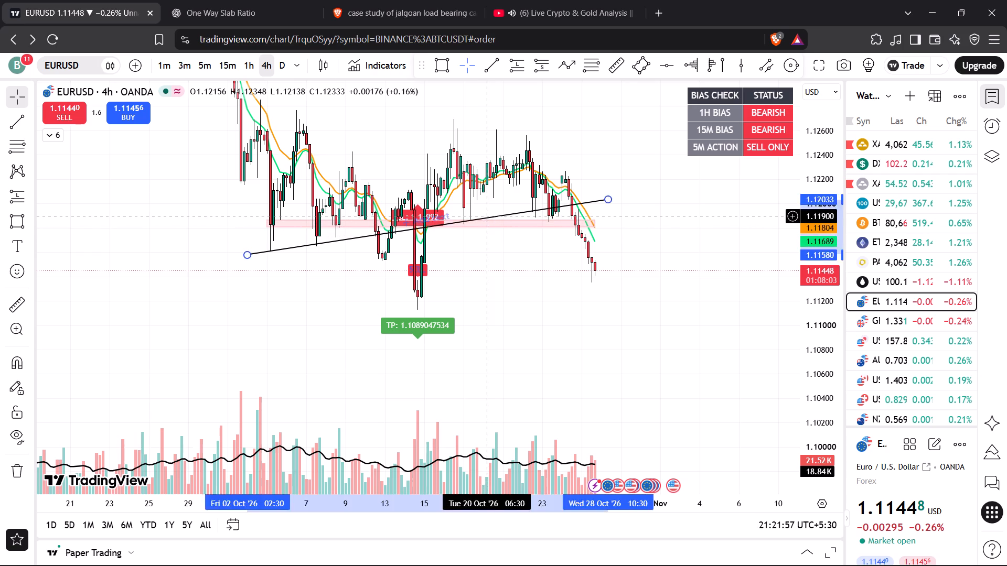
pyautogui.moveTo(491, 225); pyautogui.dragTo(518, 287)
pyautogui.click(680, 202)
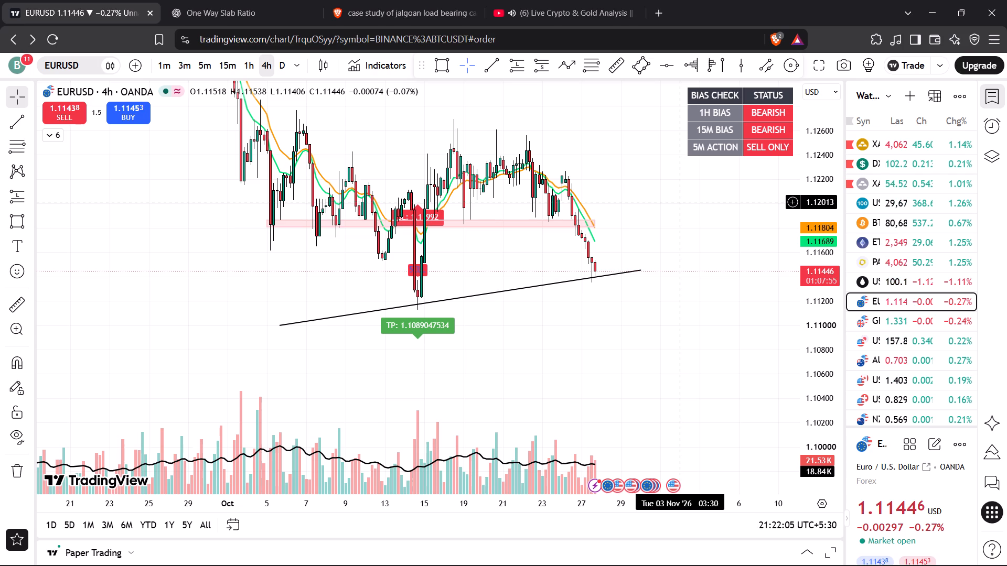
# Examine BTCUSDT on the 4-hour and 1-hour charts against its descending channel and the pink zone near 81,000.
pyautogui.click(921, 228)
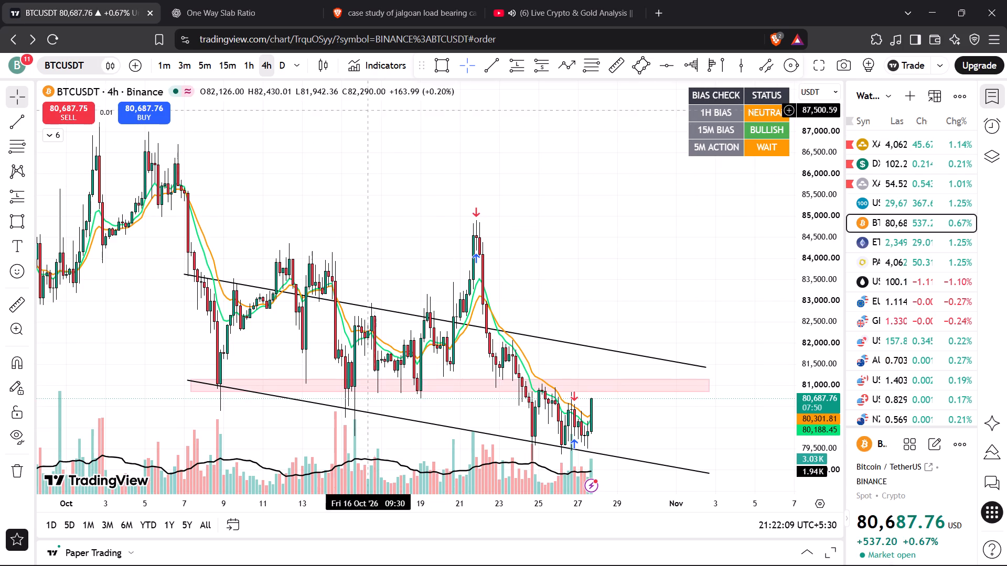
pyautogui.click(254, 71)
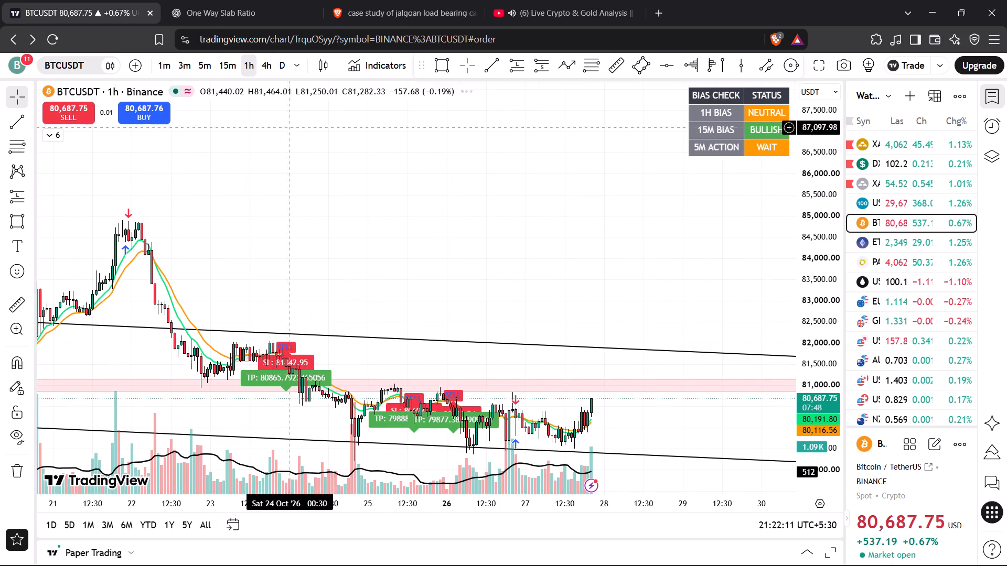
pyautogui.moveTo(551, 249); pyautogui.dragTo(561, 228)
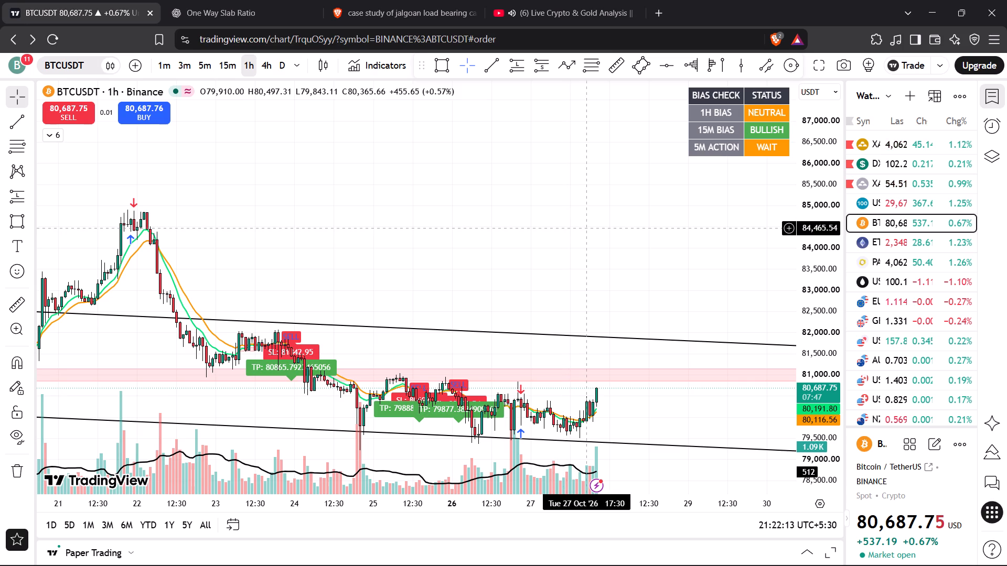
pyautogui.click(261, 64)
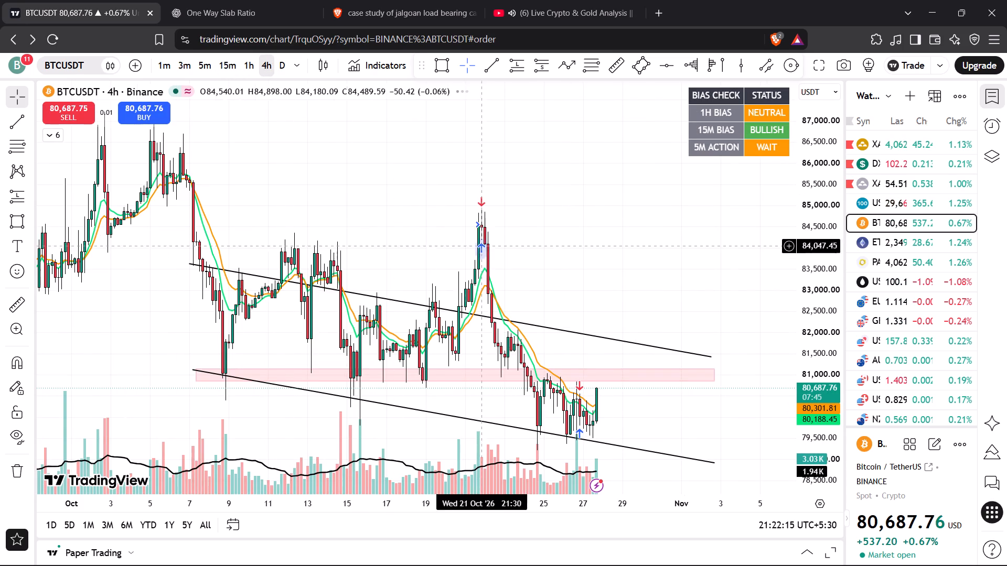
pyautogui.moveTo(596, 269); pyautogui.dragTo(595, 226)
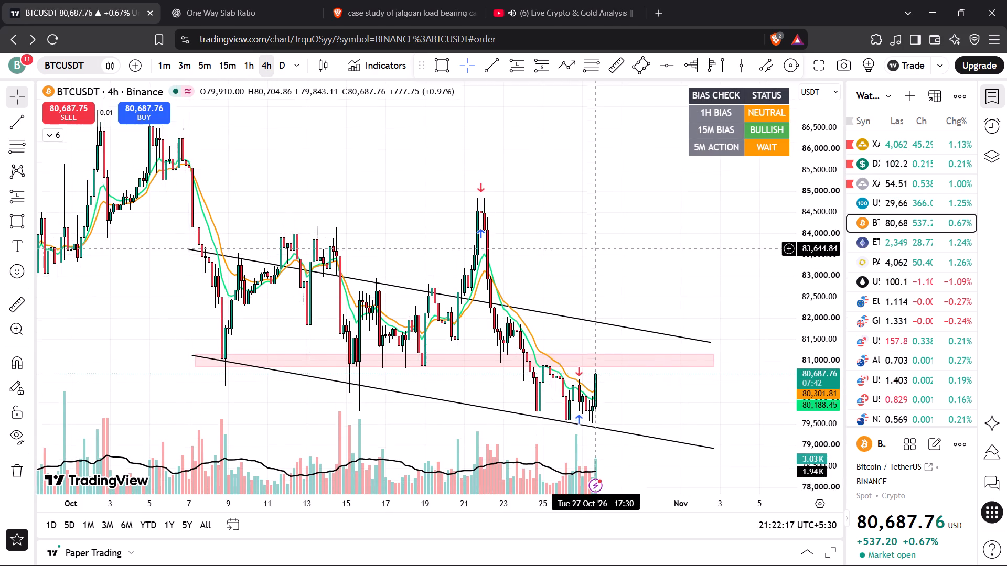
pyautogui.moveTo(595, 226); pyautogui.dragTo(591, 184)
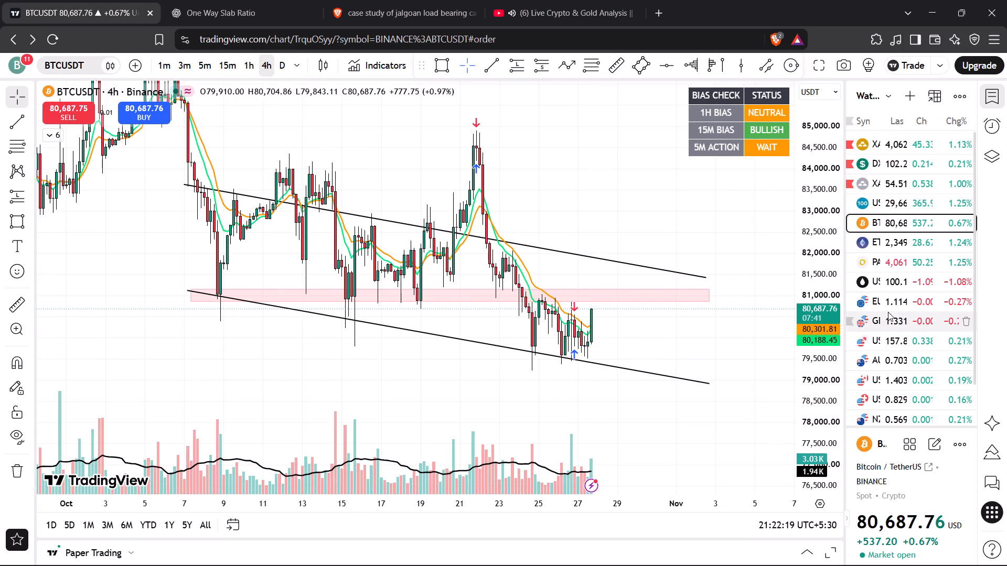
# Return to EURUSD and examine price against the repositioned rising trend line on the 4-hour, 15-minute and 1-hour charts.
pyautogui.click(888, 301)
pyautogui.moveTo(679, 303); pyautogui.dragTo(699, 230)
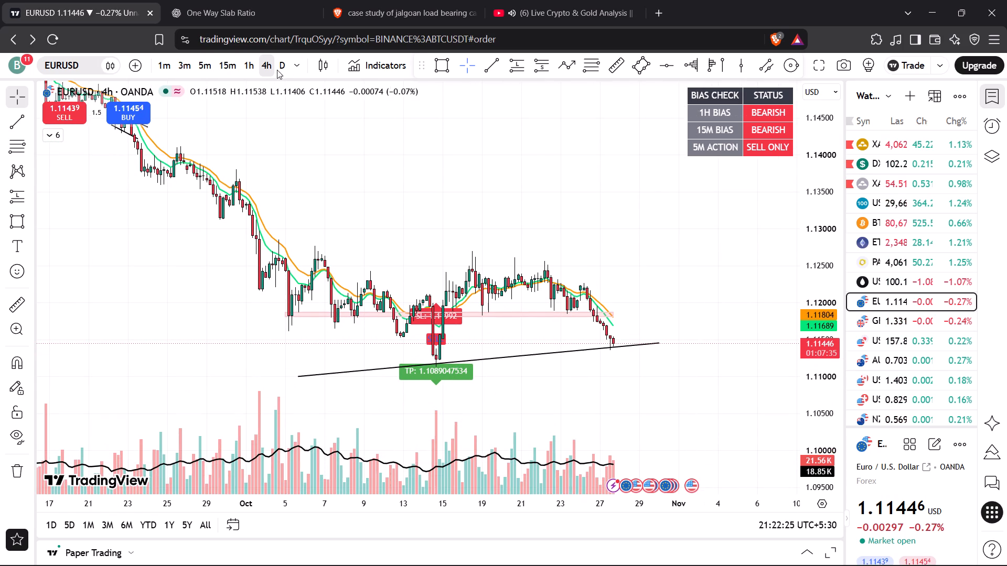
pyautogui.click(206, 61)
pyautogui.click(221, 69)
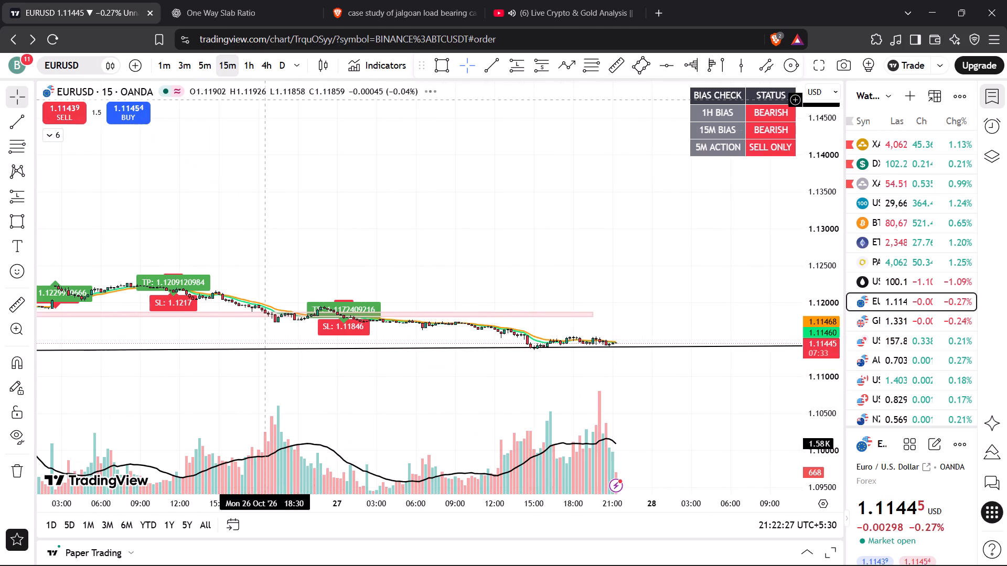
pyautogui.scroll(-6, 697, 388)
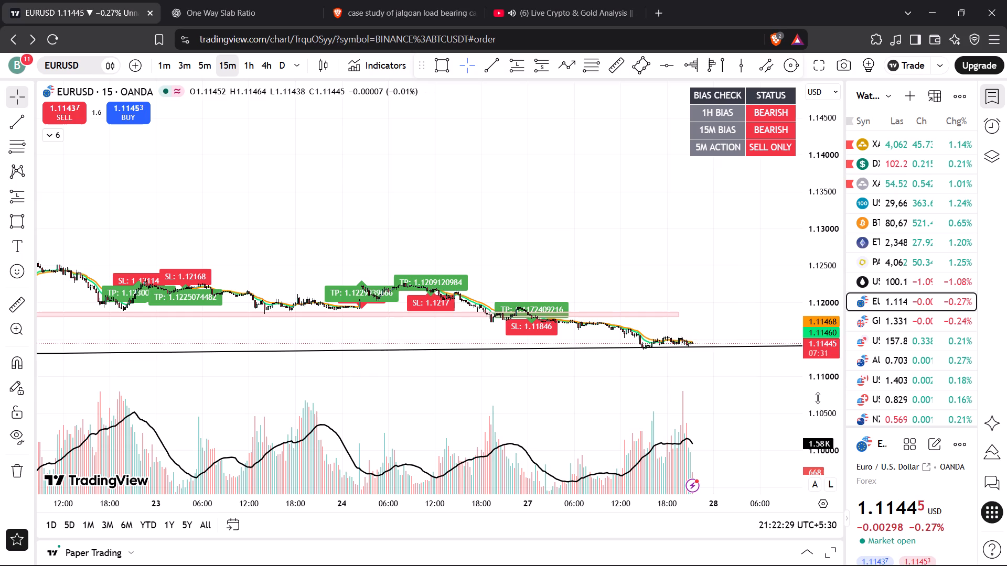
pyautogui.scroll(20, 822, 394)
pyautogui.scroll(10, 822, 394)
pyautogui.moveTo(762, 383); pyautogui.dragTo(758, 377)
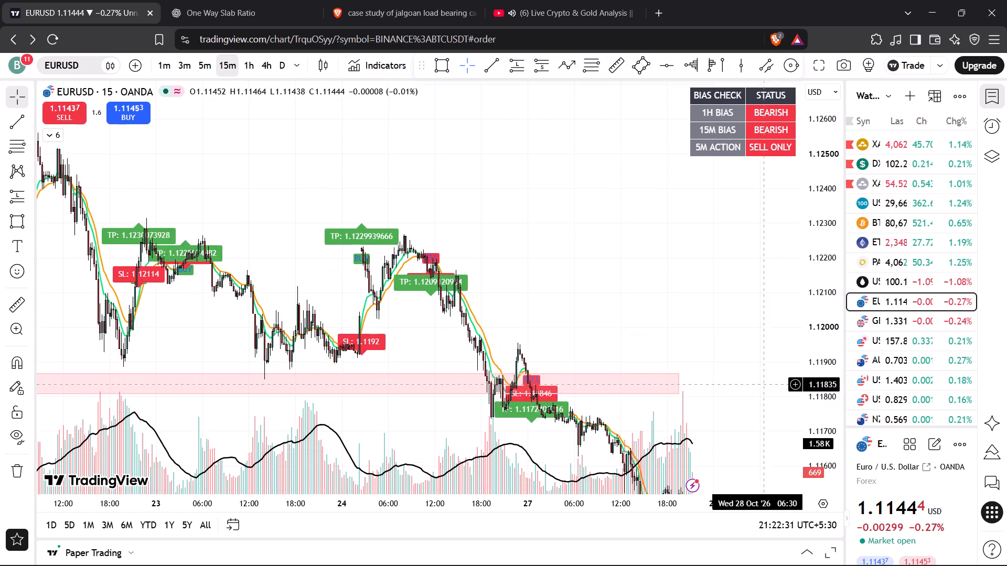
pyautogui.moveTo(758, 377); pyautogui.dragTo(729, 188)
pyautogui.scroll(2, 741, 266)
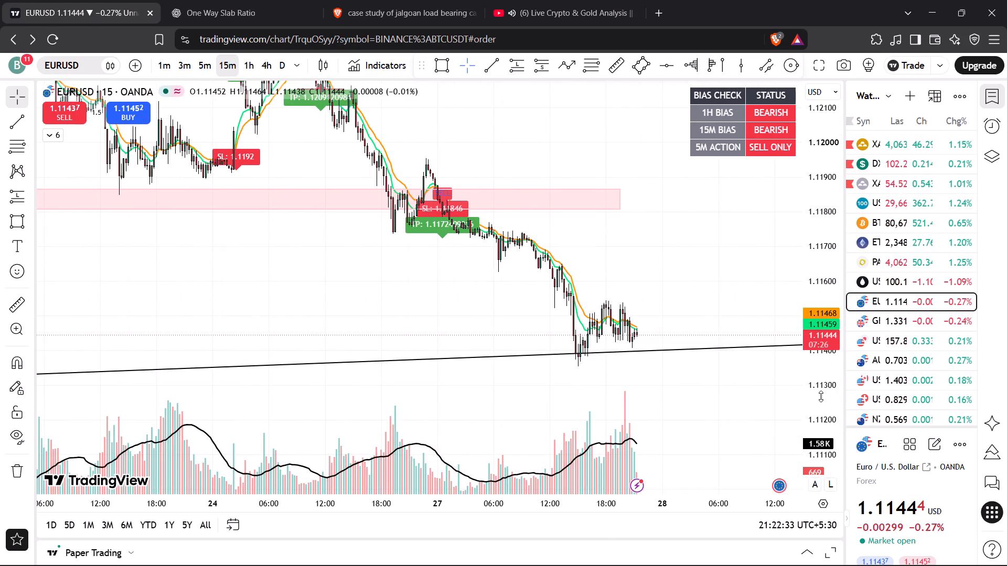
pyautogui.moveTo(821, 397); pyautogui.dragTo(811, 251)
pyautogui.scroll(4, 744, 296)
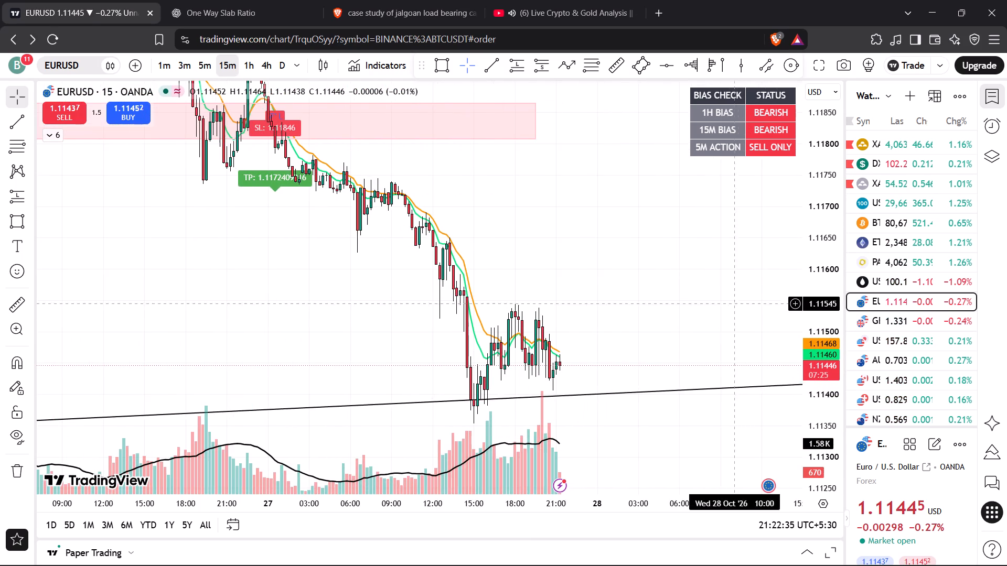
pyautogui.moveTo(691, 310); pyautogui.dragTo(682, 255)
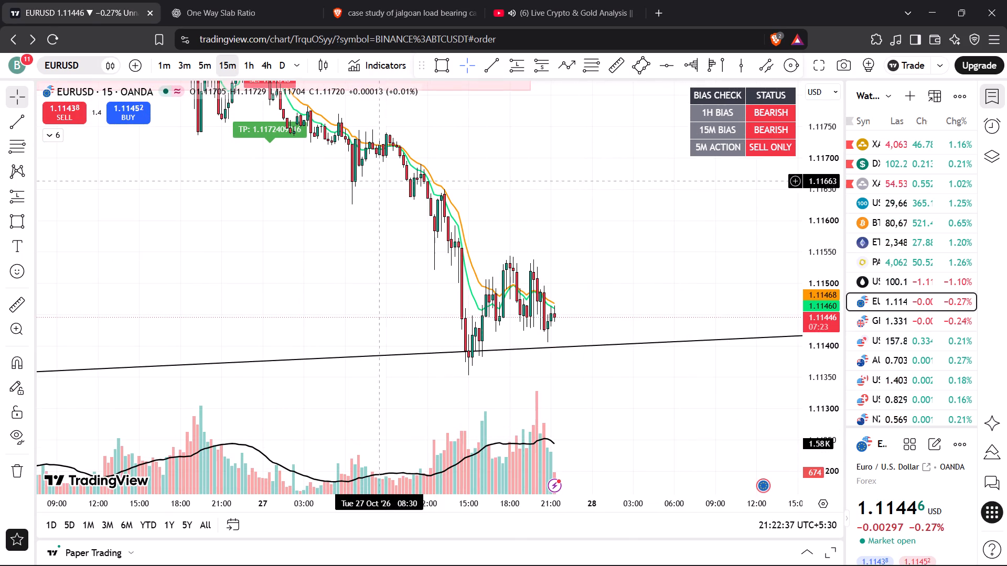
pyautogui.scroll(-3, 382, 314)
pyautogui.click(251, 65)
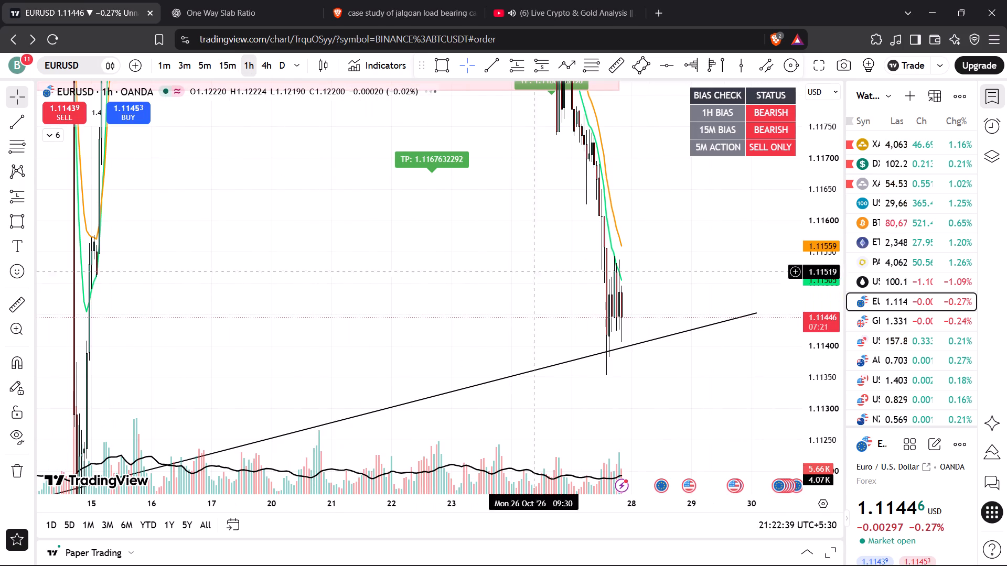
pyautogui.moveTo(820, 179); pyautogui.dragTo(833, 356)
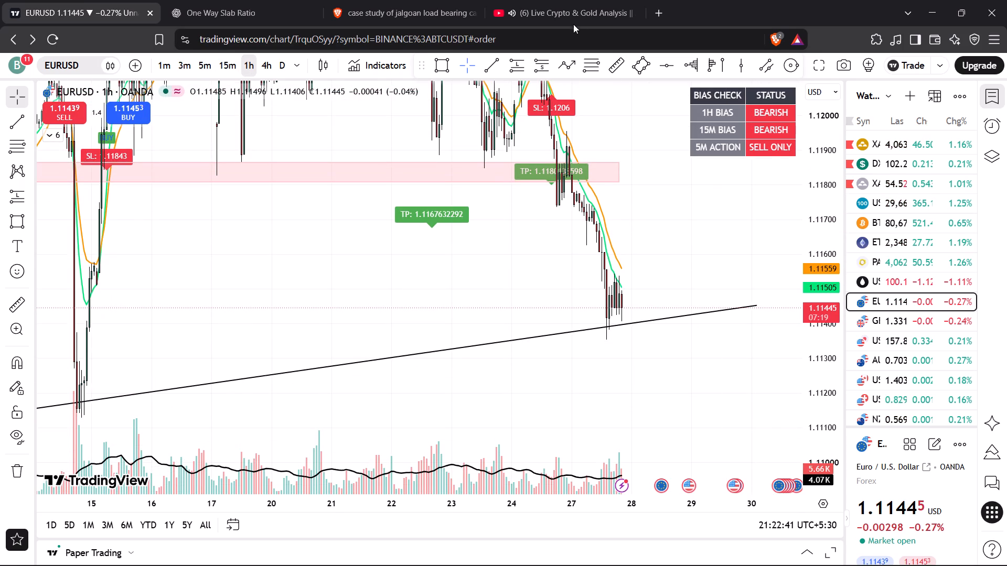
# Switch to the YouTube live stream and choose a high-definition playback quality.
pyautogui.click(565, 15)
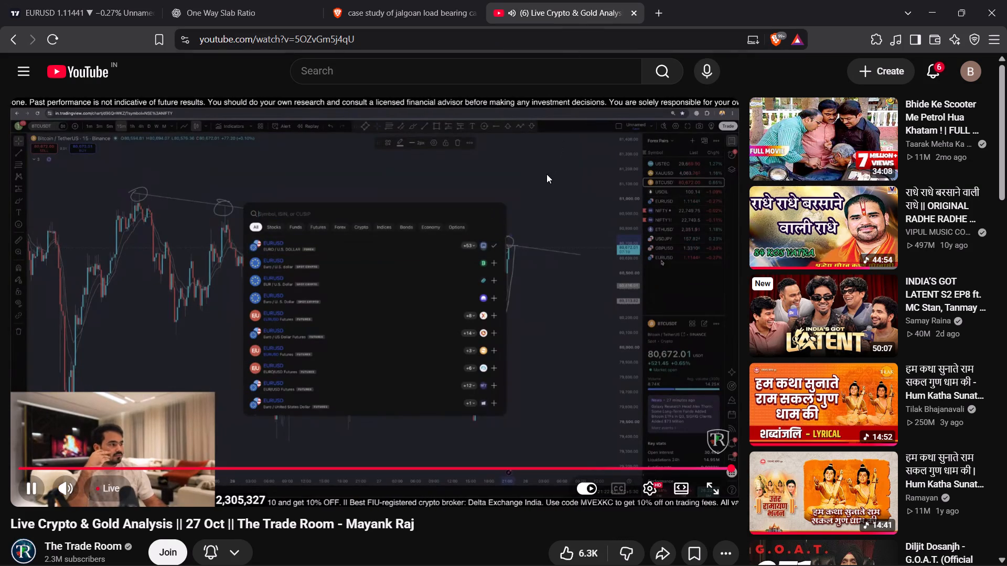
pyautogui.click(655, 485)
pyautogui.click(651, 448)
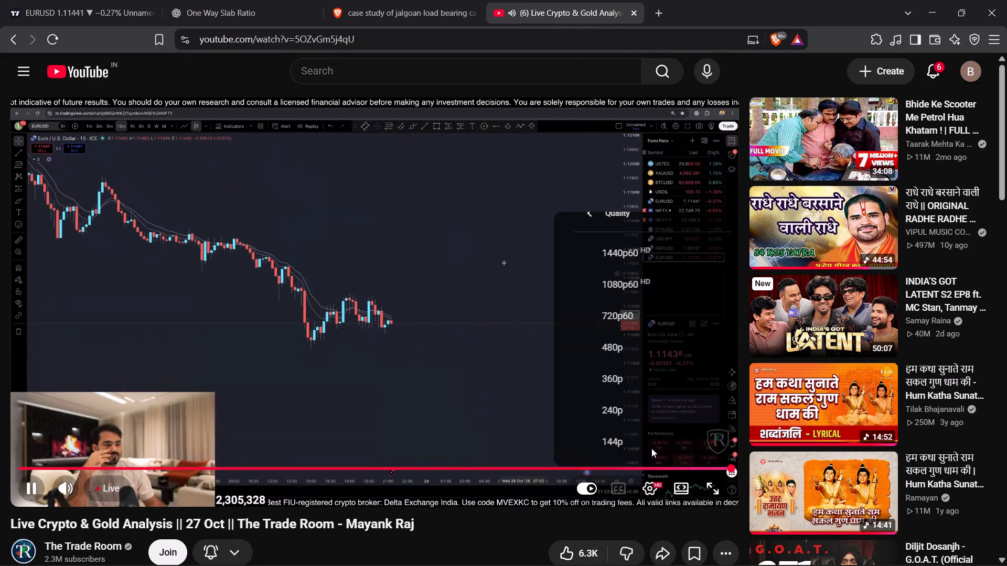
pyautogui.click(632, 248)
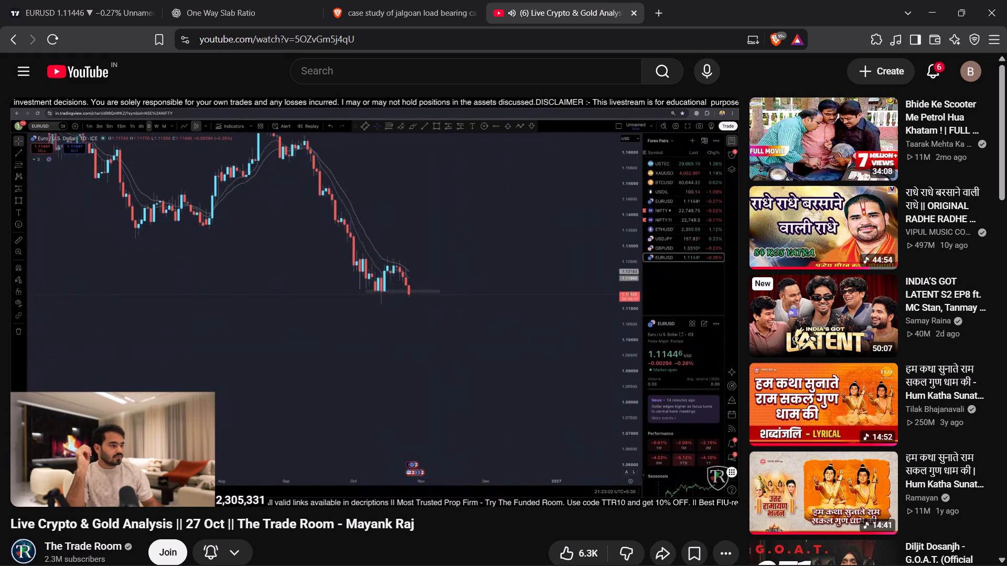
# Return to the EURUSD chart in TradingView and switch it to the daily timeframe.
pyautogui.click(119, 14)
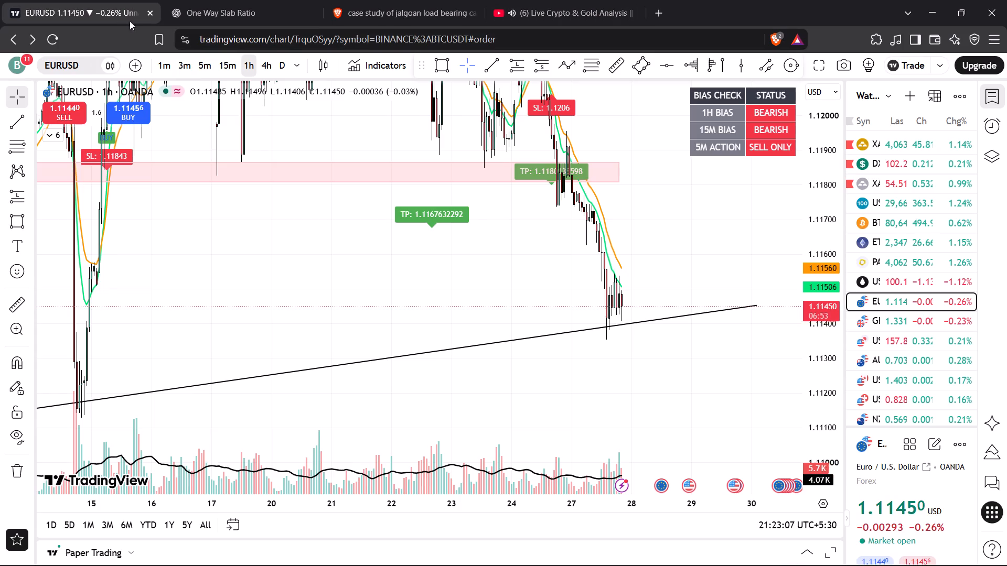
pyautogui.click(280, 58)
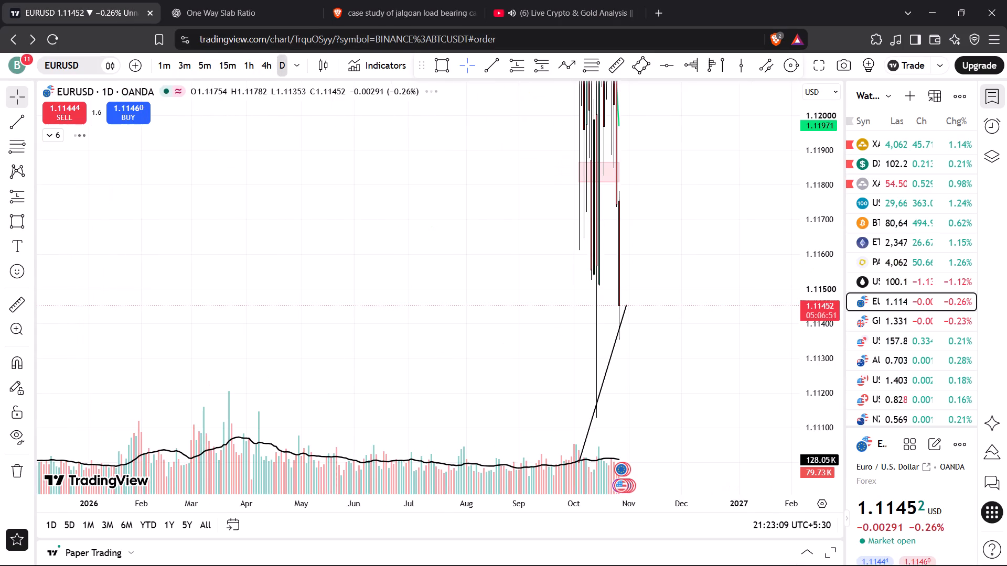
# Move the pink zone on the EURUSD daily chart down to the mid-October candle lows, with its upper edge at about 1.1157.
pyautogui.moveTo(819, 205); pyautogui.dragTo(793, 446)
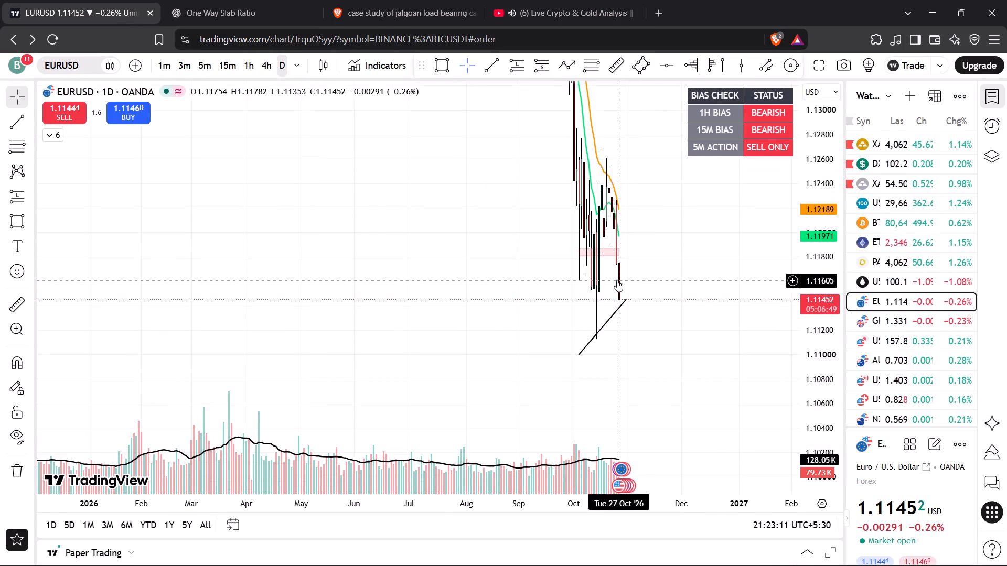
pyautogui.scroll(7, 614, 278)
pyautogui.moveTo(588, 281); pyautogui.dragTo(603, 258)
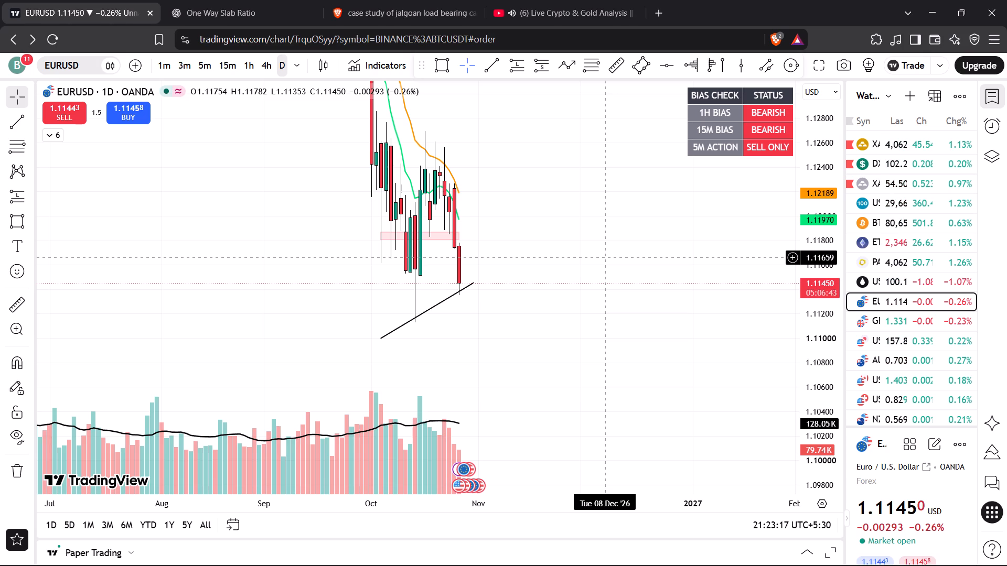
pyautogui.moveTo(600, 262); pyautogui.dragTo(639, 290)
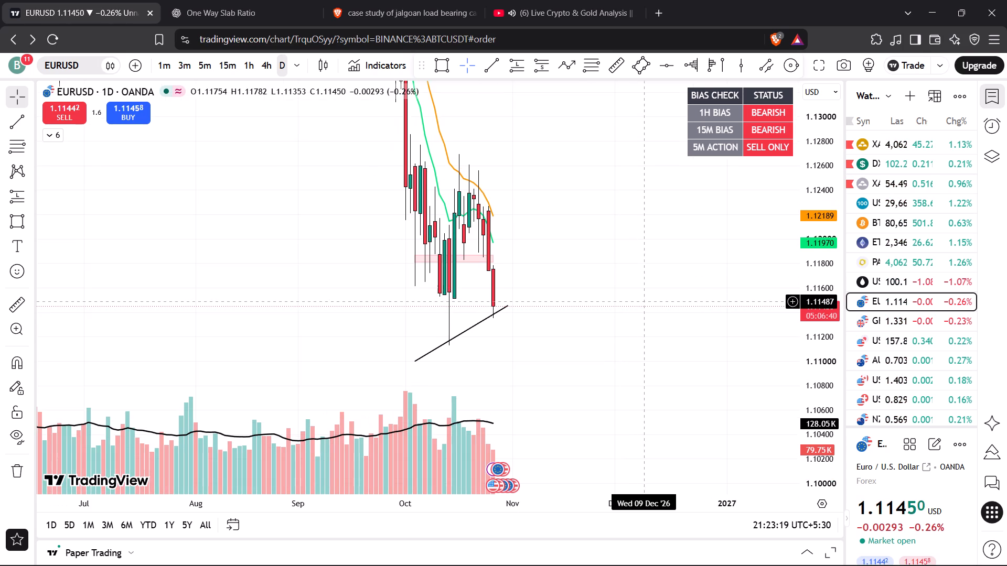
pyautogui.scroll(4, 646, 302)
pyautogui.moveTo(535, 276); pyautogui.dragTo(665, 290)
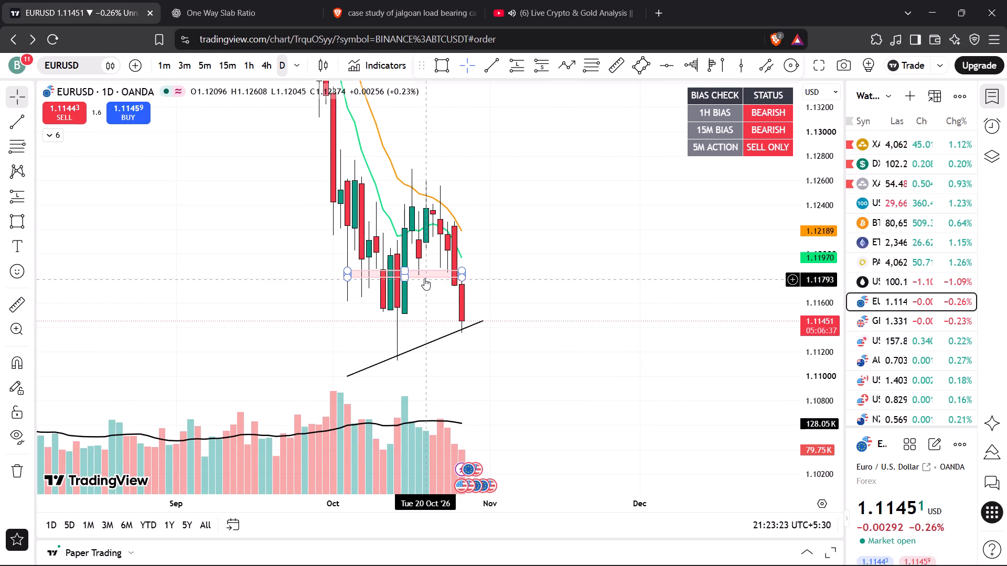
pyautogui.moveTo(424, 278); pyautogui.dragTo(430, 314)
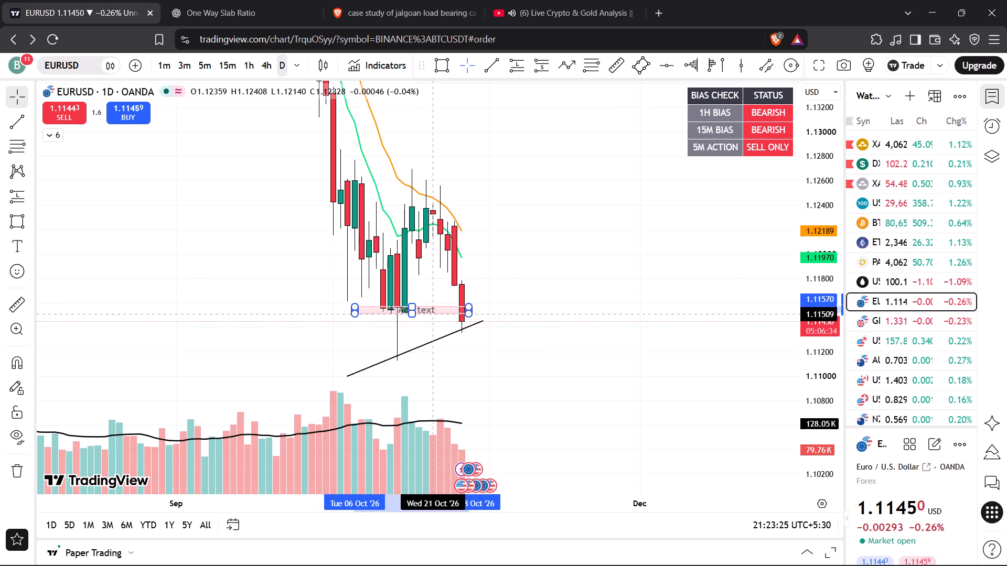
pyautogui.moveTo(430, 314); pyautogui.dragTo(430, 315)
pyautogui.click(526, 242)
# Delete the rising trend line below the October lows on the EURUSD daily chart.
pyautogui.click(441, 341)
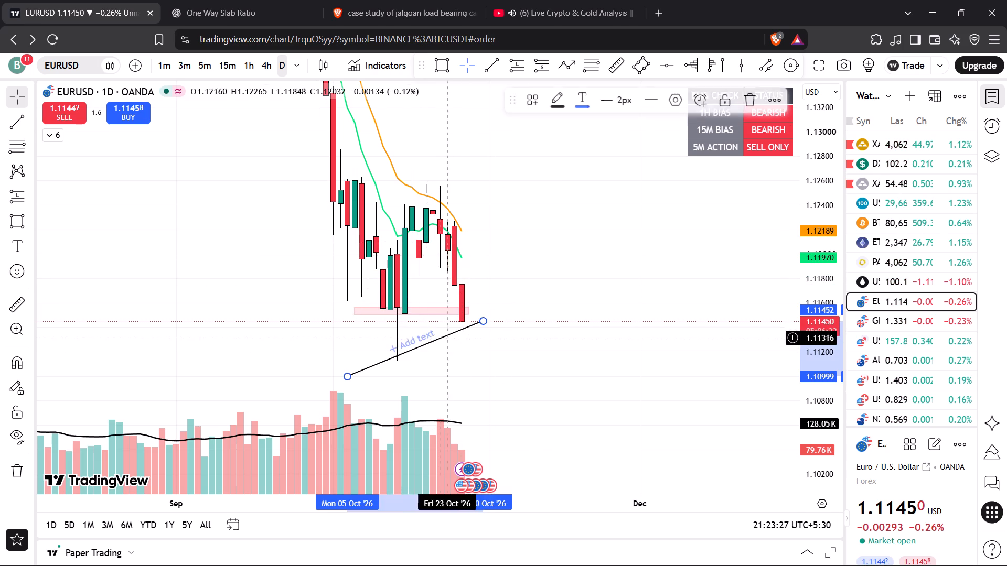
pyautogui.click(758, 102)
# Switch to the YouTube live stream to view the presenter's EURUSD chart.
pyautogui.click(566, 23)
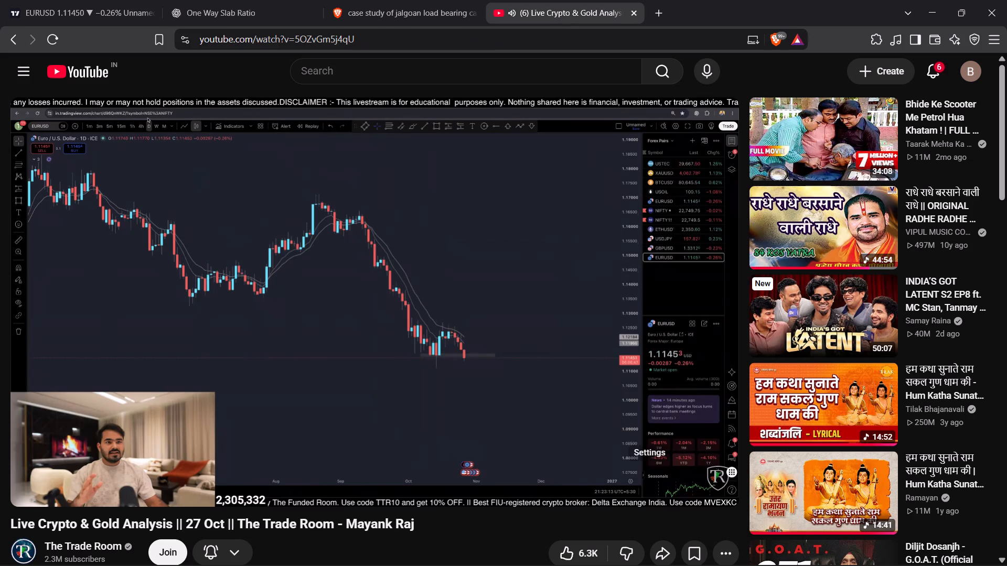
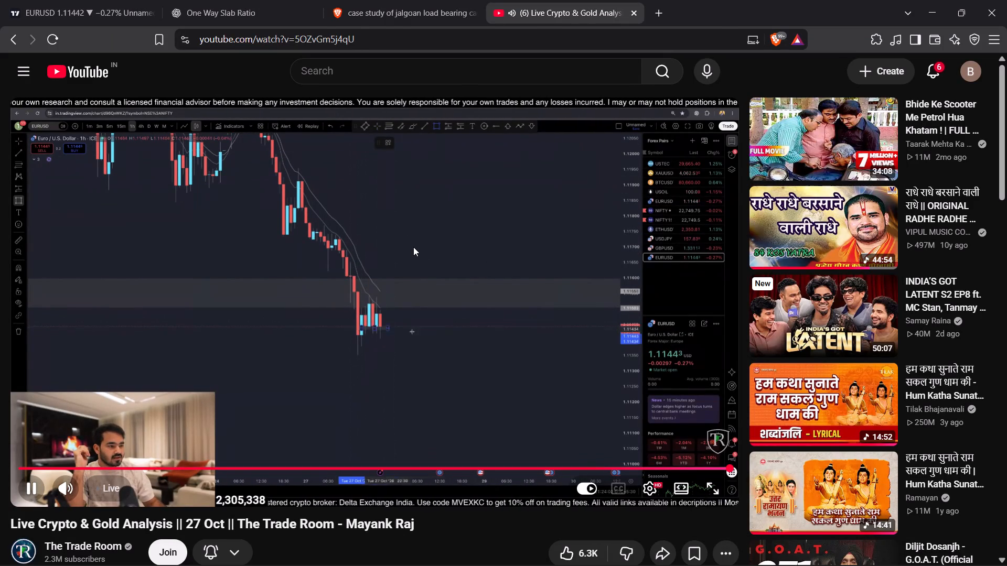
# Check the EURUSD daily chart in TradingView, then return to the presenter's EURUSD chart on the YouTube live stream.
pyautogui.click(101, 4)
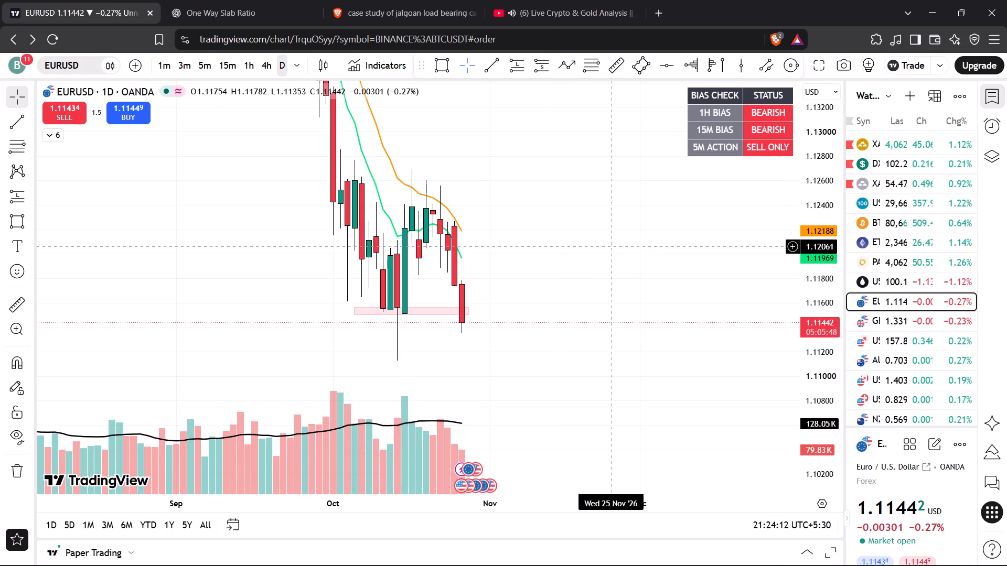
pyautogui.click(583, 18)
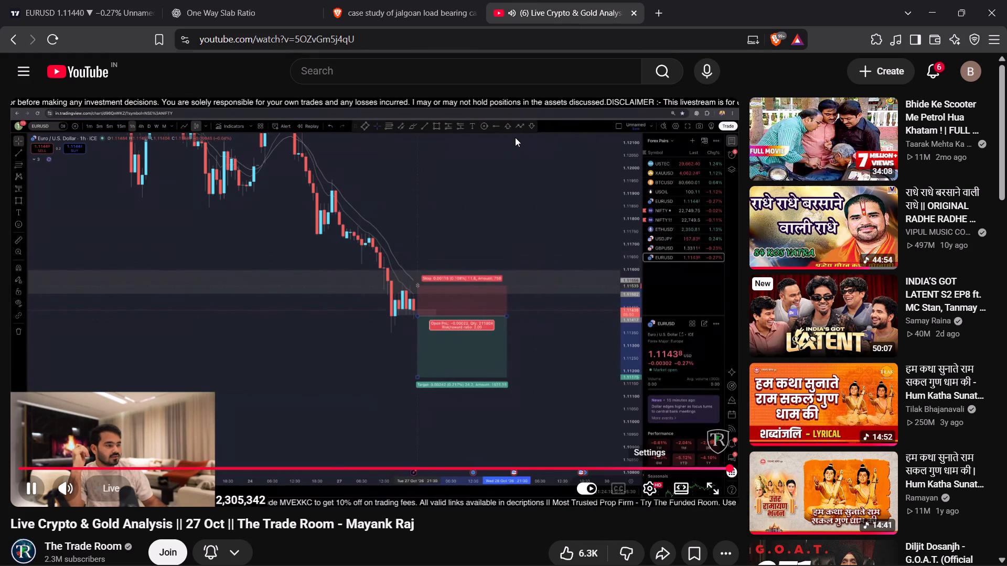
# Return to the EURUSD chart in TradingView and step it down from the 4-hour to the 1-hour timeframe.
pyautogui.click(71, 0)
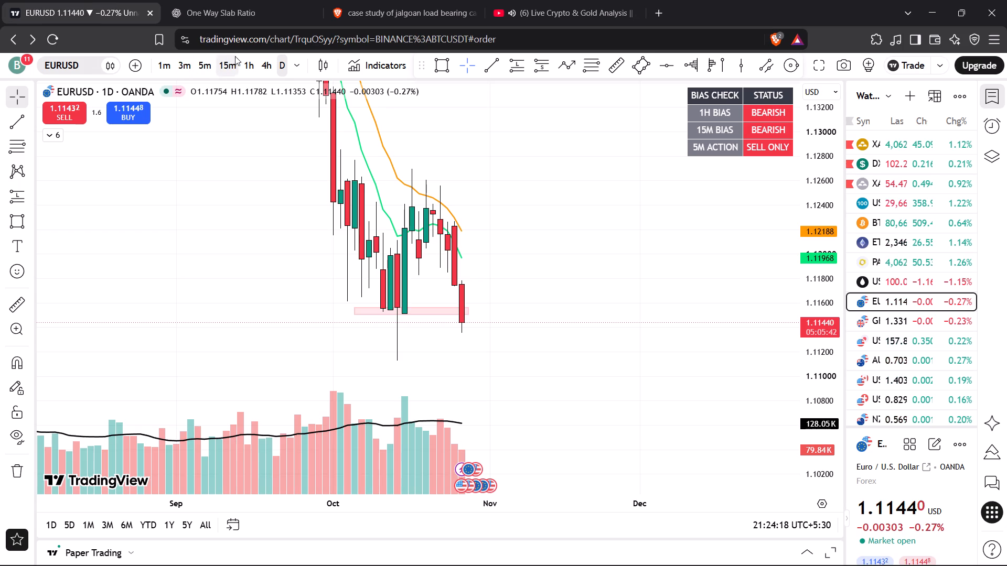
pyautogui.click(262, 65)
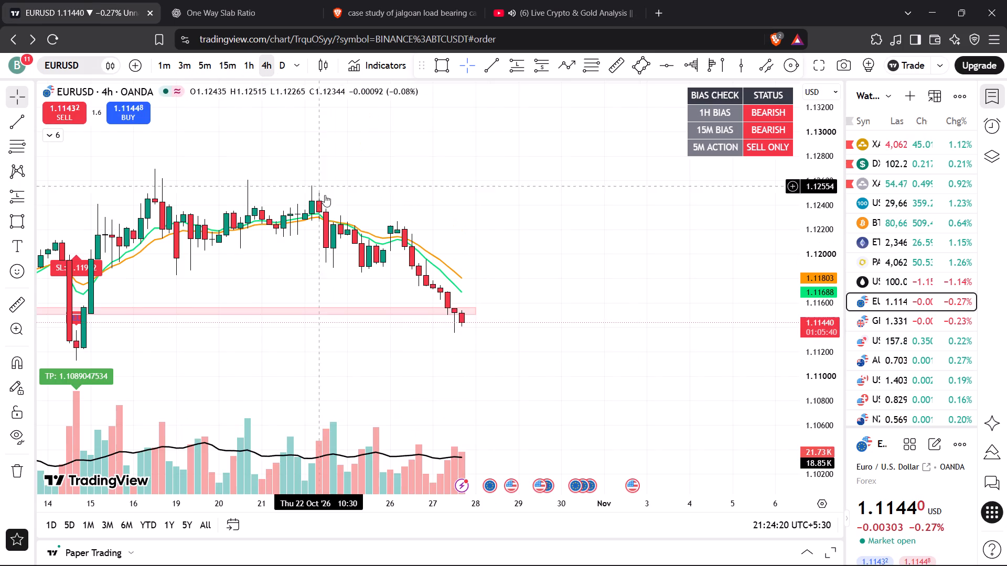
pyautogui.scroll(-4, 440, 274)
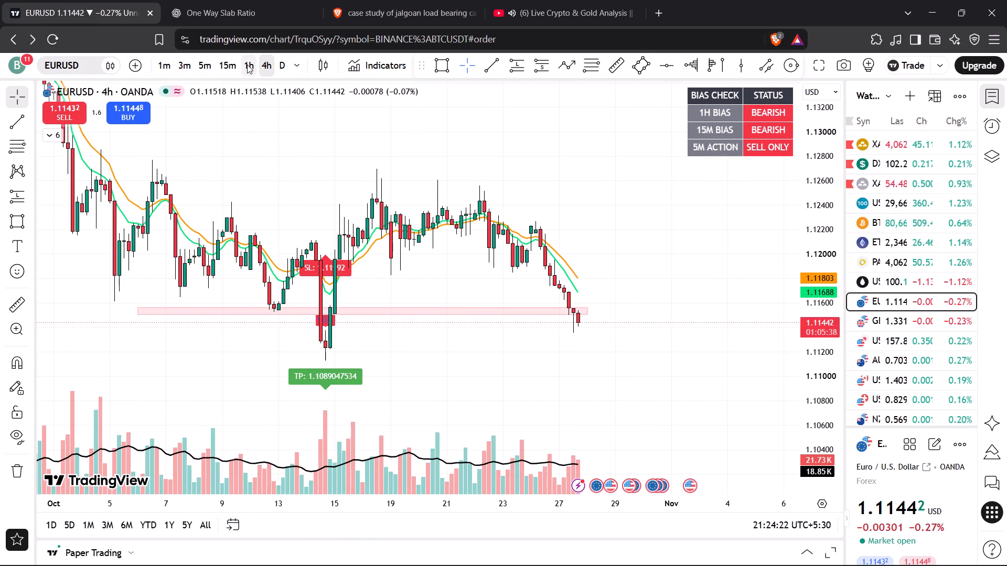
pyautogui.click(245, 63)
# Draw a thin rectangle zone across the 27 October candle lows on the EURUSD 1-hour chart, from about 1.1144 to 1.1142.
pyautogui.scroll(-3, 460, 295)
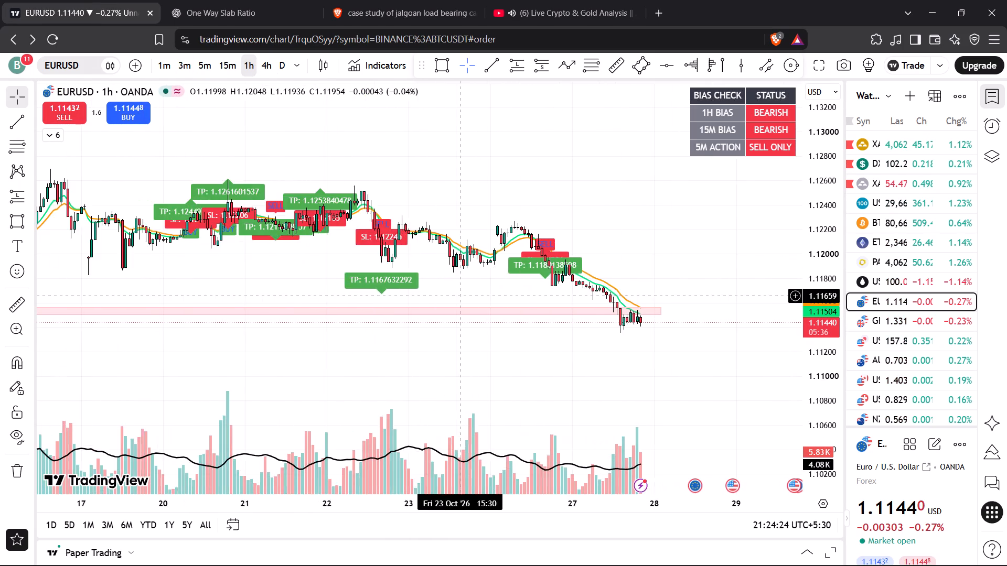
pyautogui.scroll(-5, 460, 296)
pyautogui.moveTo(499, 372); pyautogui.dragTo(484, 311)
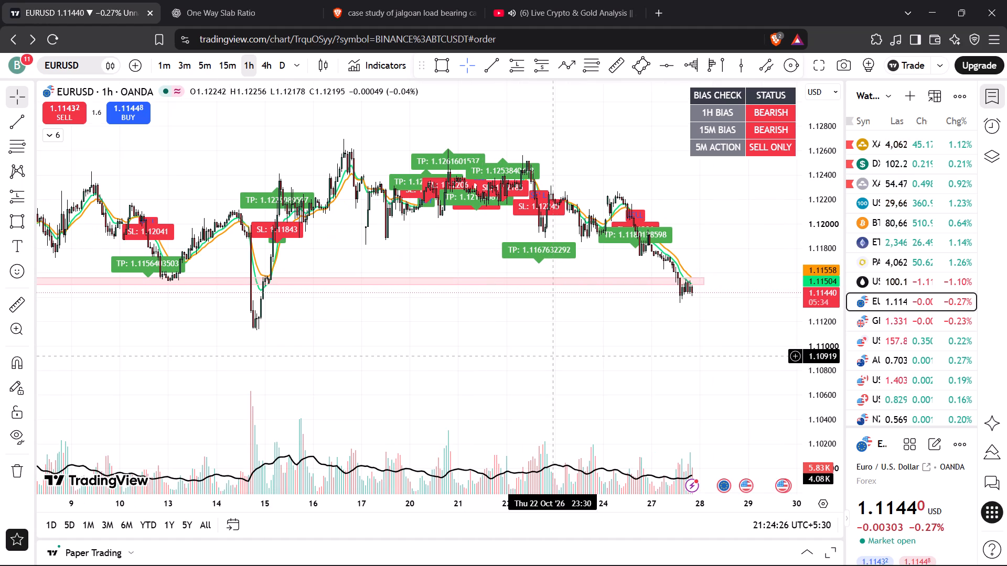
pyautogui.click(556, 356)
pyautogui.moveTo(594, 349); pyautogui.dragTo(529, 358)
pyautogui.moveTo(822, 397); pyautogui.dragTo(822, 208)
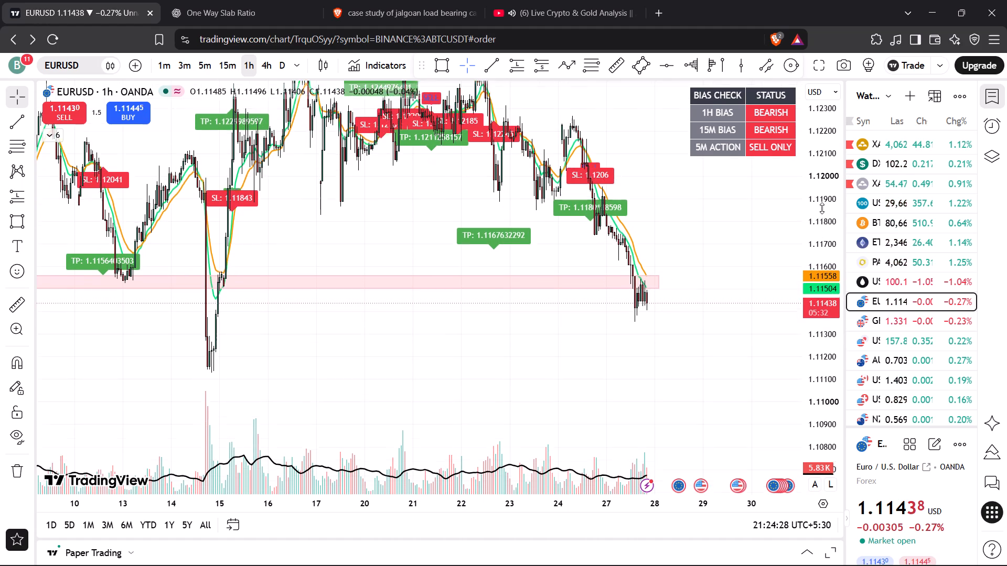
pyautogui.moveTo(822, 208); pyautogui.dragTo(823, 204)
pyautogui.moveTo(815, 361); pyautogui.dragTo(815, 291)
pyautogui.scroll(4, 697, 335)
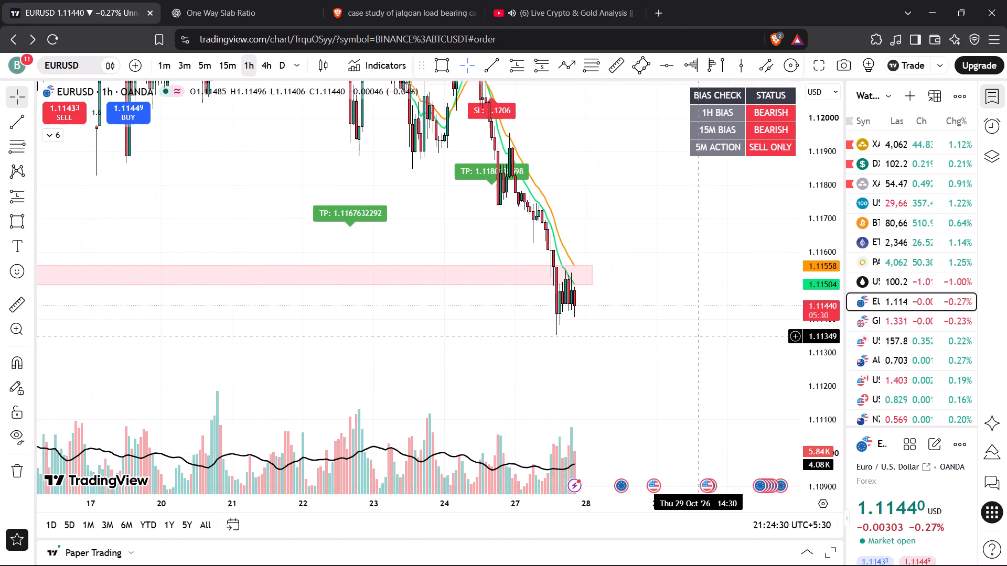
pyautogui.scroll(2, 697, 336)
pyautogui.moveTo(665, 346); pyautogui.dragTo(663, 332)
pyautogui.scroll(3, 663, 332)
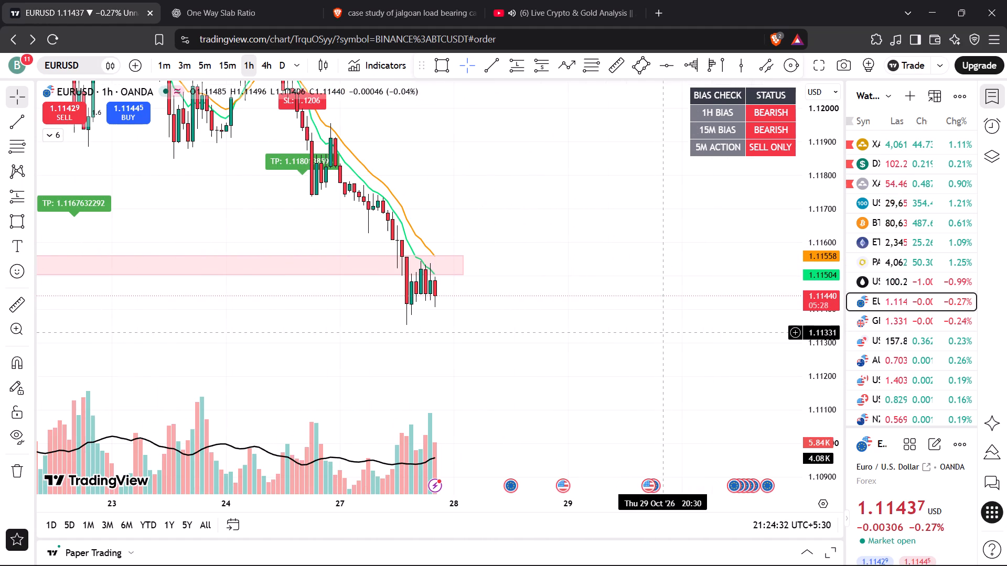
pyautogui.click(442, 71)
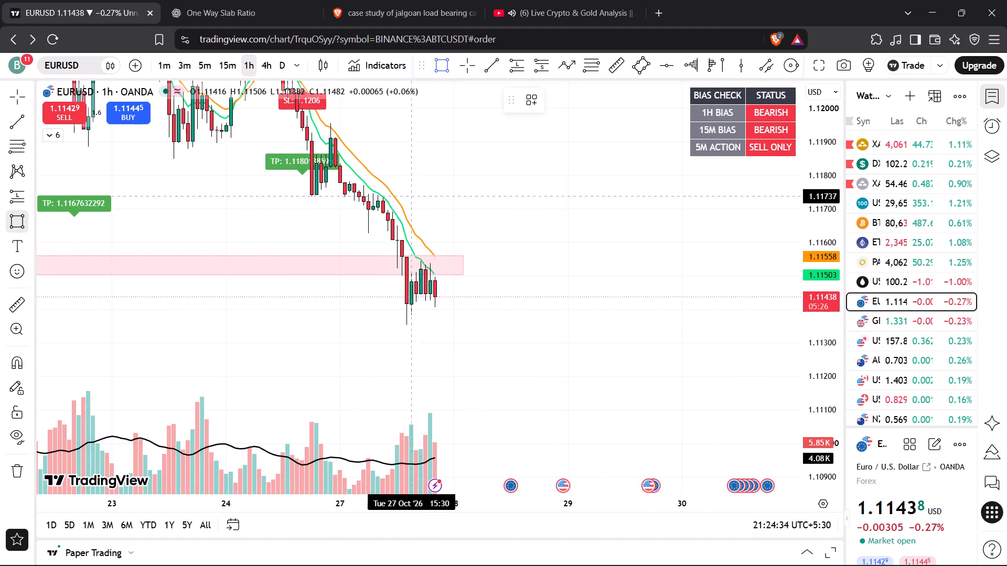
pyautogui.click(374, 295)
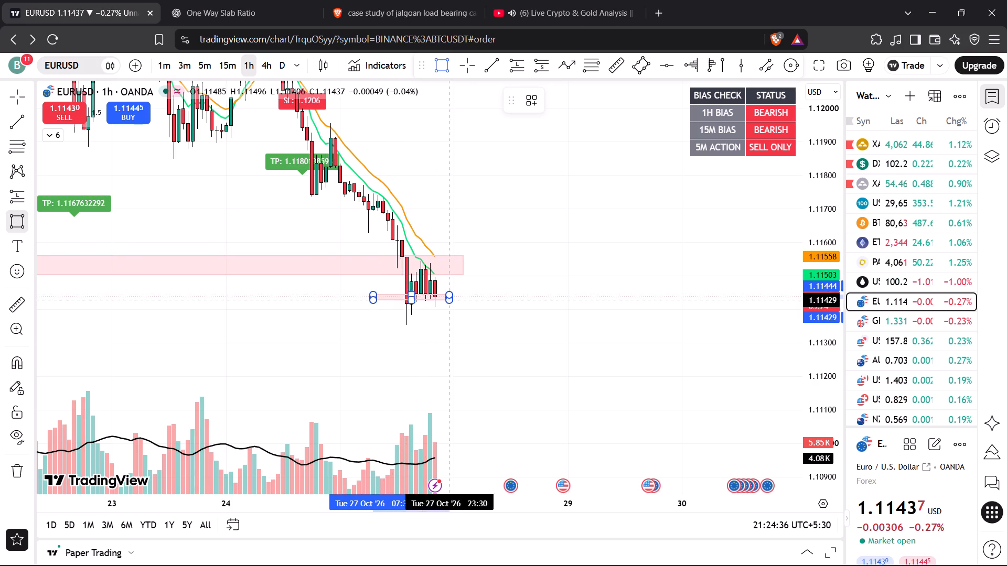
pyautogui.click(496, 302)
pyautogui.click(518, 260)
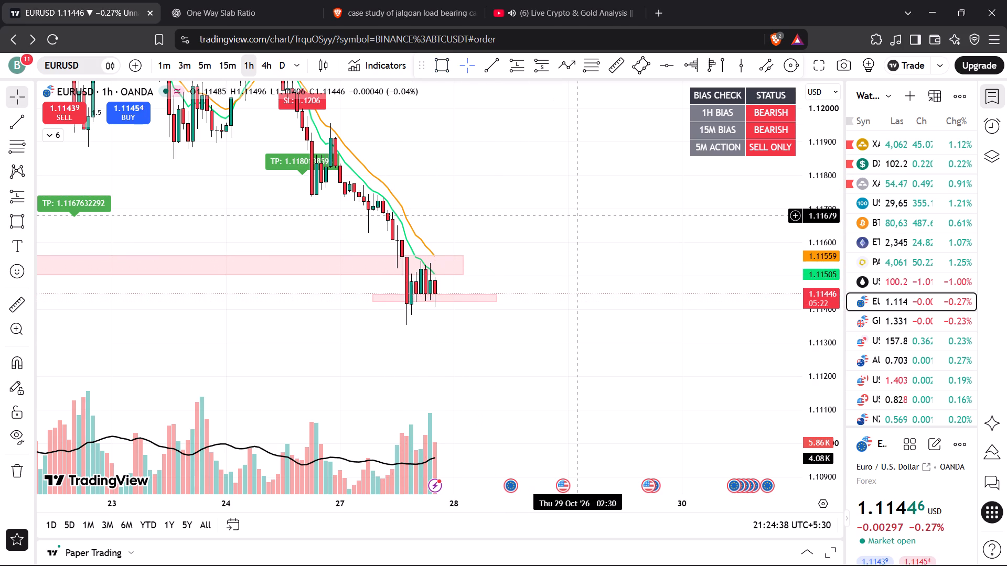
# Create a EURUSD price alert with the condition Crossing Down at 1.11388, just below the new zone.
pyautogui.rightClick(578, 215)
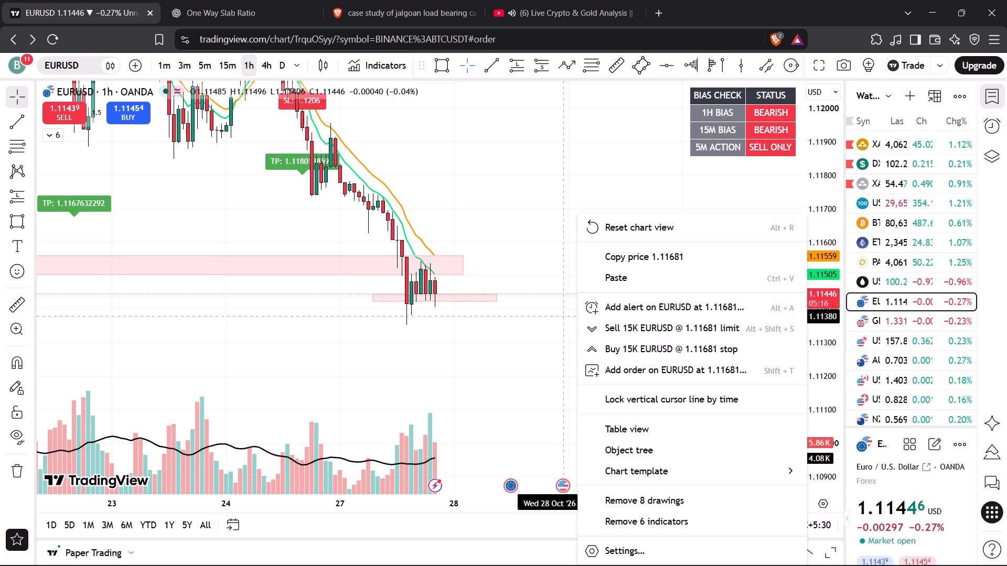
pyautogui.click(499, 319)
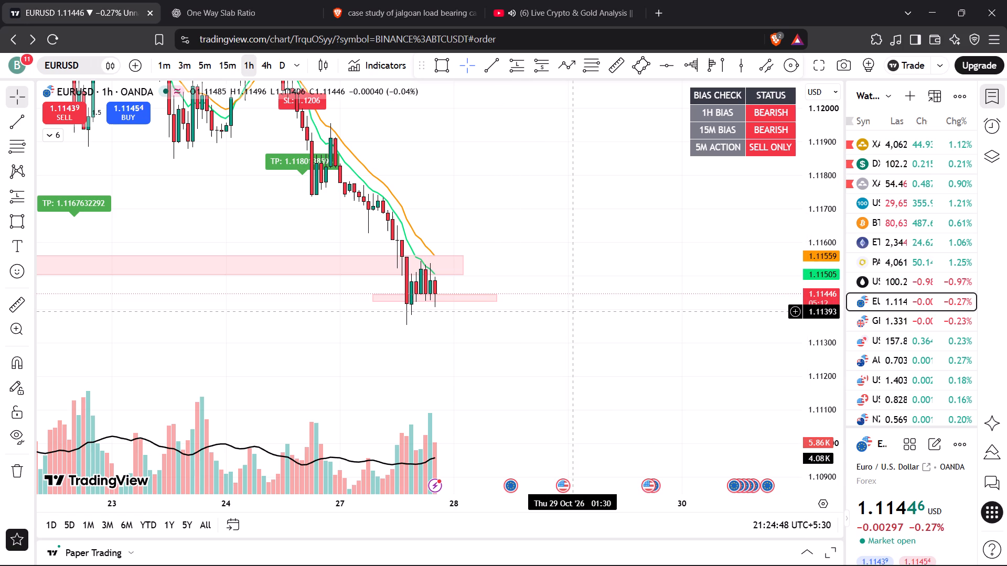
pyautogui.rightClick(573, 313)
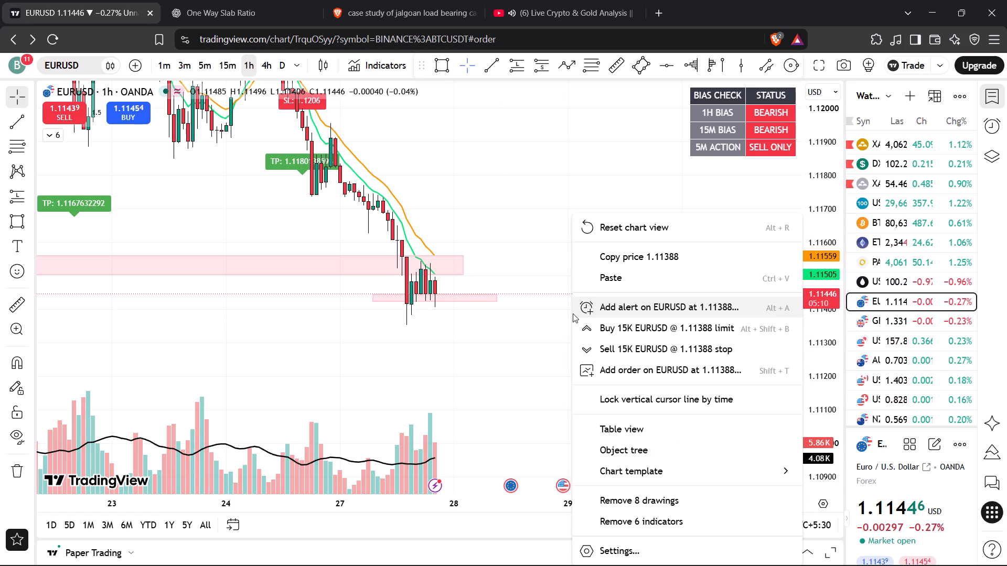
pyautogui.click(601, 309)
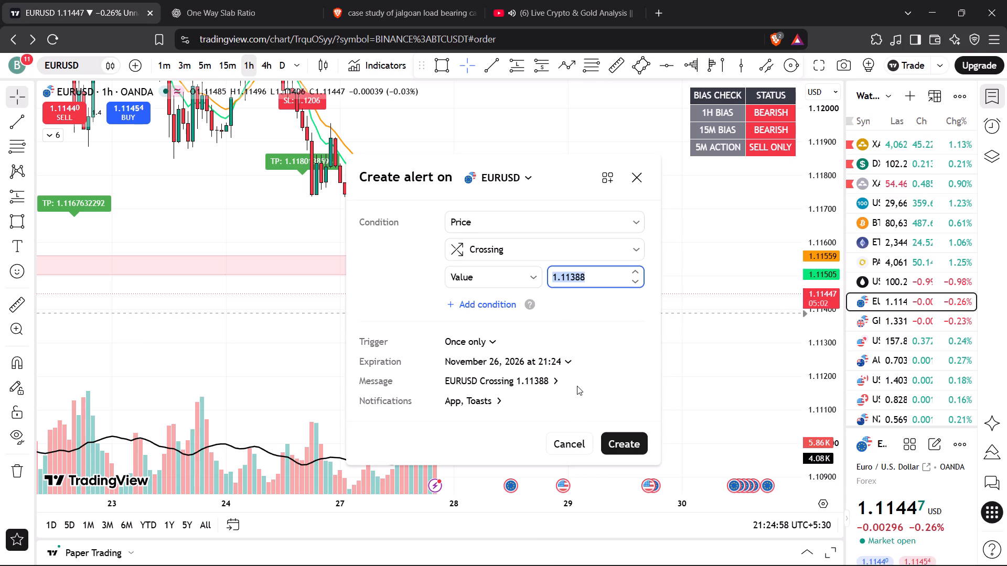
pyautogui.click(639, 226)
pyautogui.click(637, 223)
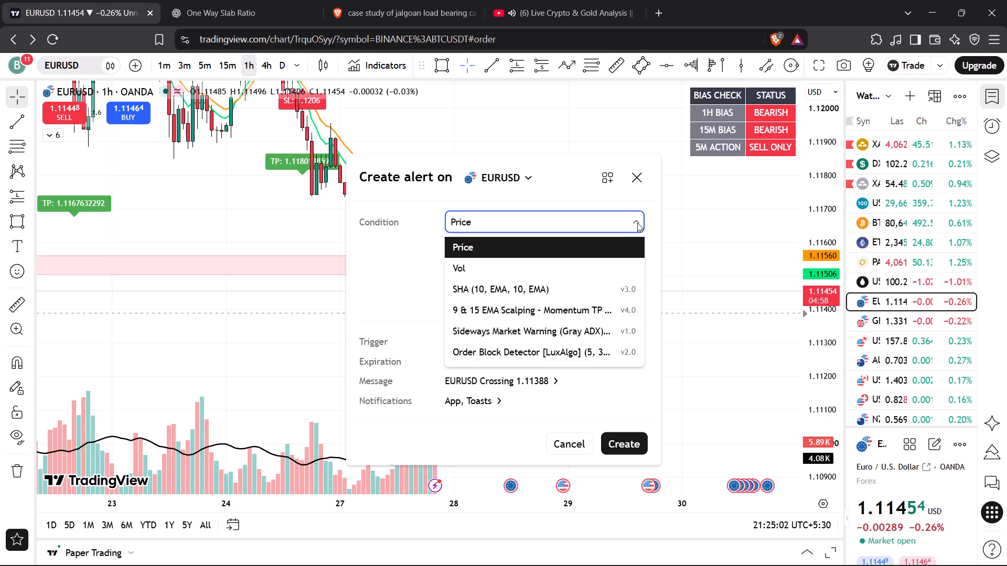
pyautogui.click(636, 250)
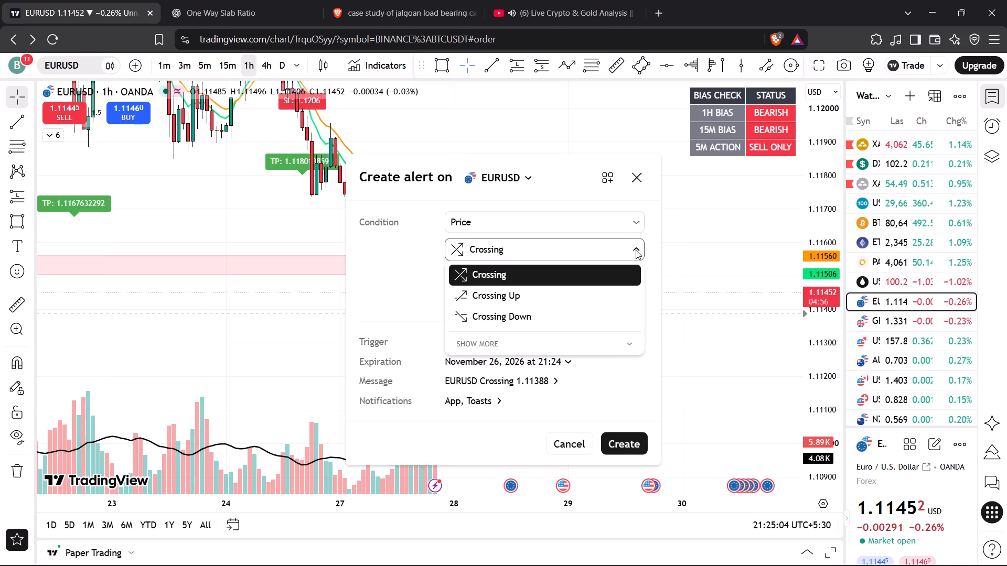
pyautogui.click(636, 250)
pyautogui.click(636, 250)
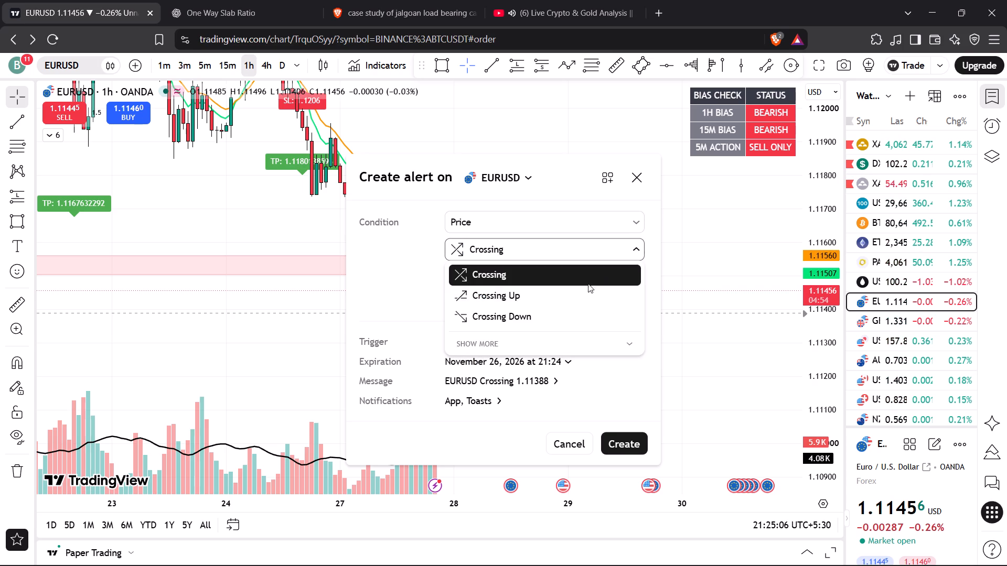
pyautogui.click(544, 308)
pyautogui.click(620, 442)
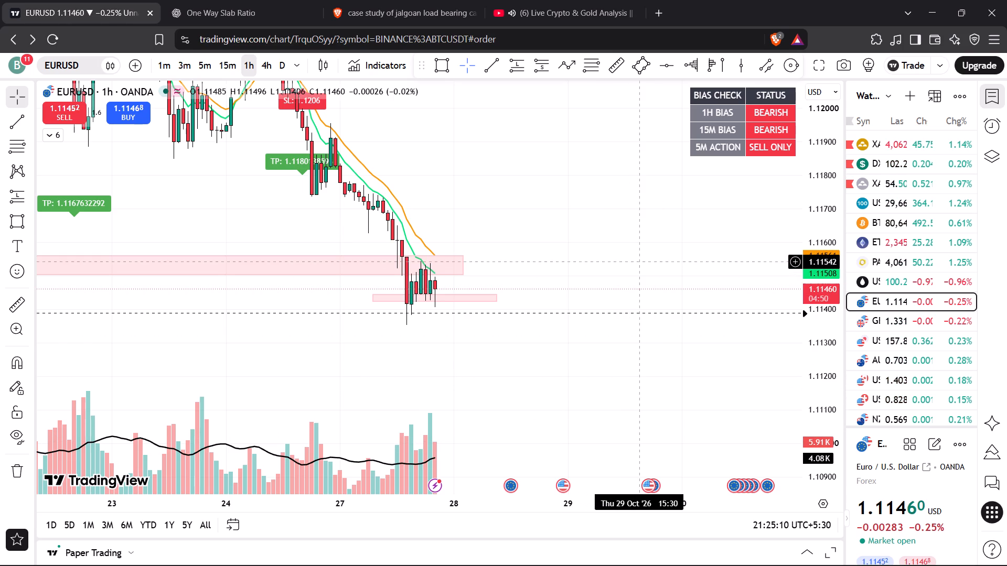
# Extend the larger upper pink zone on the EURUSD 1-hour chart forward in time to about 29 October.
pyautogui.click(641, 262)
pyautogui.moveTo(642, 262); pyautogui.dragTo(626, 237)
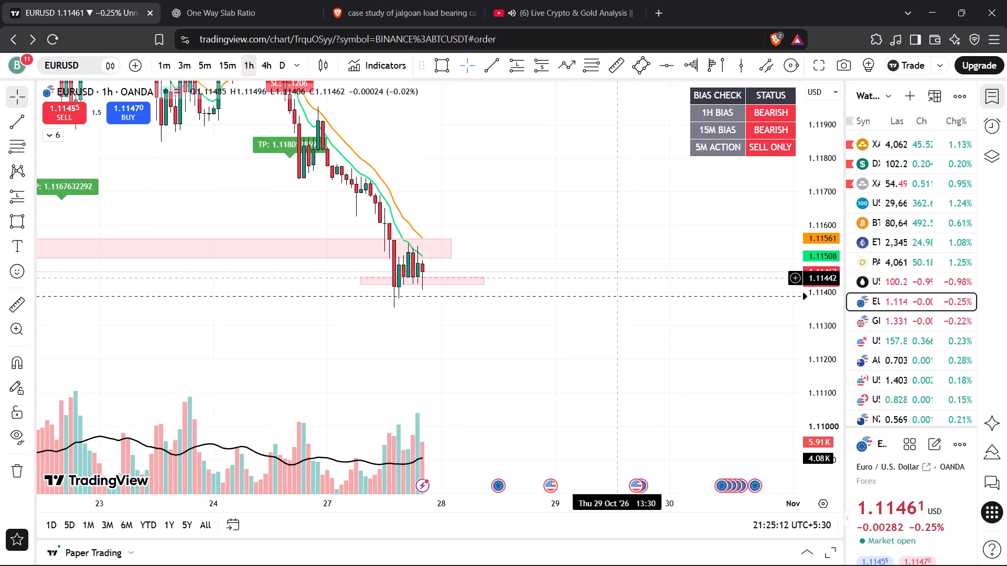
pyautogui.moveTo(518, 169); pyautogui.dragTo(580, 208)
pyautogui.moveTo(606, 195); pyautogui.dragTo(638, 254)
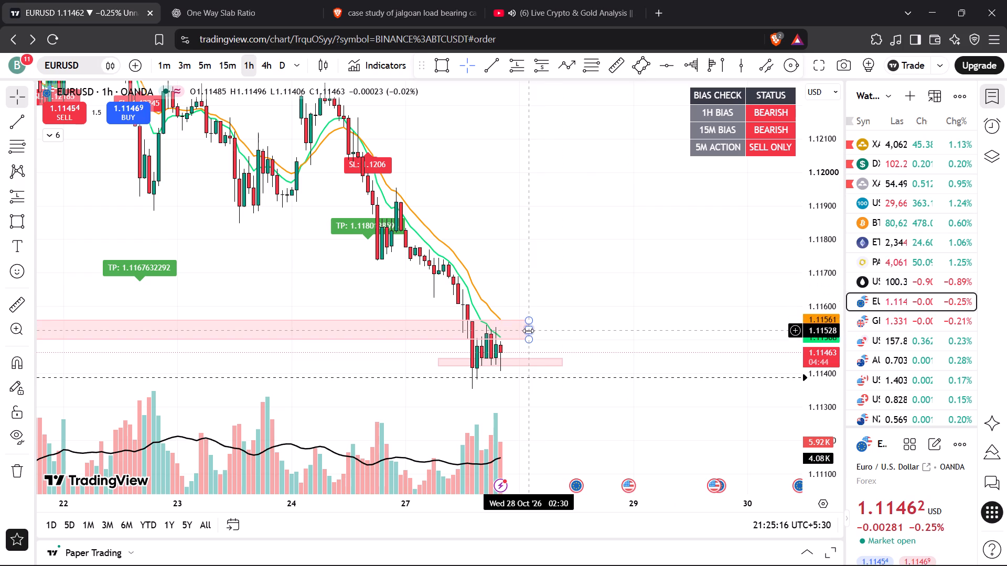
pyautogui.moveTo(528, 331); pyautogui.dragTo(661, 326)
pyautogui.click(659, 263)
pyautogui.moveTo(837, 198); pyautogui.dragTo(833, 245)
pyautogui.scroll(-3, 703, 250)
# Switch to the YouTube live stream to view the presenter's current US Tech 100 chart.
pyautogui.click(564, 0)
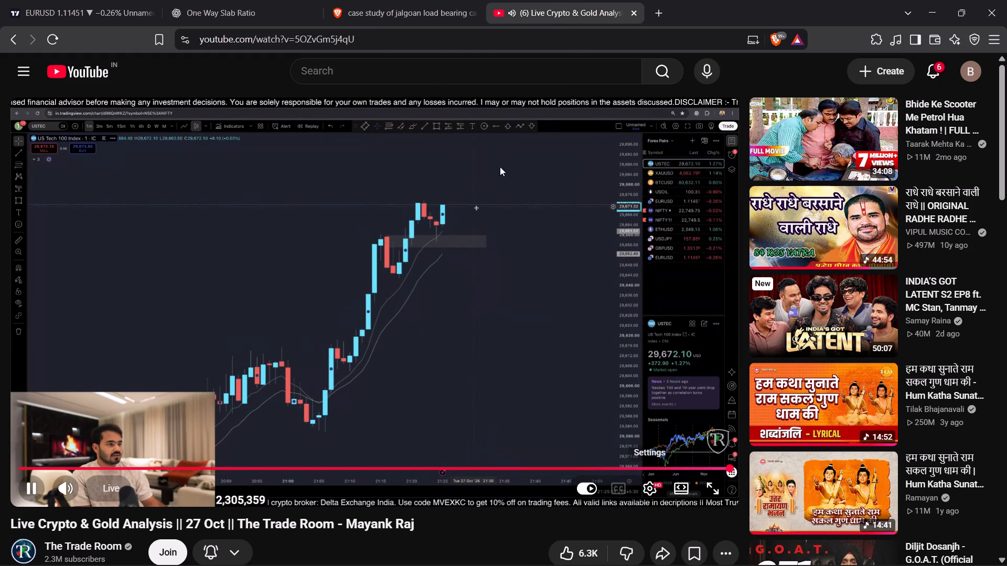
# Return to TradingView, open the USTECH100CFD chart and examine its price action on the daily timeframe.
pyautogui.click(75, 8)
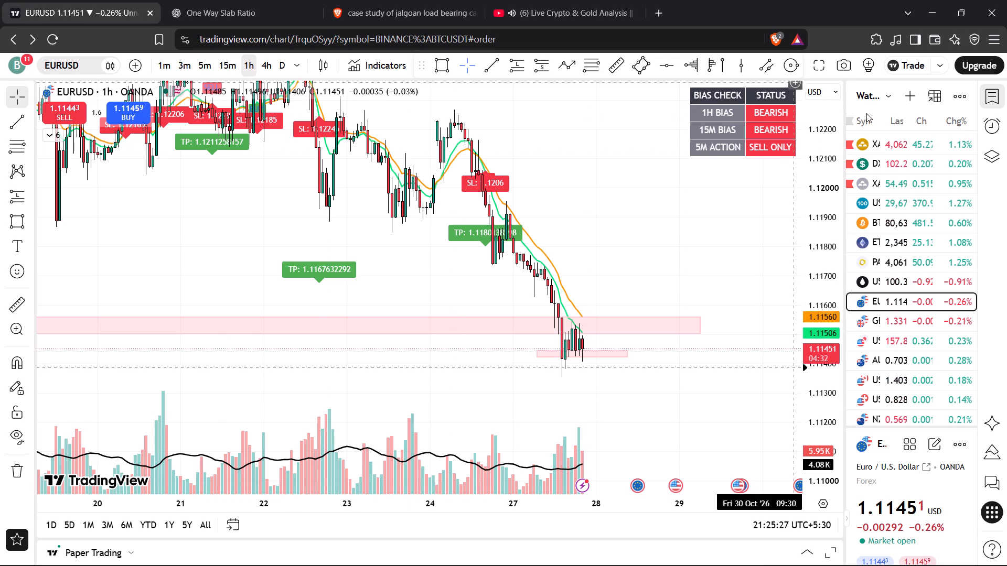
pyautogui.click(903, 201)
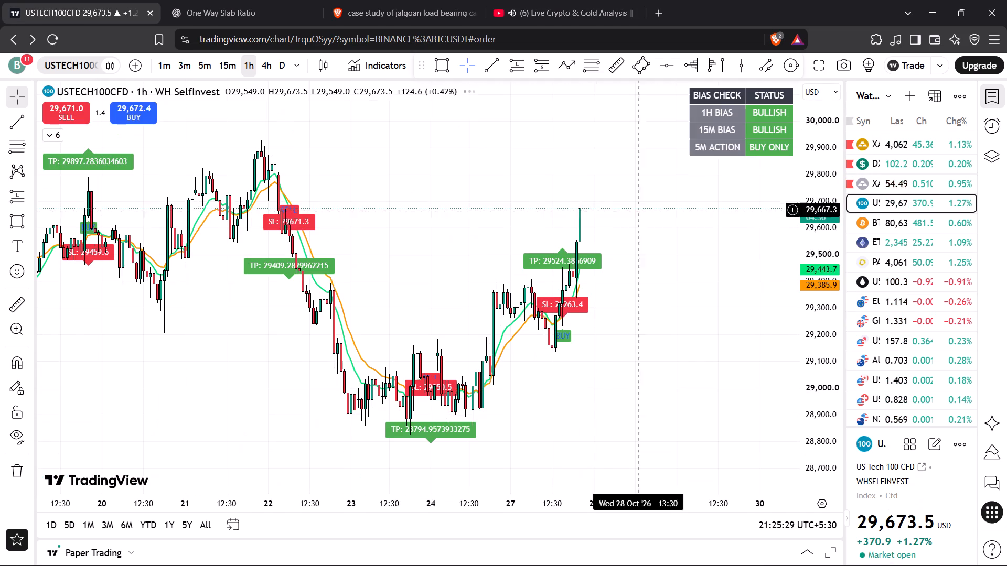
pyautogui.click(265, 67)
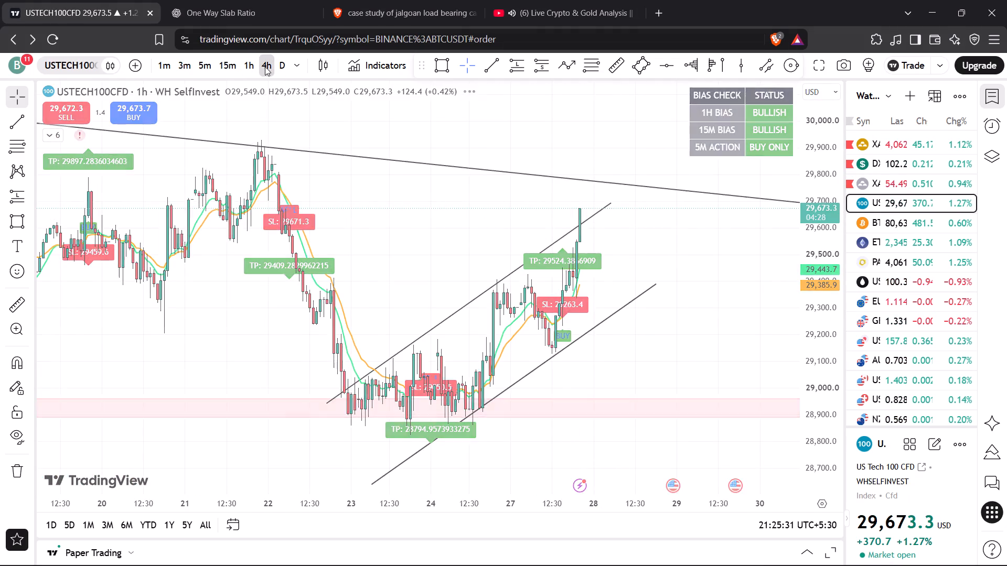
pyautogui.click(282, 61)
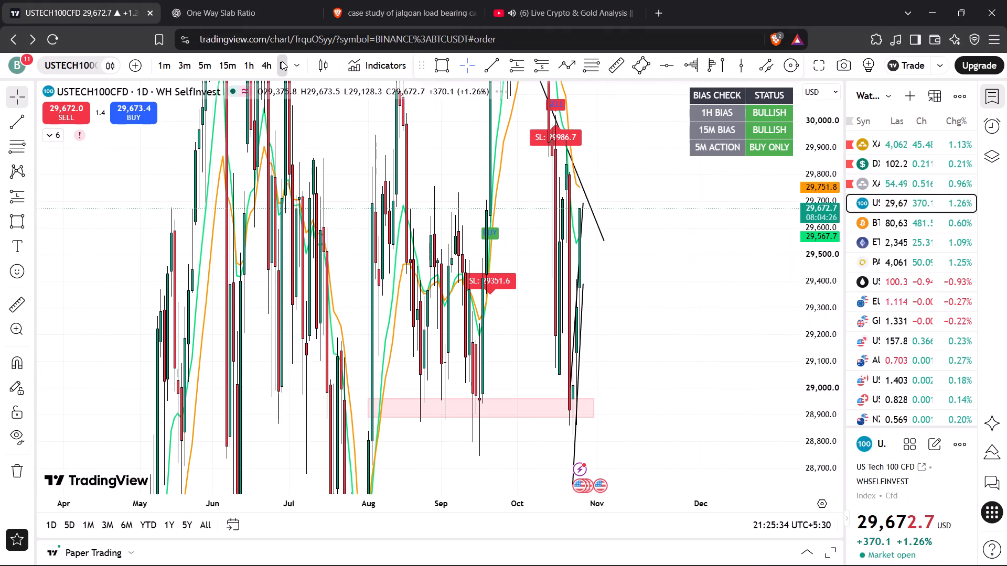
pyautogui.moveTo(823, 137); pyautogui.dragTo(815, 469)
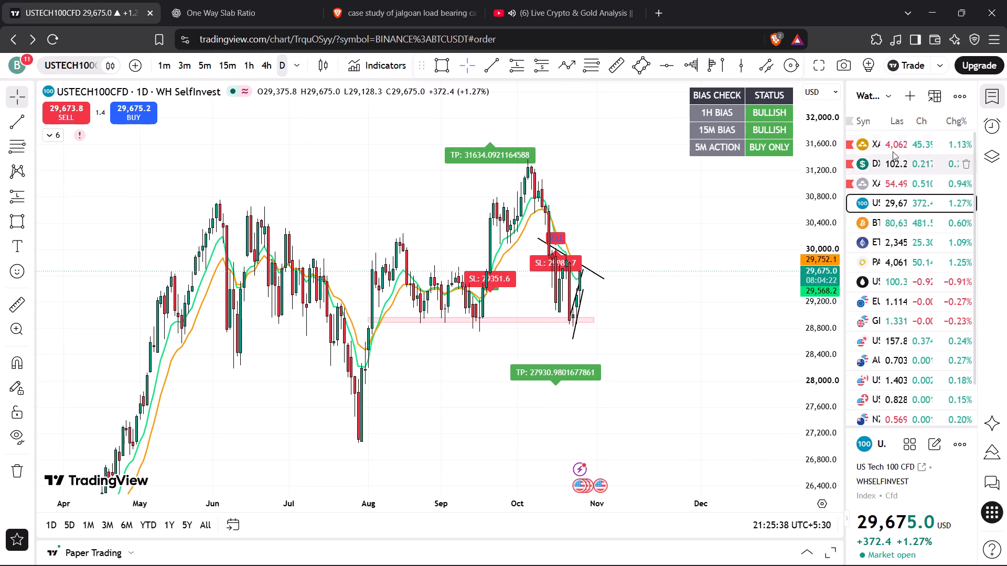
# Open the XAUUSD chart from the watchlist.
pyautogui.click(894, 138)
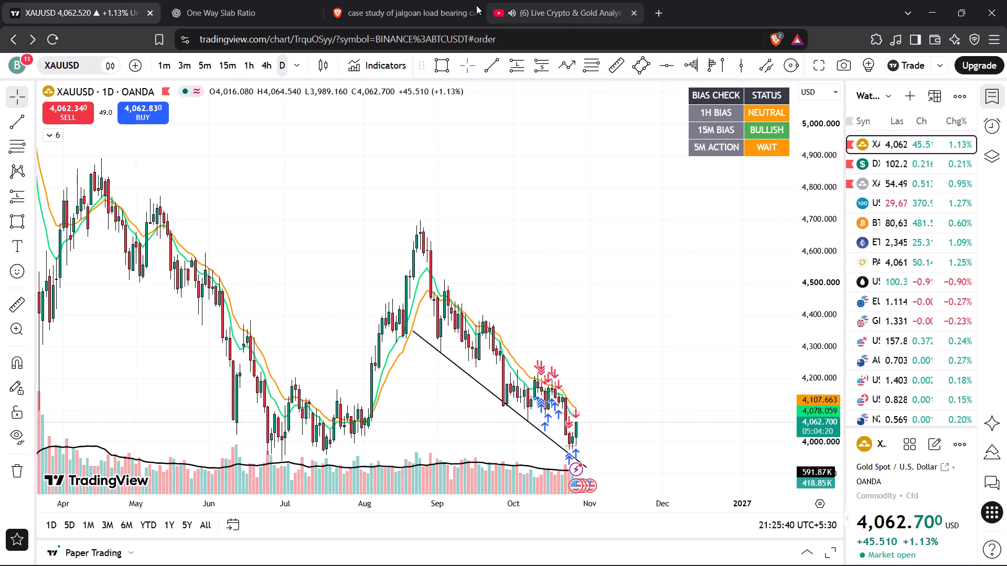
# Close the browser tab with the load bearing case study search and view the presenter's XAUUSD chart on the live stream.
pyautogui.click(411, 6)
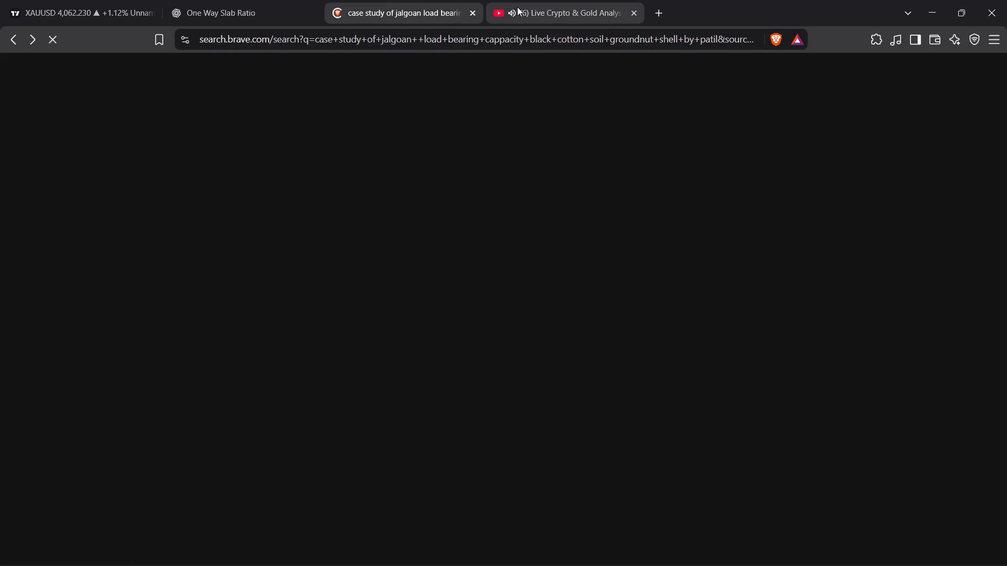
pyautogui.click(474, 10)
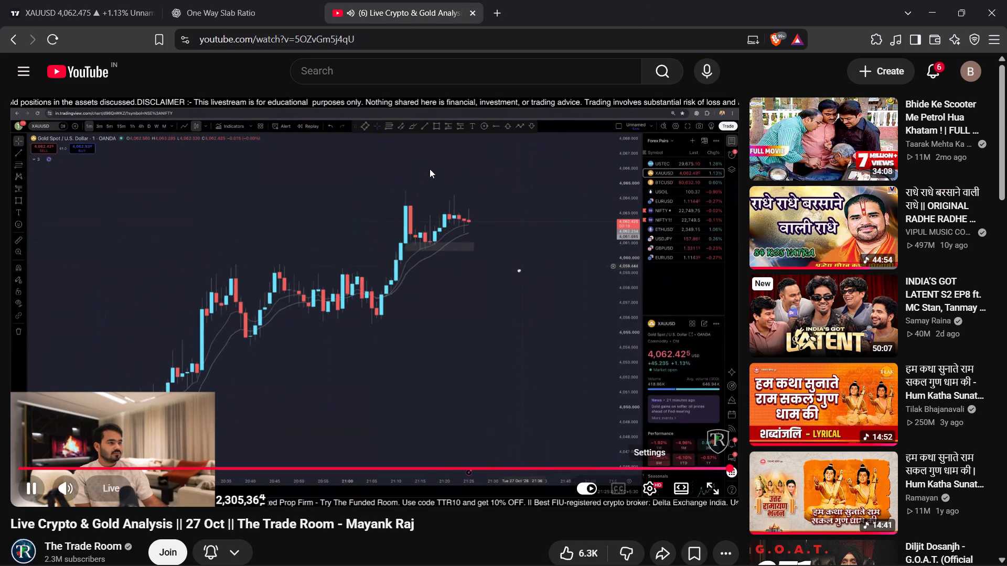
# Return to TradingView and examine the XAUUSD daily chart around the descending trend line and the latest candles.
pyautogui.click(112, 10)
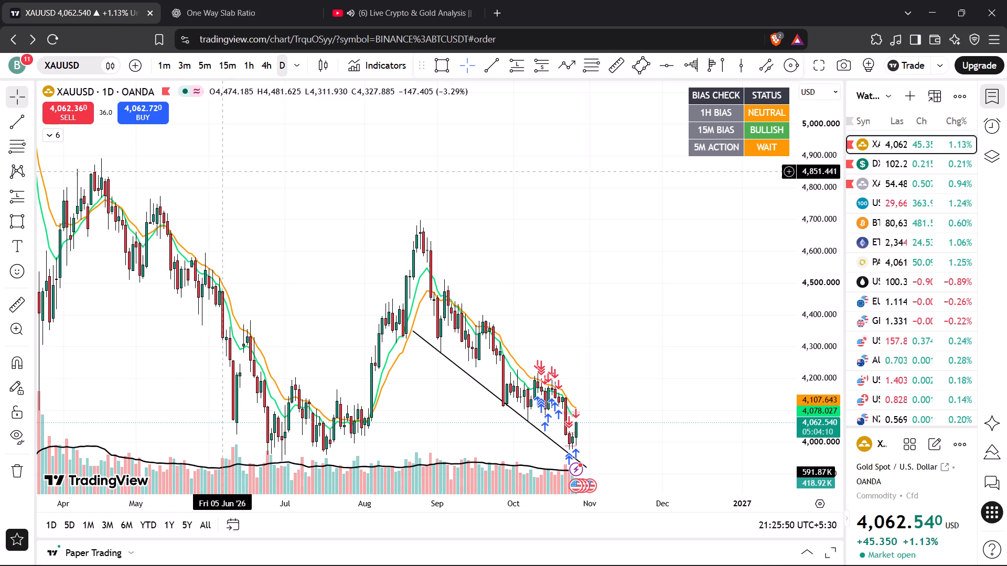
pyautogui.moveTo(233, 191); pyautogui.dragTo(329, 70)
pyautogui.scroll(4, 699, 349)
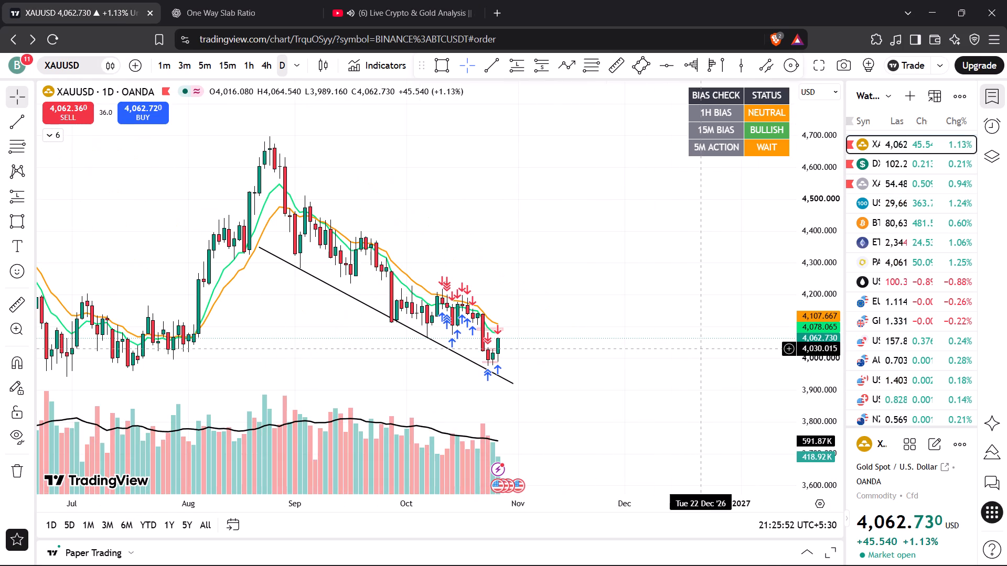
pyautogui.moveTo(802, 387); pyautogui.dragTo(812, 211)
pyautogui.moveTo(613, 332); pyautogui.dragTo(676, 239)
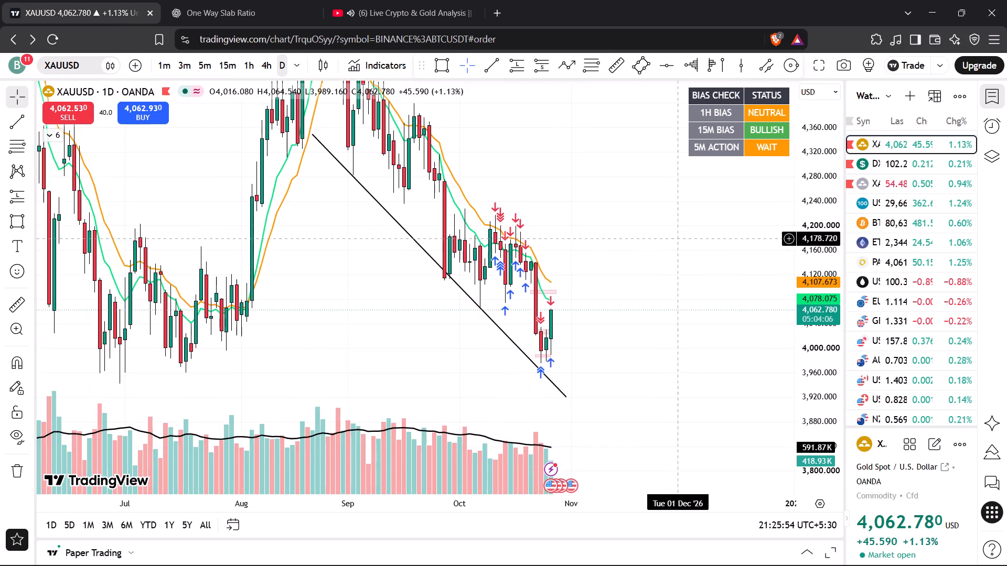
pyautogui.scroll(3, 671, 266)
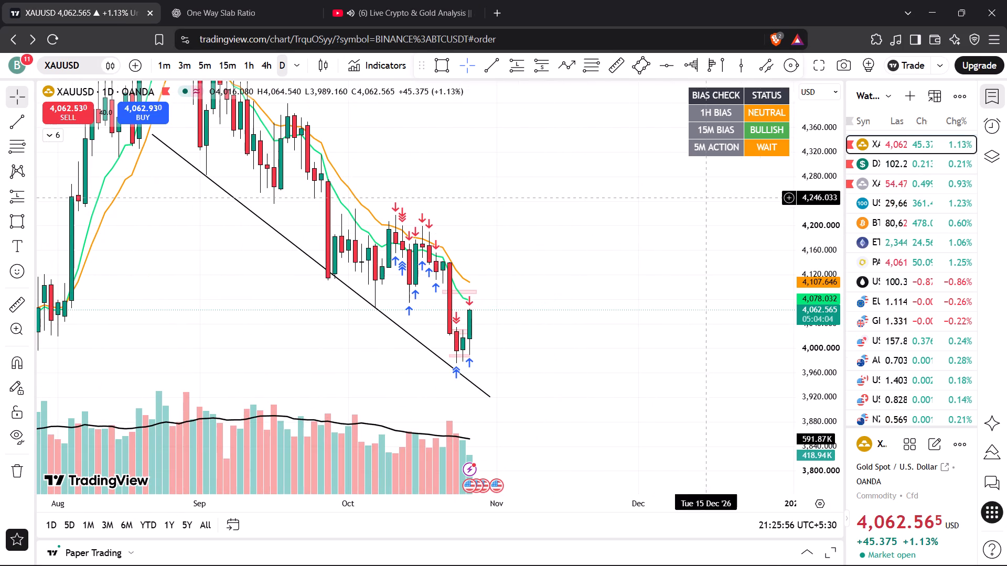
pyautogui.moveTo(816, 181); pyautogui.dragTo(798, 353)
pyautogui.scroll(-3, 570, 302)
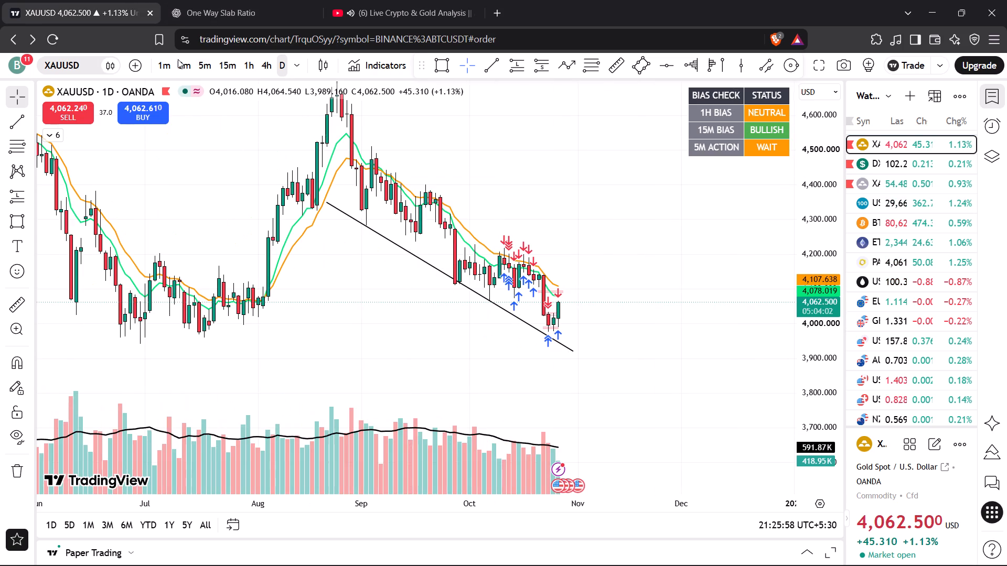
# Switch XAUUSD to the 1-hour timeframe and examine the recent price action around the marked zones.
pyautogui.click(244, 65)
pyautogui.scroll(-1, 387, 166)
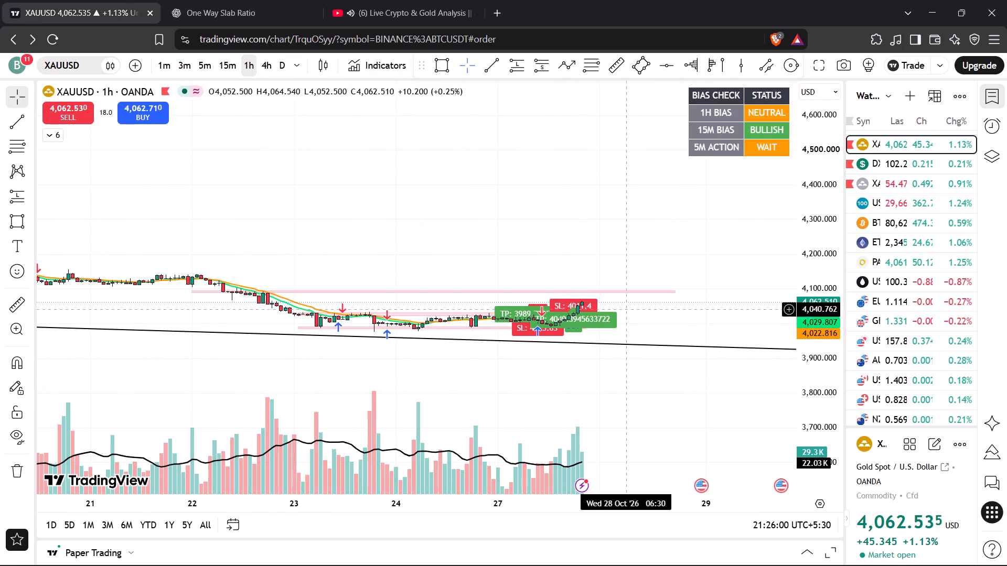
pyautogui.moveTo(814, 412); pyautogui.dragTo(814, 161)
pyautogui.moveTo(810, 394); pyautogui.dragTo(847, 158)
pyautogui.moveTo(755, 336); pyautogui.dragTo(755, 180)
pyautogui.moveTo(818, 362); pyautogui.dragTo(809, 154)
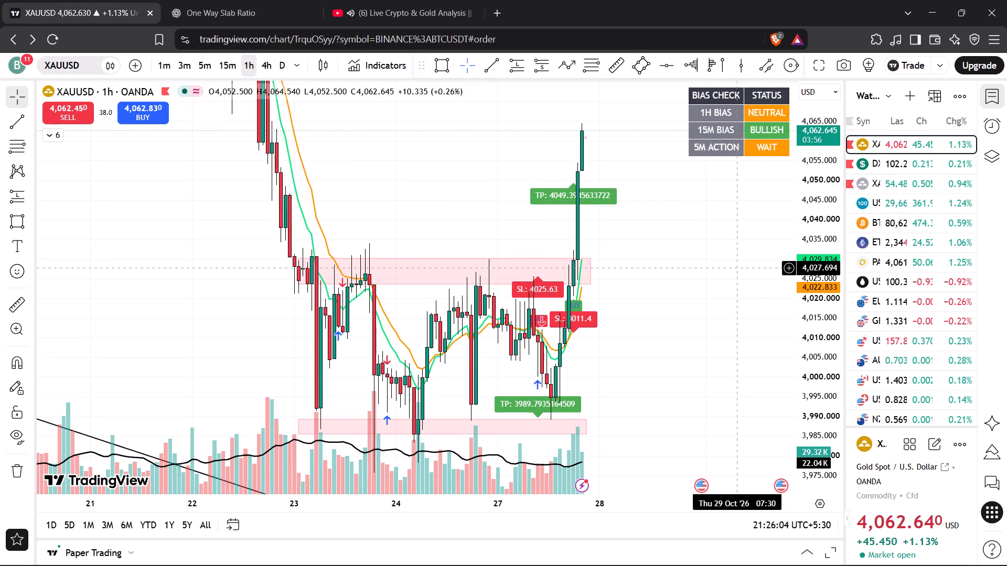
pyautogui.click(723, 288)
pyautogui.moveTo(723, 288); pyautogui.dragTo(703, 280)
pyautogui.scroll(2, 703, 280)
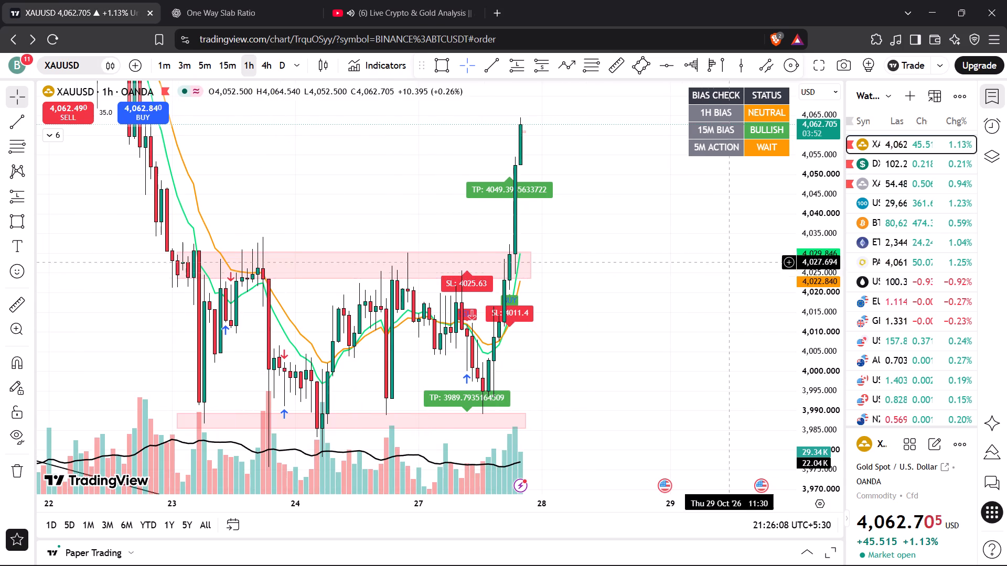
pyautogui.moveTo(813, 204); pyautogui.dragTo(815, 330)
pyautogui.moveTo(617, 334); pyautogui.dragTo(625, 309)
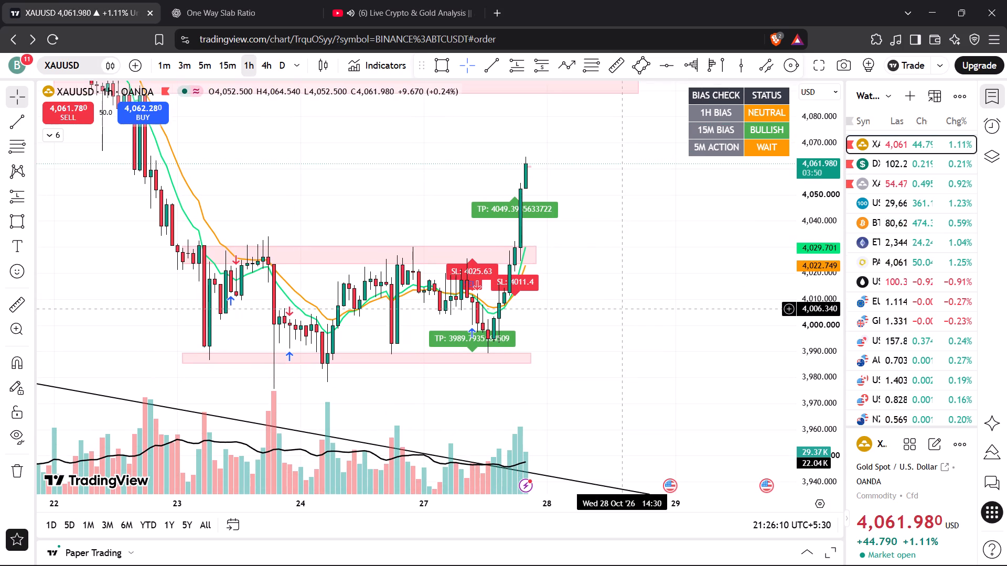
# Switch XAUUSD to the 15-minute timeframe and measure the rally from the 27 Oct 16:15 base near the lower zone to the latest high.
pyautogui.click(231, 70)
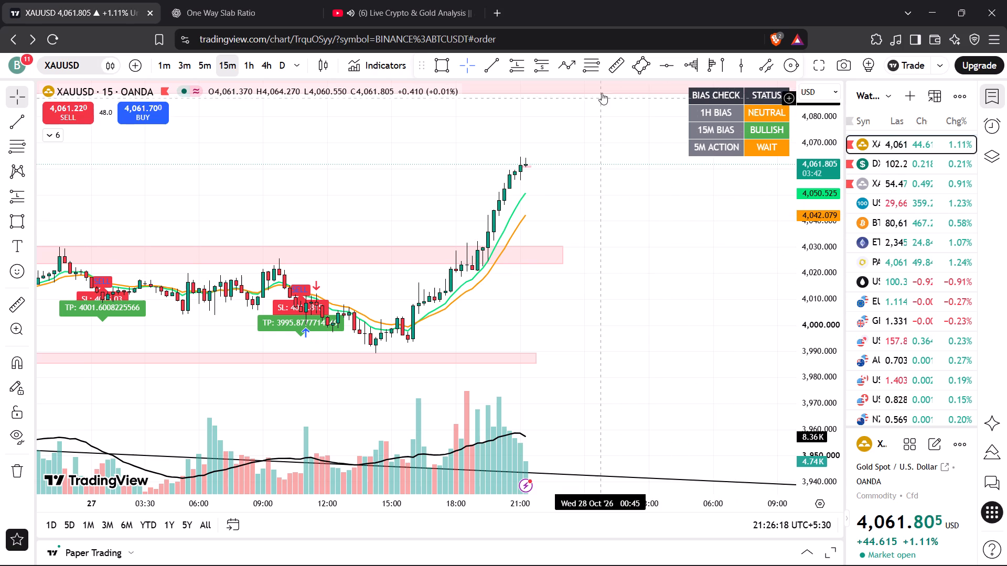
pyautogui.click(617, 70)
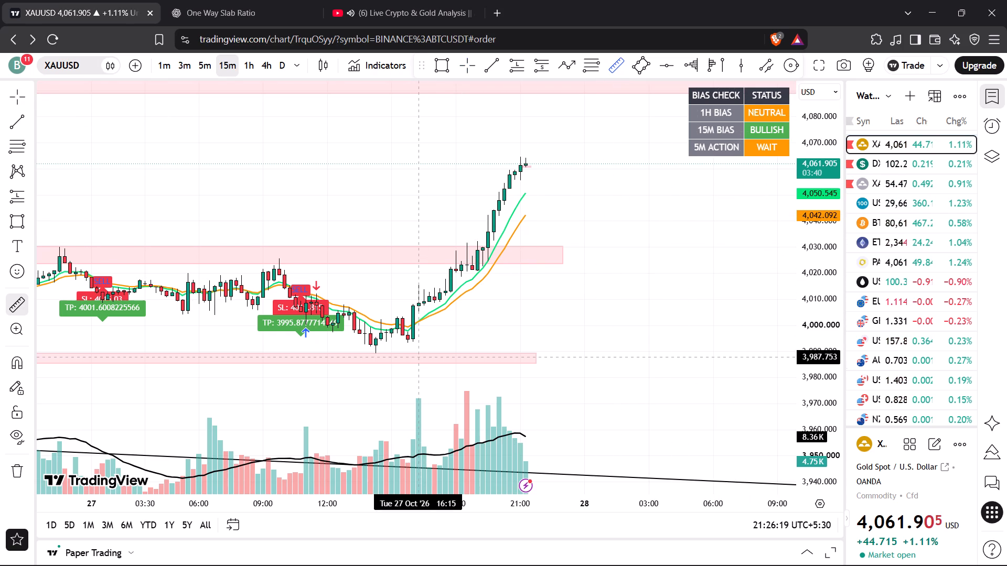
pyautogui.click(417, 354)
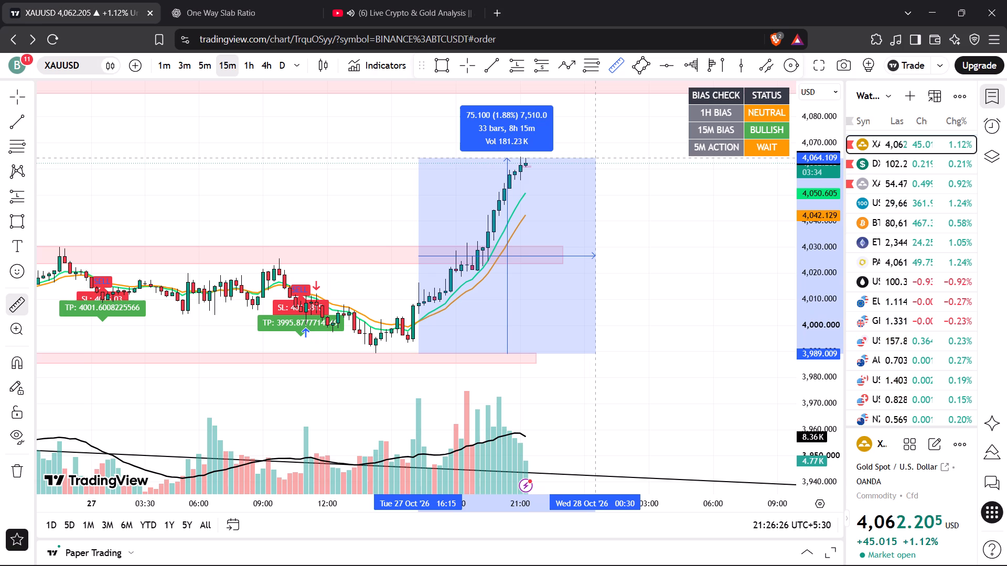
pyautogui.rightClick(594, 158)
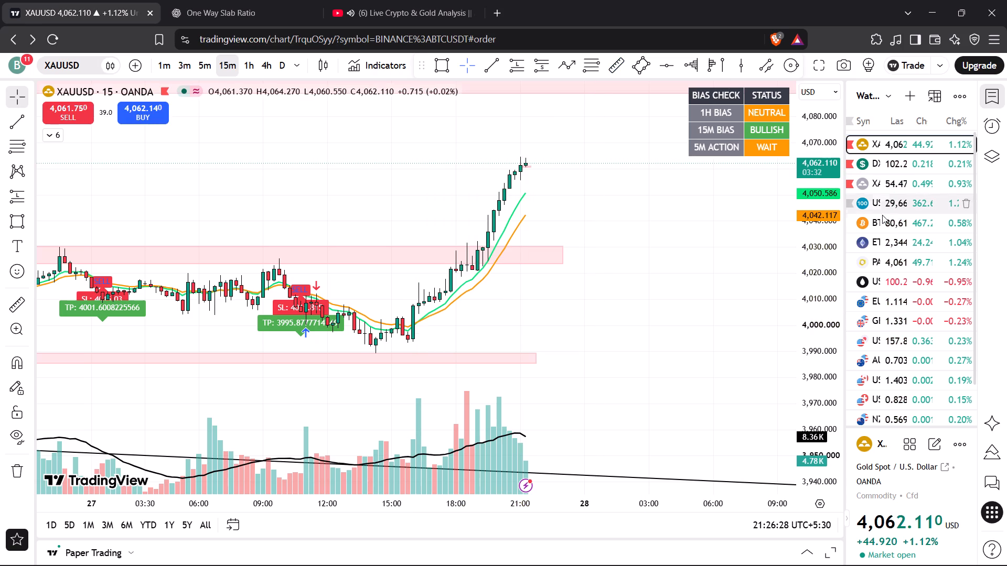
# Open the BTCUSDT chart on the 5-minute timeframe and examine its recent price action below the upper zone.
pyautogui.click(884, 217)
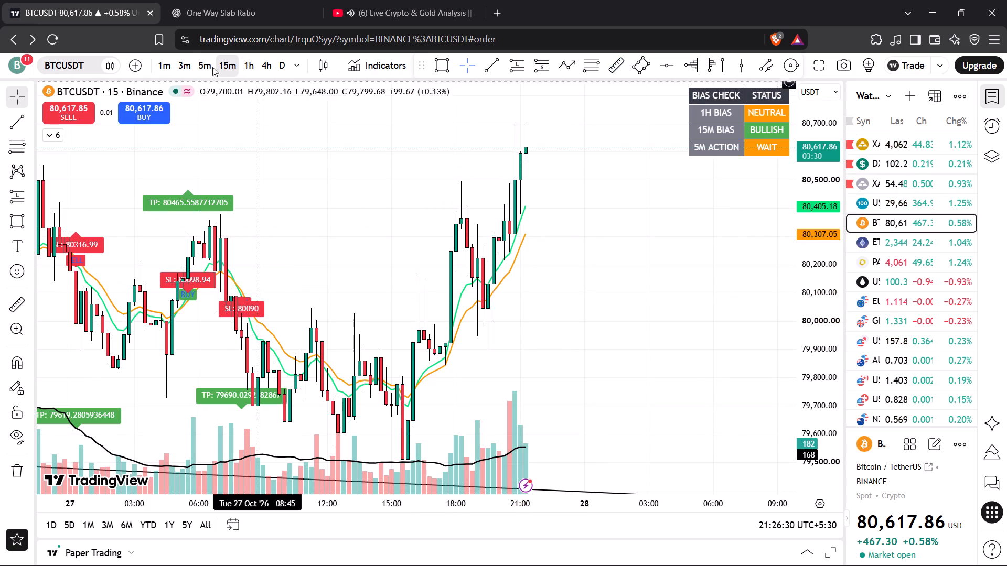
pyautogui.click(200, 63)
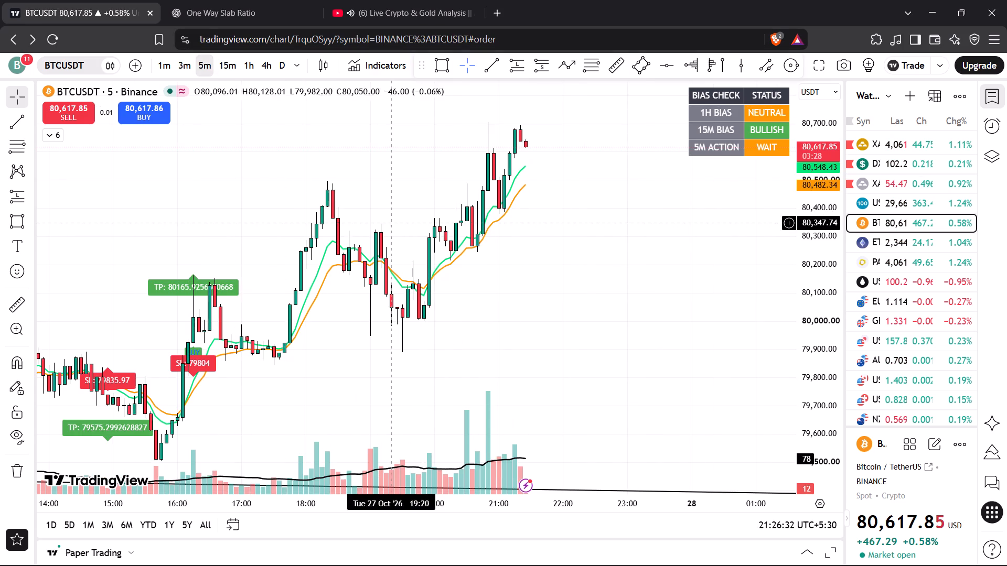
pyautogui.scroll(-1, 394, 223)
pyautogui.moveTo(445, 169); pyautogui.dragTo(440, 231)
pyautogui.scroll(2, 440, 231)
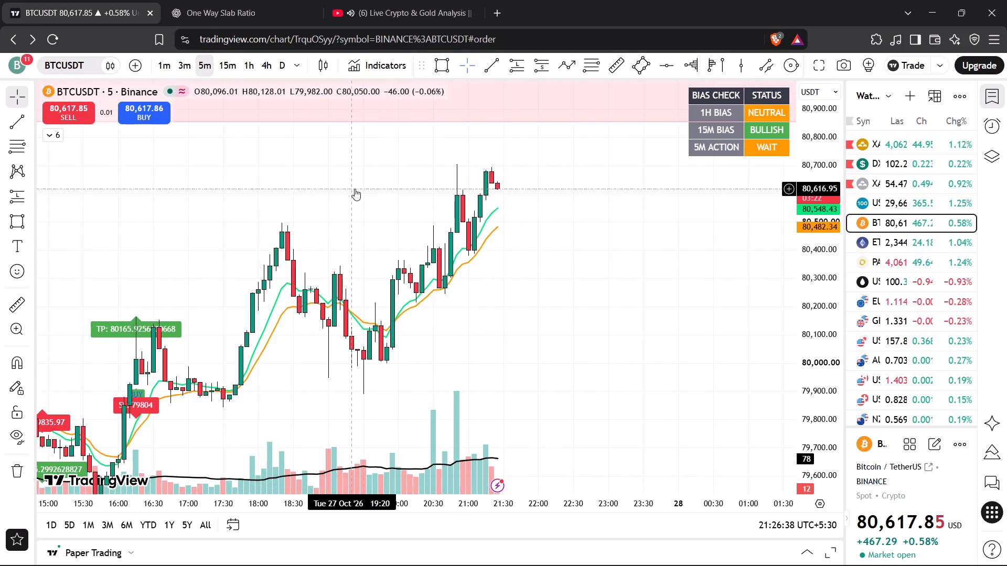
pyautogui.moveTo(355, 189); pyautogui.dragTo(392, 165)
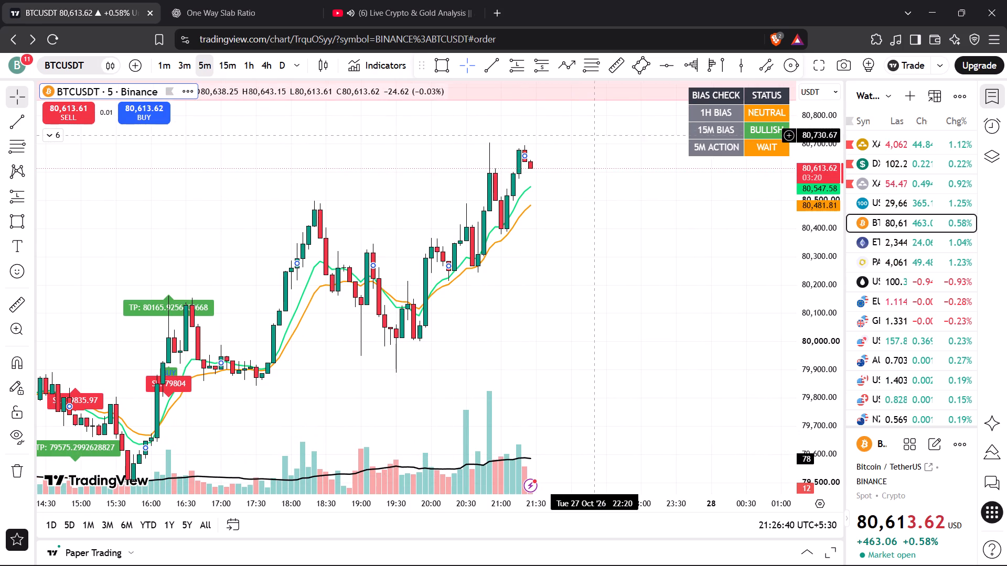
pyautogui.click(593, 136)
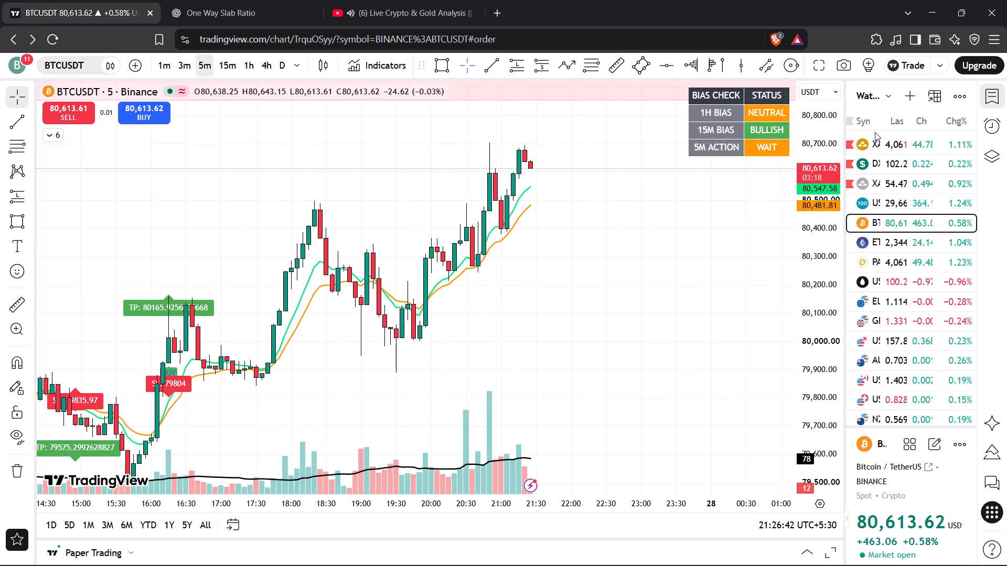
# Open the XAUUSD chart on the 5-minute timeframe and examine the uptrend relative to the EMAs and marked zones.
pyautogui.click(894, 145)
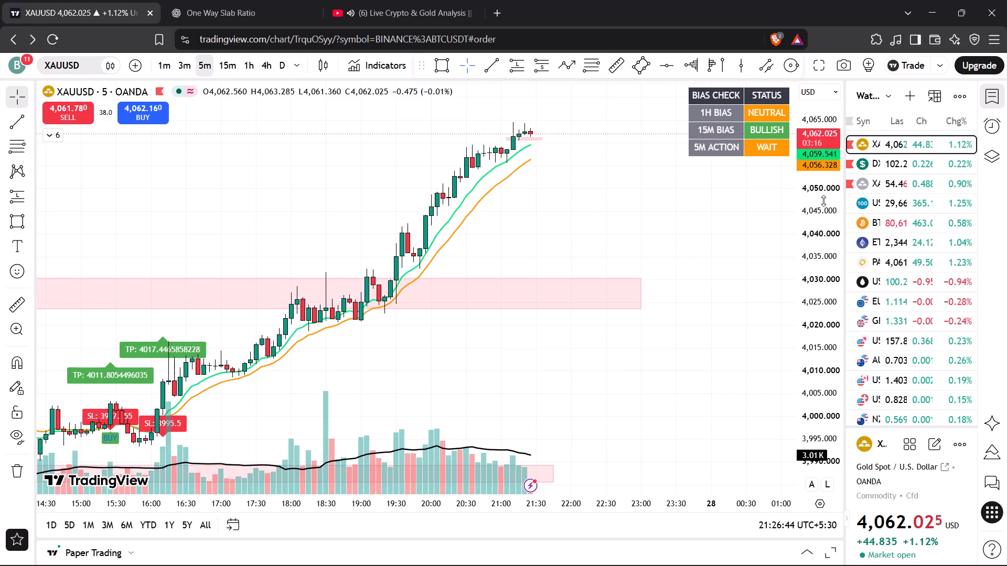
pyautogui.moveTo(823, 201); pyautogui.dragTo(811, 280)
pyautogui.moveTo(669, 248); pyautogui.dragTo(562, 272)
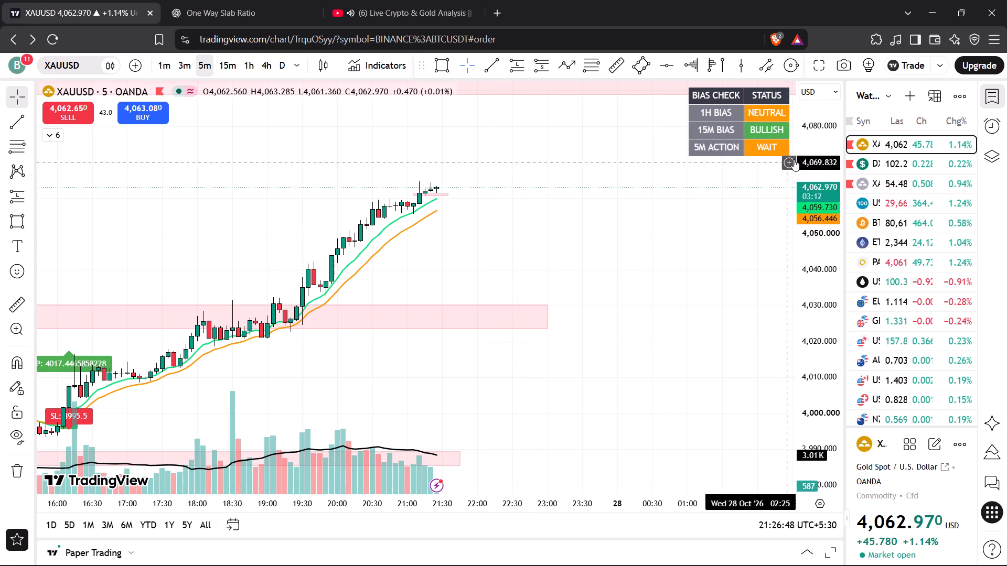
pyautogui.moveTo(810, 165); pyautogui.dragTo(812, 183)
pyautogui.scroll(-1, 630, 208)
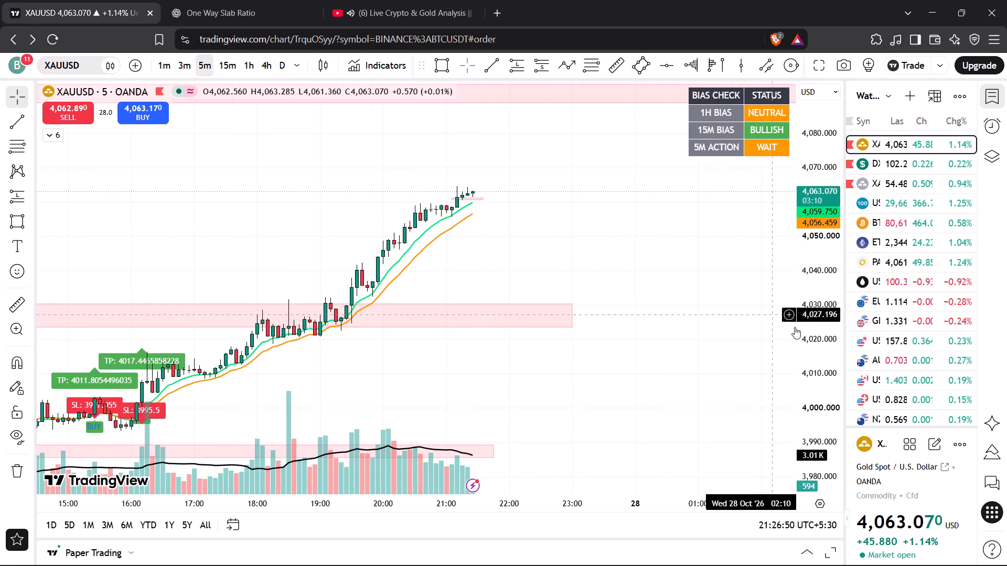
pyautogui.moveTo(819, 345); pyautogui.dragTo(819, 158)
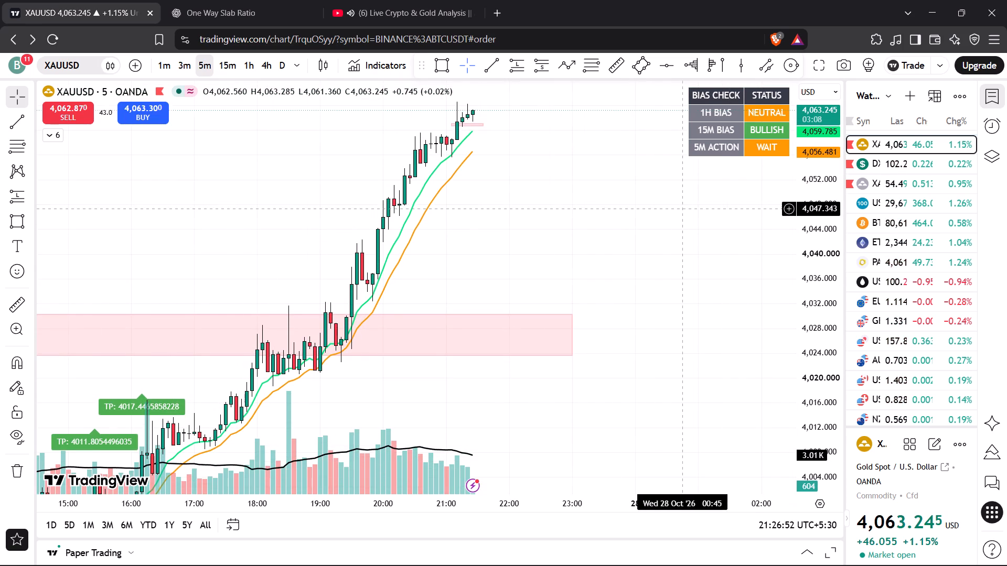
pyautogui.scroll(2, 682, 209)
pyautogui.moveTo(667, 202); pyautogui.dragTo(662, 247)
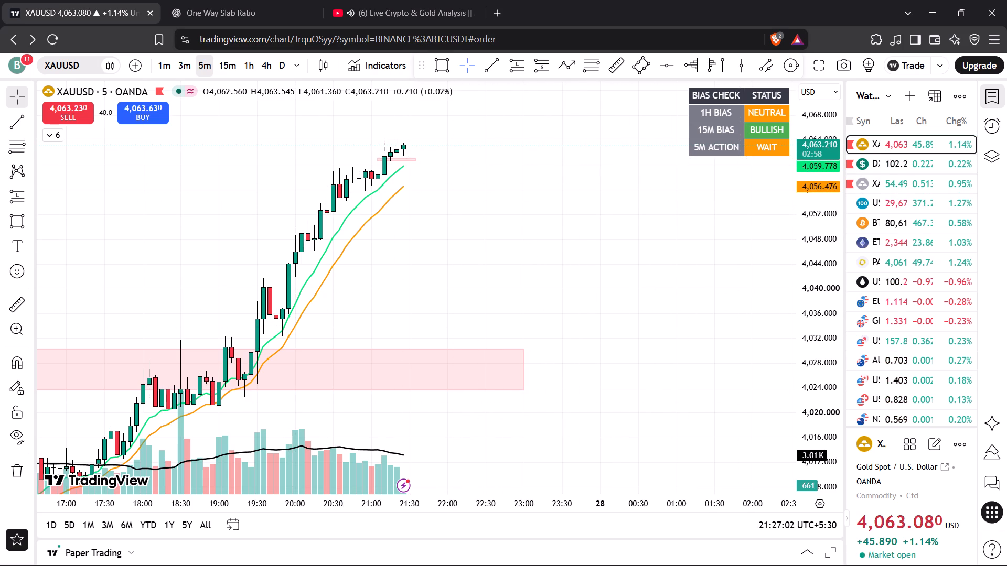
# Switch to the YouTube live stream to view the presenter's XAUUSD chart.
pyautogui.click(445, 4)
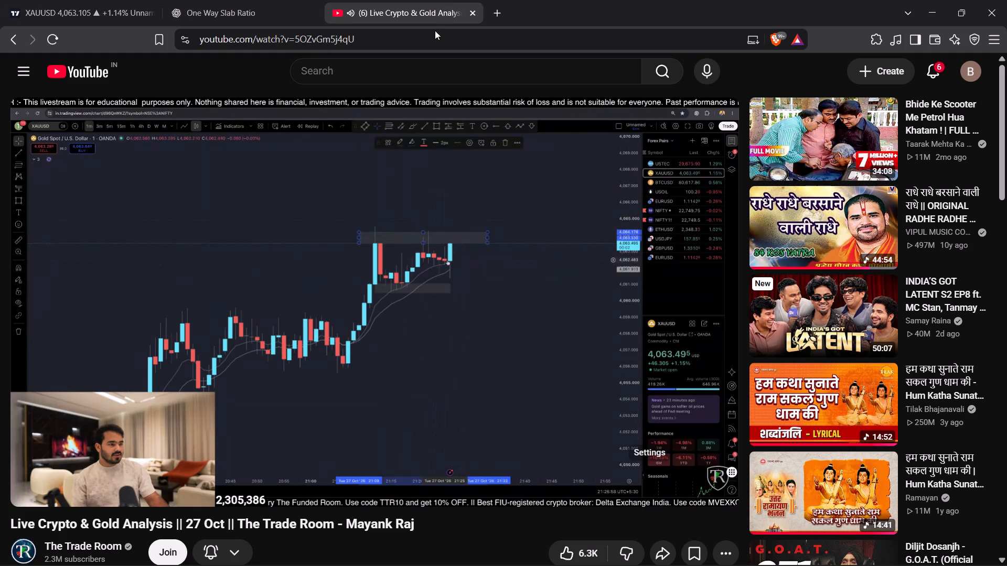
# On TradingView's 1-minute XAUUSD chart, draw a rectangle zone over the recent highs from about 4,064.1 to 4,063.5, spanning 21:08 to 21:45.
pyautogui.click(91, 3)
pyautogui.click(180, 62)
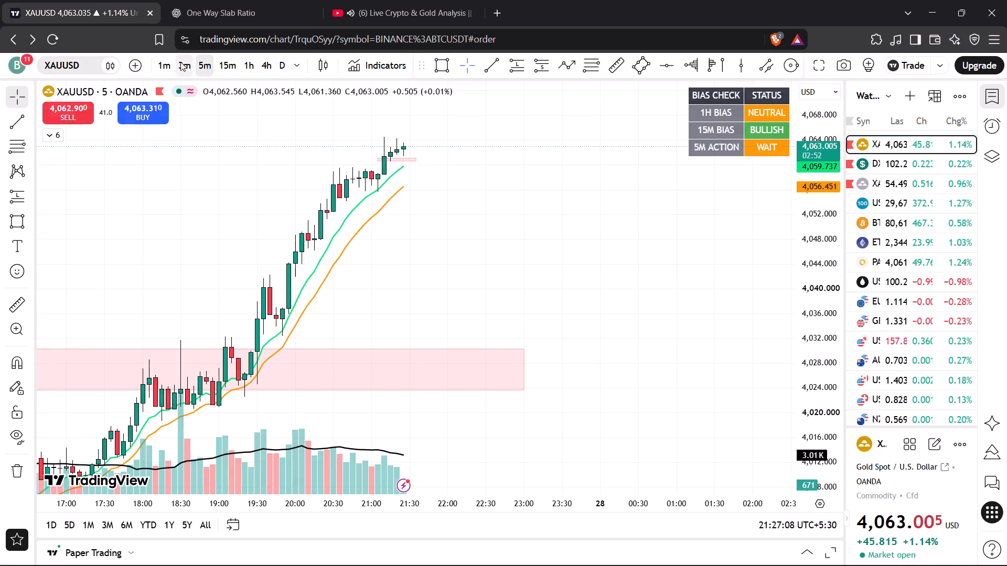
pyautogui.click(164, 65)
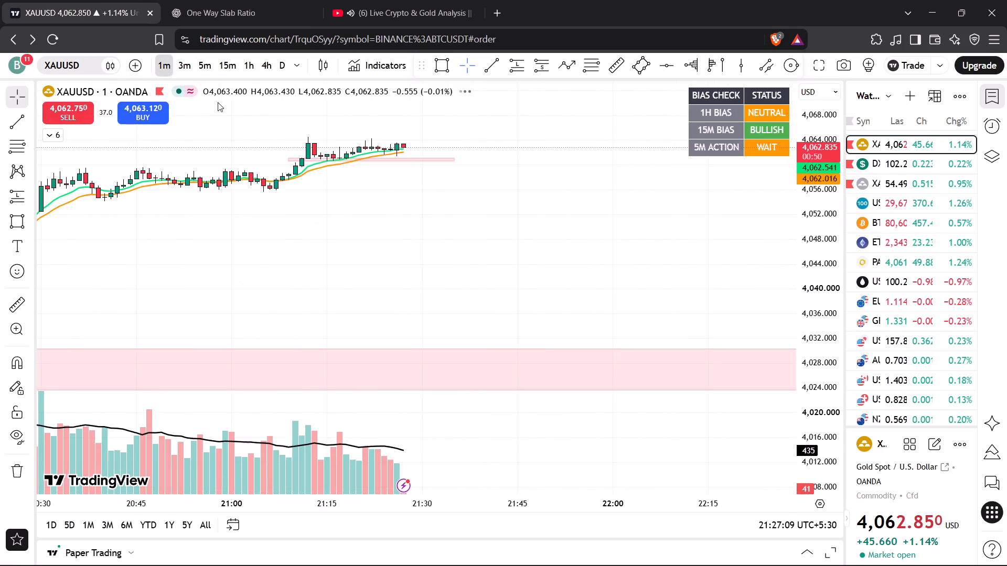
pyautogui.moveTo(520, 226); pyautogui.dragTo(553, 295)
pyautogui.moveTo(811, 385); pyautogui.dragTo(817, 276)
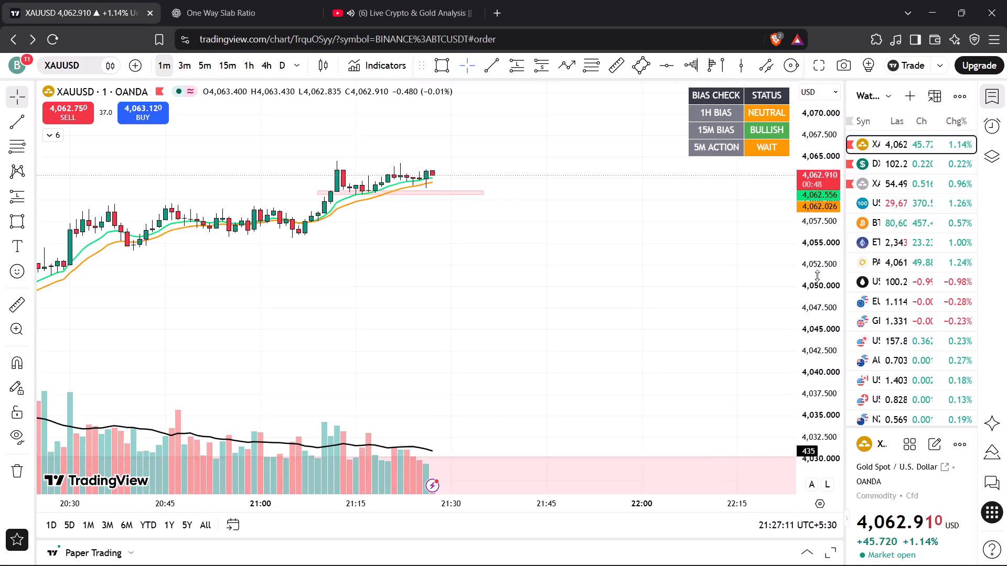
pyautogui.moveTo(817, 276); pyautogui.dragTo(818, 125)
pyautogui.moveTo(639, 180); pyautogui.dragTo(625, 287)
pyautogui.moveTo(816, 385); pyautogui.dragTo(814, 199)
pyautogui.moveTo(608, 239); pyautogui.dragTo(592, 368)
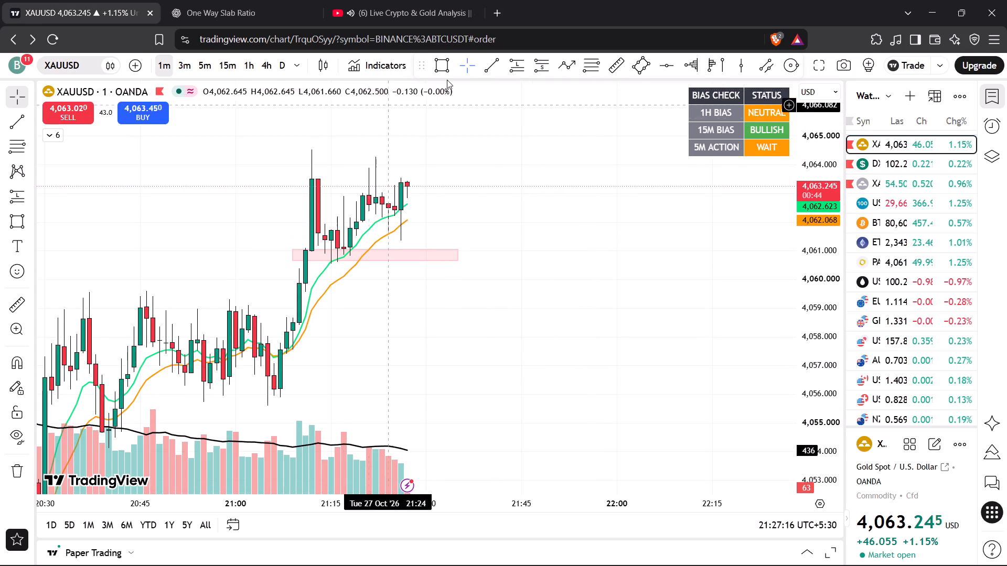
pyautogui.click(448, 68)
pyautogui.click(286, 162)
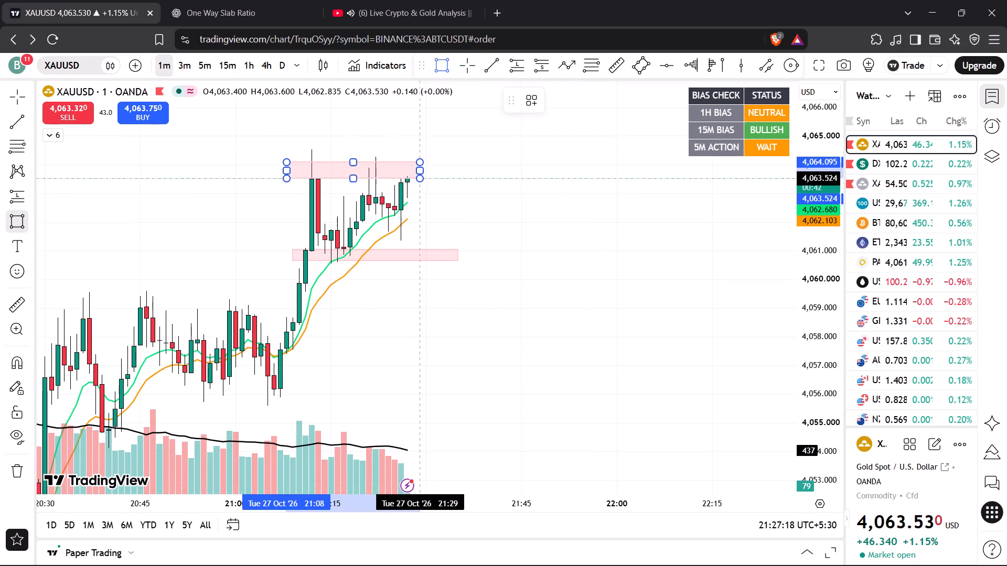
pyautogui.click(522, 179)
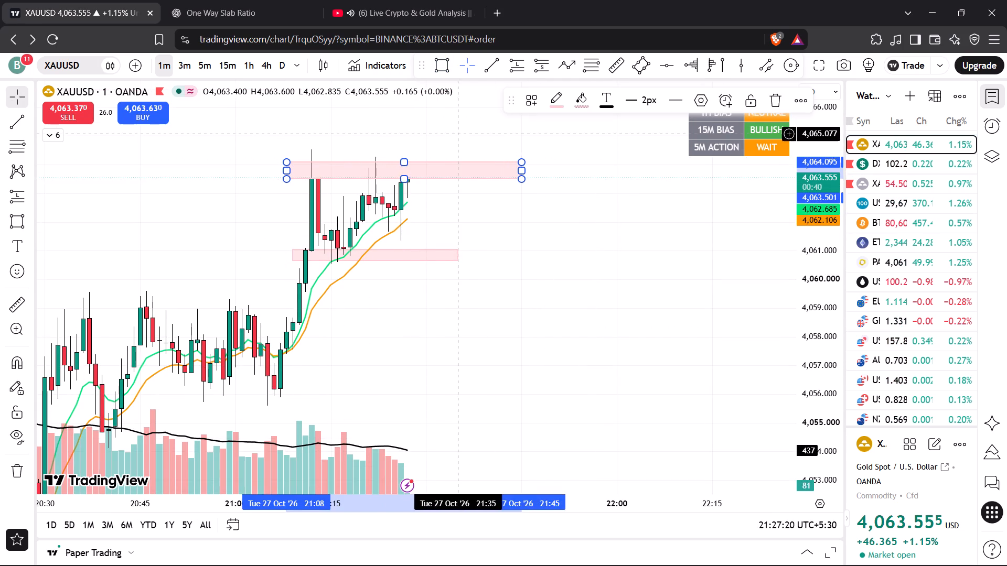
pyautogui.click(453, 133)
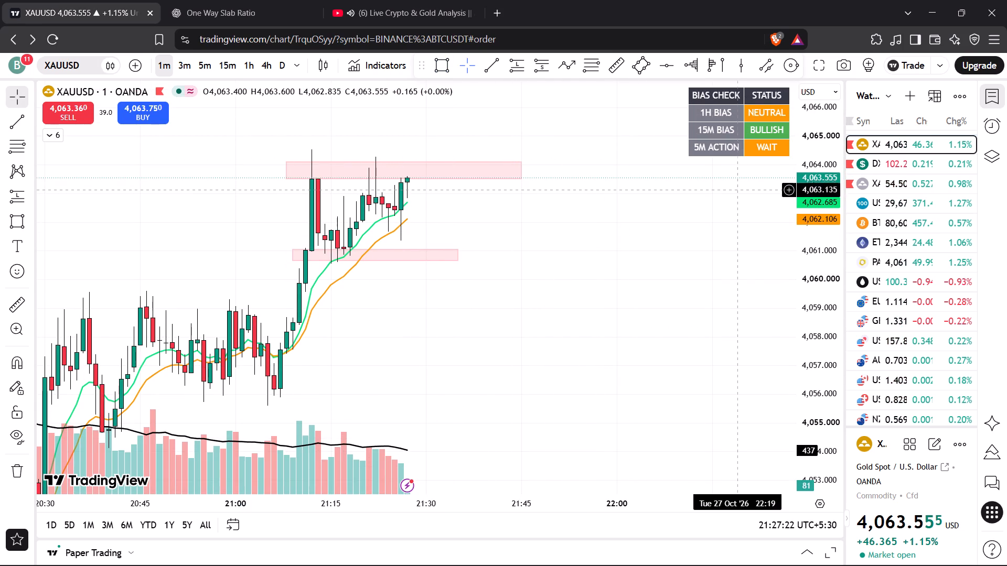
# Examine the XAUUSD rally above the 4,024–4,030 zone on the 1-hour and 15-minute timeframes.
pyautogui.click(248, 64)
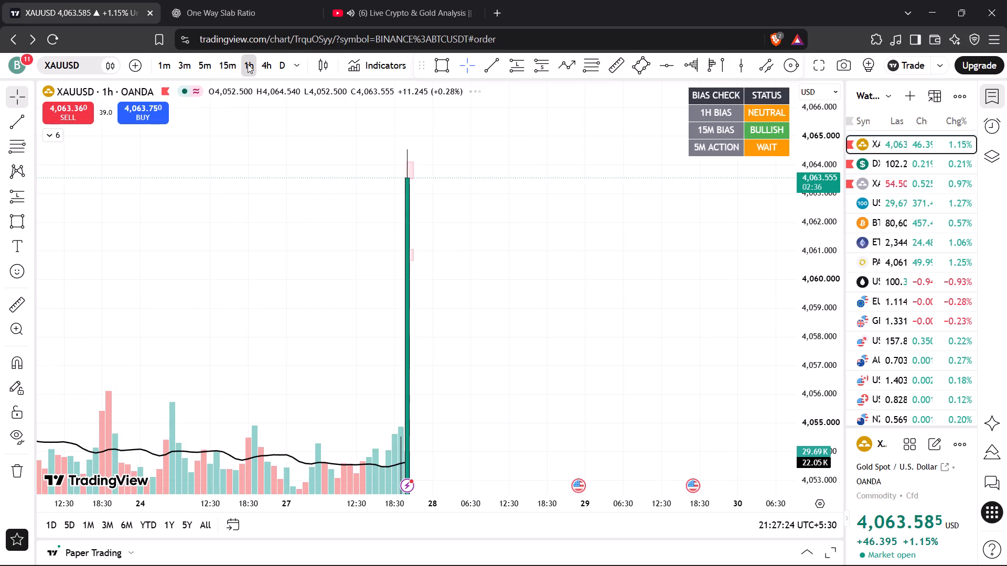
pyautogui.moveTo(812, 241); pyautogui.dragTo(816, 498)
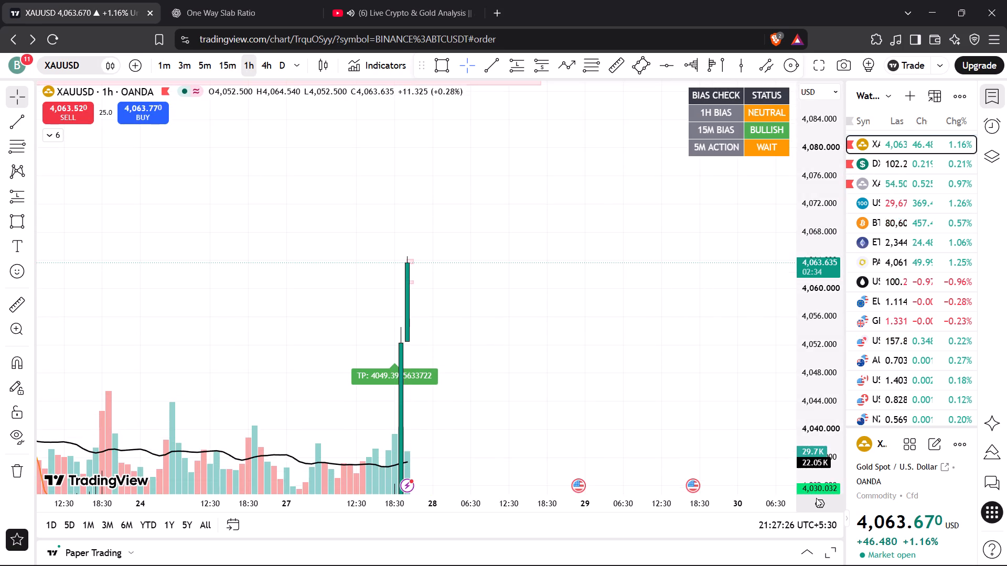
pyautogui.moveTo(599, 454); pyautogui.dragTo(602, 296)
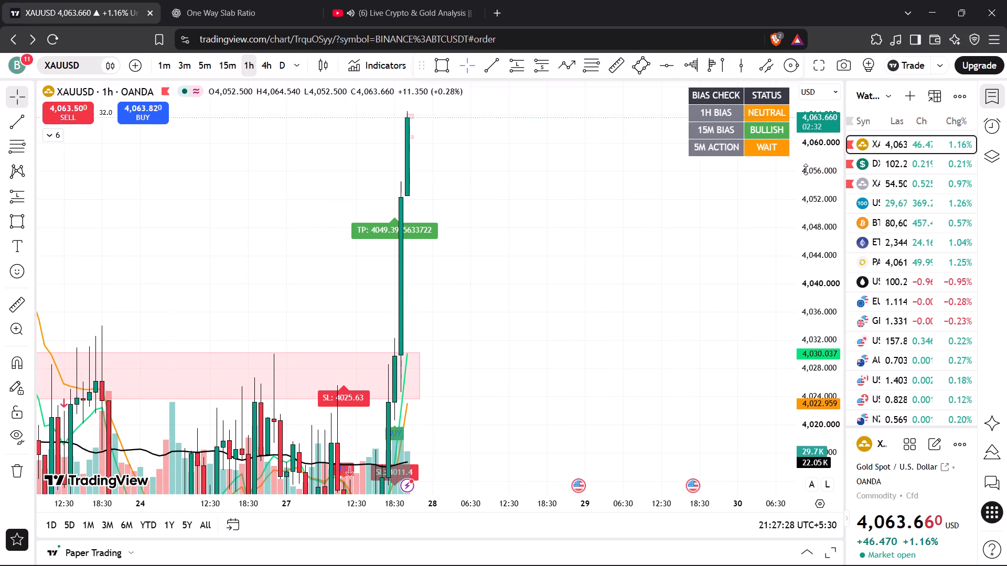
pyautogui.moveTo(807, 169); pyautogui.dragTo(811, 309)
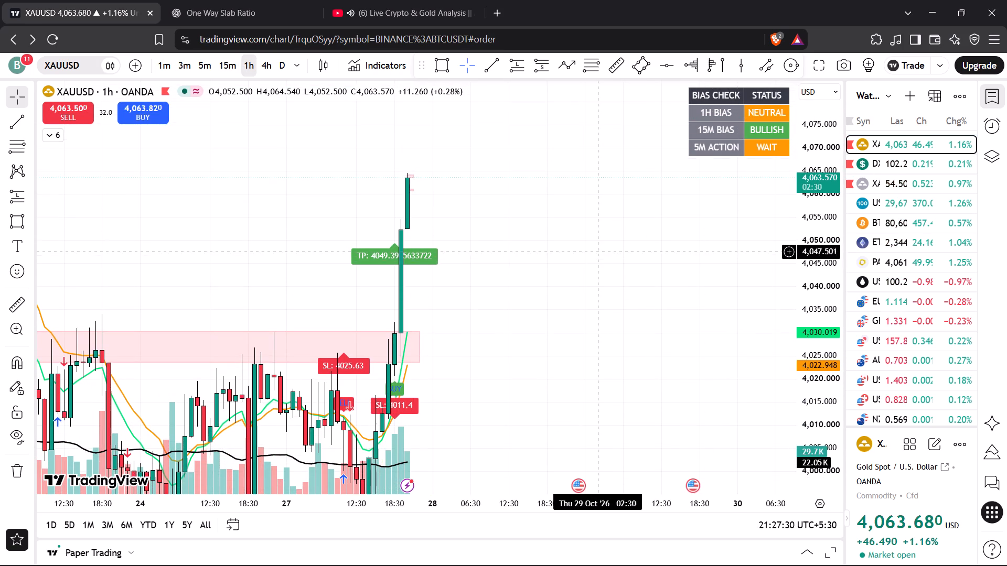
pyautogui.moveTo(590, 242); pyautogui.dragTo(585, 269)
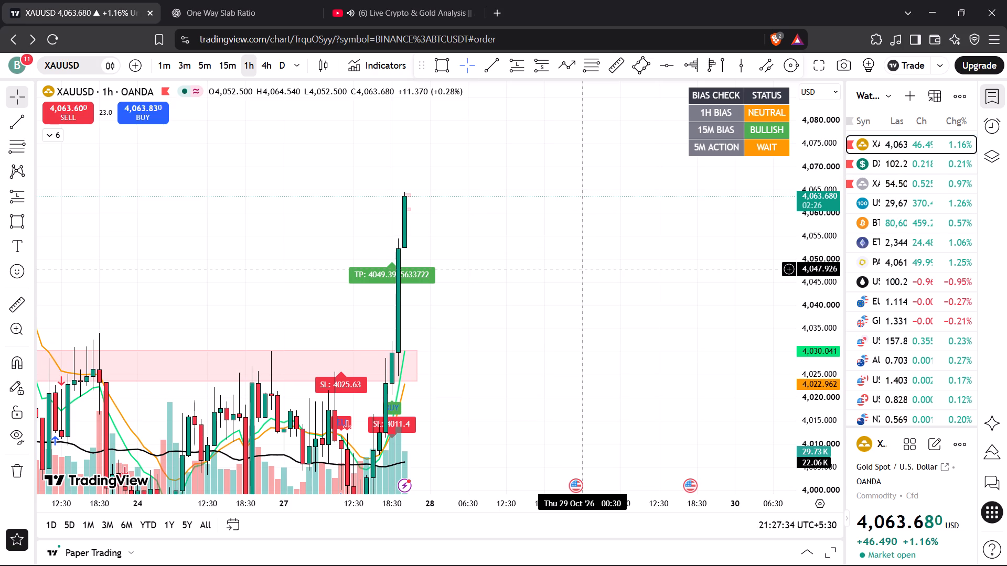
pyautogui.click(223, 66)
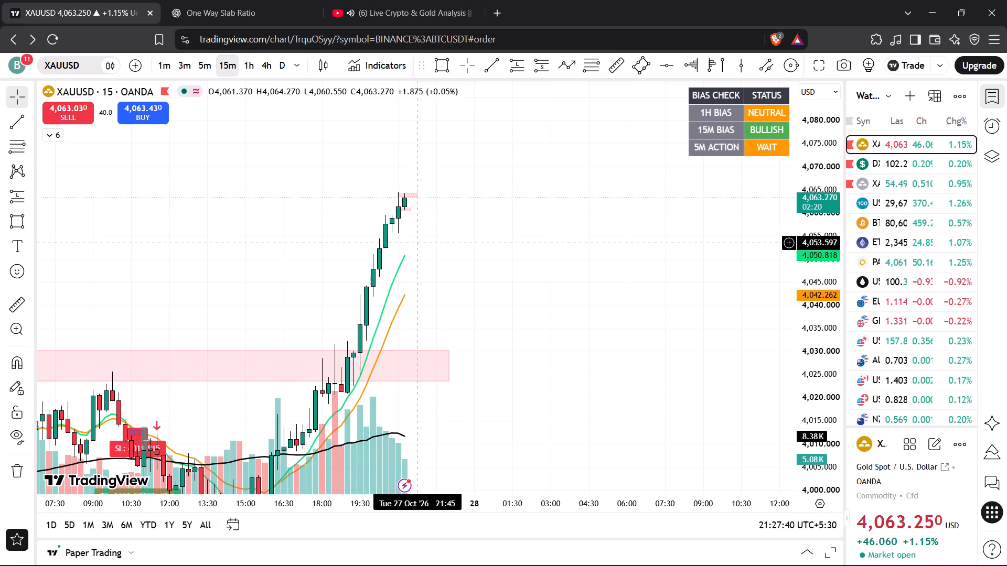
# Open the USTECH100CFD chart on the 15-minute timeframe, examine price at the upper trend line, and view the latest news update.
pyautogui.click(900, 206)
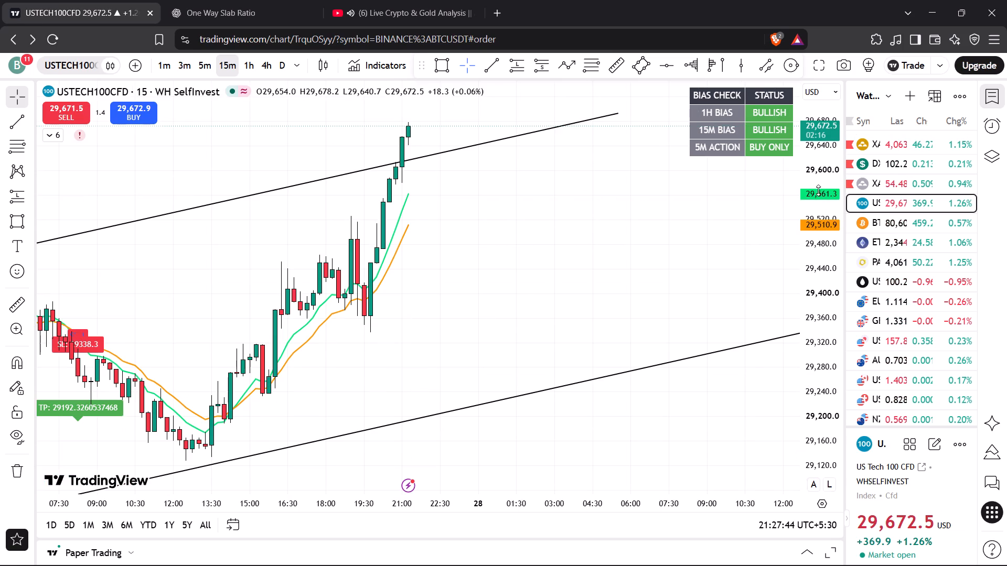
pyautogui.moveTo(818, 190); pyautogui.dragTo(818, 225)
pyautogui.click(407, 487)
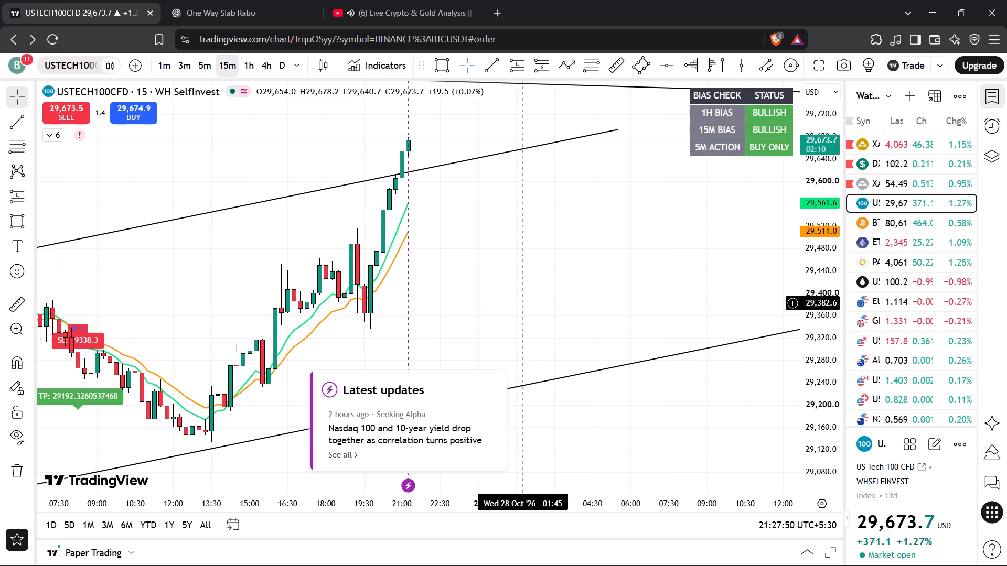
pyautogui.click(530, 281)
# Open the BTCUSDT chart on the 15-minute timeframe and examine price relative to the upper zone and EMAs.
pyautogui.click(879, 225)
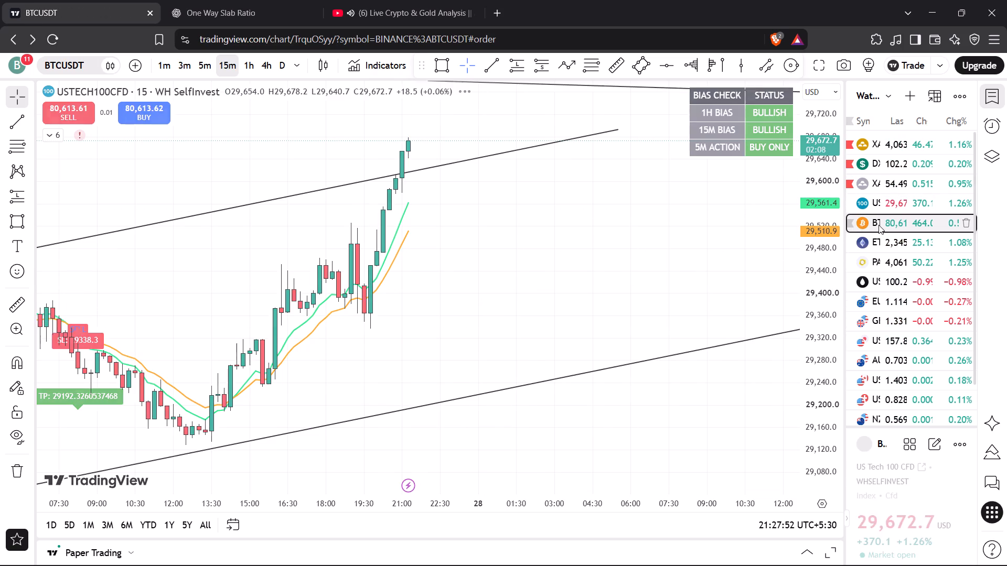
pyautogui.moveTo(815, 194); pyautogui.dragTo(811, 228)
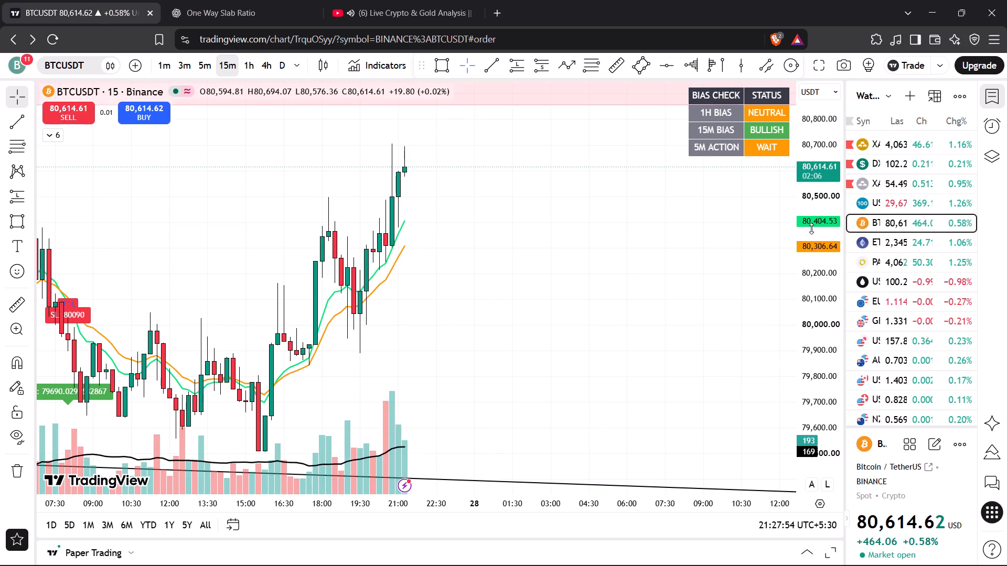
pyautogui.moveTo(811, 228); pyautogui.dragTo(811, 292)
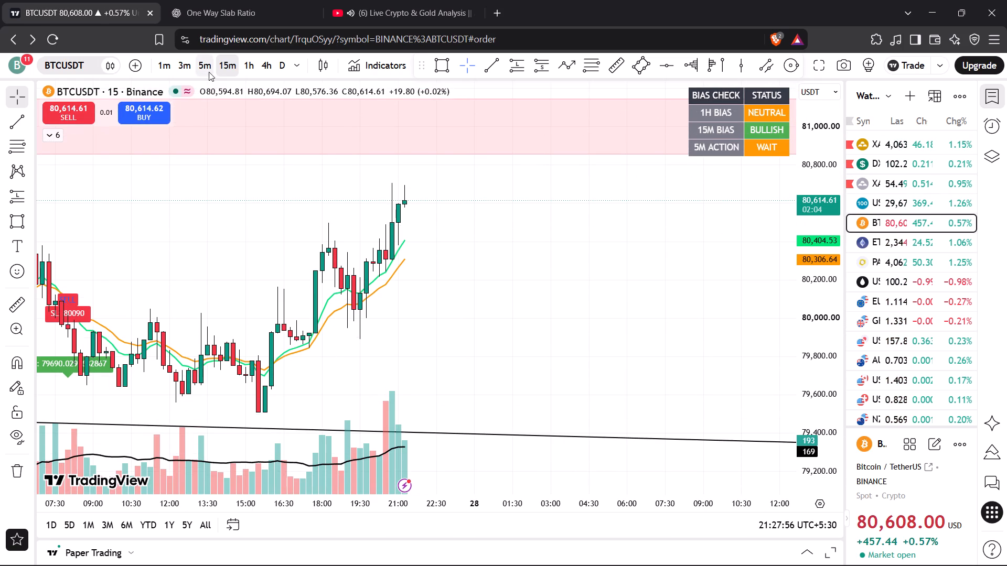
pyautogui.moveTo(811, 176); pyautogui.dragTo(819, 227)
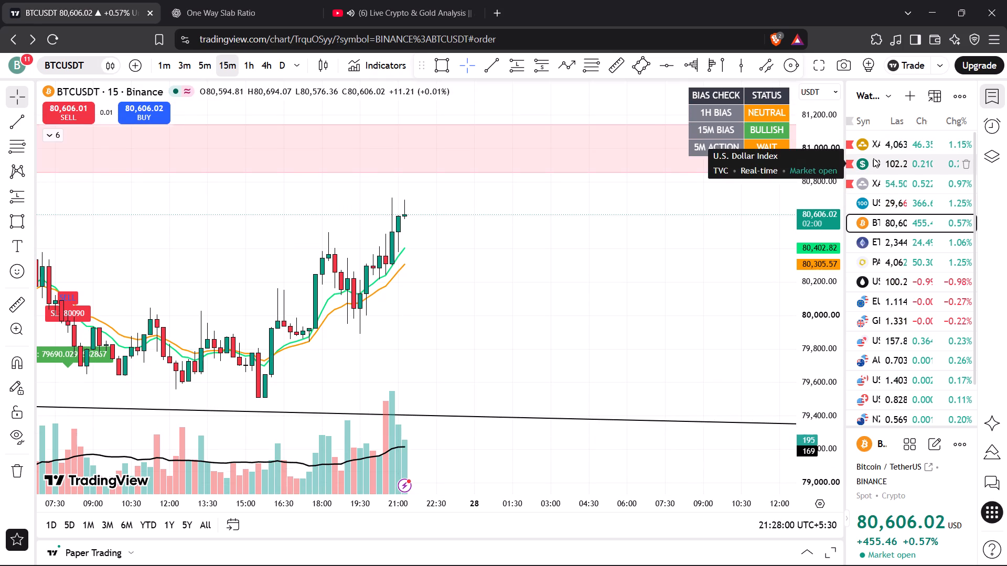
# Return to XAUUSD and examine the uptrend and the two small recent zones on the 15-, 5- and 3-minute timeframes.
pyautogui.click(876, 147)
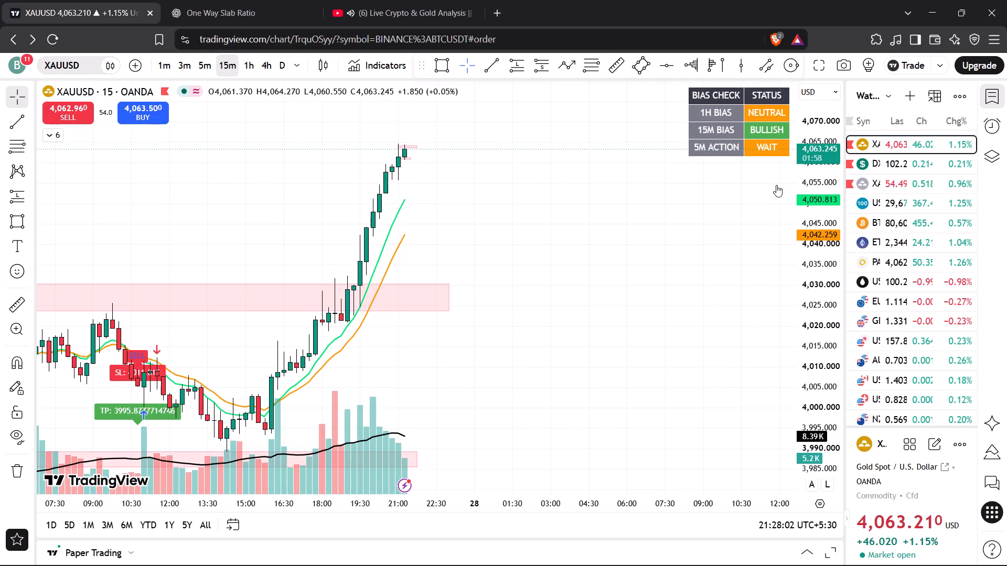
pyautogui.click(209, 66)
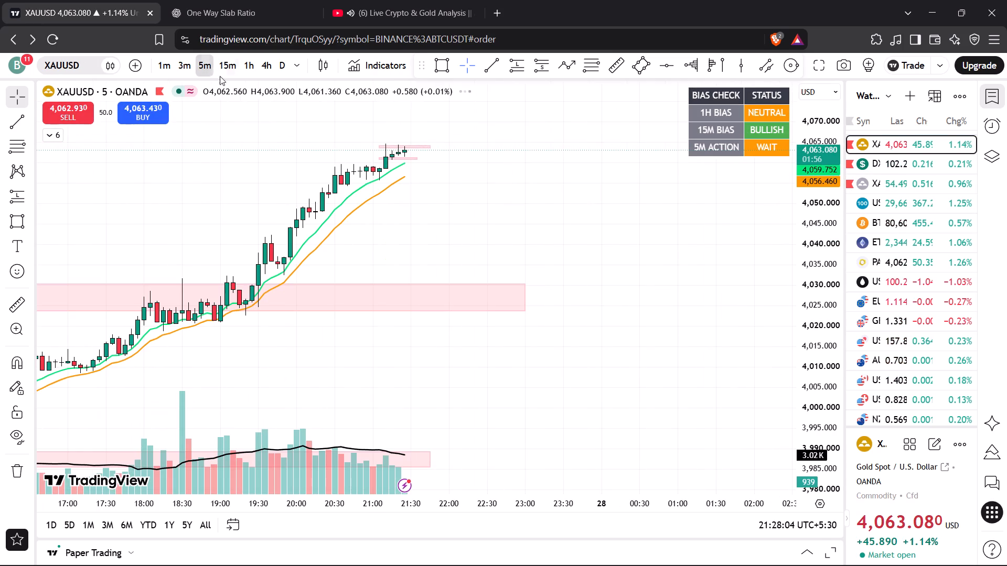
pyautogui.click(179, 58)
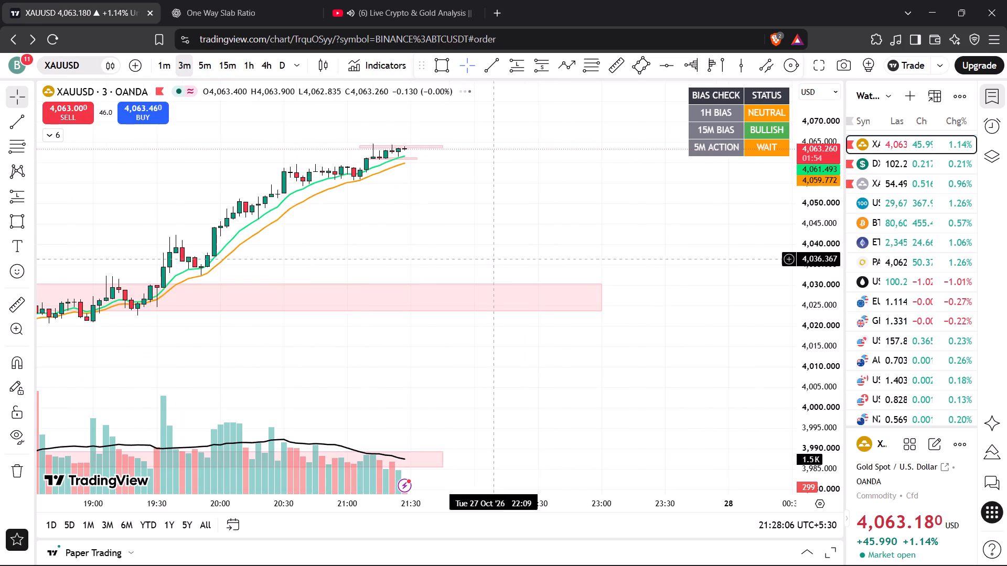
pyautogui.moveTo(557, 224); pyautogui.dragTo(634, 341)
pyautogui.scroll(5, 806, 410)
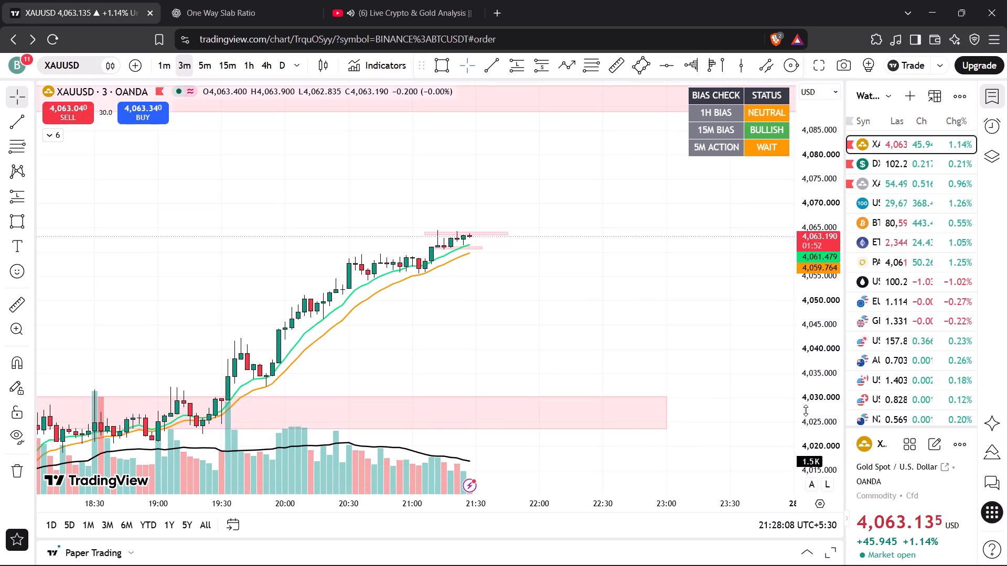
pyautogui.scroll(15, 806, 410)
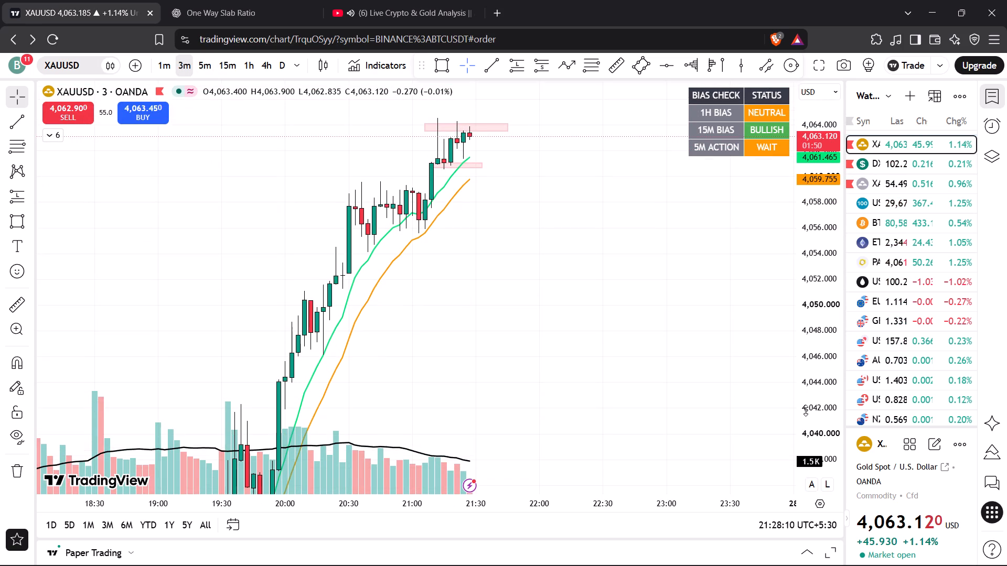
pyautogui.scroll(1, 806, 410)
pyautogui.moveTo(652, 290); pyautogui.dragTo(652, 350)
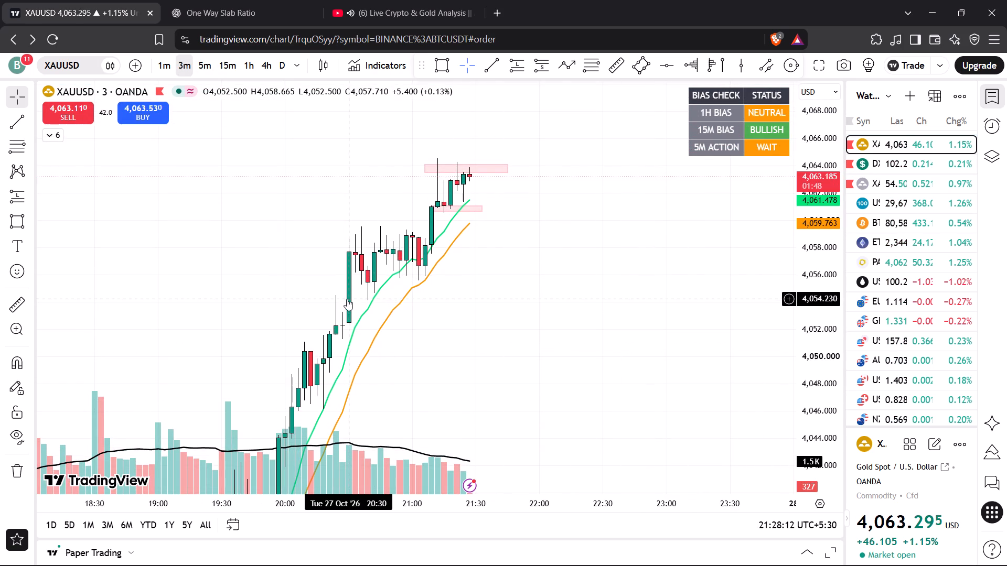
pyautogui.moveTo(526, 295); pyautogui.dragTo(535, 324)
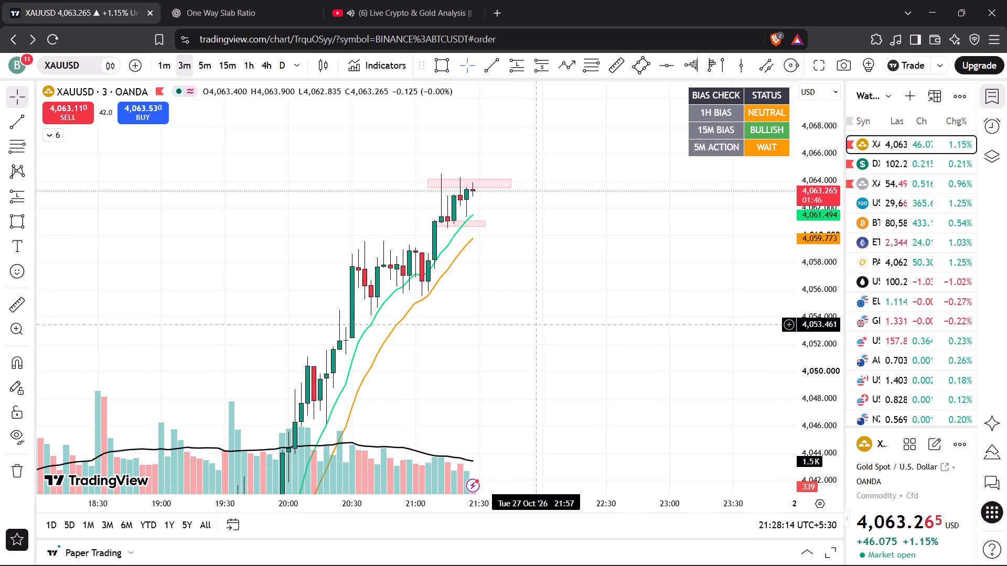
pyautogui.moveTo(533, 315); pyautogui.dragTo(568, 383)
pyautogui.scroll(3, 571, 383)
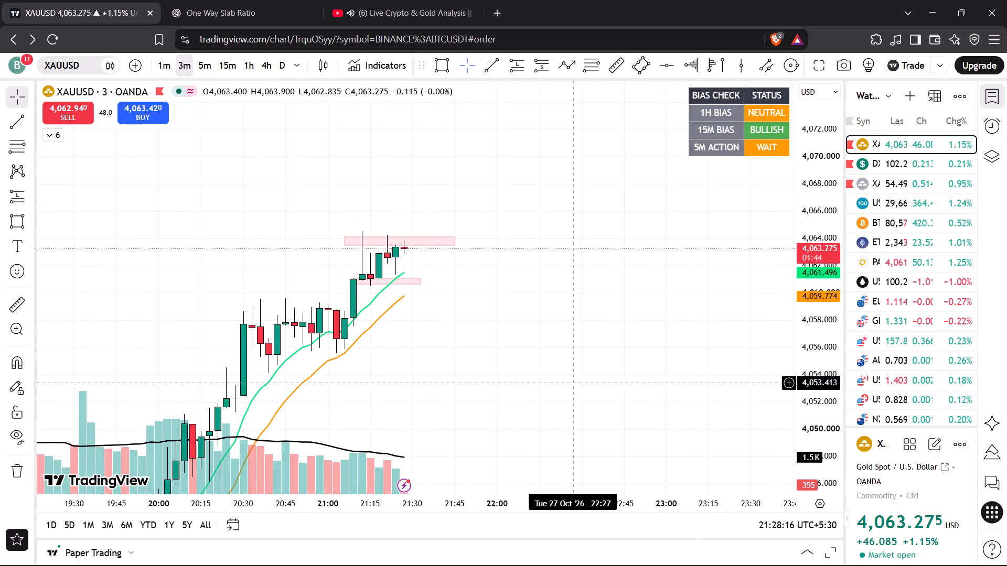
pyautogui.moveTo(560, 375); pyautogui.dragTo(583, 361)
pyautogui.moveTo(808, 388); pyautogui.dragTo(805, 300)
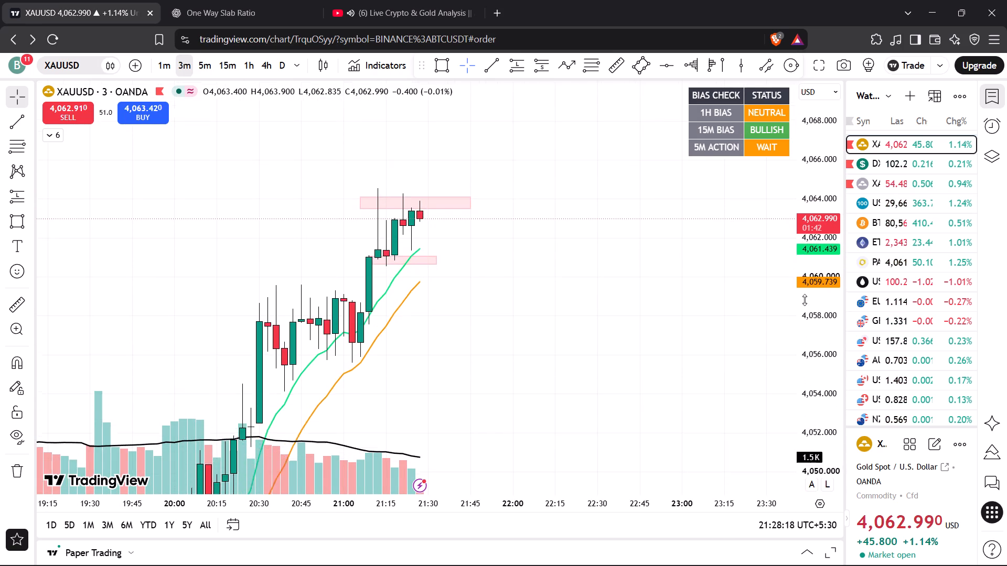
pyautogui.moveTo(805, 300); pyautogui.dragTo(798, 258)
pyautogui.moveTo(564, 340); pyautogui.dragTo(590, 323)
pyautogui.scroll(2, 591, 322)
pyautogui.moveTo(516, 326); pyautogui.dragTo(516, 325)
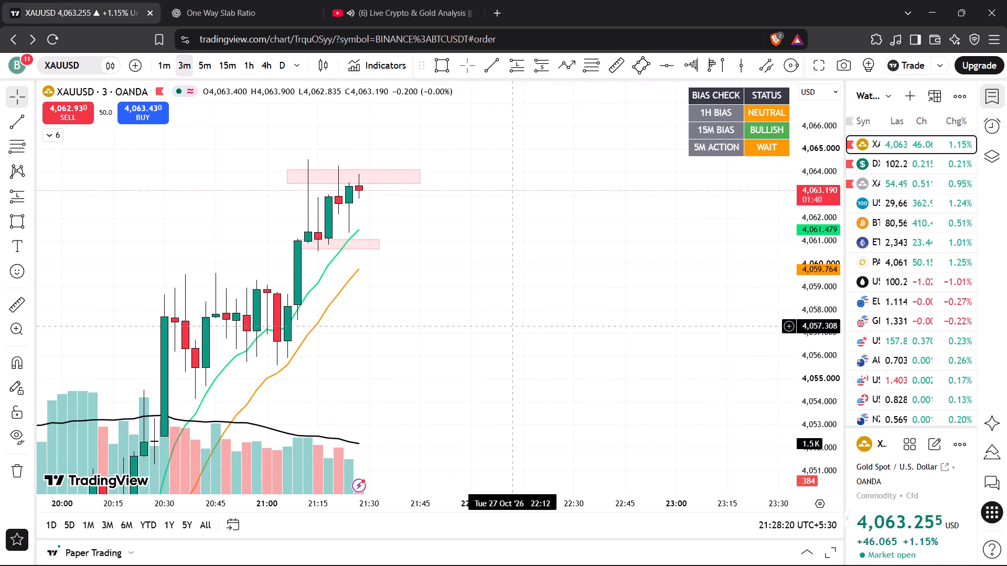
pyautogui.moveTo(516, 325); pyautogui.dragTo(580, 318)
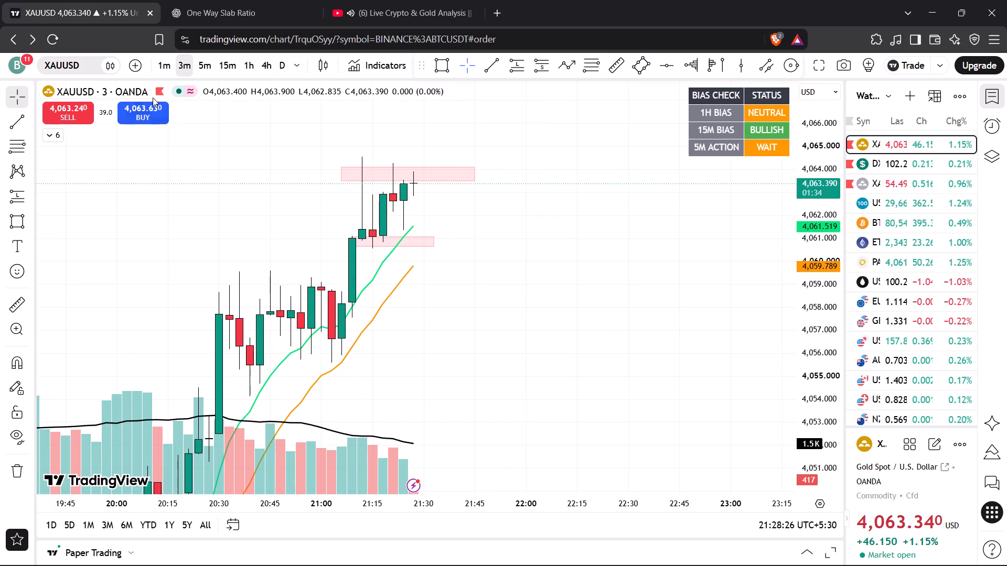
# On the 1-minute XAUUSD chart, shorten the upper rectangle zone so it ends at about 21:35, level with the lower zone.
pyautogui.click(159, 62)
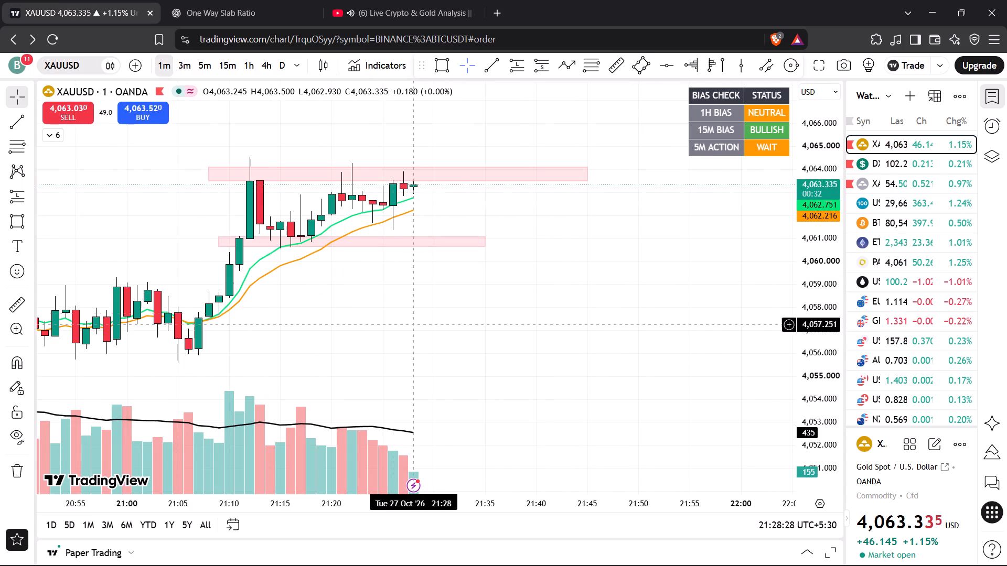
pyautogui.moveTo(584, 175); pyautogui.dragTo(507, 177)
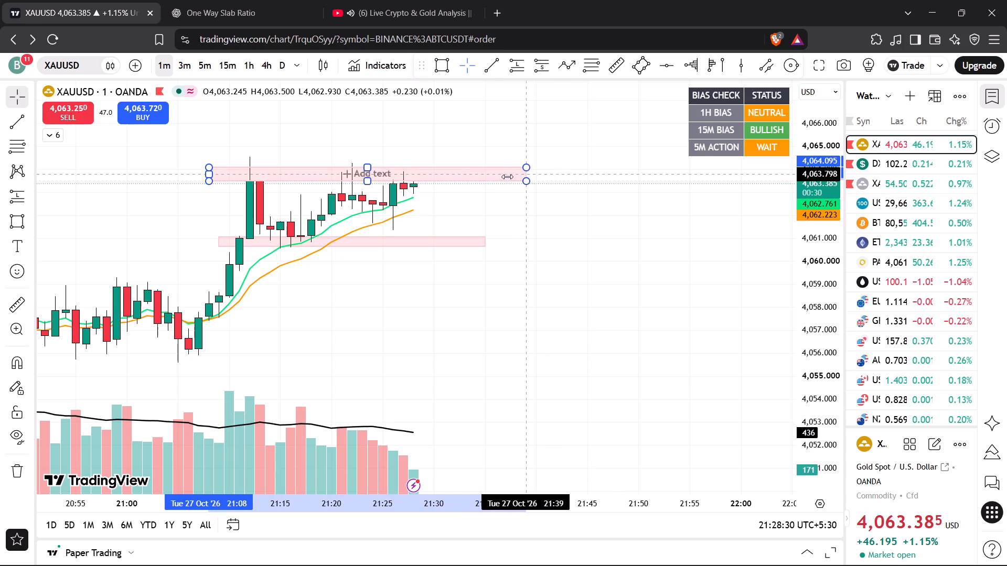
pyautogui.moveTo(507, 177); pyautogui.dragTo(485, 178)
pyautogui.click(551, 211)
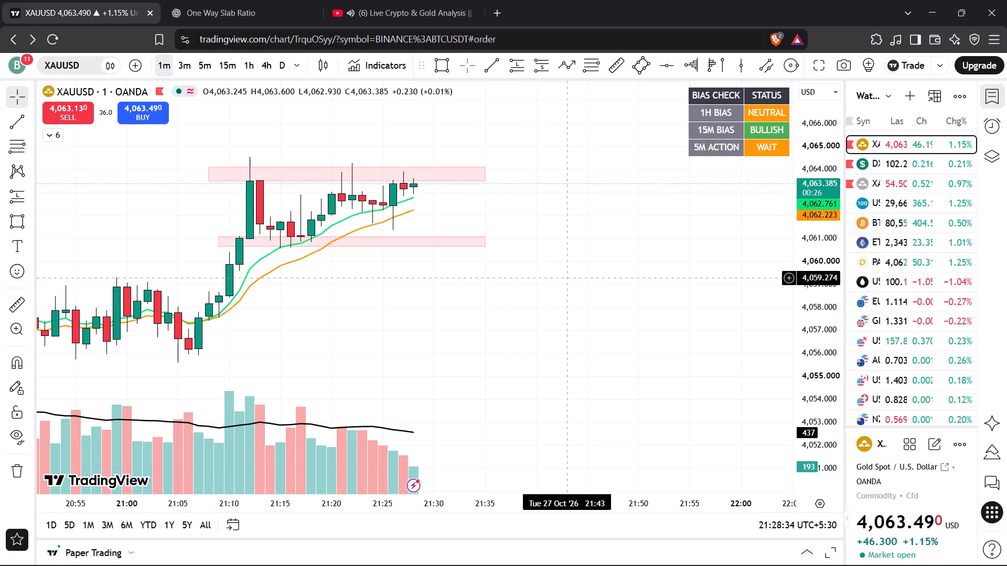
# Examine XAUUSD price action around the marked zones on the 1-minute and 1-hour timeframes, including the zone overhead near 4,090.
pyautogui.scroll(-4, 578, 294)
pyautogui.moveTo(582, 319); pyautogui.dragTo(532, 319)
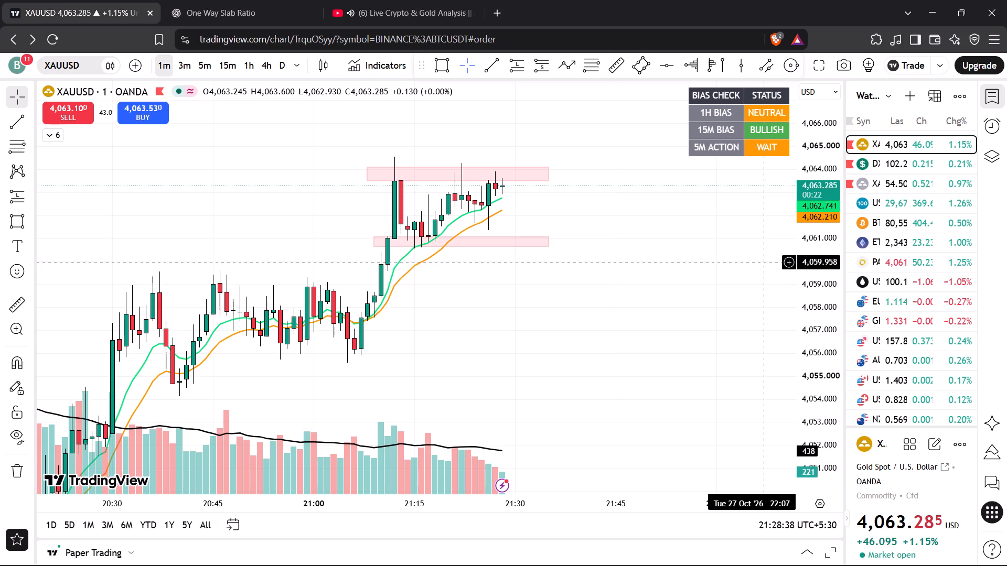
pyautogui.scroll(-3, 674, 352)
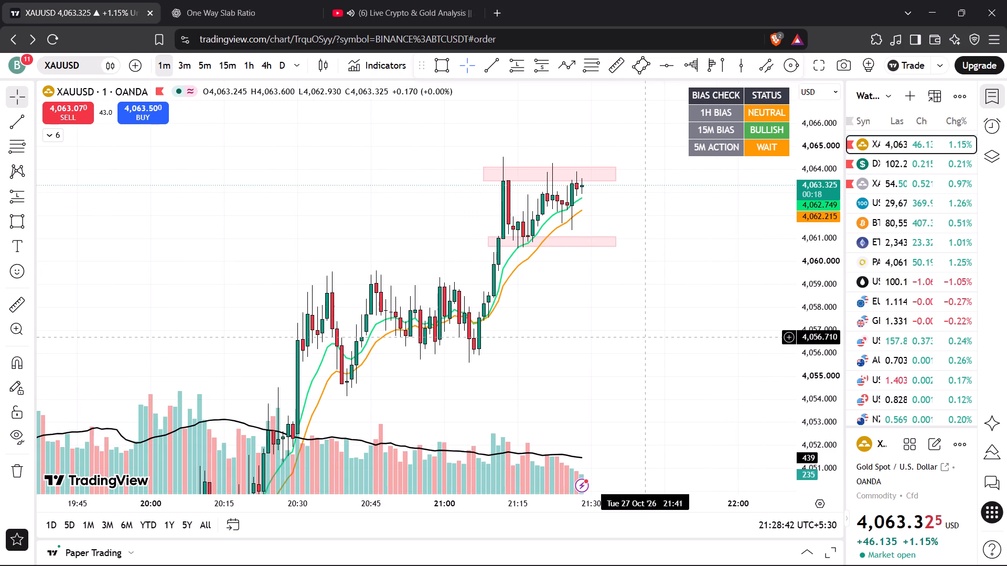
pyautogui.click(251, 60)
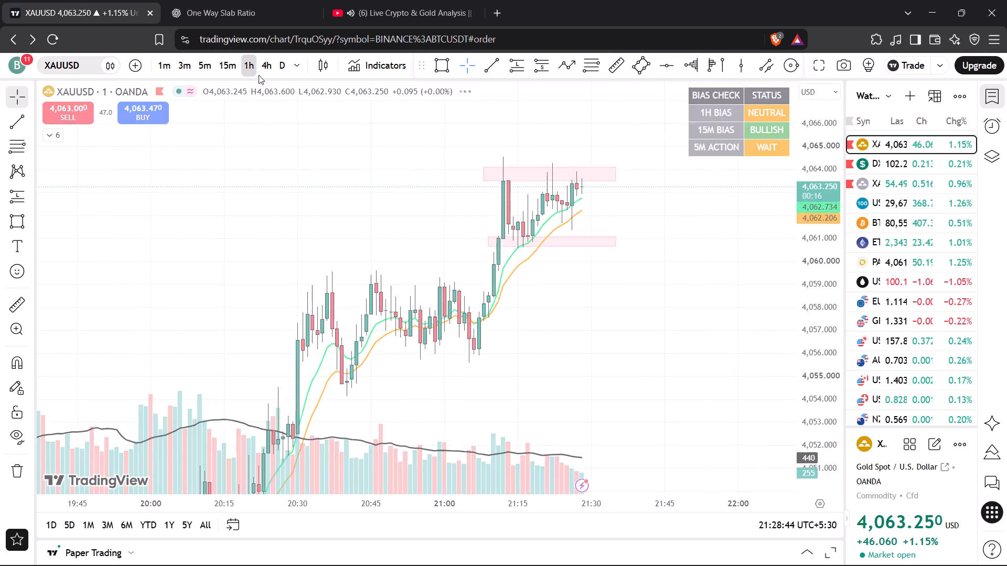
pyautogui.moveTo(826, 207); pyautogui.dragTo(860, 503)
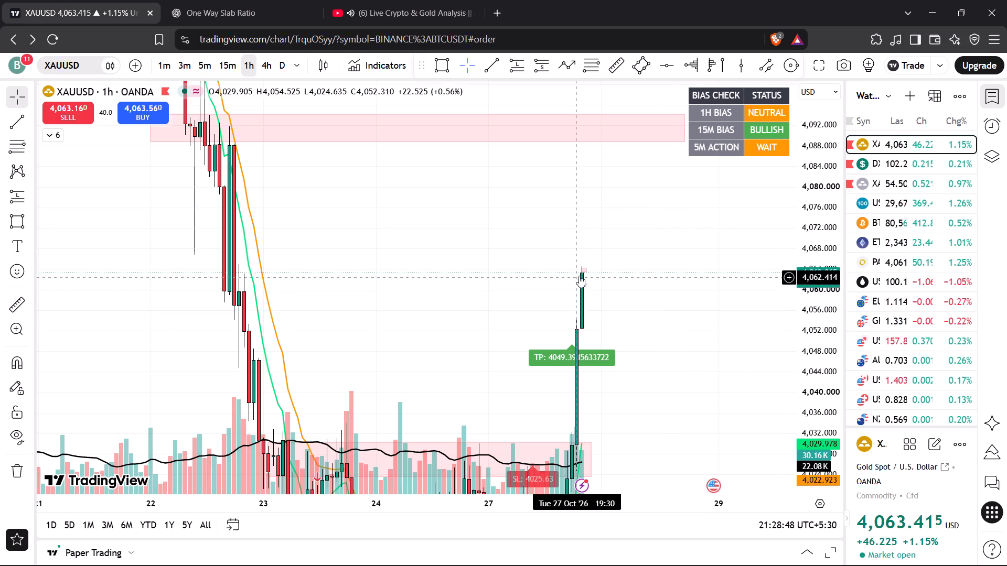
pyautogui.moveTo(646, 336); pyautogui.dragTo(642, 259)
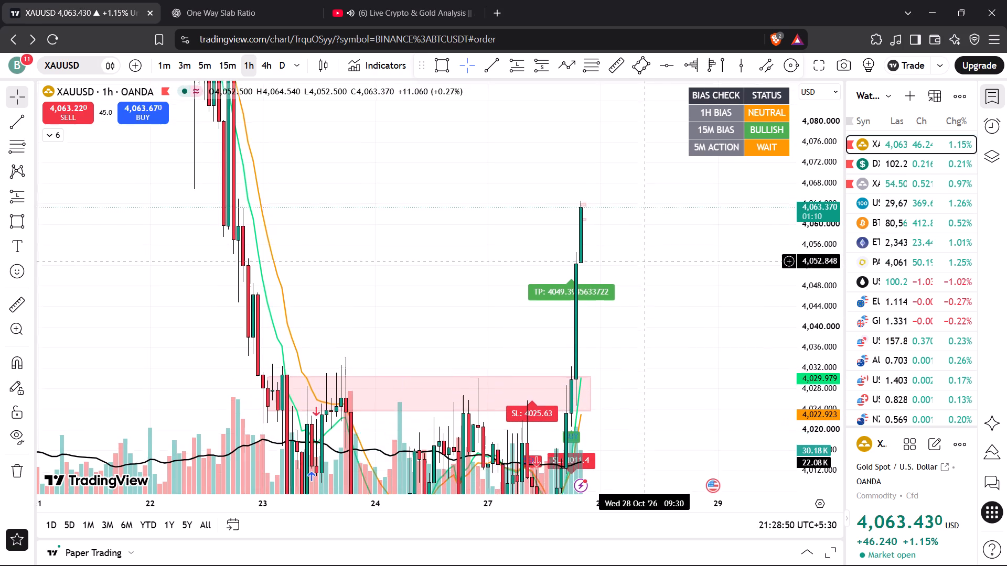
pyautogui.moveTo(664, 323); pyautogui.dragTo(654, 301)
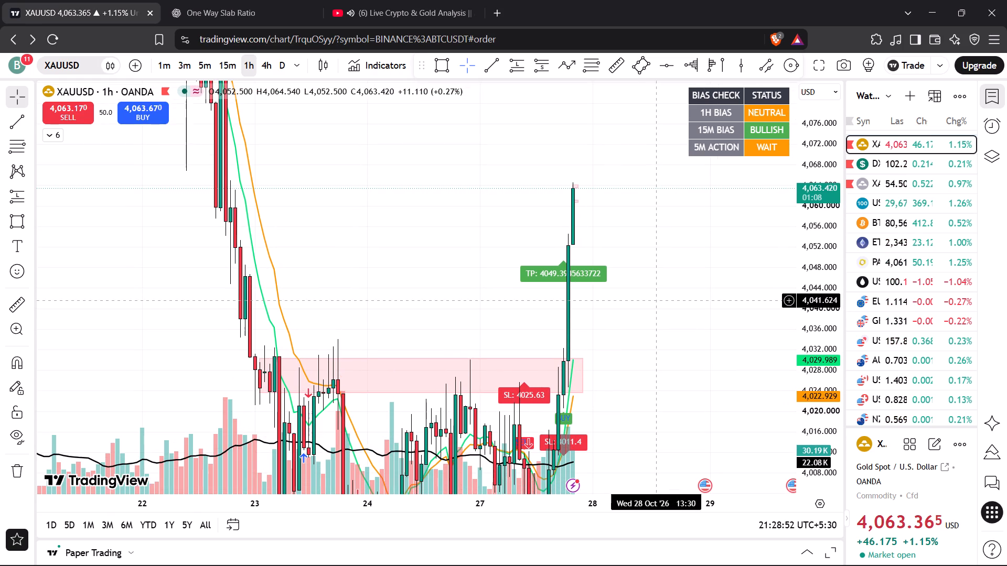
pyautogui.moveTo(810, 242); pyautogui.dragTo(808, 345)
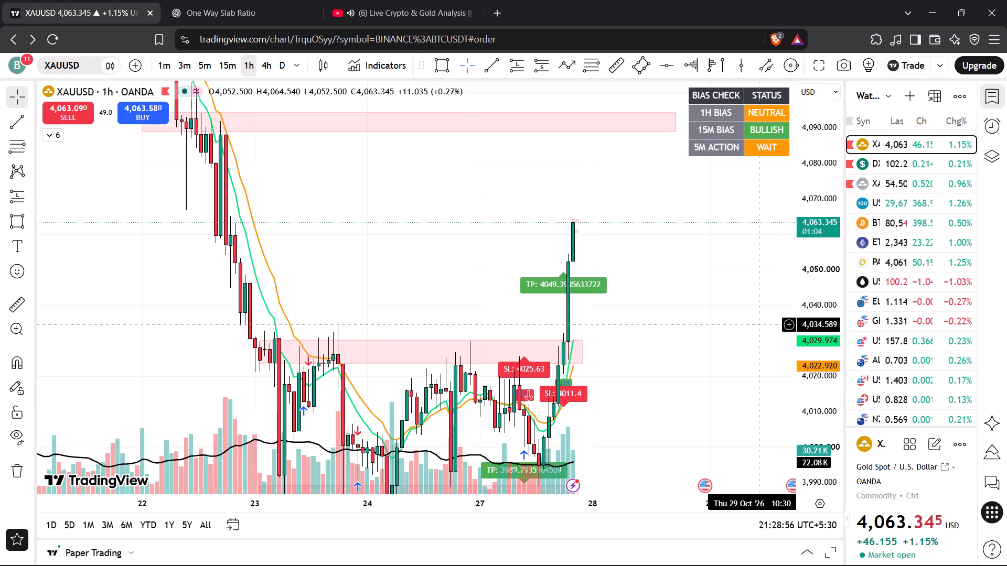
pyautogui.scroll(1, 691, 317)
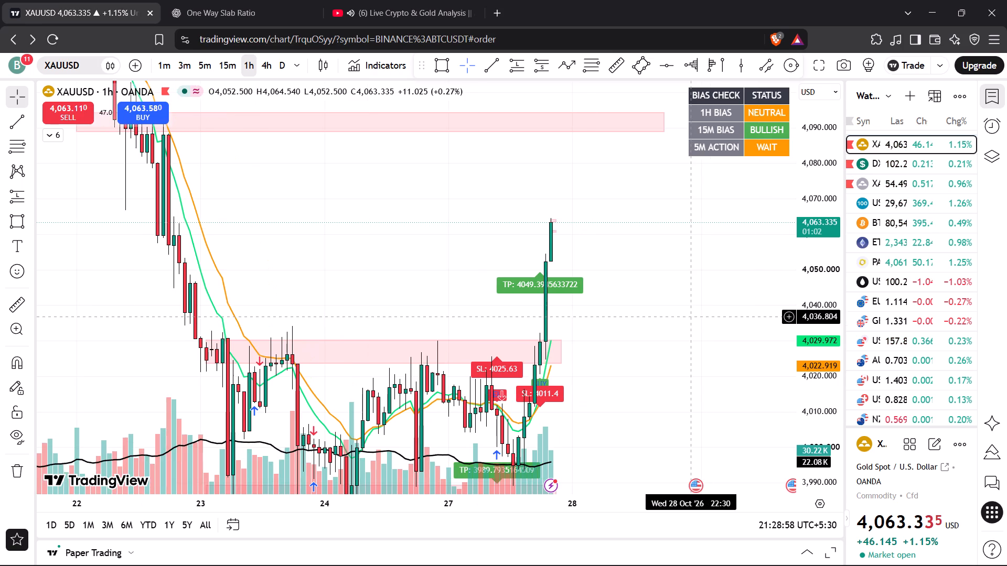
pyautogui.scroll(3, 691, 317)
pyautogui.moveTo(623, 293); pyautogui.dragTo(651, 350)
pyautogui.scroll(1, 639, 343)
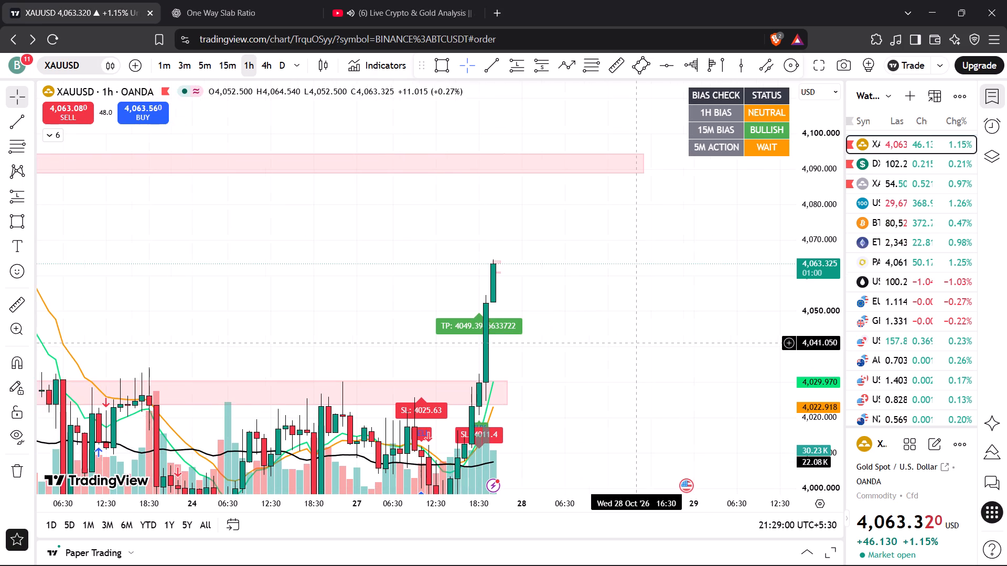
# Examine XAUUSD on the 1-hour timeframe around the three marked zones, and switch the chart to the 1-minute timeframe.
pyautogui.moveTo(634, 343); pyautogui.dragTo(652, 328)
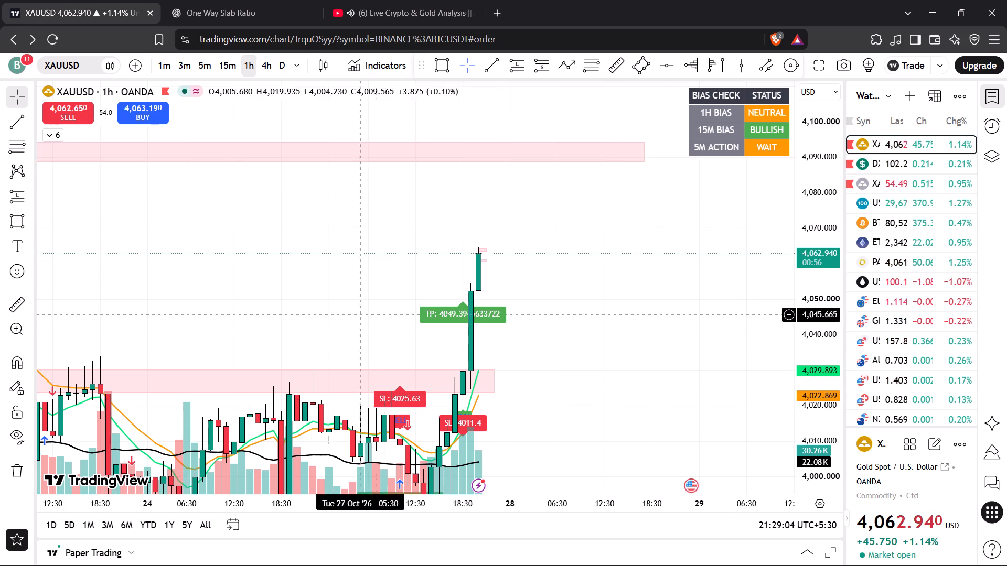
pyautogui.moveTo(354, 313); pyautogui.dragTo(588, 212)
pyautogui.moveTo(589, 211); pyautogui.dragTo(563, 180)
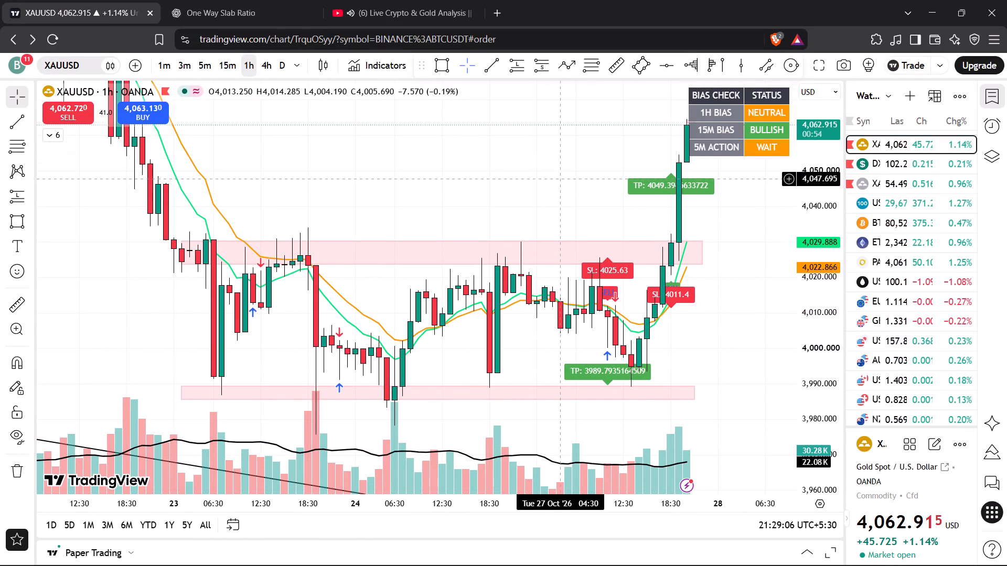
pyautogui.moveTo(563, 179); pyautogui.dragTo(538, 209)
pyautogui.moveTo(538, 209); pyautogui.dragTo(533, 219)
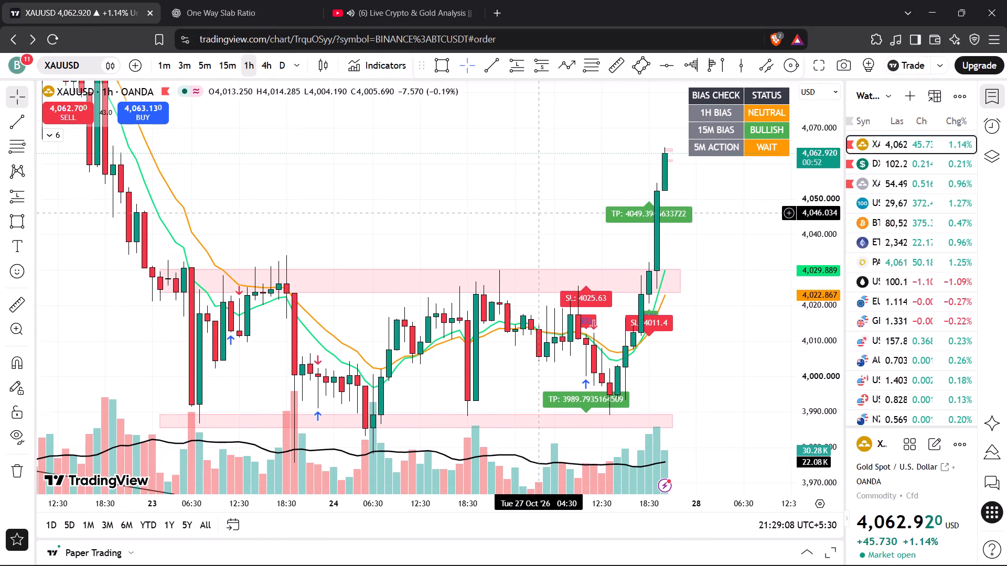
pyautogui.moveTo(533, 219); pyautogui.dragTo(448, 290)
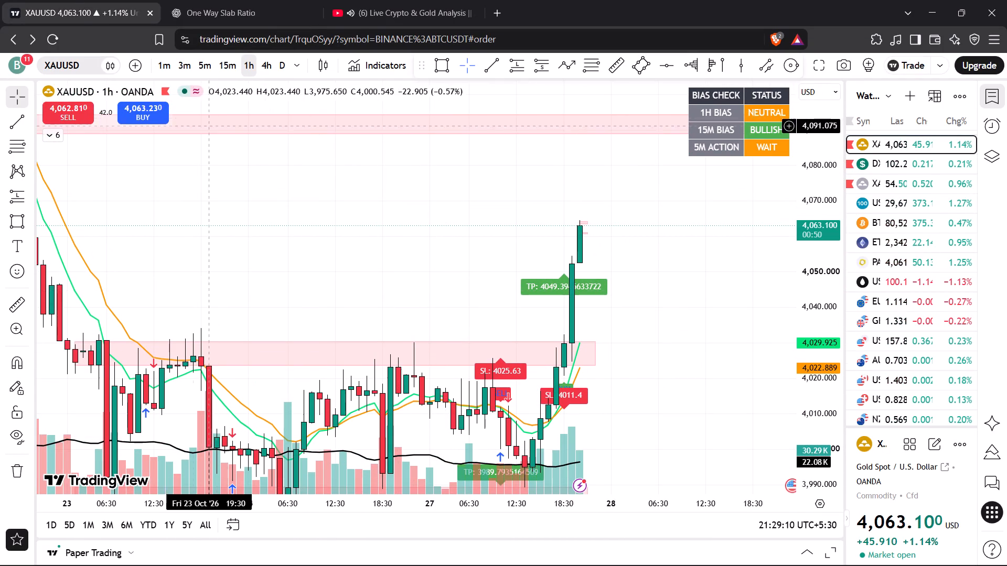
pyautogui.click(168, 66)
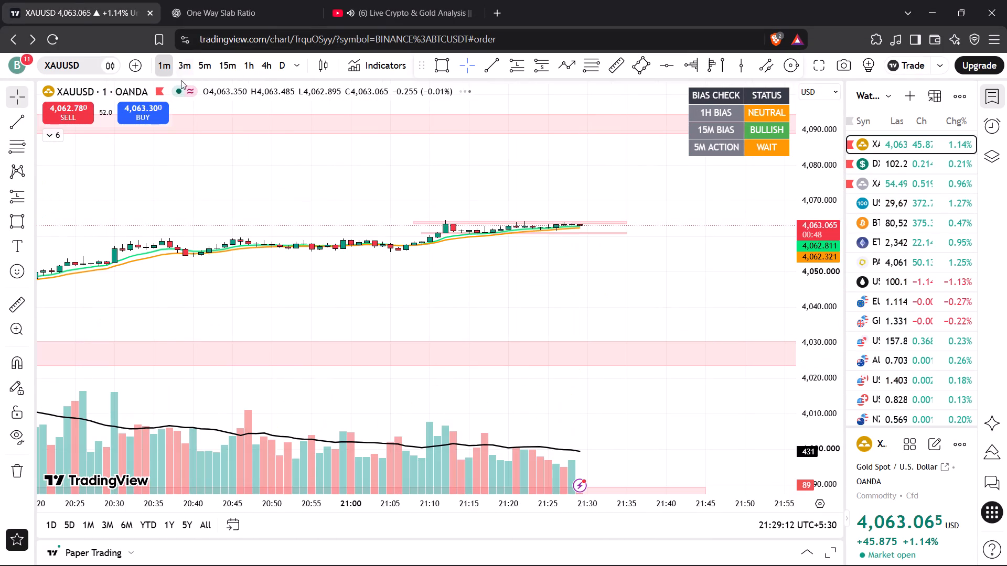
# Check the presenter's chart in the YouTube live stream and return to TradingView.
pyautogui.click(418, 12)
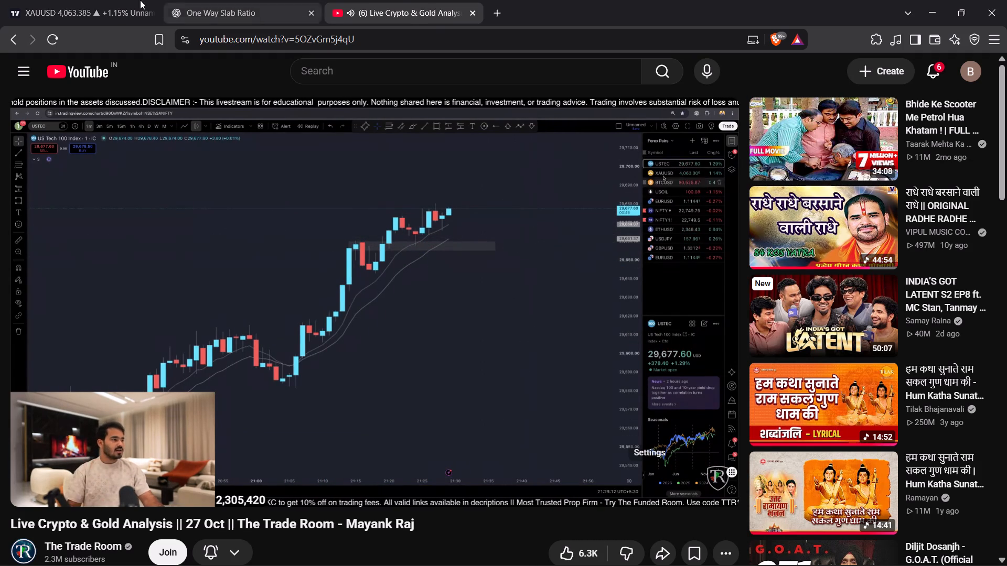
pyautogui.click(110, 5)
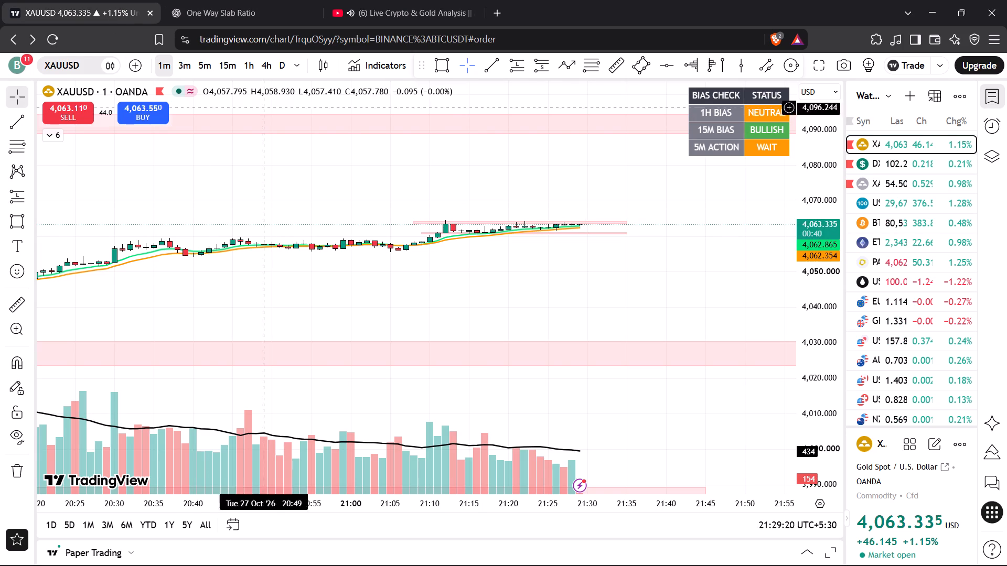
# Open USTECH100CFD and examine the uptrend against the trend line and EMAs on the 1-, 5- and 3-minute timeframes.
pyautogui.click(890, 202)
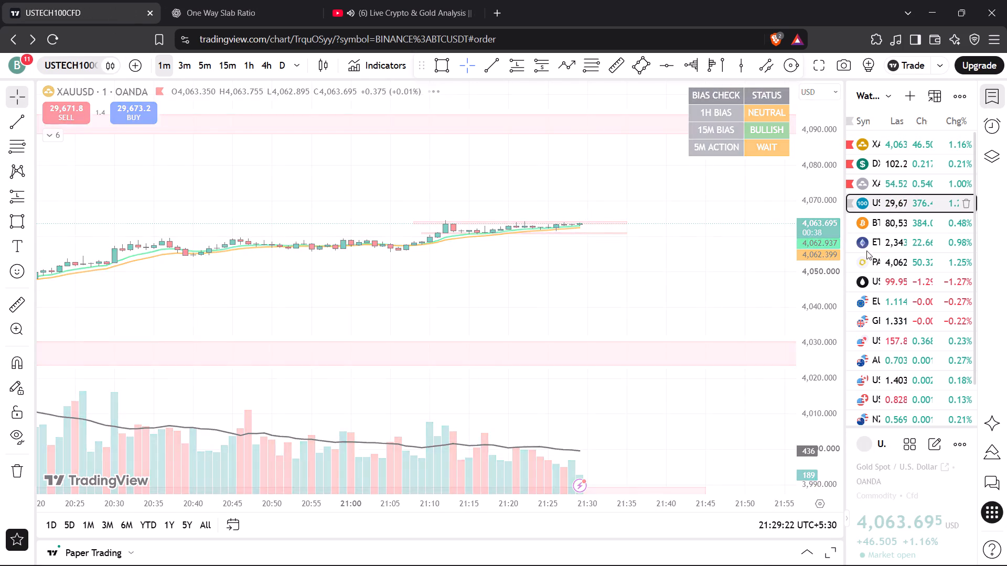
pyautogui.moveTo(712, 311); pyautogui.dragTo(702, 374)
pyautogui.scroll(1, 701, 374)
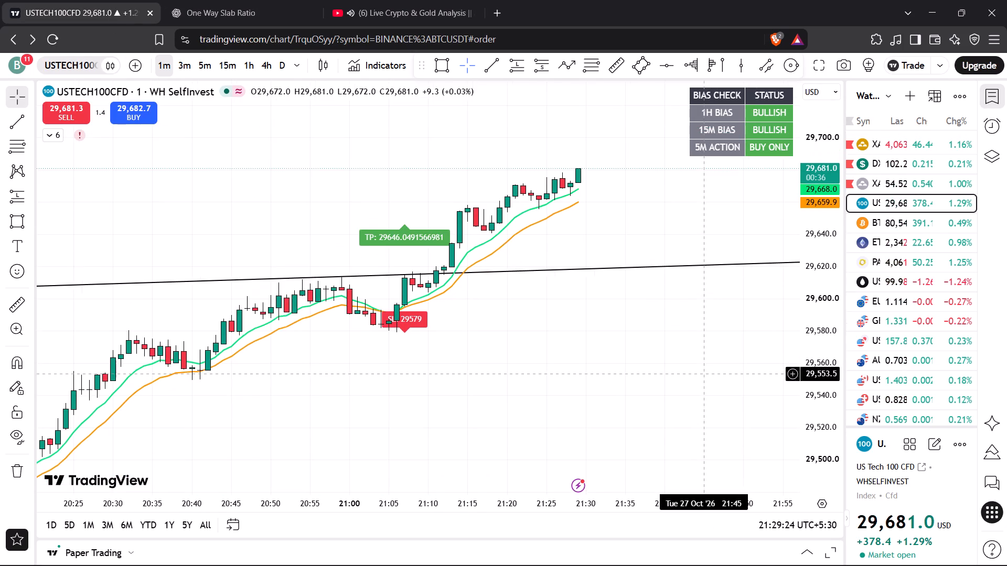
pyautogui.scroll(2, 701, 374)
pyautogui.moveTo(628, 208); pyautogui.dragTo(662, 263)
pyautogui.click(195, 55)
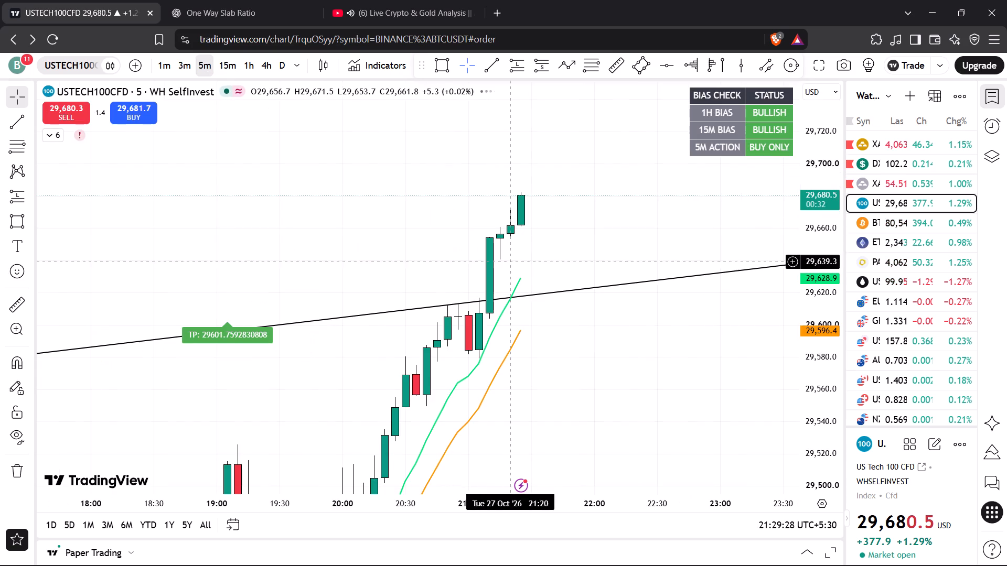
pyautogui.click(187, 66)
pyautogui.click(162, 61)
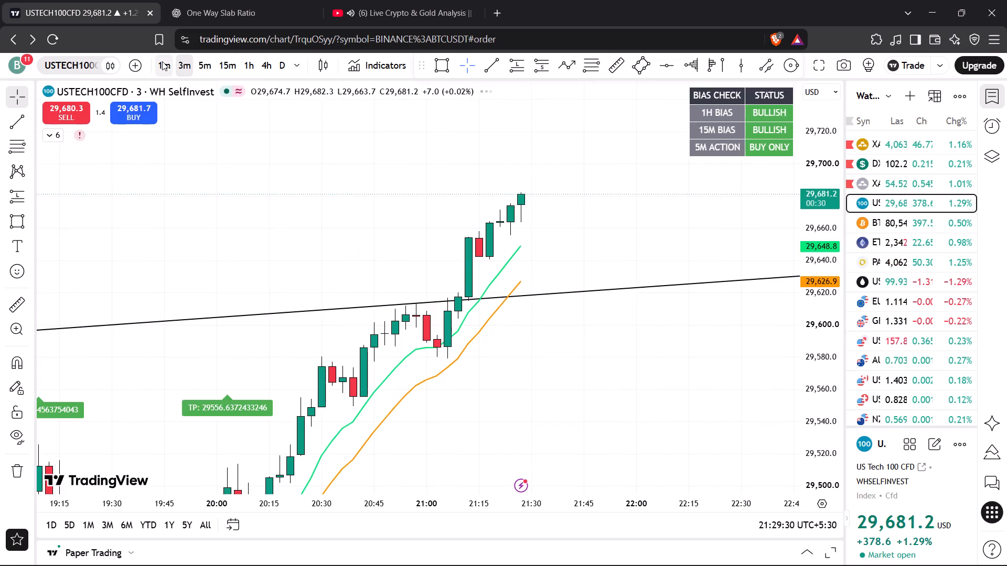
pyautogui.moveTo(667, 231); pyautogui.dragTo(710, 315)
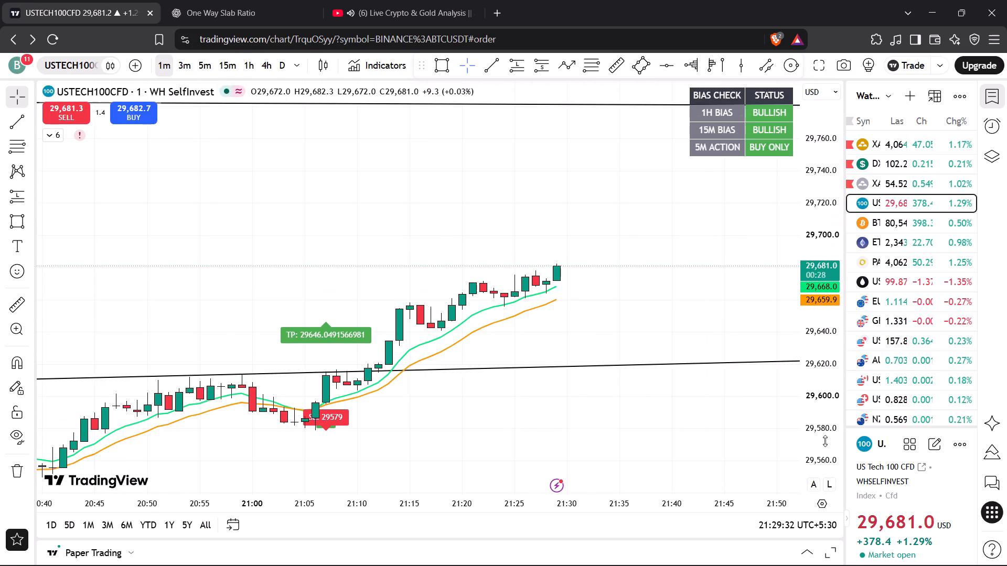
pyautogui.moveTo(825, 441); pyautogui.dragTo(821, 205)
pyautogui.moveTo(667, 376); pyautogui.dragTo(711, 144)
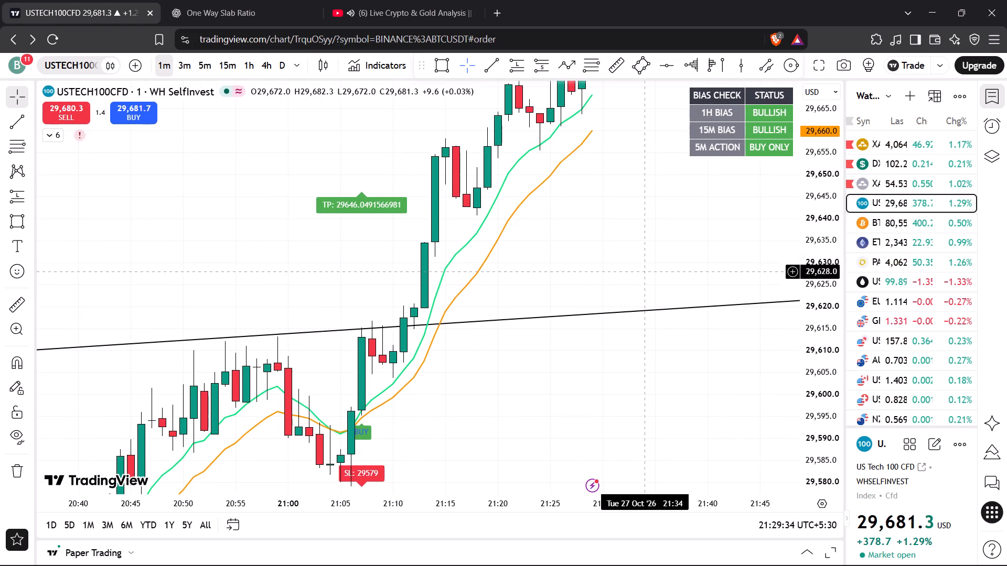
pyautogui.moveTo(644, 299); pyautogui.dragTo(661, 211)
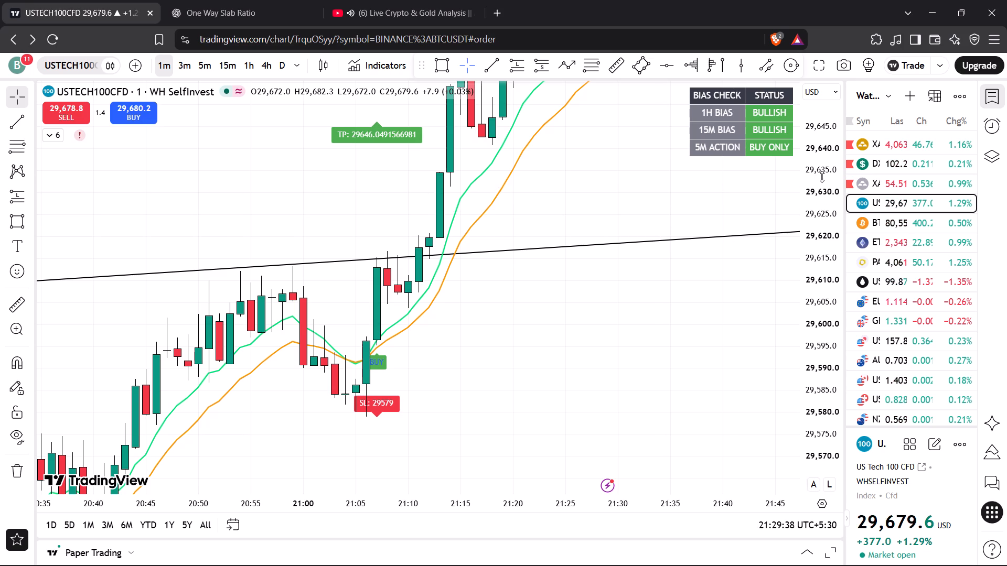
pyautogui.moveTo(823, 177); pyautogui.dragTo(816, 310)
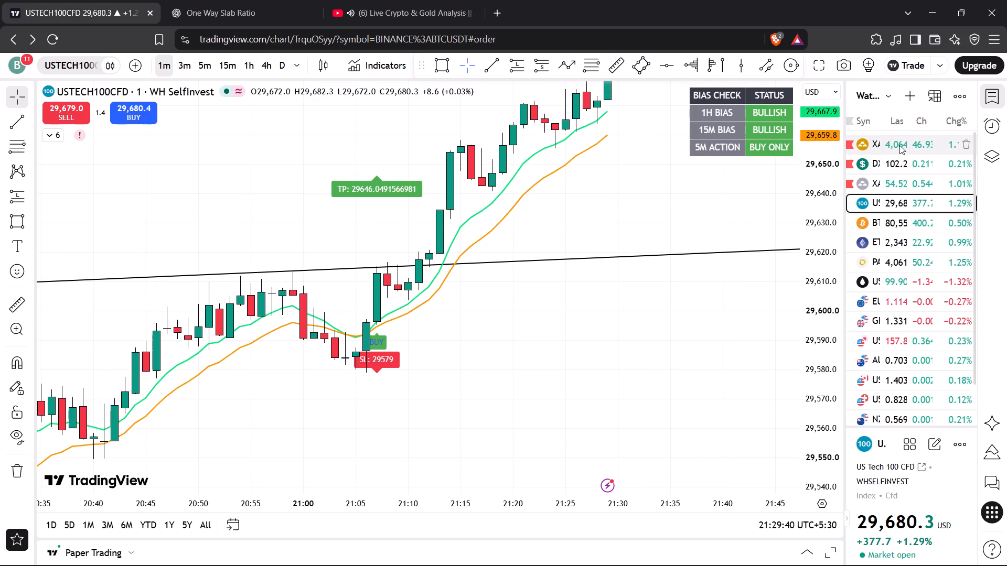
# Return to XAUUSD and examine price against the marked zones on the 1-minute and 1-hour timeframes.
pyautogui.click(899, 145)
pyautogui.moveTo(654, 215); pyautogui.dragTo(572, 309)
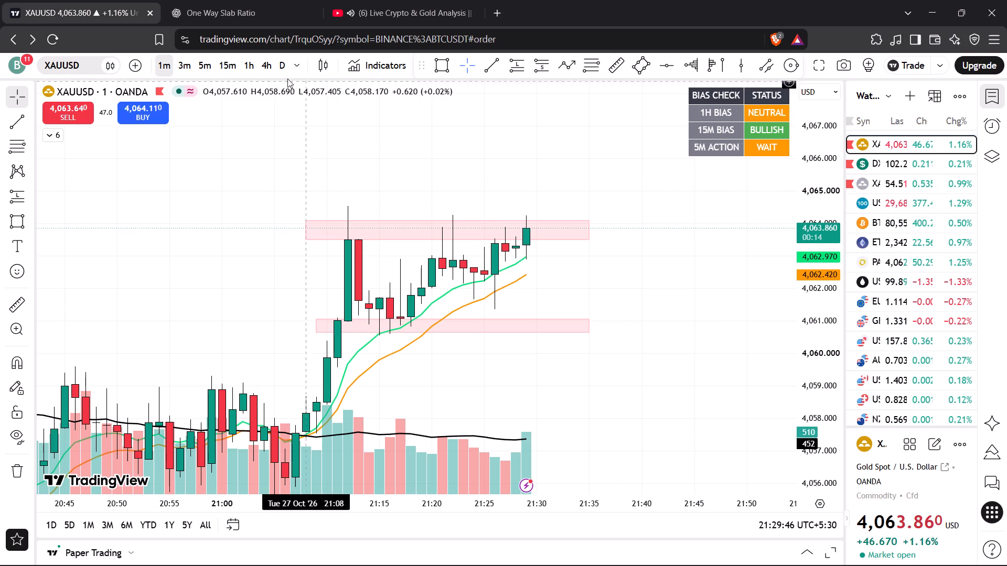
pyautogui.click(252, 69)
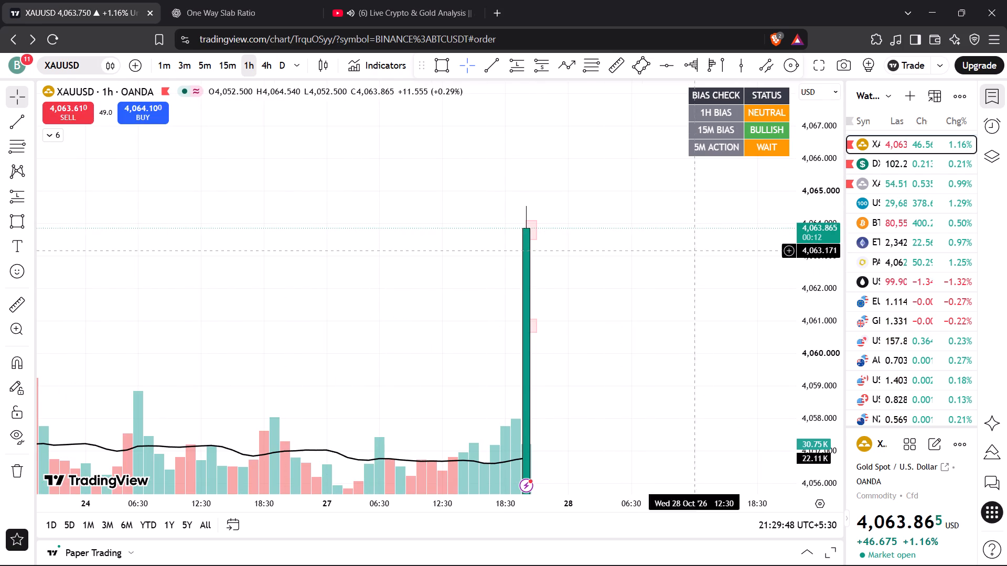
pyautogui.moveTo(817, 193); pyautogui.dragTo(779, 477)
pyautogui.moveTo(674, 428); pyautogui.dragTo(679, 323)
pyautogui.moveTo(820, 222); pyautogui.dragTo(774, 472)
pyautogui.moveTo(683, 385); pyautogui.dragTo(689, 361)
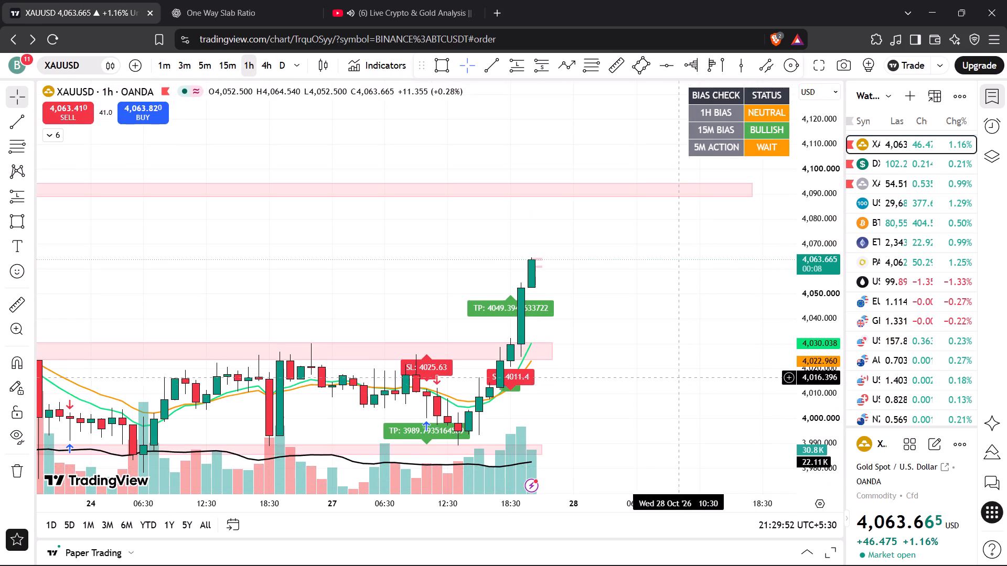
pyautogui.moveTo(689, 361); pyautogui.dragTo(713, 309)
# Examine the wider 1-hour XAUUSD price history back to early October, including the zone near 4,090 and the descending trend line.
pyautogui.scroll(-4, 702, 318)
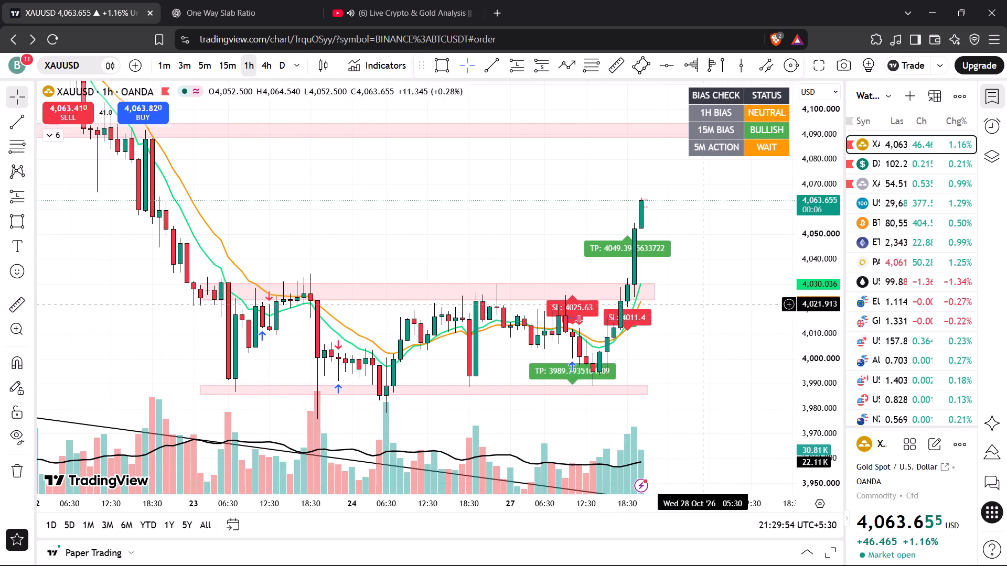
pyautogui.moveTo(712, 235); pyautogui.dragTo(631, 320)
pyautogui.scroll(-3, 626, 317)
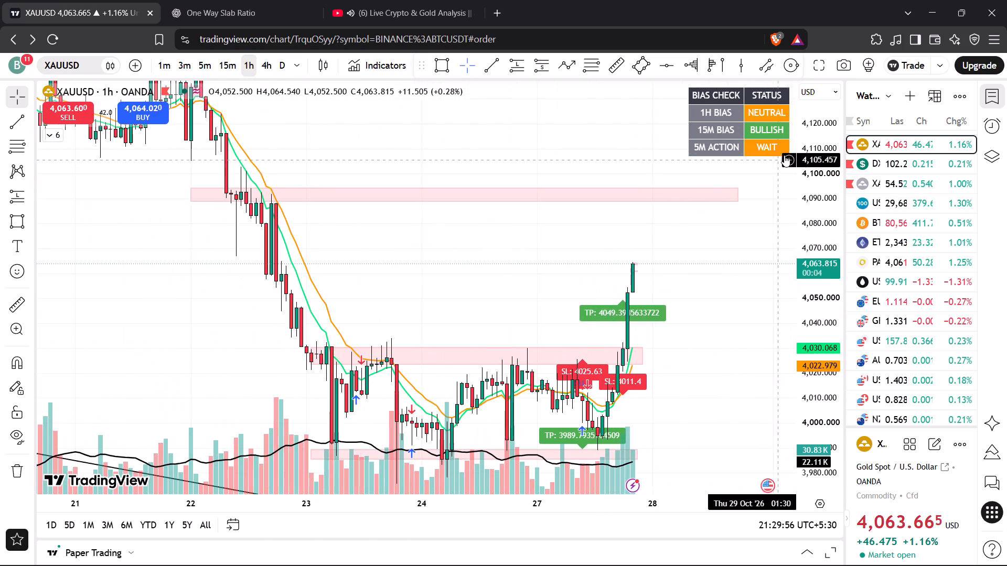
pyautogui.moveTo(804, 155); pyautogui.dragTo(807, 231)
pyautogui.scroll(-5, 714, 249)
pyautogui.moveTo(625, 156); pyautogui.dragTo(577, 357)
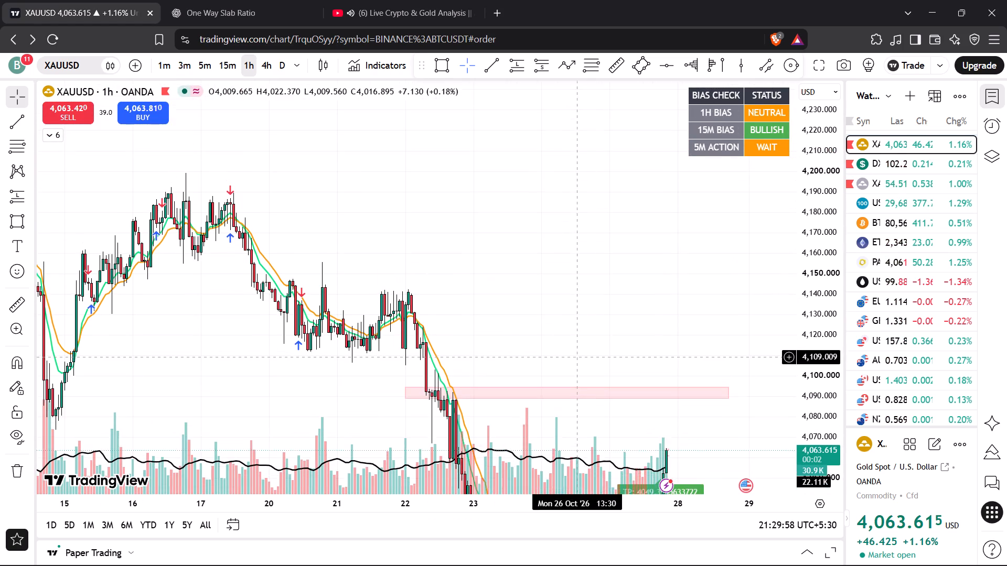
pyautogui.moveTo(577, 357); pyautogui.dragTo(577, 346)
pyautogui.scroll(-3, 489, 181)
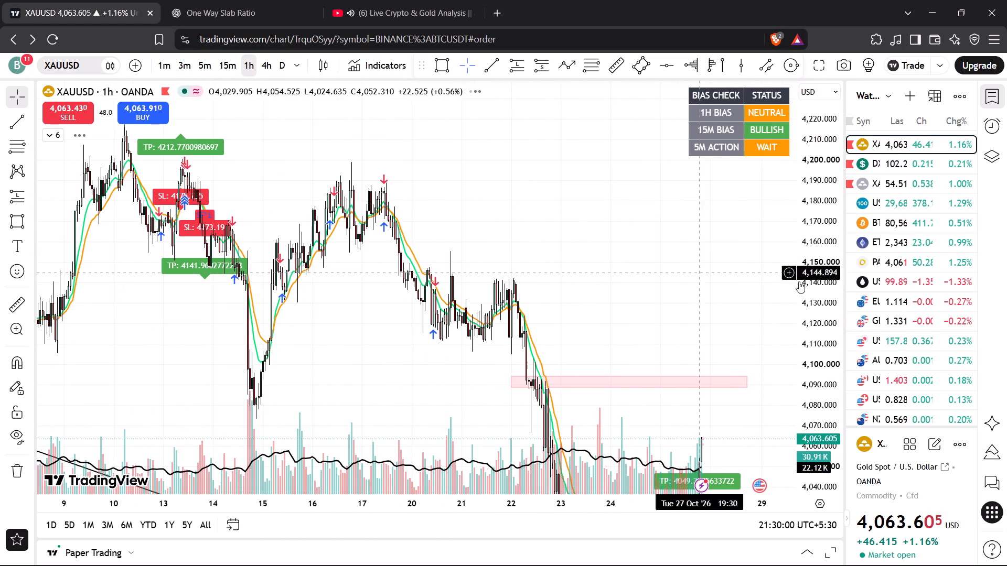
pyautogui.moveTo(835, 212); pyautogui.dragTo(808, 362)
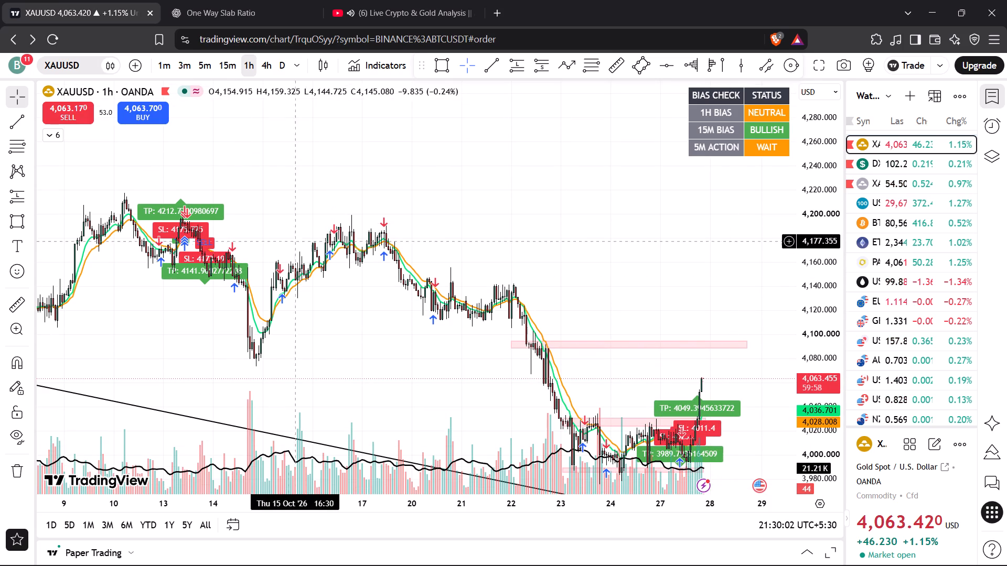
pyautogui.moveTo(577, 265); pyautogui.dragTo(541, 203)
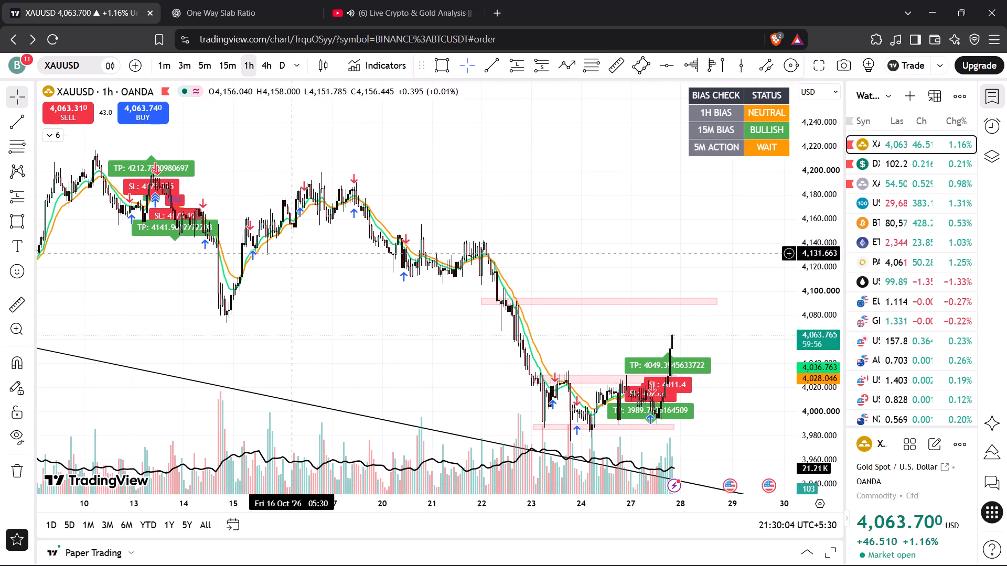
pyautogui.moveTo(601, 208); pyautogui.dragTo(596, 163)
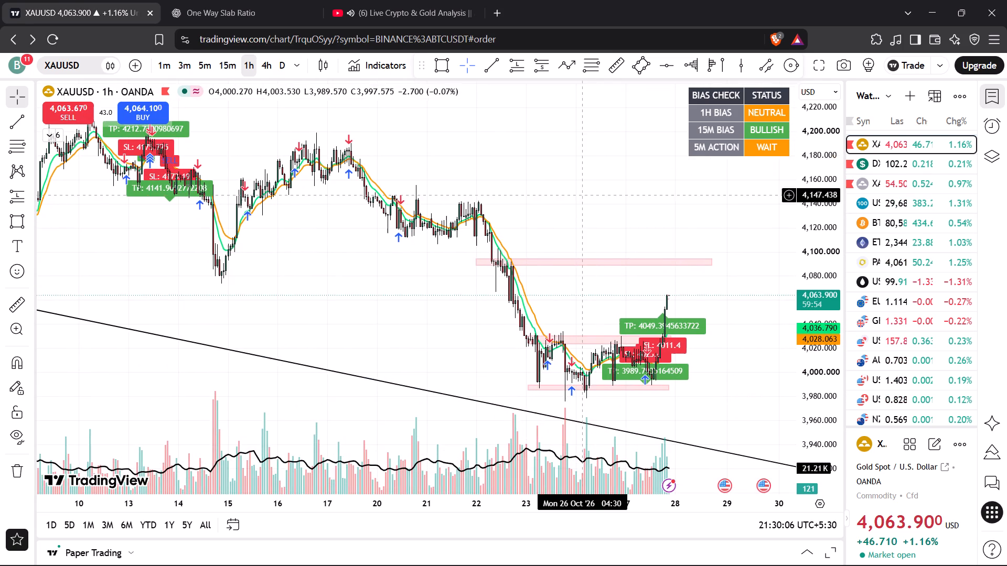
pyautogui.scroll(-3, 580, 202)
pyautogui.moveTo(485, 249); pyautogui.dragTo(543, 327)
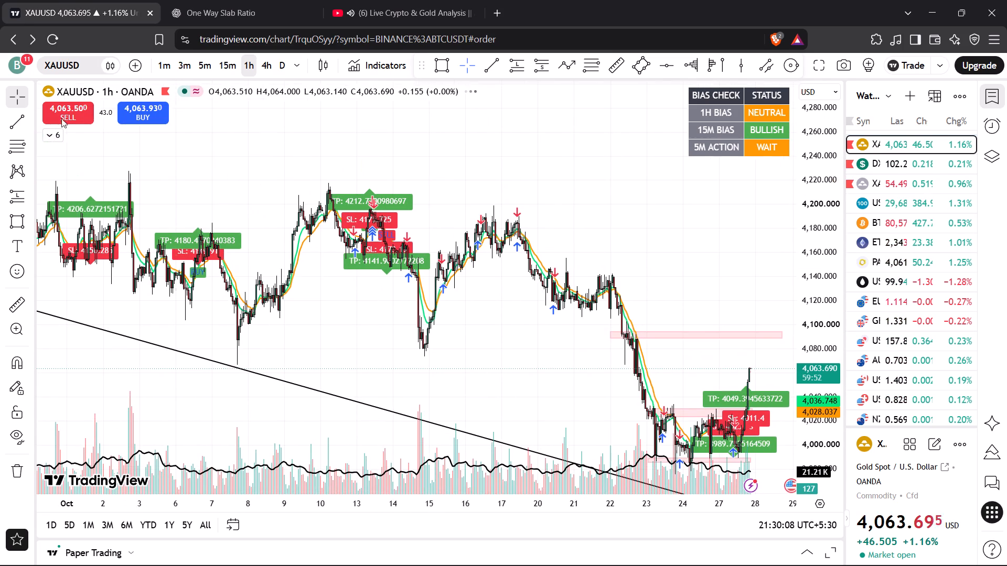
# Hide the 9 & 15 EMA Scalping - Momentum TP indicator on the XAUUSD chart.
pyautogui.click(53, 132)
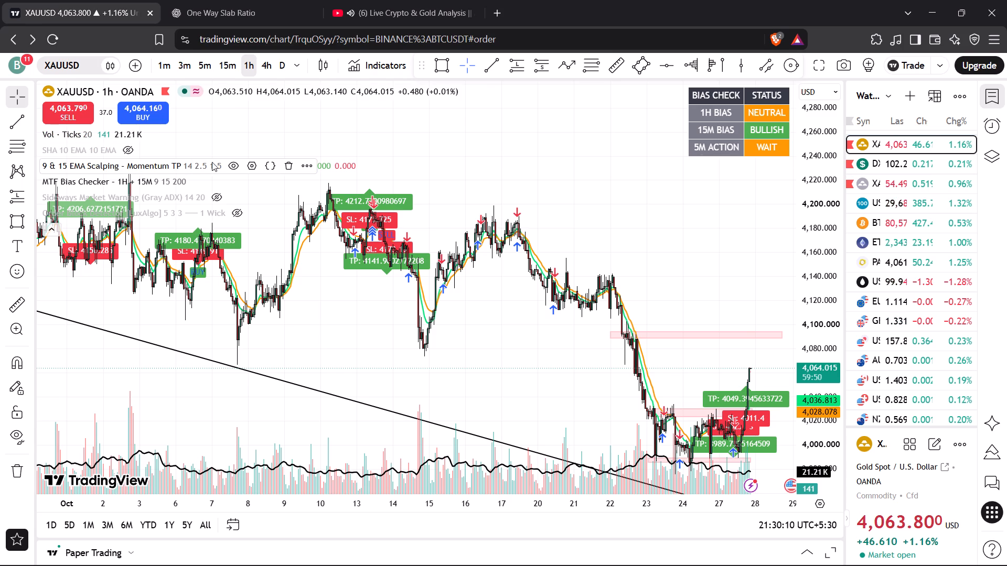
pyautogui.click(230, 162)
pyautogui.click(50, 228)
# Examine the decluttered 1-hour XAUUSD chart from mid-September to late October, focusing on recent price between the marked zones.
pyautogui.moveTo(487, 145); pyautogui.dragTo(489, 164)
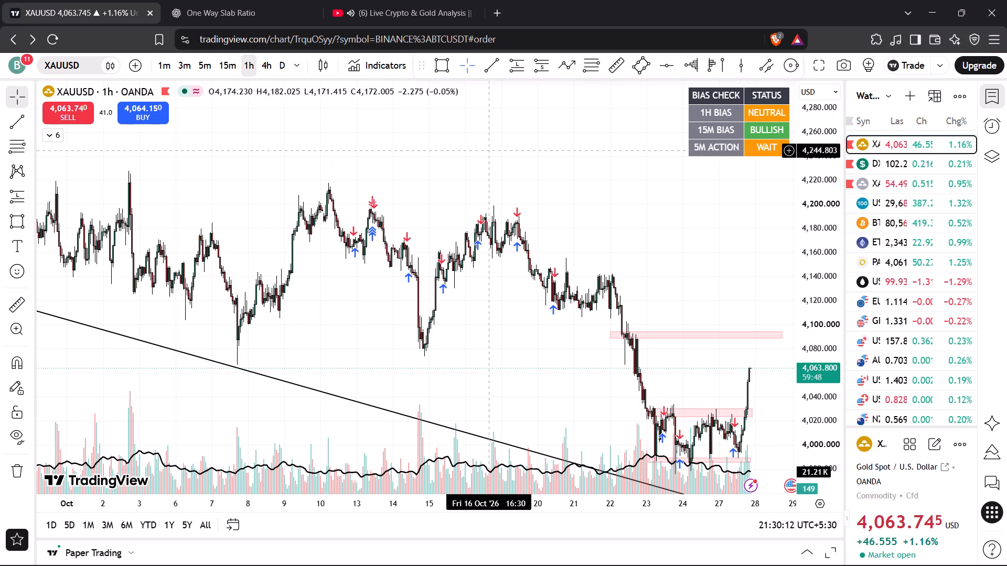
pyautogui.moveTo(489, 164); pyautogui.dragTo(486, 182)
pyautogui.moveTo(802, 209); pyautogui.dragTo(803, 261)
pyautogui.scroll(-4, 622, 256)
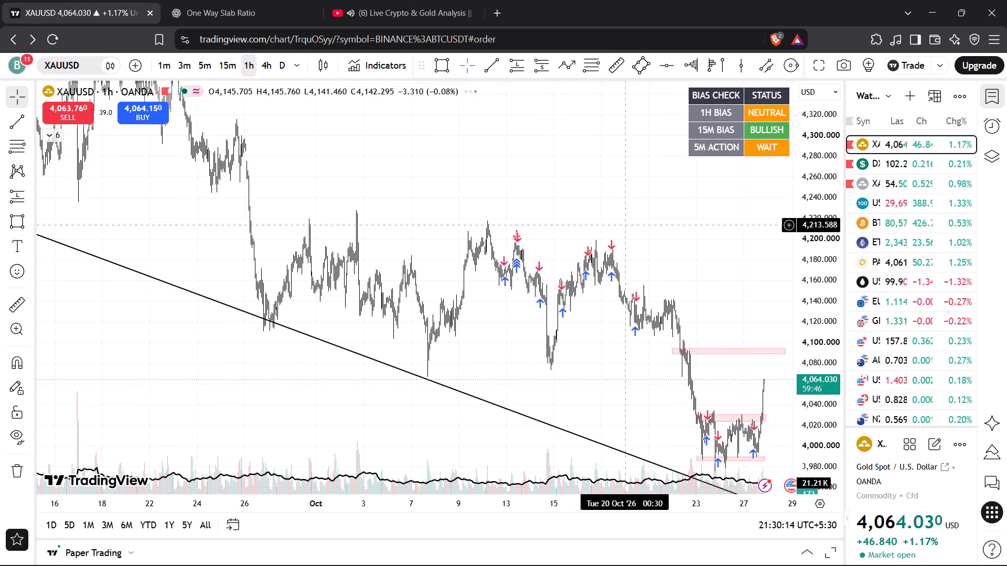
pyautogui.moveTo(626, 222); pyautogui.dragTo(543, 205)
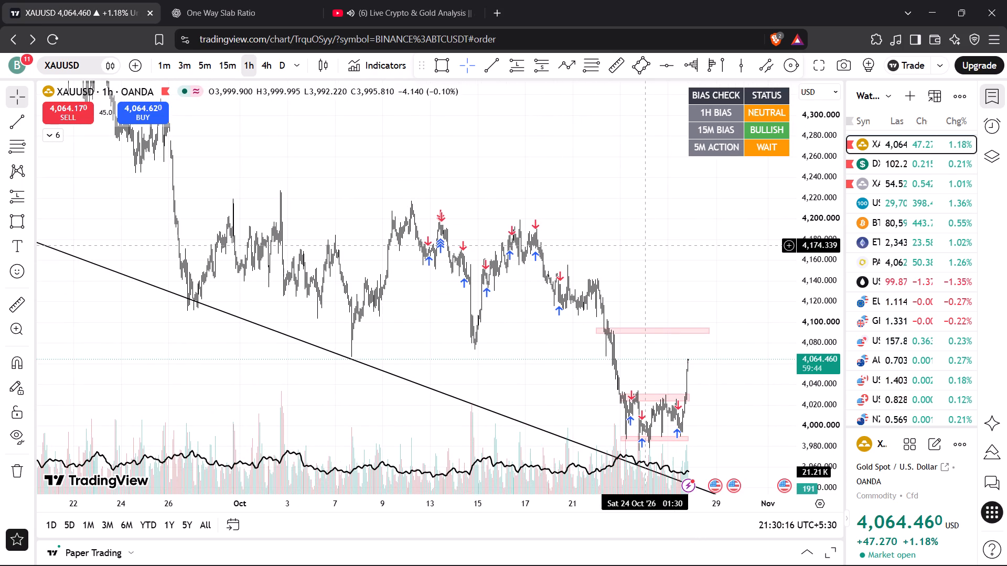
pyautogui.scroll(7, 645, 245)
pyautogui.moveTo(654, 318); pyautogui.dragTo(657, 295)
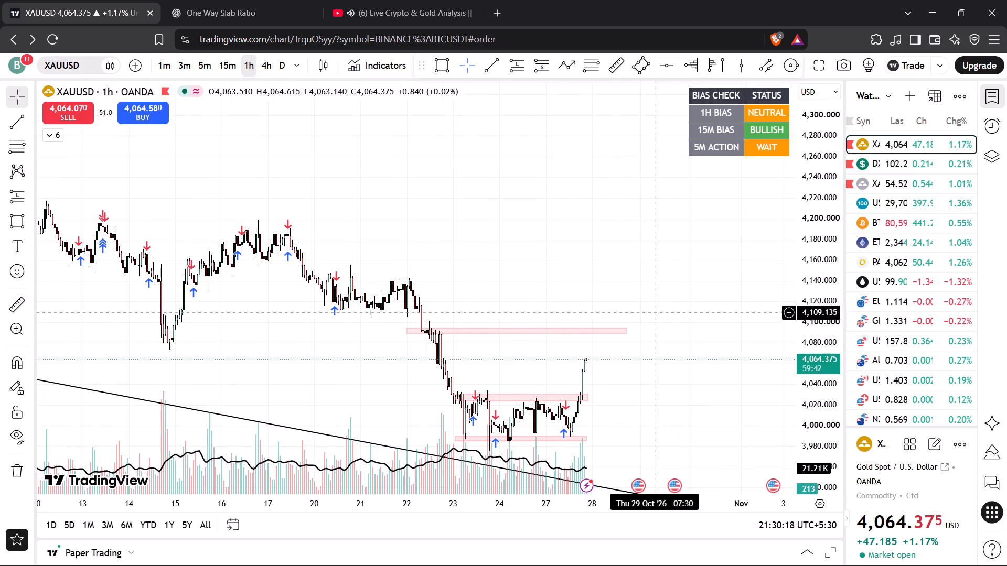
pyautogui.moveTo(657, 295); pyautogui.dragTo(658, 275)
# Switch to the YouTube stream, jump to its live point and watch the presenter's XAUUSD analysis.
pyautogui.click(392, 16)
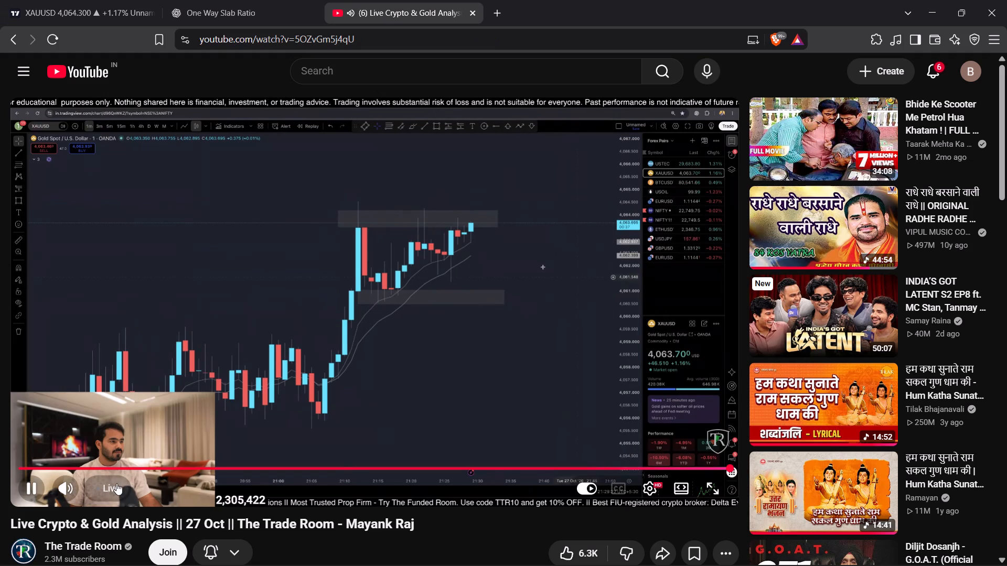
pyautogui.click(116, 483)
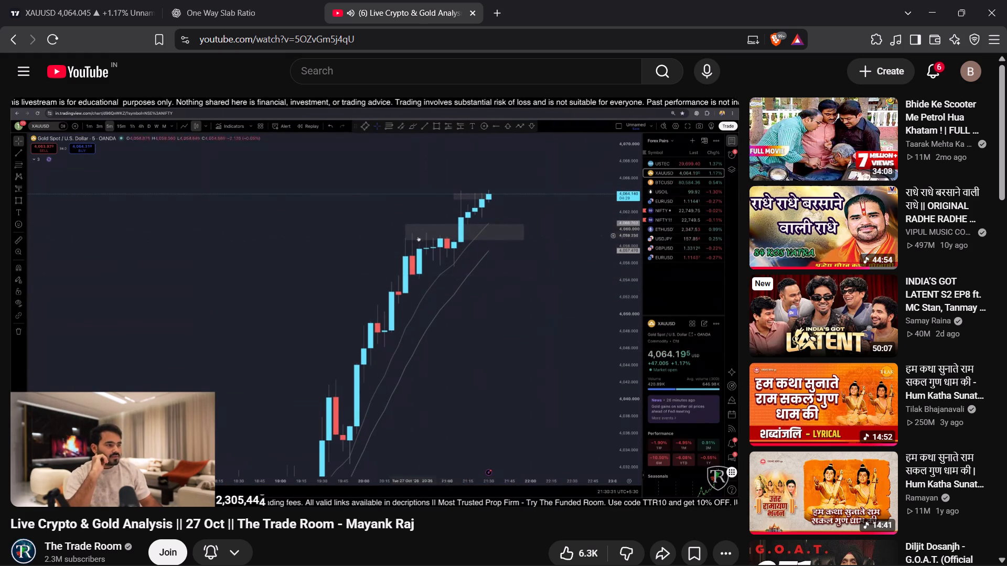
# Switch to the TradingView chart, set XAUUSD to the 5-minute timeframe and examine the recent rally around the small marked zones.
pyautogui.click(85, 4)
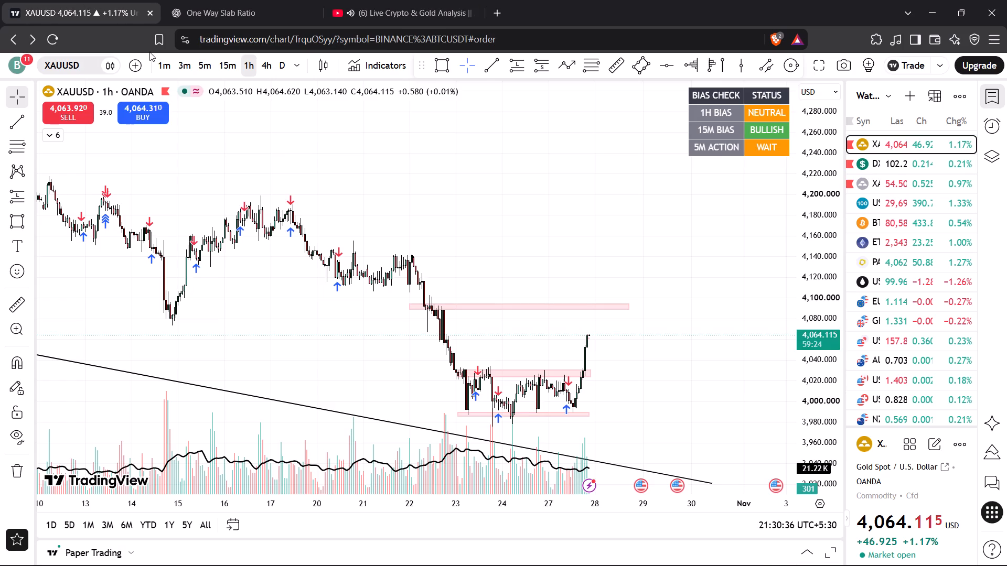
pyautogui.click(207, 62)
pyautogui.moveTo(575, 211); pyautogui.dragTo(584, 150)
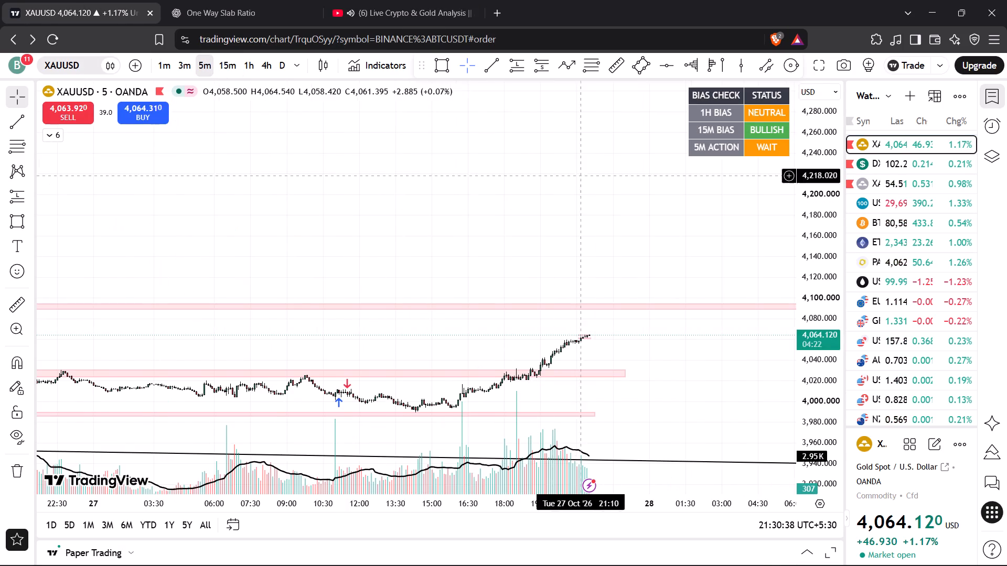
pyautogui.moveTo(584, 150); pyautogui.dragTo(585, 146)
pyautogui.moveTo(826, 390); pyautogui.dragTo(810, 141)
pyautogui.moveTo(752, 324); pyautogui.dragTo(754, 214)
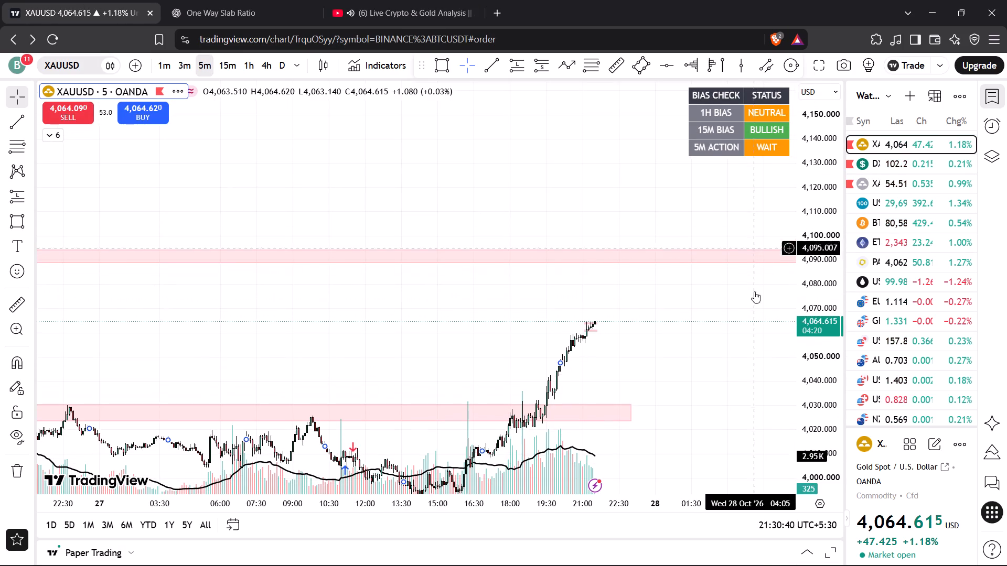
pyautogui.moveTo(809, 390); pyautogui.dragTo(815, 227)
pyautogui.moveTo(699, 374); pyautogui.dragTo(719, 232)
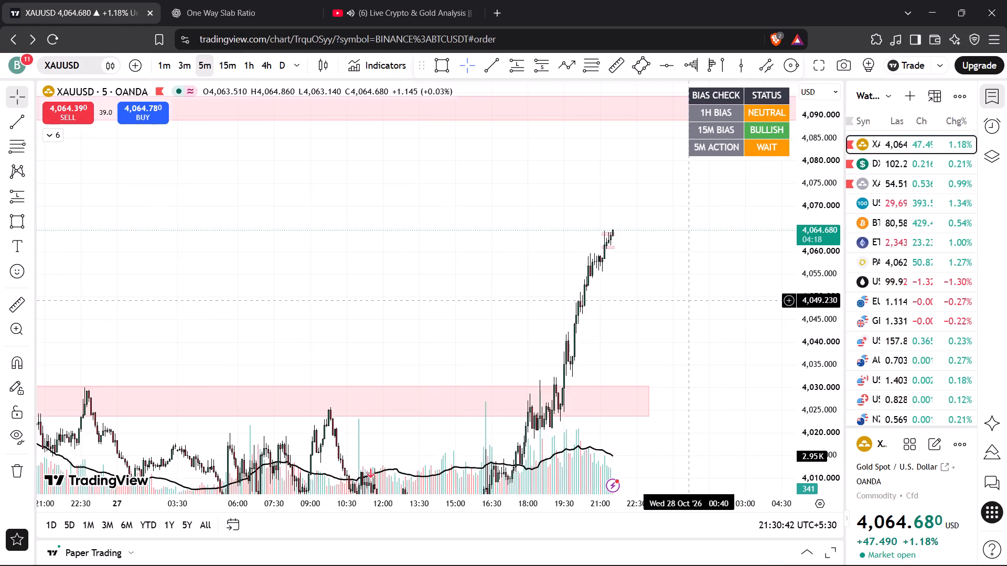
pyautogui.scroll(7, 688, 300)
pyautogui.moveTo(805, 380); pyautogui.dragTo(820, 247)
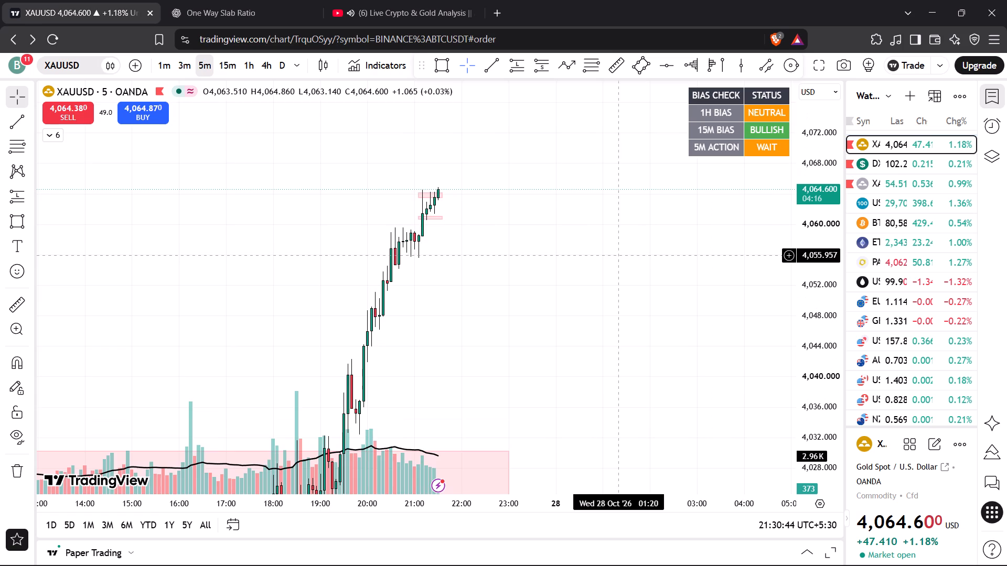
pyautogui.scroll(6, 620, 255)
pyautogui.moveTo(465, 260); pyautogui.dragTo(762, 259)
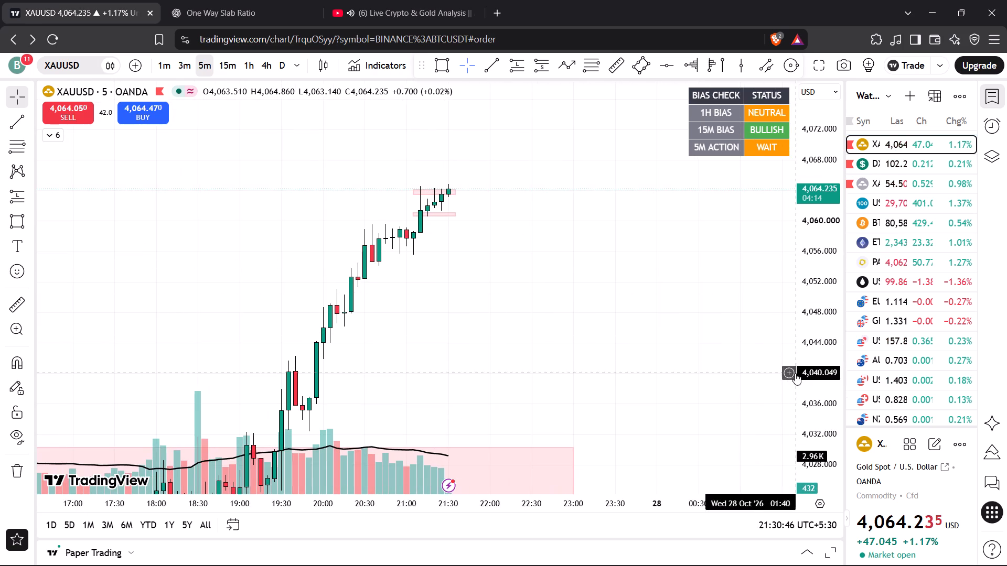
pyautogui.moveTo(807, 369); pyautogui.dragTo(808, 245)
pyautogui.moveTo(664, 238); pyautogui.dragTo(657, 336)
pyautogui.scroll(2, 656, 336)
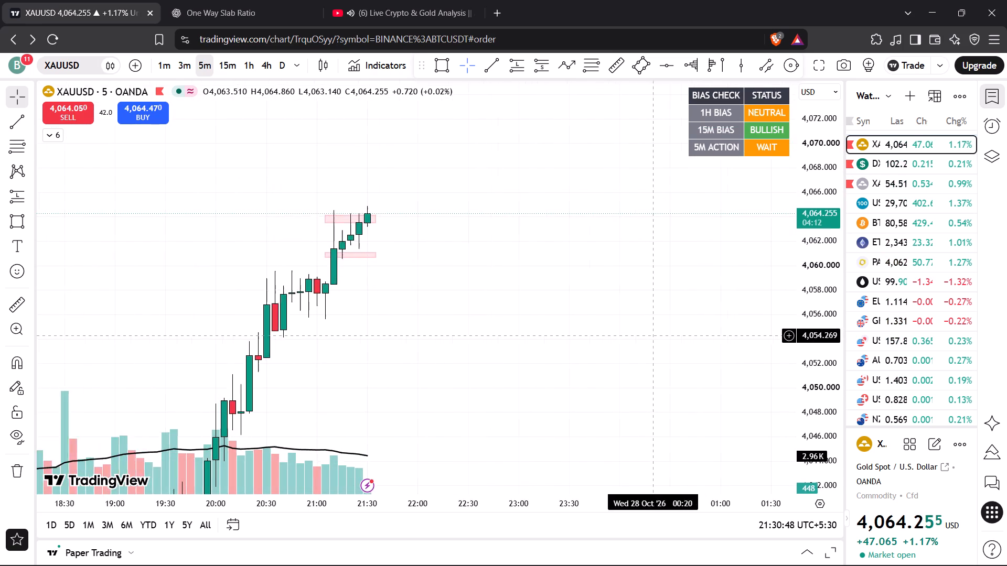
pyautogui.scroll(1, 656, 336)
pyautogui.moveTo(495, 265); pyautogui.dragTo(633, 277)
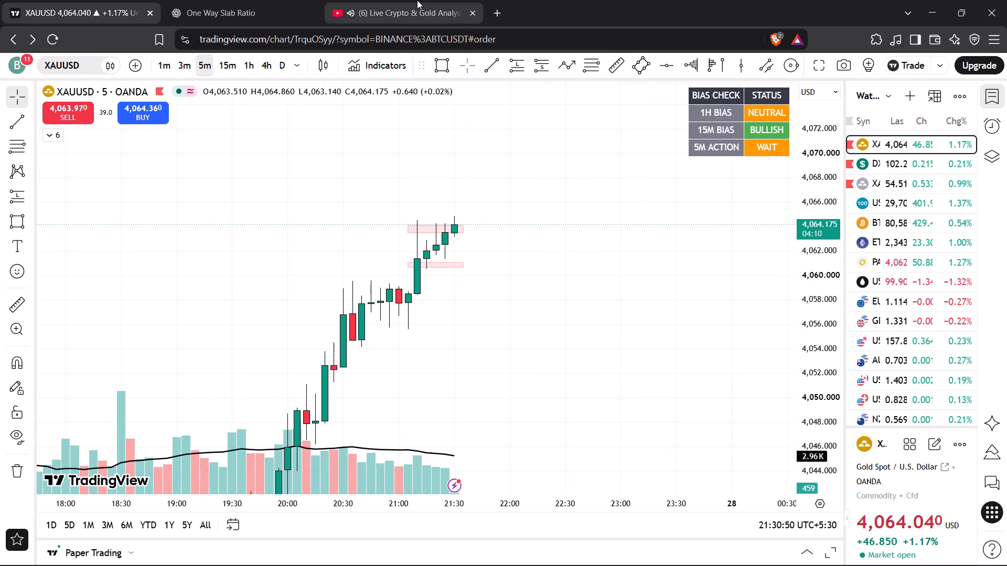
# Switch to the YouTube stream and watch the presenter's XAUUSD analysis.
pyautogui.click(417, 0)
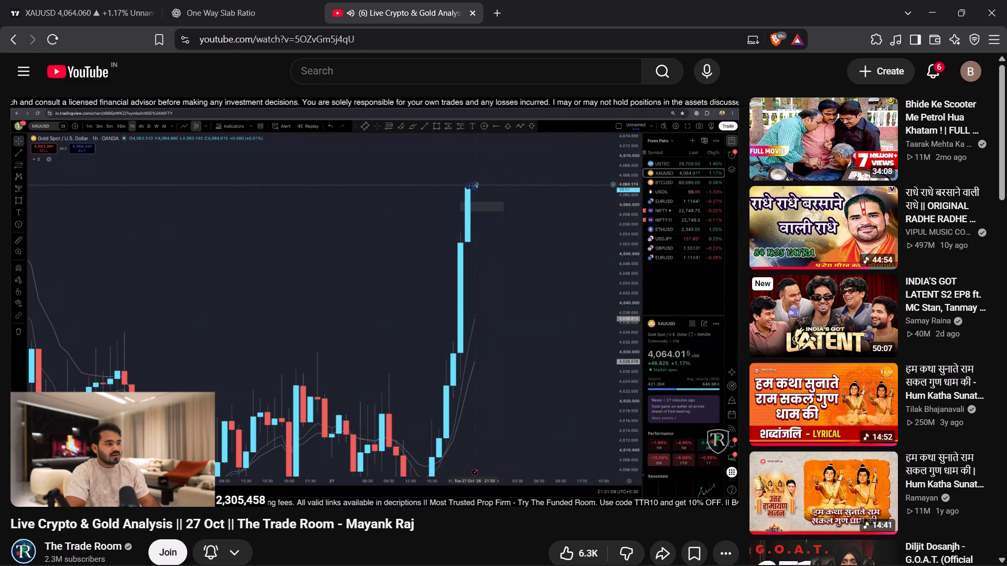
# Return to TradingView and draw a rectangle zone on 5-minute XAUUSD from about 4,060.6 to 4,058.7, spanning 20:45 to 22:45.
pyautogui.click(103, 10)
pyautogui.click(221, 66)
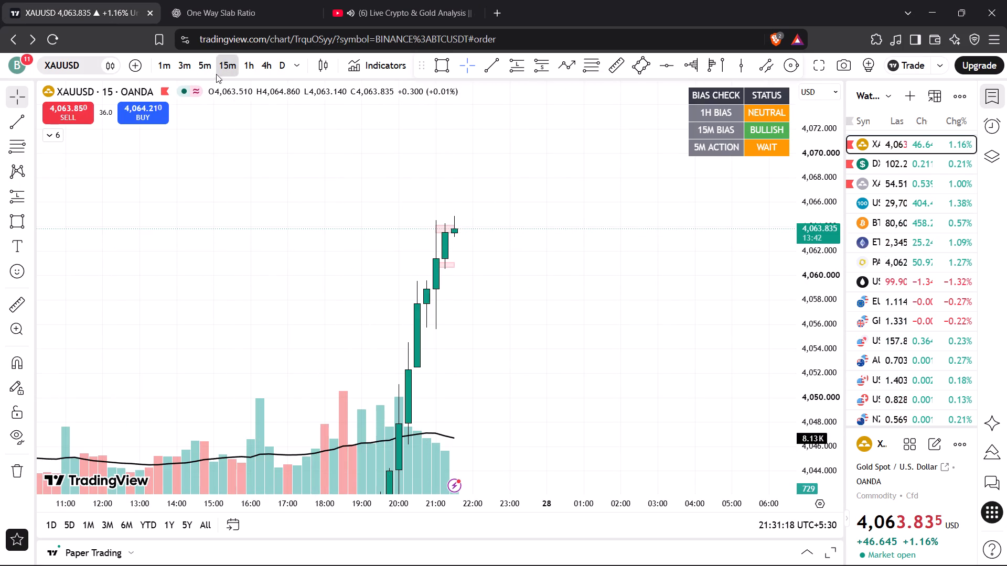
pyautogui.click(209, 71)
pyautogui.moveTo(576, 350); pyautogui.dragTo(608, 328)
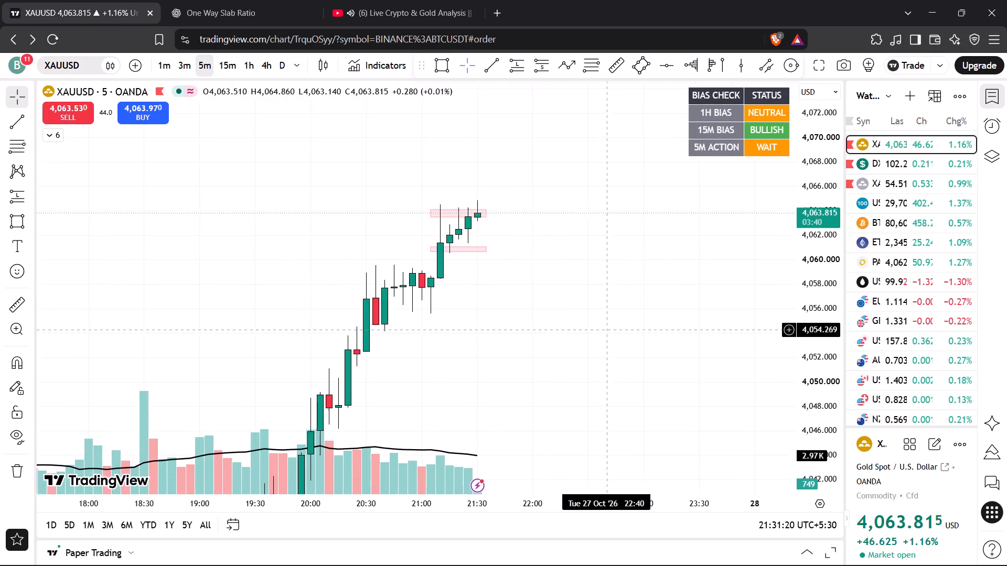
pyautogui.moveTo(608, 328); pyautogui.dragTo(612, 325)
pyautogui.moveTo(808, 389); pyautogui.dragTo(831, 177)
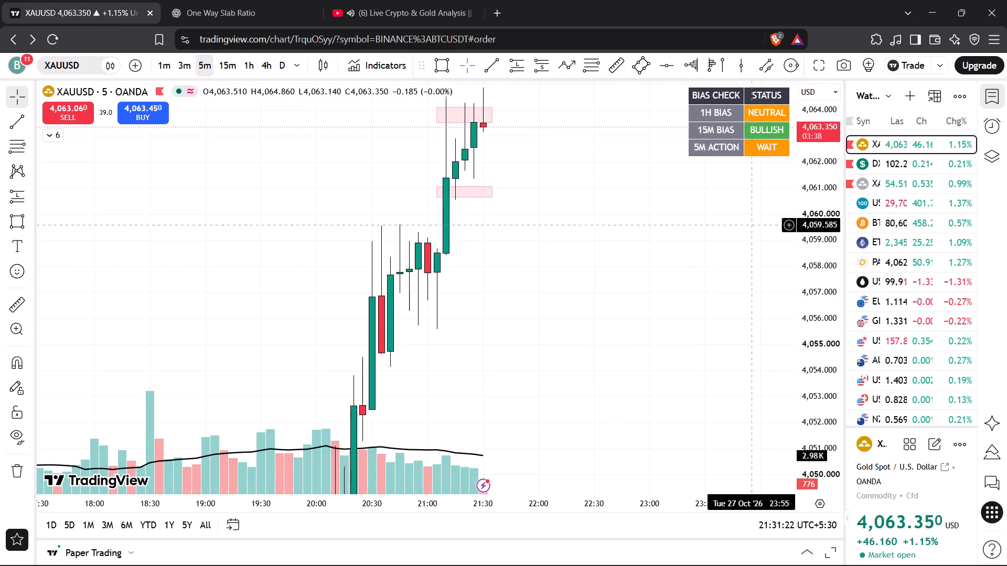
pyautogui.moveTo(685, 263); pyautogui.dragTo(737, 364)
pyautogui.scroll(3, 725, 365)
pyautogui.moveTo(630, 330); pyautogui.dragTo(669, 307)
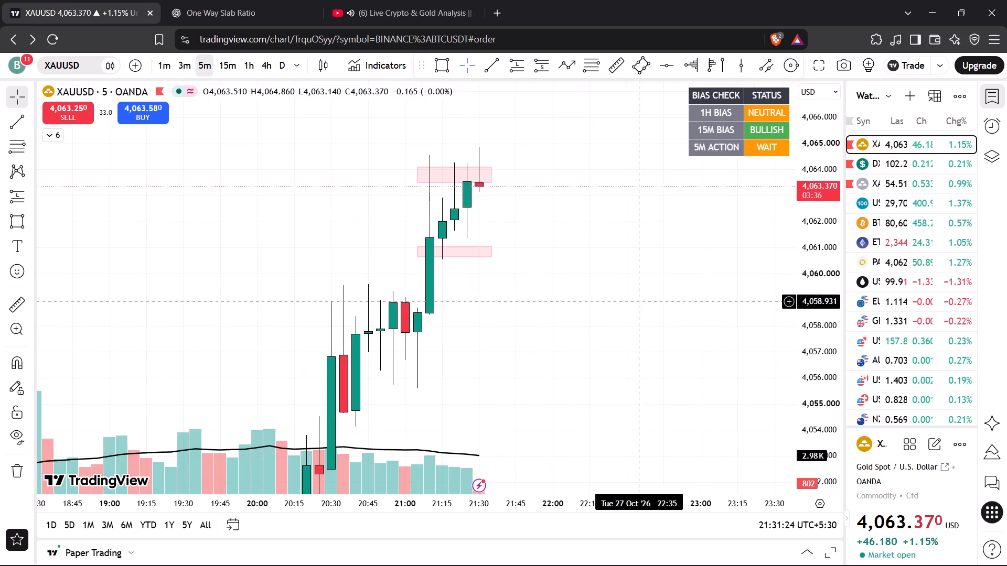
pyautogui.click(435, 70)
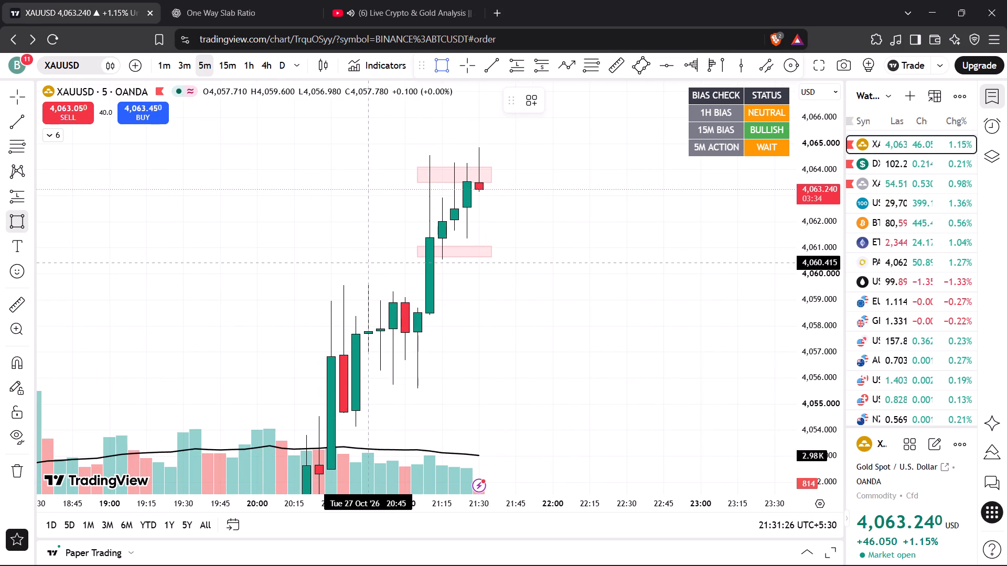
pyautogui.click(369, 258)
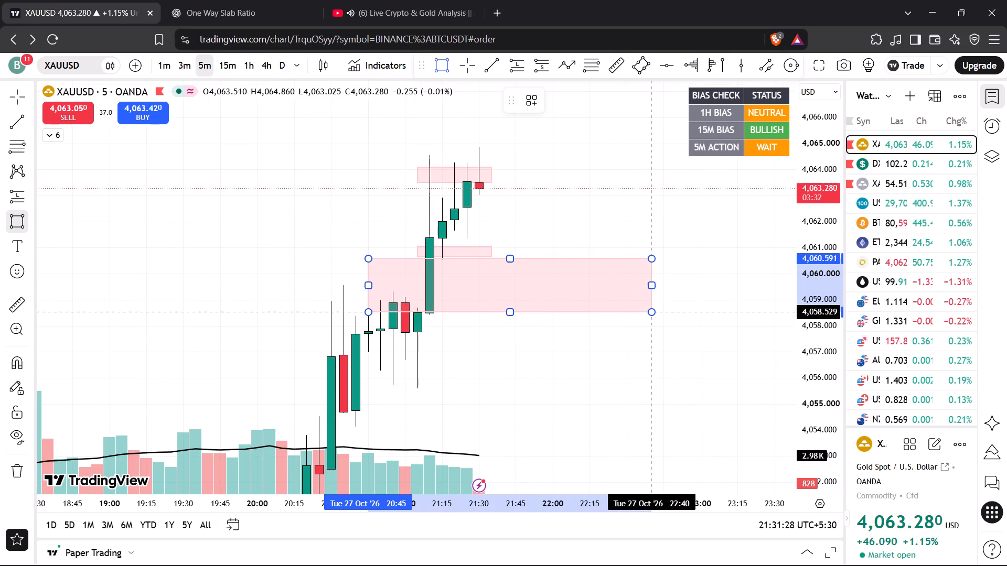
pyautogui.click(658, 307)
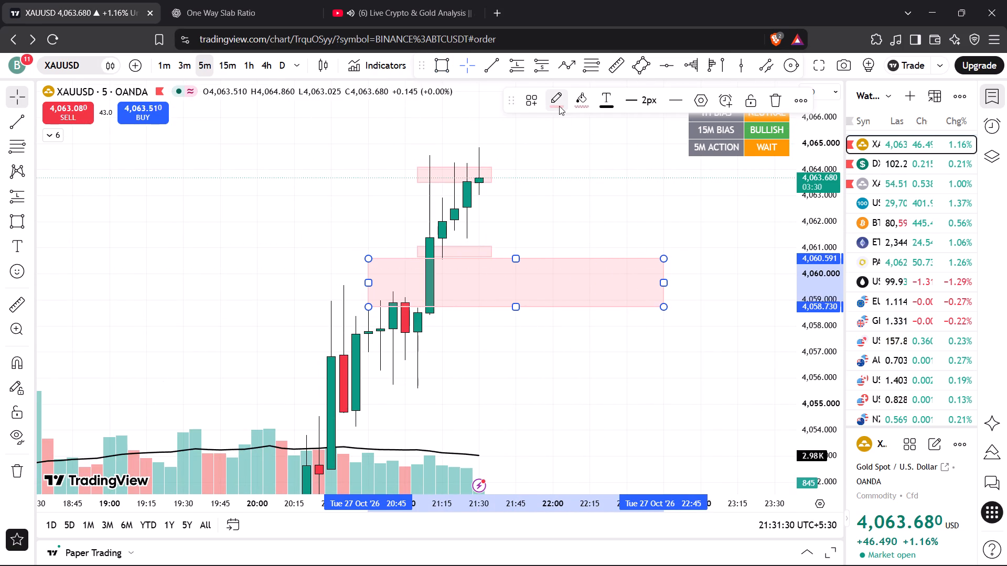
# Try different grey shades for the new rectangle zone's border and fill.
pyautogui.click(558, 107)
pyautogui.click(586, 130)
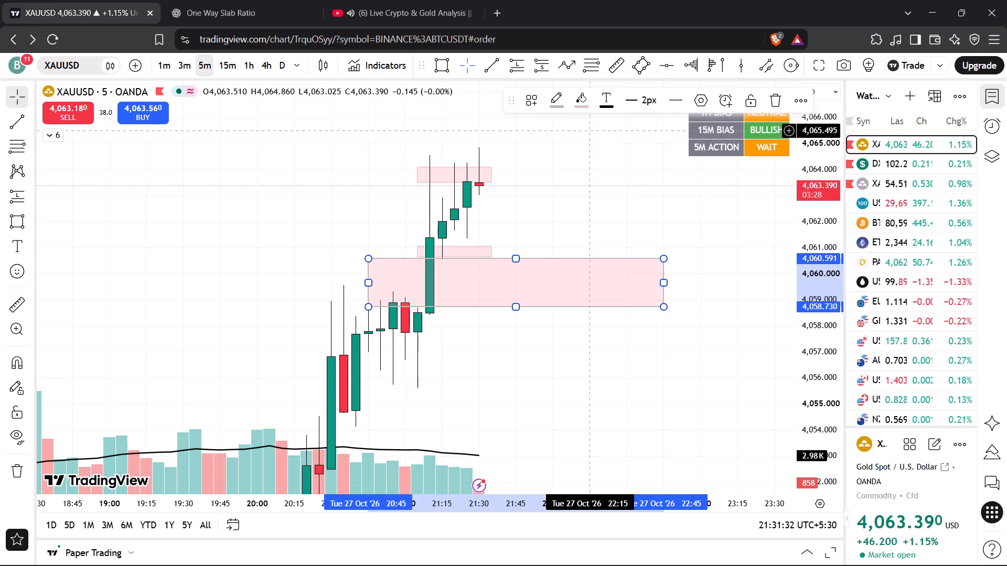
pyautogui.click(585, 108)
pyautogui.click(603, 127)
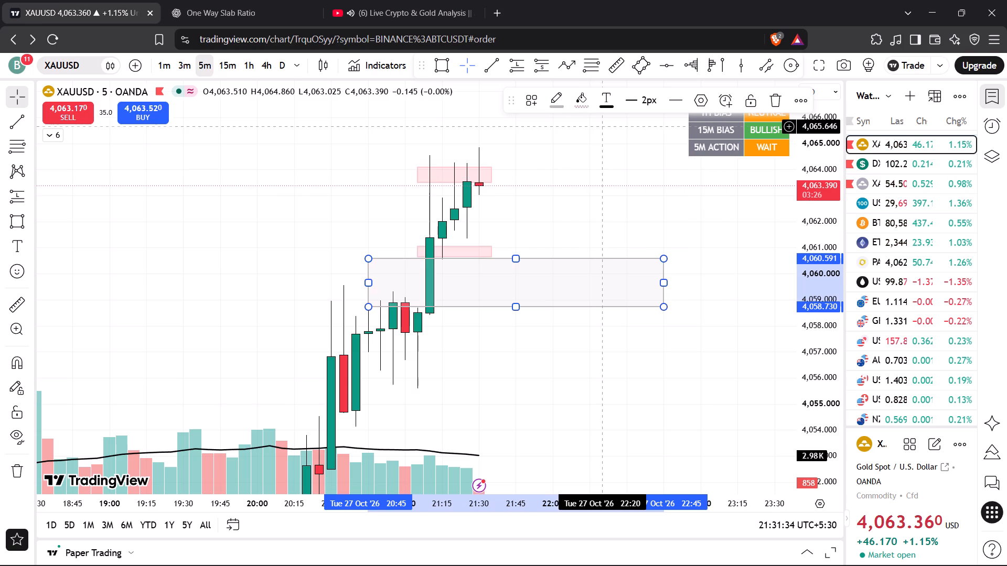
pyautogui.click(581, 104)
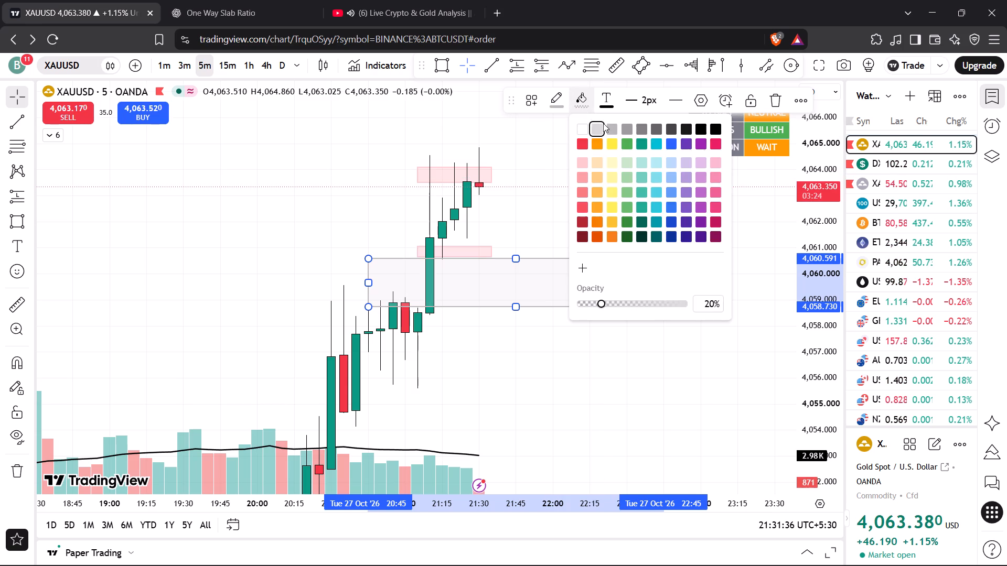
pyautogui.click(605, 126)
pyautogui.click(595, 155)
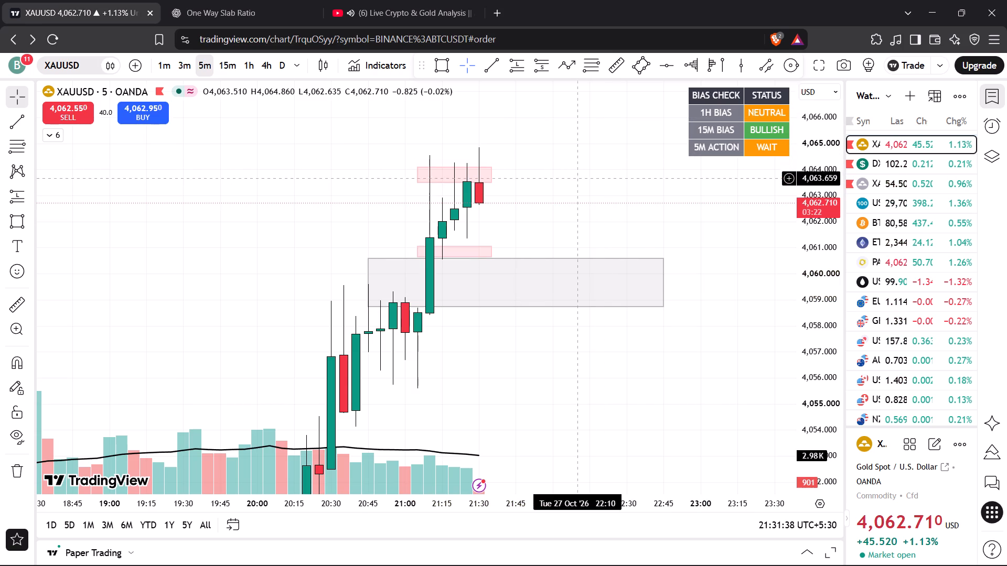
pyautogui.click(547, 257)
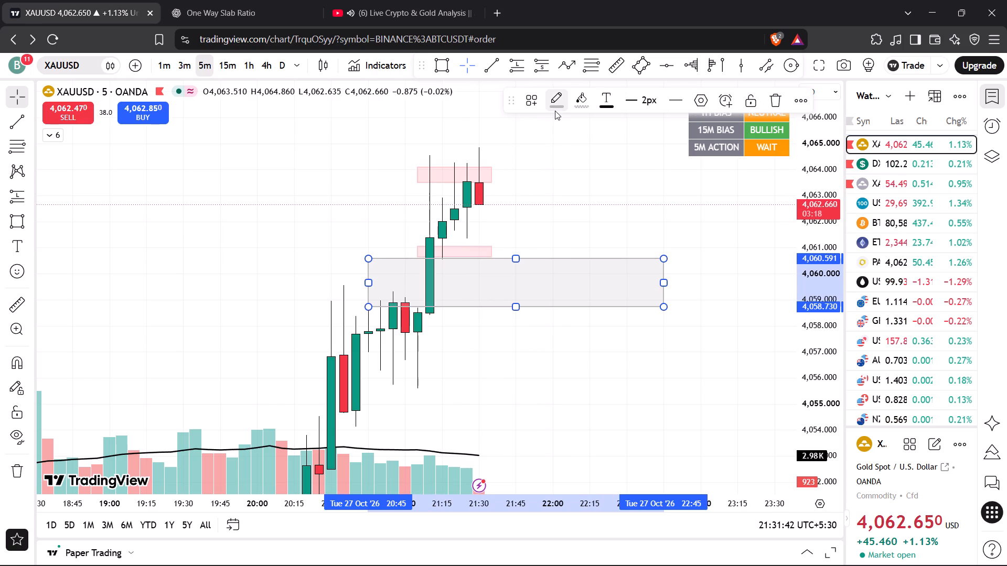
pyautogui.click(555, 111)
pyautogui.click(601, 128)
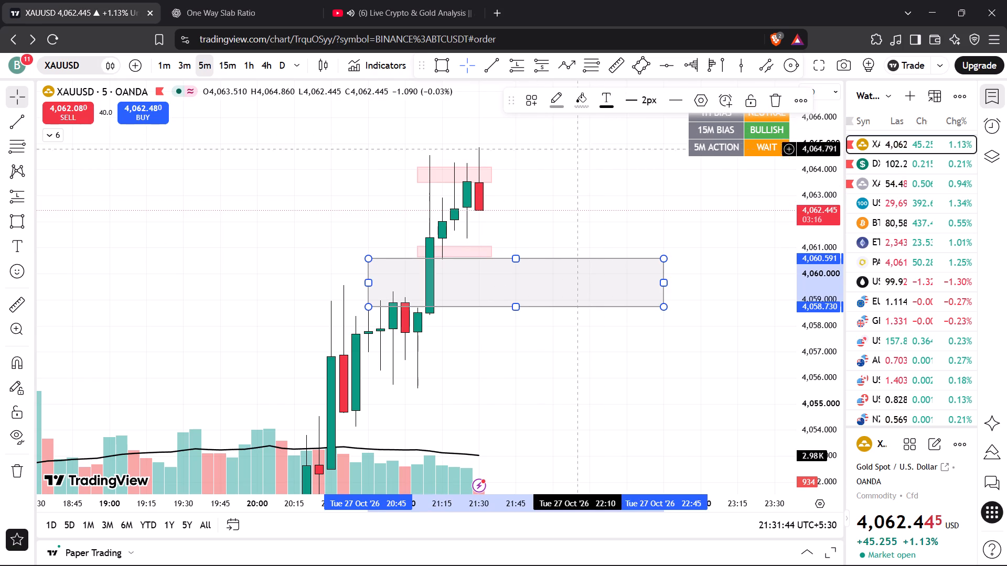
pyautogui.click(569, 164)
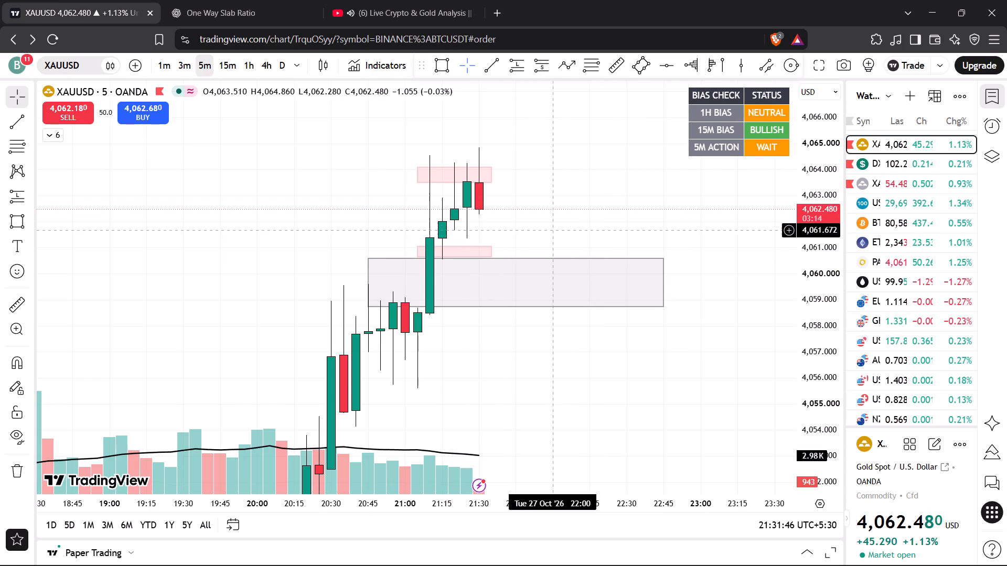
# Set the new rectangle zone's fill to medium grey and its border to light grey.
pyautogui.click(559, 258)
pyautogui.click(581, 109)
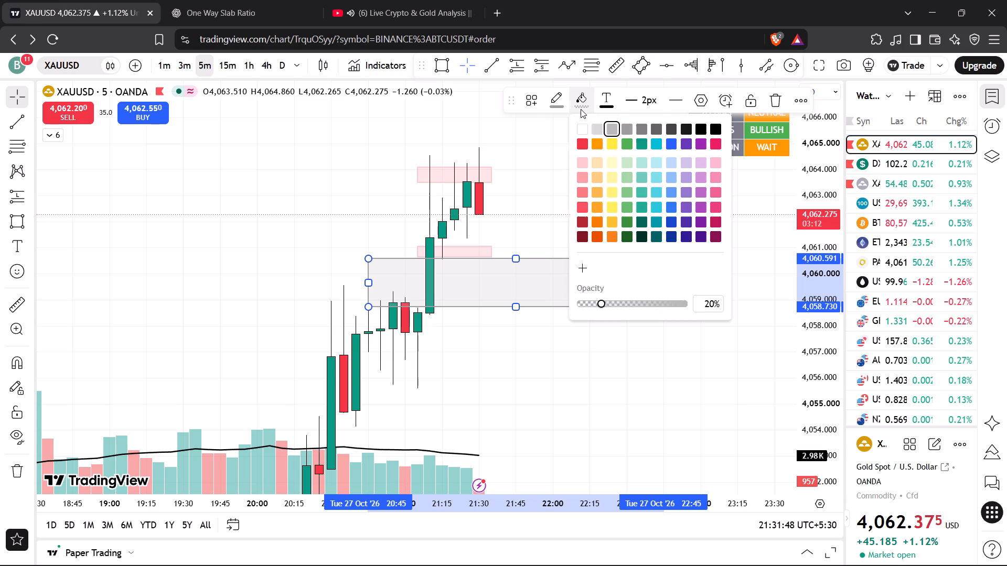
pyautogui.click(629, 129)
pyautogui.click(618, 139)
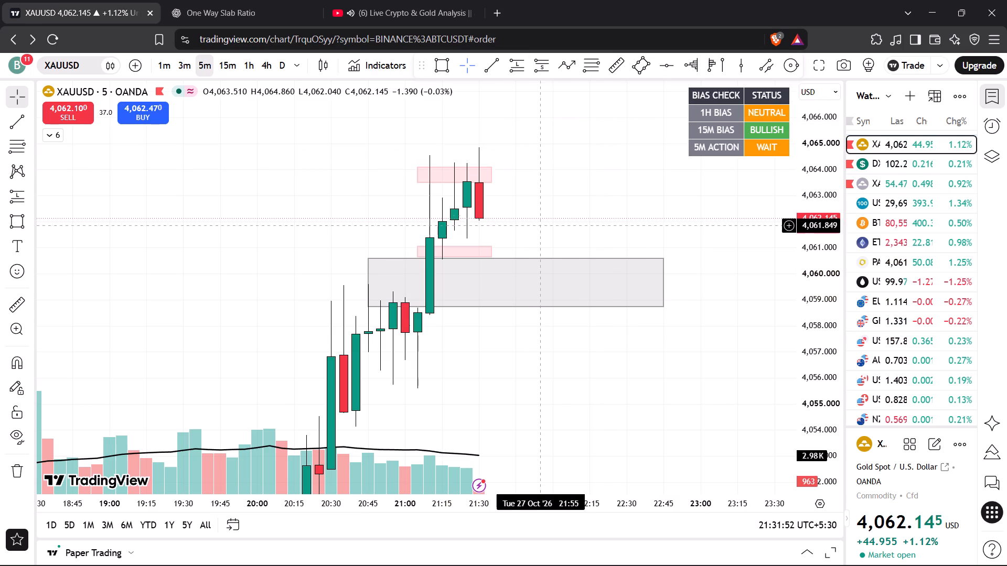
pyautogui.click(531, 257)
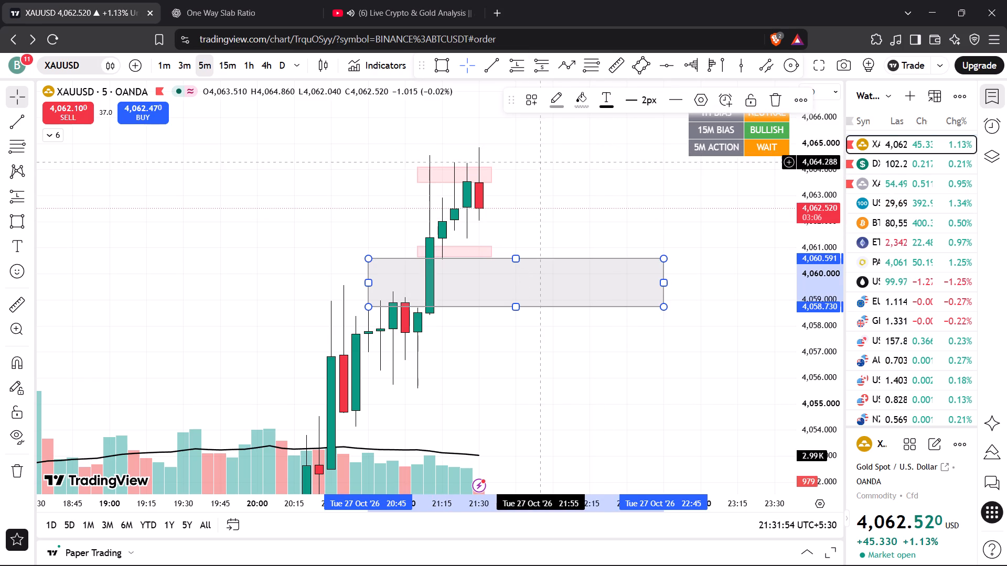
pyautogui.click(556, 112)
pyautogui.click(571, 133)
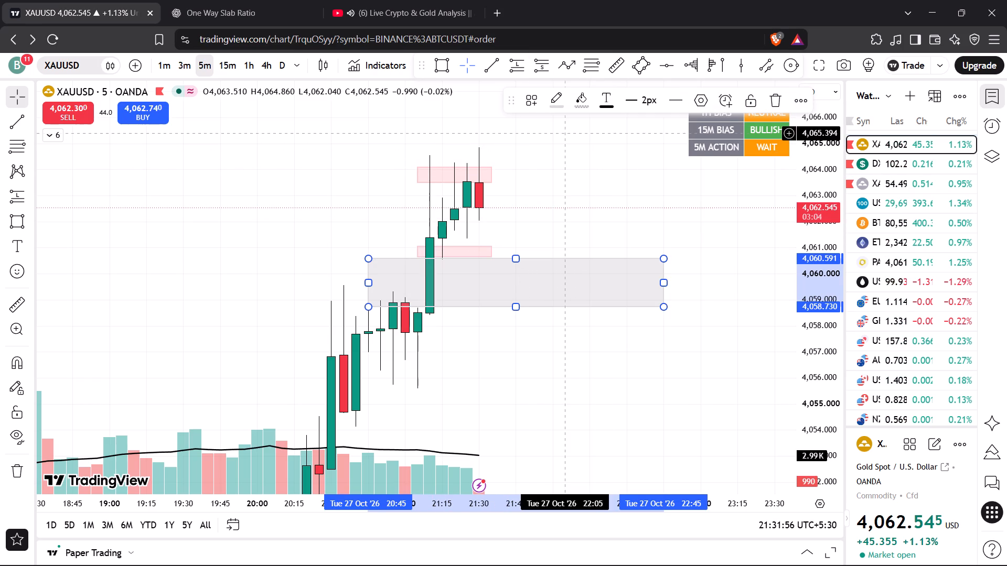
pyautogui.click(569, 172)
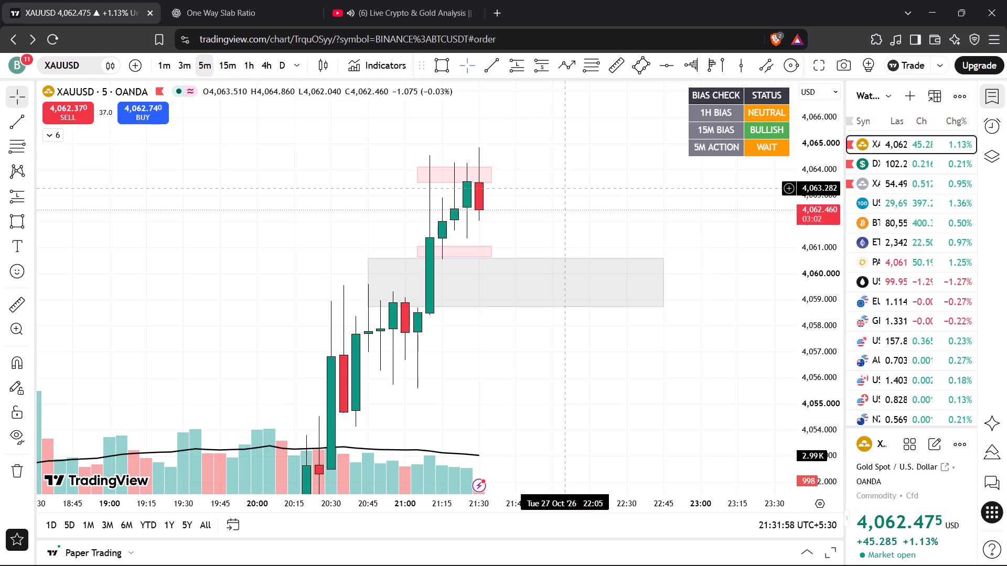
# Delete the small pink zone near 4,061 directly above the grey rectangle.
pyautogui.click(485, 246)
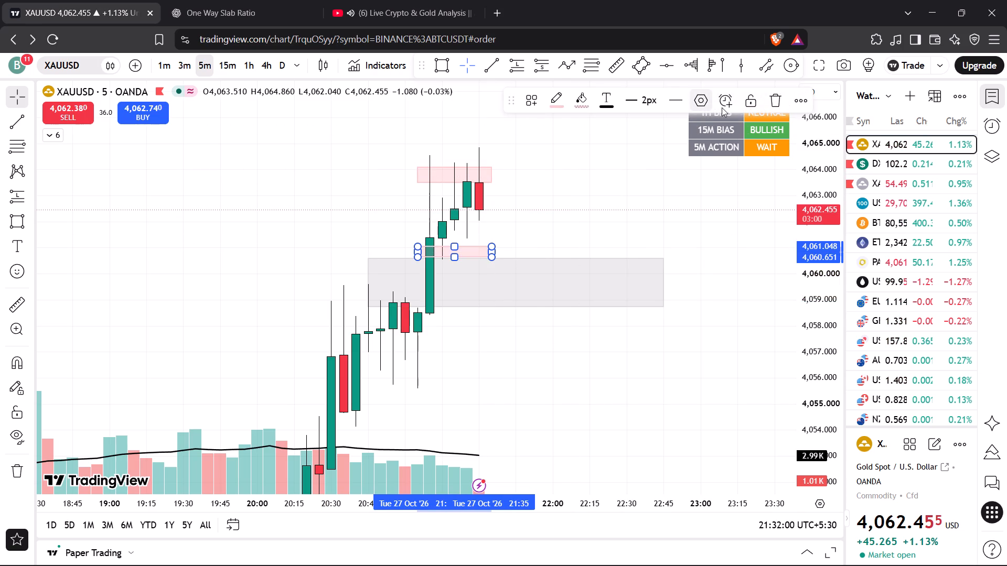
pyautogui.click(769, 100)
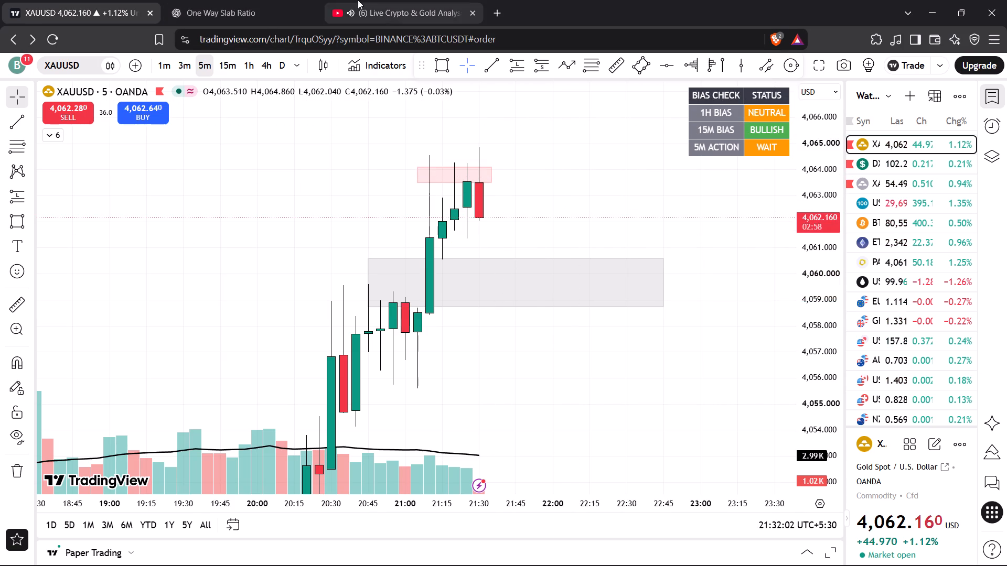
# Switch to the YouTube stream and watch the presenter's XAUUSD trade setup.
pyautogui.click(382, 9)
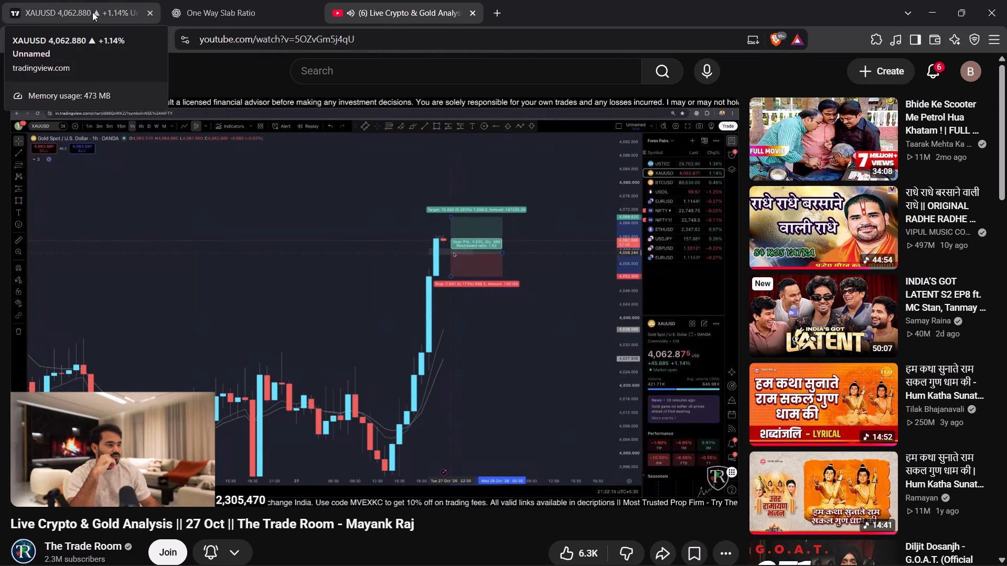
# Switch back to TradingView and unhide the 9 & 15 EMA Scalping - Momentum indicator on the 5-minute XAUUSD chart.
pyautogui.click(92, 12)
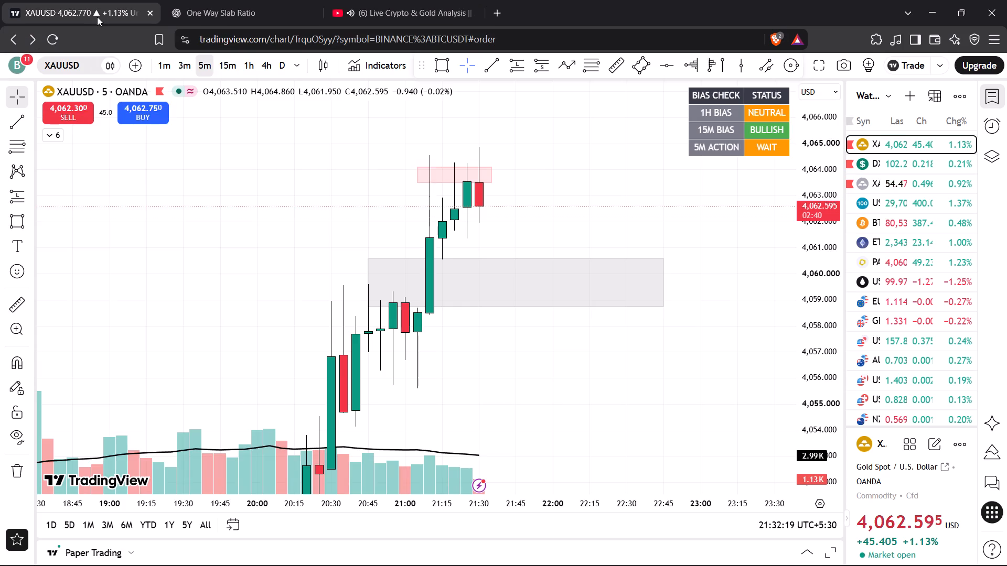
pyautogui.click(594, 168)
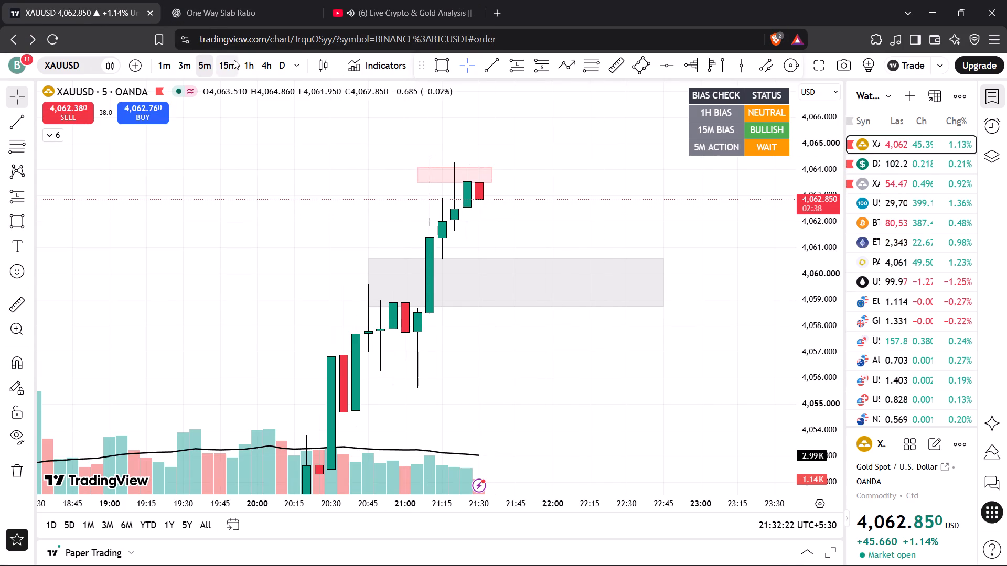
pyautogui.click(227, 65)
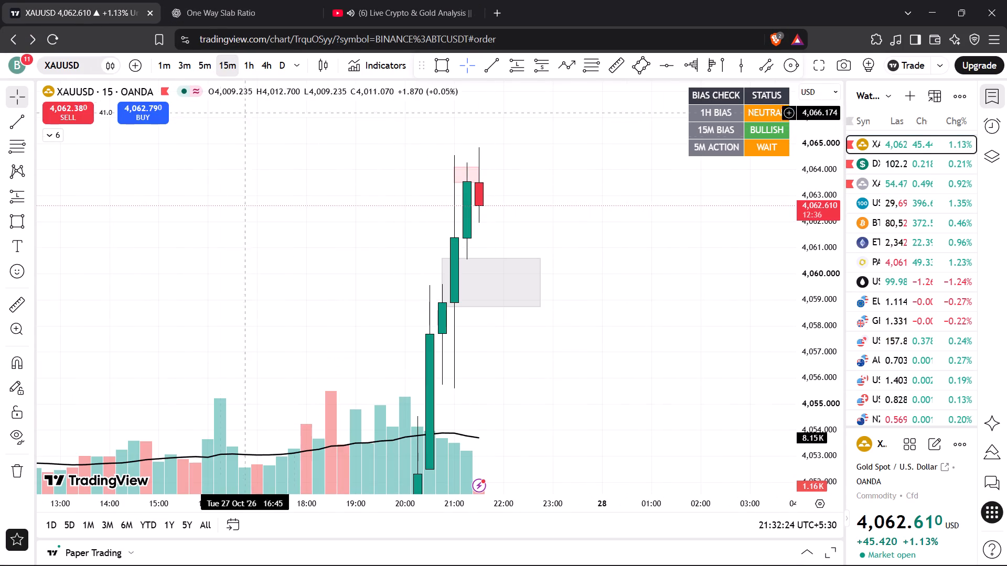
pyautogui.click(210, 73)
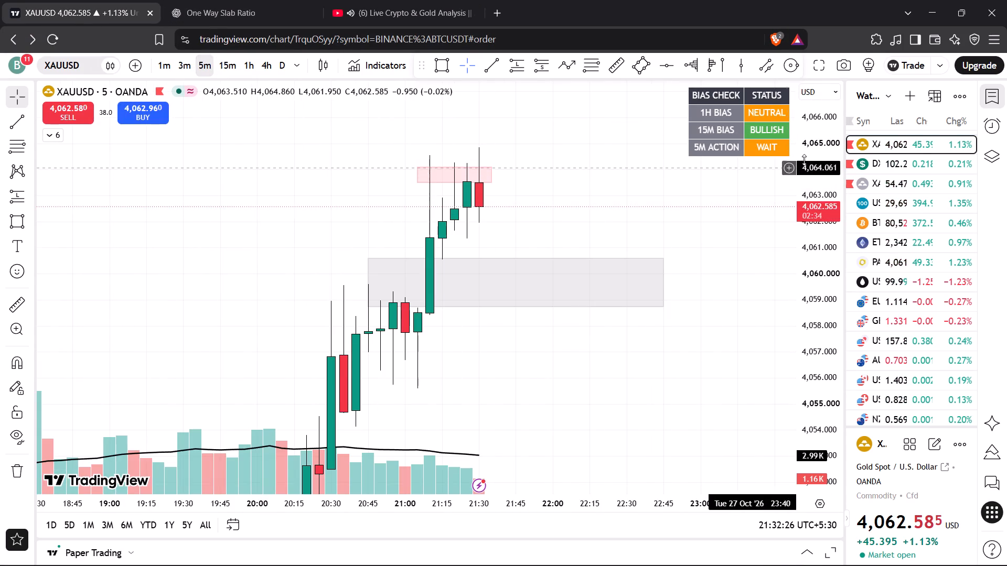
pyautogui.moveTo(811, 157); pyautogui.dragTo(815, 280)
pyautogui.scroll(-2, 575, 341)
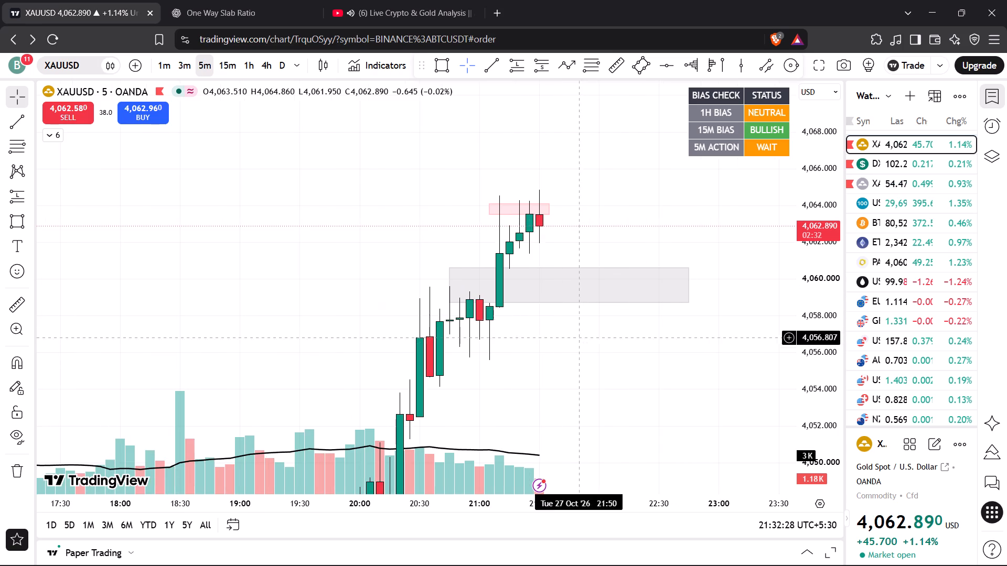
pyautogui.click(54, 135)
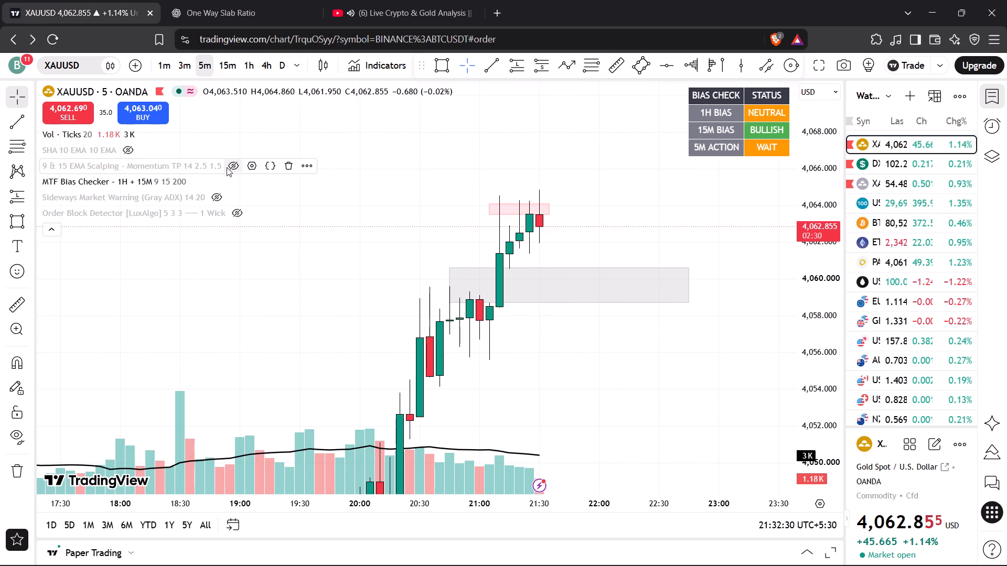
pyautogui.click(228, 166)
pyautogui.click(59, 230)
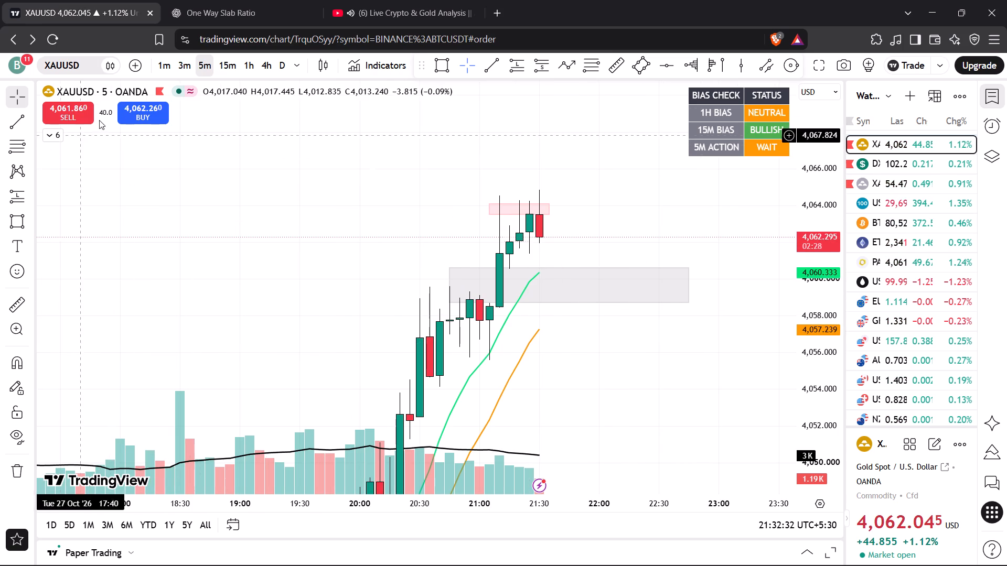
# Draw a grey rectangle zone on the 5-minute USTECH100CFD chart from about 29,640 to 29,616, spanning 20:55 to about 22:35.
pyautogui.click(882, 201)
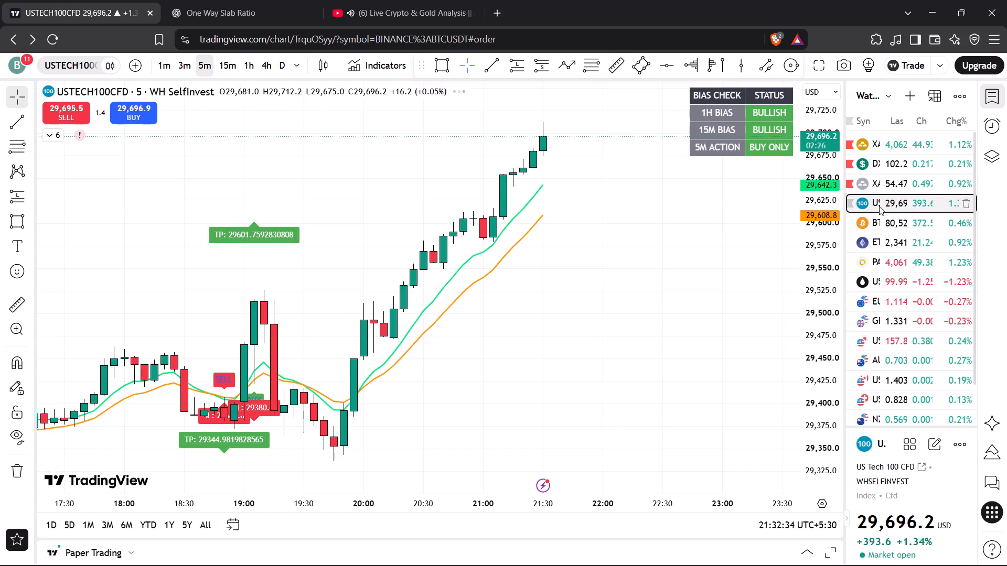
pyautogui.moveTo(698, 236); pyautogui.dragTo(651, 285)
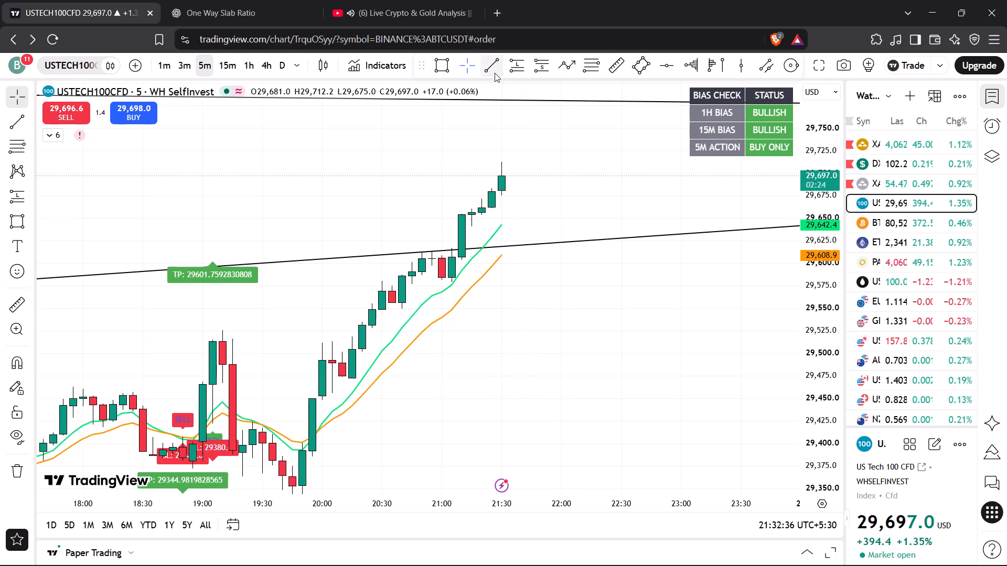
pyautogui.click(442, 68)
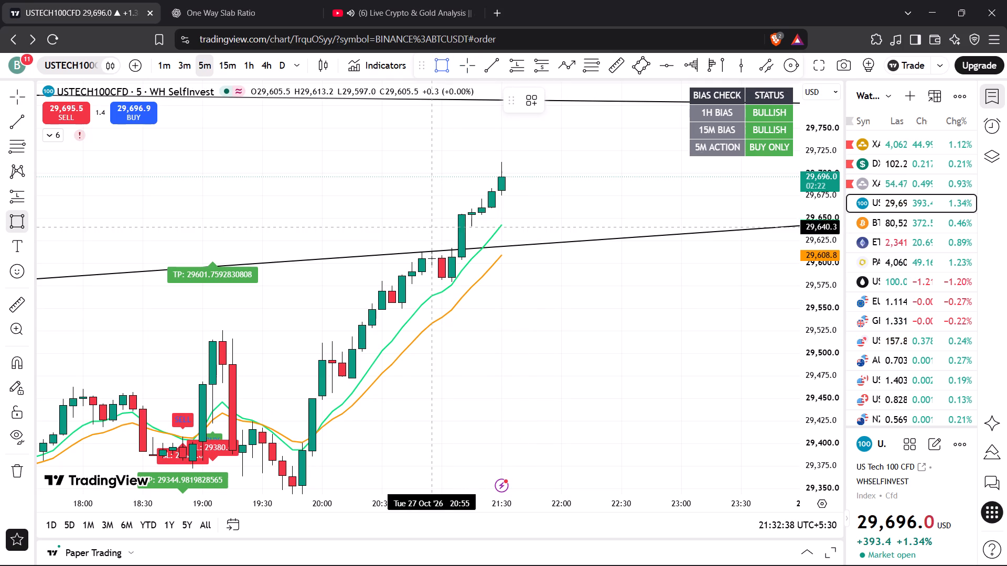
pyautogui.click(432, 227)
pyautogui.click(630, 249)
pyautogui.click(615, 204)
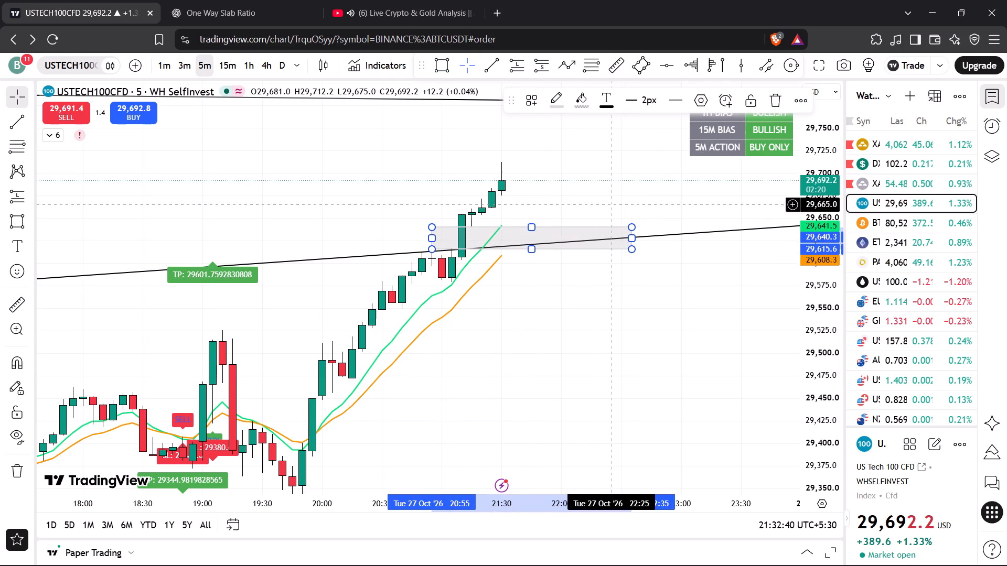
# Check the presenter's XAUUSD chart on the YouTube stream and return to TradingView.
pyautogui.click(440, 8)
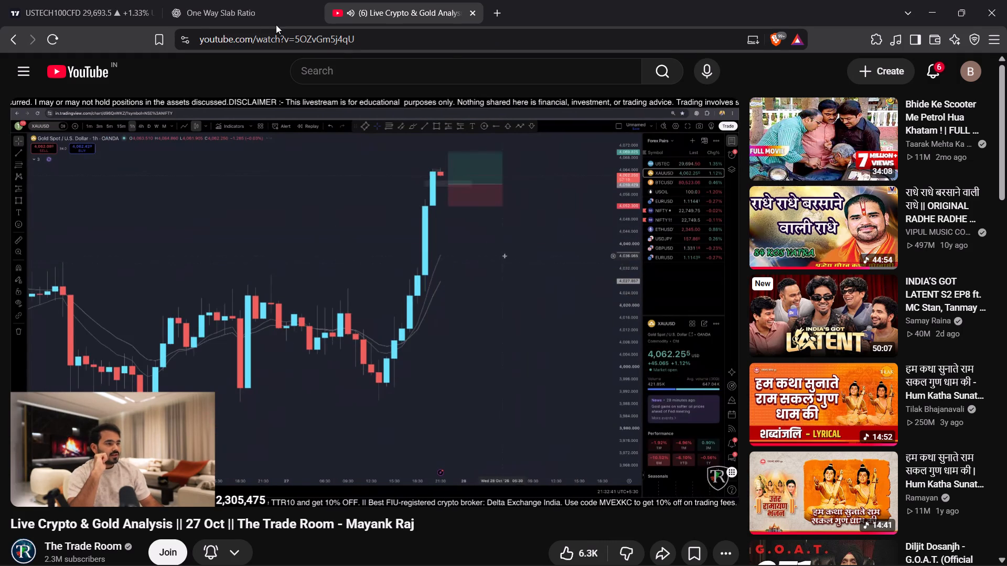
pyautogui.click(113, 9)
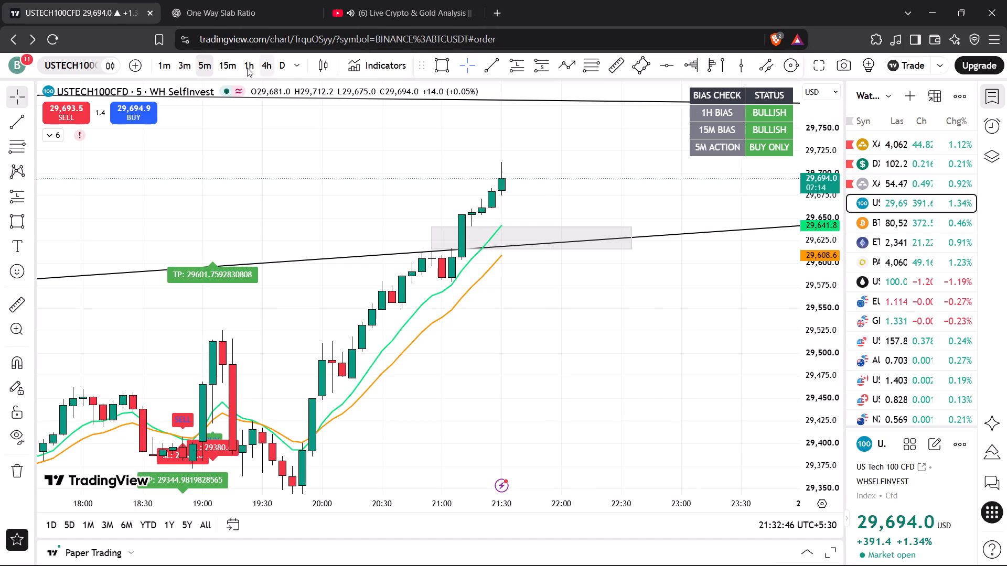
# On the 1-hour USTECH100CFD chart, extend the grey zone's later edge to about 23:30.
pyautogui.click(243, 63)
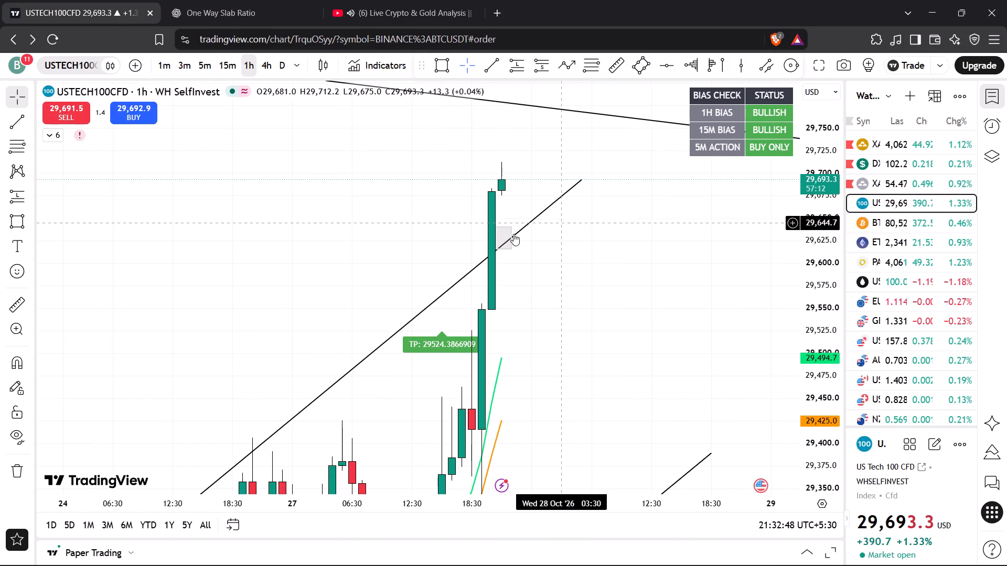
pyautogui.moveTo(515, 236); pyautogui.dragTo(520, 231)
pyautogui.click(531, 198)
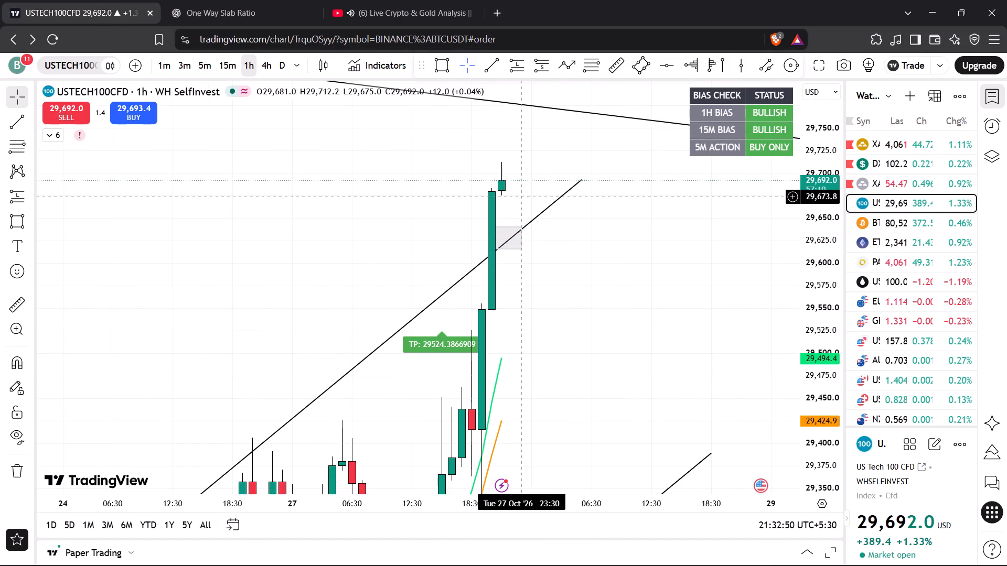
# Open XAUUSD and, on the 15-minute chart, extend the grey zone near 4,060 to about 23:00.
pyautogui.click(889, 143)
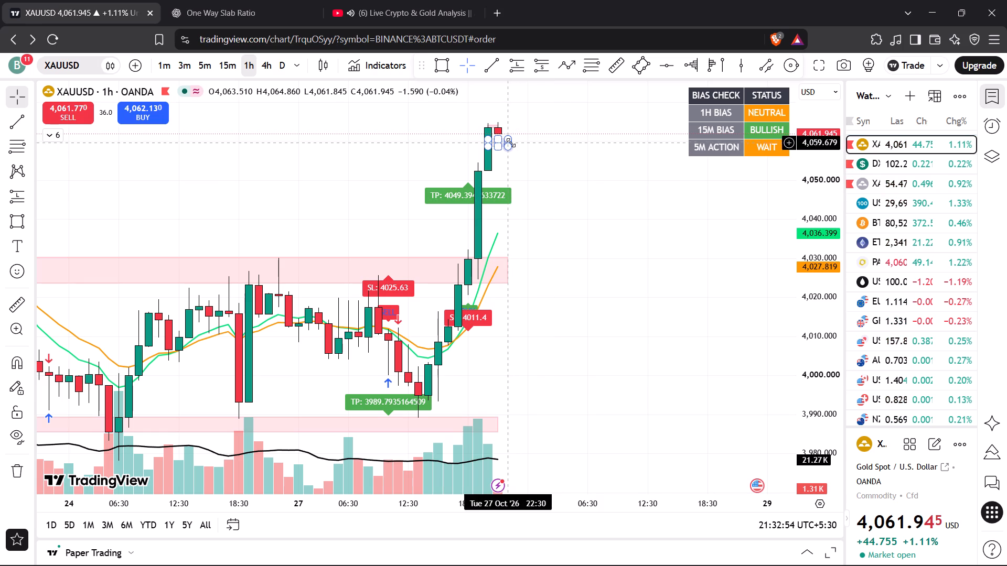
pyautogui.moveTo(616, 240); pyautogui.dragTo(666, 319)
pyautogui.scroll(1, 696, 317)
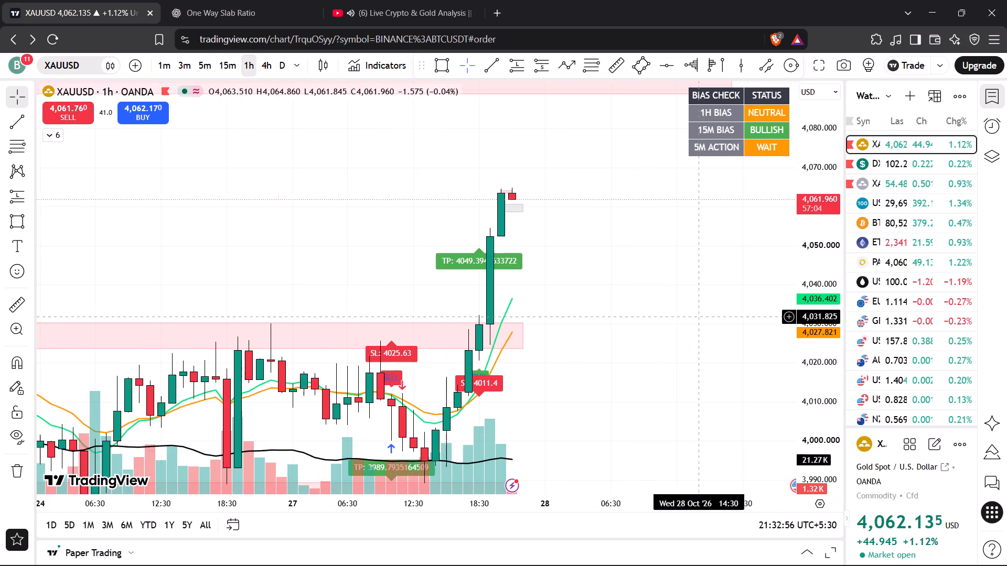
pyautogui.scroll(1, 696, 317)
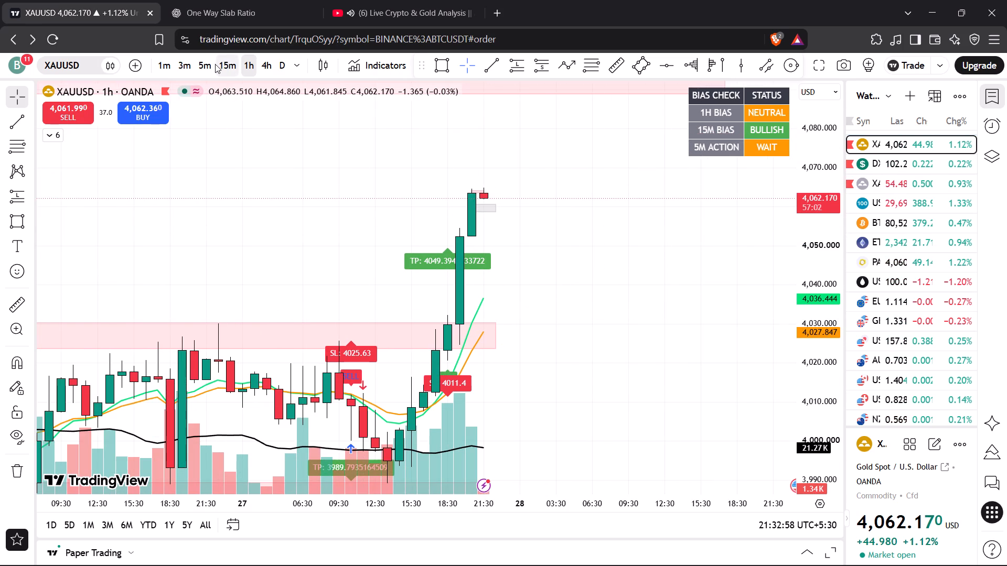
pyautogui.click(223, 59)
pyautogui.moveTo(671, 273); pyautogui.dragTo(690, 332)
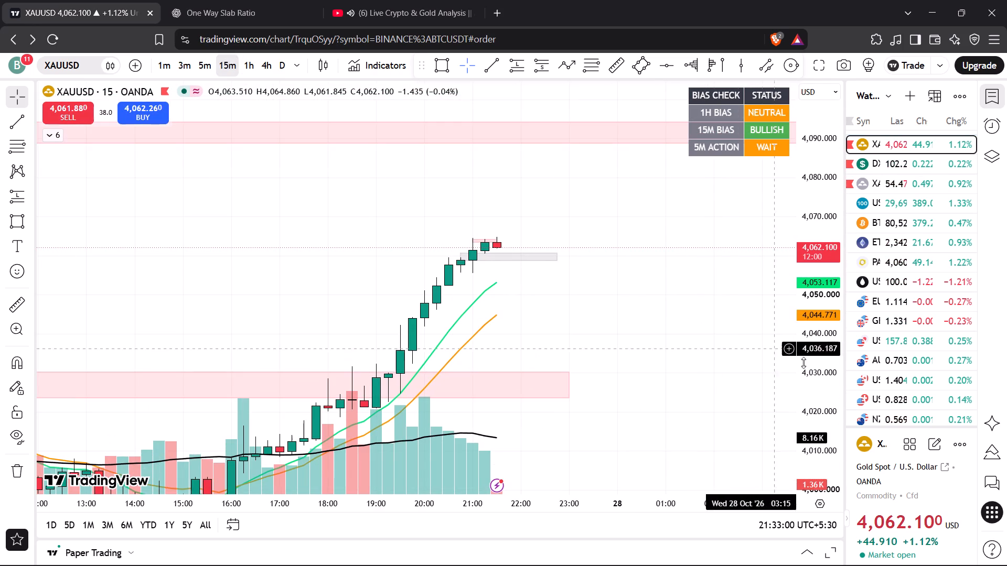
pyautogui.moveTo(814, 372); pyautogui.dragTo(813, 177)
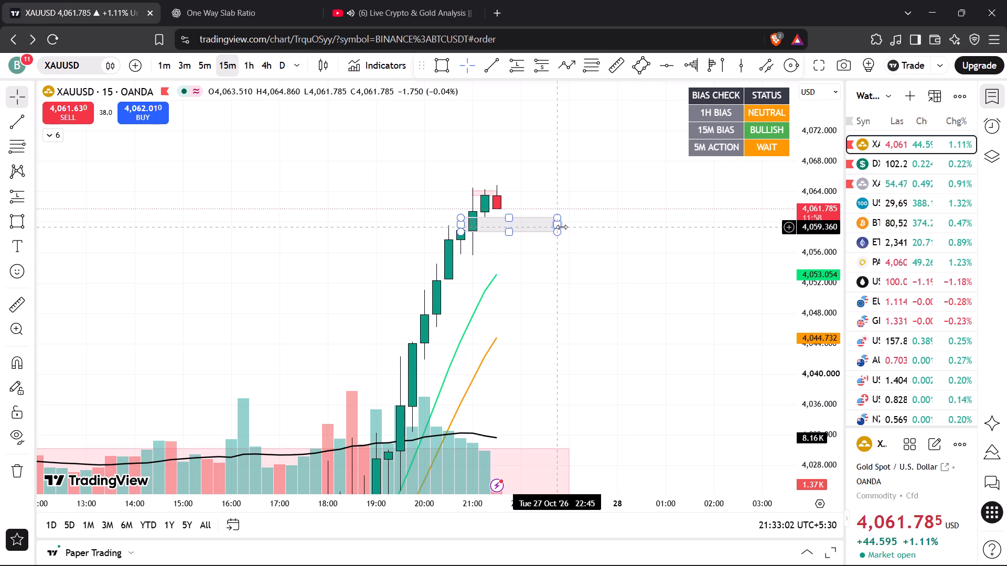
pyautogui.click(560, 225)
pyautogui.click(563, 185)
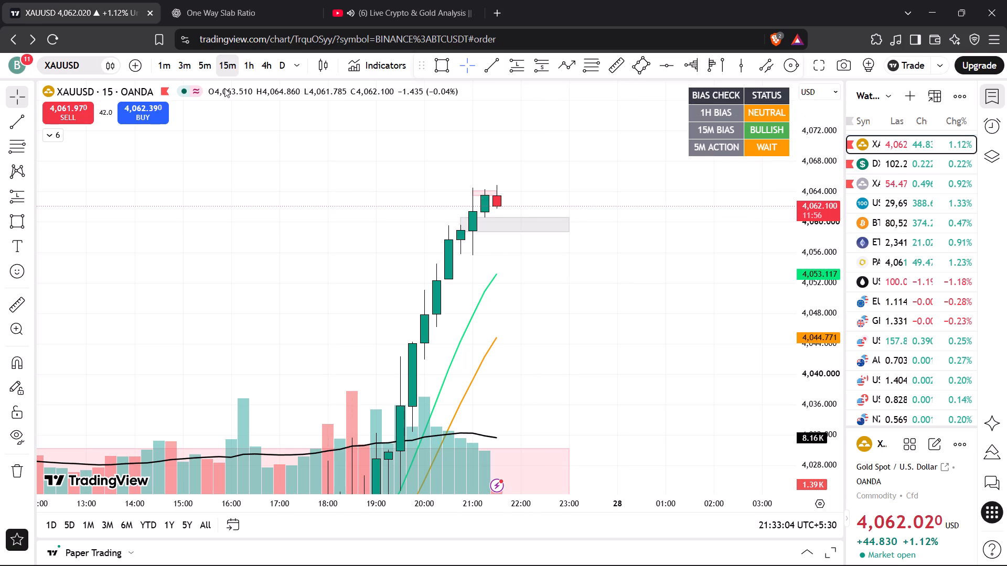
# Examine XAUUSD price action around the pink and grey zones on the 5-, 3- and 1-minute charts.
pyautogui.click(203, 65)
pyautogui.moveTo(805, 404); pyautogui.dragTo(817, 376)
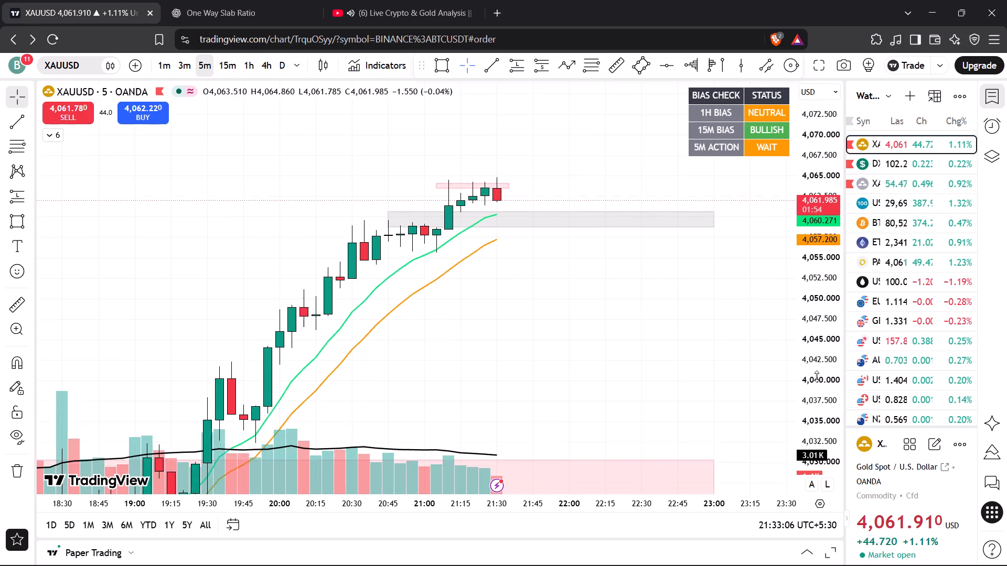
pyautogui.moveTo(817, 376); pyautogui.dragTo(820, 251)
pyautogui.scroll(-1, 705, 312)
pyautogui.moveTo(708, 299); pyautogui.dragTo(631, 401)
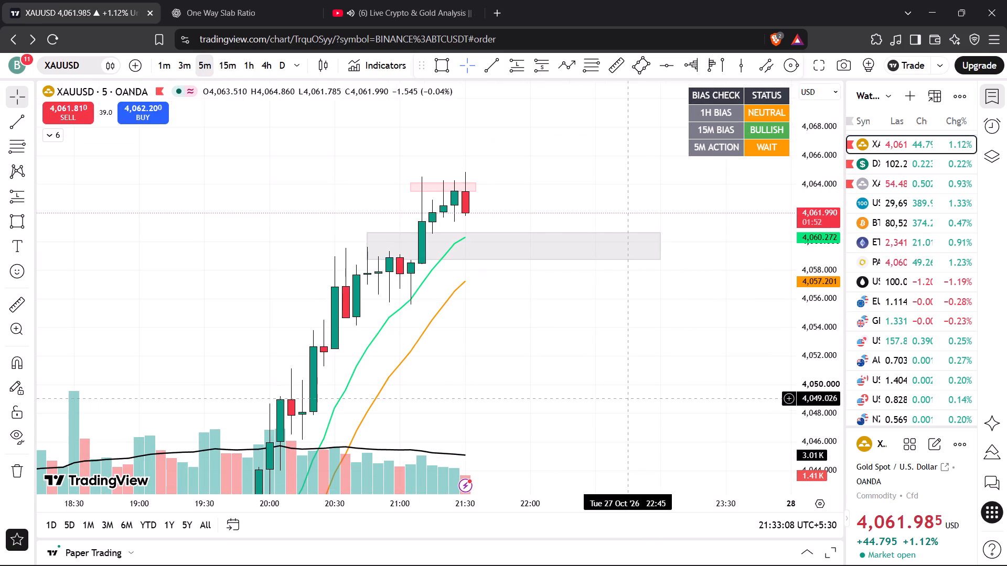
pyautogui.click(191, 69)
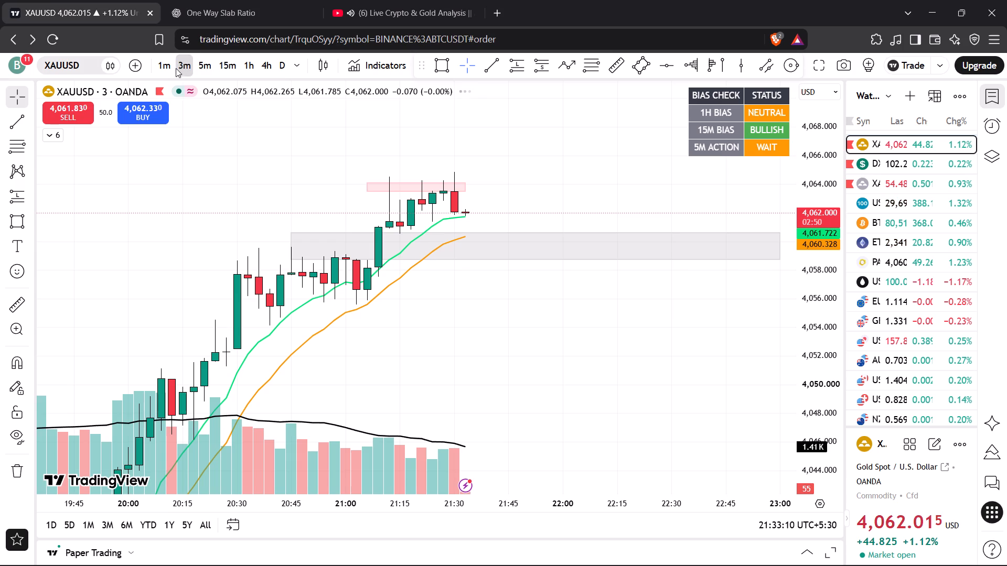
pyautogui.click(163, 62)
pyautogui.scroll(-4, 539, 300)
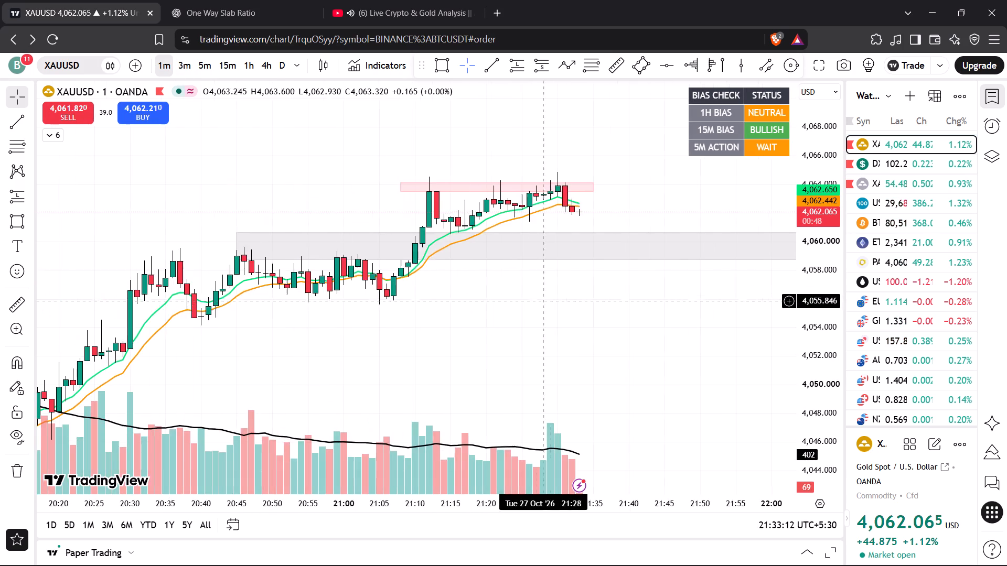
pyautogui.scroll(-2, 597, 320)
pyautogui.moveTo(600, 322); pyautogui.dragTo(507, 325)
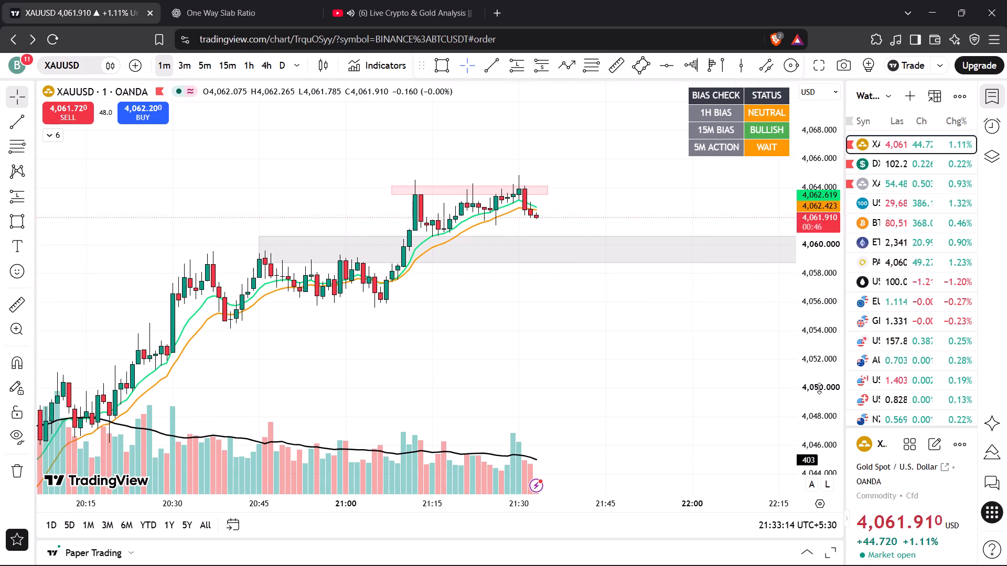
pyautogui.moveTo(819, 388); pyautogui.dragTo(814, 221)
pyautogui.moveTo(643, 325); pyautogui.dragTo(594, 387)
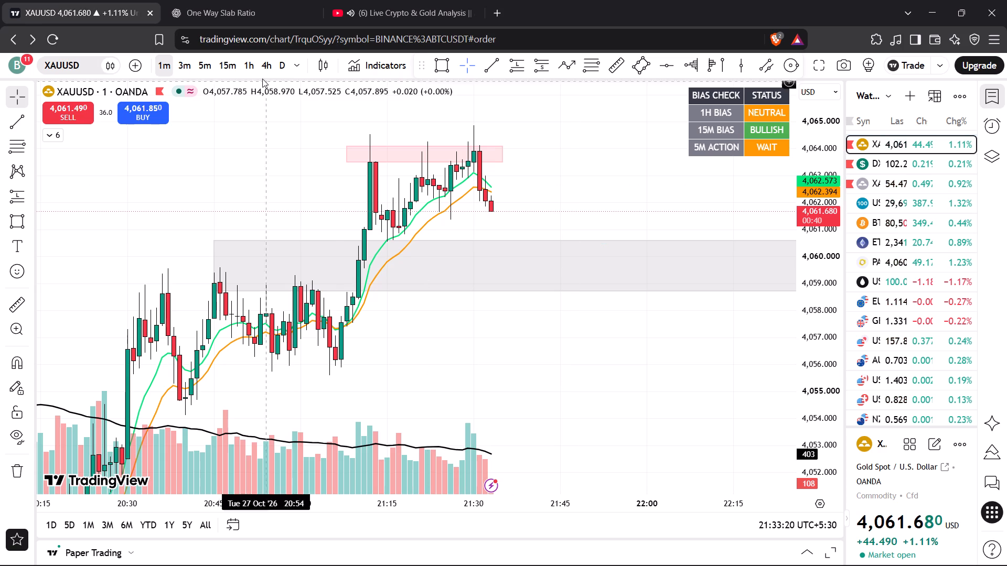
pyautogui.click(189, 66)
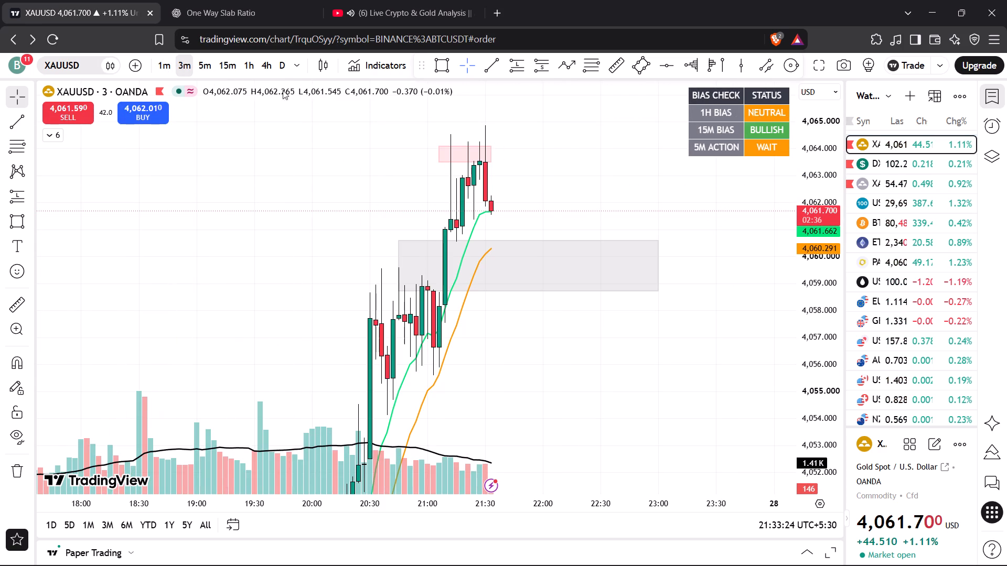
pyautogui.moveTo(821, 207); pyautogui.dragTo(823, 282)
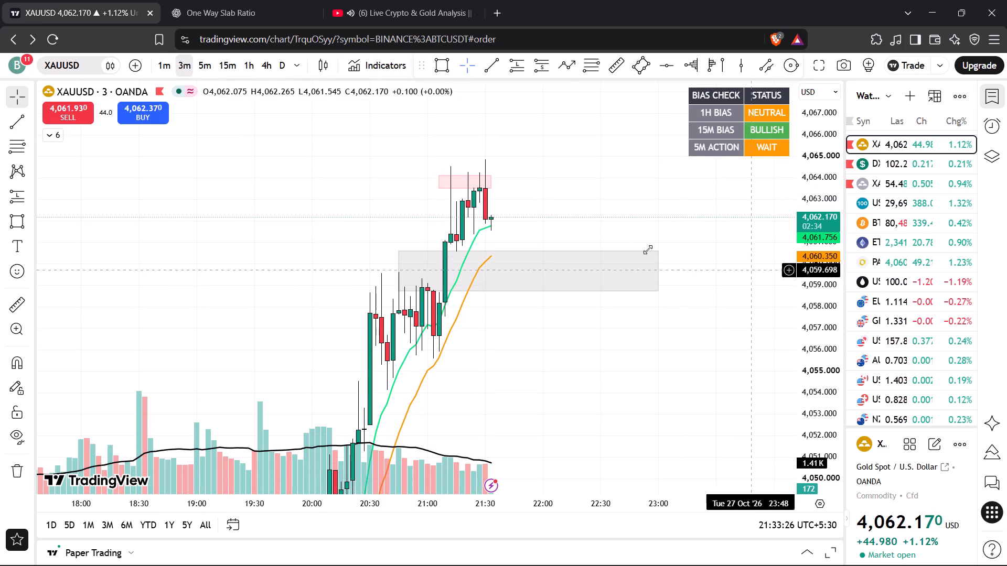
pyautogui.click(205, 62)
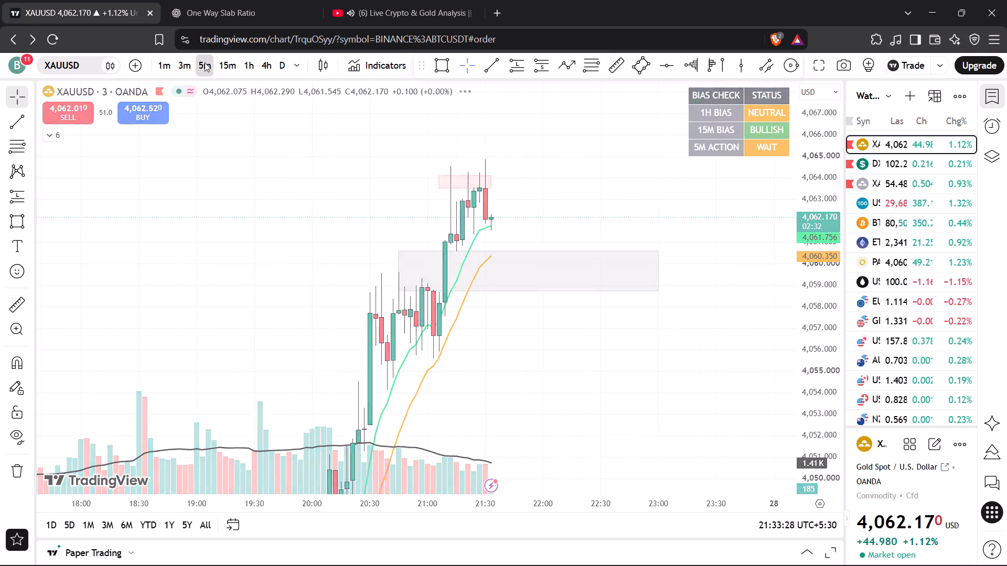
# Check the presenter's 1-minute XAUUSD chart on the YouTube stream and compare it with the 1-minute XAUUSD chart in TradingView.
pyautogui.click(397, 5)
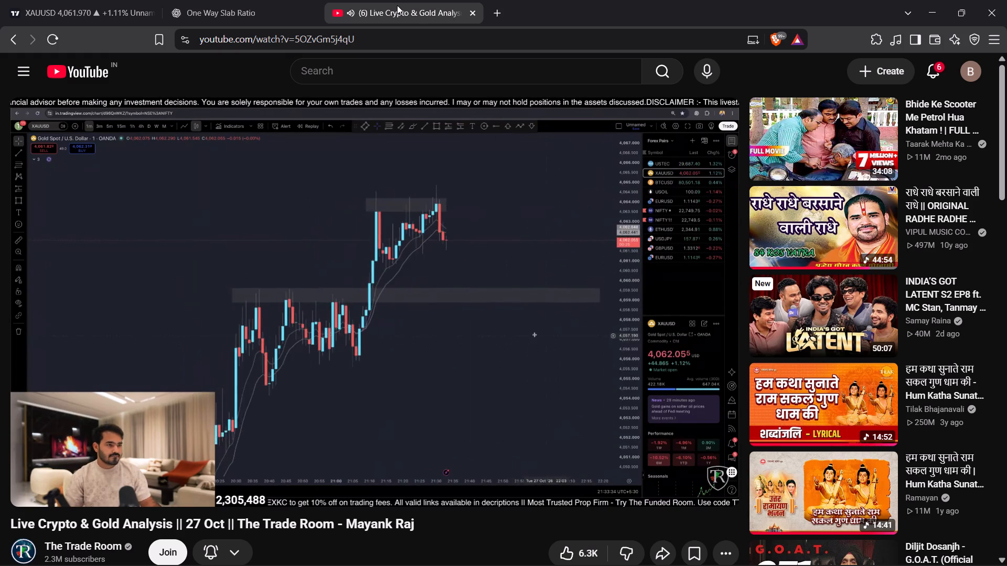
pyautogui.click(94, 8)
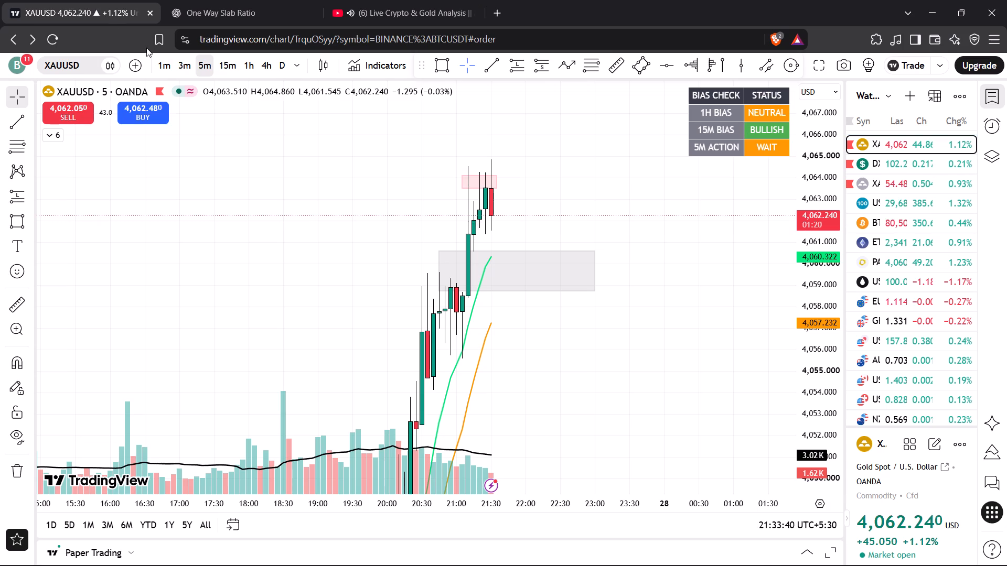
pyautogui.click(158, 62)
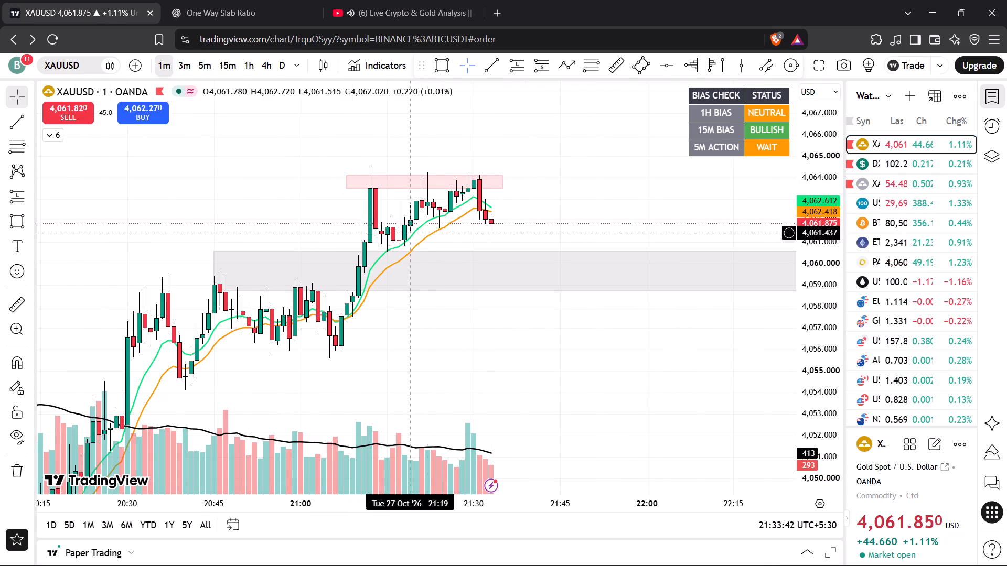
pyautogui.scroll(-2, 475, 336)
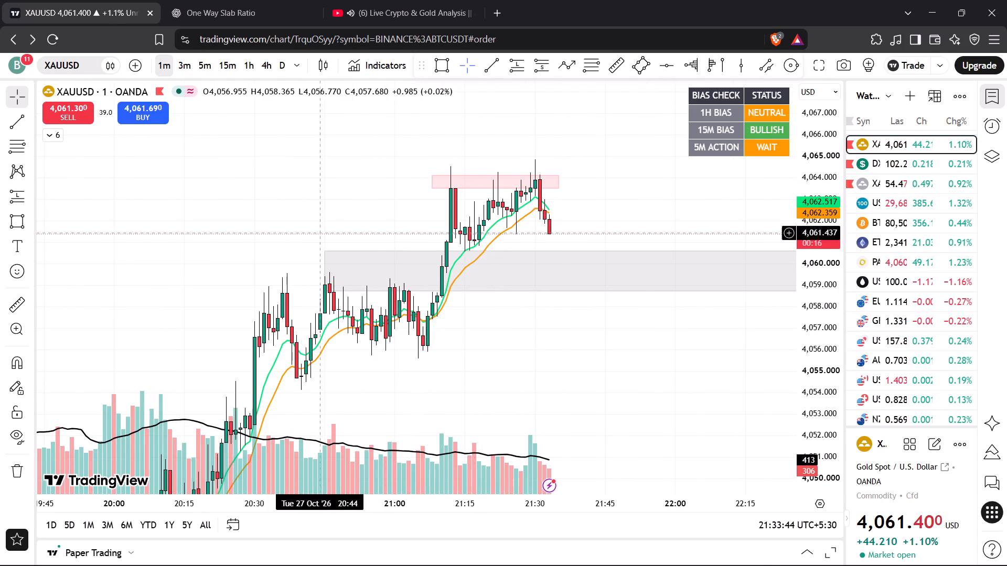
pyautogui.moveTo(367, 212); pyautogui.dragTo(378, 139)
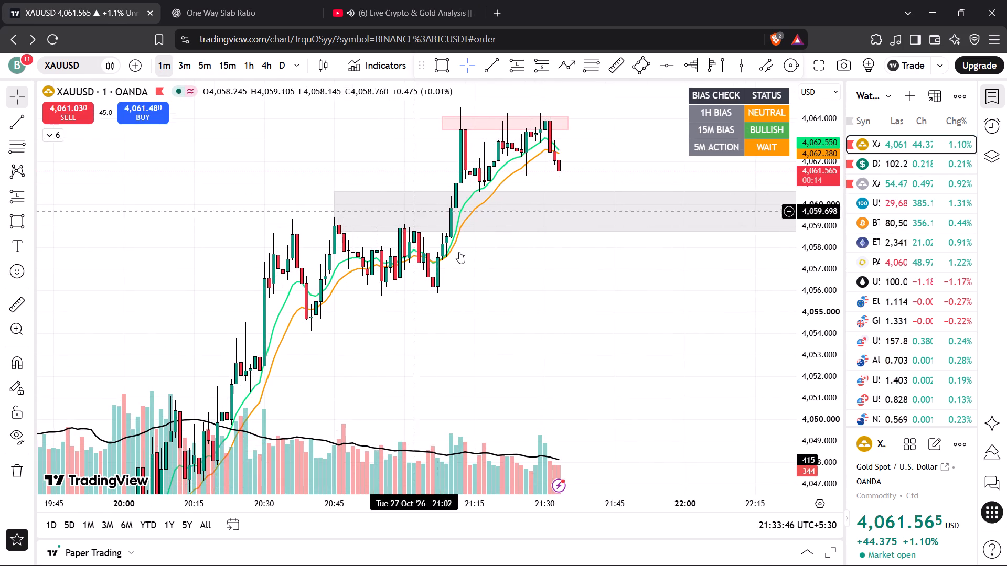
# Check the presenter's 1-minute XAUUSD chart on the YouTube stream, then return to the XAUUSD chart in TradingView.
pyautogui.scroll(-2, 535, 280)
pyautogui.moveTo(635, 304); pyautogui.dragTo(596, 301)
pyautogui.click(391, 0)
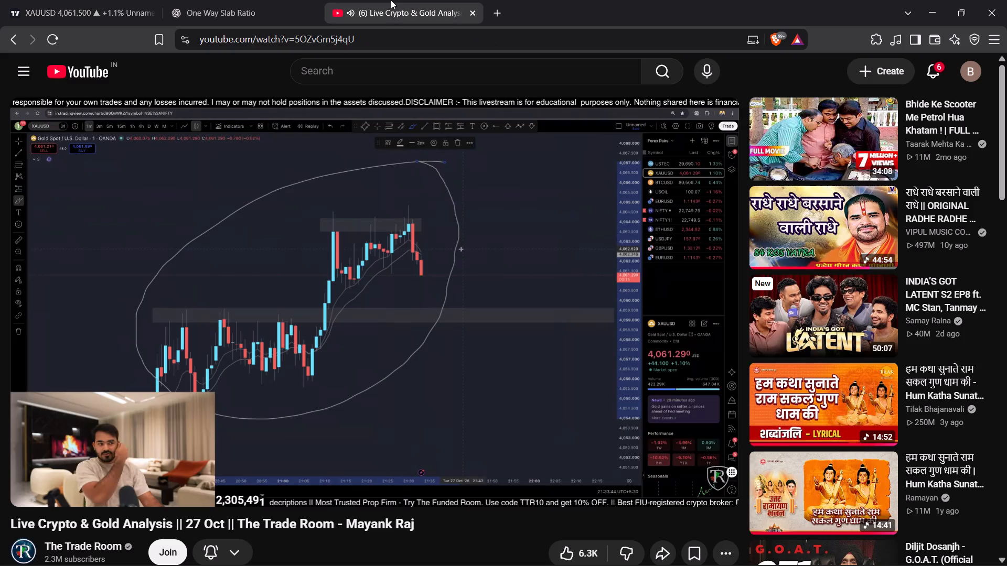
pyautogui.click(115, 4)
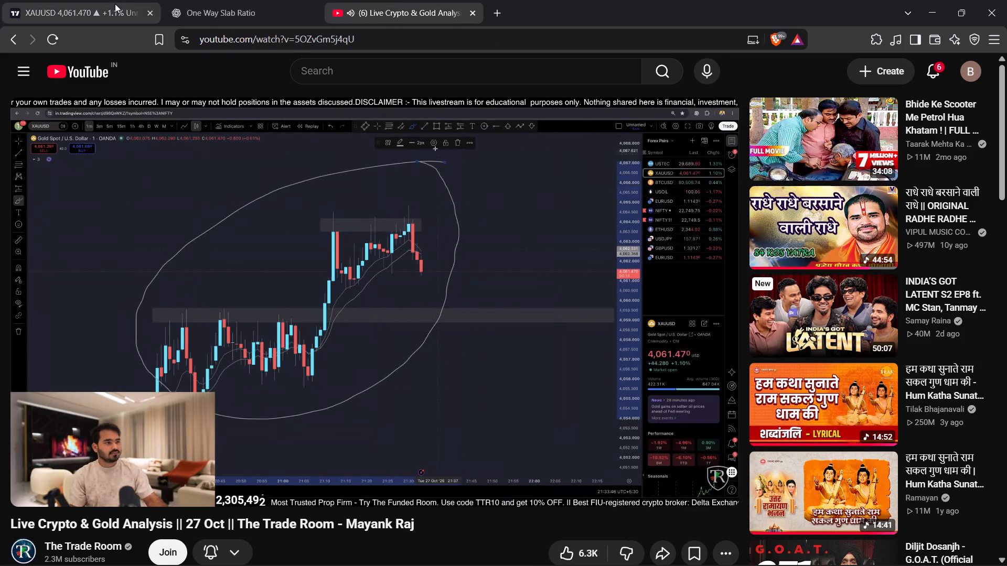
# Draw a grey rectangle zone on the 1-minute XAUUSD chart from about 20:18 to 22:31, between about 4,055.7 and 4,053.0.
pyautogui.moveTo(575, 355); pyautogui.dragTo(524, 279)
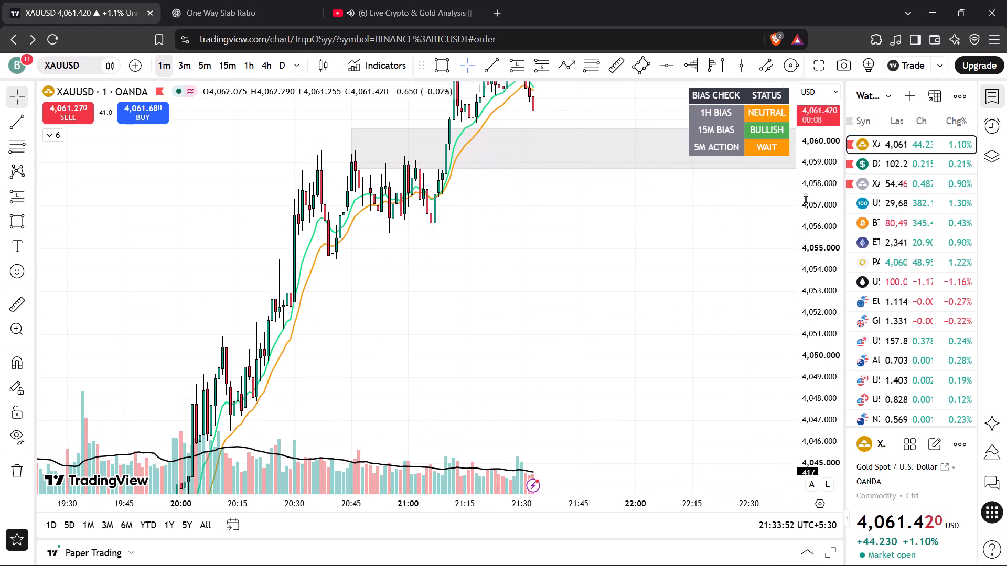
pyautogui.moveTo(827, 186); pyautogui.dragTo(819, 333)
pyautogui.moveTo(506, 350); pyautogui.dragTo(465, 308)
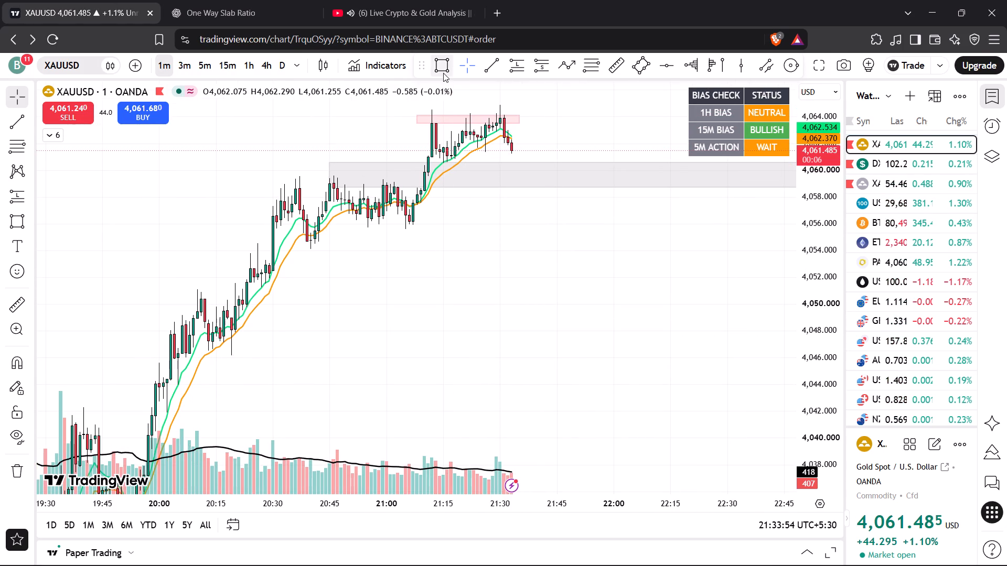
pyautogui.click(443, 73)
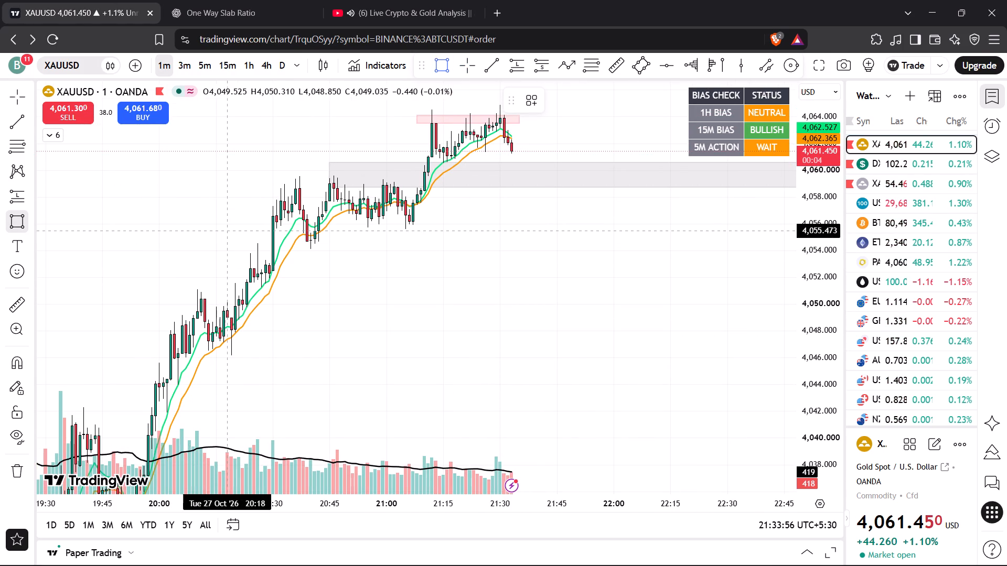
pyautogui.click(228, 228)
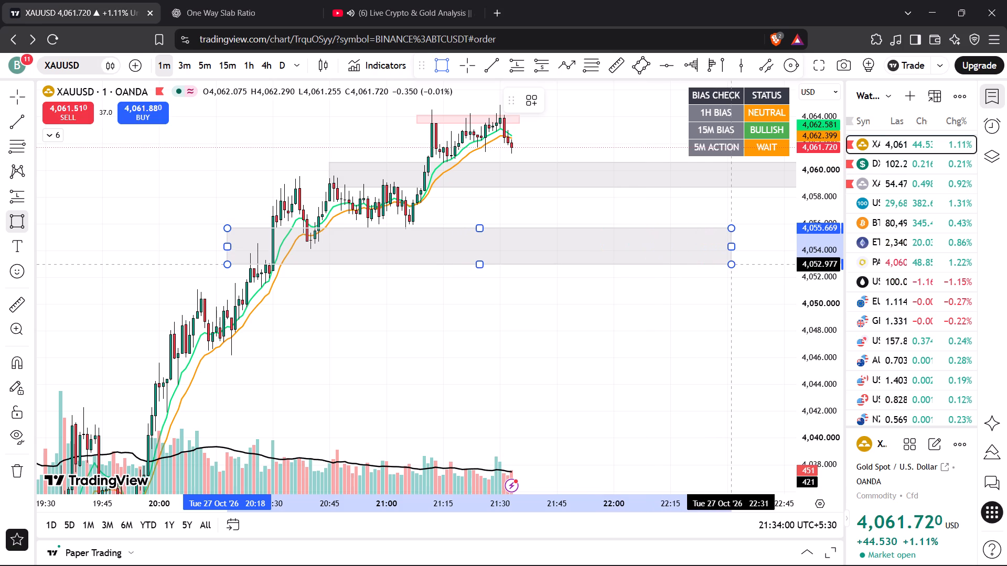
pyautogui.click(733, 264)
pyautogui.click(651, 307)
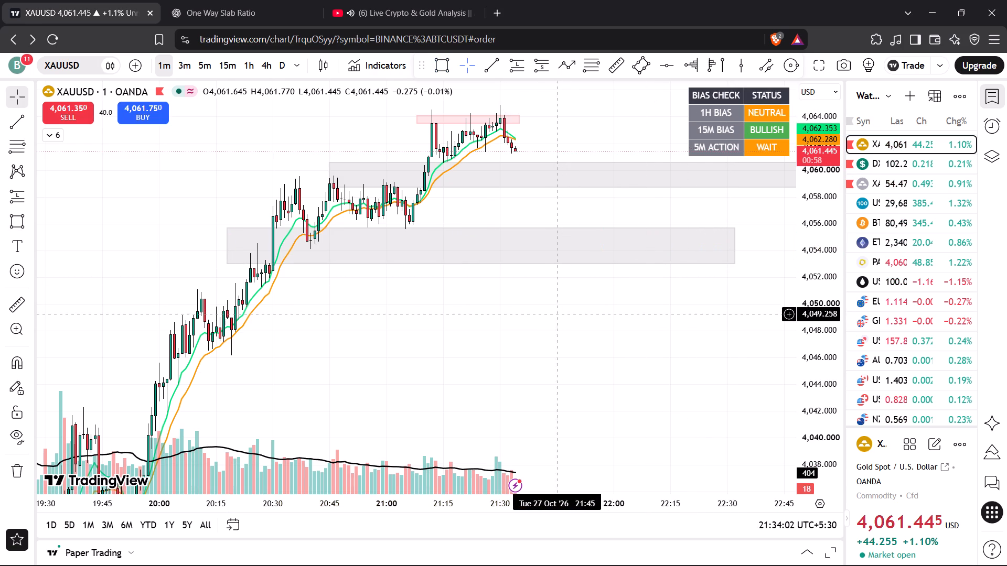
# Examine 1-minute XAUUSD price action around the pink zone and the two grey zones below it.
pyautogui.moveTo(402, 317); pyautogui.dragTo(411, 276)
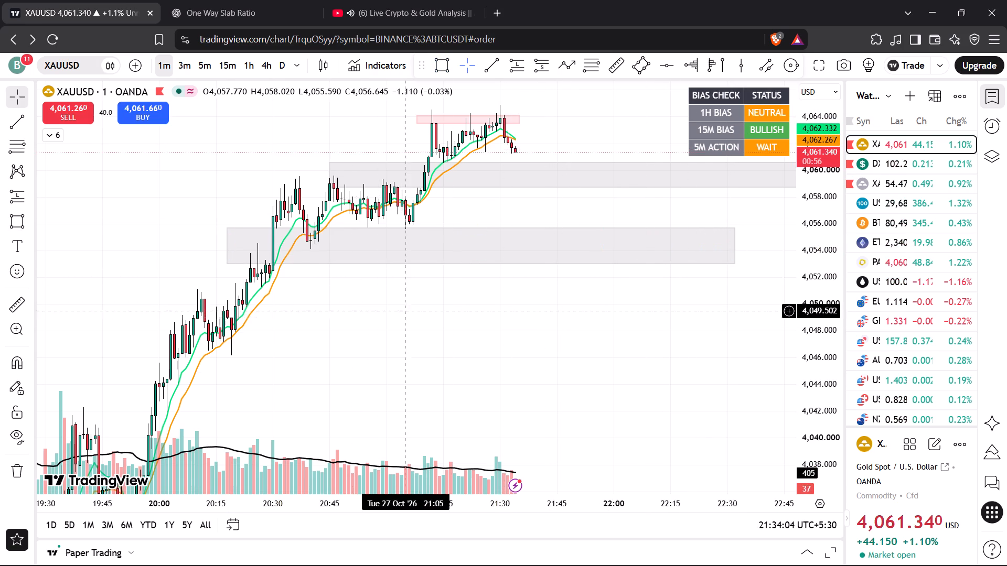
pyautogui.moveTo(411, 276); pyautogui.dragTo(448, 202)
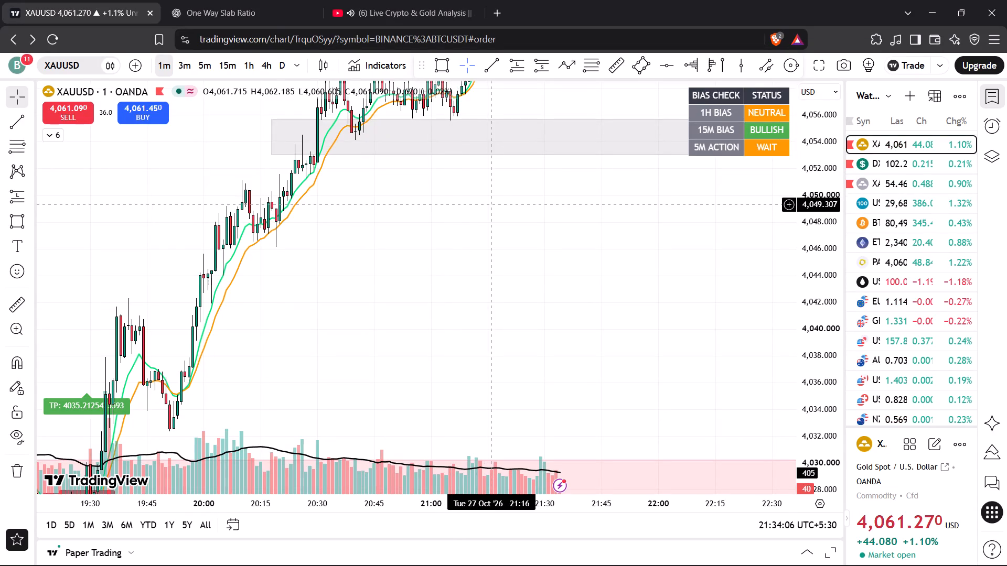
pyautogui.moveTo(490, 242); pyautogui.dragTo(399, 355)
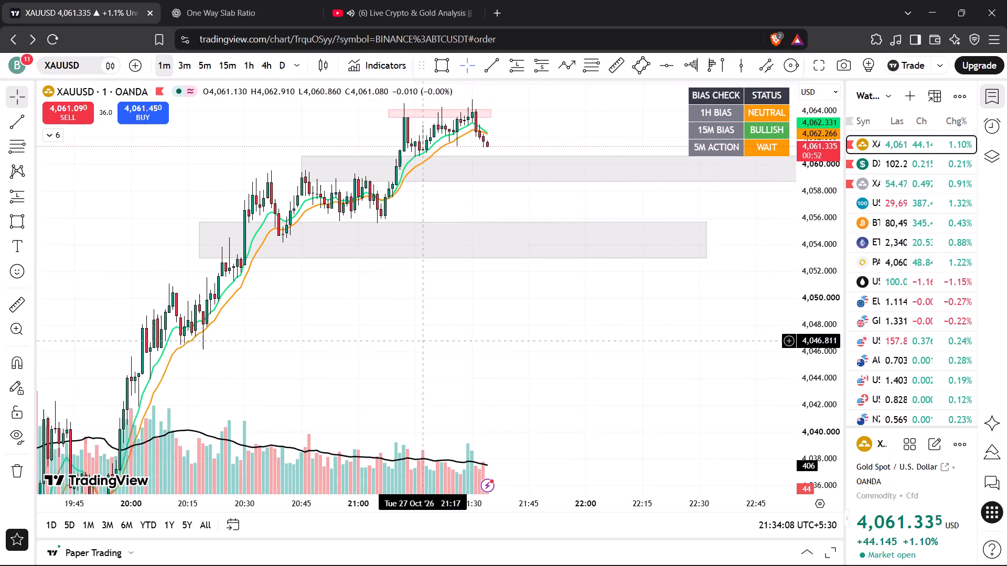
pyautogui.moveTo(399, 355); pyautogui.dragTo(381, 367)
pyautogui.moveTo(508, 223); pyautogui.dragTo(493, 246)
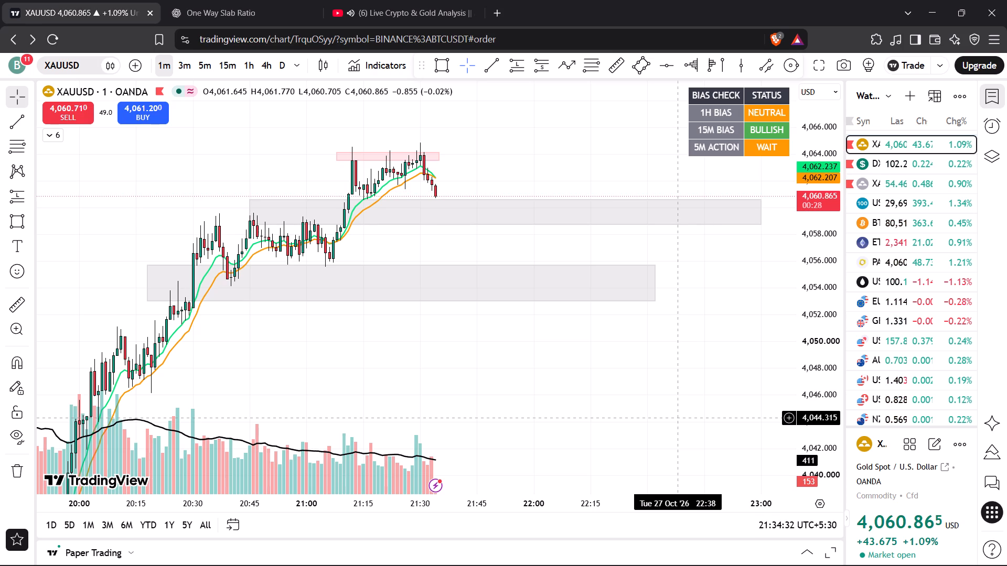
pyautogui.moveTo(530, 156); pyautogui.dragTo(549, 143)
pyautogui.moveTo(818, 225); pyautogui.dragTo(818, 274)
pyautogui.scroll(-2, 587, 281)
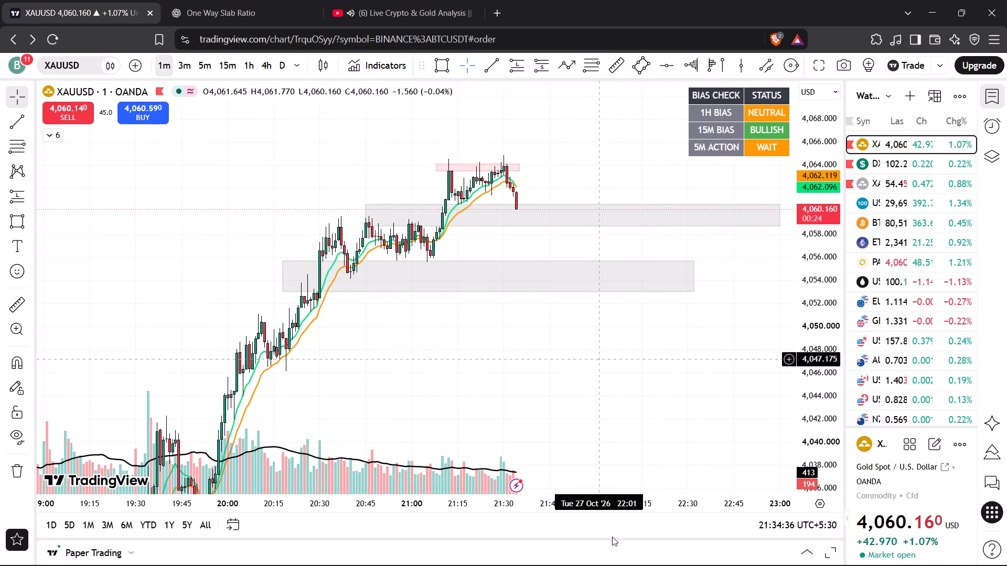
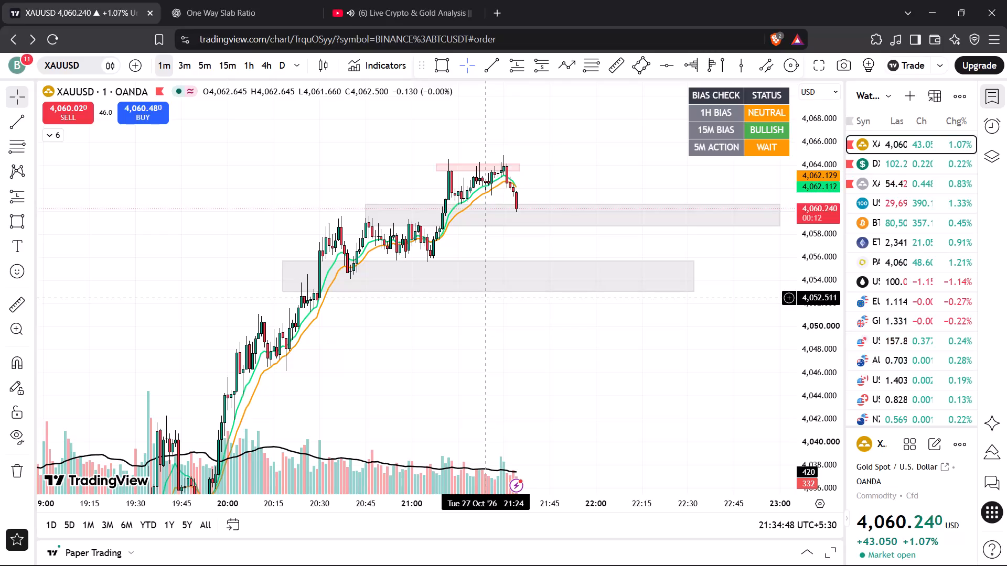
# Check the presenter's XAUUSD chart on the YouTube stream, then examine the two grey zones on the 1-minute XAUUSD chart in TradingView.
pyautogui.click(433, 2)
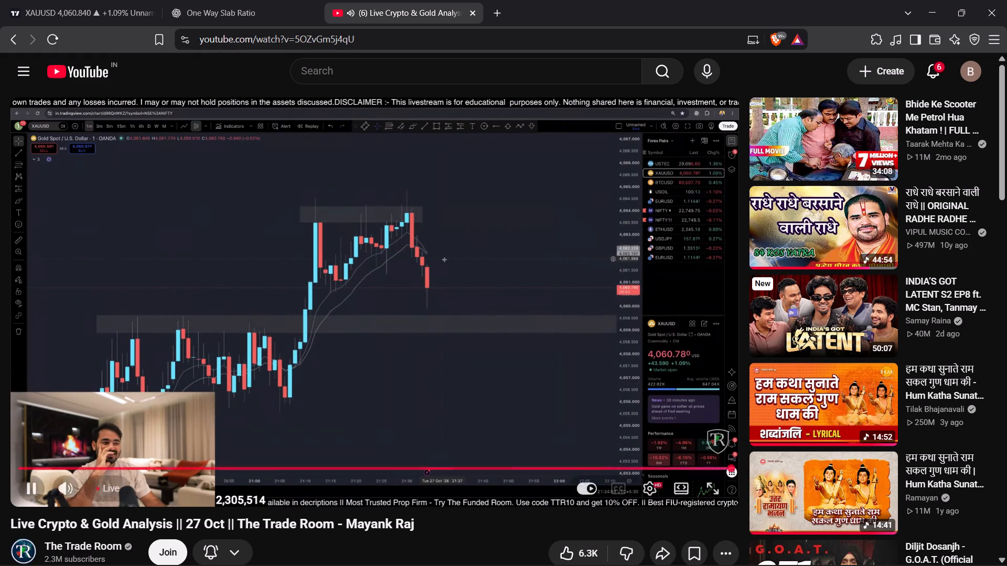
pyautogui.click(57, 0)
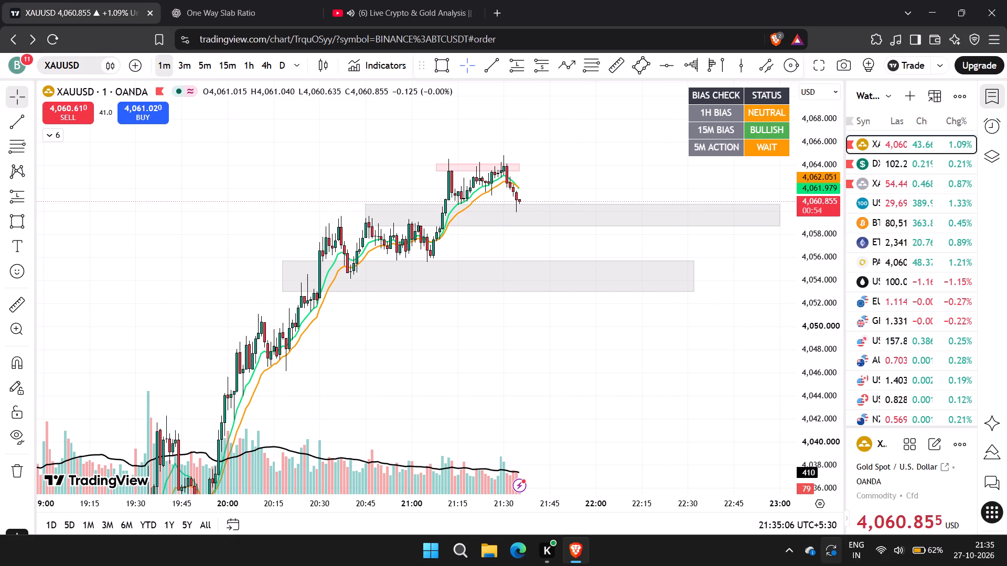
pyautogui.moveTo(824, 288); pyautogui.dragTo(819, 313)
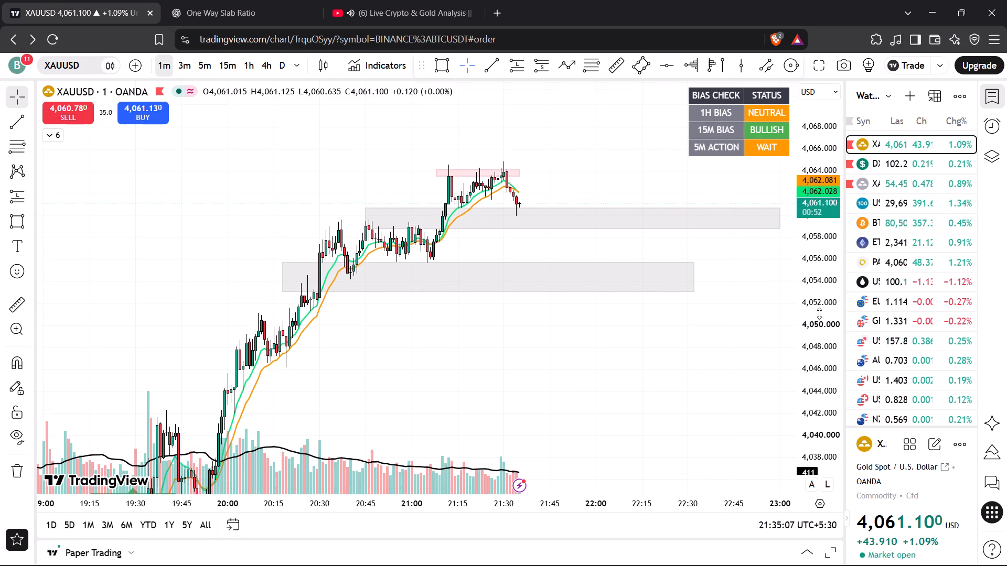
pyautogui.moveTo(819, 313); pyautogui.dragTo(818, 317)
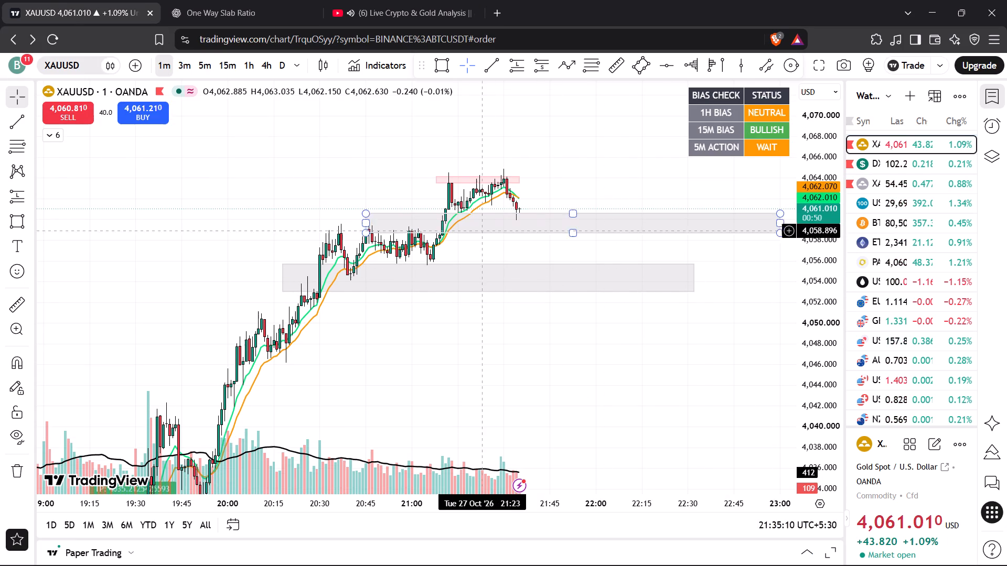
pyautogui.moveTo(808, 380); pyautogui.dragTo(817, 228)
pyautogui.scroll(3, 675, 370)
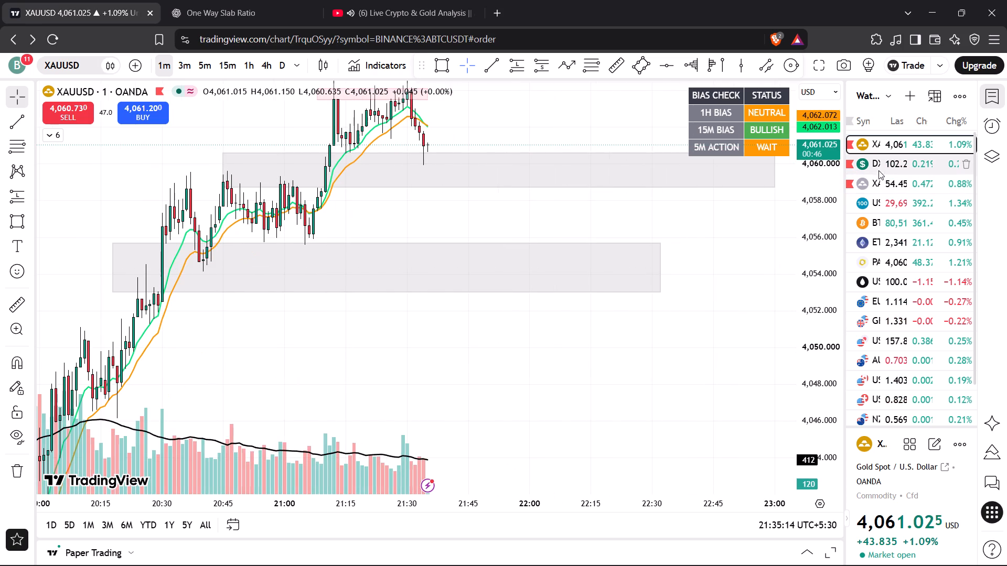
# Examine USTECH100CFD price action around its trend lines and grey zone on the 1-minute and 5-minute timeframes.
pyautogui.click(883, 208)
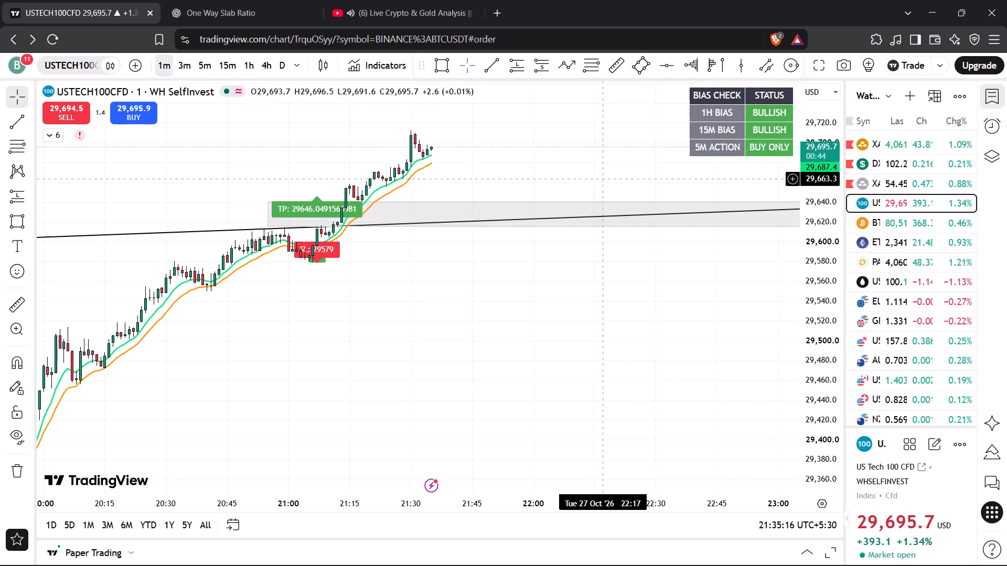
pyautogui.moveTo(593, 171); pyautogui.dragTo(594, 211)
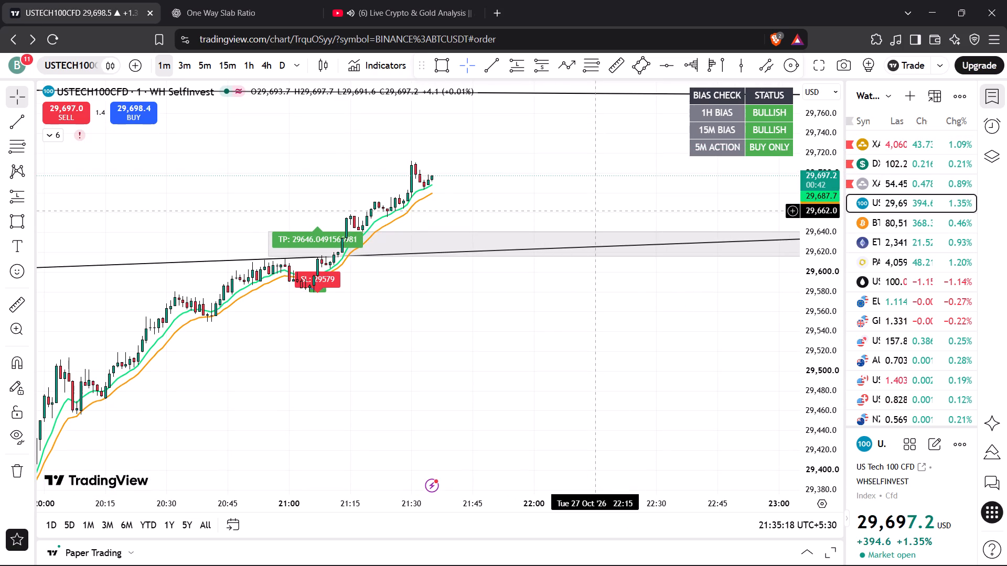
pyautogui.moveTo(593, 192); pyautogui.dragTo(577, 270)
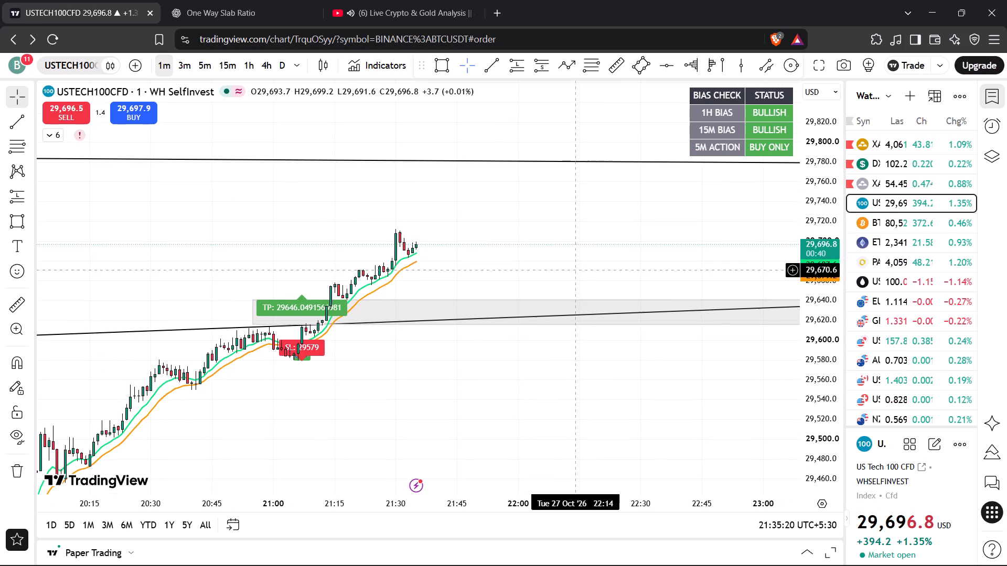
pyautogui.click(205, 64)
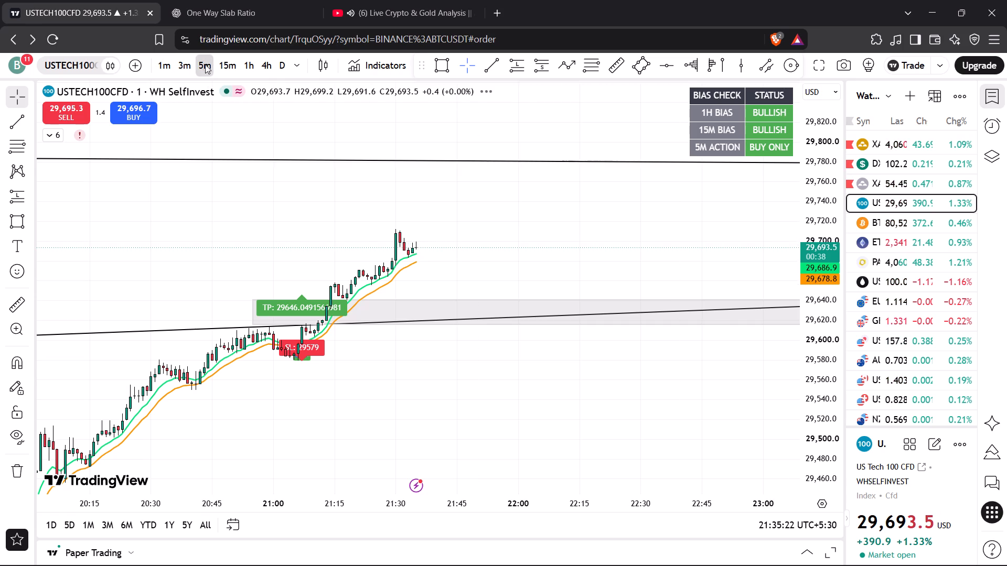
pyautogui.moveTo(501, 221); pyautogui.dragTo(531, 185)
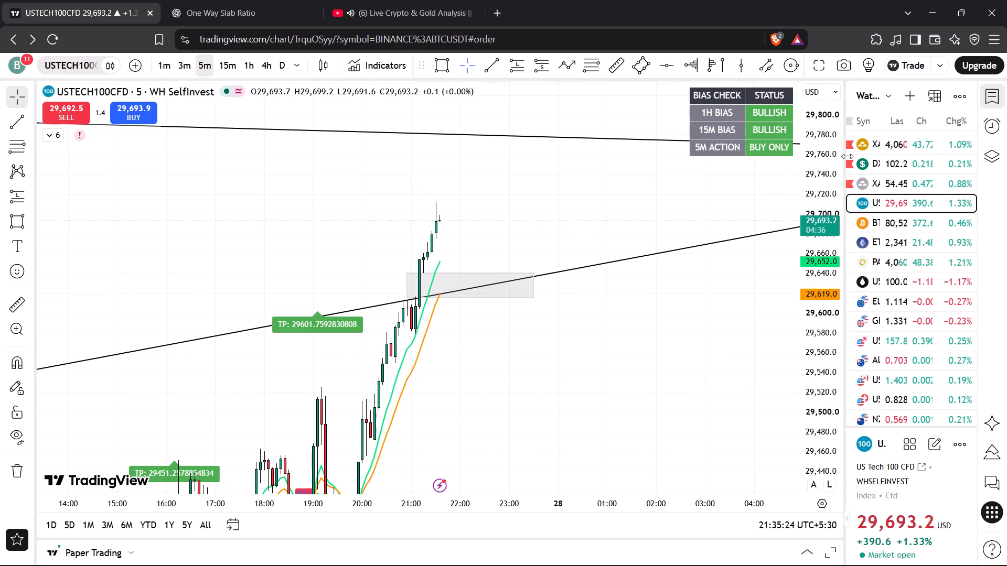
# Examine XAUUSD on the 5-minute timeframe, from the pink zone near 4,028 to the grey zones above it.
pyautogui.click(866, 145)
pyautogui.moveTo(693, 240); pyautogui.dragTo(693, 249)
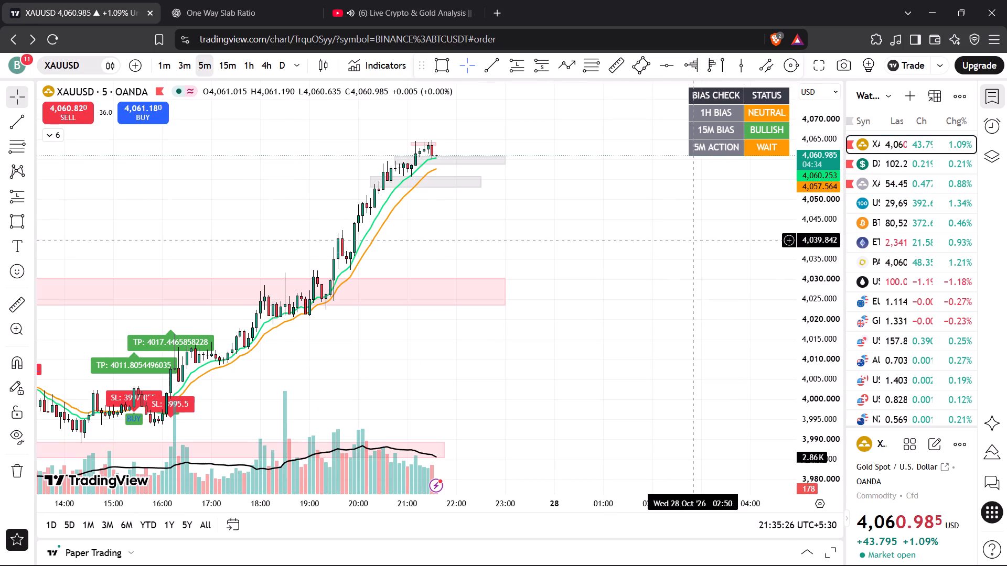
pyautogui.moveTo(693, 249); pyautogui.dragTo(697, 281)
pyautogui.moveTo(810, 387); pyautogui.dragTo(810, 248)
pyautogui.moveTo(697, 235); pyautogui.dragTo(697, 271)
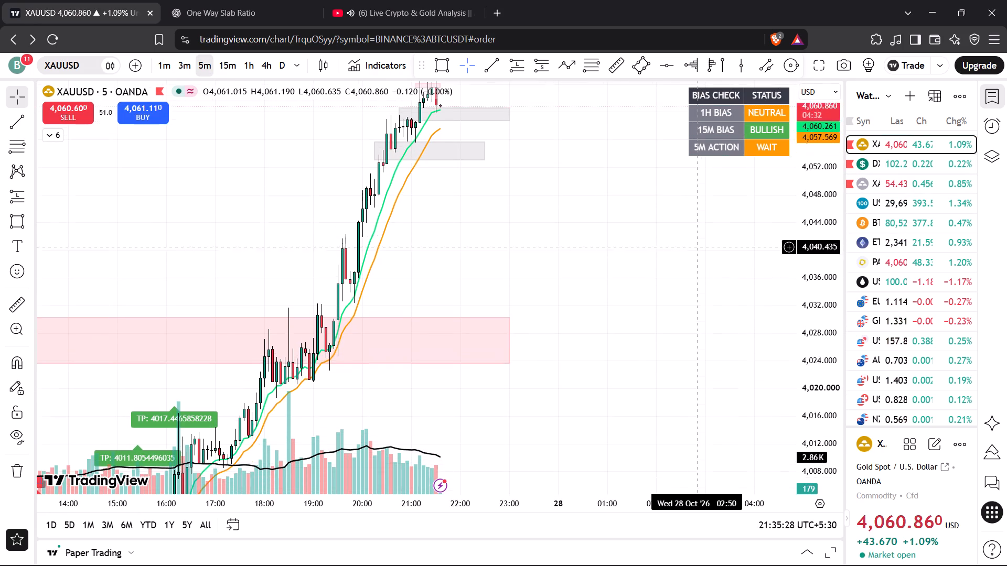
pyautogui.moveTo(697, 271); pyautogui.dragTo(697, 381)
pyautogui.scroll(3, 697, 381)
pyautogui.moveTo(608, 361); pyautogui.dragTo(640, 339)
pyautogui.moveTo(522, 341); pyautogui.dragTo(556, 326)
pyautogui.scroll(1, 563, 314)
pyautogui.moveTo(513, 317); pyautogui.dragTo(531, 306)
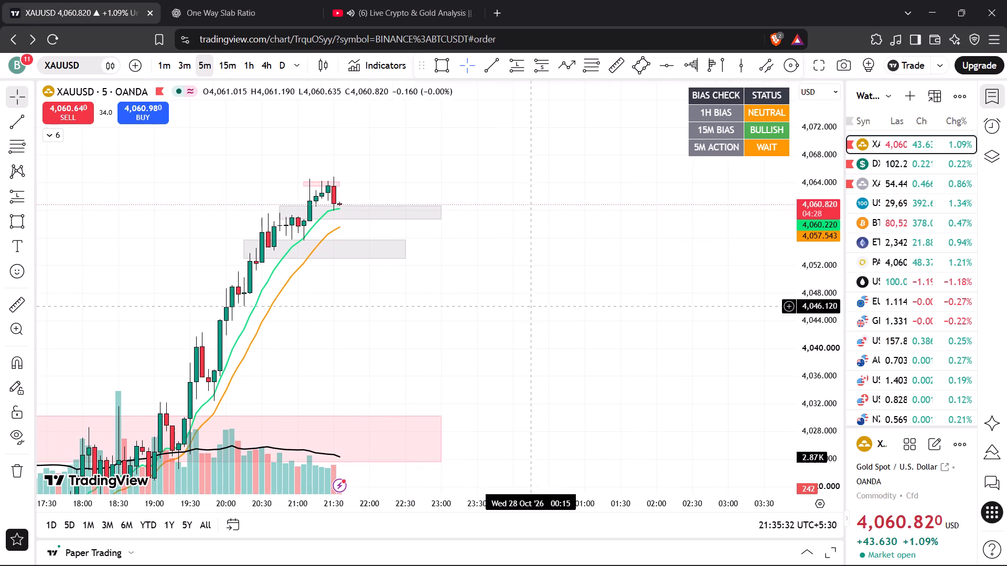
# Check XAUUSD on the 1-hour timeframe, then examine recent candles around the grey zones on the 5-minute chart.
pyautogui.click(251, 68)
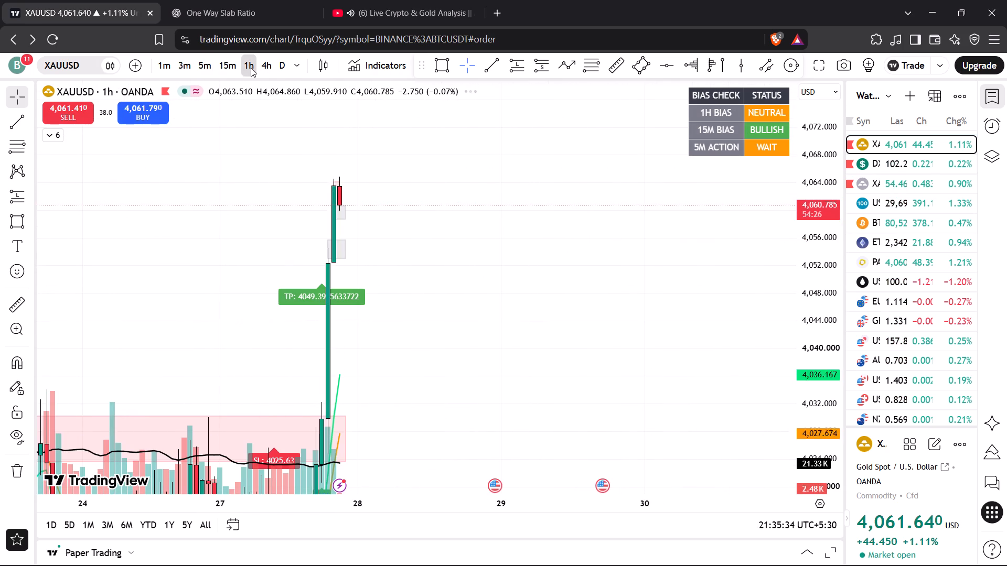
pyautogui.click(196, 65)
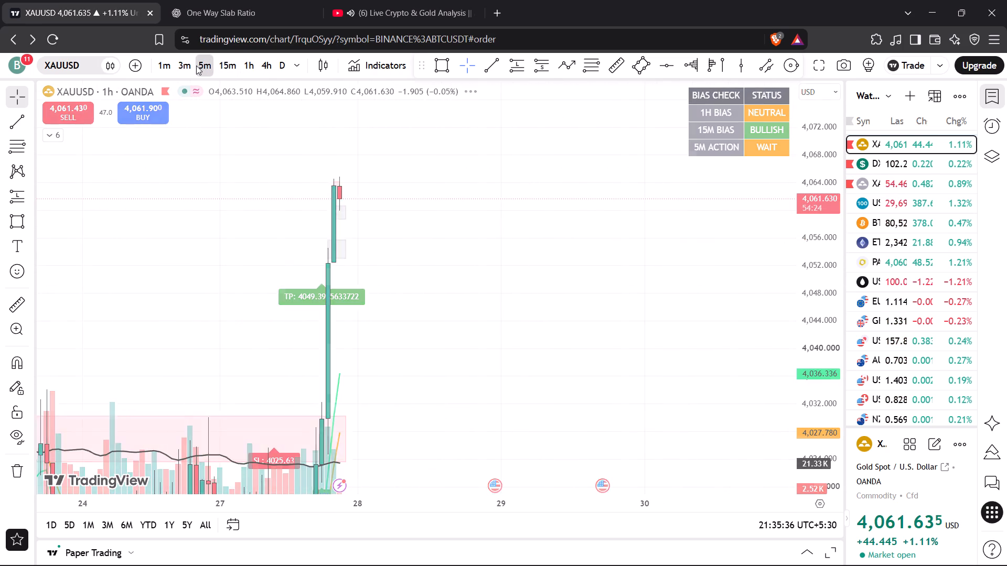
pyautogui.moveTo(483, 291); pyautogui.dragTo(543, 308)
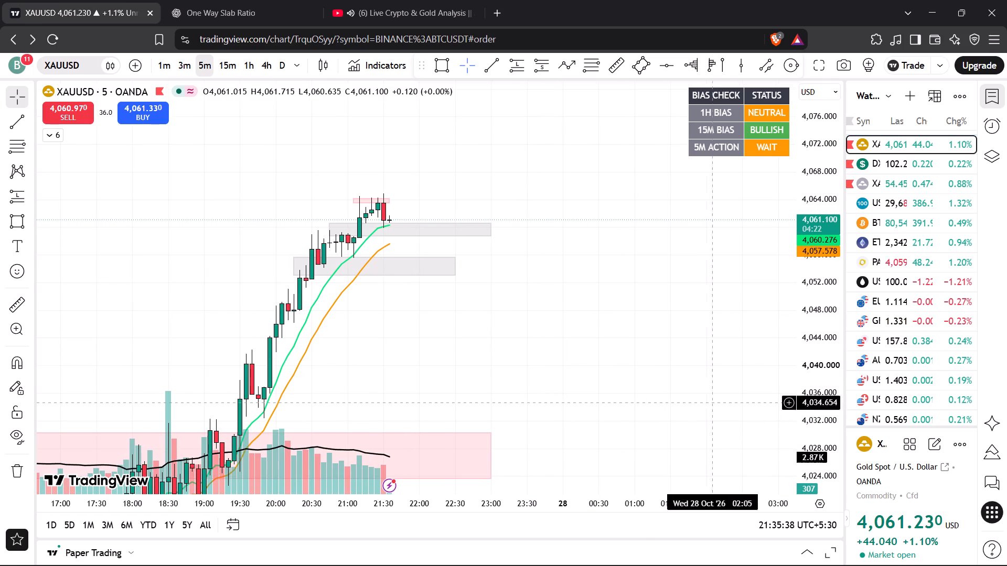
pyautogui.moveTo(813, 404); pyautogui.dragTo(817, 307)
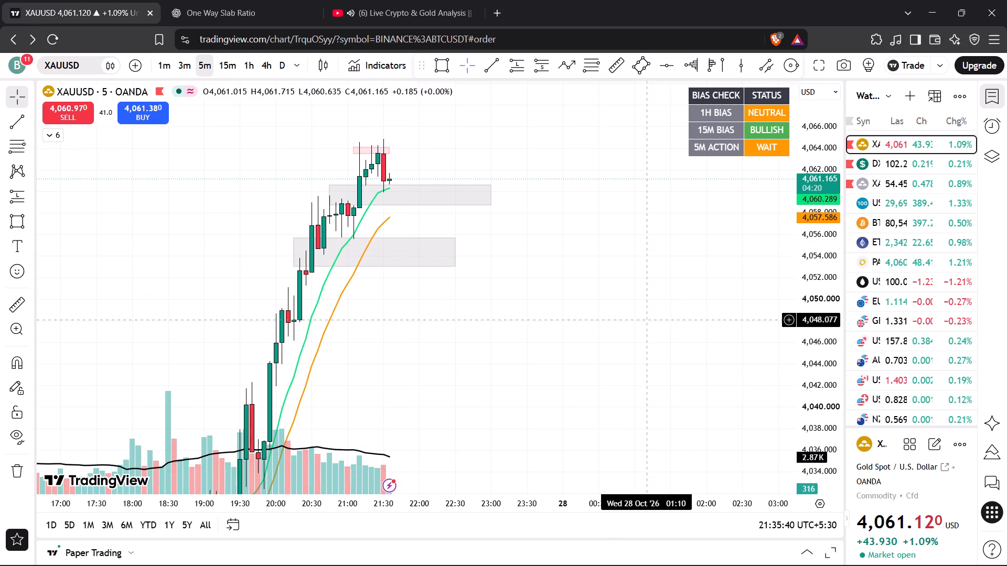
pyautogui.moveTo(644, 314); pyautogui.dragTo(712, 378)
pyautogui.scroll(3, 687, 360)
pyautogui.moveTo(602, 353); pyautogui.dragTo(681, 349)
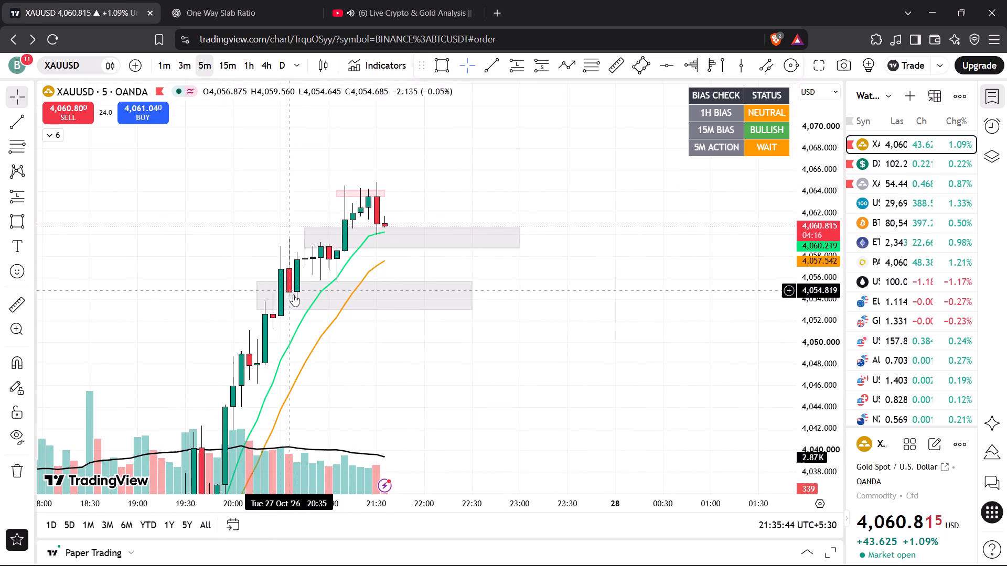
# Examine XAUUSD on the 3-minute and then the 1-minute timeframe around the pink zone and the two grey zones.
pyautogui.click(184, 75)
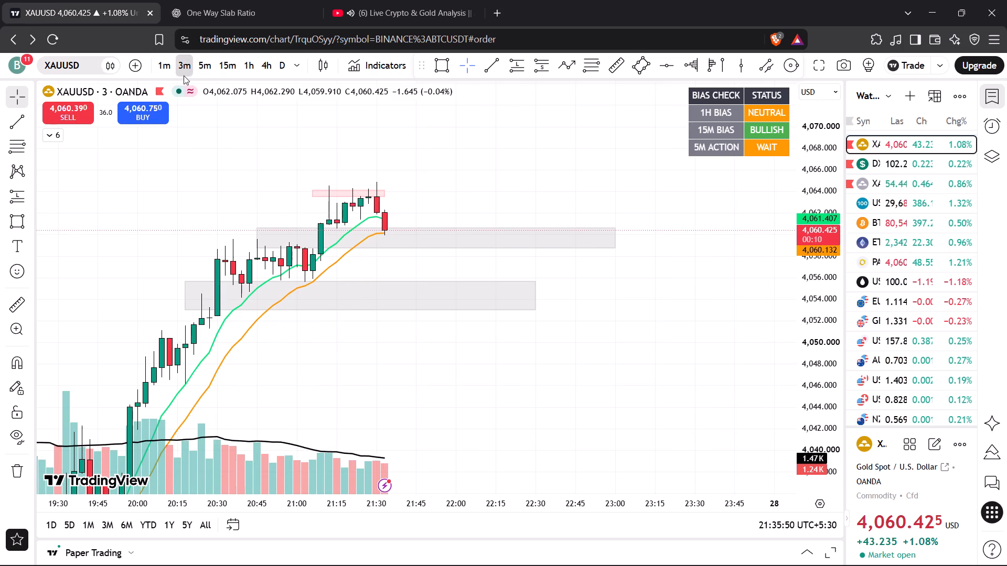
pyautogui.click(167, 72)
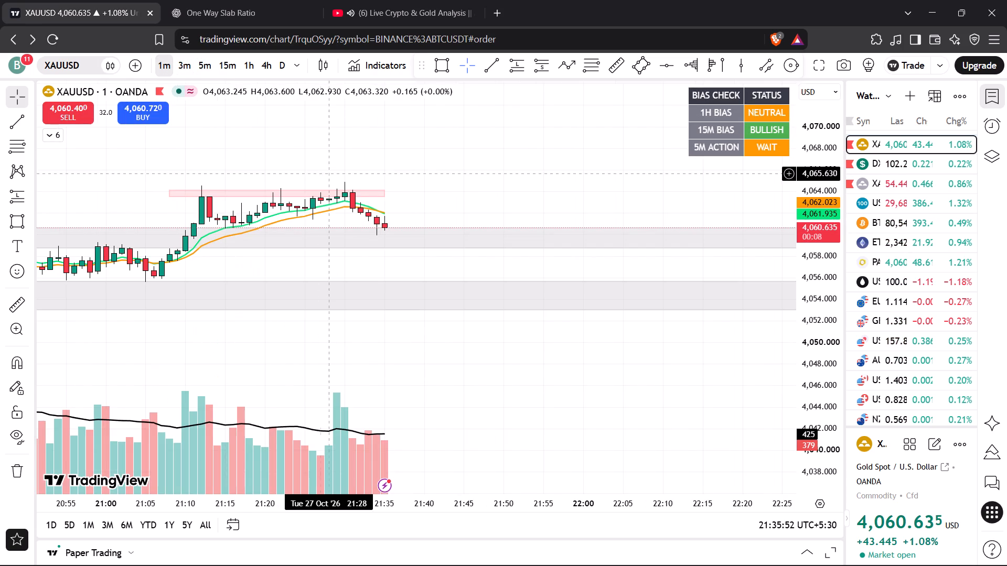
pyautogui.moveTo(335, 155); pyautogui.dragTo(459, 127)
pyautogui.scroll(-4, 457, 182)
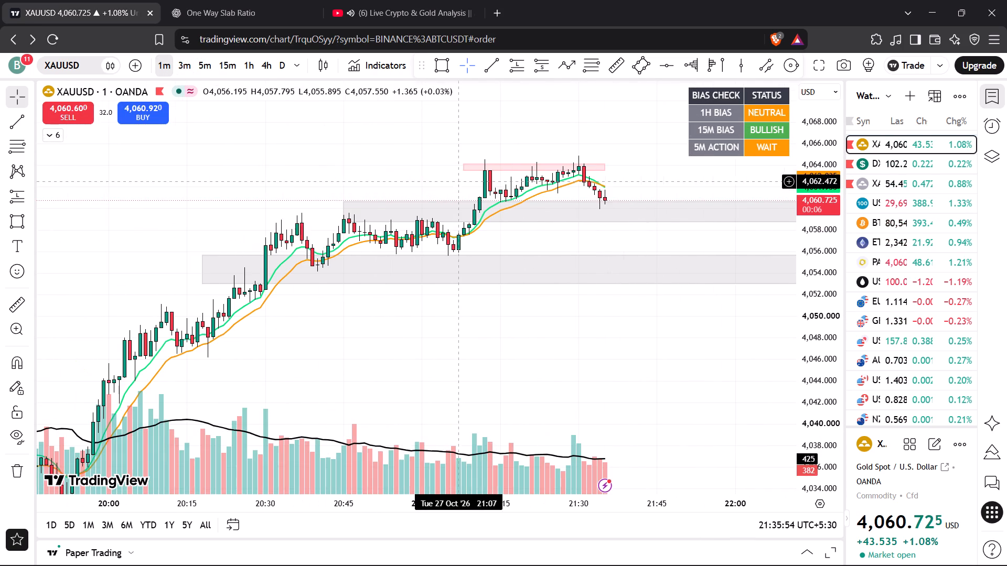
pyautogui.moveTo(424, 357); pyautogui.dragTo(427, 346)
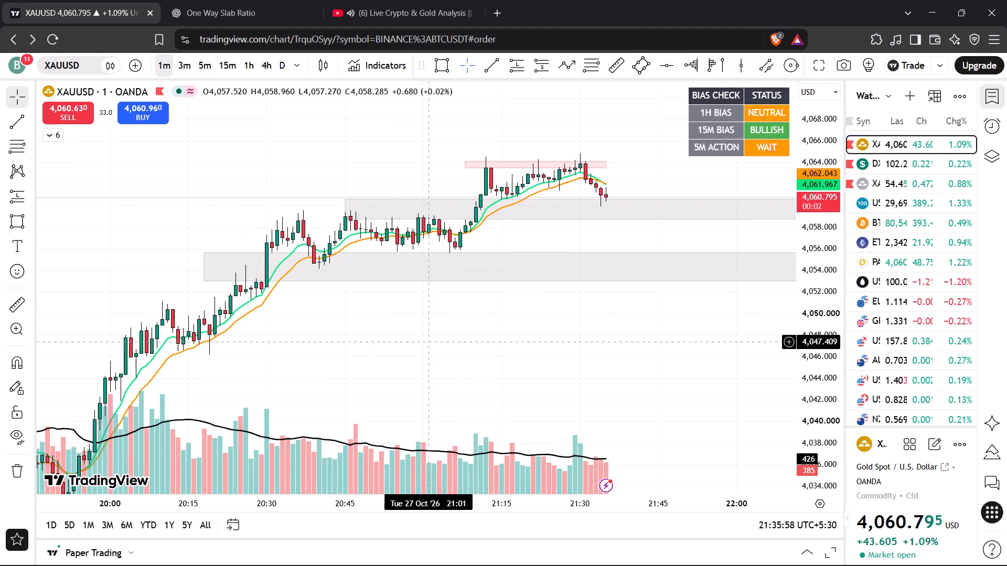
pyautogui.moveTo(441, 332); pyautogui.dragTo(368, 343)
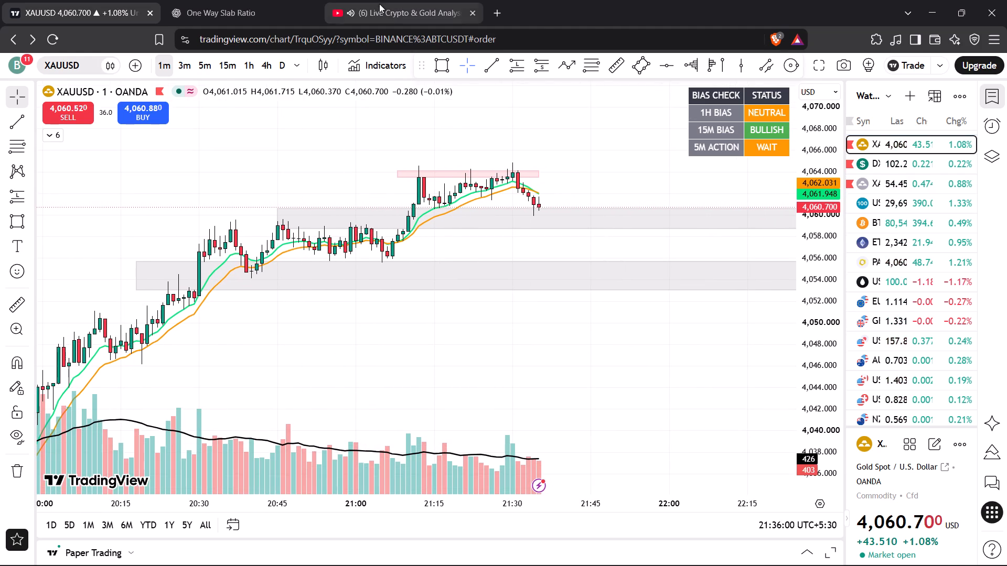
# Check the presenter's 1-minute XAUUSD zones on the YouTube stream, then return to the XAUUSD chart in TradingView.
pyautogui.click(379, 4)
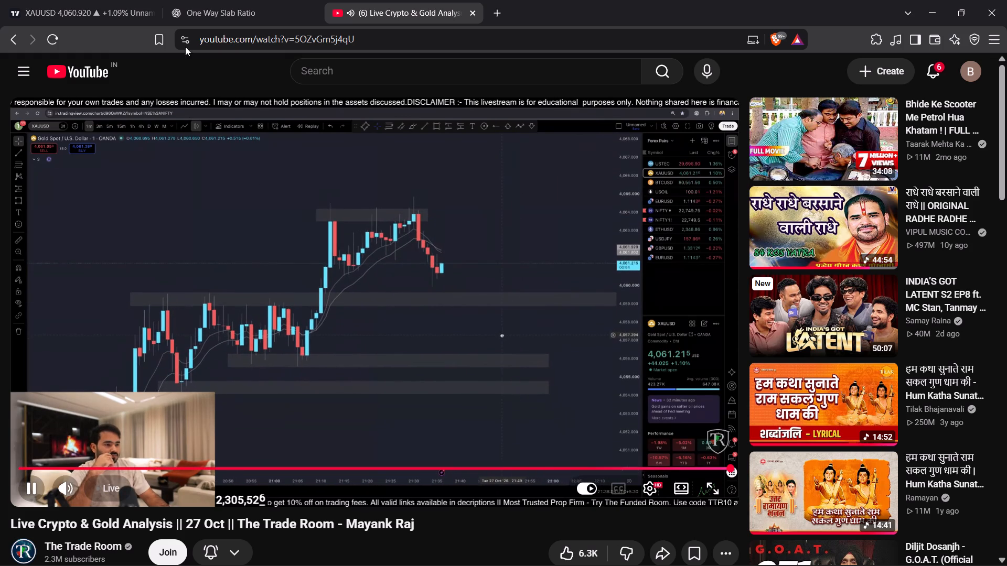
pyautogui.click(80, 0)
# Lower the top edge of the upper grey zone on the 1-minute XAUUSD chart to about 4,059.6.
pyautogui.moveTo(388, 335); pyautogui.dragTo(391, 334)
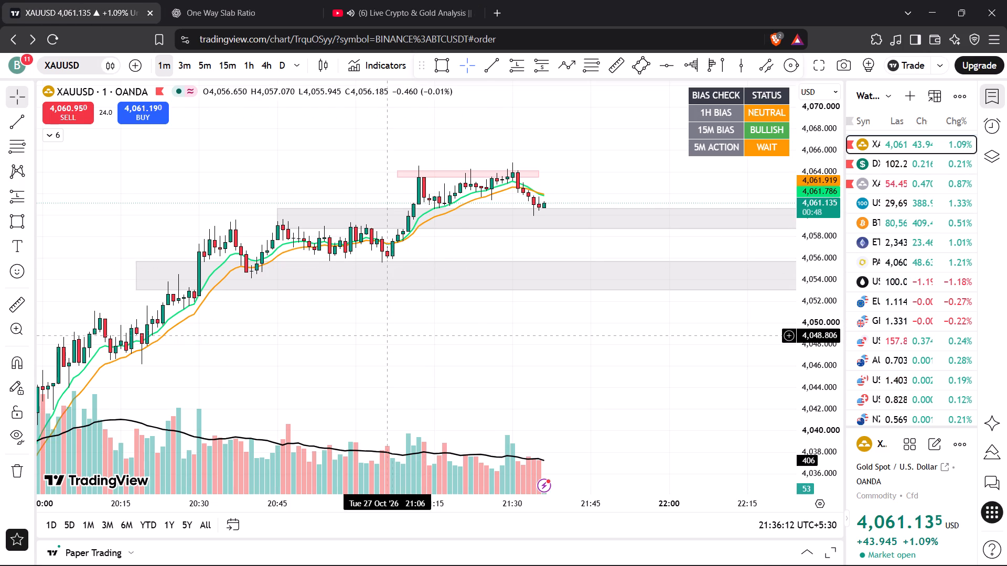
pyautogui.moveTo(391, 334); pyautogui.dragTo(398, 328)
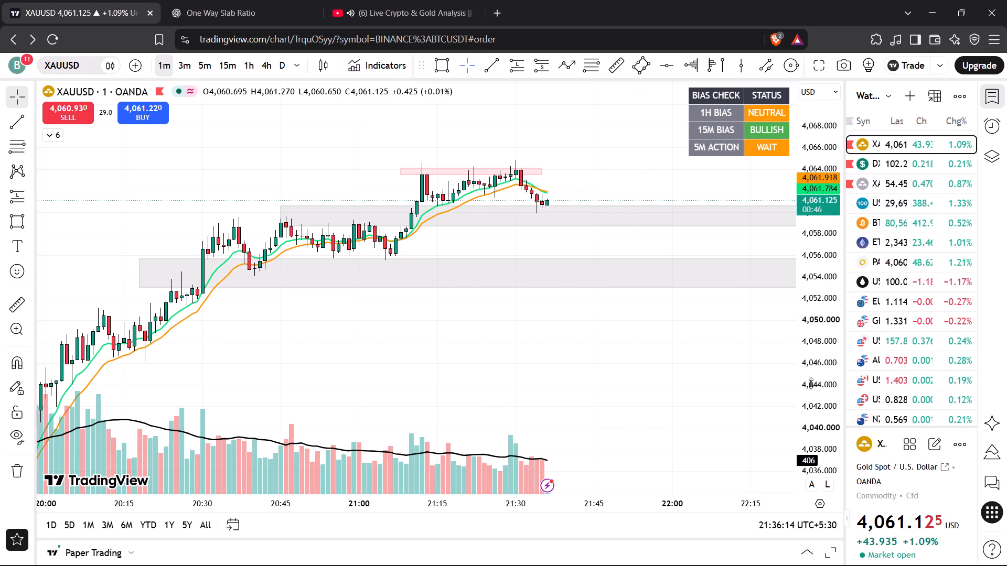
pyautogui.moveTo(811, 383); pyautogui.dragTo(819, 164)
pyautogui.moveTo(576, 183); pyautogui.dragTo(543, 242)
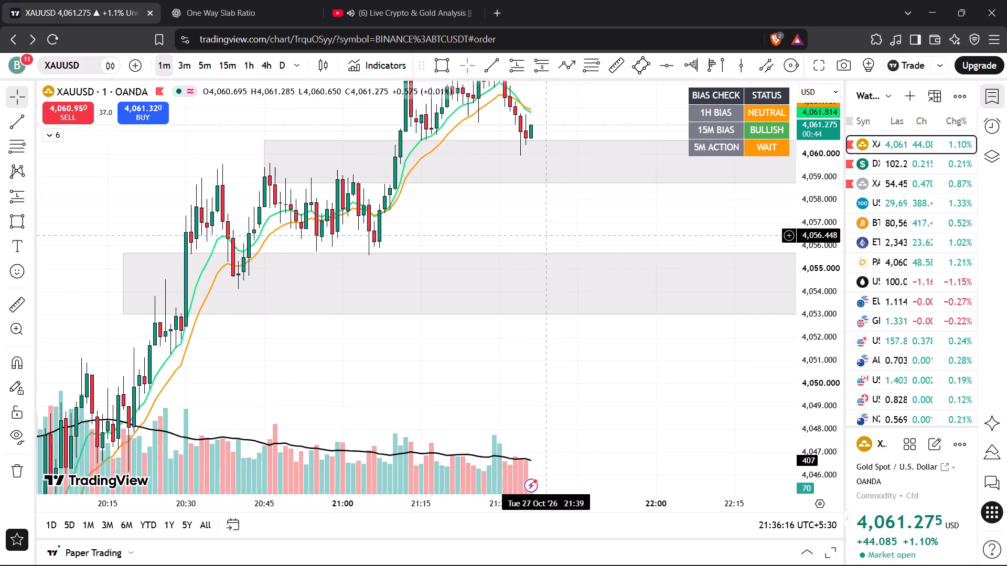
pyautogui.moveTo(543, 242); pyautogui.dragTo(539, 265)
pyautogui.scroll(2, 534, 248)
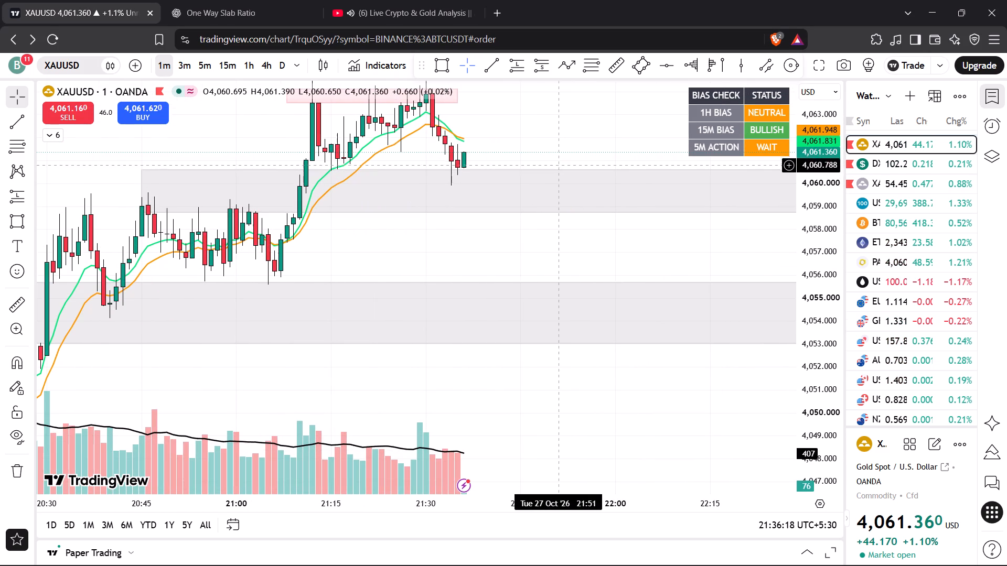
pyautogui.moveTo(570, 171); pyautogui.dragTo(565, 189)
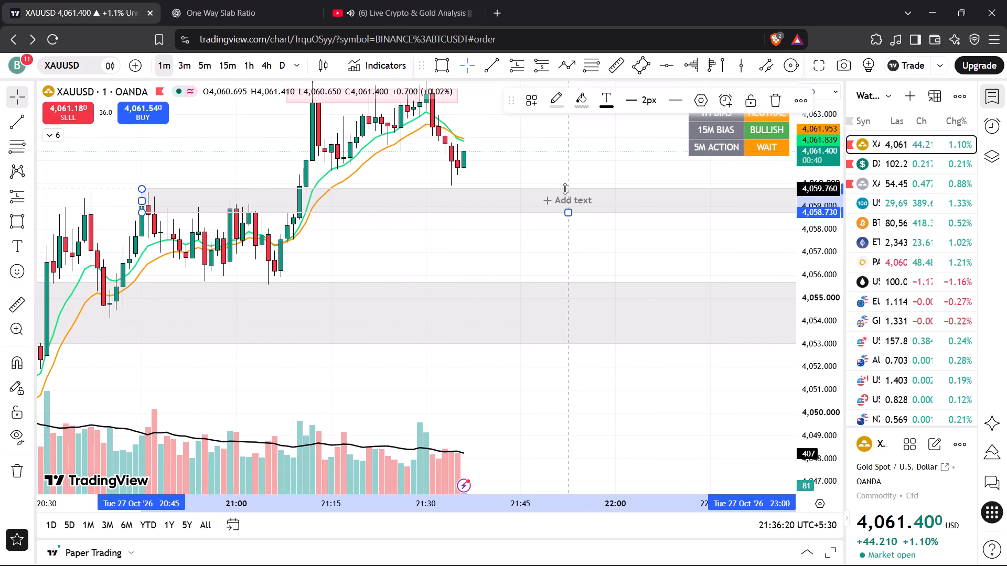
pyautogui.moveTo(565, 189); pyautogui.dragTo(560, 191)
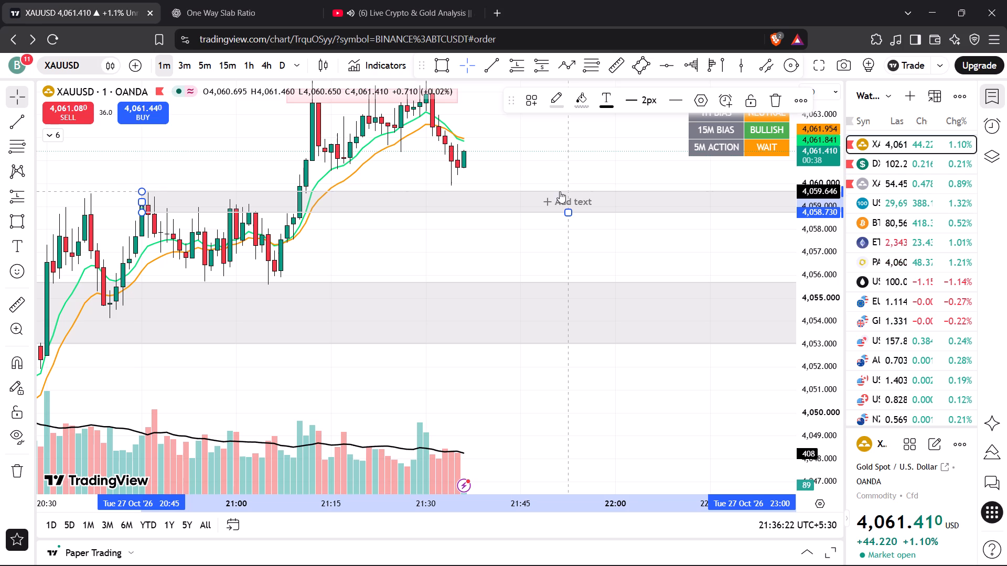
pyautogui.click(578, 152)
# Examine 1-minute XAUUSD price action from the large pink zone near 4,028 up to the two grey zones.
pyautogui.scroll(-1, 570, 220)
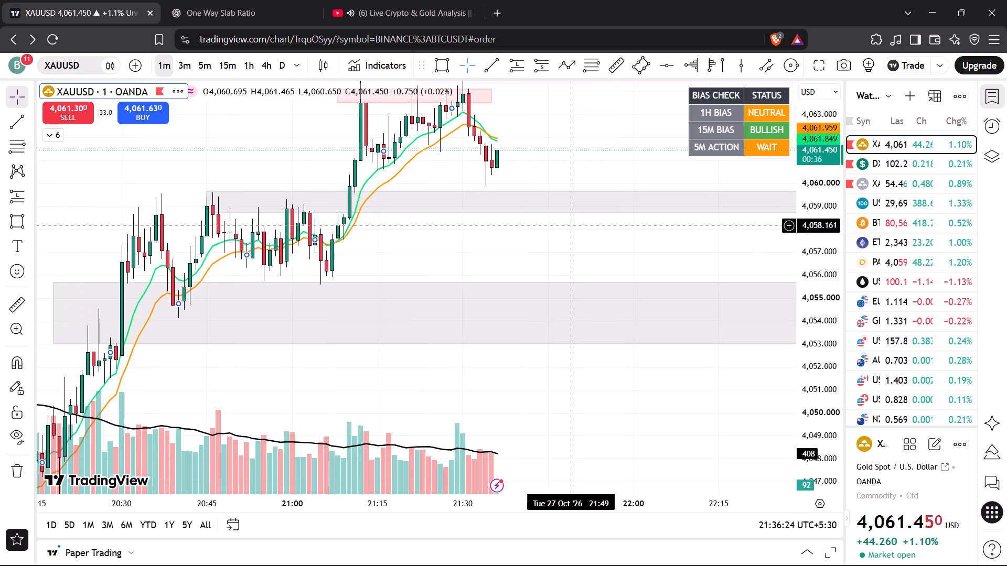
pyautogui.click(566, 240)
pyautogui.scroll(-2, 566, 241)
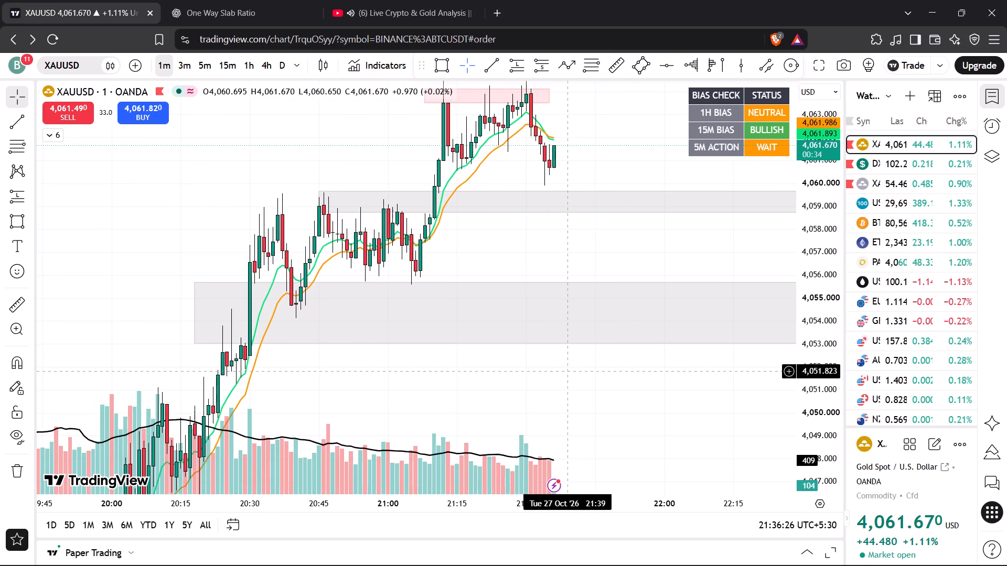
pyautogui.moveTo(549, 371); pyautogui.dragTo(571, 259)
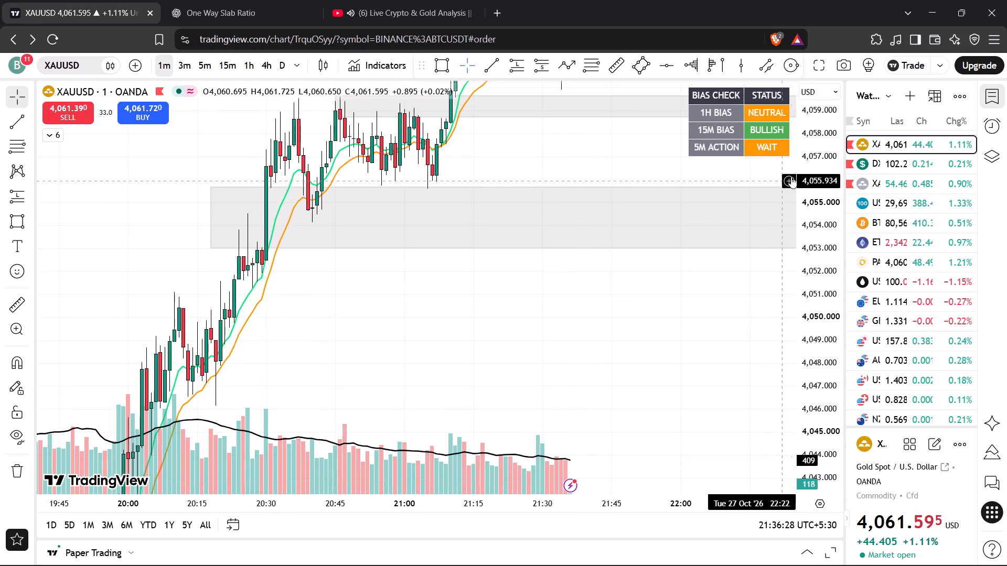
pyautogui.moveTo(824, 170); pyautogui.dragTo(809, 416)
pyautogui.scroll(-3, 787, 414)
pyautogui.moveTo(574, 444); pyautogui.dragTo(574, 353)
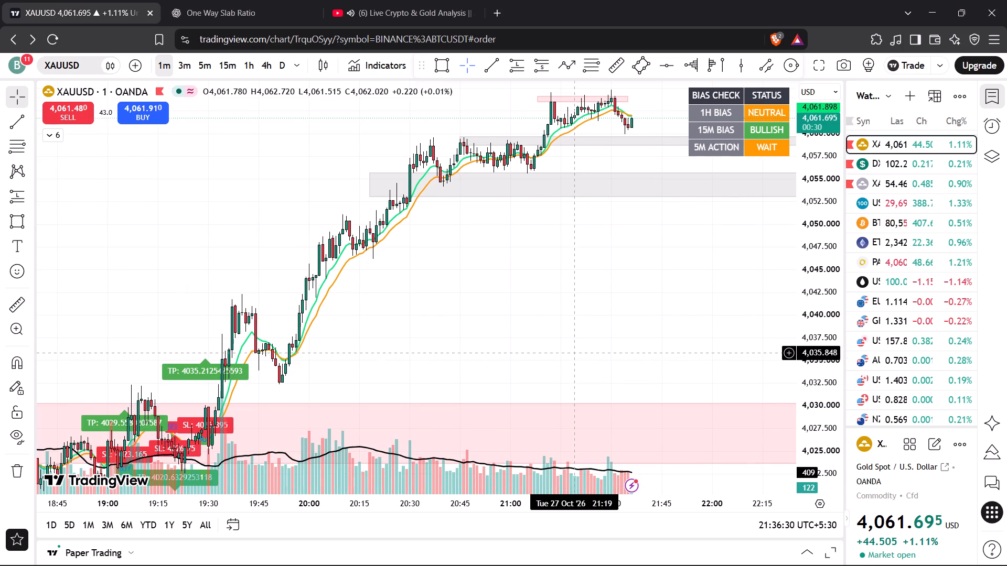
pyautogui.scroll(2, 552, 298)
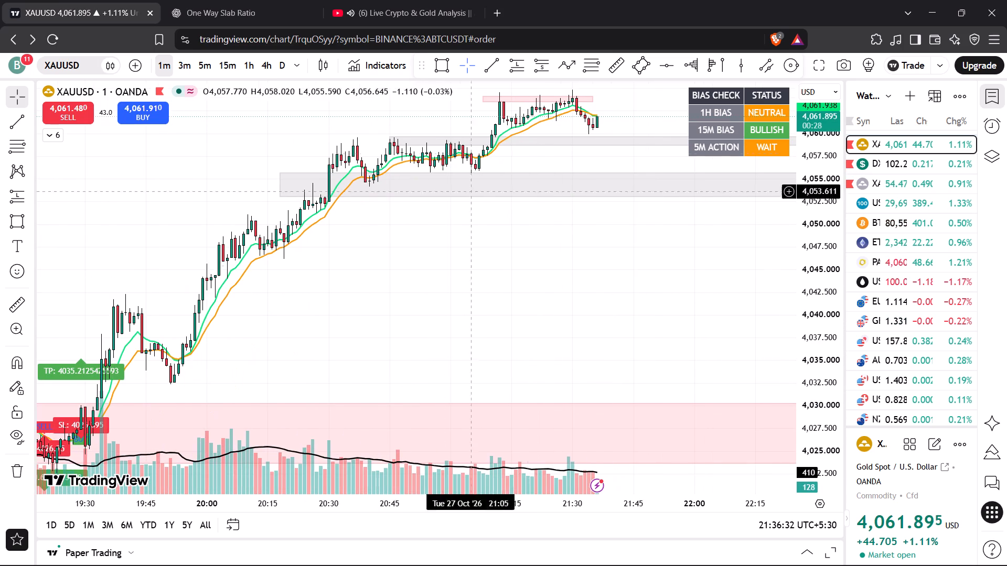
# Check the presenter's 5-minute XAUUSD zones on the YouTube stream, then return to the XAUUSD chart in TradingView.
pyautogui.click(383, 8)
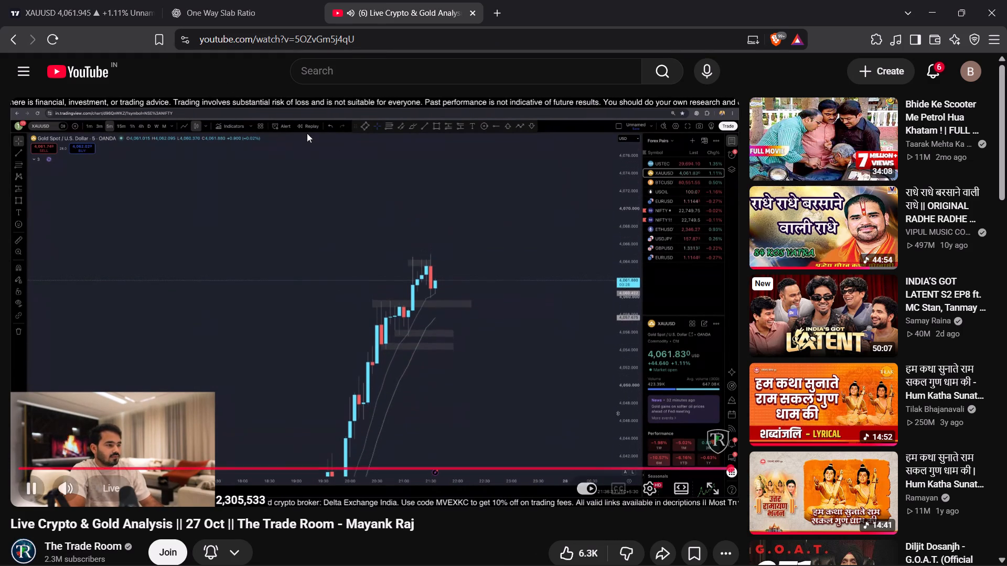
pyautogui.click(111, 6)
# Draw a grey rectangle zone on the 1-minute XAUUSD chart from 19:59, spanning about 4,046 down to about 4,044.4.
pyautogui.moveTo(410, 248); pyautogui.dragTo(401, 252)
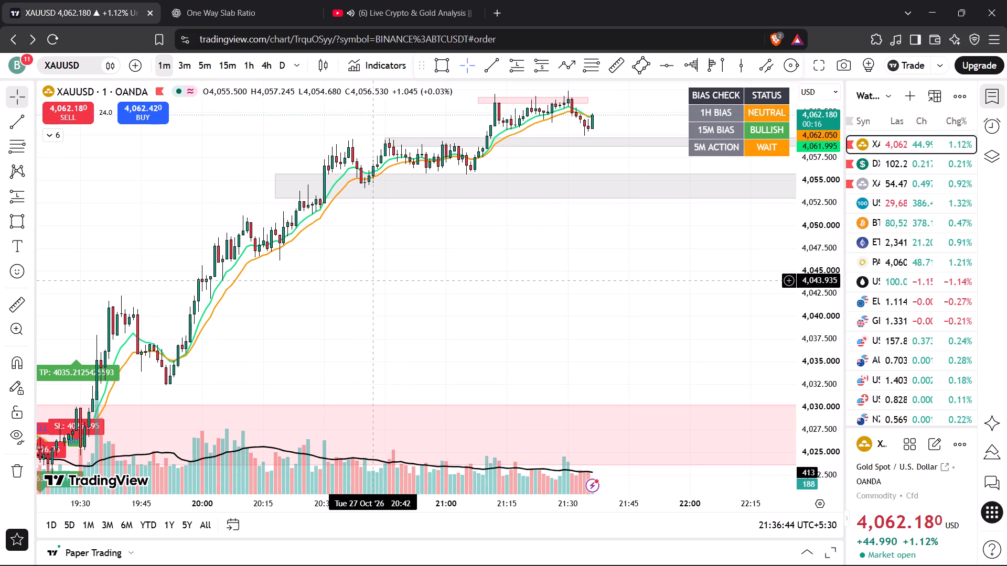
pyautogui.click(438, 61)
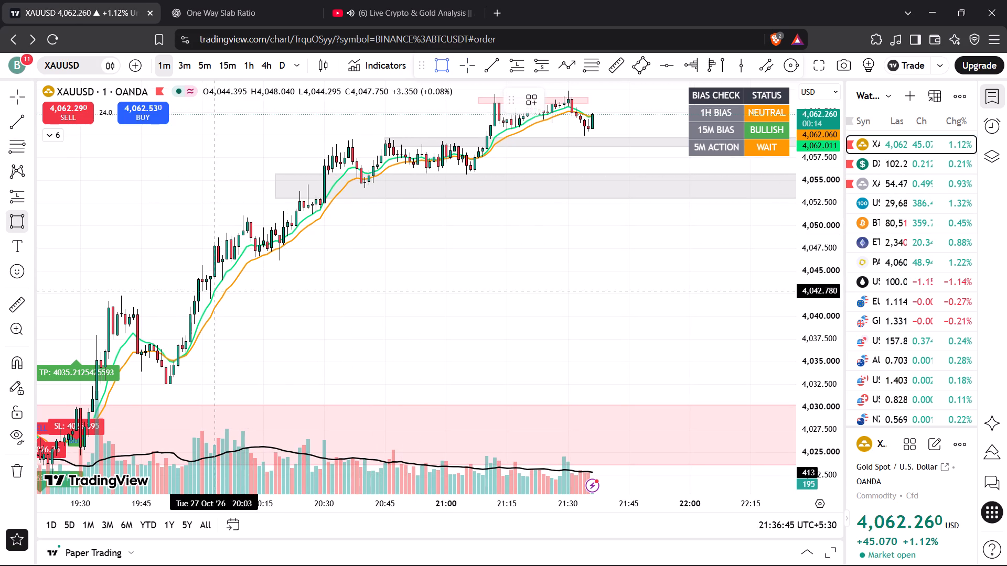
pyautogui.click(199, 262)
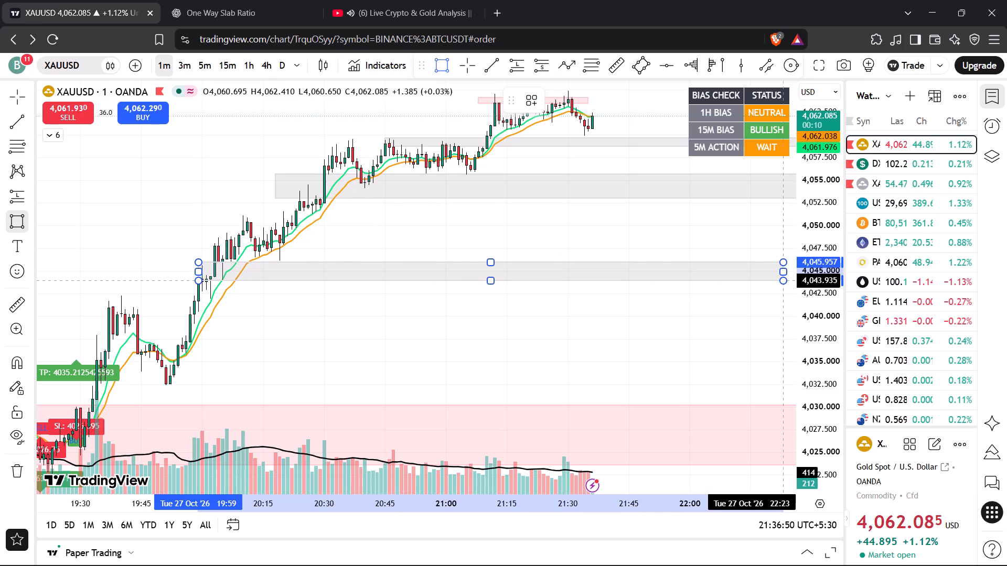
pyautogui.click(789, 276)
pyautogui.click(732, 235)
# Examine XAUUSD around the grey and pink zones on the 5-minute, 3-minute and 1-minute timeframes.
pyautogui.moveTo(711, 232); pyautogui.dragTo(625, 292)
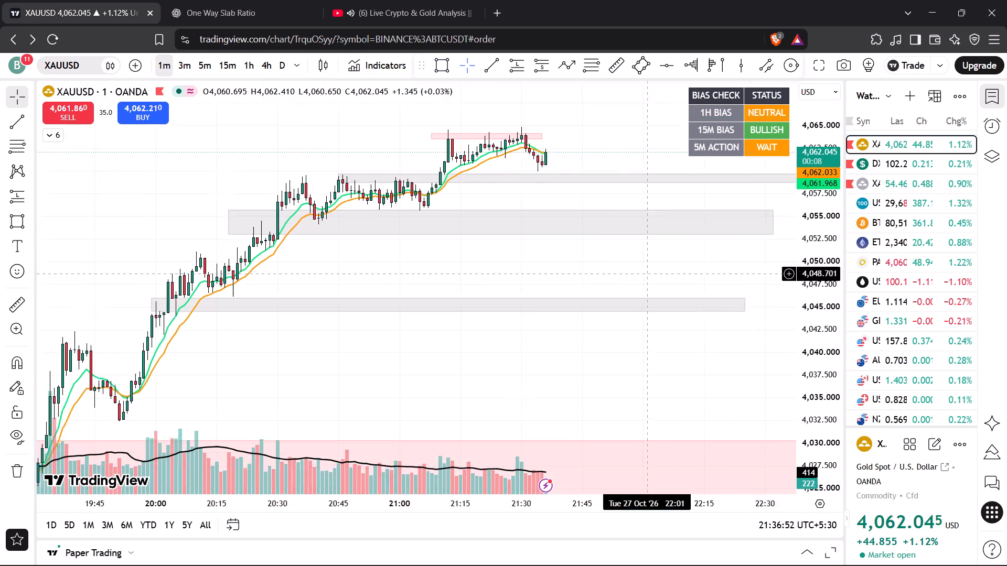
pyautogui.moveTo(625, 292); pyautogui.dragTo(613, 304)
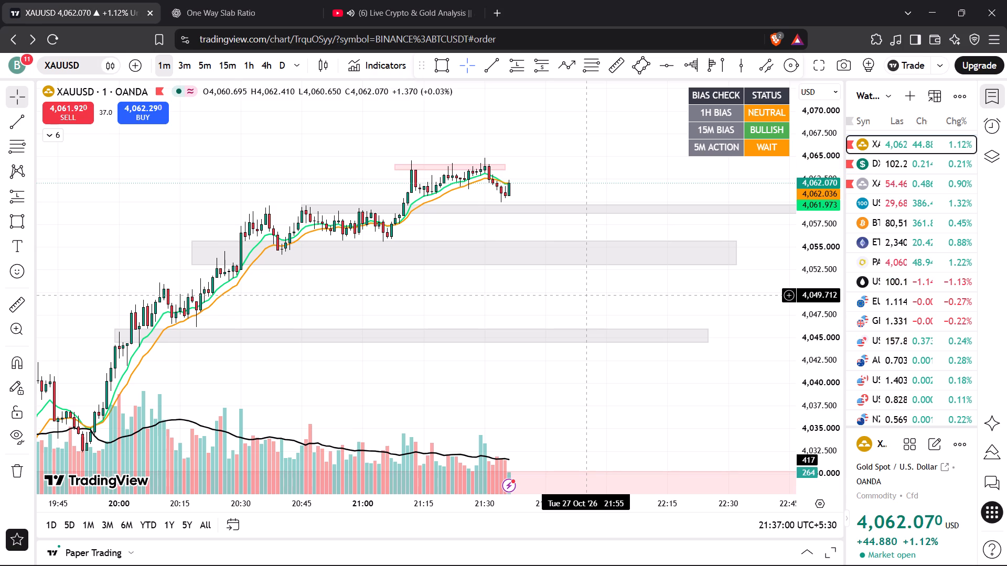
pyautogui.click(208, 66)
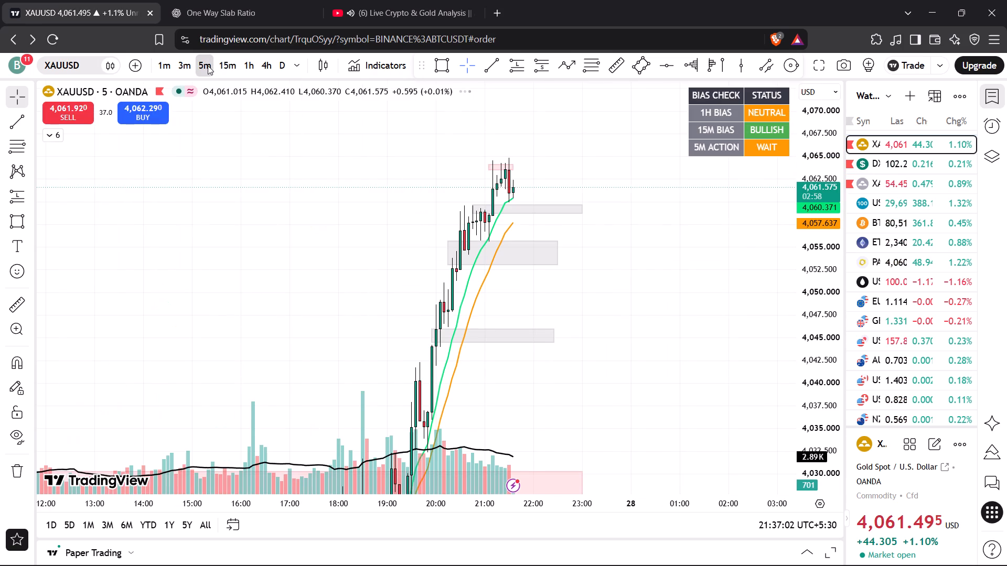
pyautogui.click(620, 184)
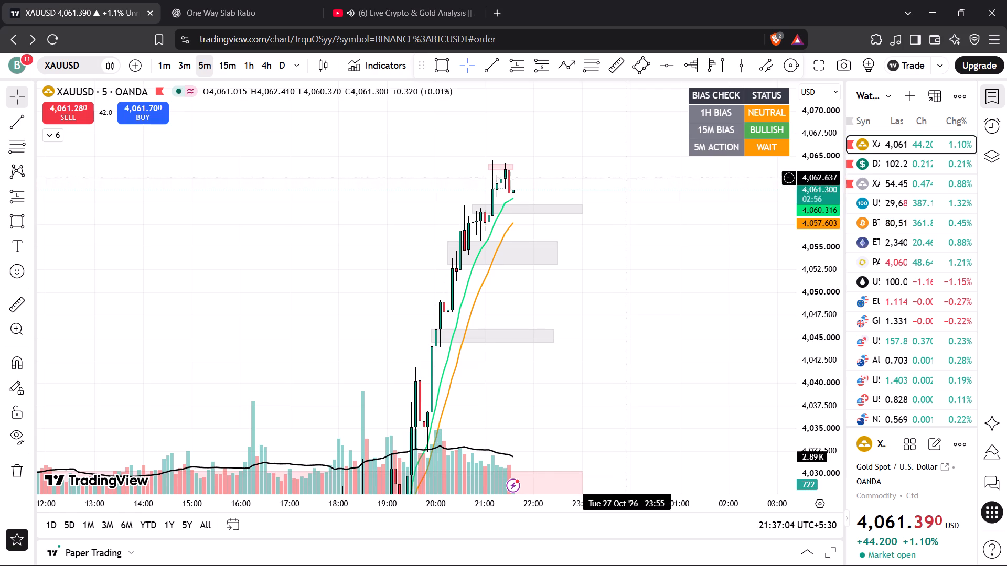
pyautogui.moveTo(628, 189); pyautogui.dragTo(630, 211)
pyautogui.click(699, 288)
pyautogui.moveTo(698, 305); pyautogui.dragTo(698, 339)
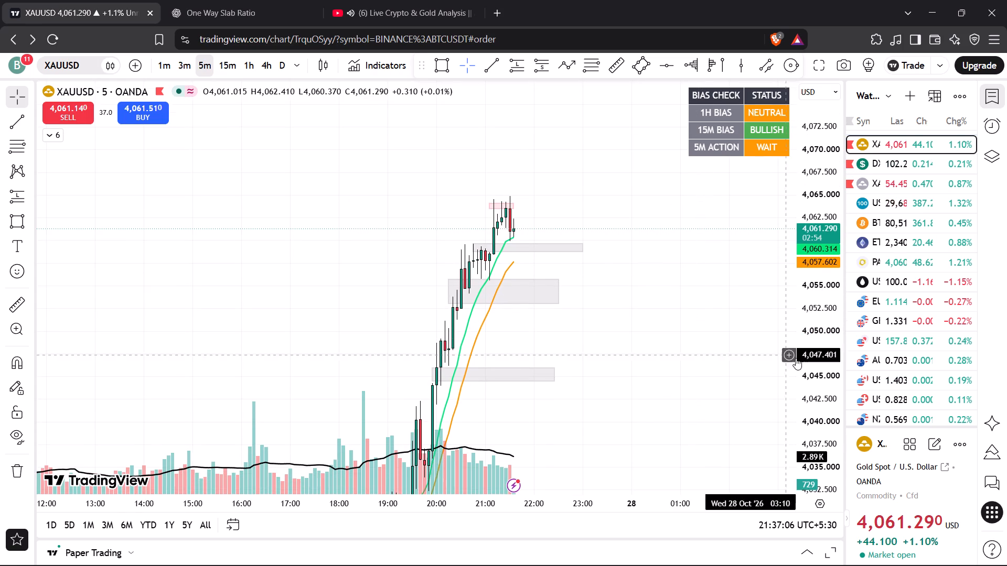
pyautogui.moveTo(808, 373); pyautogui.dragTo(808, 337)
pyautogui.scroll(5, 707, 324)
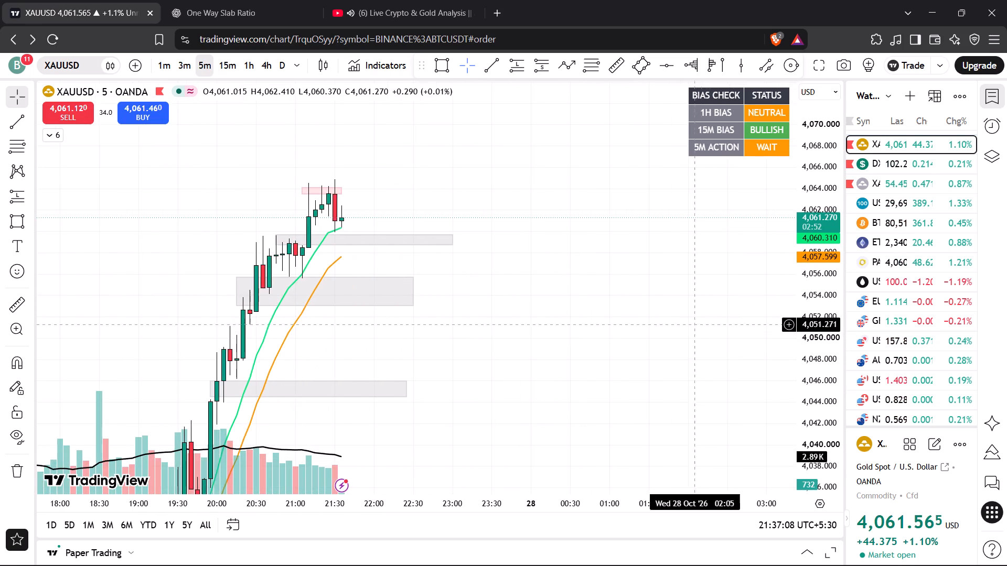
pyautogui.moveTo(609, 332); pyautogui.dragTo(654, 295)
pyautogui.click(189, 65)
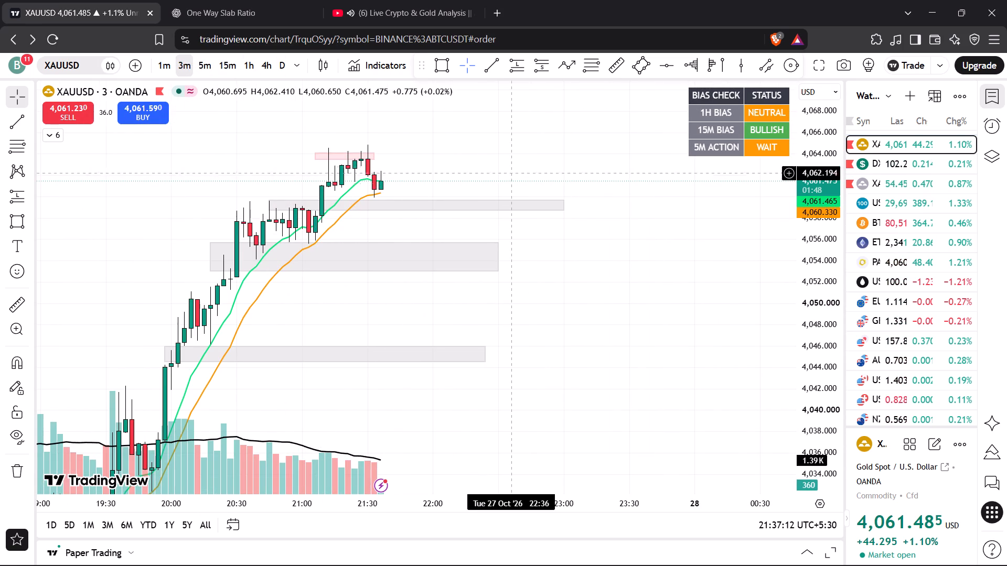
pyautogui.moveTo(511, 160); pyautogui.dragTo(516, 199)
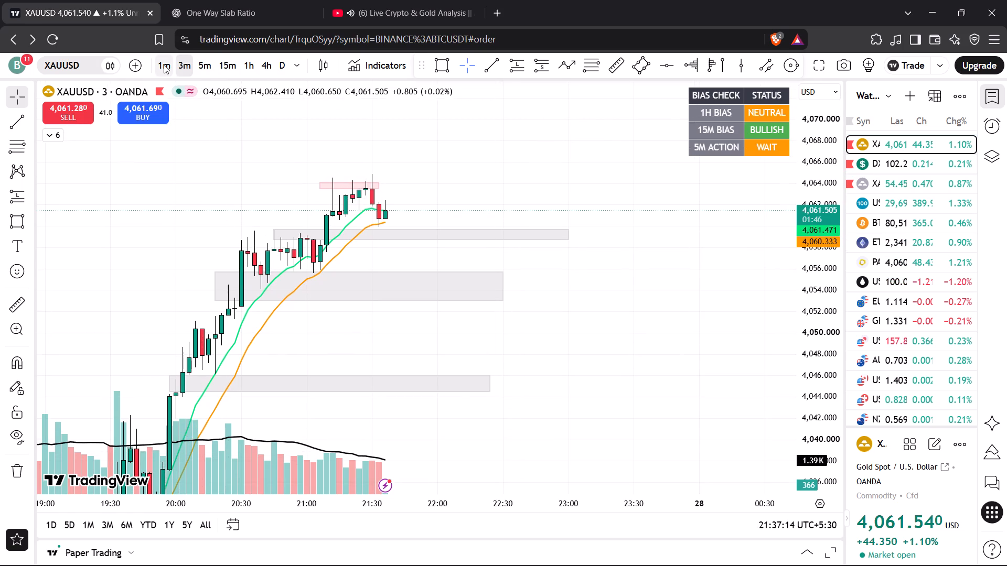
pyautogui.click(164, 64)
pyautogui.moveTo(507, 175); pyautogui.dragTo(514, 213)
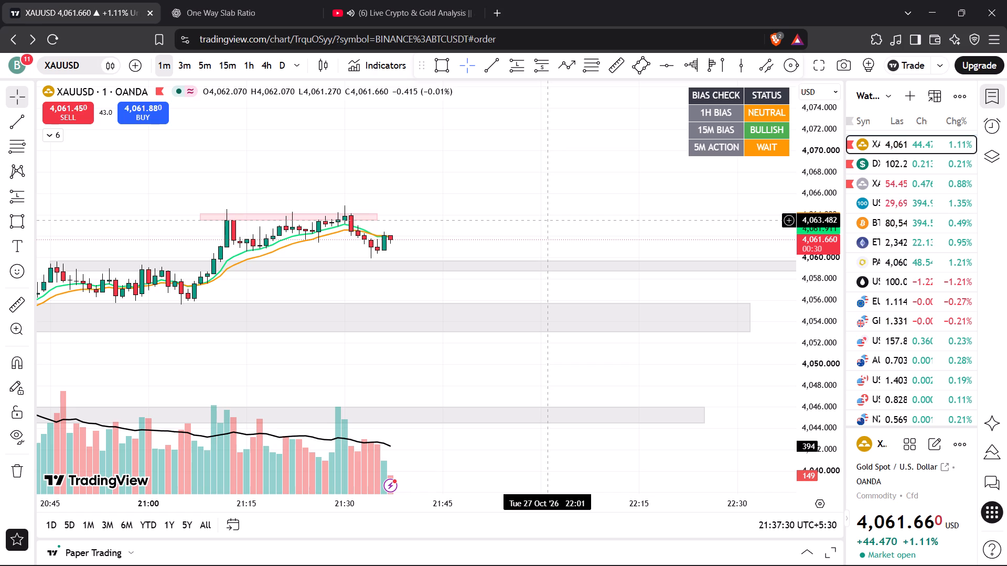
pyautogui.scroll(-3, 504, 220)
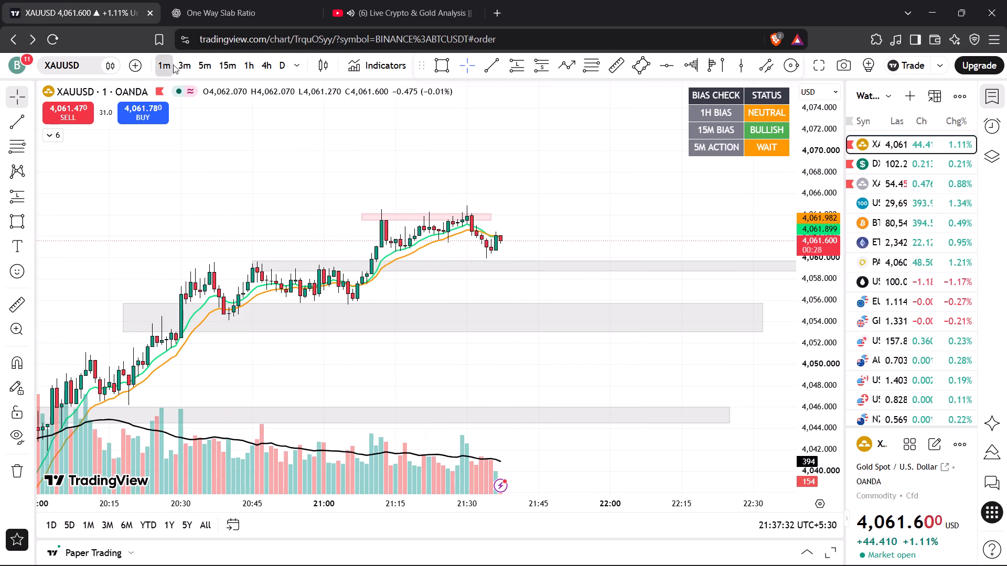
# Compare XAUUSD price action against the zones and EMAs on the 5-minute and then the 1-minute timeframe.
pyautogui.click(176, 62)
pyautogui.click(203, 64)
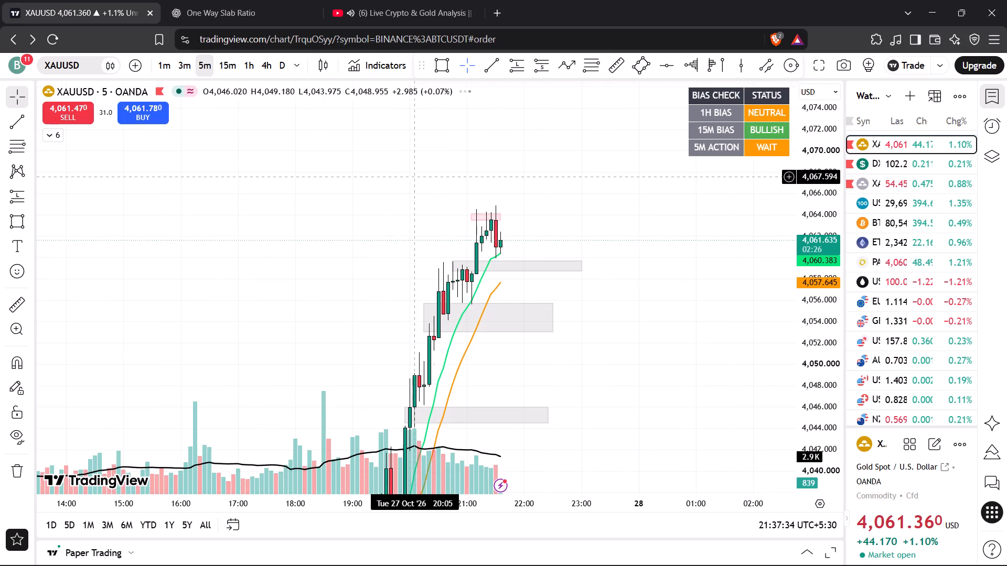
pyautogui.moveTo(528, 195); pyautogui.dragTo(403, 151)
pyautogui.moveTo(829, 124); pyautogui.dragTo(830, 256)
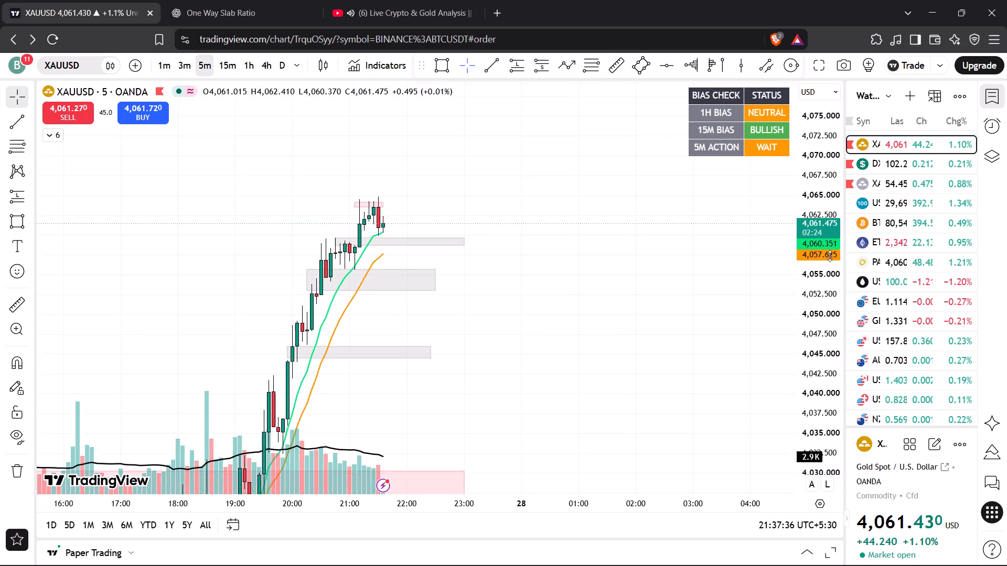
pyautogui.moveTo(830, 256); pyautogui.dragTo(827, 298)
pyautogui.moveTo(625, 299); pyautogui.dragTo(640, 279)
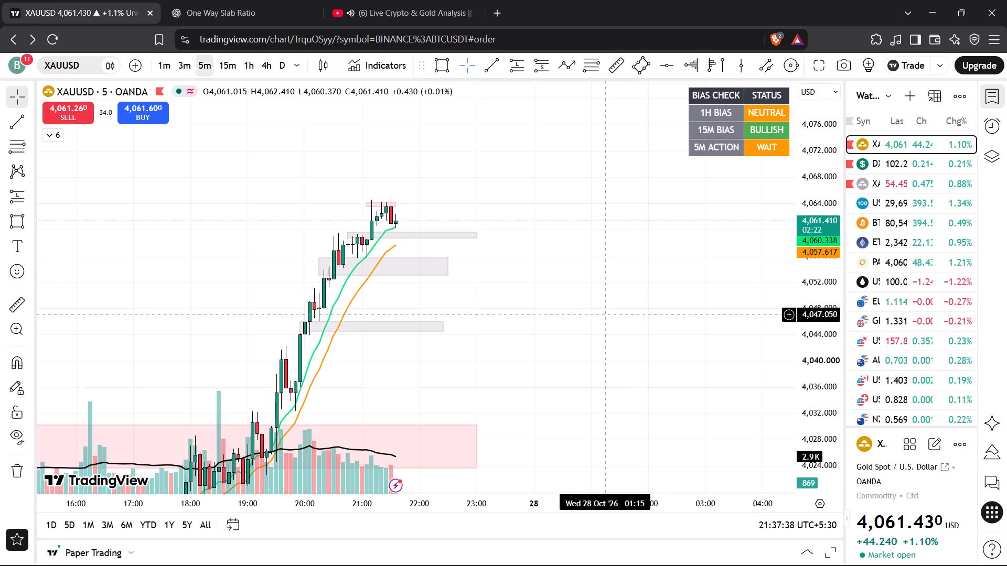
pyautogui.moveTo(602, 317); pyautogui.dragTo(613, 318)
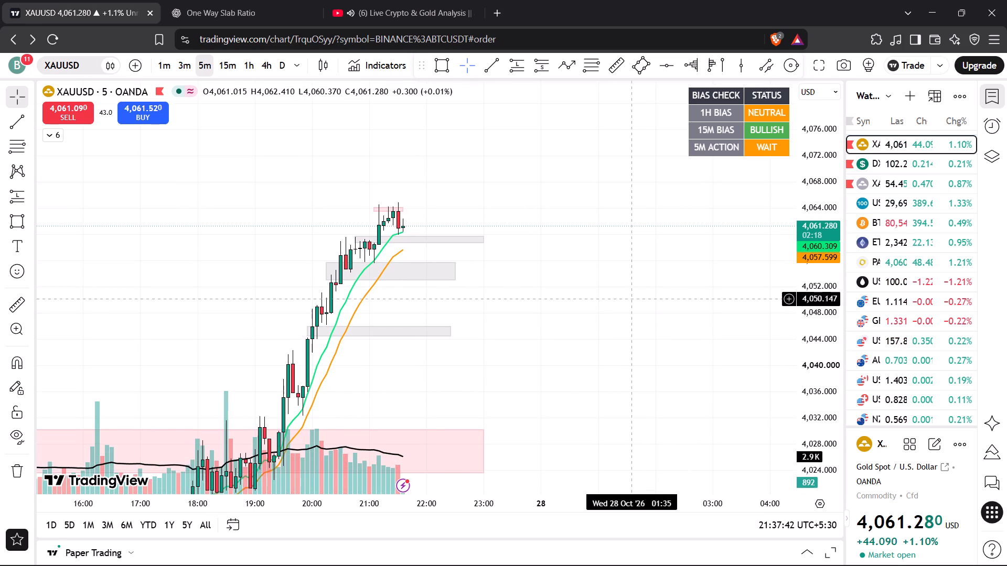
pyautogui.moveTo(575, 303); pyautogui.dragTo(594, 290)
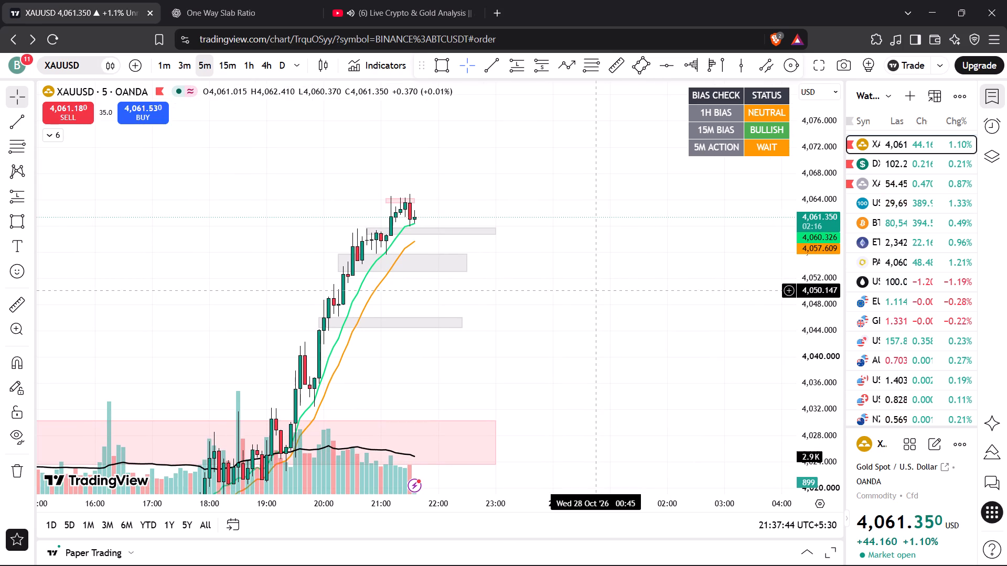
pyautogui.moveTo(594, 290); pyautogui.dragTo(602, 285)
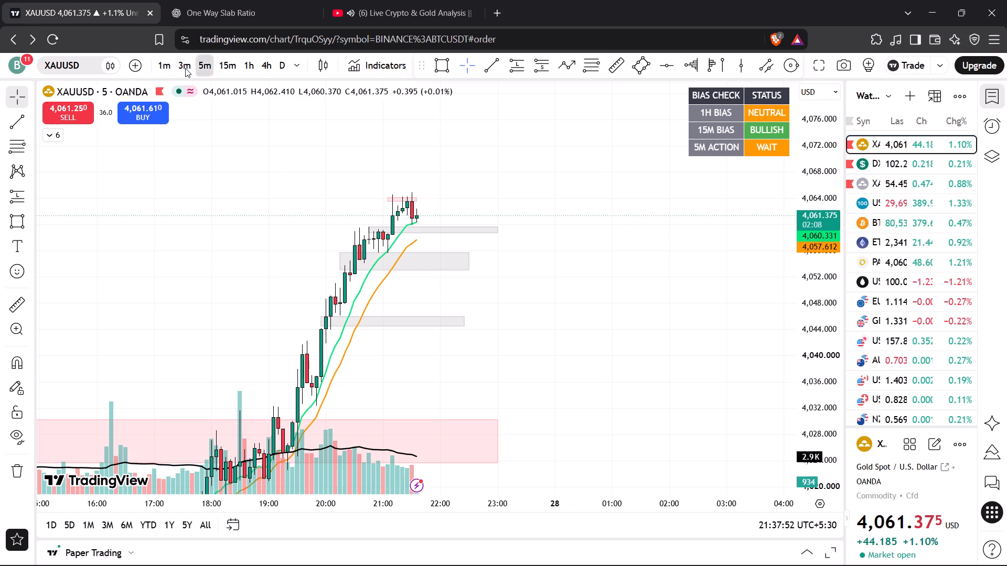
pyautogui.click(167, 63)
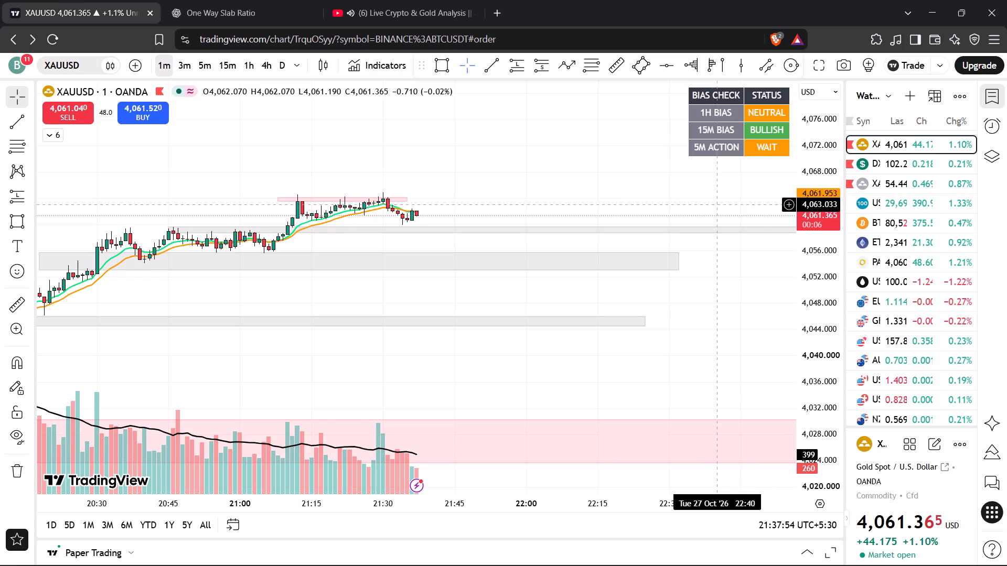
pyautogui.moveTo(821, 291); pyautogui.dragTo(826, 129)
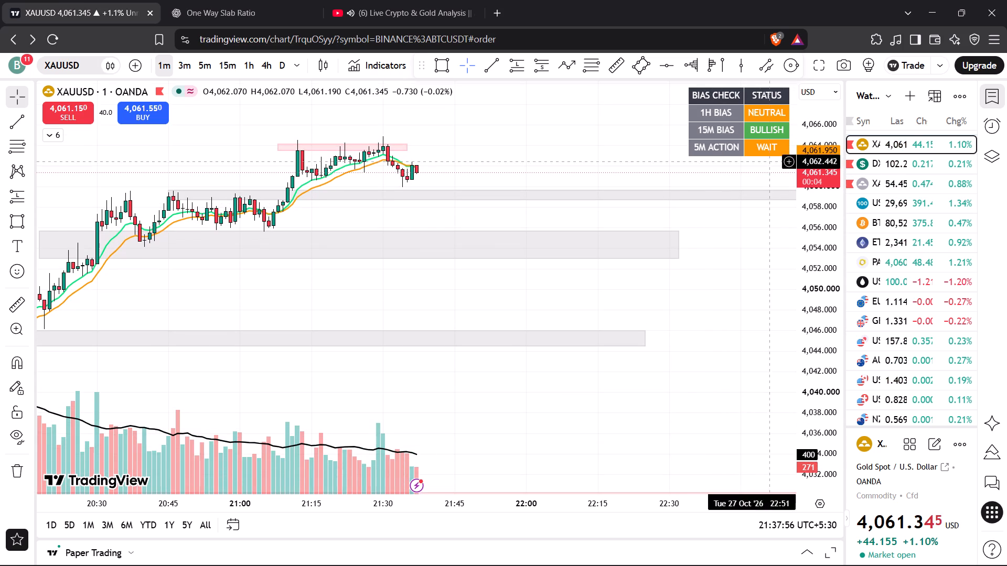
pyautogui.moveTo(827, 331); pyautogui.dragTo(834, 209)
pyautogui.moveTo(553, 275); pyautogui.dragTo(553, 400)
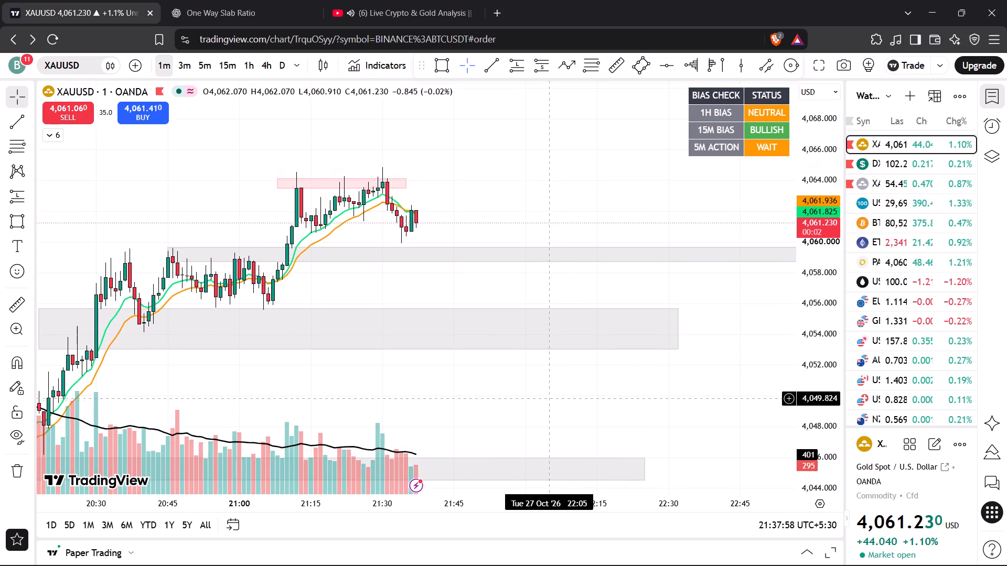
pyautogui.scroll(-2, 548, 396)
pyautogui.moveTo(579, 288); pyautogui.dragTo(538, 287)
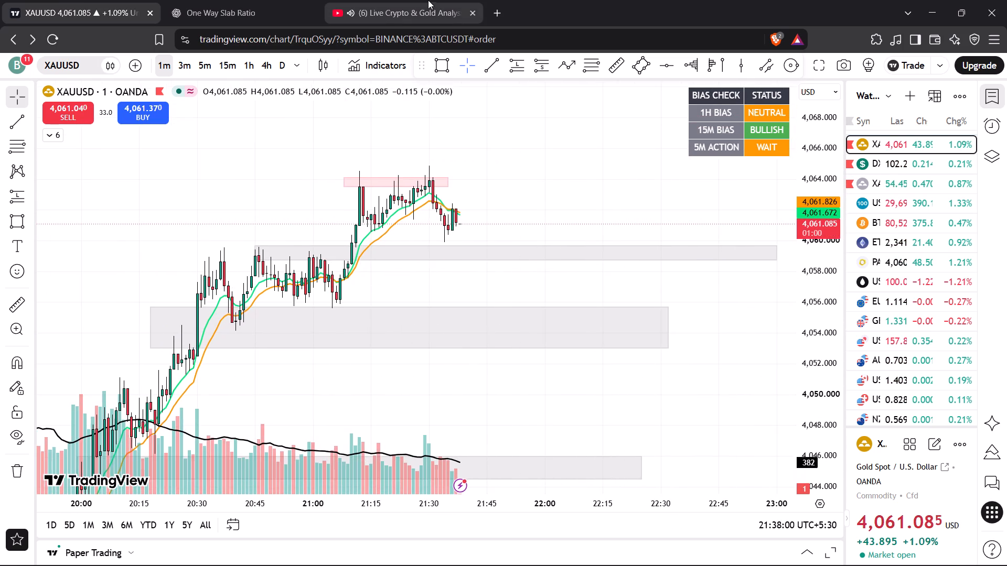
# Check the presenter's live 1-minute XAUUSD zones on the YouTube stream against the TradingView chart, ending on the chart.
pyautogui.click(423, 1)
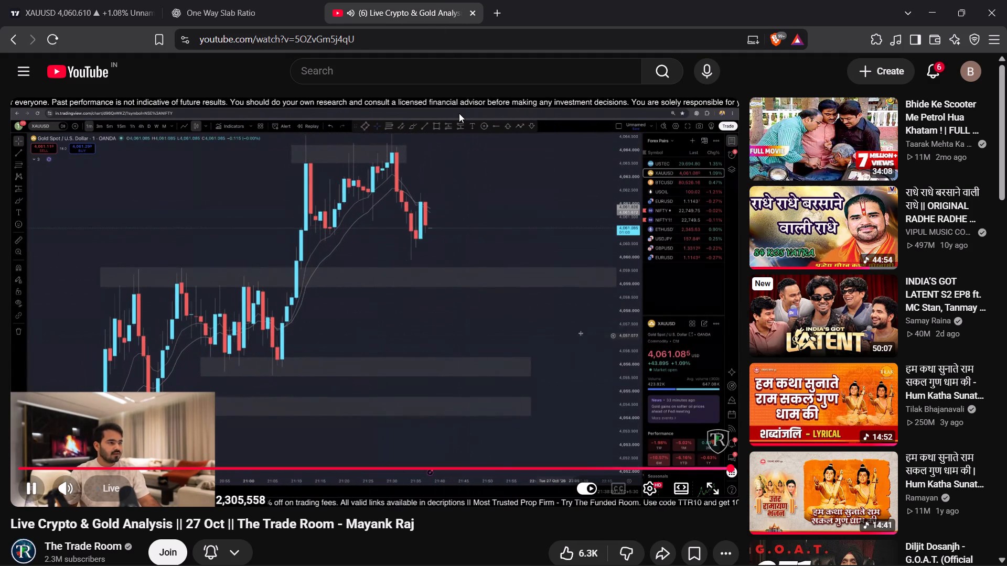
pyautogui.click(106, 485)
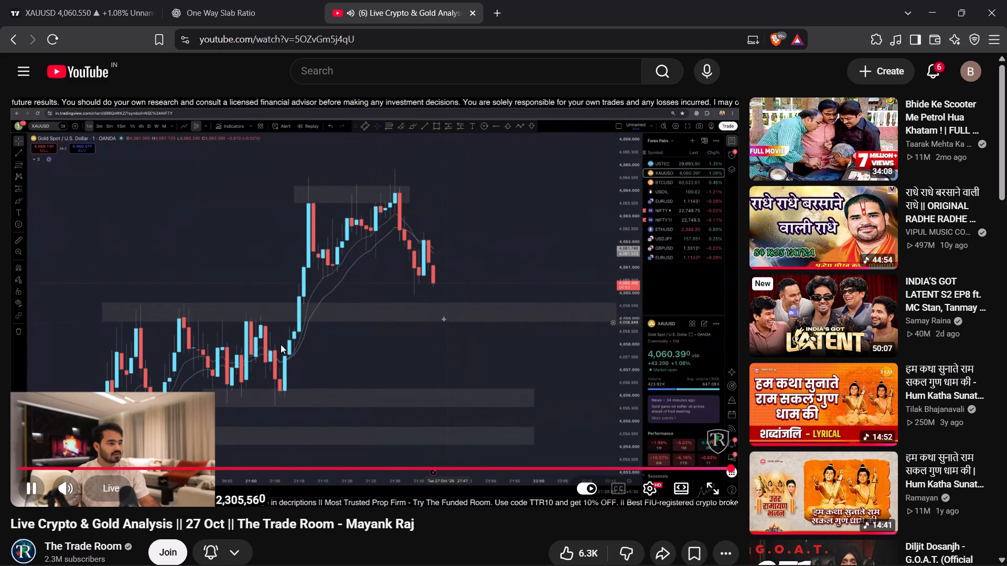
pyautogui.click(100, 7)
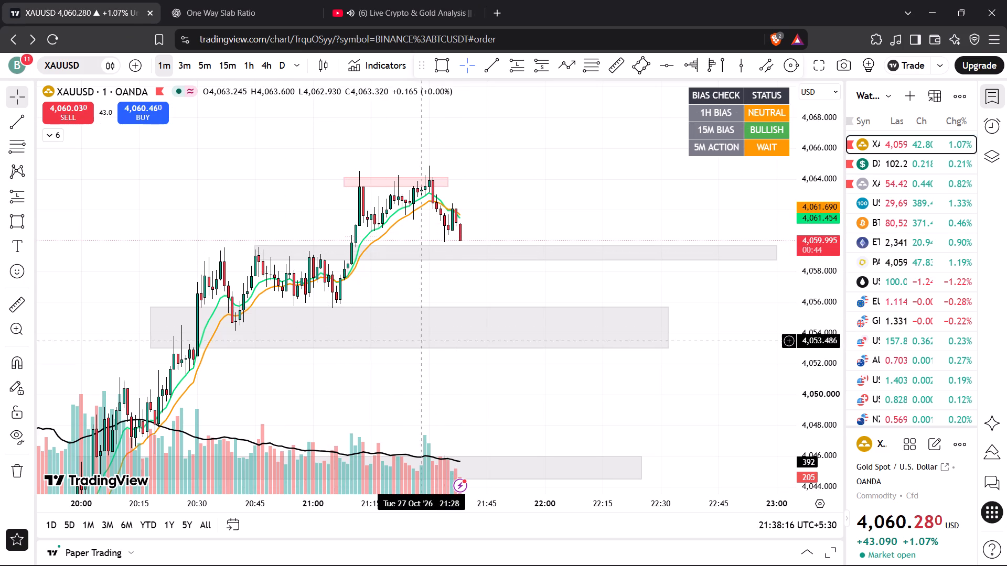
pyautogui.click(366, 6)
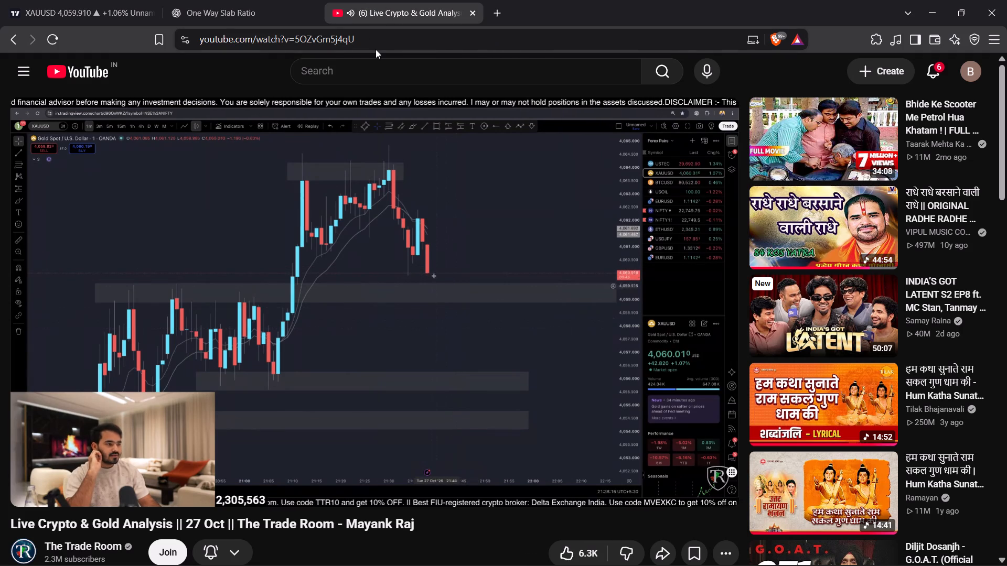
pyautogui.click(53, 2)
# Narrow the middle grey zone on the 1-minute XAUUSD chart and shift it up to span about 4,056.35 to 4,055.5.
pyautogui.click(159, 63)
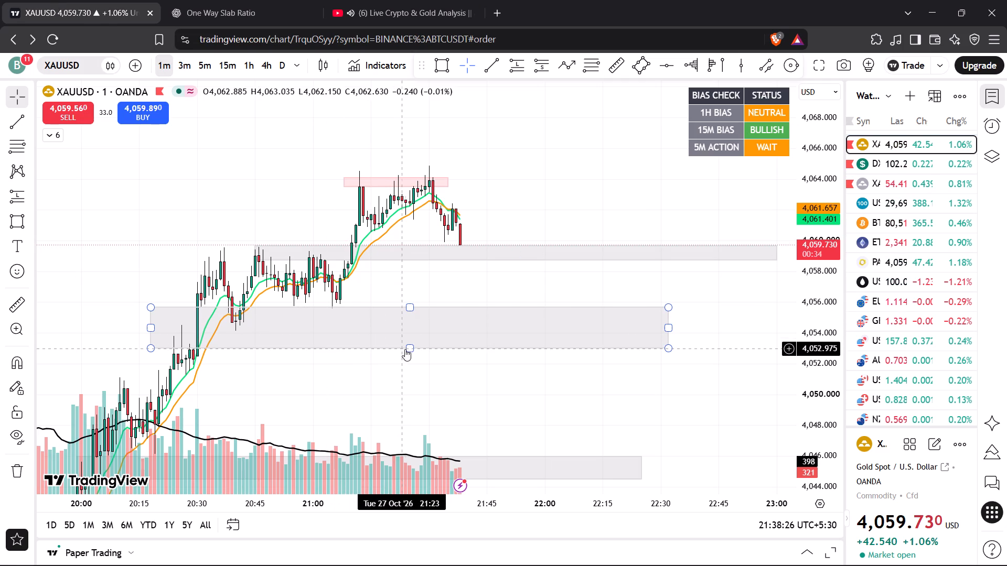
pyautogui.moveTo(406, 349); pyautogui.dragTo(422, 326)
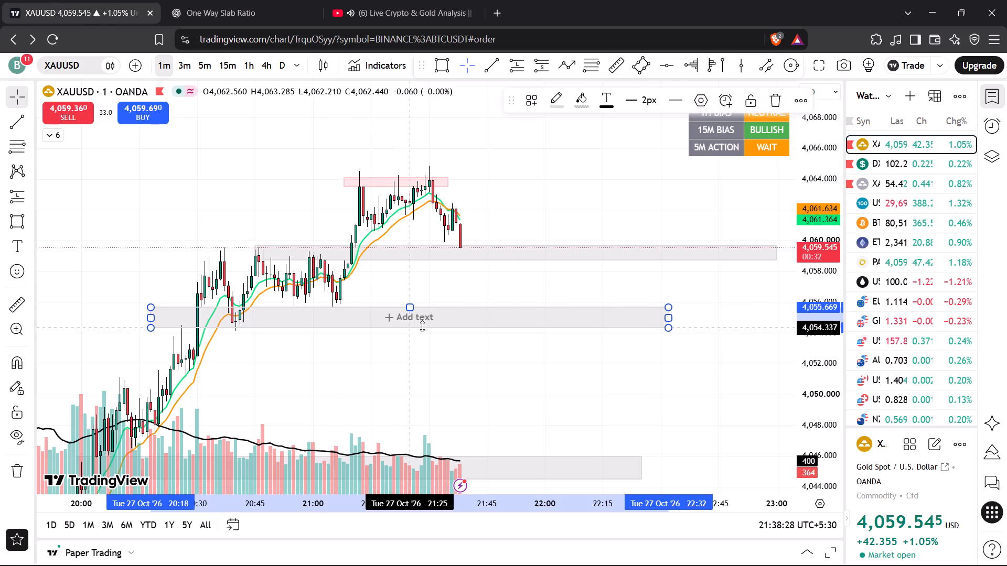
pyautogui.moveTo(422, 326); pyautogui.dragTo(426, 321)
pyautogui.moveTo(365, 318); pyautogui.dragTo(380, 308)
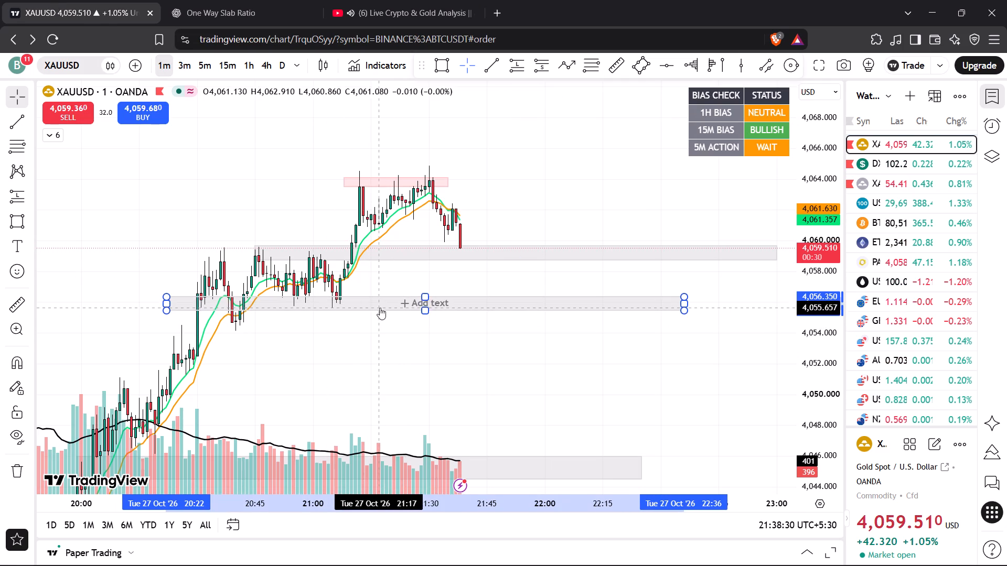
pyautogui.click(394, 339)
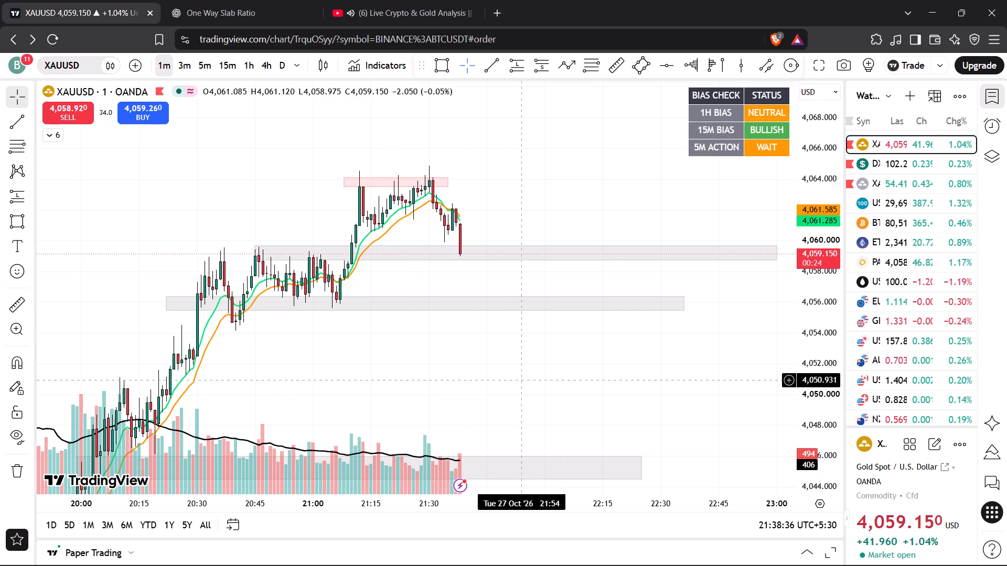
# Review USTECH100CFD on the 1-minute and 5-minute timeframes, then open the 5-minute EURUSD chart.
pyautogui.click(887, 202)
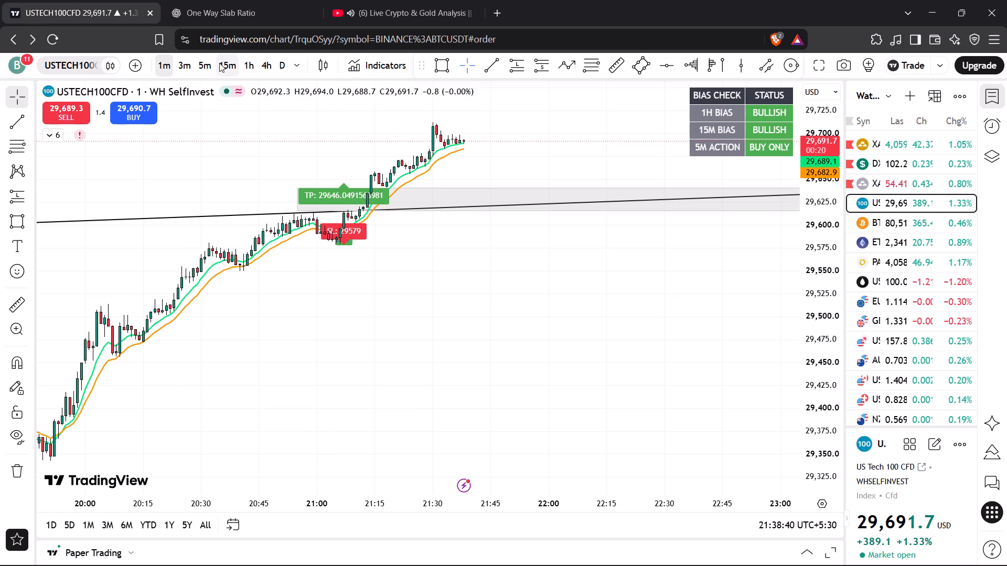
pyautogui.click(206, 64)
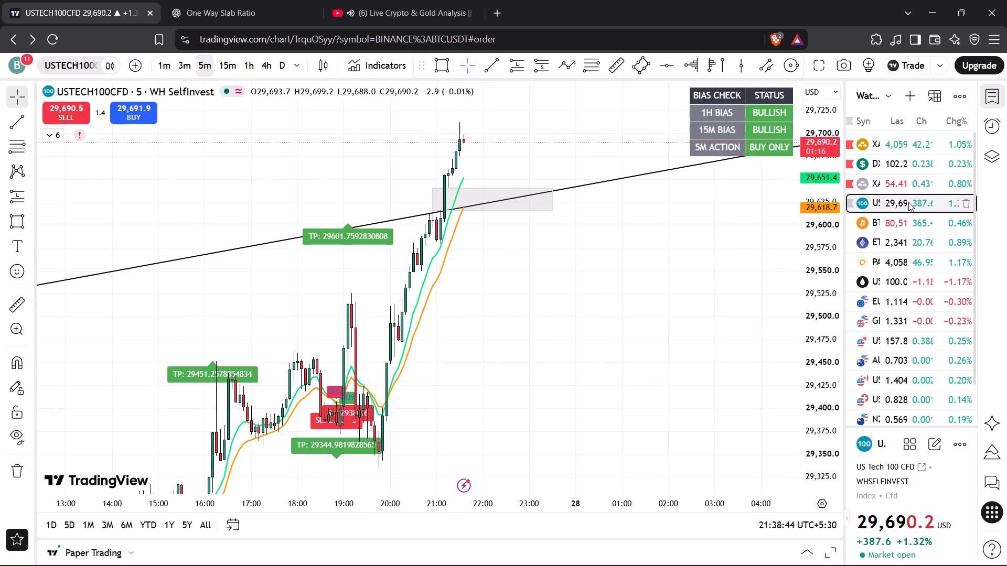
pyautogui.click(893, 299)
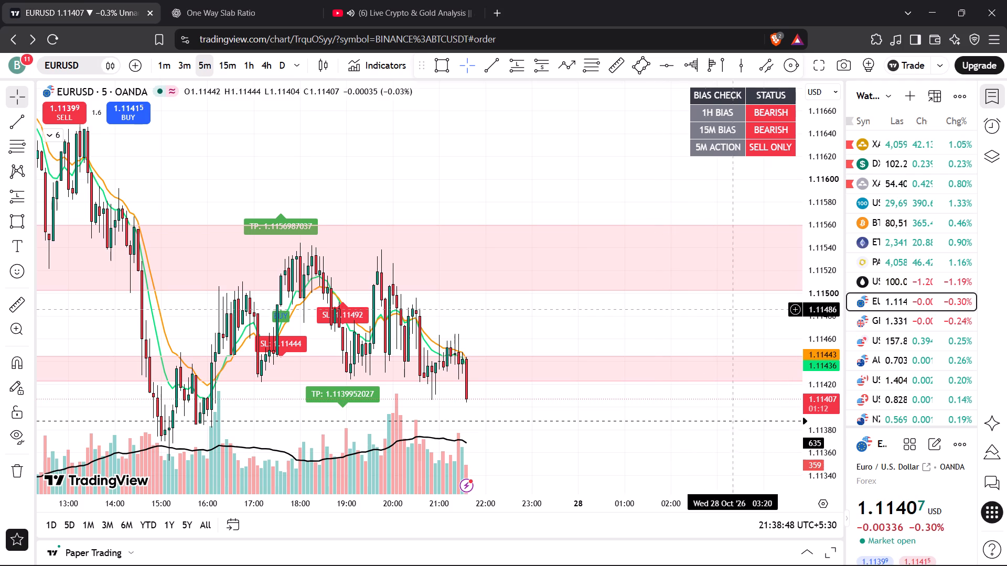
# On the 15-minute EURUSD chart, move the crossing-down price alert line up to 1.11394.
pyautogui.moveTo(822, 279); pyautogui.dragTo(821, 353)
pyautogui.moveTo(606, 419); pyautogui.dragTo(573, 384)
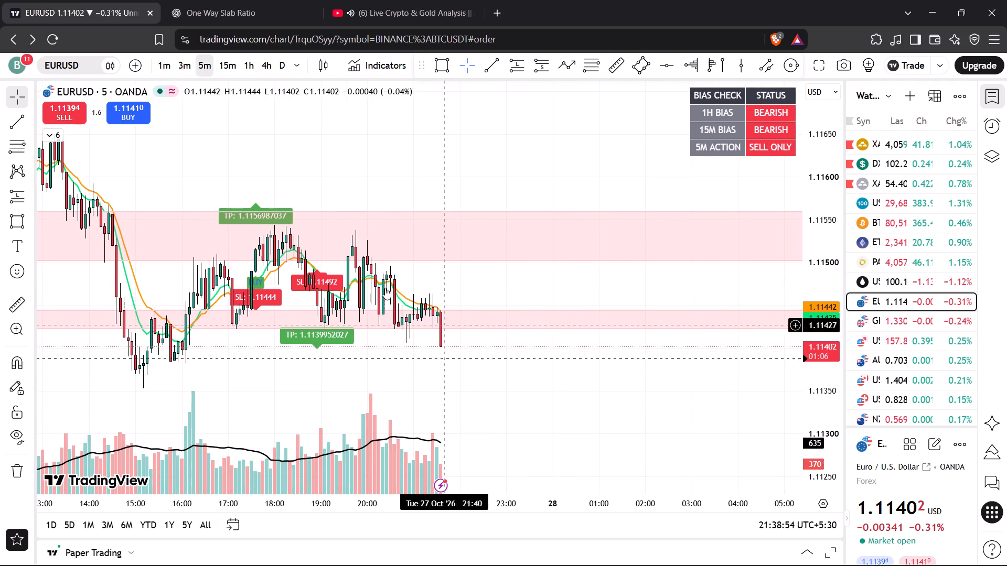
pyautogui.click(222, 71)
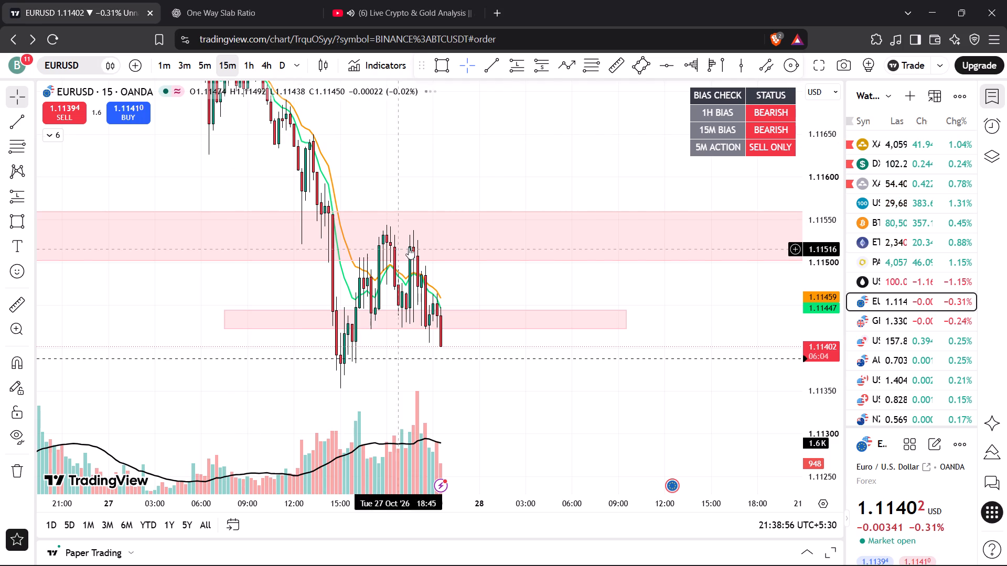
pyautogui.scroll(-2, 413, 245)
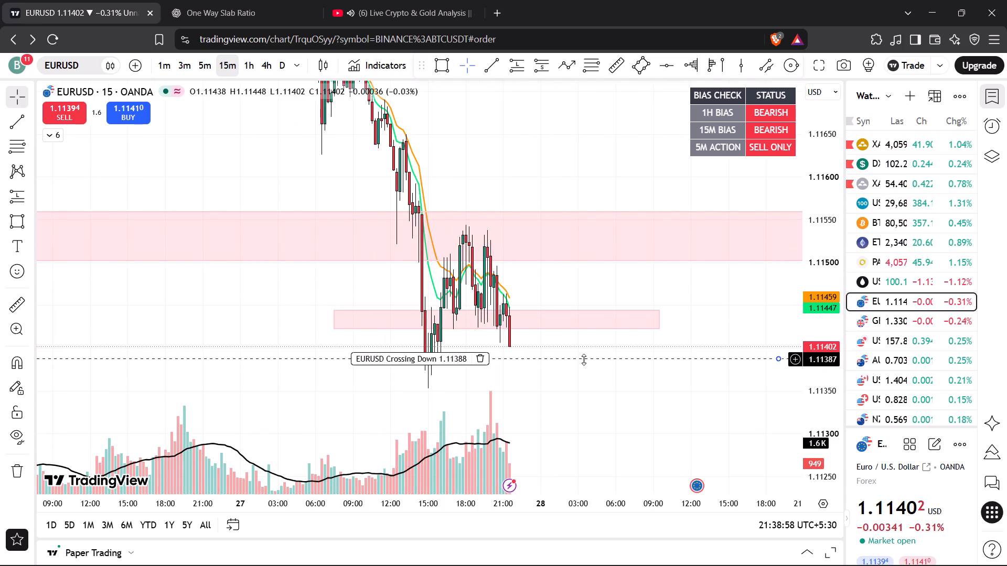
pyautogui.click(584, 357)
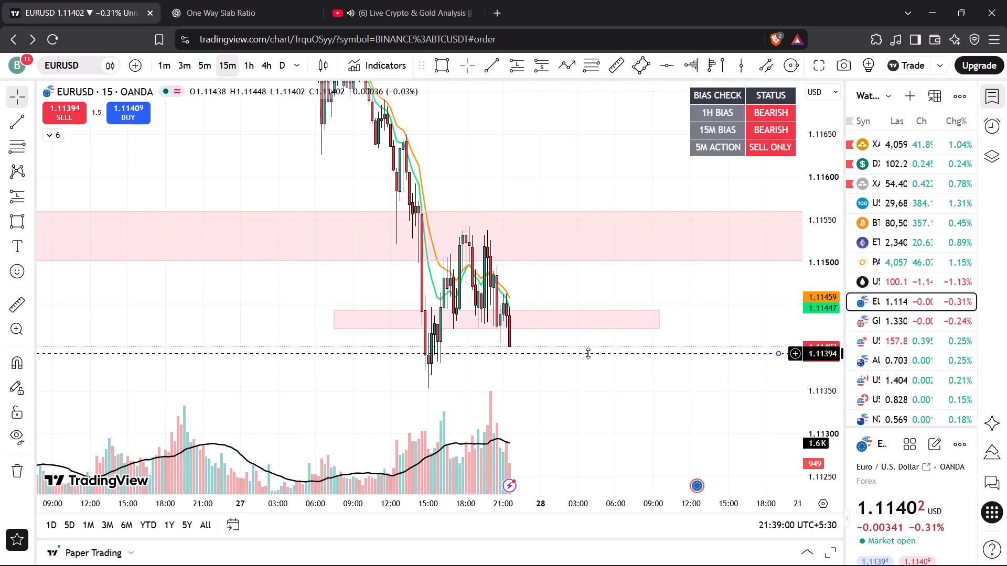
pyautogui.click(563, 391)
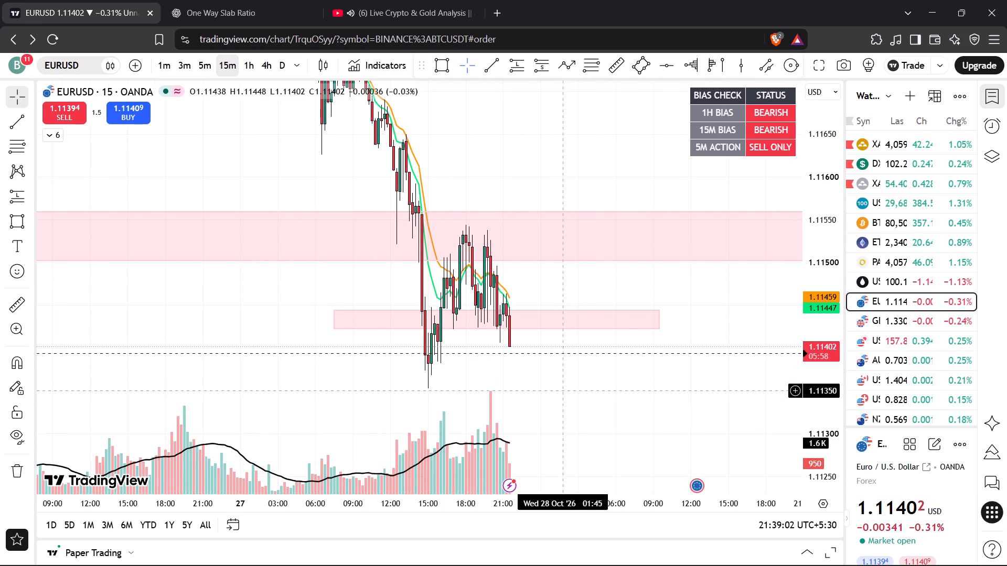
pyautogui.moveTo(563, 391); pyautogui.dragTo(534, 375)
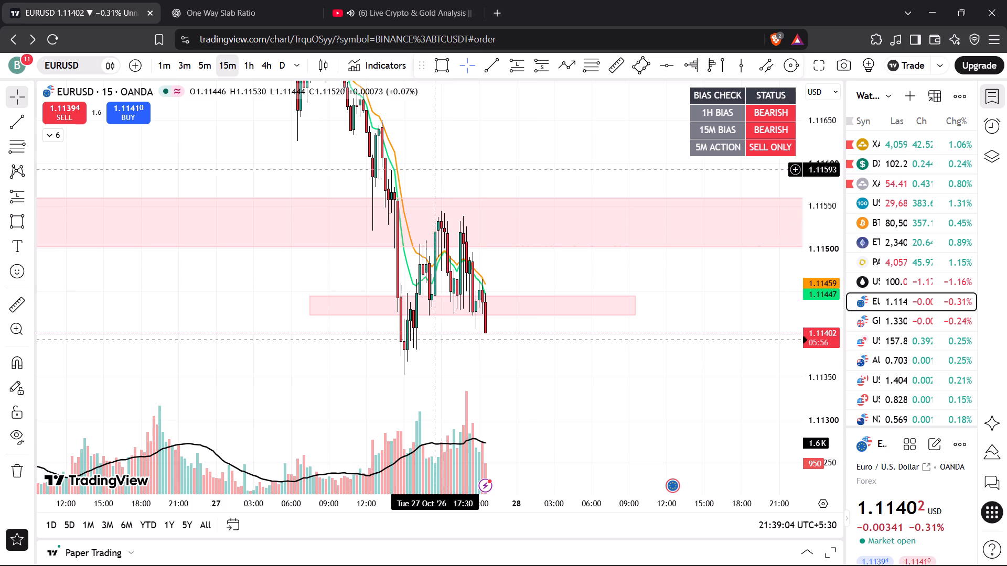
# Check the presenter's 15-minute EURUSD position on the YouTube stream, then examine EURUSD in TradingView on the 5-minute and 1-minute timeframes.
pyautogui.click(415, 13)
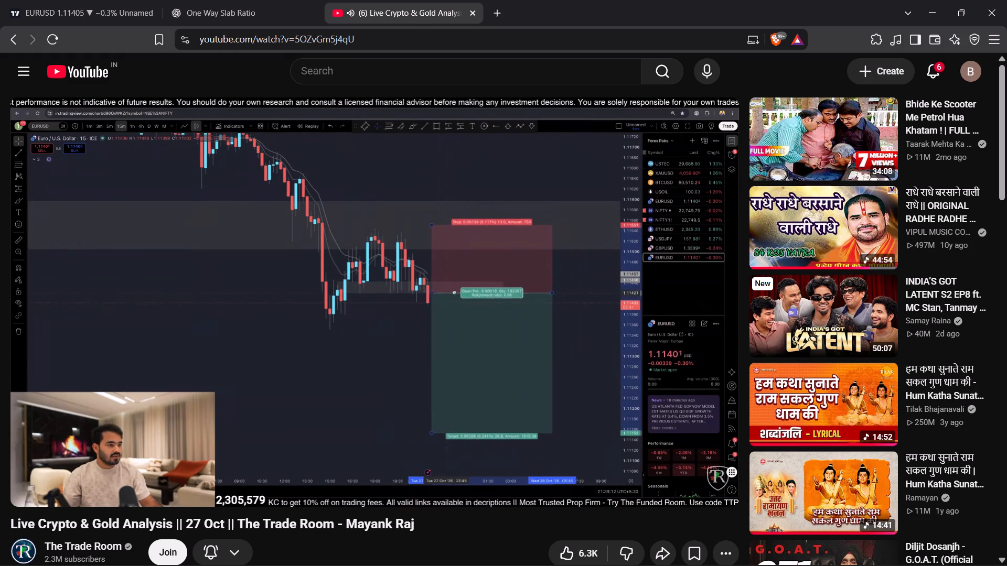
pyautogui.click(73, 0)
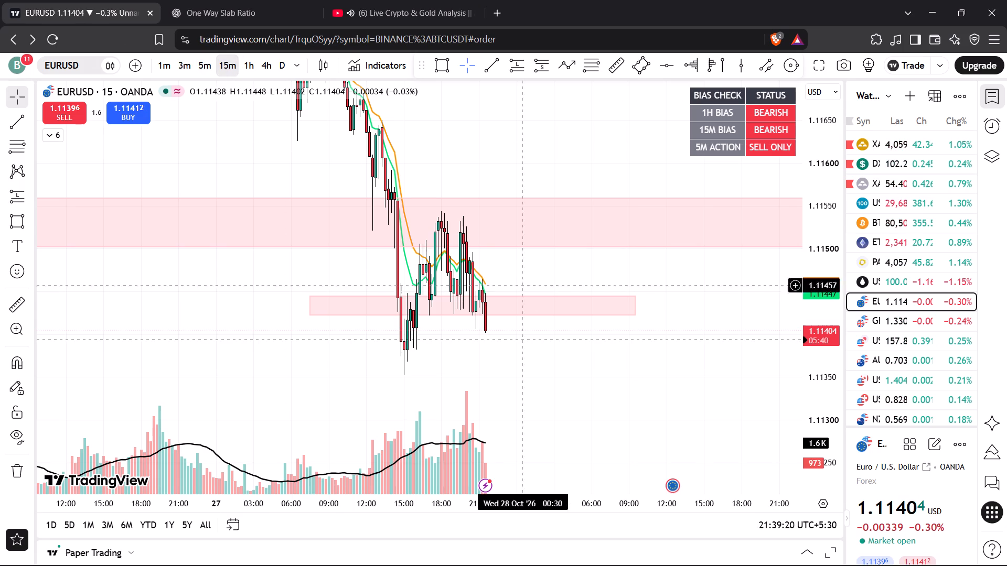
pyautogui.click(205, 67)
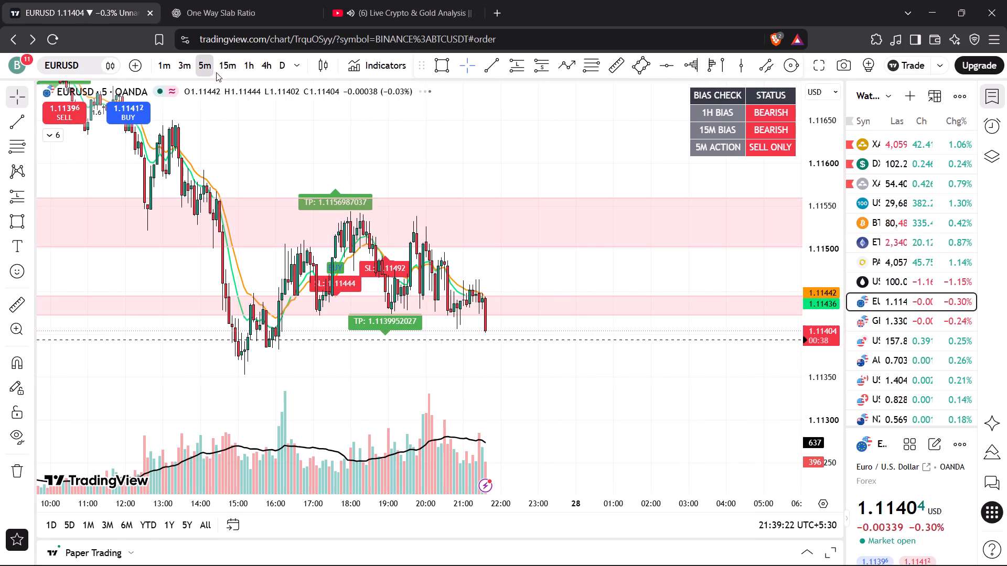
pyautogui.moveTo(691, 394); pyautogui.dragTo(637, 346)
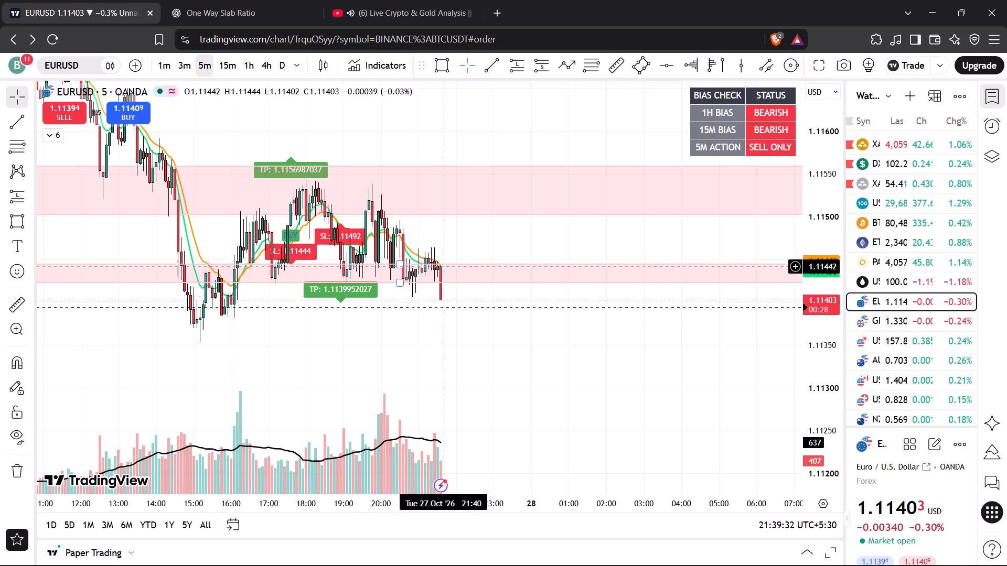
pyautogui.click(159, 70)
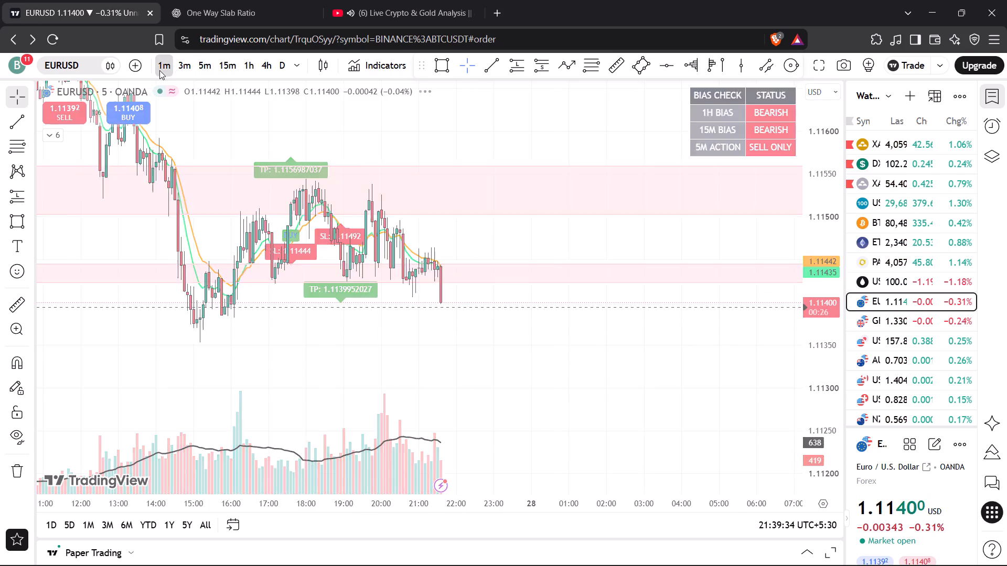
pyautogui.scroll(-4, 412, 316)
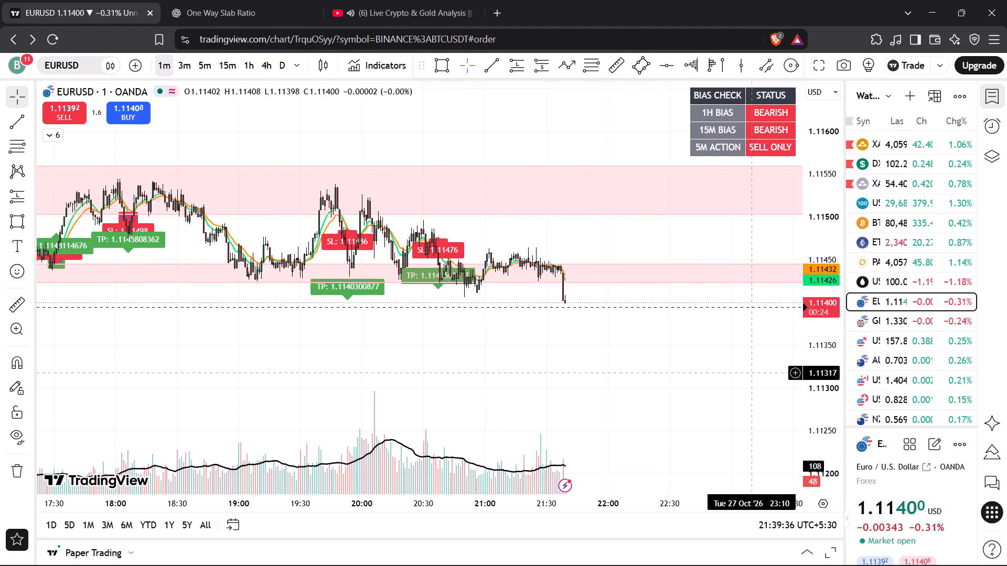
pyautogui.moveTo(817, 408); pyautogui.dragTo(831, 34)
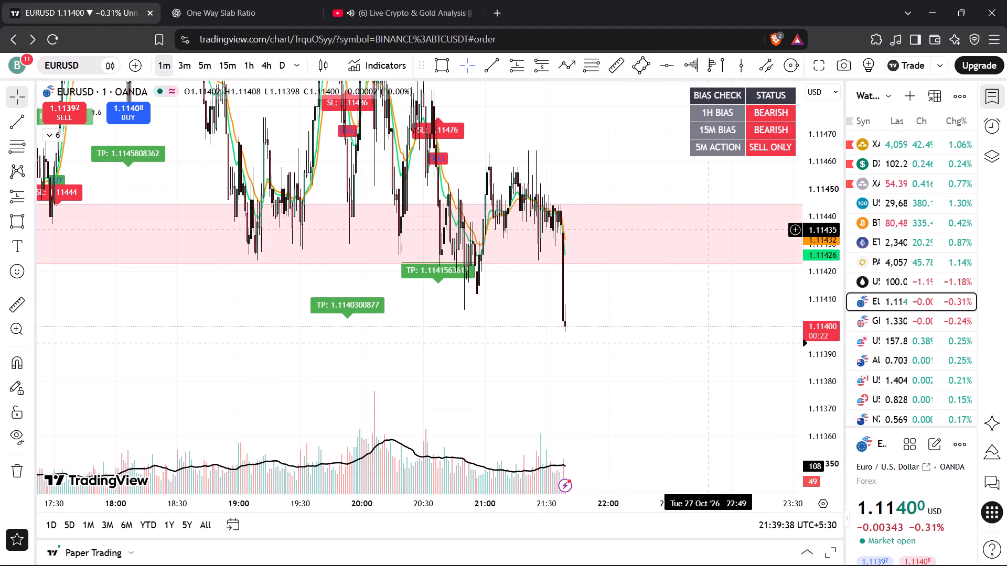
pyautogui.scroll(5, 656, 323)
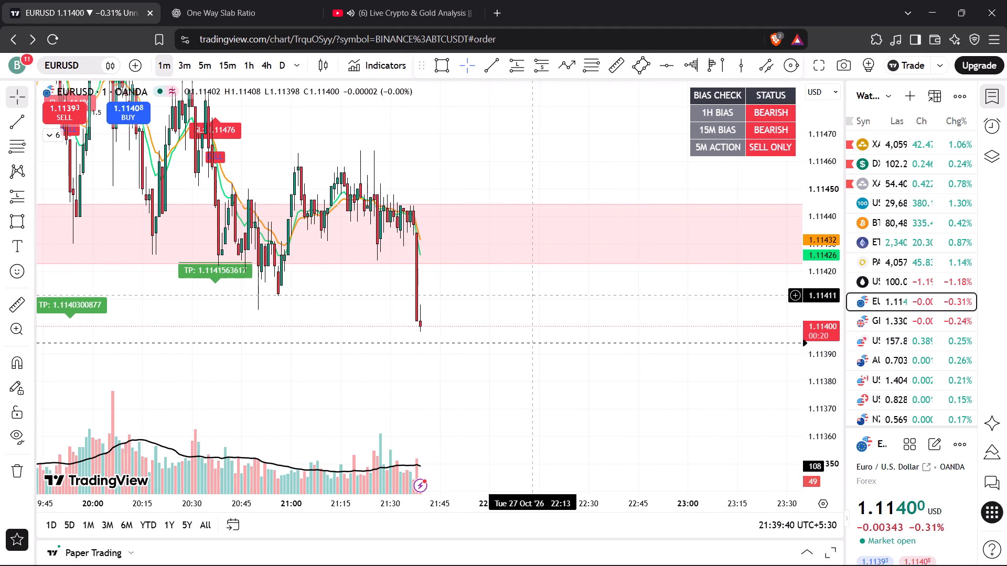
pyautogui.moveTo(533, 295); pyautogui.dragTo(561, 278)
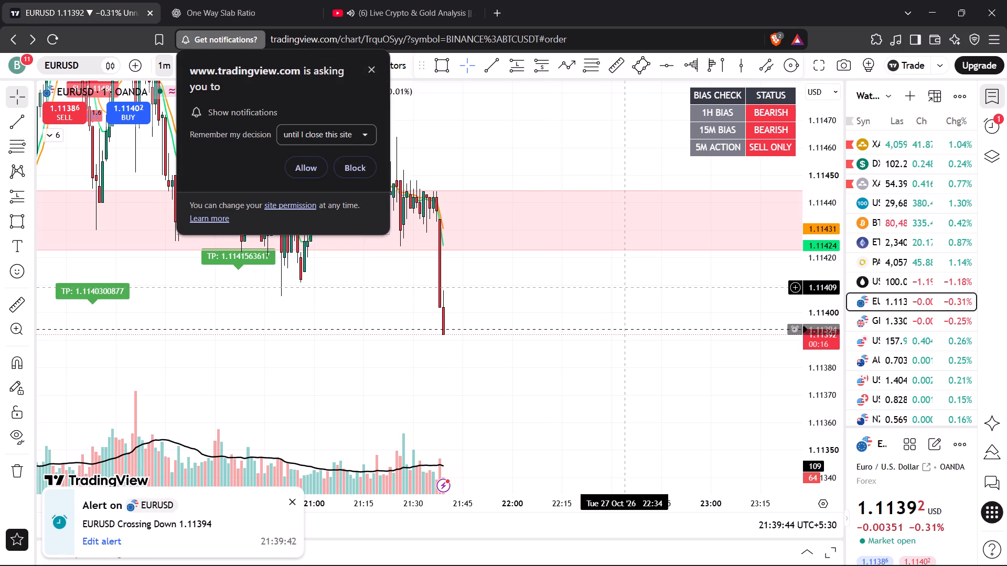
# Allow the site's notifications until it is closed and dismiss the EURUSD alert pop-up.
pyautogui.click(299, 167)
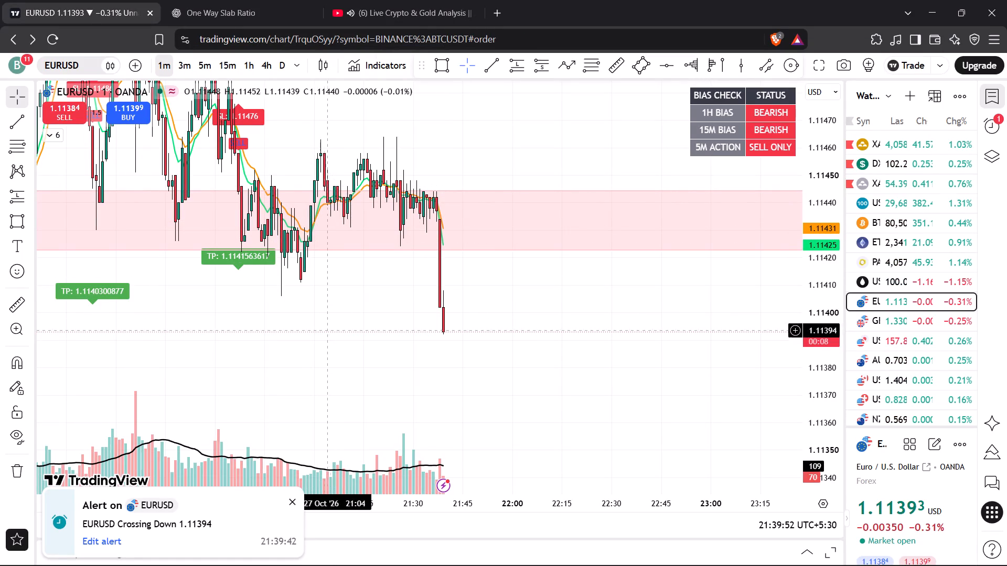
pyautogui.click(291, 503)
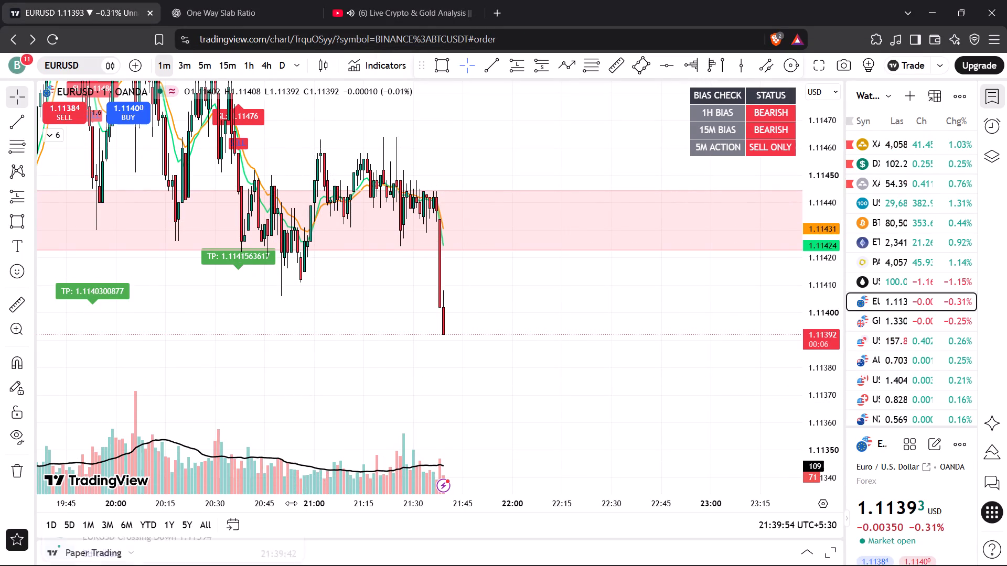
# Review EURUSD against its pink zones on the 1-minute and 5-minute timeframes, then check the presenter's chart on the YouTube stream and return.
pyautogui.moveTo(819, 206); pyautogui.dragTo(820, 257)
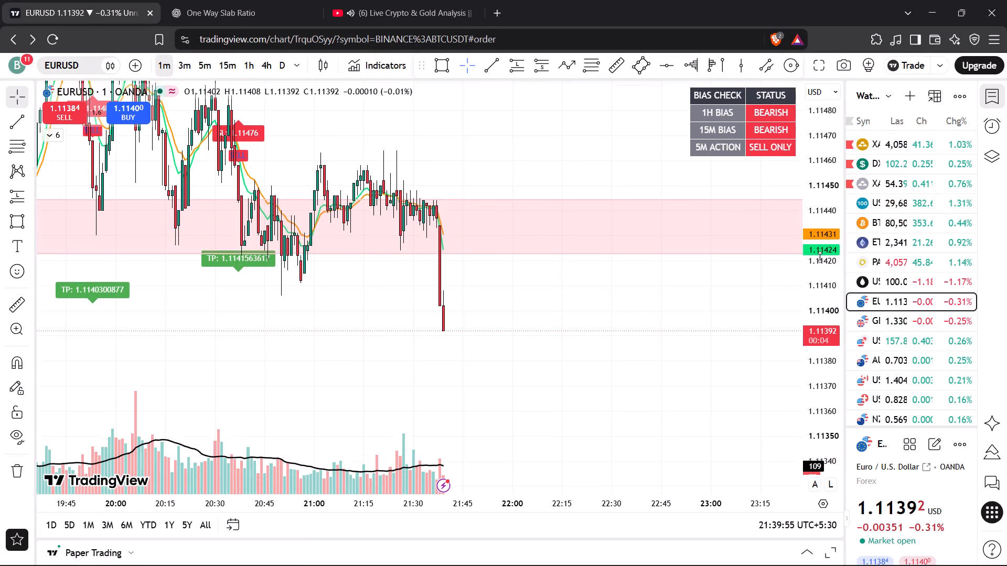
pyautogui.moveTo(820, 257); pyautogui.dragTo(810, 396)
pyautogui.scroll(-3, 623, 333)
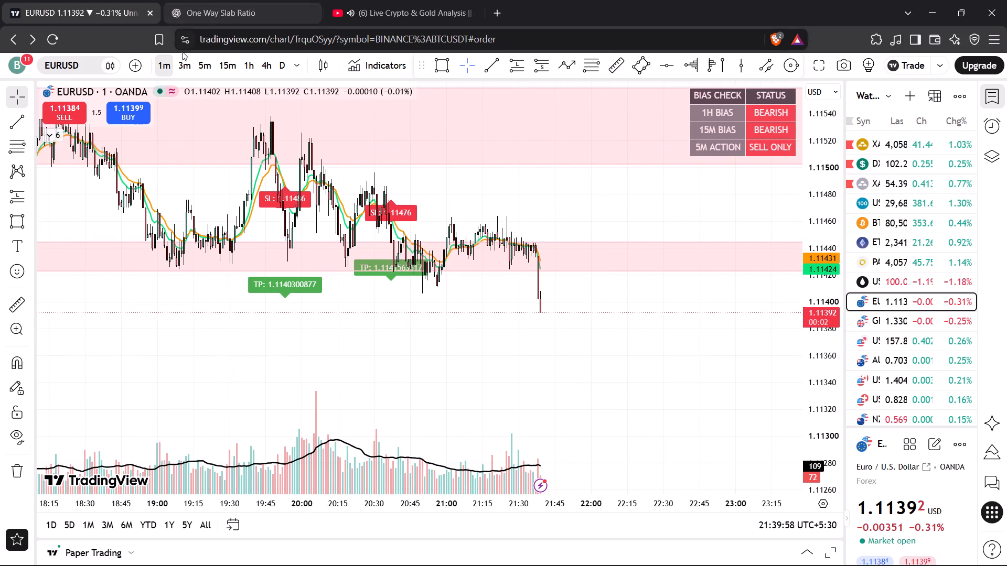
pyautogui.click(182, 59)
pyautogui.click(203, 67)
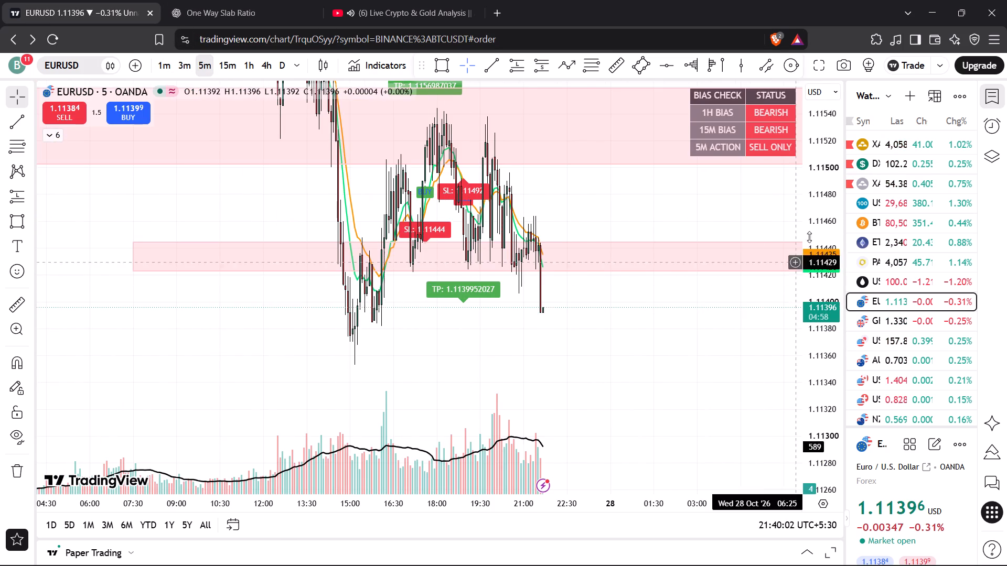
pyautogui.moveTo(825, 208); pyautogui.dragTo(806, 368)
pyautogui.click(401, 10)
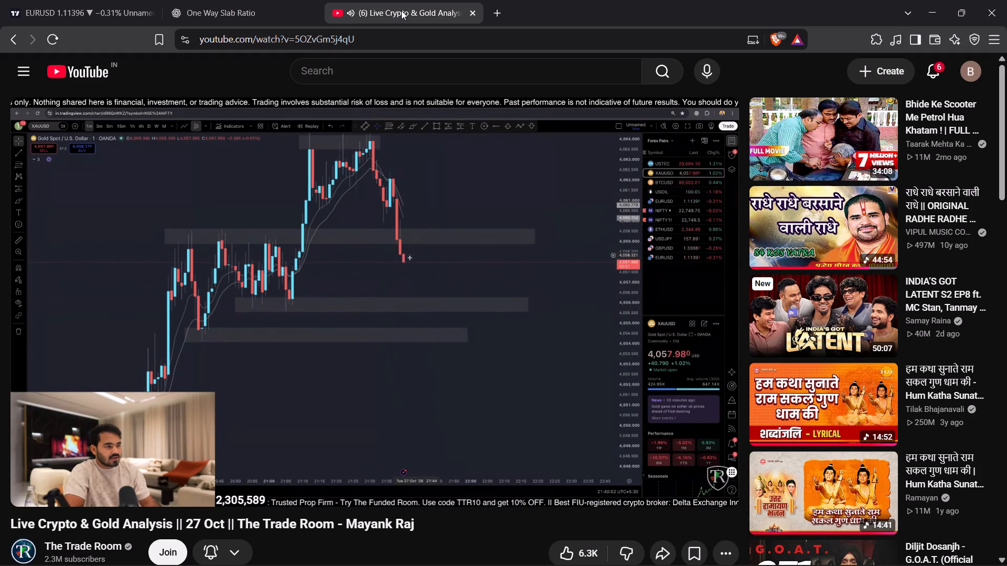
pyautogui.click(93, 10)
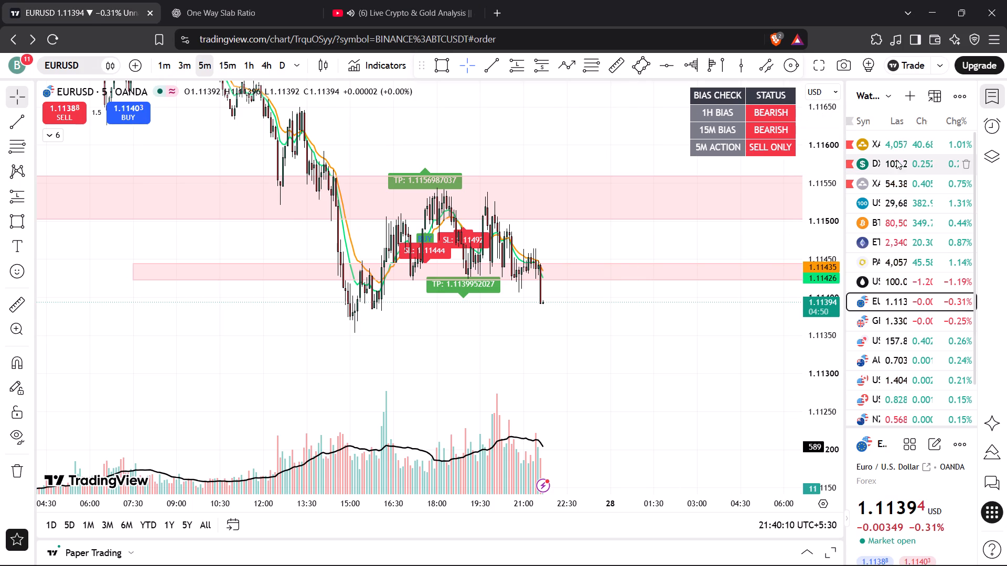
# On the 1-minute XAUUSD chart, draw a grey rectangle zone from about 4,052.8 to 4,051.5, spanning 20:16 to 22:46.
pyautogui.click(893, 147)
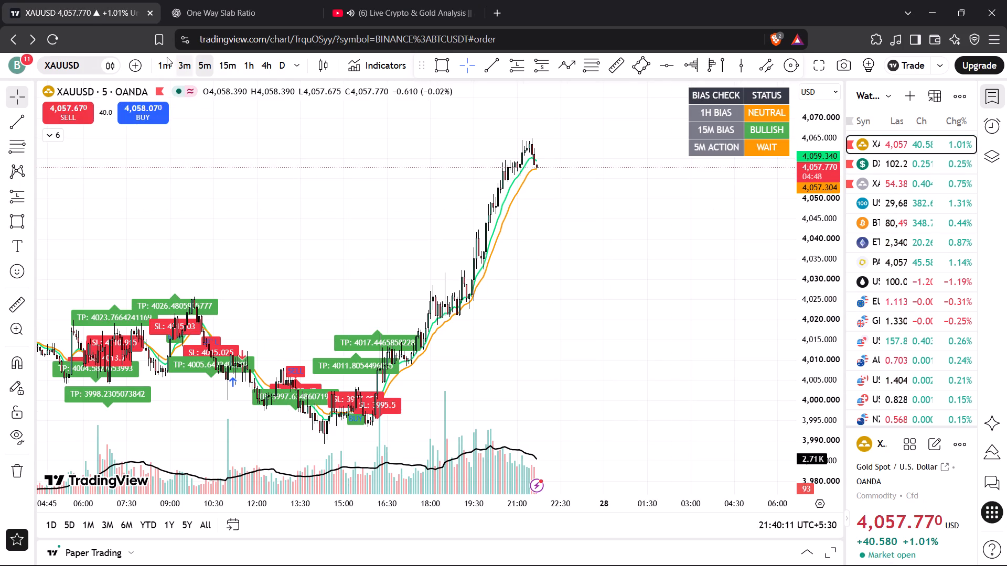
pyautogui.click(164, 59)
pyautogui.moveTo(817, 378); pyautogui.dragTo(838, 187)
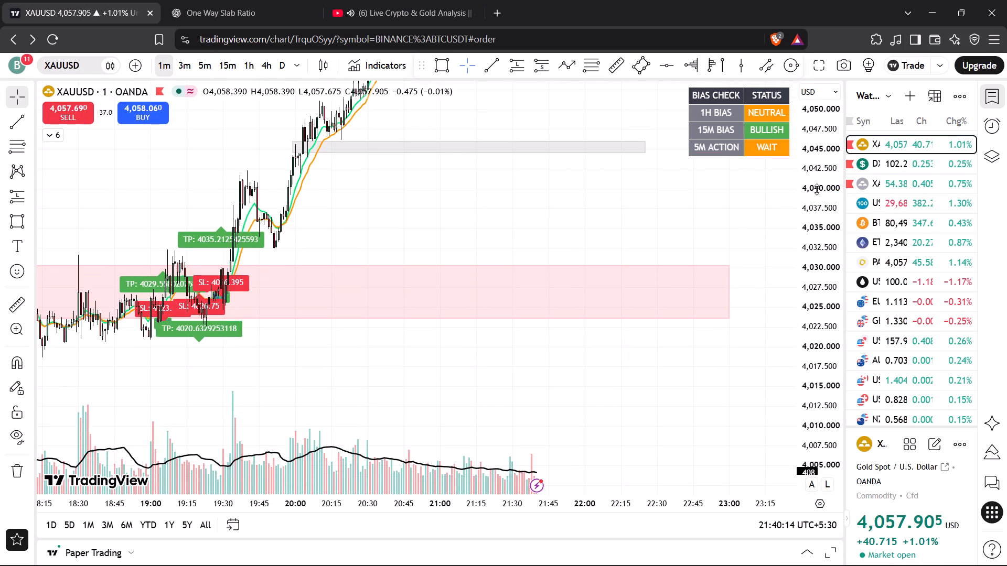
pyautogui.moveTo(627, 189); pyautogui.dragTo(599, 328)
pyautogui.moveTo(812, 358); pyautogui.dragTo(813, 355)
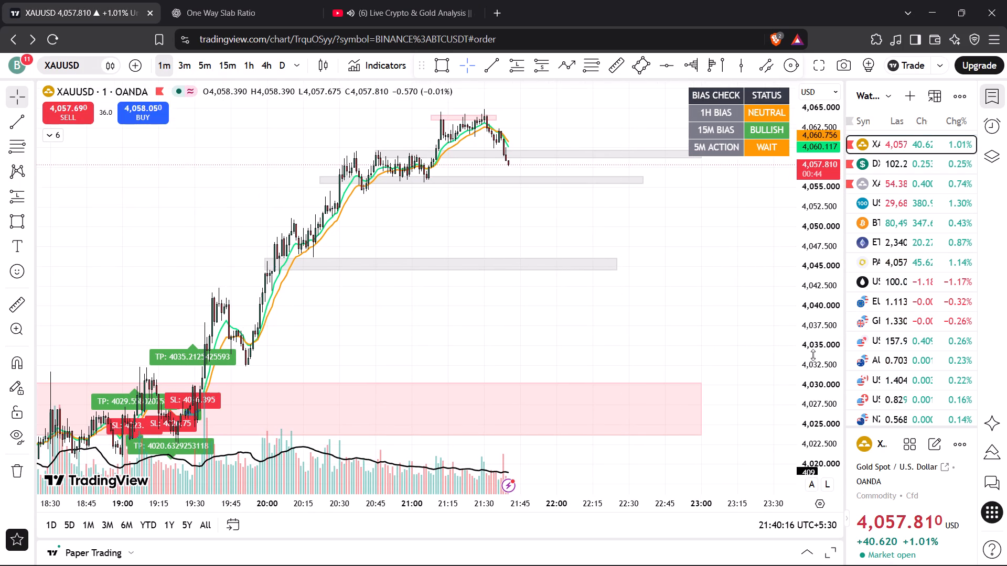
pyautogui.moveTo(813, 355); pyautogui.dragTo(820, 207)
pyautogui.moveTo(589, 181); pyautogui.dragTo(561, 315)
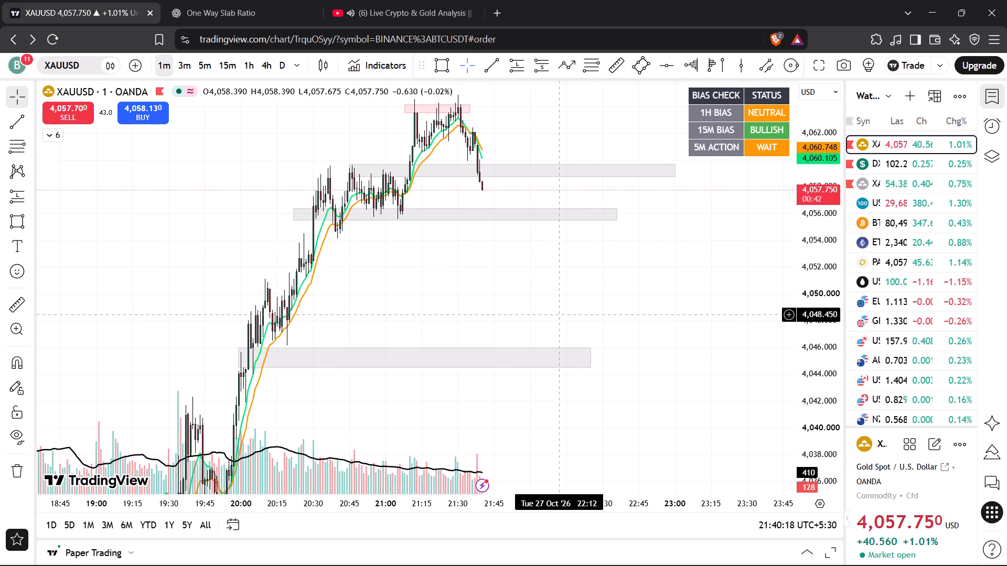
pyautogui.scroll(3, 560, 315)
pyautogui.moveTo(463, 280); pyautogui.dragTo(517, 275)
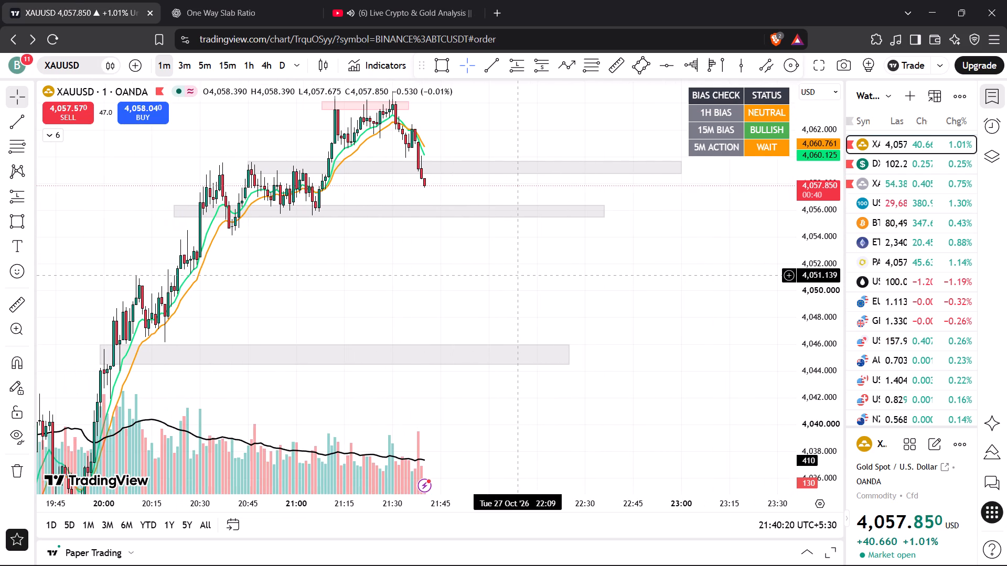
pyautogui.click(446, 67)
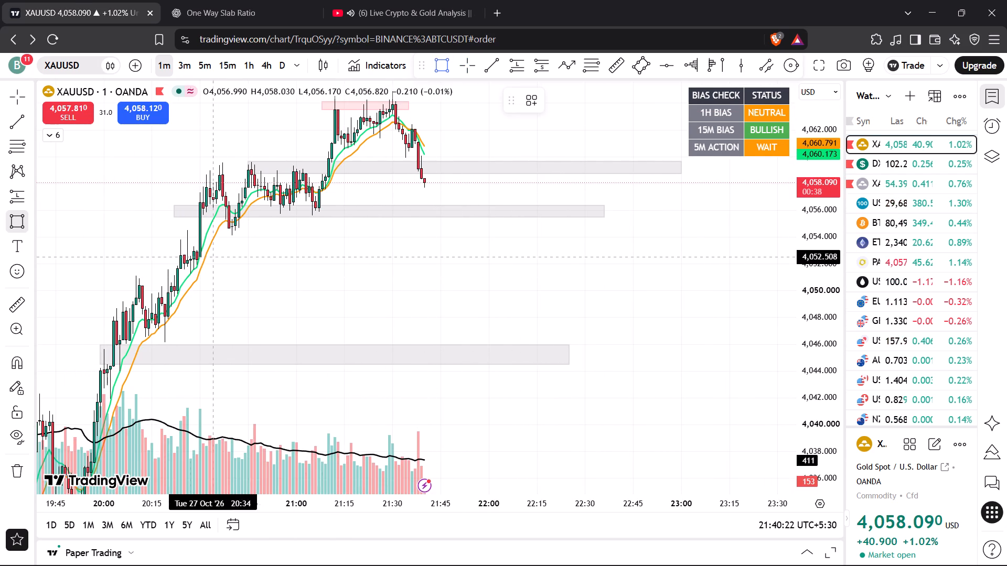
pyautogui.click(156, 253)
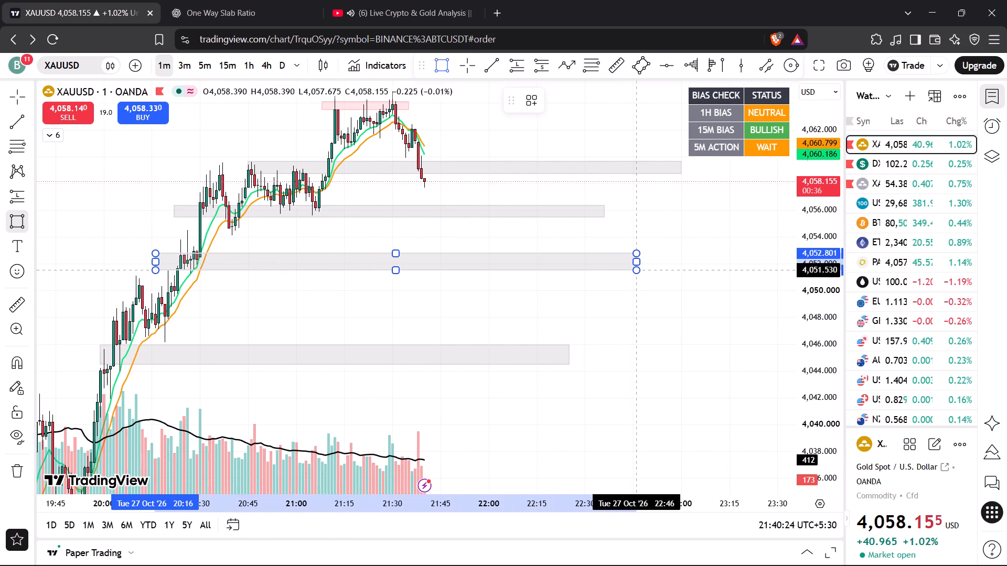
pyautogui.click(636, 270)
pyautogui.click(679, 232)
pyautogui.moveTo(687, 234); pyautogui.dragTo(709, 266)
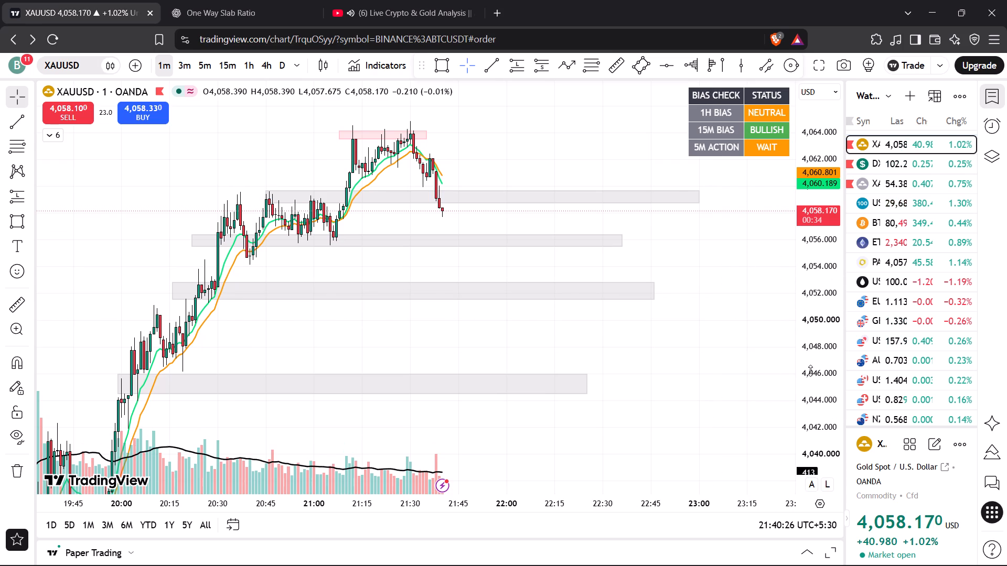
# Compare XAUUSD price against the grey and pink zones on the 1-minute, 1-hour, 15-minute and 5-minute timeframes.
pyautogui.moveTo(815, 371); pyautogui.dragTo(818, 202)
pyautogui.moveTo(721, 210); pyautogui.dragTo(691, 302)
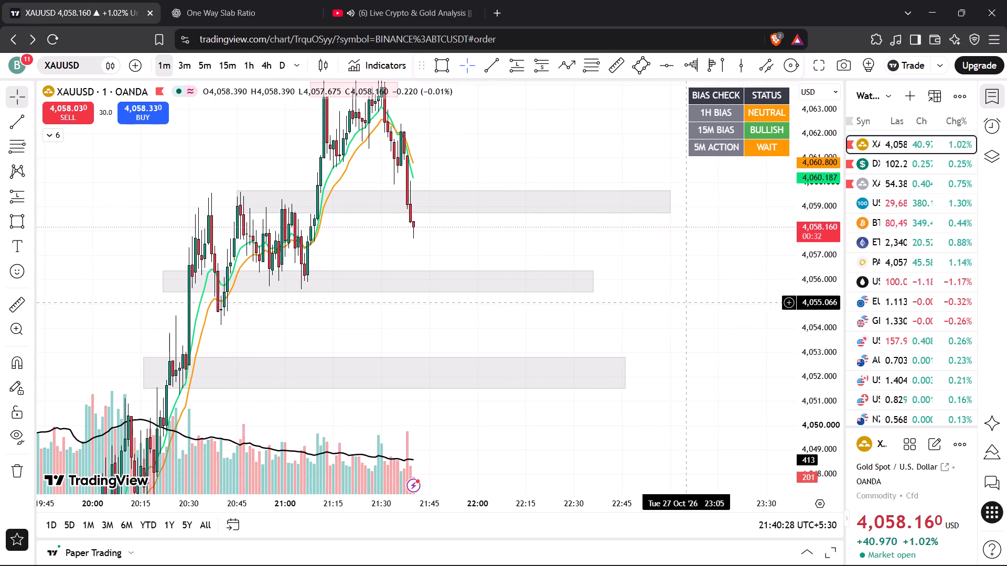
pyautogui.click(251, 59)
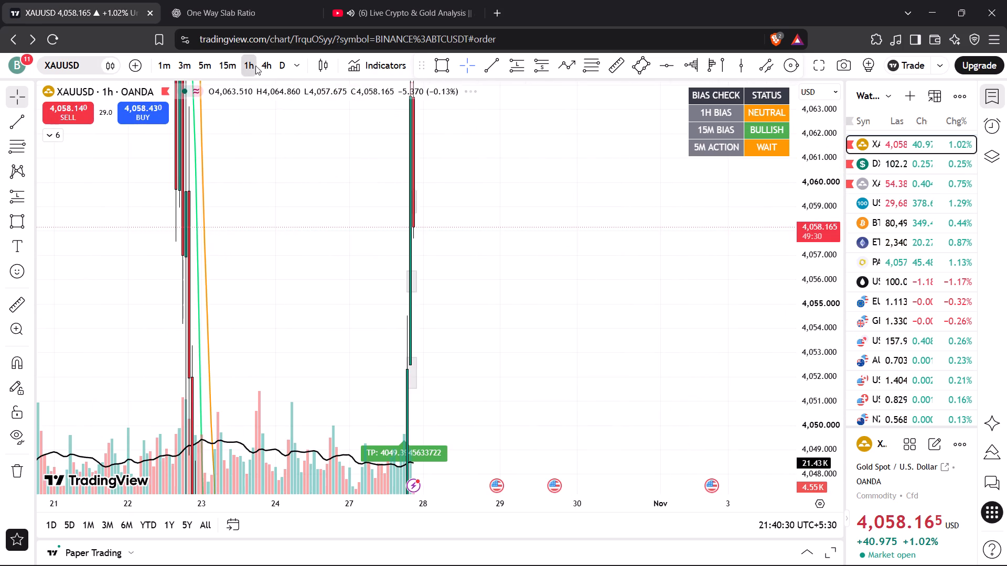
pyautogui.moveTo(813, 150); pyautogui.dragTo(829, 494)
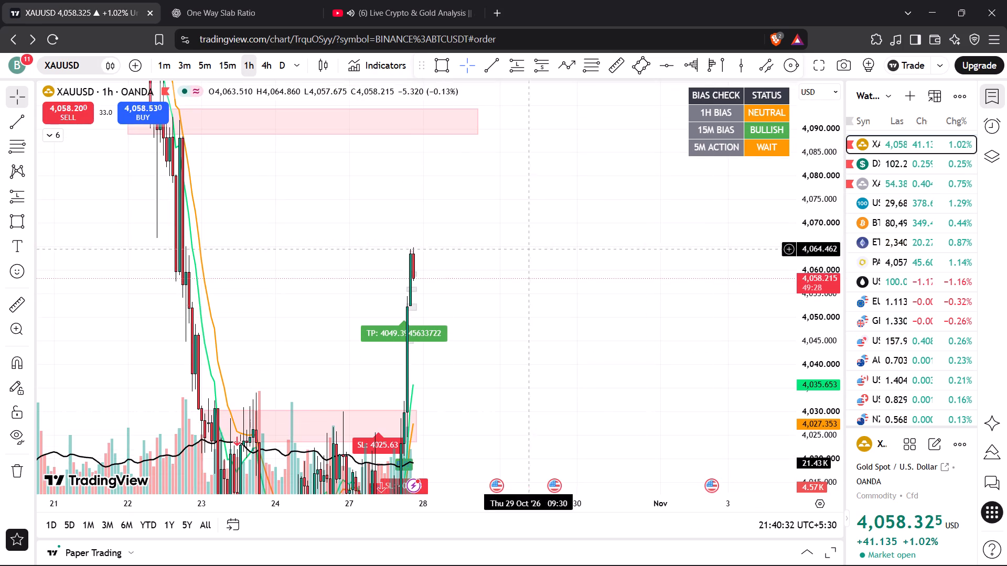
pyautogui.click(223, 67)
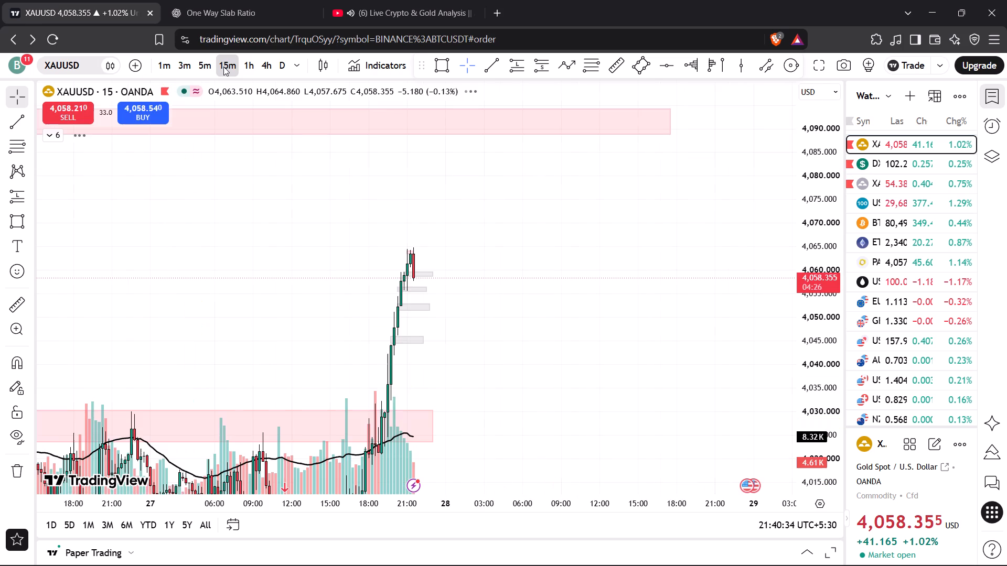
pyautogui.click(210, 63)
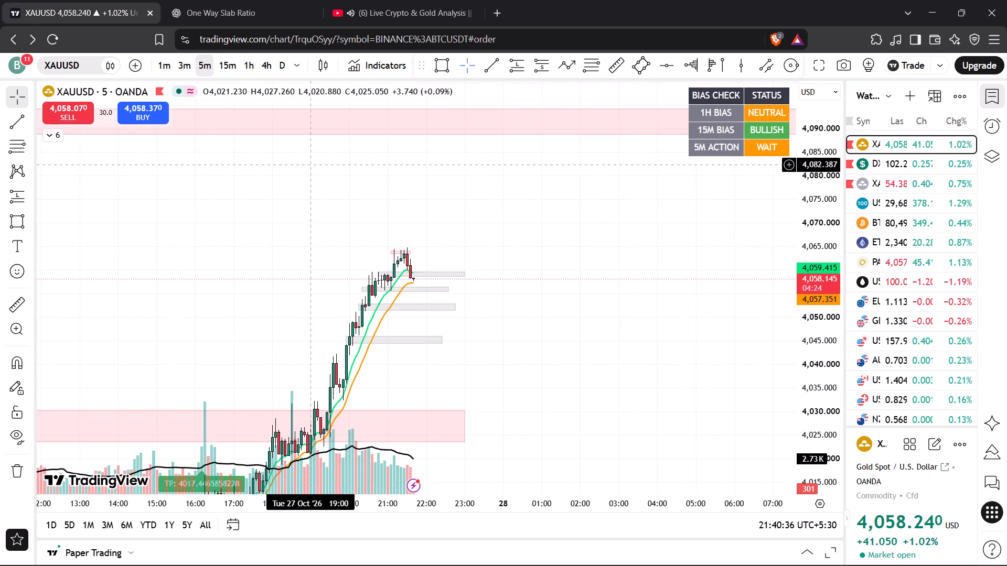
# Examine the recent XAUUSD candles on the 5-minute chart against the EMAs and the grey and pink zones.
pyautogui.moveTo(287, 184); pyautogui.dragTo(318, 157)
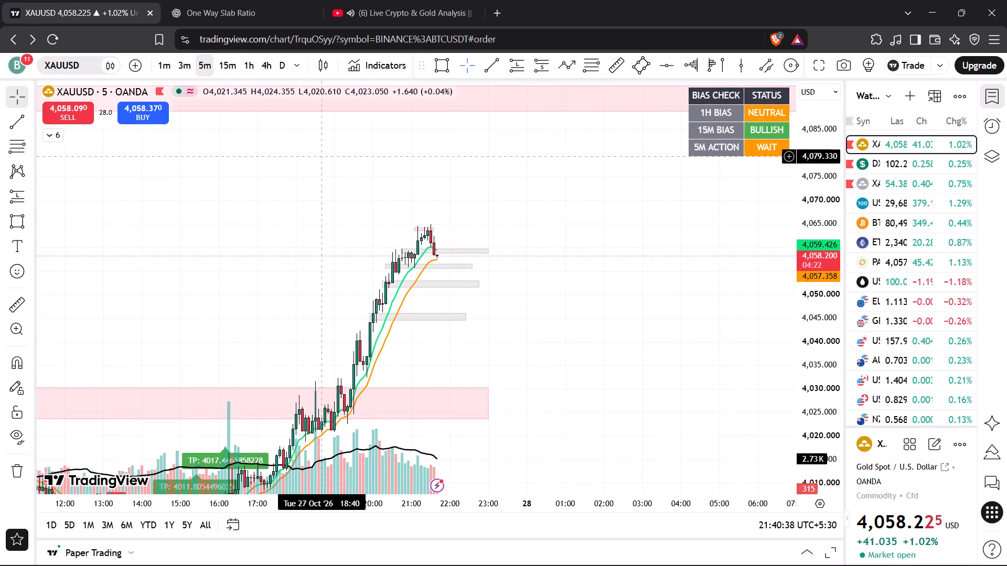
pyautogui.moveTo(572, 290); pyautogui.dragTo(658, 249)
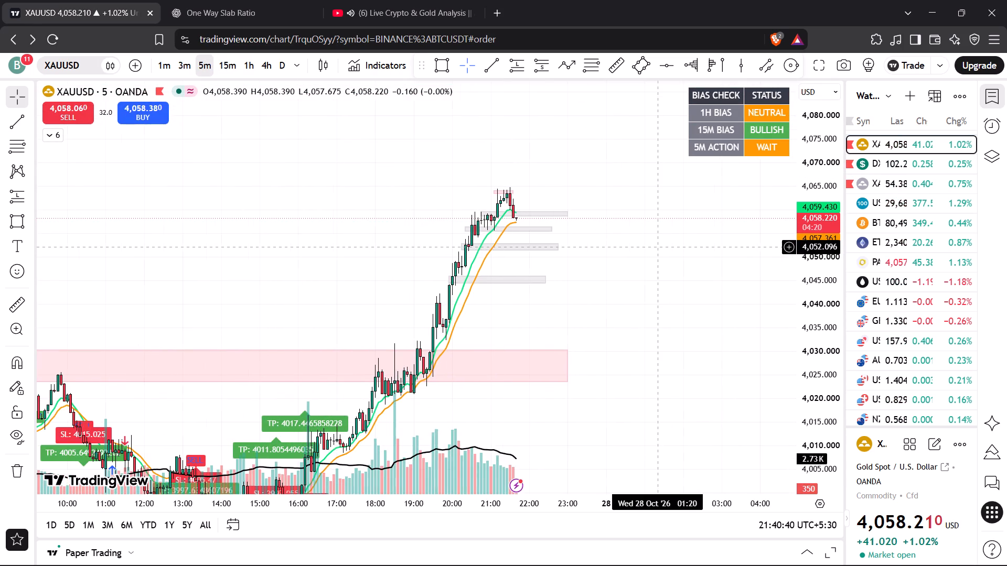
pyautogui.scroll(4, 659, 247)
pyautogui.moveTo(640, 259); pyautogui.dragTo(650, 253)
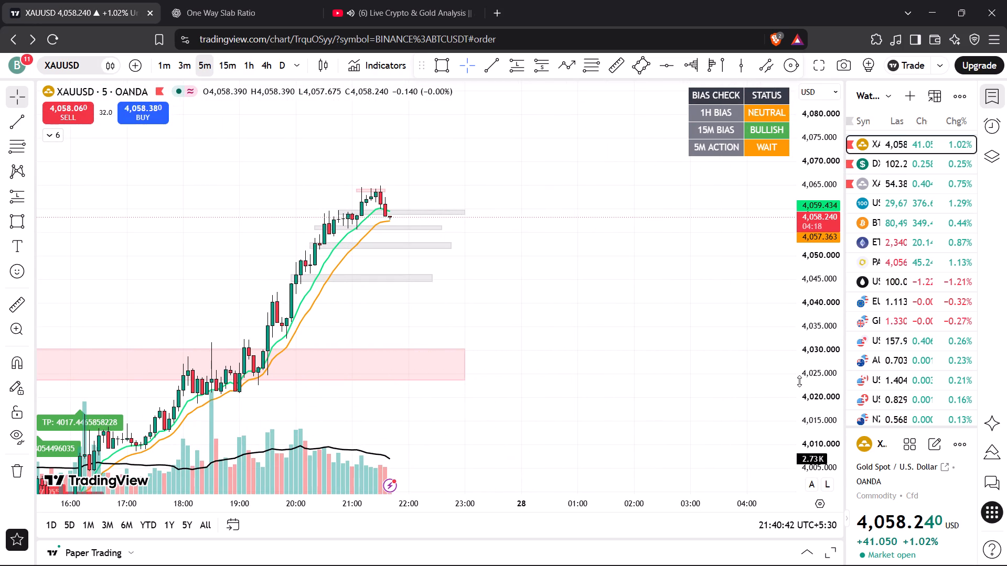
pyautogui.moveTo(807, 382); pyautogui.dragTo(815, 246)
pyautogui.scroll(2, 594, 278)
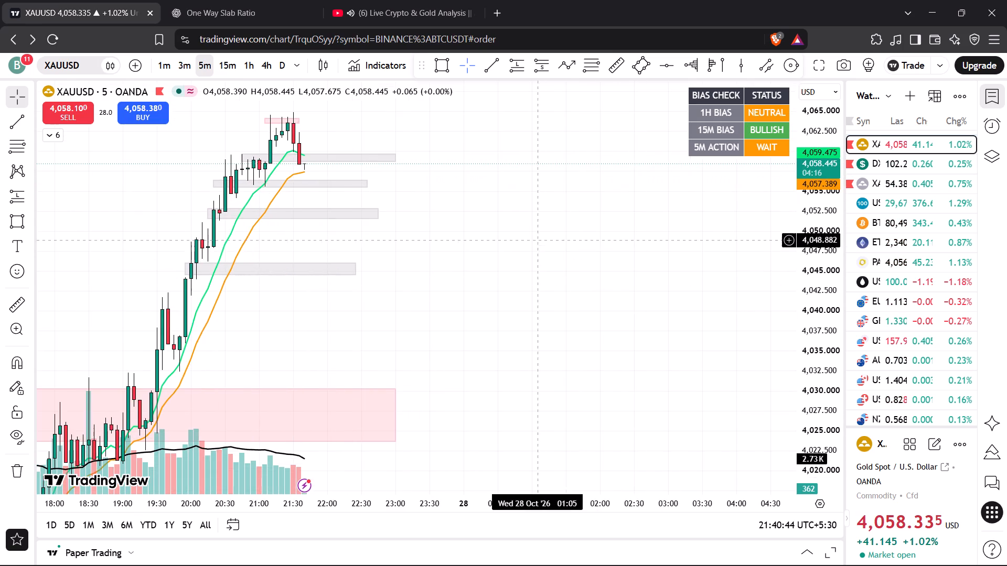
pyautogui.moveTo(537, 237); pyautogui.dragTo(619, 316)
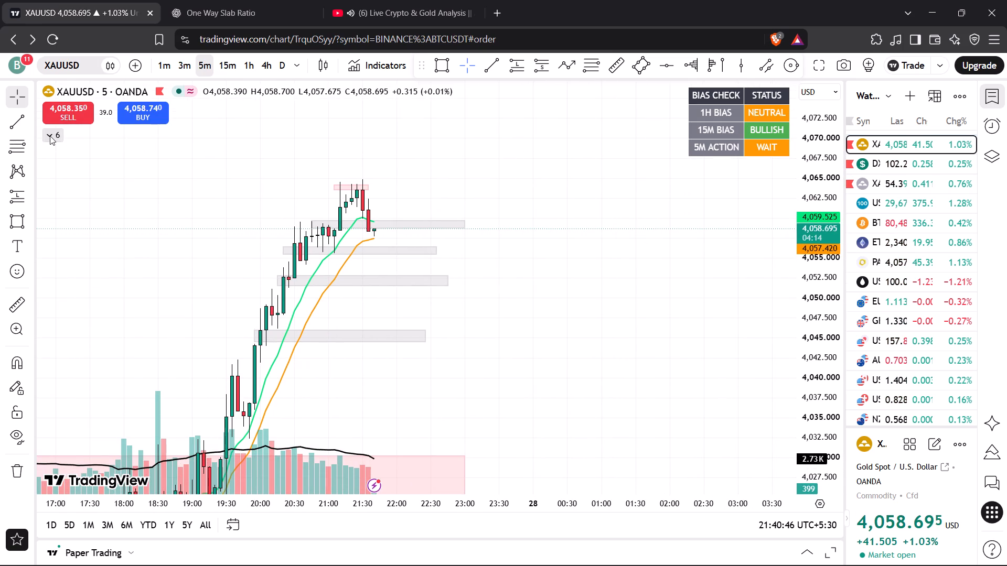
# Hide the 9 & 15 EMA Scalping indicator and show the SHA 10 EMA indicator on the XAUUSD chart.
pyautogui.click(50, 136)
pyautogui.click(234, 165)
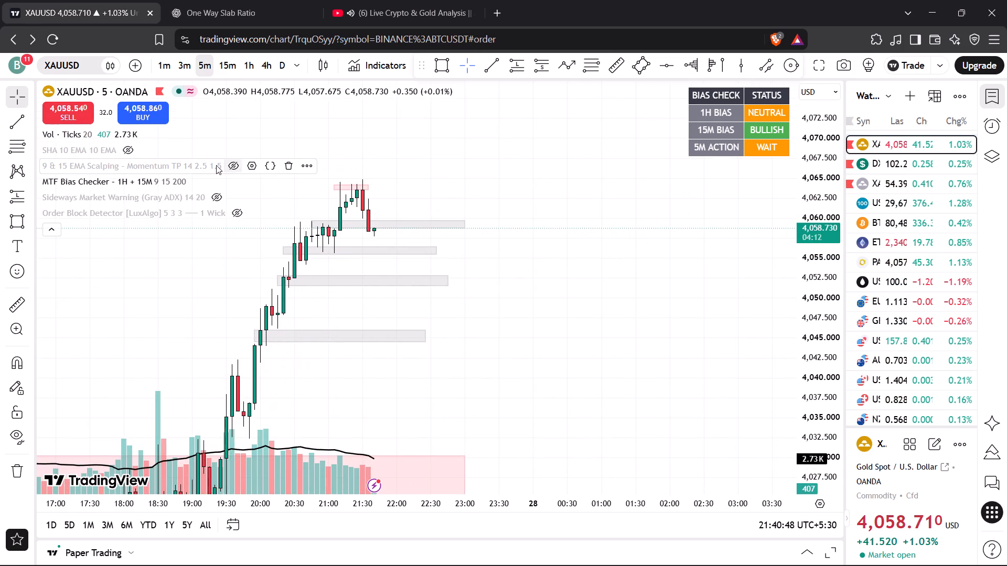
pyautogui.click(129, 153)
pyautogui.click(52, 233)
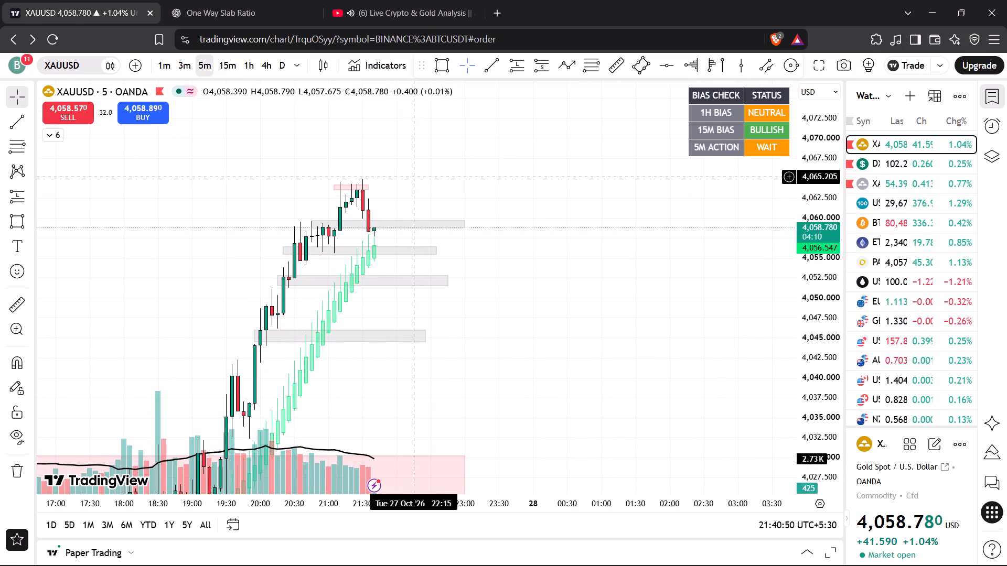
# Compare the XAUUSD candles with the SHA overlay on the 5-minute, 3-minute and 1-minute timeframes, ending on 5-minute.
pyautogui.moveTo(470, 165); pyautogui.dragTo(460, 147)
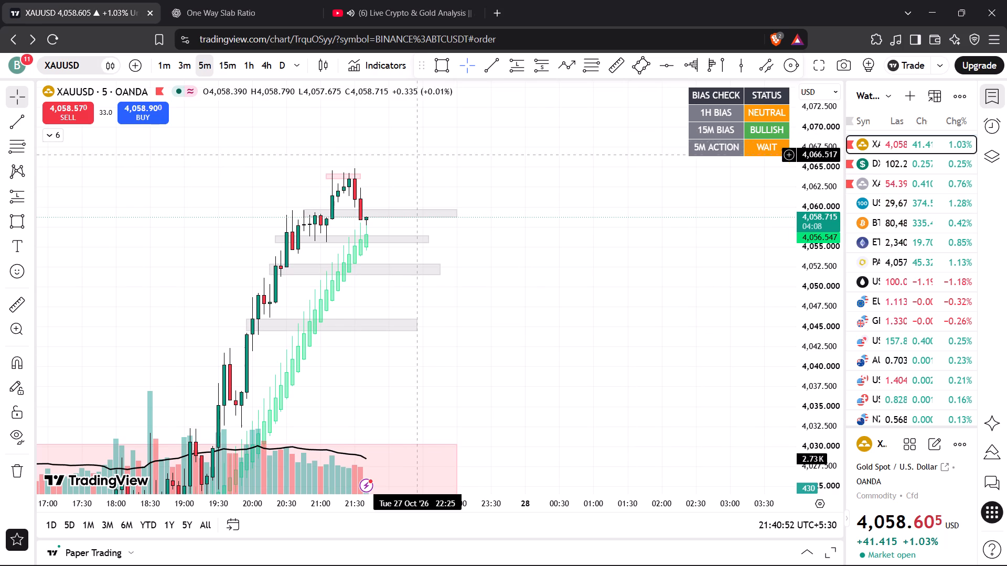
pyautogui.click(187, 61)
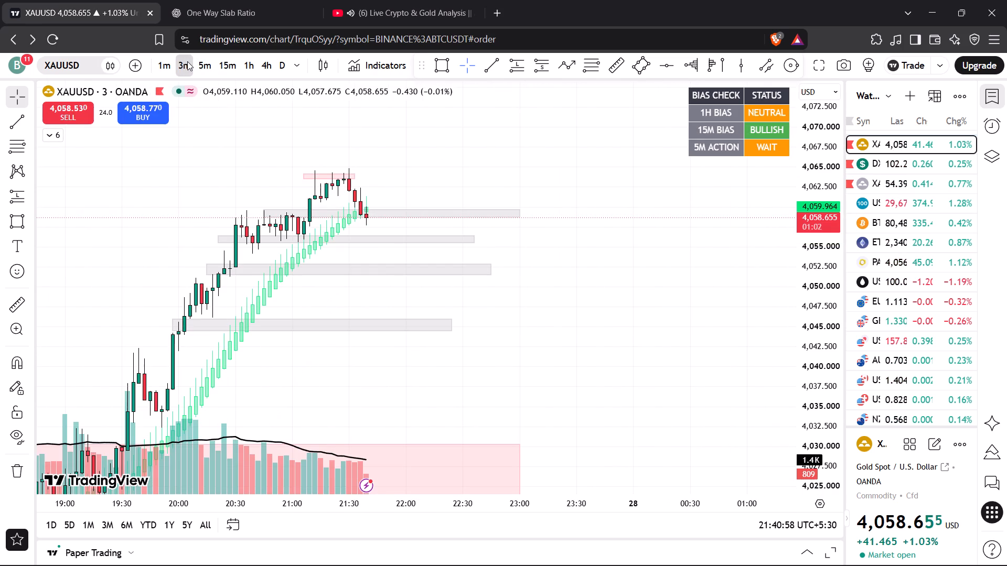
pyautogui.click(166, 68)
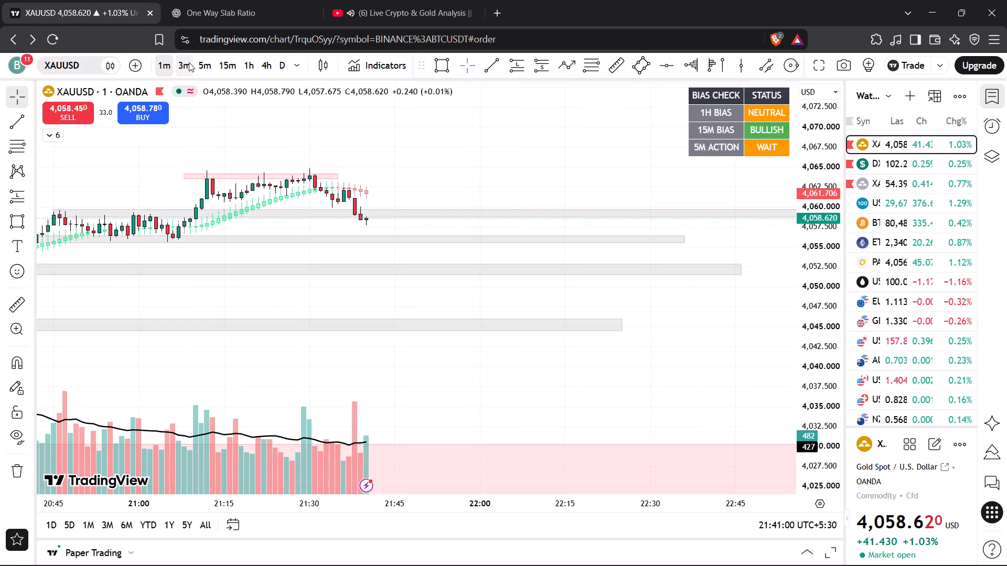
pyautogui.click(197, 61)
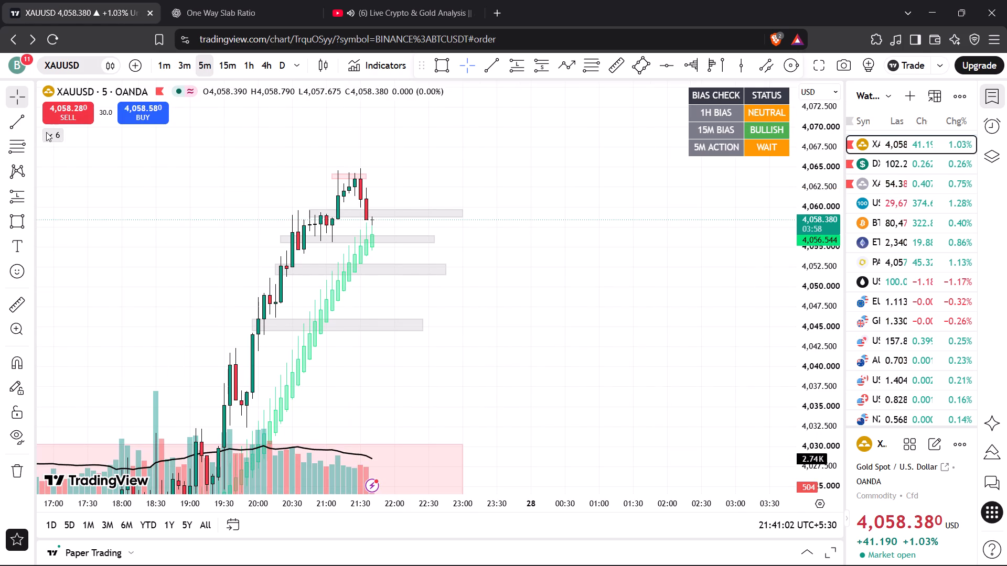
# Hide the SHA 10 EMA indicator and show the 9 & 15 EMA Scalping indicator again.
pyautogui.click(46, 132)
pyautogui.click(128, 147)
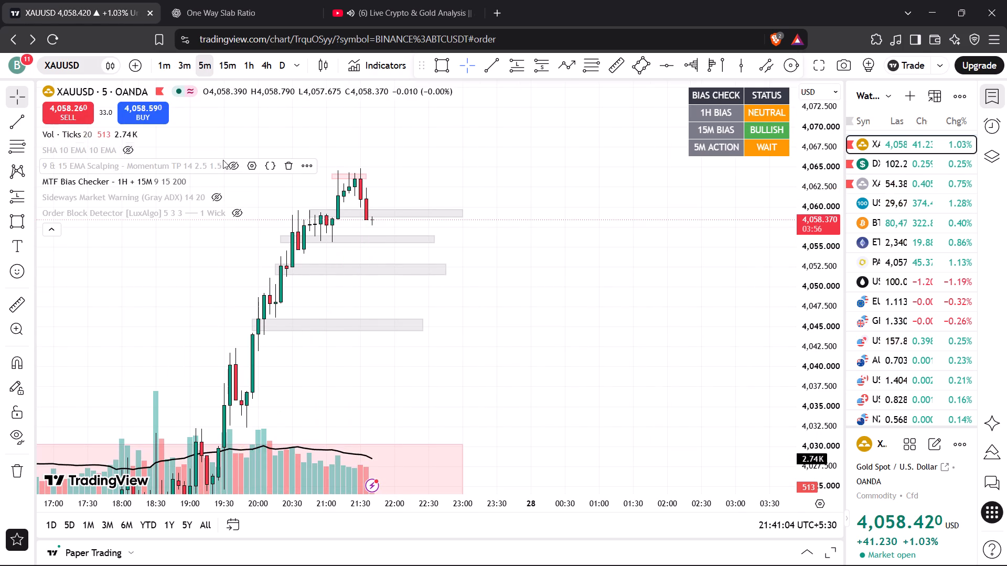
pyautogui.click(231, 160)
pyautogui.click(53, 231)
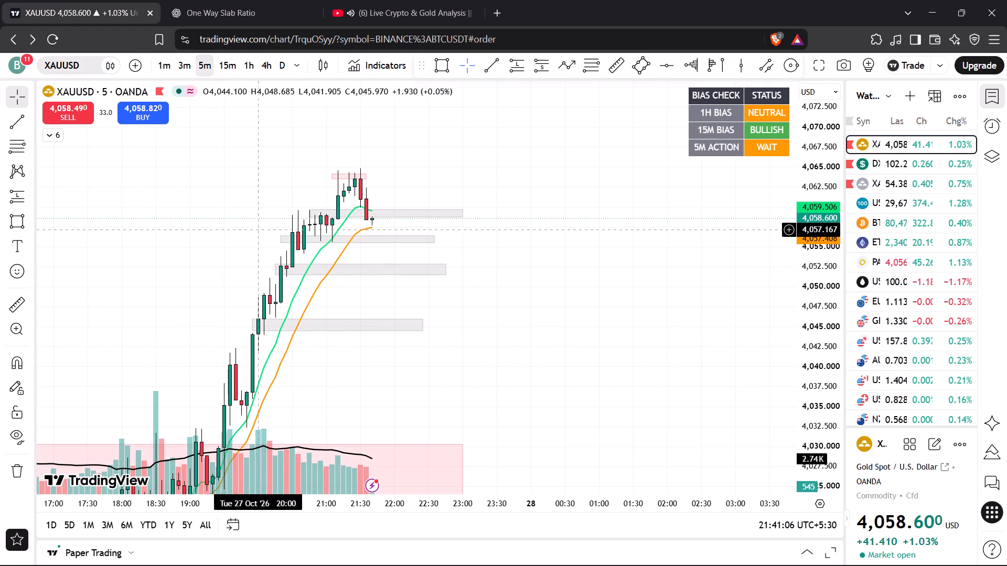
# Check the presenter's XAUUSD chart on the YouTube live stream and return to the TradingView chart.
pyautogui.moveTo(584, 249); pyautogui.dragTo(584, 220)
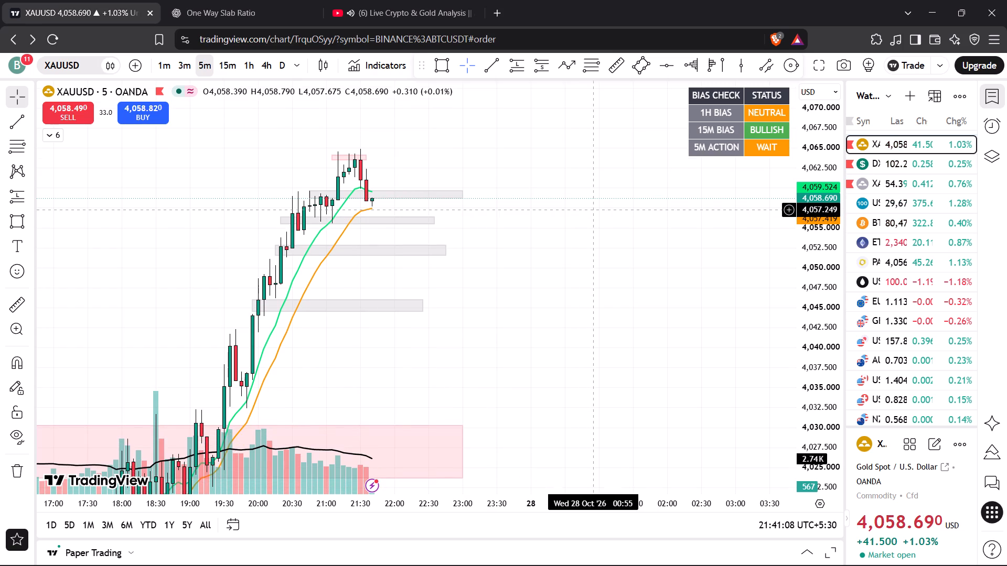
pyautogui.moveTo(592, 210); pyautogui.dragTo(592, 267)
pyautogui.click(437, 14)
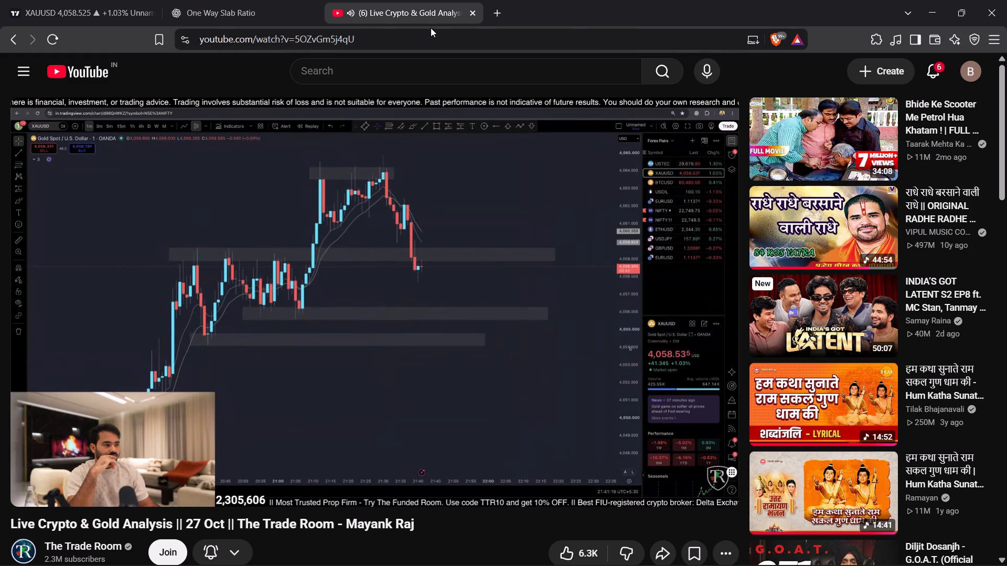
pyautogui.click(110, 10)
# Measure the XAUUSD price distance from about 4,057.8 down to the lower edge of the 4,052 grey zone, then clear the measurement.
pyautogui.moveTo(523, 288); pyautogui.dragTo(576, 271)
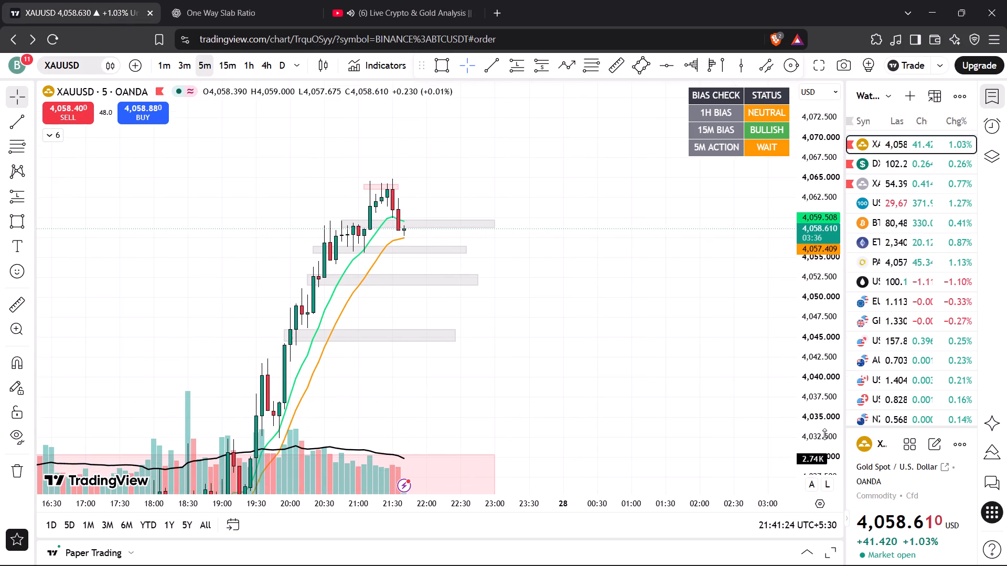
pyautogui.moveTo(824, 429); pyautogui.dragTo(826, 145)
pyautogui.moveTo(727, 156); pyautogui.dragTo(736, 312)
pyautogui.scroll(3, 566, 255)
pyautogui.moveTo(562, 237); pyautogui.dragTo(599, 340)
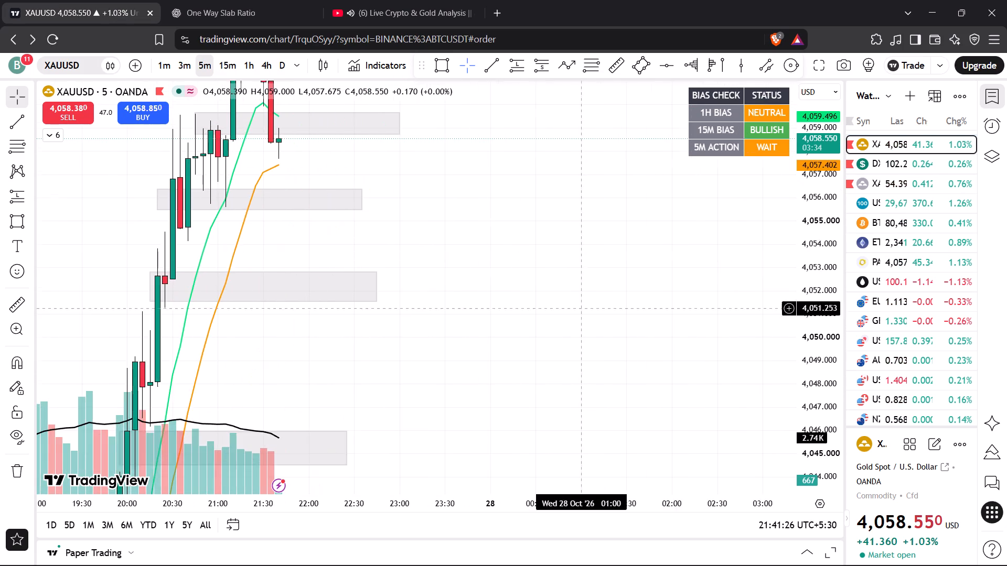
pyautogui.moveTo(599, 340); pyautogui.dragTo(614, 383)
pyautogui.moveTo(563, 188); pyautogui.dragTo(627, 292)
pyautogui.moveTo(818, 230); pyautogui.dragTo(825, 317)
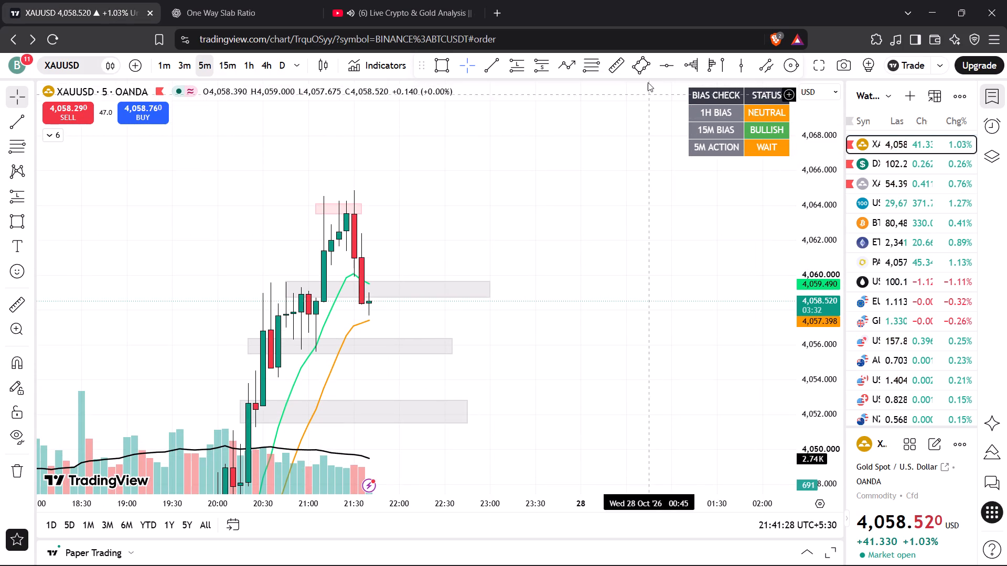
pyautogui.click(620, 63)
pyautogui.click(396, 313)
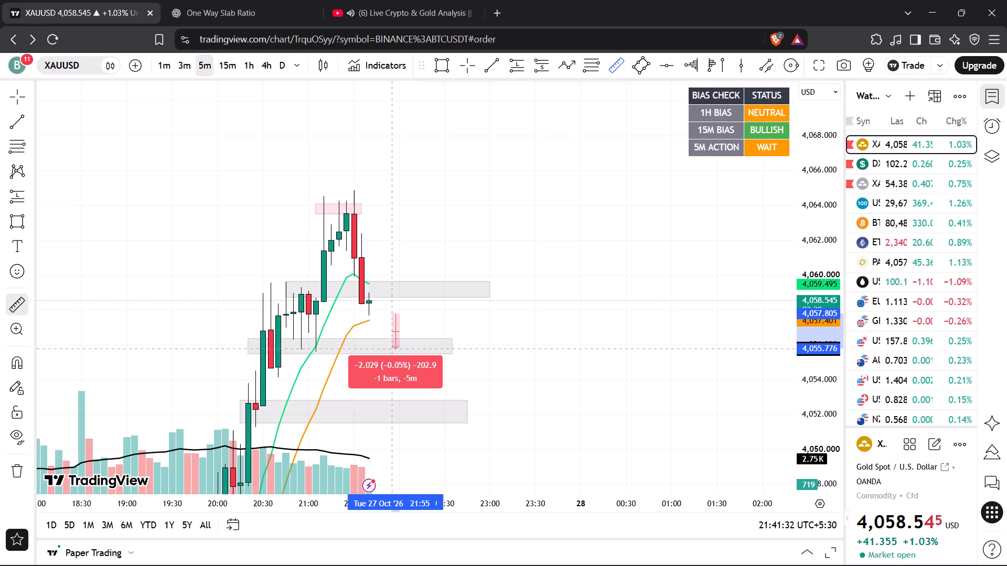
pyautogui.rightClick(396, 420)
# Check USTECH100CFD on the 5-minute chart against its trend lines, grey zone and EMAs.
pyautogui.moveTo(809, 169); pyautogui.dragTo(818, 256)
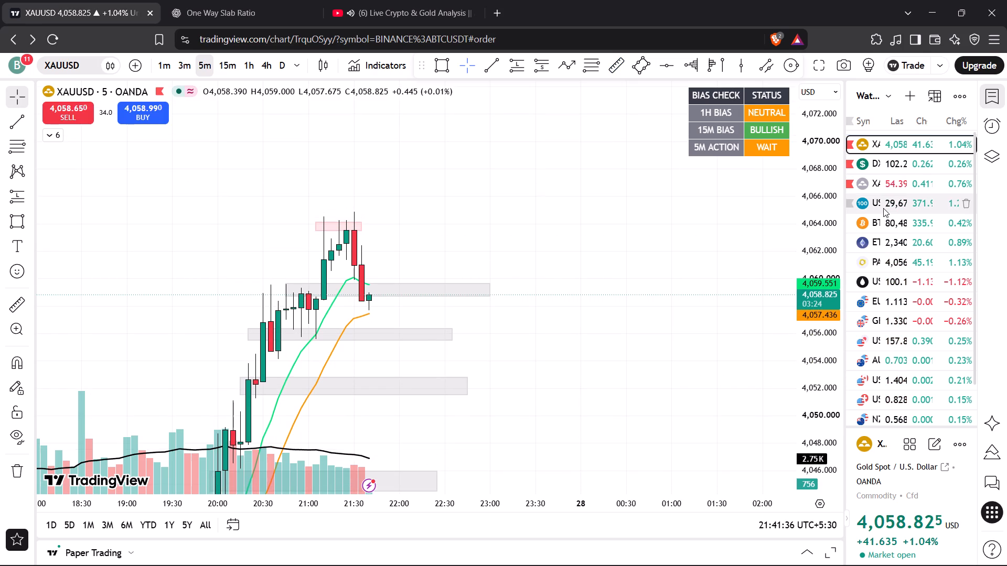
pyautogui.click(891, 198)
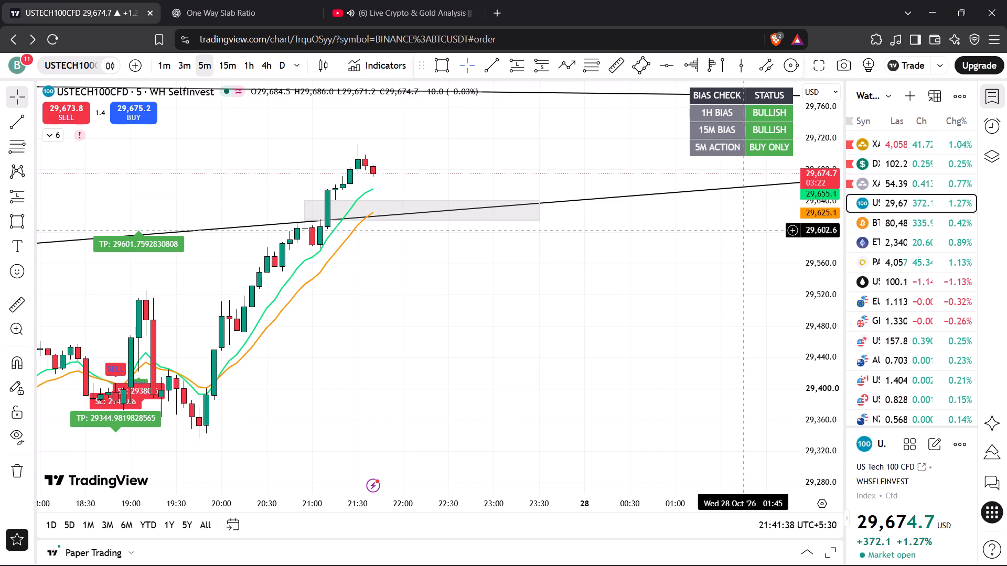
pyautogui.scroll(-2, 673, 248)
pyautogui.moveTo(680, 244); pyautogui.dragTo(674, 314)
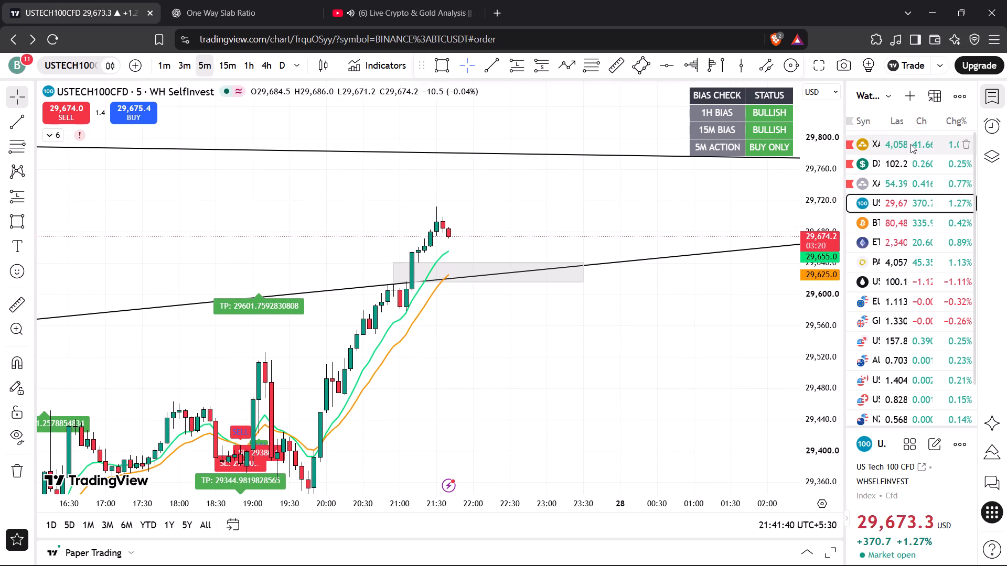
# Return to XAUUSD and examine its 5-minute price action against the grey zones, pink zones and EMAs.
pyautogui.click(910, 144)
pyautogui.moveTo(812, 181); pyautogui.dragTo(808, 255)
pyautogui.scroll(-5, 731, 259)
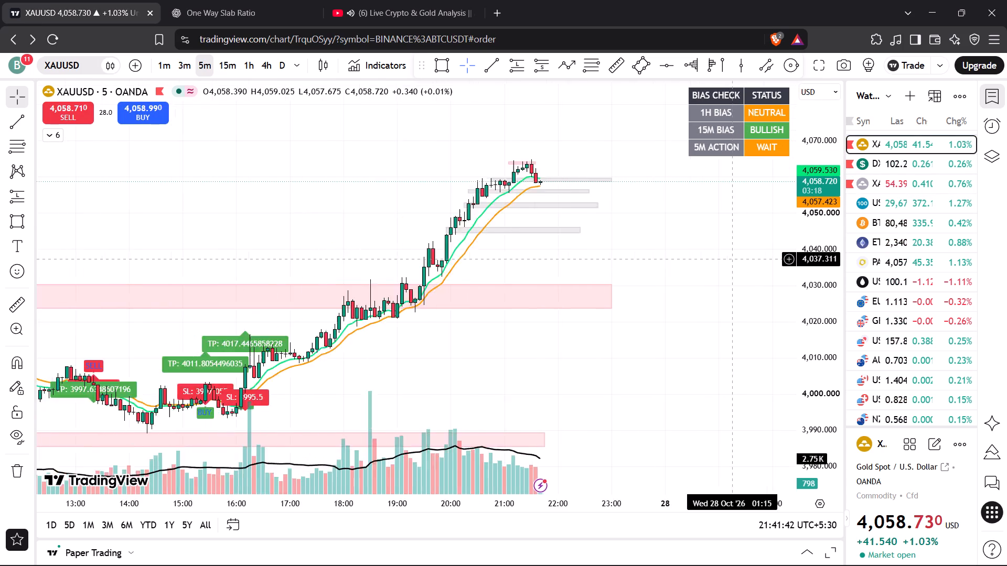
pyautogui.moveTo(724, 244); pyautogui.dragTo(685, 297)
pyautogui.moveTo(667, 310); pyautogui.dragTo(618, 342)
pyautogui.scroll(4, 623, 333)
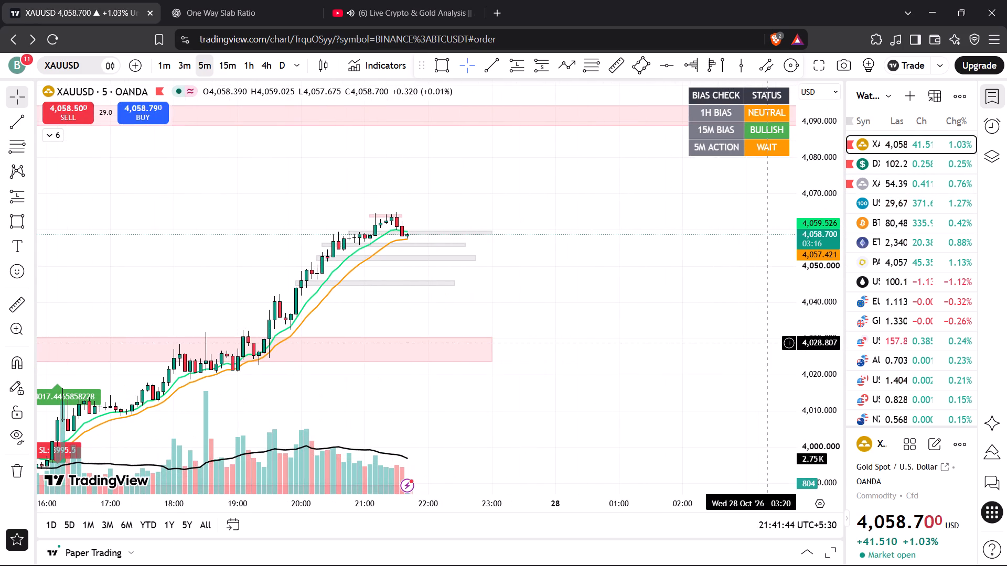
pyautogui.moveTo(808, 353); pyautogui.dragTo(811, 194)
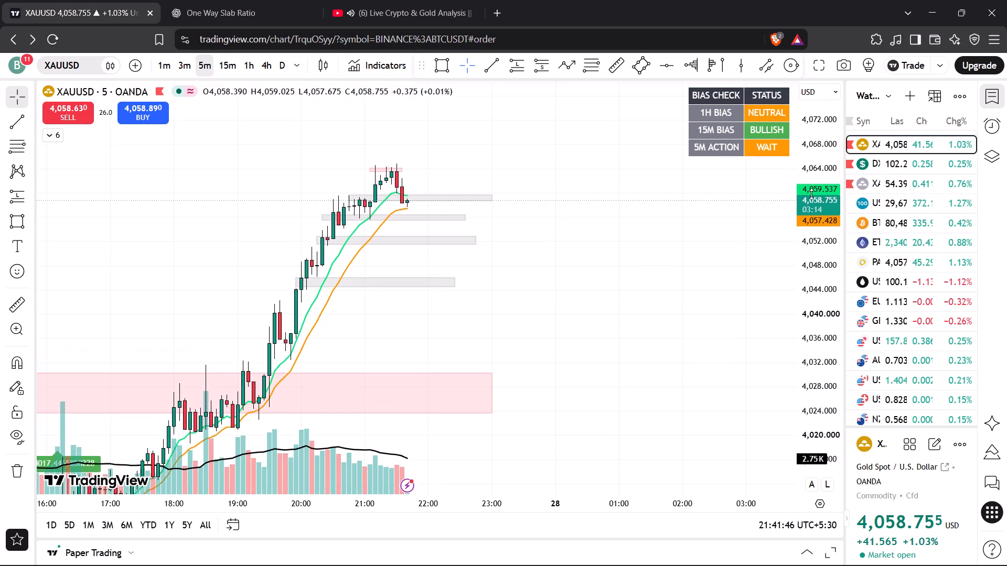
pyautogui.moveTo(811, 194); pyautogui.dragTo(813, 172)
pyautogui.moveTo(819, 310); pyautogui.dragTo(820, 249)
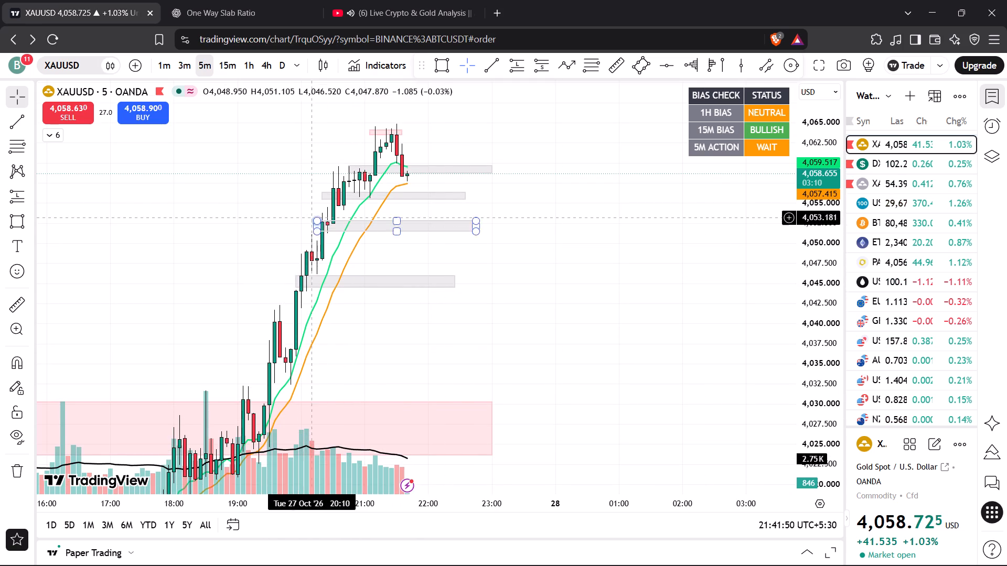
pyautogui.moveTo(618, 199); pyautogui.dragTo(593, 267)
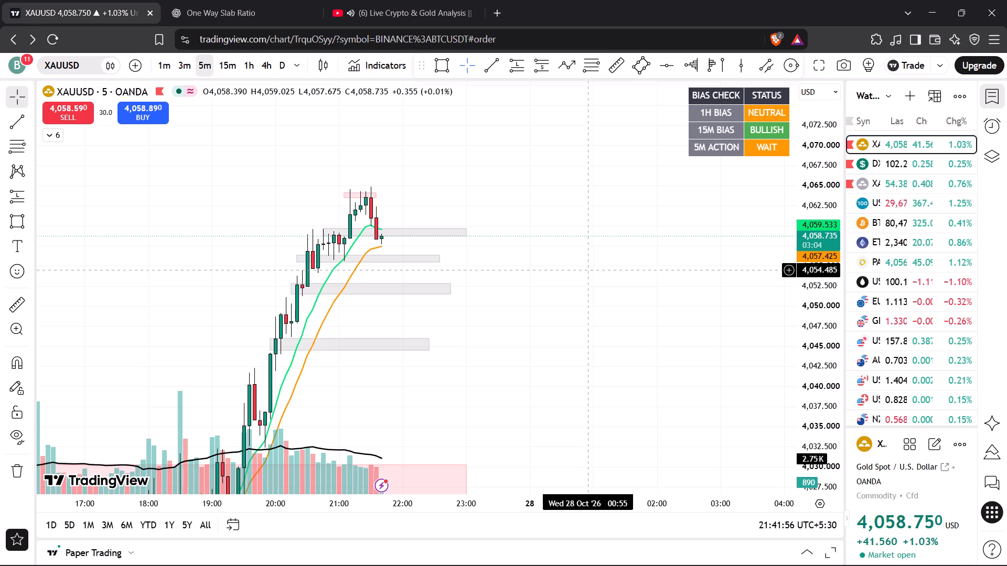
pyautogui.moveTo(813, 195); pyautogui.dragTo(809, 292)
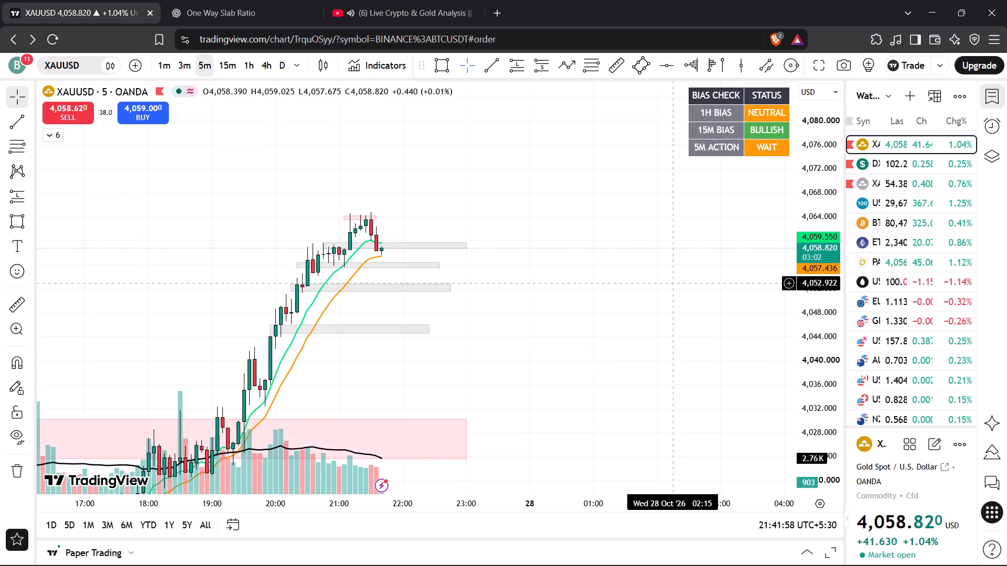
# Extend the right edge of the pink XAUUSD zone between about 4,030 and 4,024 to about 23:25.
pyautogui.scroll(-3, 670, 283)
pyautogui.moveTo(661, 321); pyautogui.dragTo(672, 161)
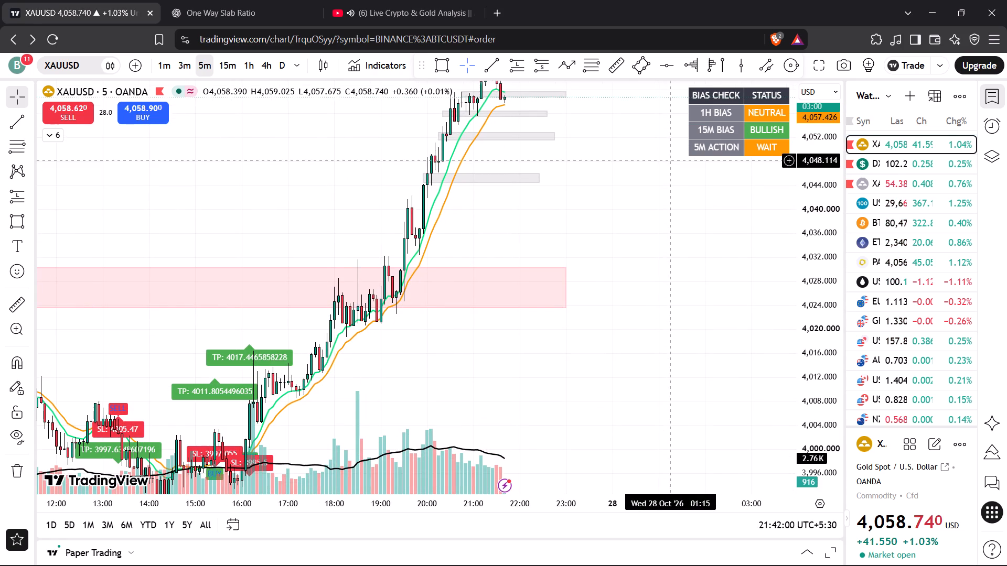
pyautogui.moveTo(565, 288); pyautogui.dragTo(586, 280)
pyautogui.click(609, 251)
# Examine XAUUSD's current 5-minute candle and recent rally against the EMAs, the four grey zones and the pink zones.
pyautogui.moveTo(810, 172); pyautogui.dragTo(812, 220)
pyautogui.moveTo(663, 221); pyautogui.dragTo(631, 328)
pyautogui.scroll(4, 631, 315)
pyautogui.moveTo(556, 292); pyautogui.dragTo(685, 293)
pyautogui.moveTo(816, 373); pyautogui.dragTo(815, 297)
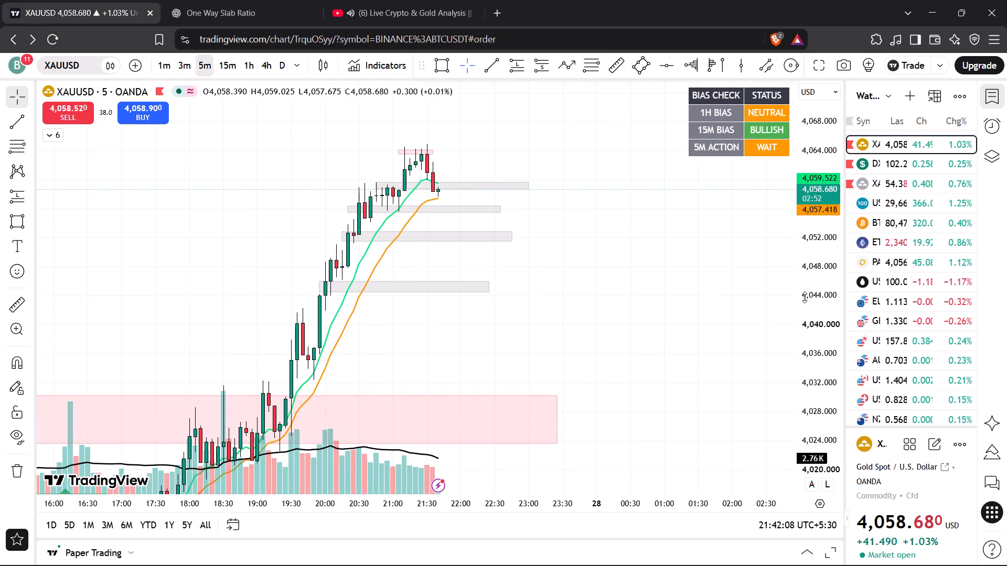
pyautogui.scroll(2, 724, 310)
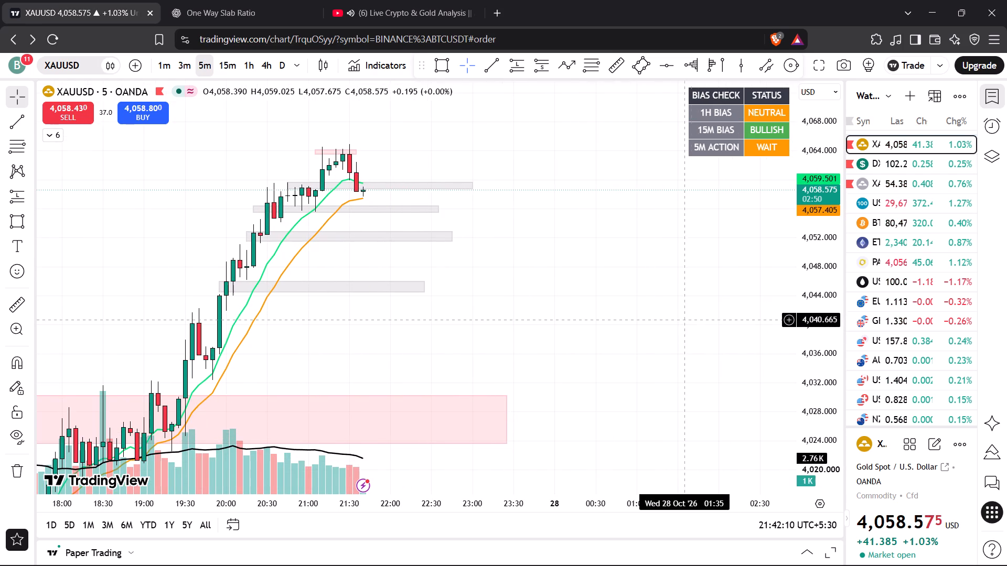
pyautogui.moveTo(669, 311); pyautogui.dragTo(683, 391)
pyautogui.scroll(-4, 679, 381)
pyautogui.scroll(4, 679, 381)
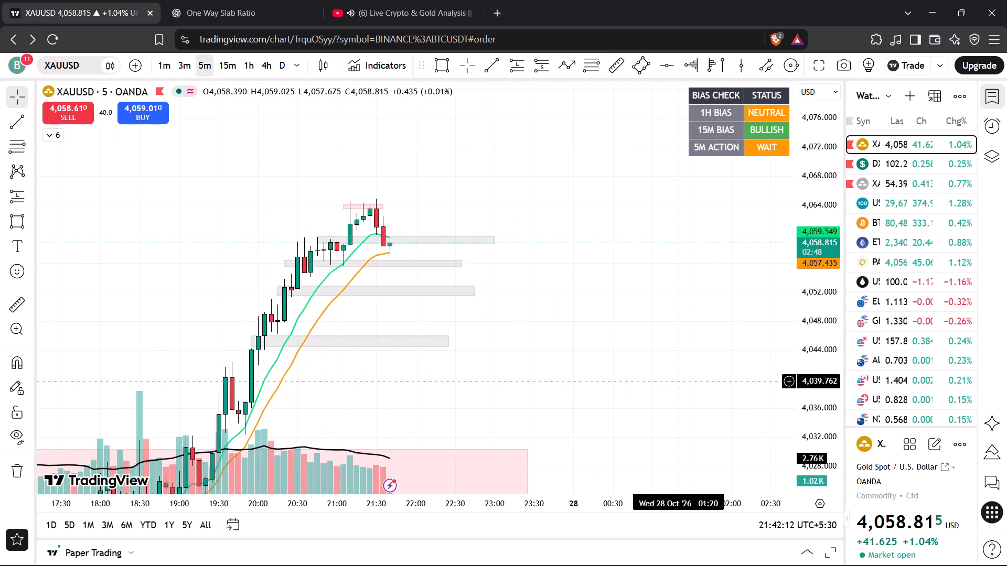
pyautogui.scroll(-9, 679, 381)
pyautogui.moveTo(687, 355); pyautogui.dragTo(620, 309)
pyautogui.moveTo(620, 309); pyautogui.dragTo(492, 280)
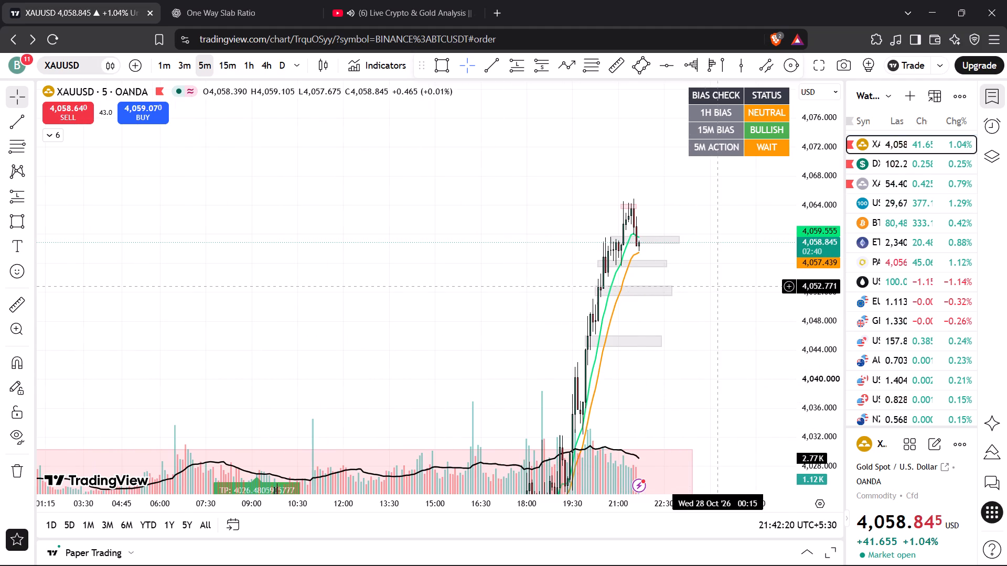
pyautogui.scroll(7, 721, 285)
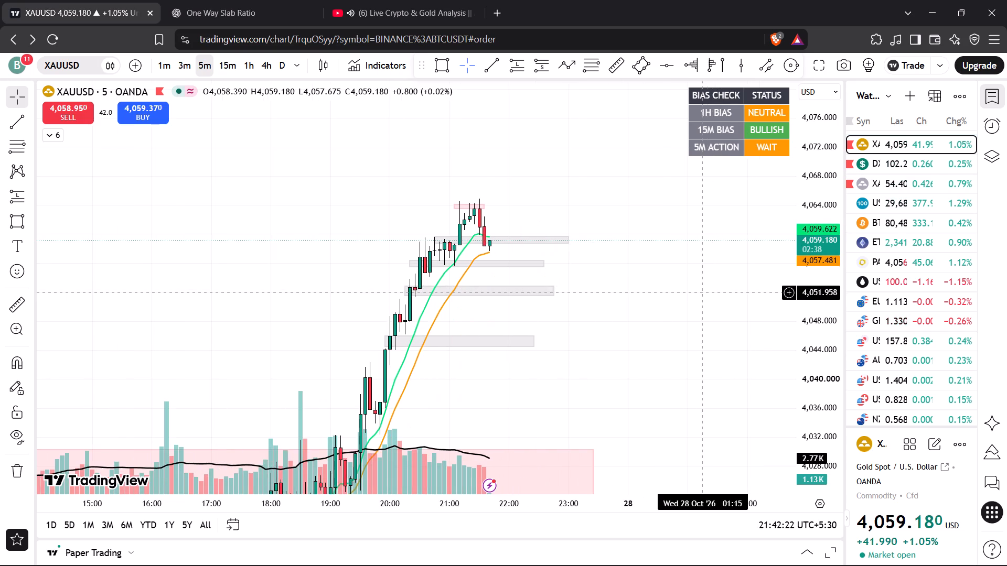
pyautogui.scroll(1, 702, 292)
pyautogui.moveTo(649, 288); pyautogui.dragTo(647, 264)
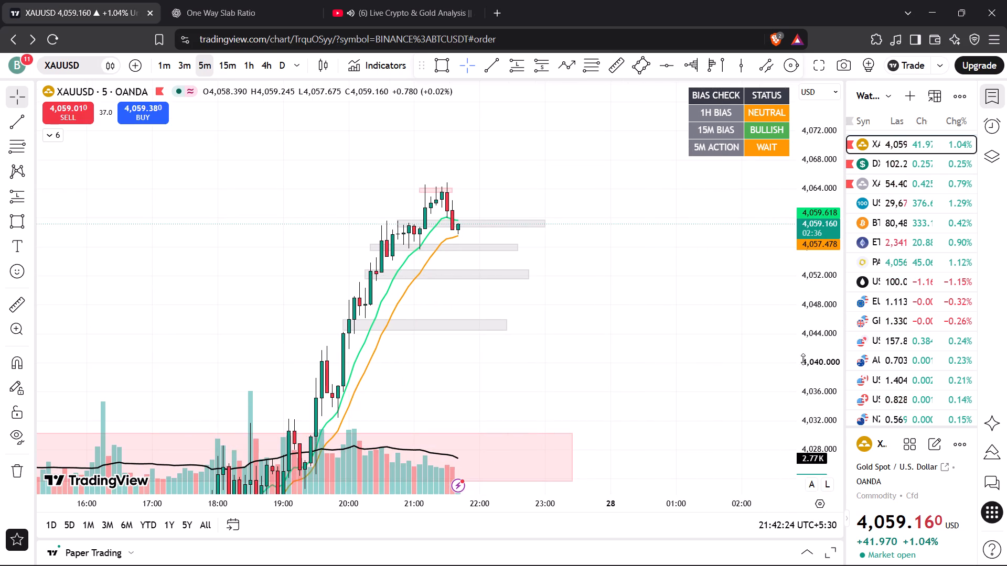
# Examine XAUUSD's latest 5-minute candles against the grey zones and EMAs.
pyautogui.moveTo(803, 359); pyautogui.dragTo(804, 276)
pyautogui.scroll(4, 674, 310)
pyautogui.moveTo(619, 318); pyautogui.dragTo(730, 328)
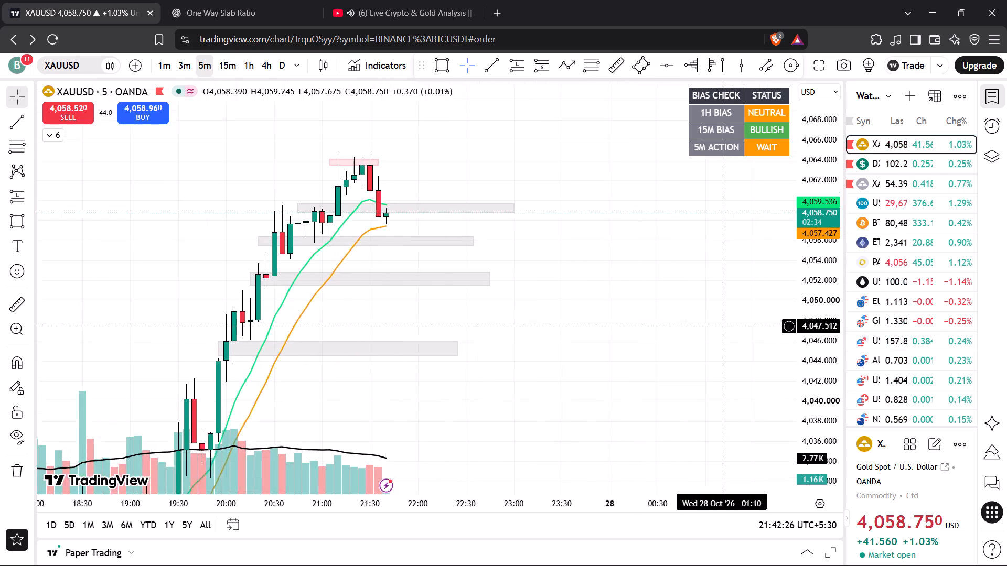
pyautogui.moveTo(730, 328); pyautogui.dragTo(746, 338)
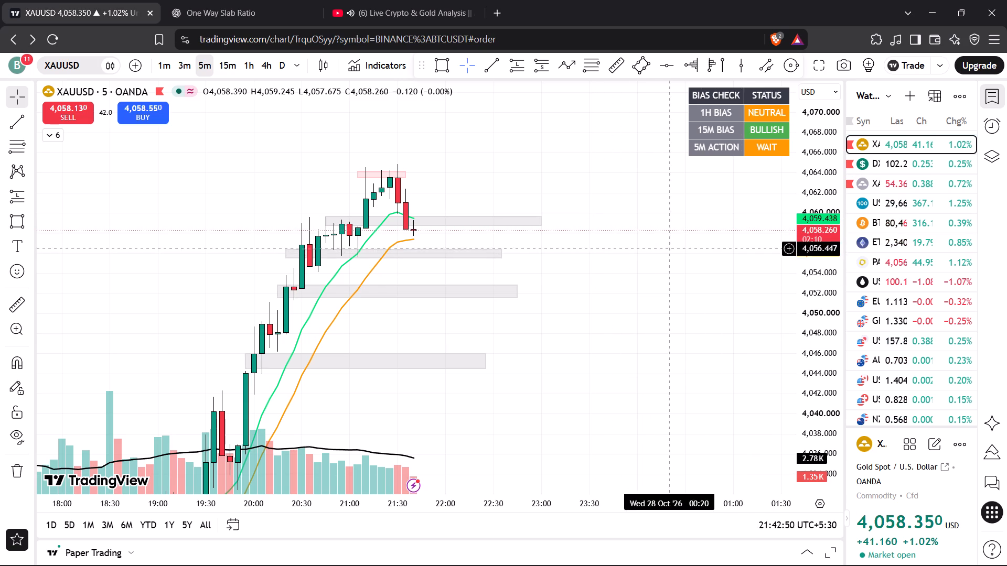
# On the DXY 5-minute chart, draw a rectangle zone from about 14:05 to 23:30 between about 102.272 and 102.281.
pyautogui.click(897, 164)
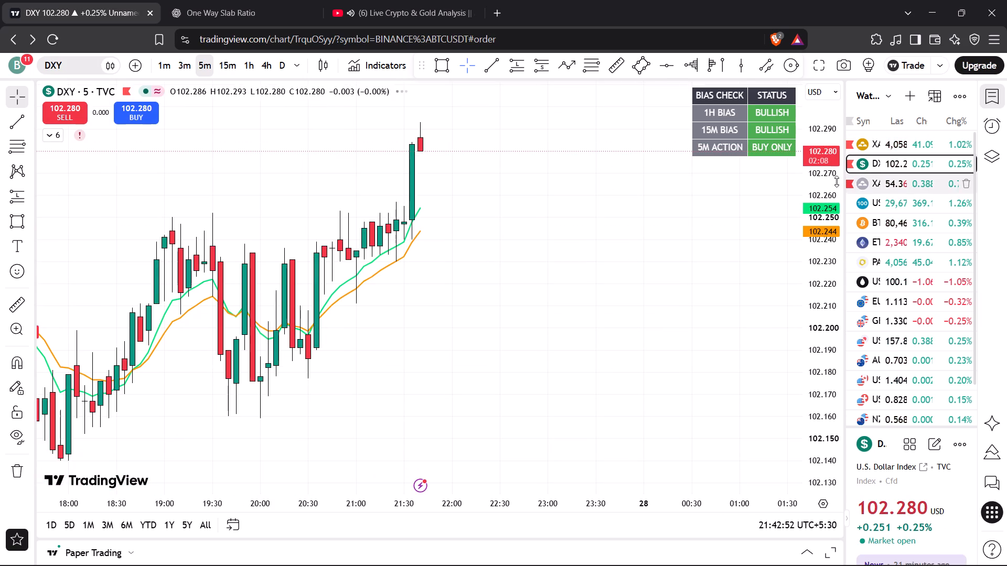
pyautogui.moveTo(824, 183); pyautogui.dragTo(809, 317)
pyautogui.scroll(-5, 561, 306)
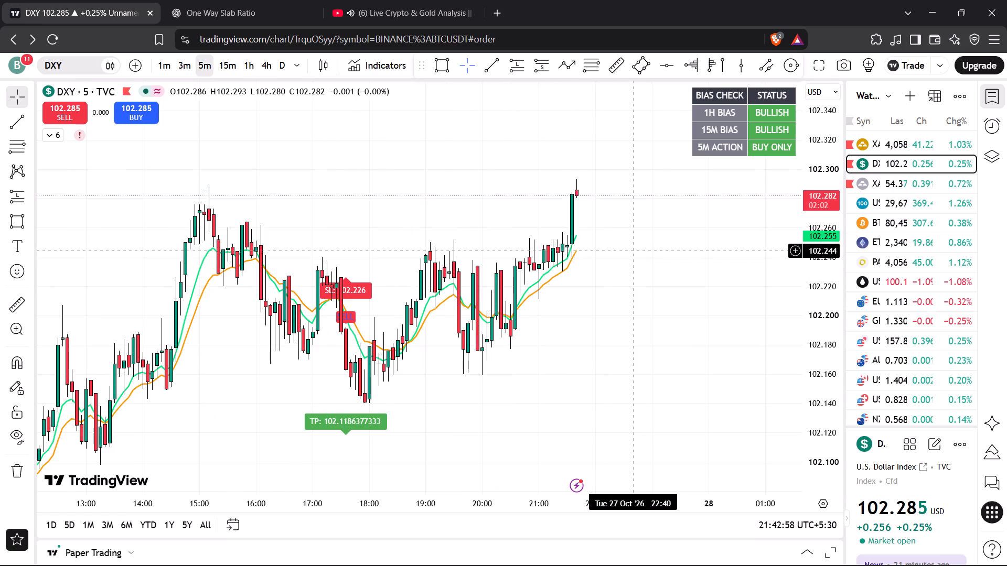
pyautogui.scroll(-2, 635, 251)
pyautogui.scroll(-2, 551, 235)
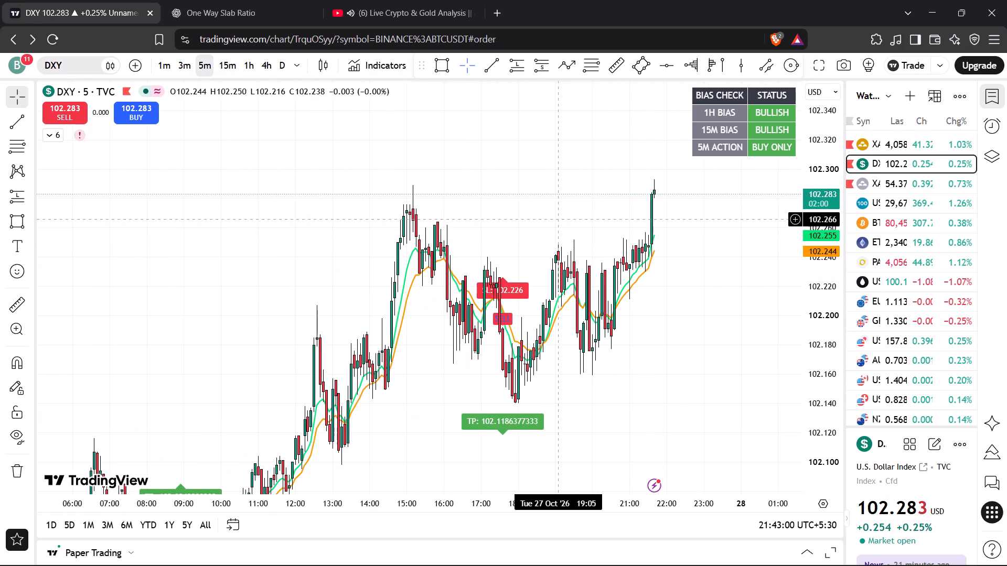
pyautogui.click(432, 59)
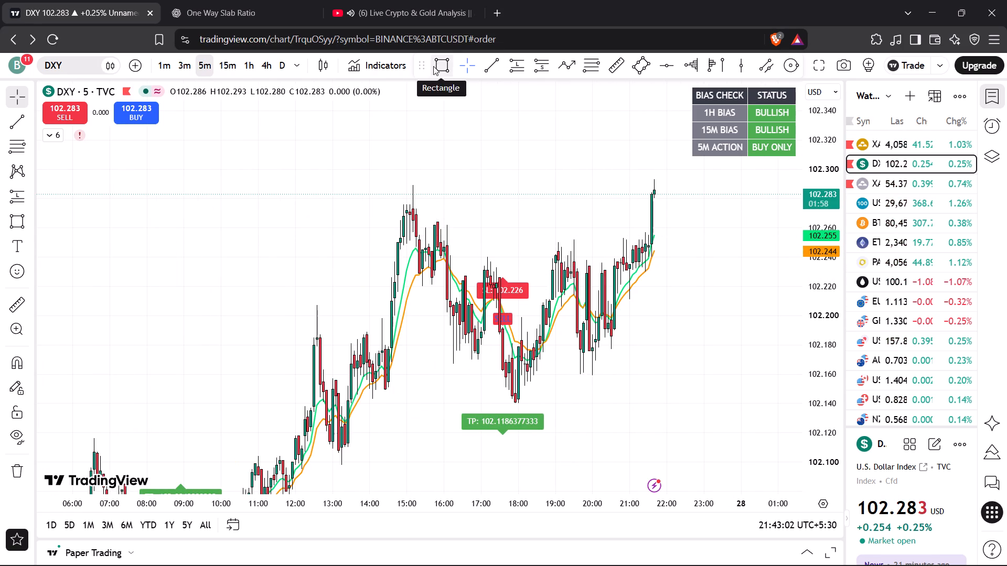
pyautogui.click(373, 205)
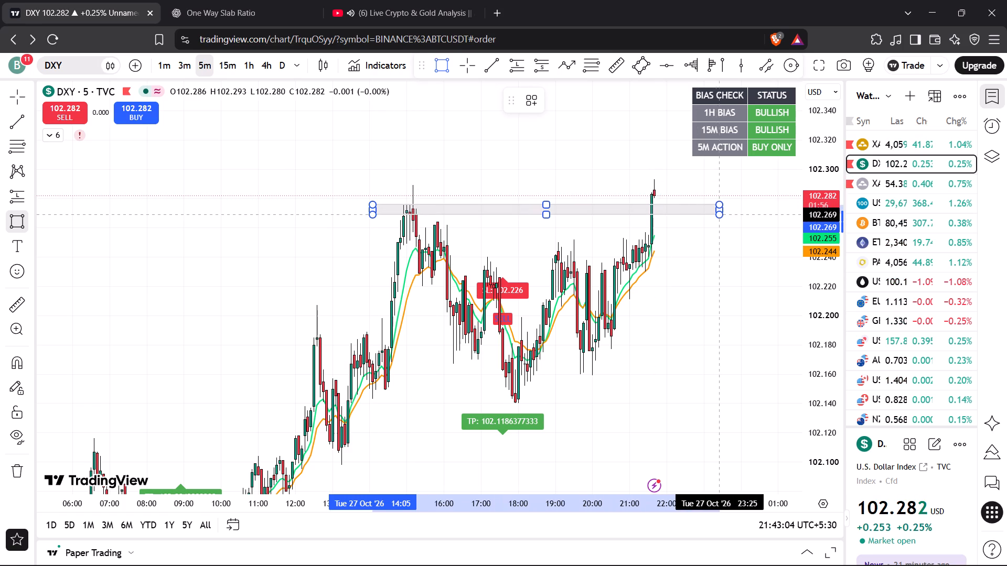
pyautogui.click(724, 211)
pyautogui.click(618, 170)
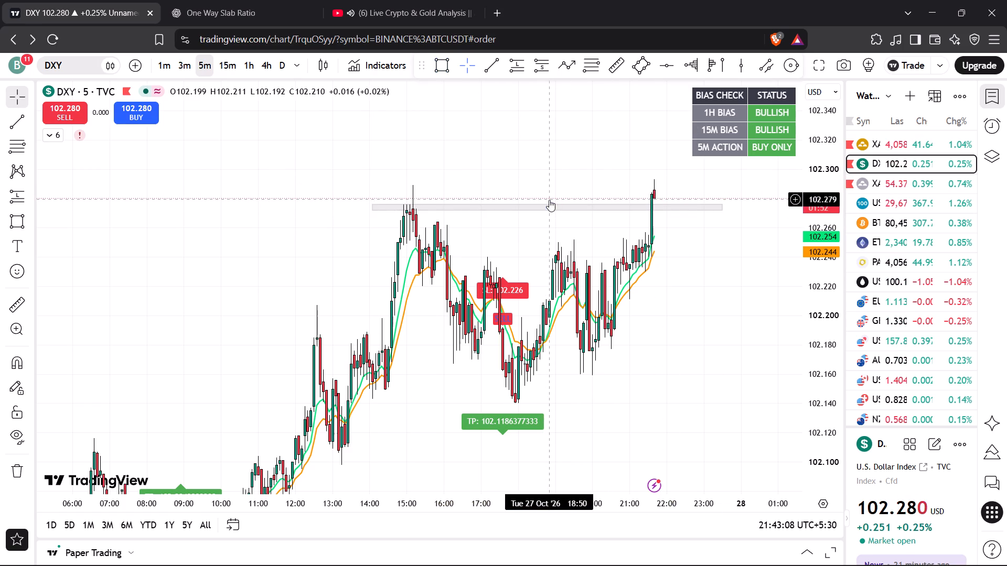
pyautogui.moveTo(547, 202); pyautogui.dragTo(548, 197)
pyautogui.click(547, 183)
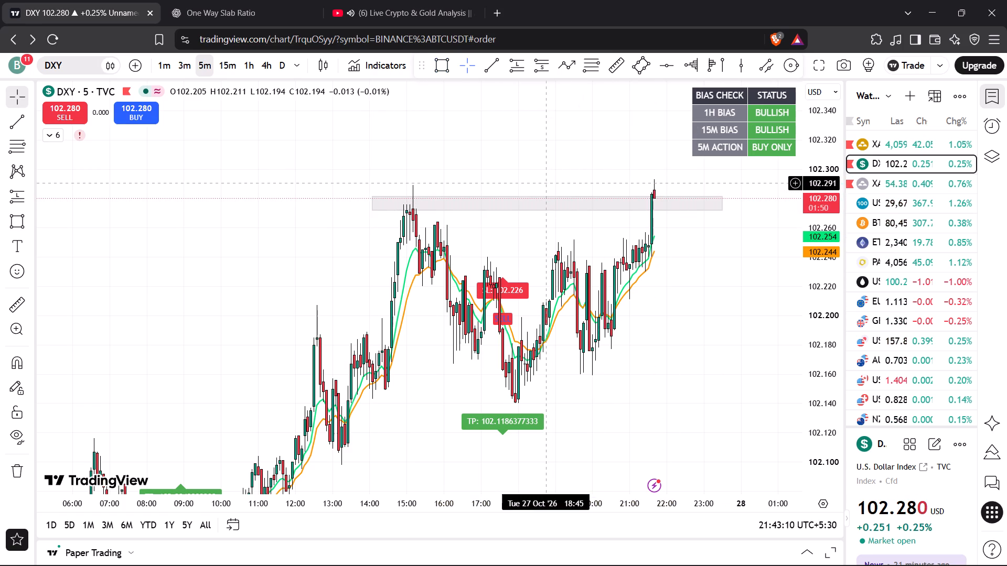
# Briefly mute the live stream, restore its sound, and check the streamer's XAUUSD chart.
pyautogui.click(351, 10)
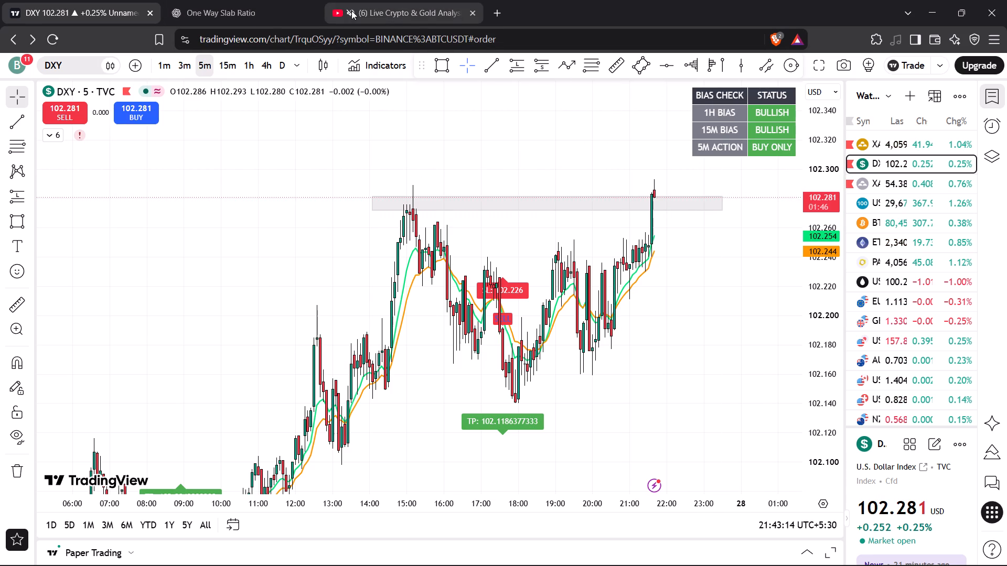
pyautogui.click(351, 10)
pyautogui.click(387, 14)
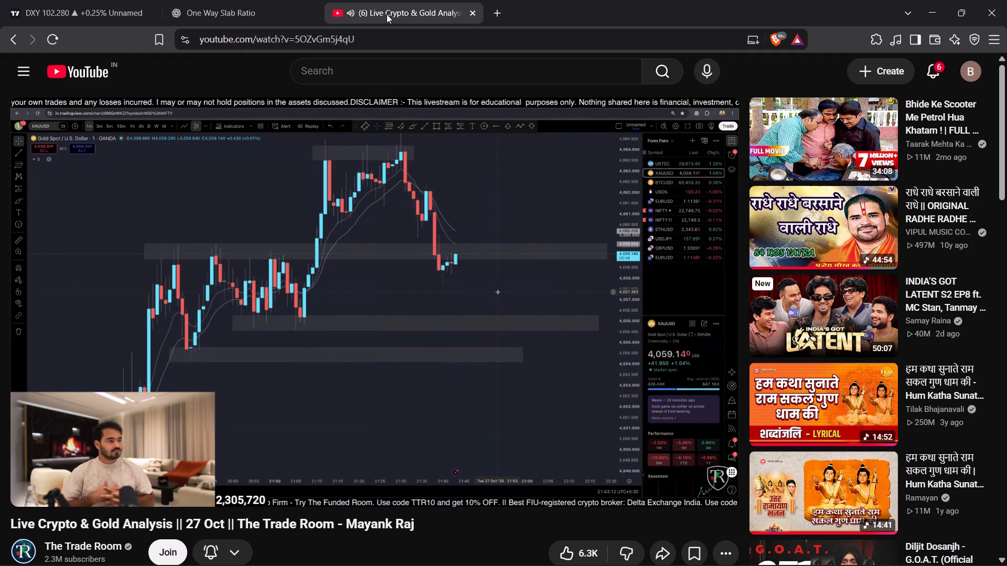
pyautogui.click(97, 10)
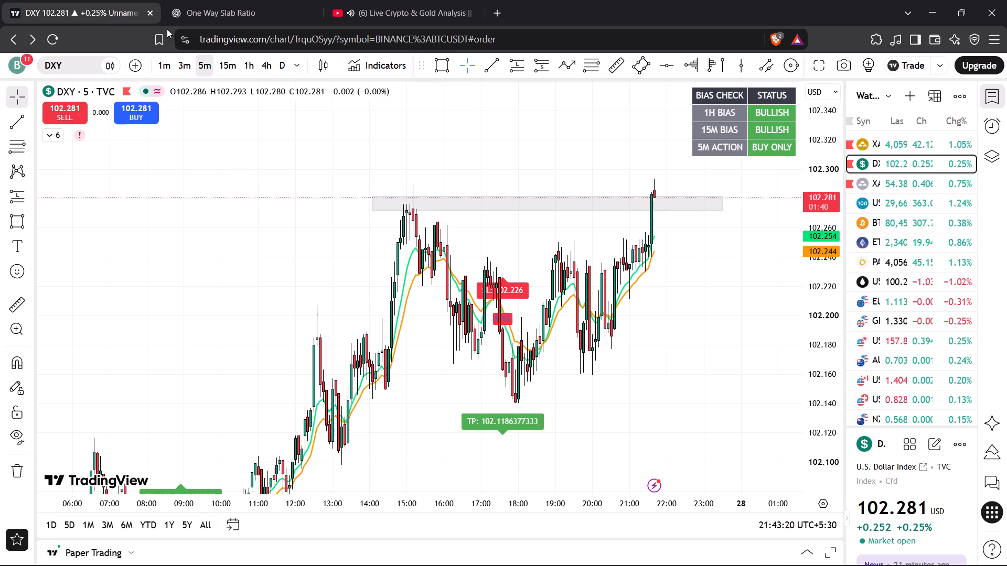
# Return to XAUUSD and examine its 5-minute rally and current candle against the grey zones, pink zones and EMAs.
pyautogui.click(885, 145)
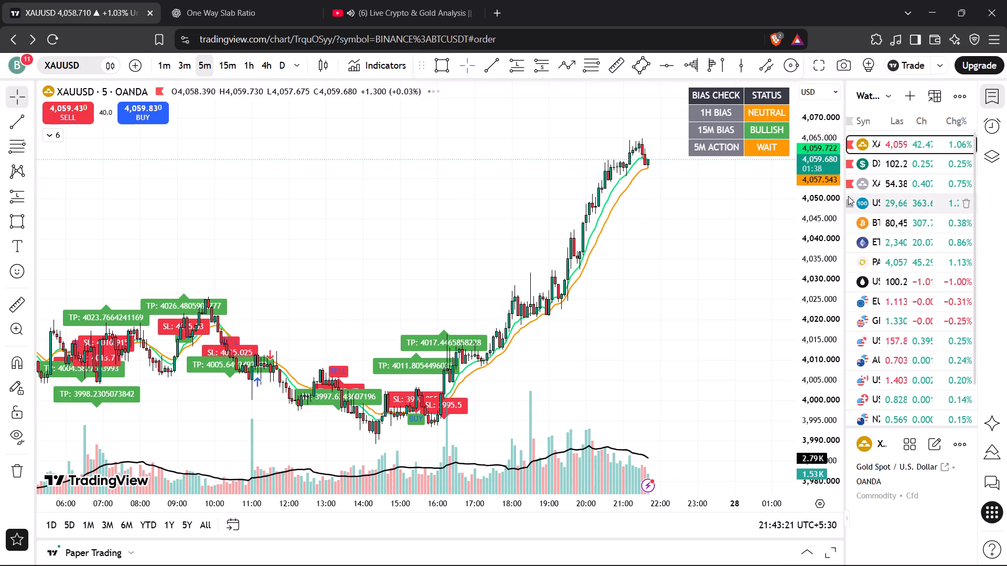
pyautogui.scroll(3, 749, 240)
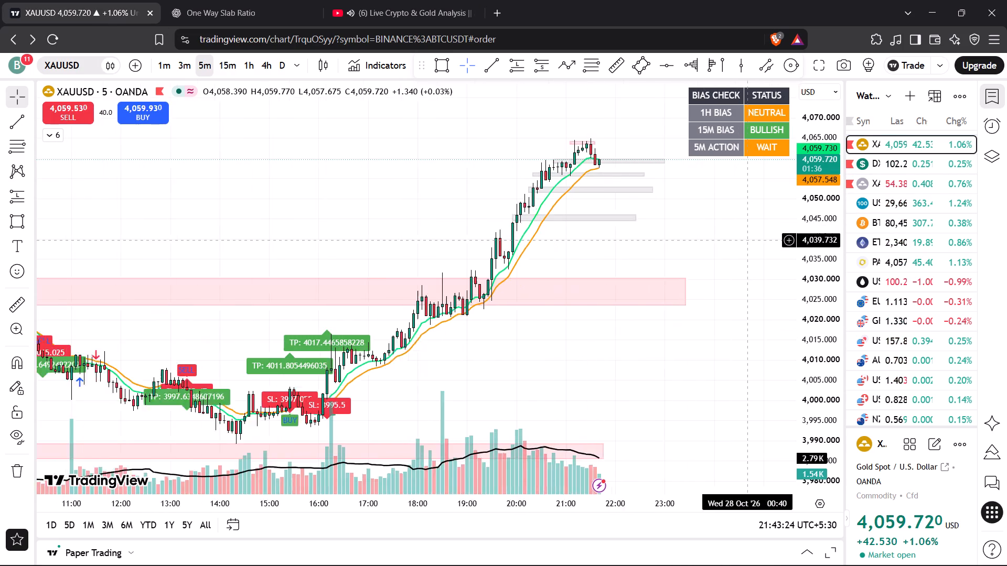
pyautogui.scroll(4, 749, 240)
pyautogui.moveTo(745, 242); pyautogui.dragTo(742, 333)
pyautogui.moveTo(819, 405); pyautogui.dragTo(827, 327)
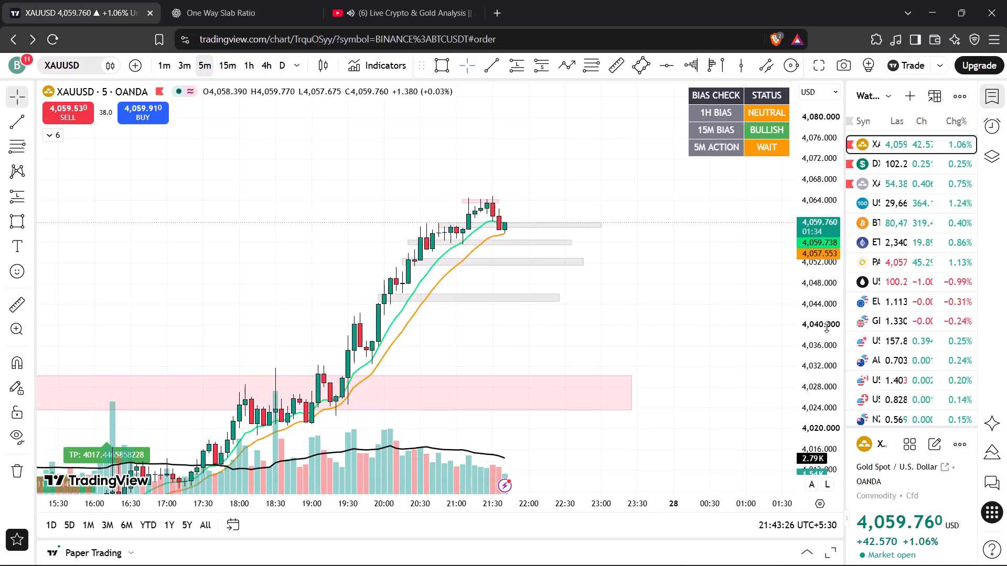
pyautogui.moveTo(827, 327); pyautogui.dragTo(840, 172)
pyautogui.moveTo(705, 210); pyautogui.dragTo(705, 277)
pyautogui.scroll(1, 705, 278)
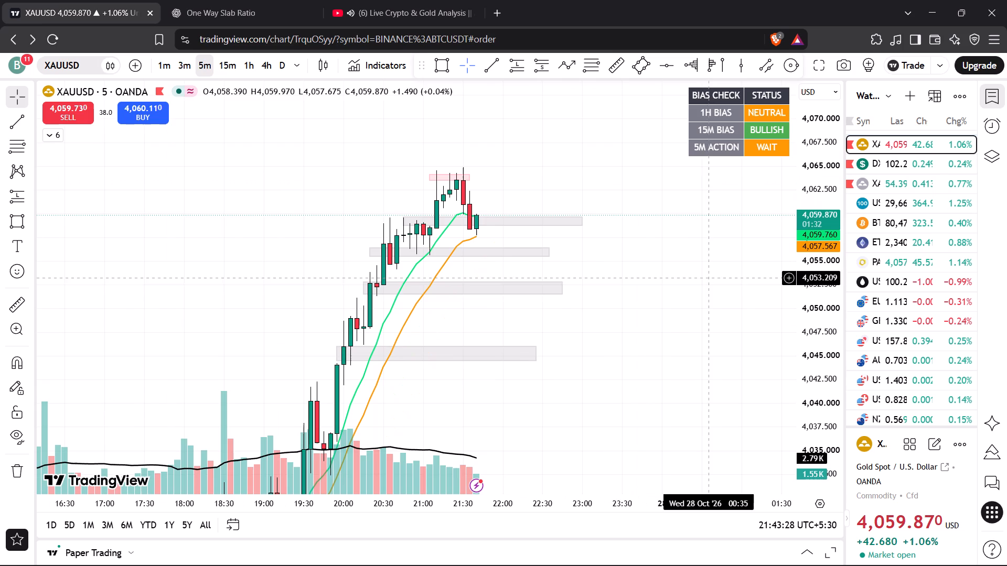
pyautogui.moveTo(690, 313); pyautogui.dragTo(697, 270)
pyautogui.moveTo(815, 241); pyautogui.dragTo(810, 320)
pyautogui.moveTo(712, 325); pyautogui.dragTo(712, 314)
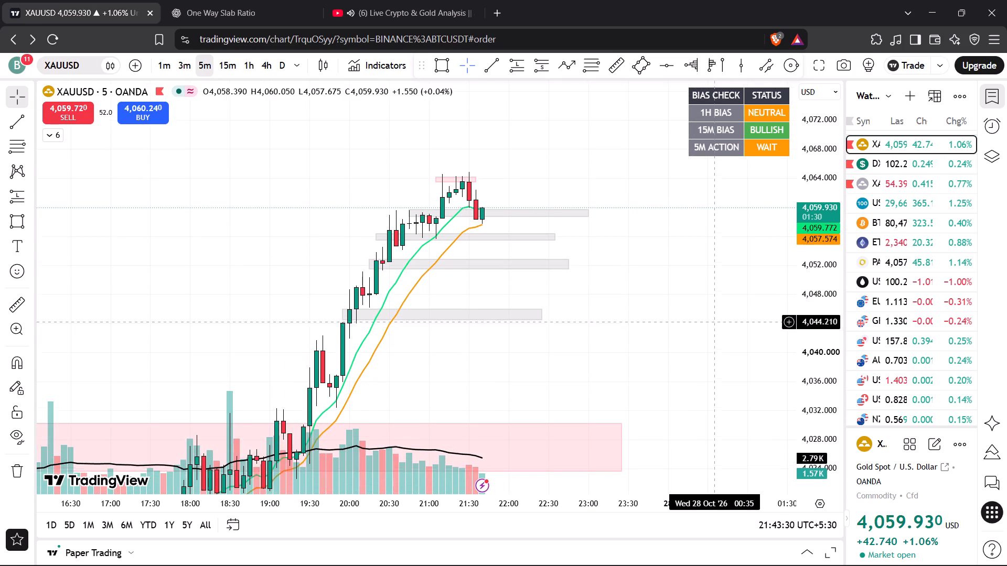
pyautogui.moveTo(712, 314); pyautogui.dragTo(710, 296)
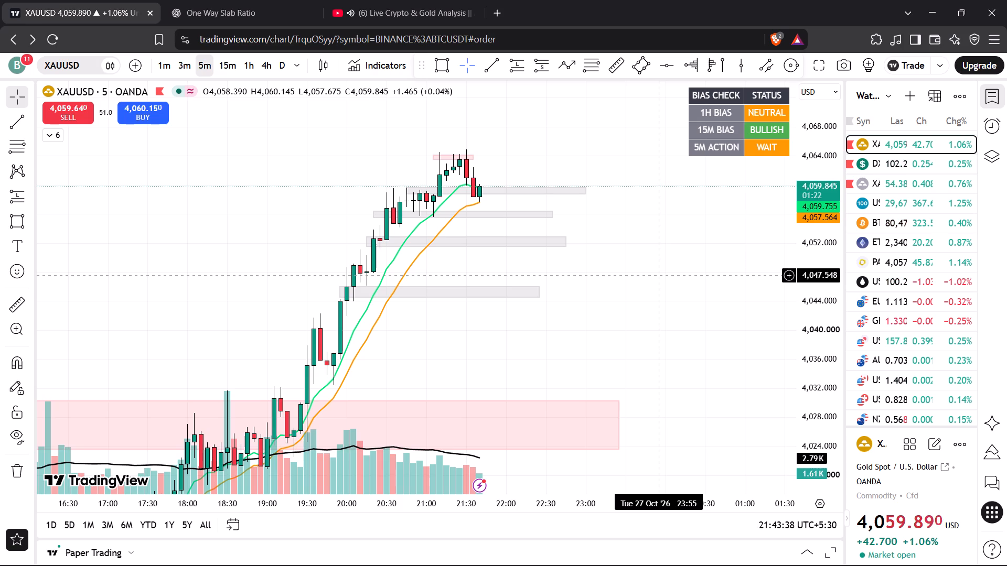
pyautogui.moveTo(815, 240); pyautogui.dragTo(815, 270)
pyautogui.scroll(-2, 780, 281)
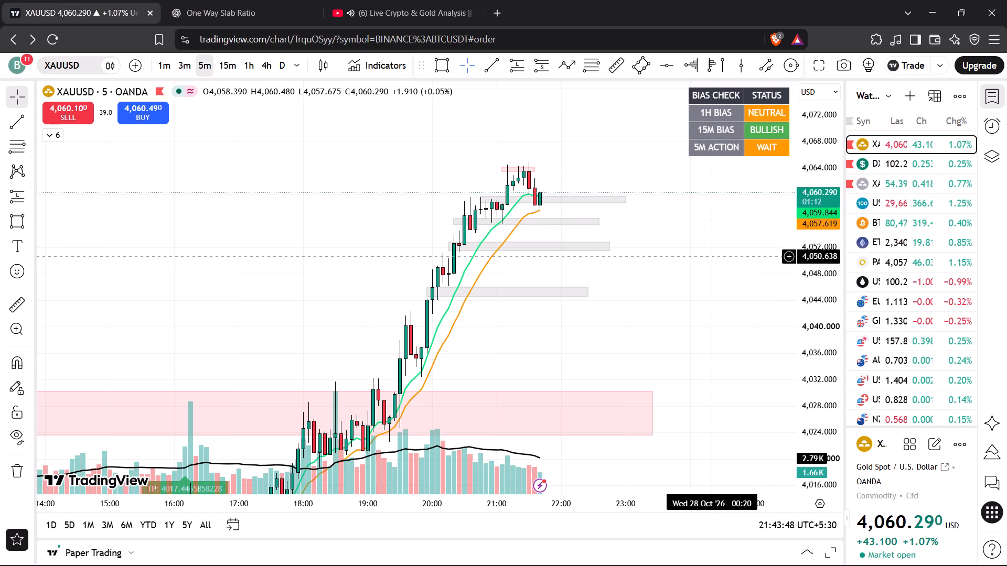
pyautogui.moveTo(818, 172); pyautogui.dragTo(815, 191)
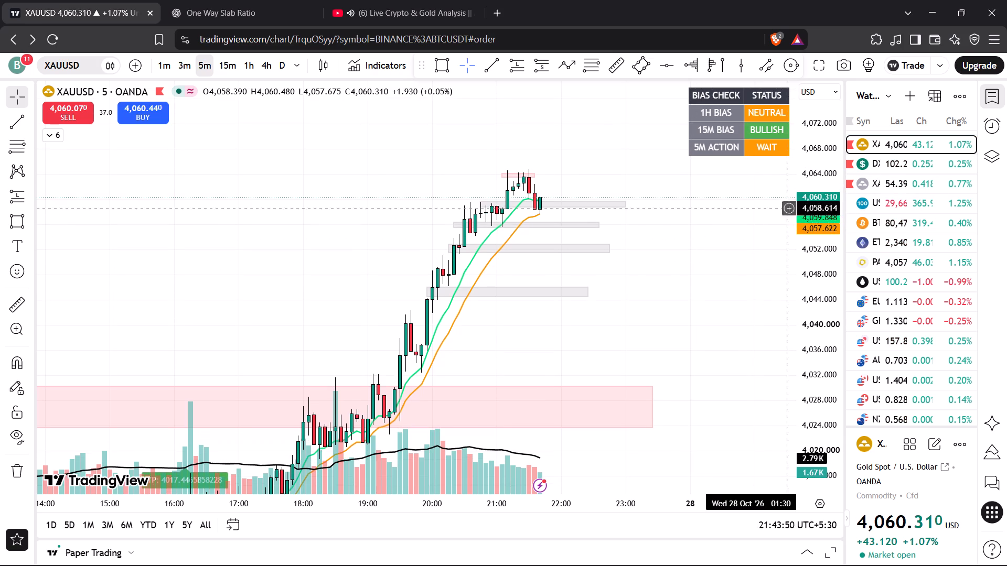
pyautogui.scroll(-1, 714, 257)
pyautogui.moveTo(710, 291); pyautogui.dragTo(699, 273)
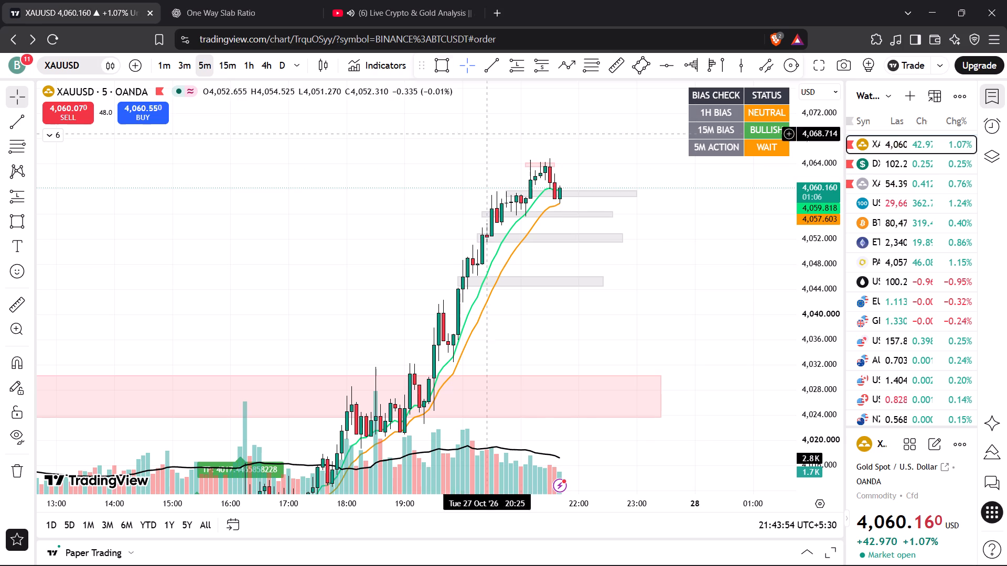
# Bring the stream to its live point and check the streamer's XAUUSD chart.
pyautogui.click(406, 9)
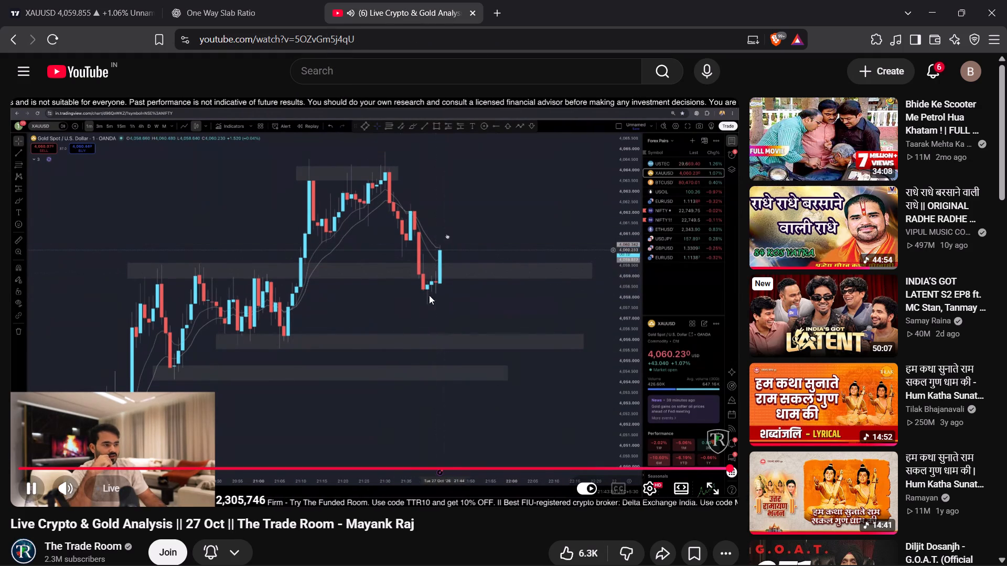
pyautogui.click(110, 483)
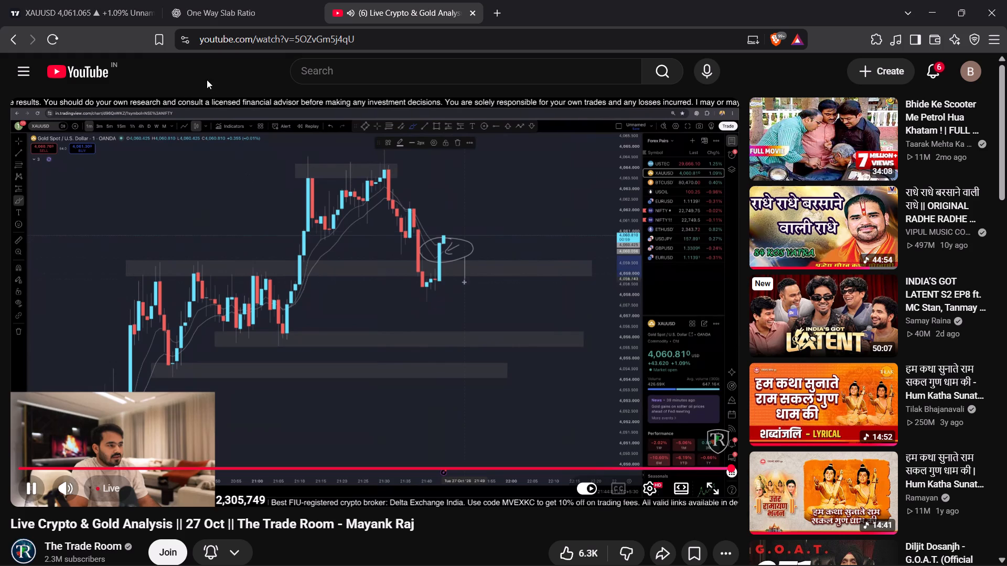
pyautogui.click(79, 5)
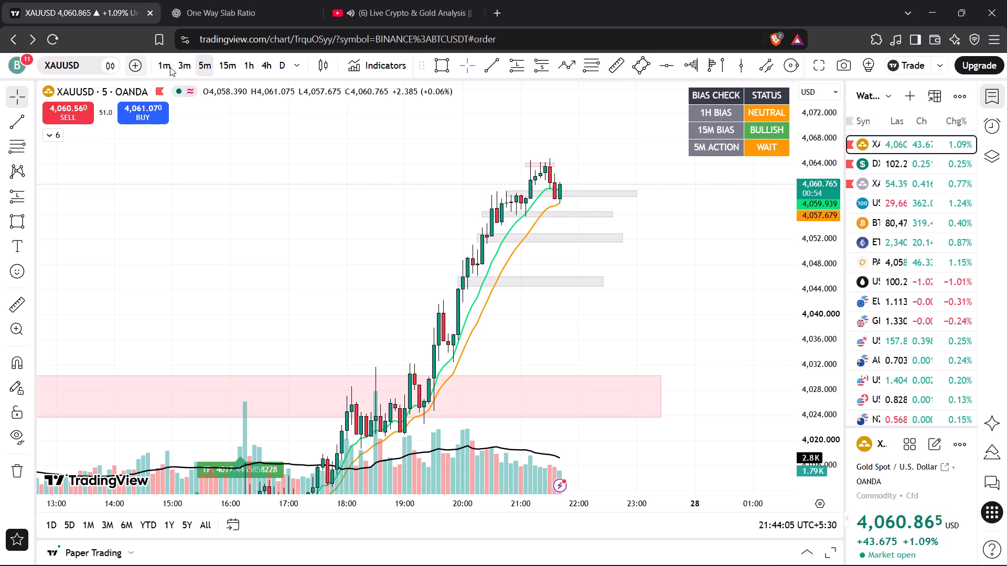
# On XAUUSD's 1-minute chart, move the grey zone near 4,056 up, placing its lower edge at about 4,056.1 and its start at 20:26.
pyautogui.click(170, 67)
pyautogui.moveTo(816, 368); pyautogui.dragTo(819, 208)
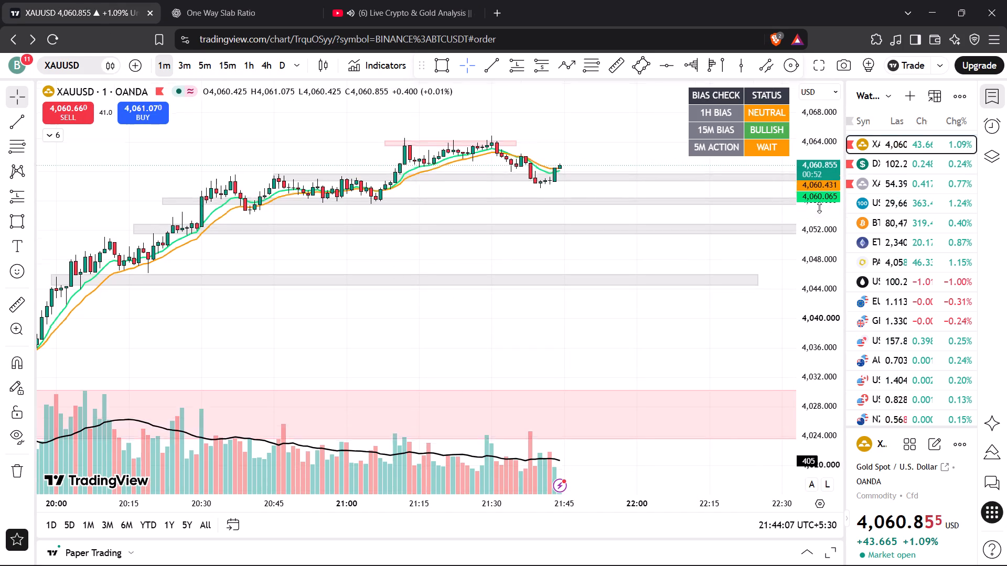
pyautogui.moveTo(819, 208); pyautogui.dragTo(821, 130)
pyautogui.moveTo(681, 212); pyautogui.dragTo(648, 410)
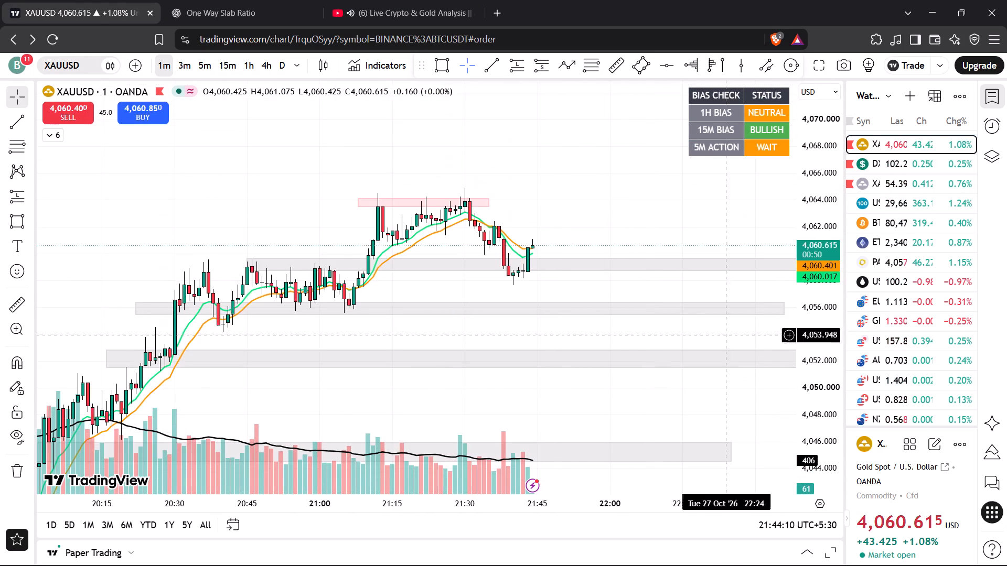
pyautogui.moveTo(817, 399); pyautogui.dragTo(823, 231)
pyautogui.moveTo(640, 137); pyautogui.dragTo(632, 168)
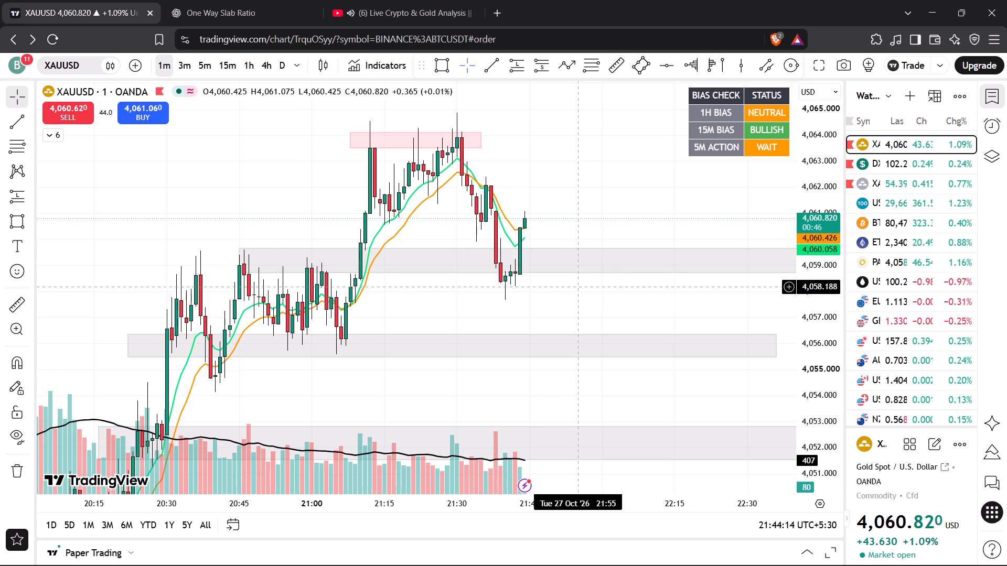
pyautogui.moveTo(561, 336); pyautogui.dragTo(570, 329)
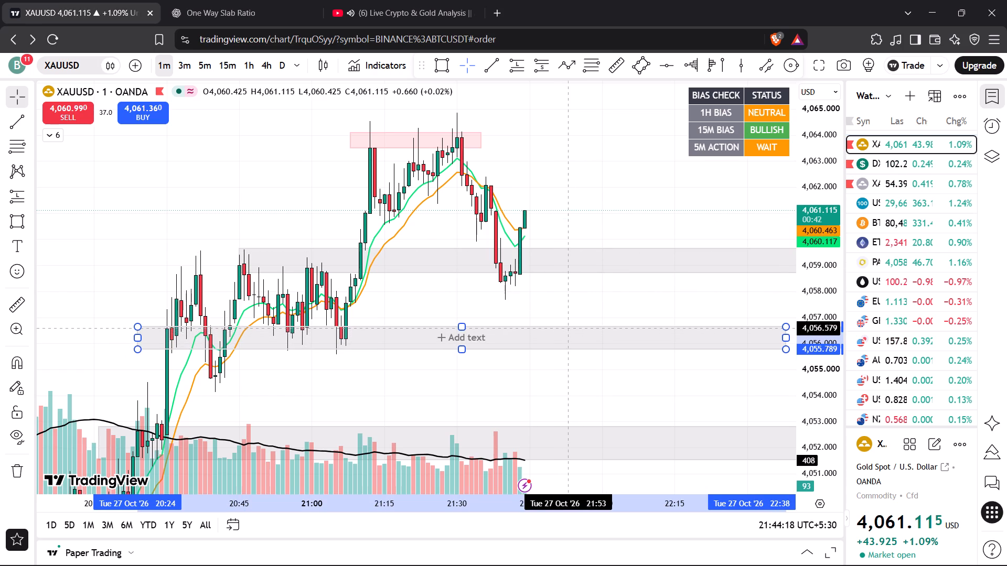
pyautogui.moveTo(570, 329); pyautogui.dragTo(576, 320)
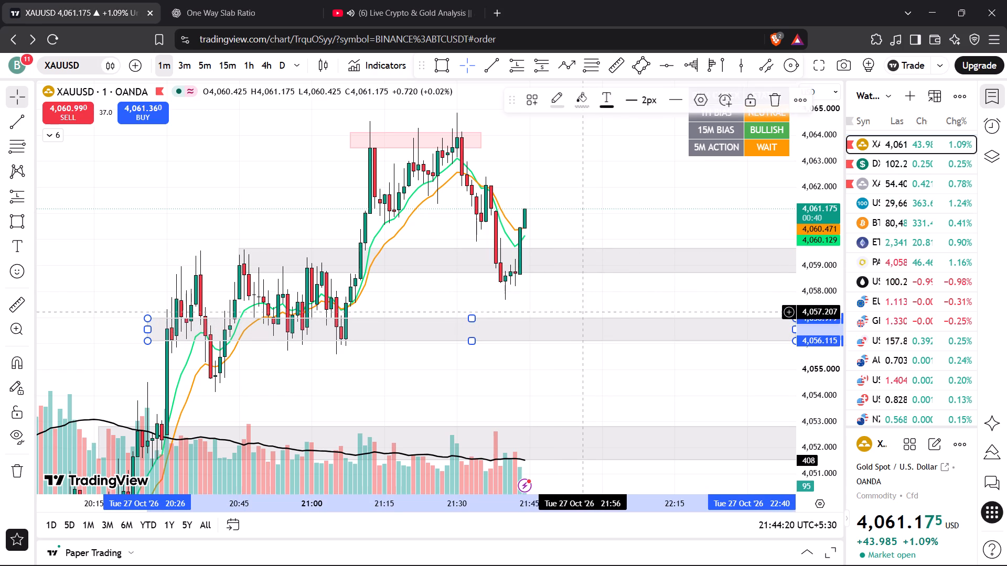
pyautogui.click(578, 288)
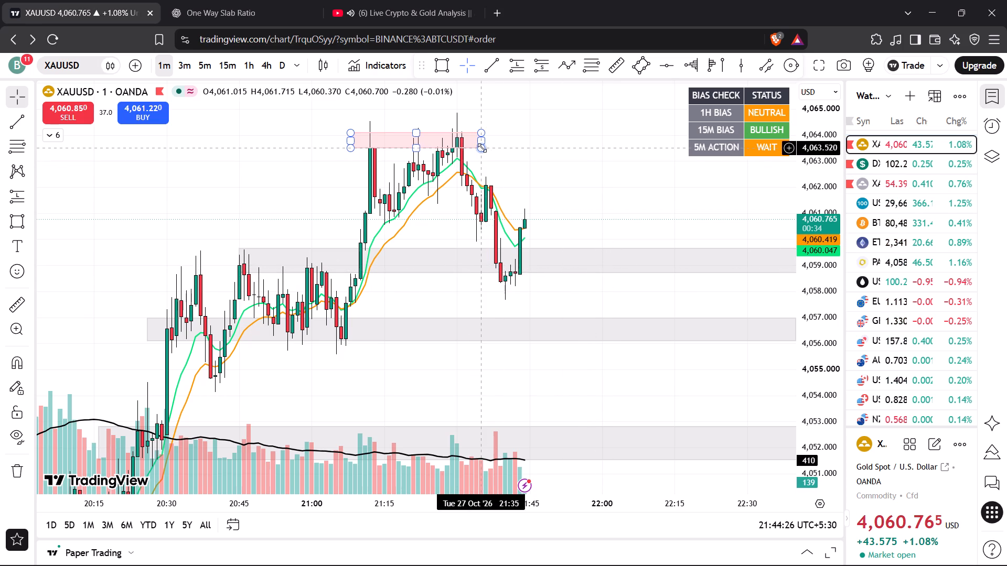
# Extend the right edge of the pink XAUUSD zone near 4,064 to about 21:56.
pyautogui.moveTo(482, 138); pyautogui.dragTo(583, 142)
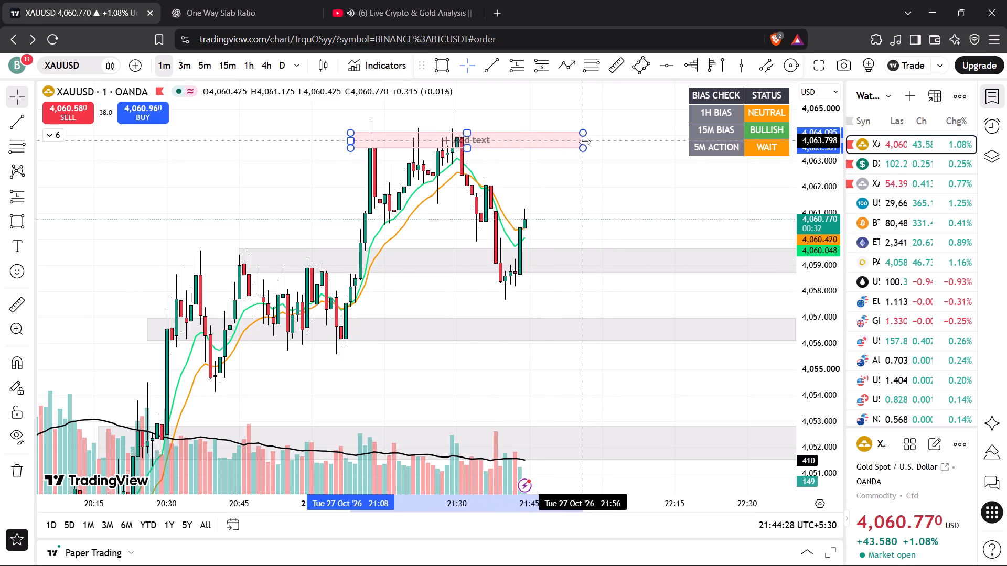
pyautogui.click(632, 179)
# Check the streamer's XAUUSD chart on the live stream.
pyautogui.click(408, 0)
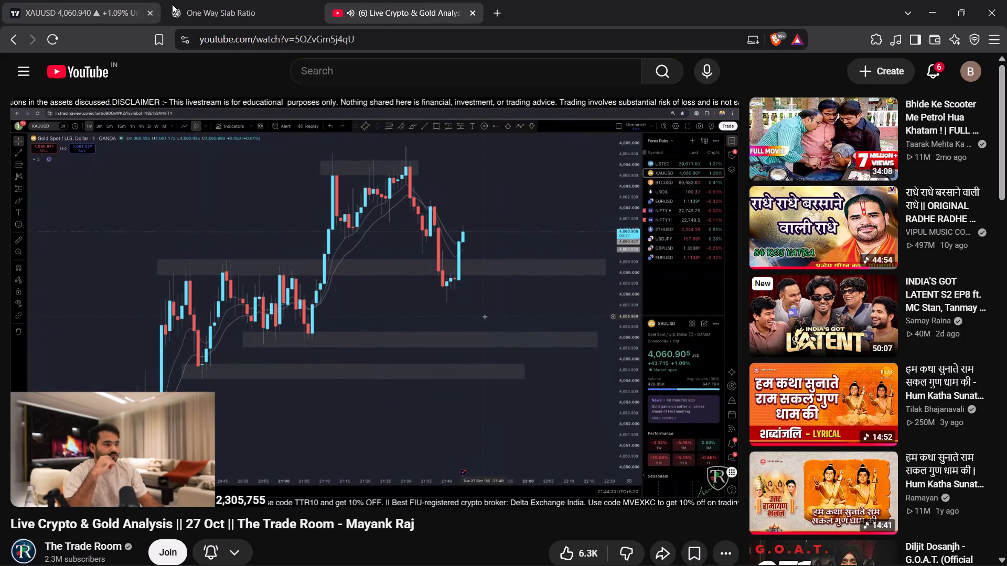
pyautogui.click(82, 5)
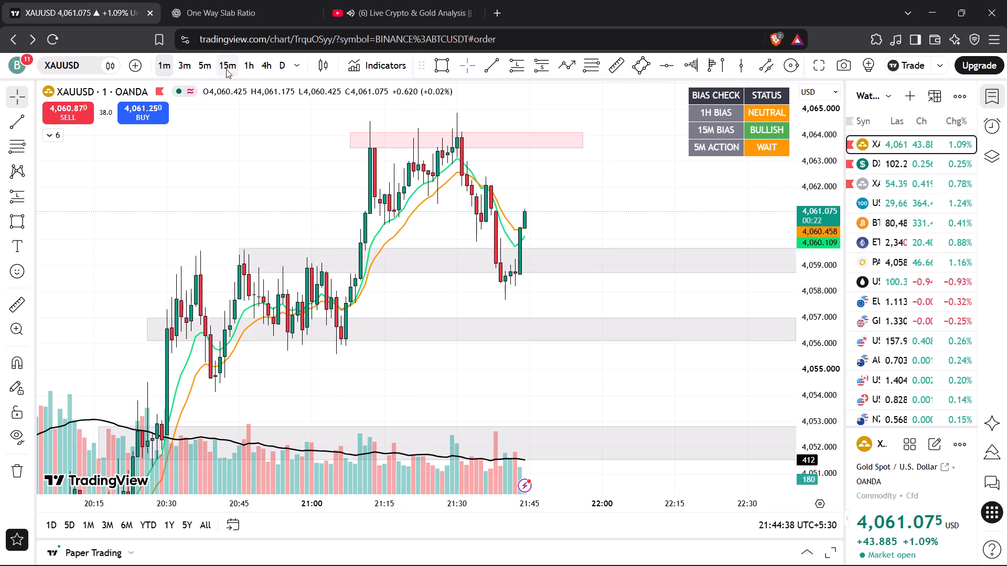
# Switch XAUUSD back to the 5-minute timeframe and check price against the grey zones, pink zone and EMAs.
pyautogui.click(206, 64)
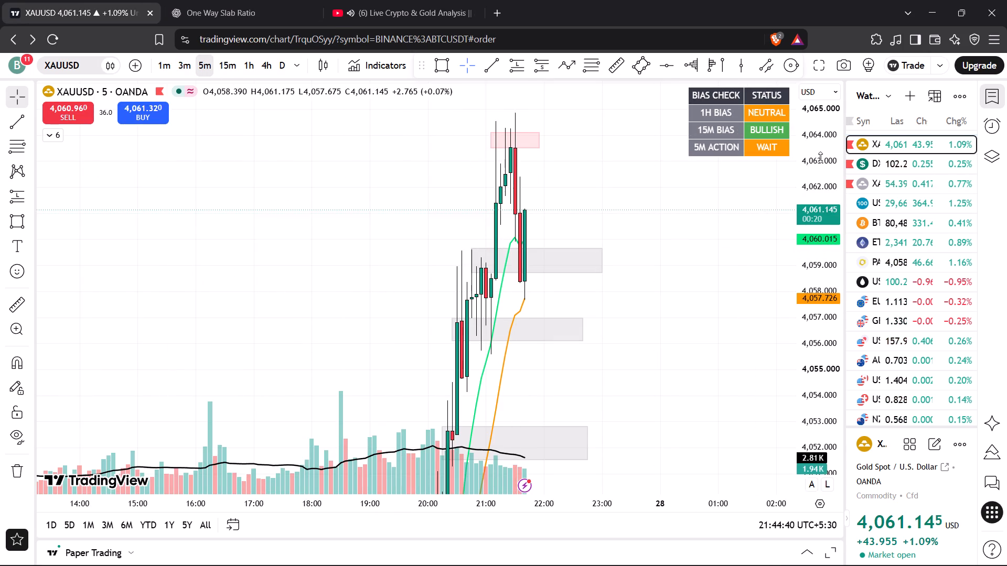
pyautogui.moveTo(820, 157); pyautogui.dragTo(822, 415)
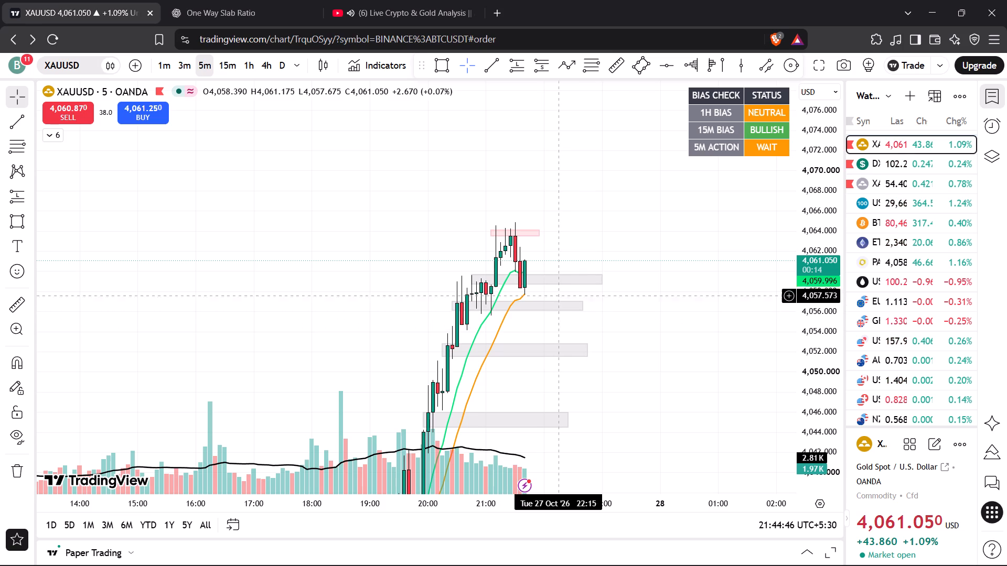
# Examine XAUUSD across the 3-minute, 1-minute, 15-minute, 1-hour and 5-minute timeframes against the grey and pink zones.
pyautogui.click(187, 61)
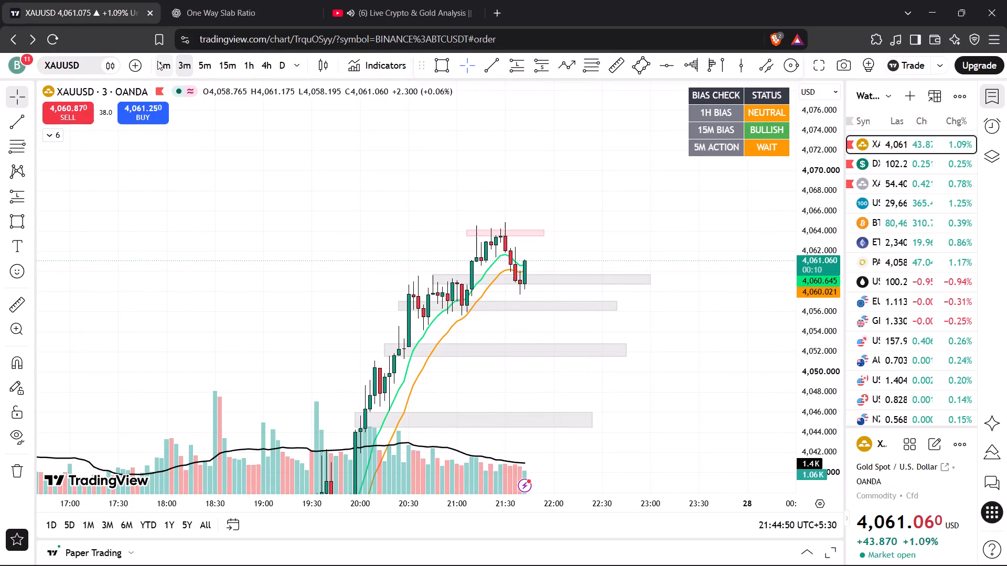
pyautogui.click(157, 61)
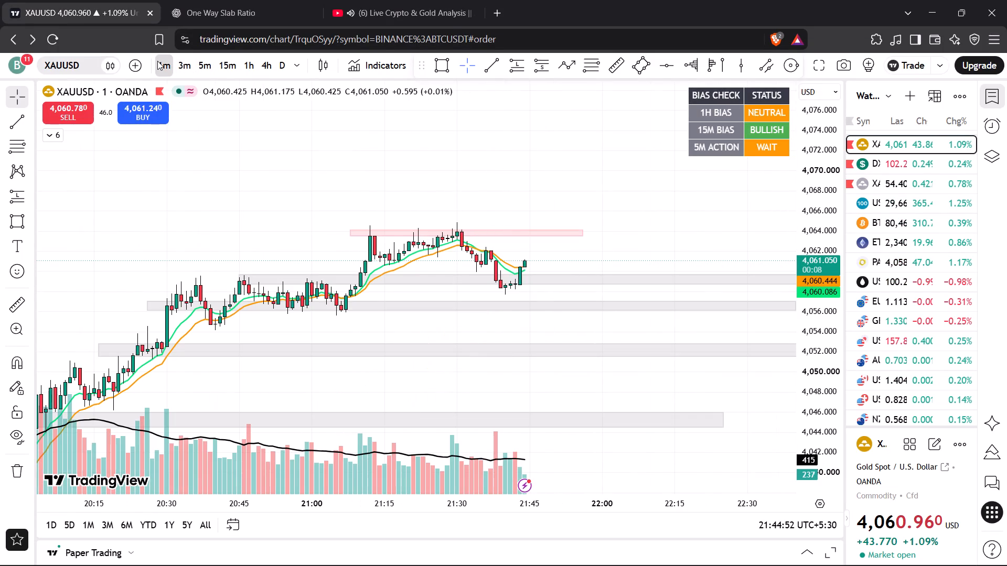
pyautogui.click(199, 63)
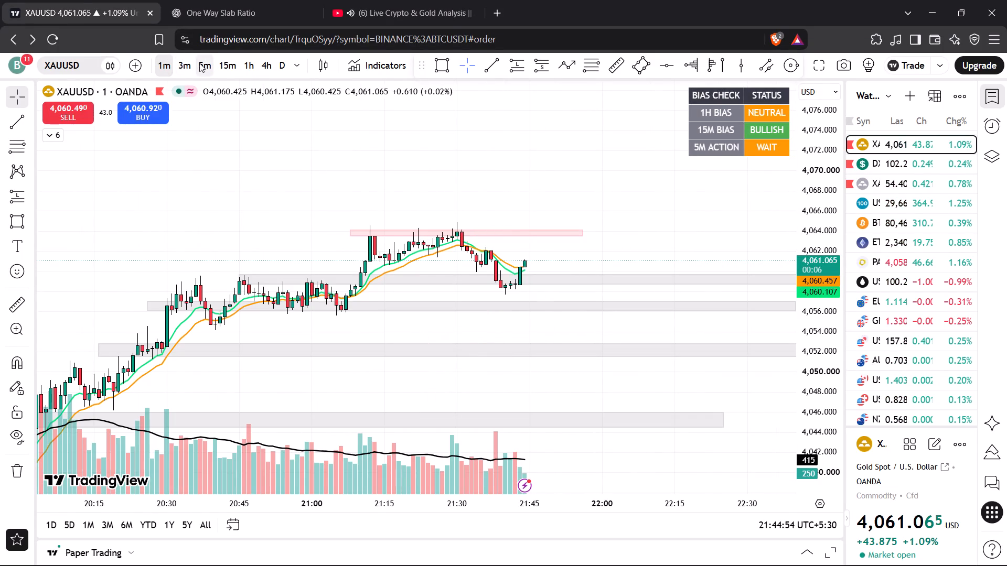
pyautogui.click(227, 61)
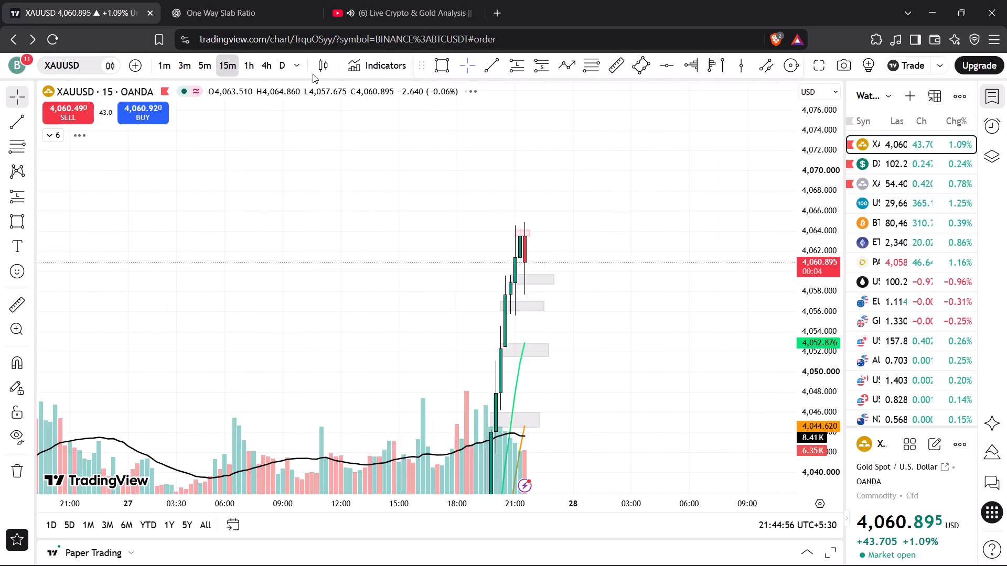
pyautogui.moveTo(810, 129); pyautogui.dragTo(827, 373)
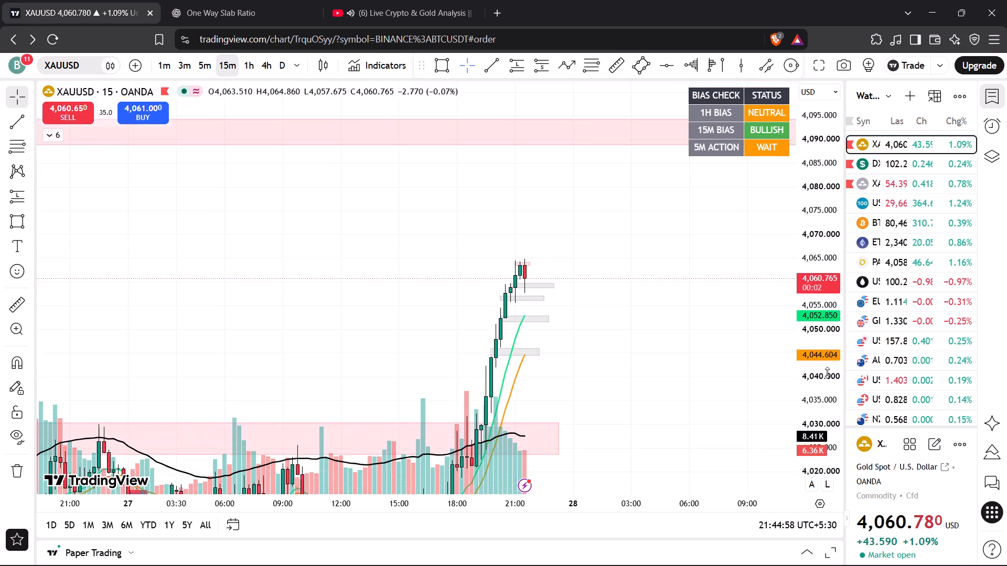
pyautogui.moveTo(827, 373); pyautogui.dragTo(813, 429)
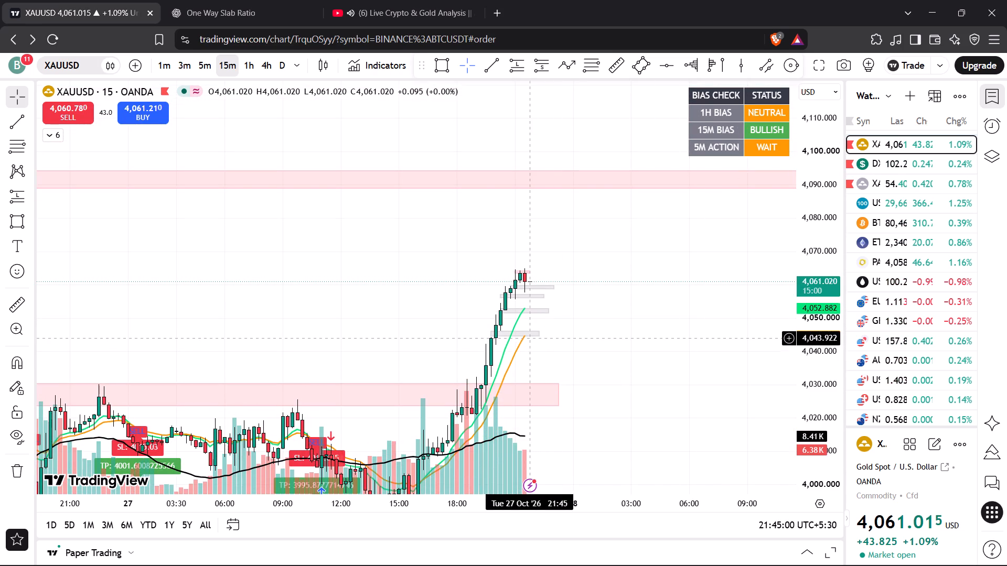
pyautogui.click(245, 68)
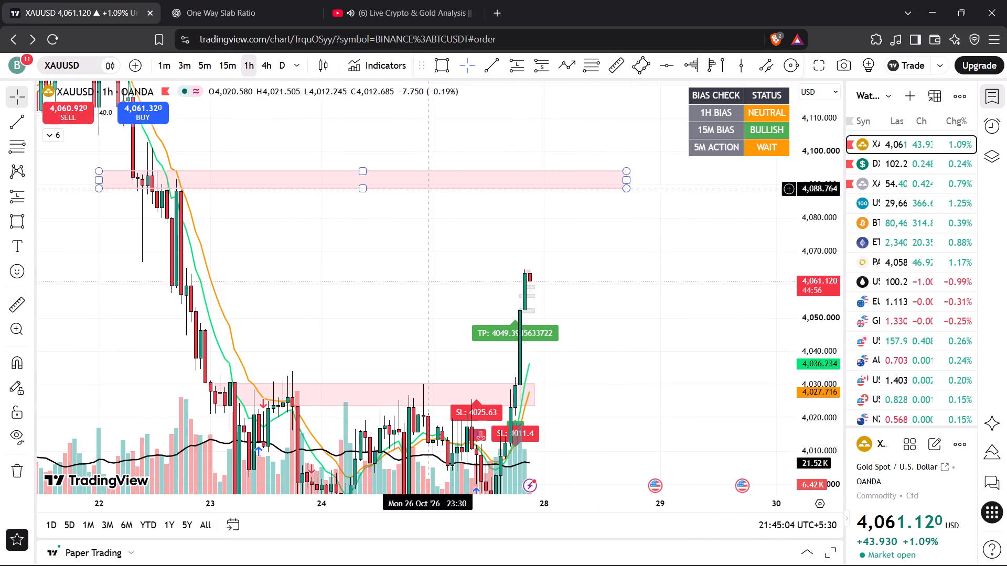
pyautogui.click(234, 71)
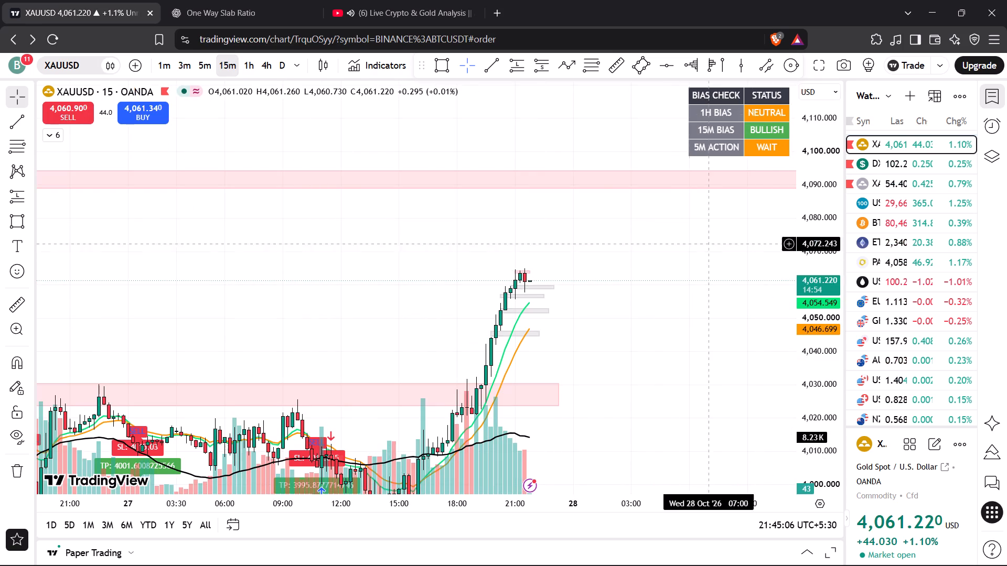
pyautogui.moveTo(681, 281); pyautogui.dragTo(708, 214)
pyautogui.click(709, 216)
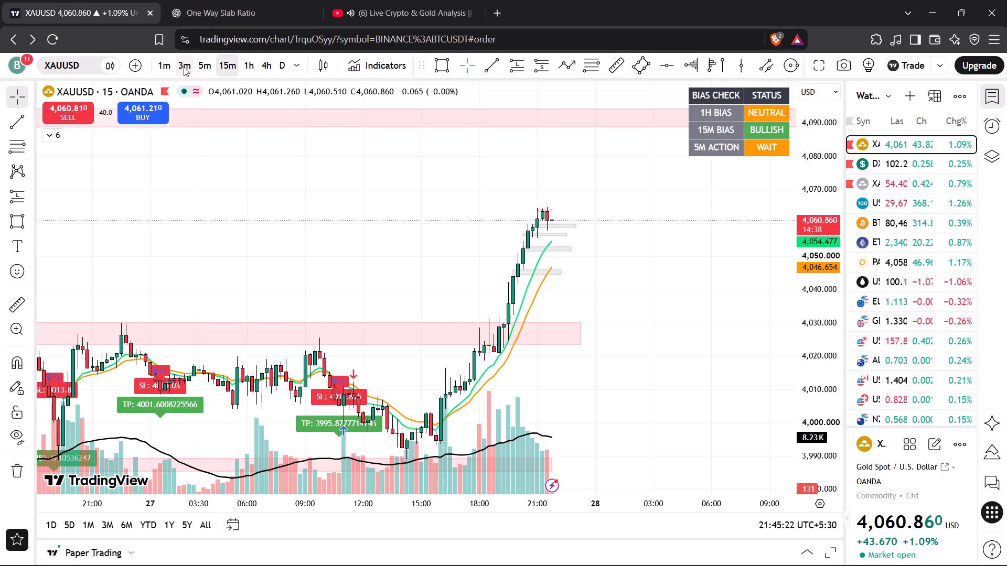
pyautogui.click(198, 59)
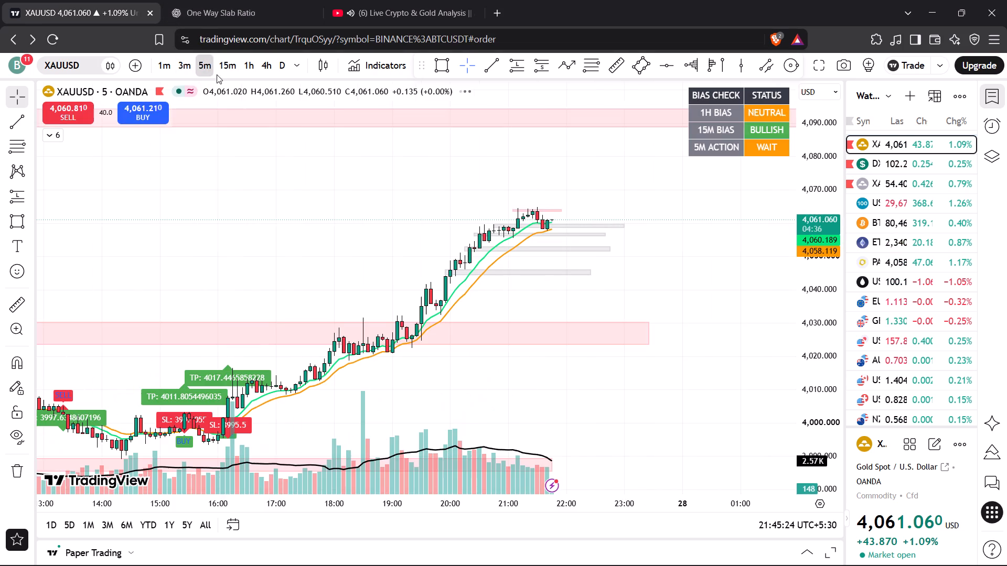
pyautogui.scroll(-10, 398, 175)
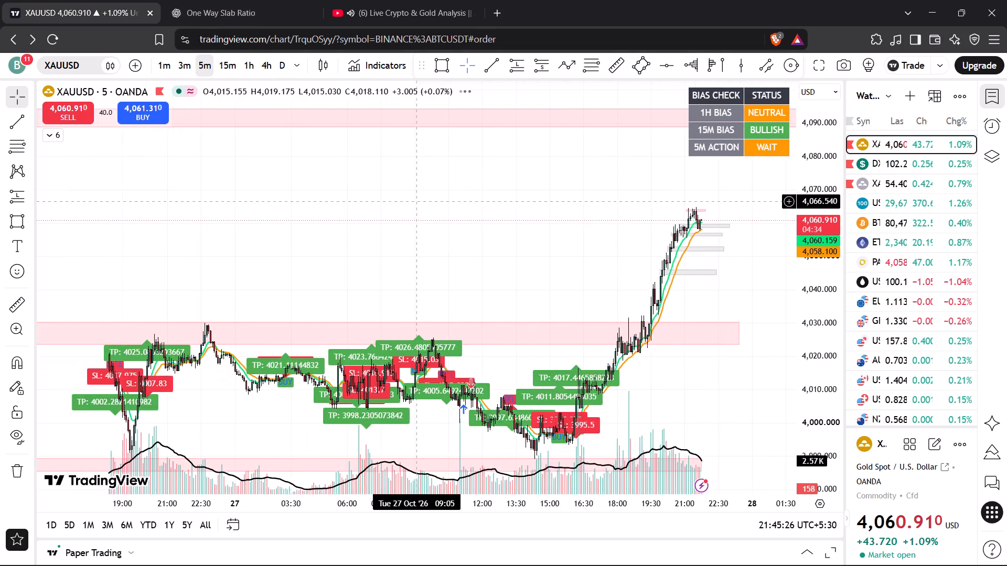
pyautogui.scroll(-2, 416, 201)
# Hide the 9 & 15 EMA Scalping - Momentum indicator on XAUUSD's 15-minute chart.
pyautogui.click(236, 70)
pyautogui.click(56, 132)
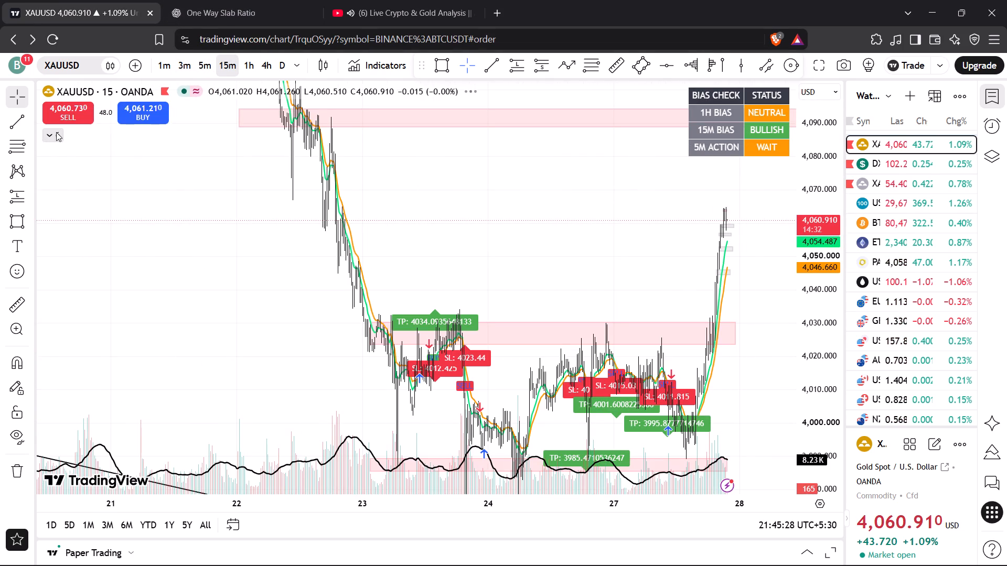
pyautogui.click(231, 159)
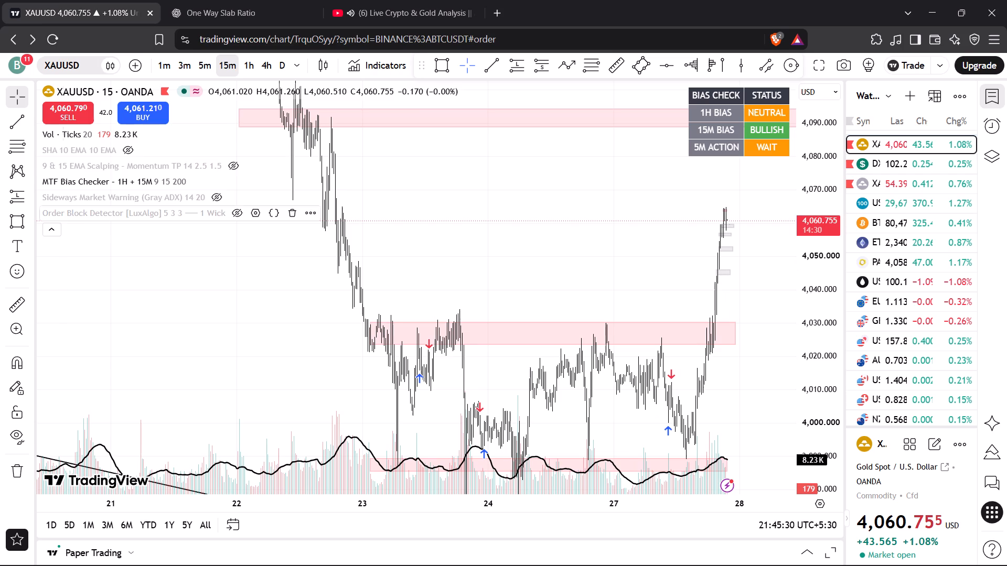
pyautogui.click(52, 231)
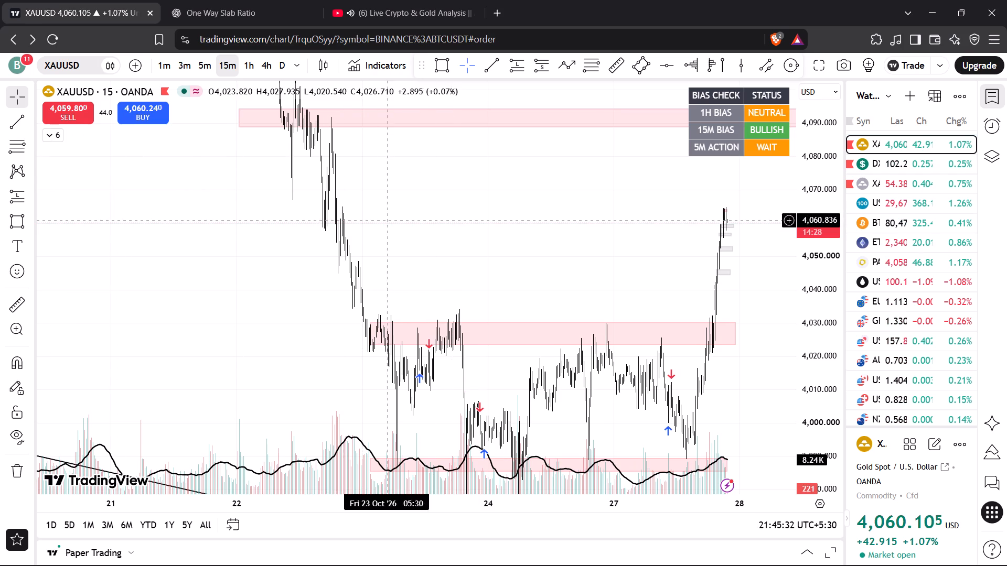
# Examine XAUUSD's 15-minute price action since 23 October against the large pink zones near 4,090, 4,027 and 3,987.
pyautogui.scroll(4, 388, 220)
pyautogui.moveTo(313, 203); pyautogui.dragTo(374, 206)
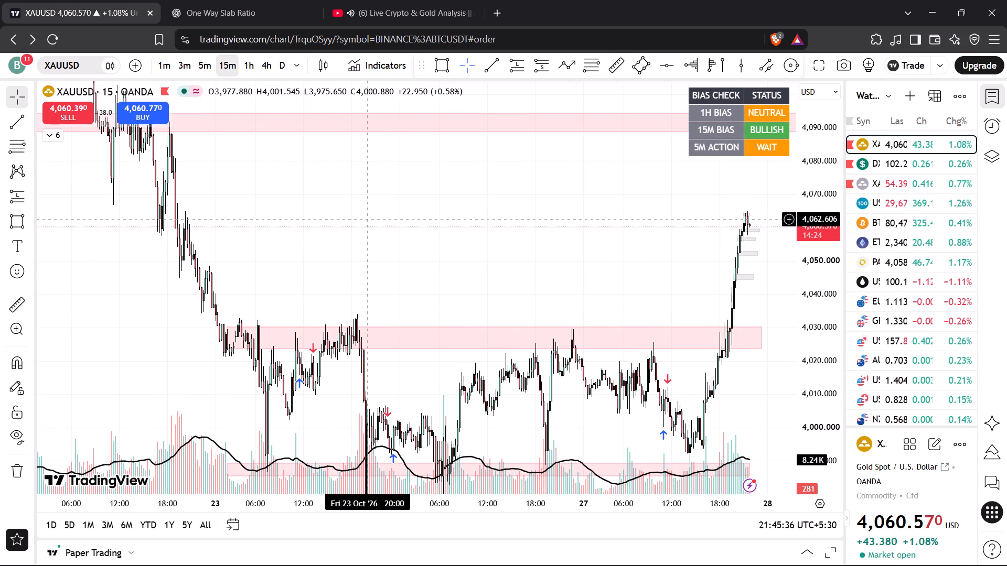
pyautogui.moveTo(361, 194); pyautogui.dragTo(369, 270)
pyautogui.moveTo(369, 262); pyautogui.dragTo(330, 215)
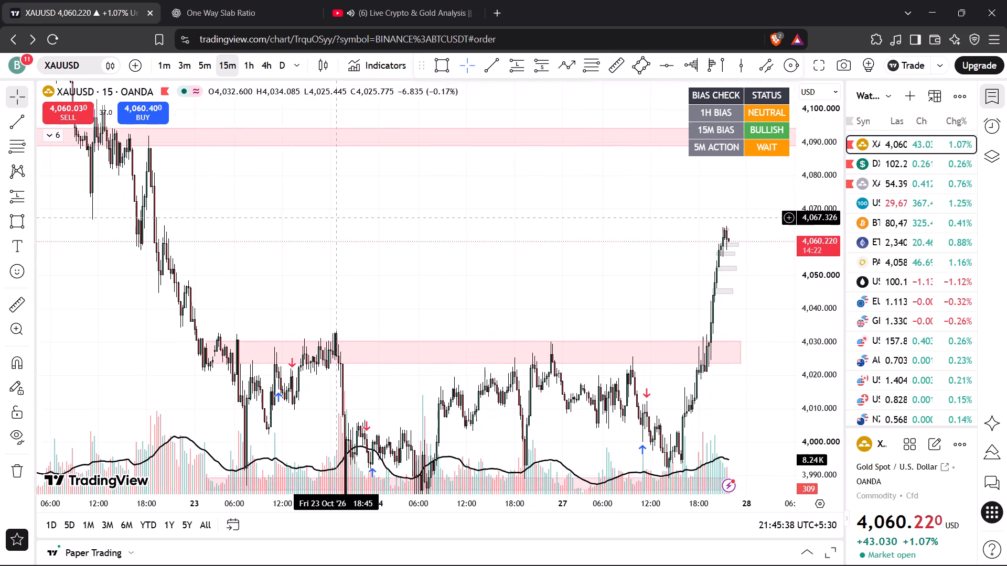
pyautogui.moveTo(330, 215); pyautogui.dragTo(328, 215)
pyautogui.moveTo(413, 262); pyautogui.dragTo(373, 208)
pyautogui.scroll(2, 449, 215)
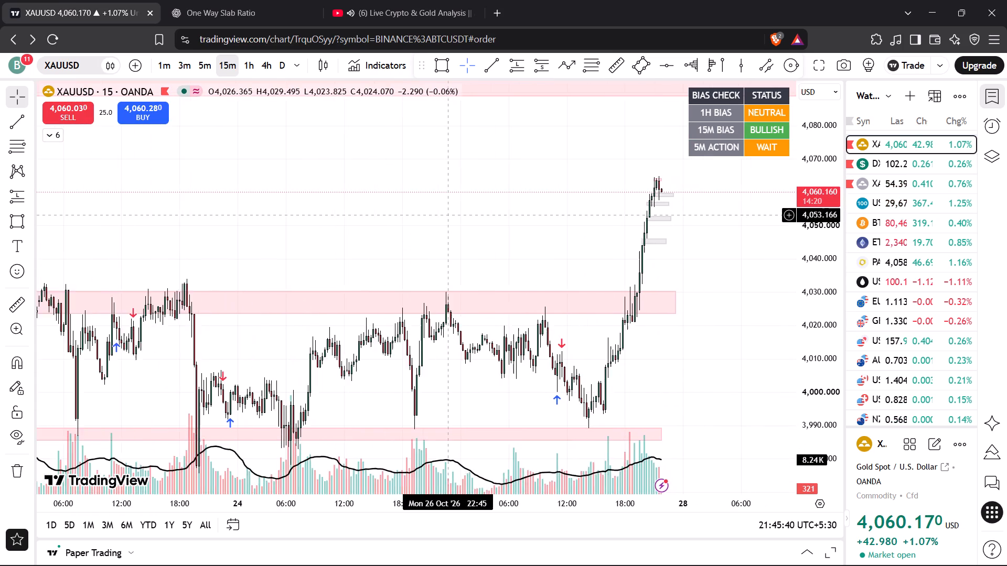
pyautogui.scroll(4, 449, 215)
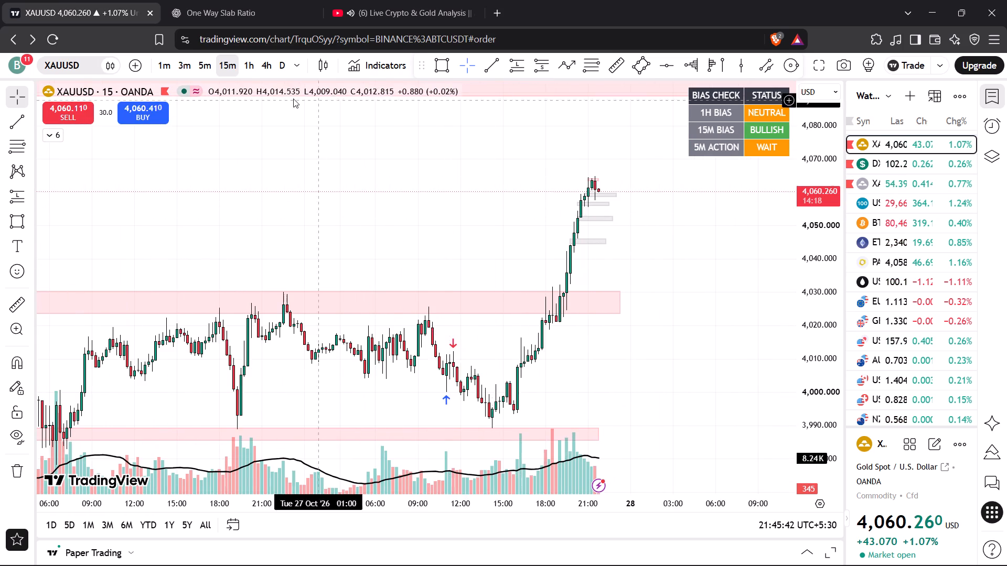
pyautogui.scroll(1, 285, 99)
# Examine XAUUSD on the 5-minute and 1-minute timeframes, comparing recent candles with the grey zones and the pink zone near 4,064.
pyautogui.click(206, 59)
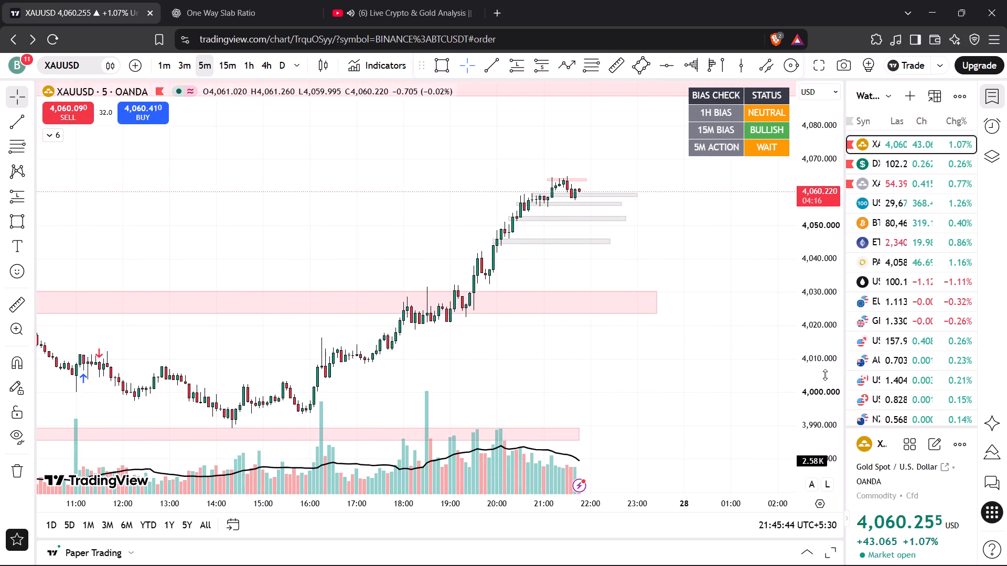
pyautogui.moveTo(825, 375); pyautogui.dragTo(828, 225)
pyautogui.moveTo(760, 231); pyautogui.dragTo(730, 389)
pyautogui.scroll(3, 709, 371)
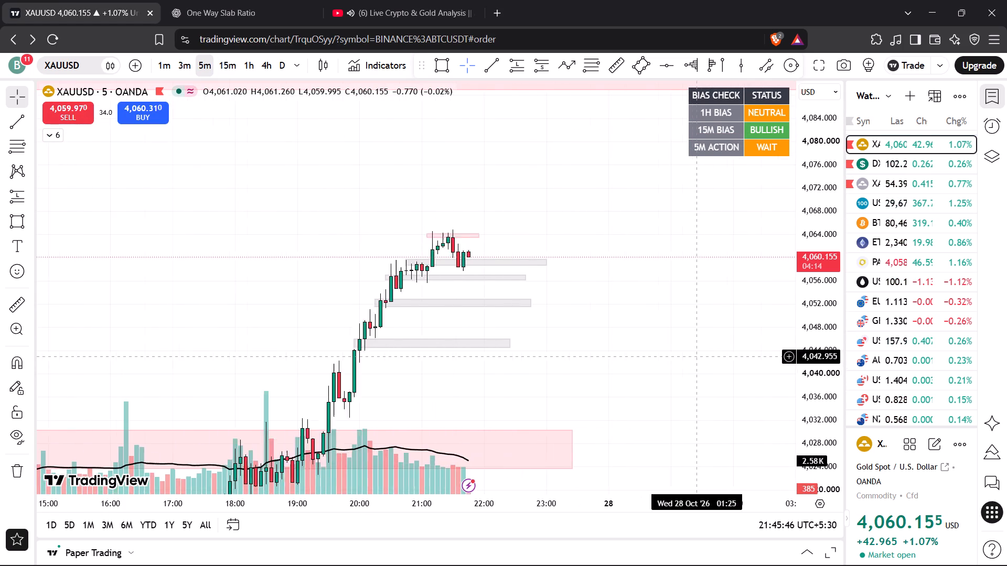
pyautogui.scroll(1, 695, 356)
pyautogui.moveTo(668, 353); pyautogui.dragTo(677, 331)
pyautogui.moveTo(807, 374); pyautogui.dragTo(817, 267)
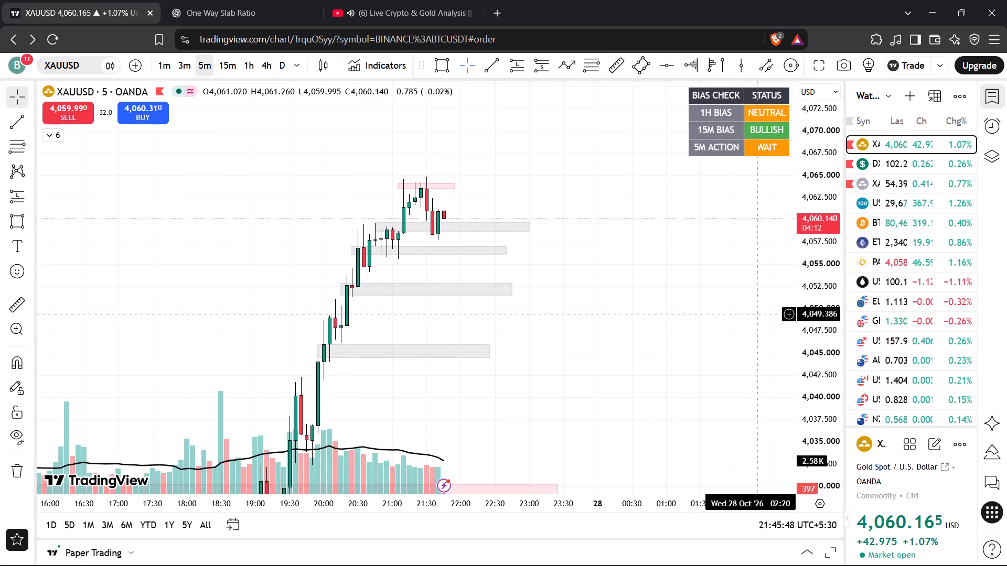
pyautogui.moveTo(641, 344); pyautogui.dragTo(645, 305)
pyautogui.moveTo(642, 285); pyautogui.dragTo(643, 328)
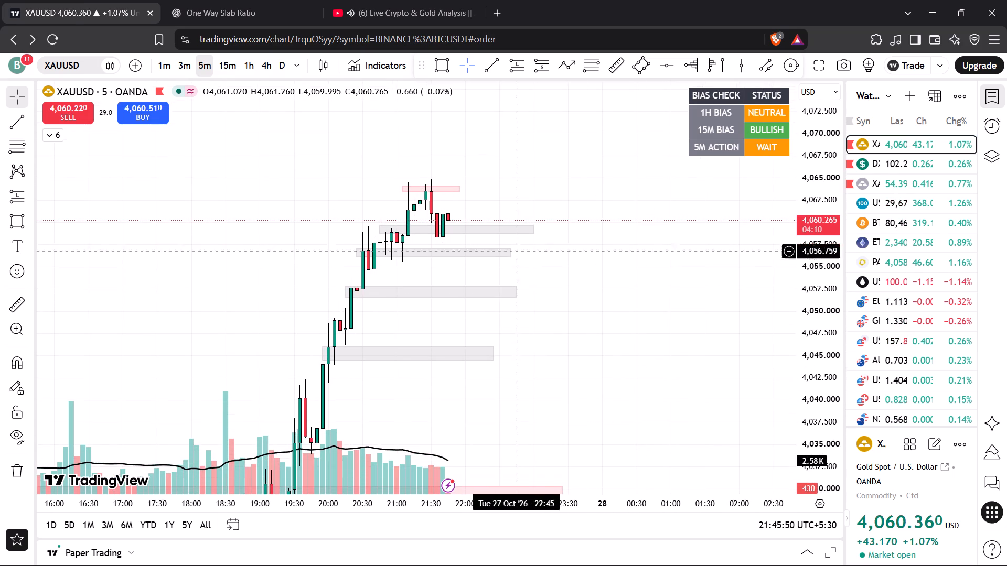
pyautogui.click(162, 66)
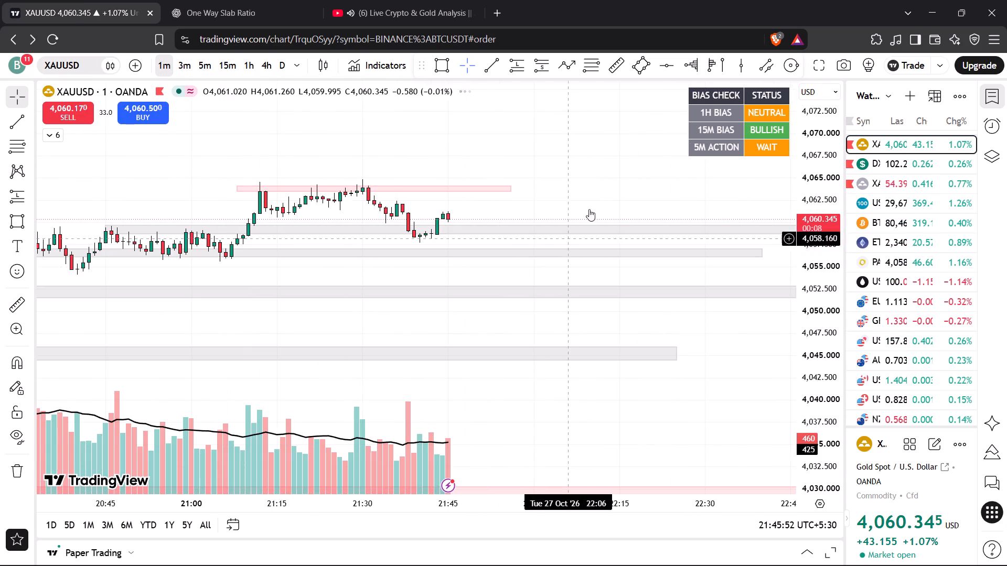
pyautogui.moveTo(593, 182); pyautogui.dragTo(612, 237)
pyautogui.scroll(-5, 614, 237)
pyautogui.moveTo(670, 357); pyautogui.dragTo(633, 375)
pyautogui.moveTo(817, 396); pyautogui.dragTo(832, 202)
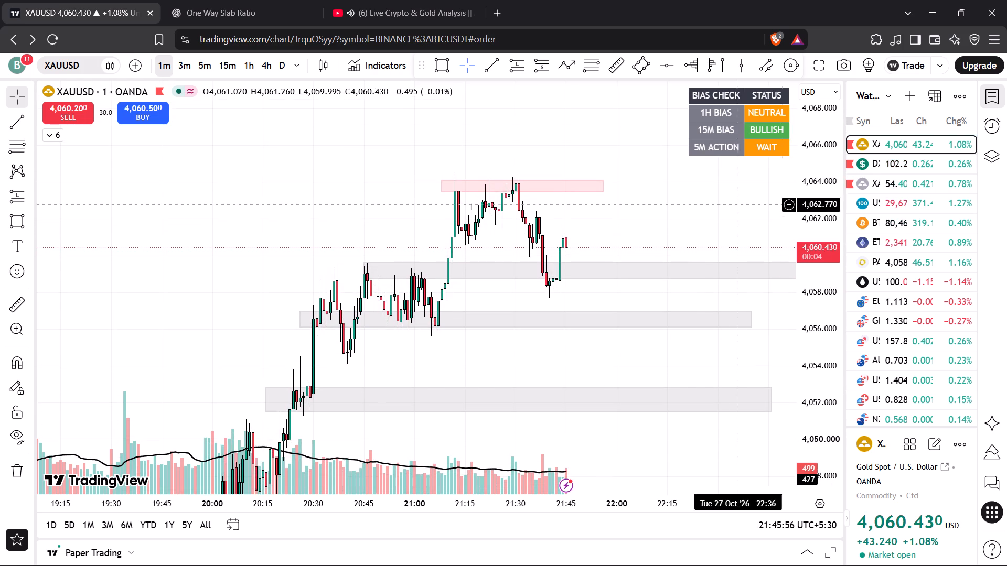
pyautogui.scroll(2, 684, 221)
# Watch the streamer's 1-minute XAUUSD chart full screen on the live stream, and return to the own chart to compare it.
pyautogui.click(420, 11)
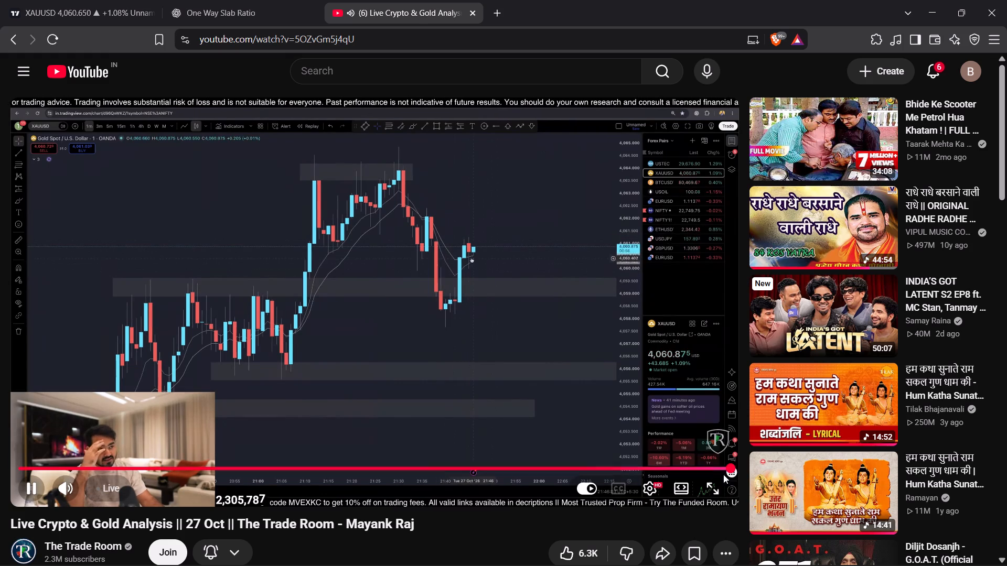
pyautogui.click(713, 493)
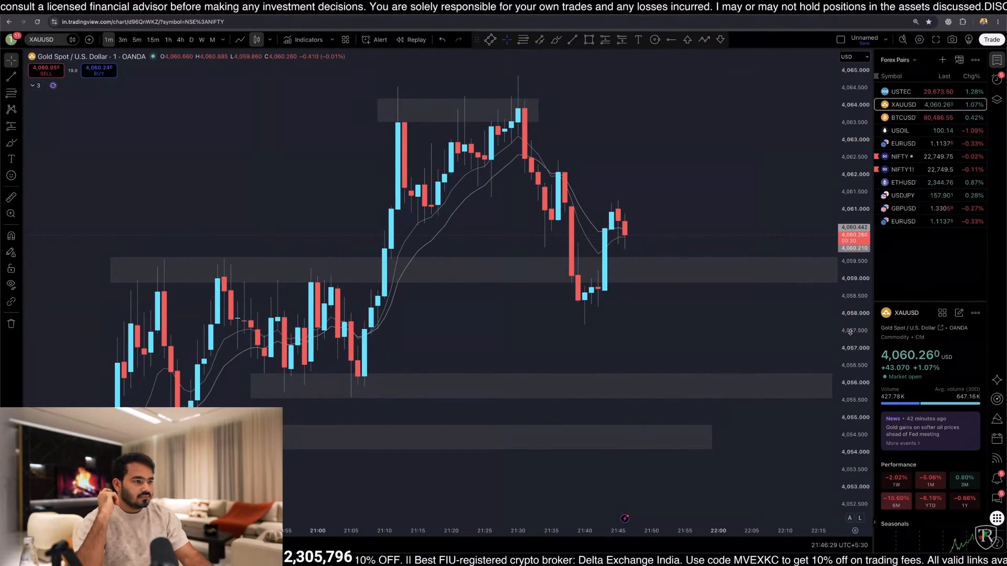
pyautogui.click(497, 37)
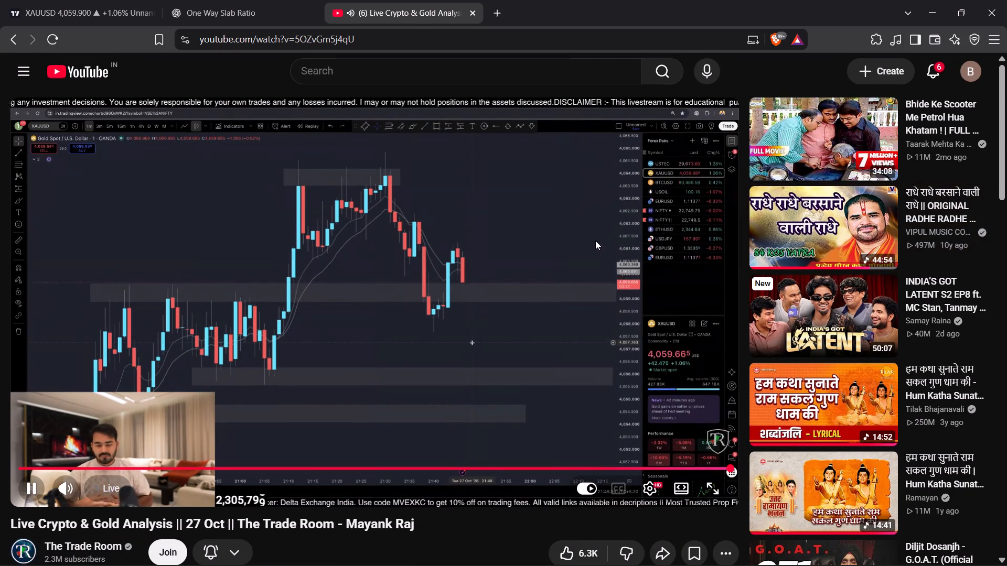
pyautogui.click(88, 4)
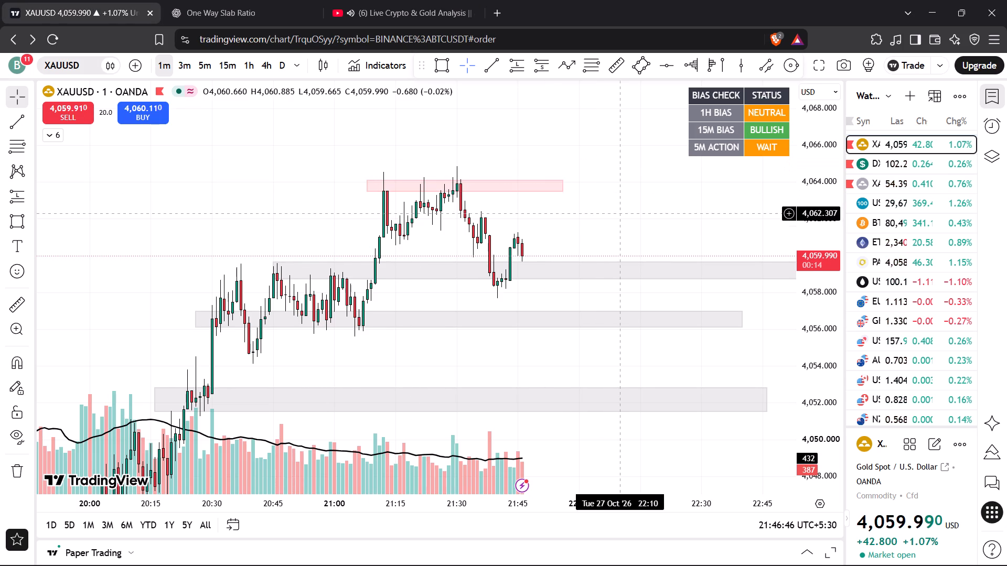
pyautogui.moveTo(628, 236); pyautogui.dragTo(631, 220)
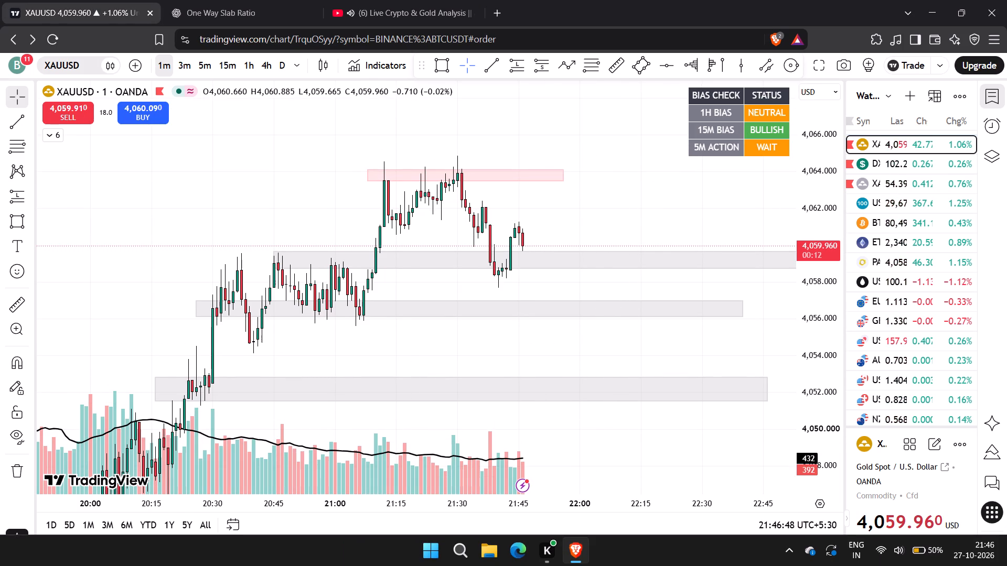
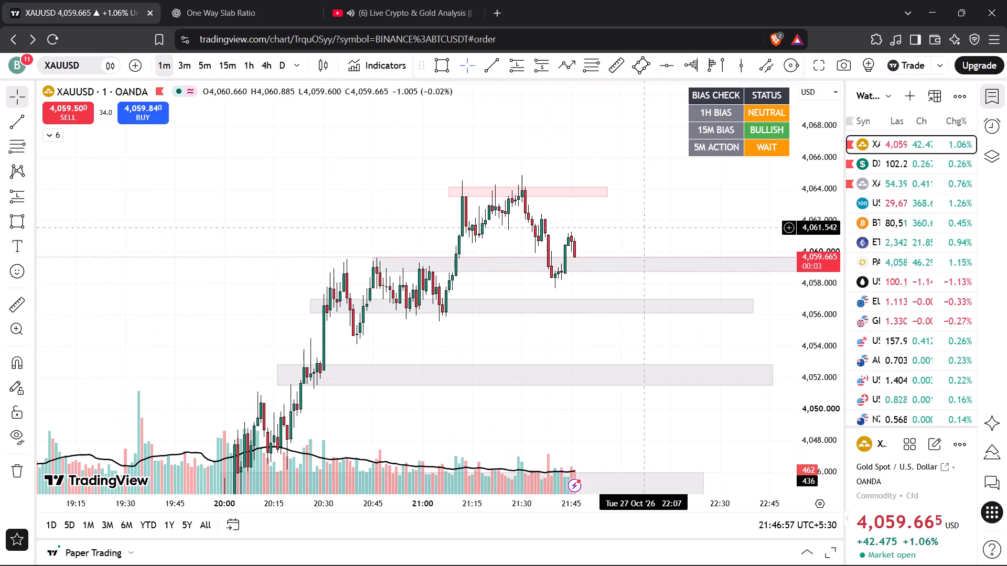
# Examine XAUUSD's 5-minute rally from the large pink zone near 4,027 up to the small pink zone near 4,064.
pyautogui.moveTo(650, 215); pyautogui.dragTo(636, 188)
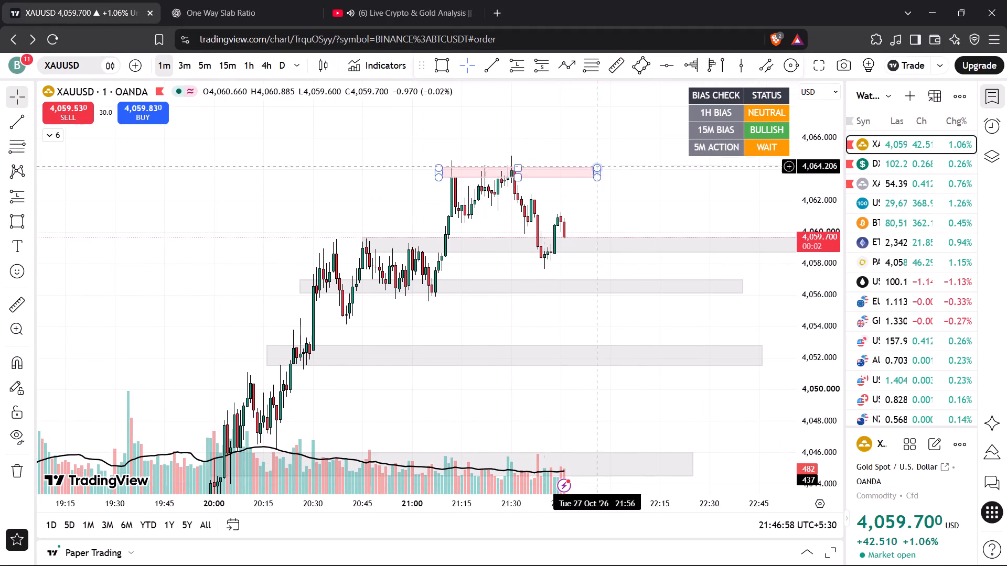
pyautogui.click(205, 66)
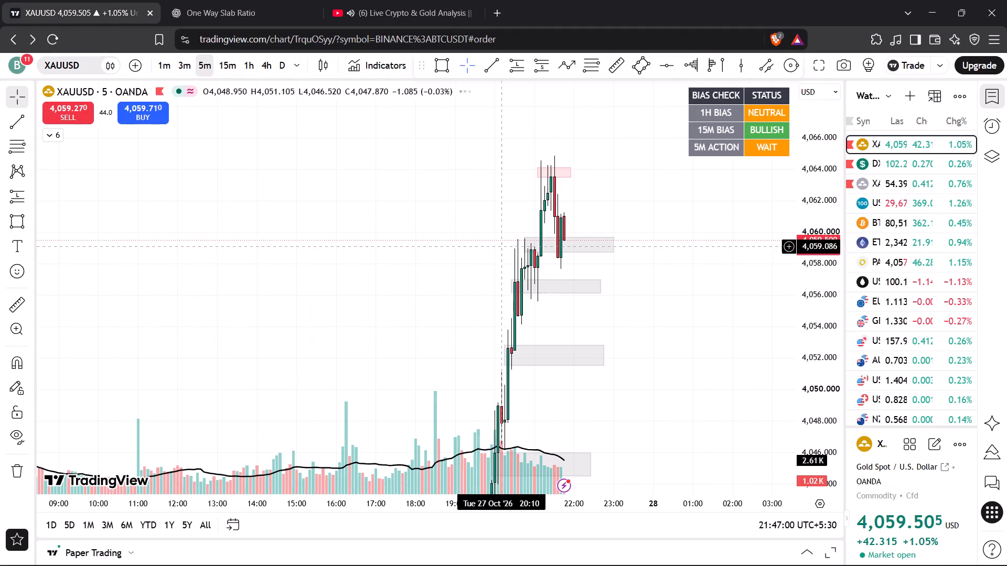
pyautogui.moveTo(813, 195); pyautogui.dragTo(806, 374)
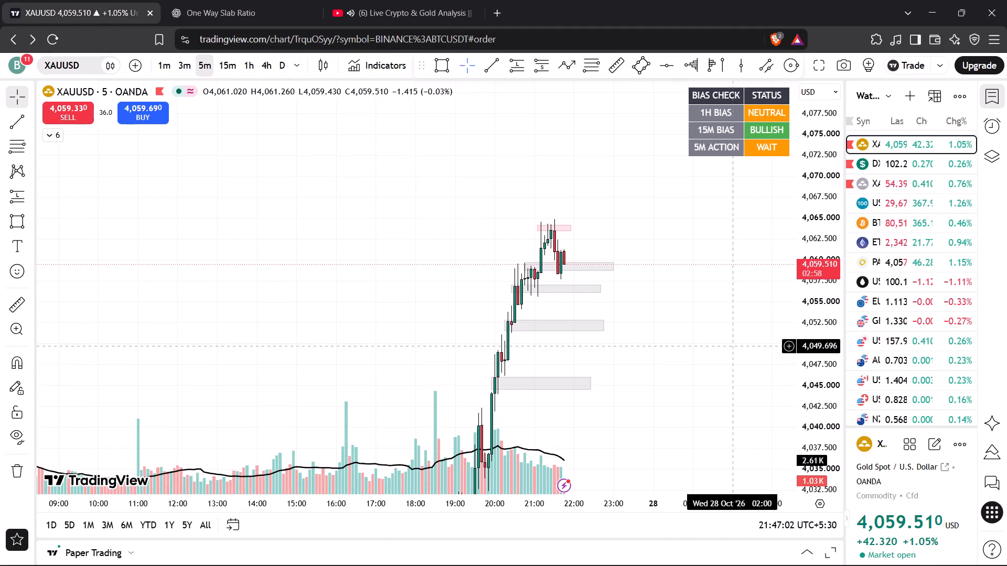
pyautogui.scroll(6, 729, 346)
pyautogui.moveTo(630, 342); pyautogui.dragTo(660, 265)
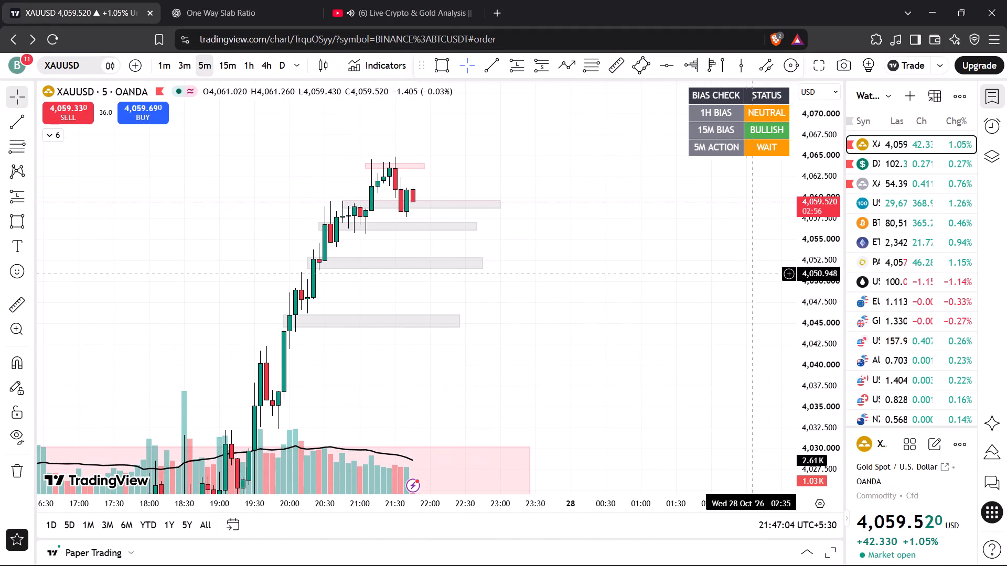
pyautogui.moveTo(833, 245); pyautogui.dragTo(820, 310)
pyautogui.scroll(-2, 652, 285)
pyautogui.moveTo(644, 309); pyautogui.dragTo(652, 256)
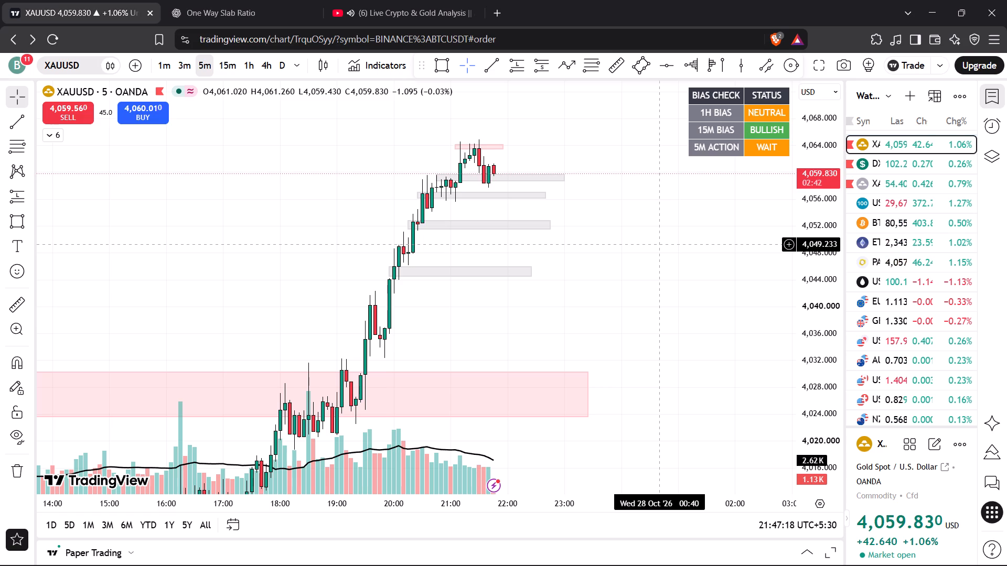
# Examine USTECH100CFD on the 5-minute and 1-minute timeframes around its grey zone and rising trend line, checking the live stream in between.
pyautogui.click(907, 195)
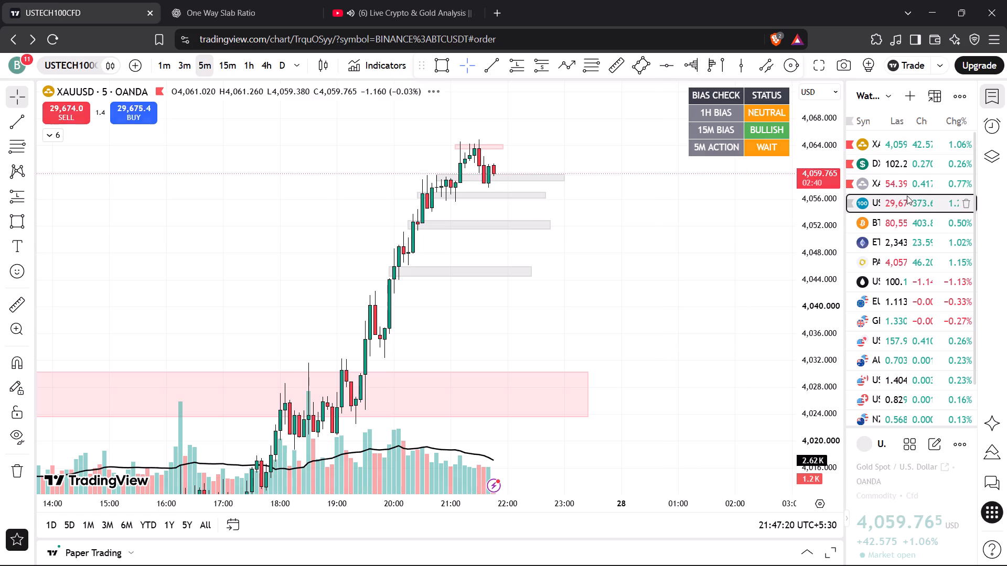
pyautogui.moveTo(663, 261); pyautogui.dragTo(636, 331)
pyautogui.scroll(-2, 597, 355)
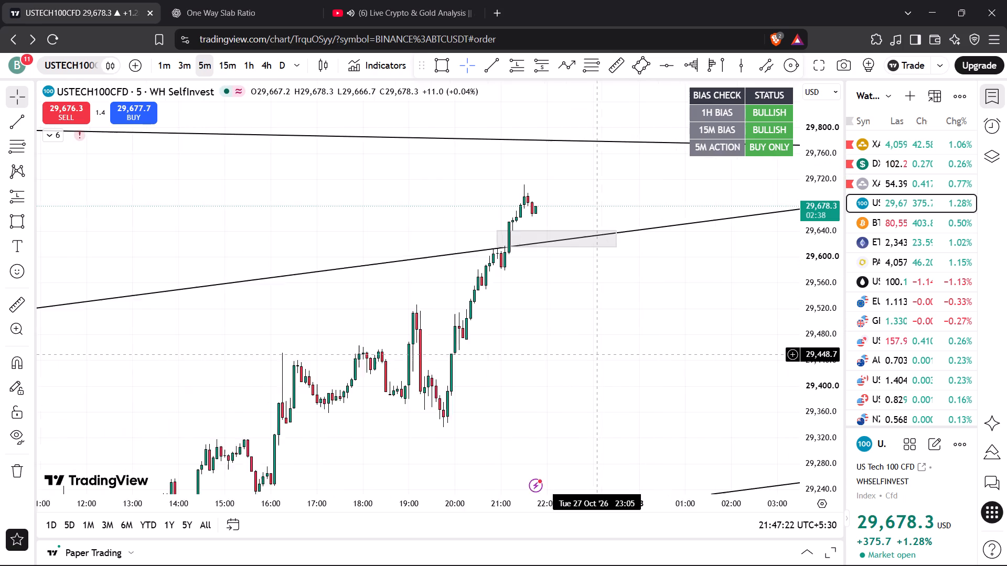
pyautogui.scroll(-1, 597, 355)
pyautogui.moveTo(617, 359); pyautogui.dragTo(563, 334)
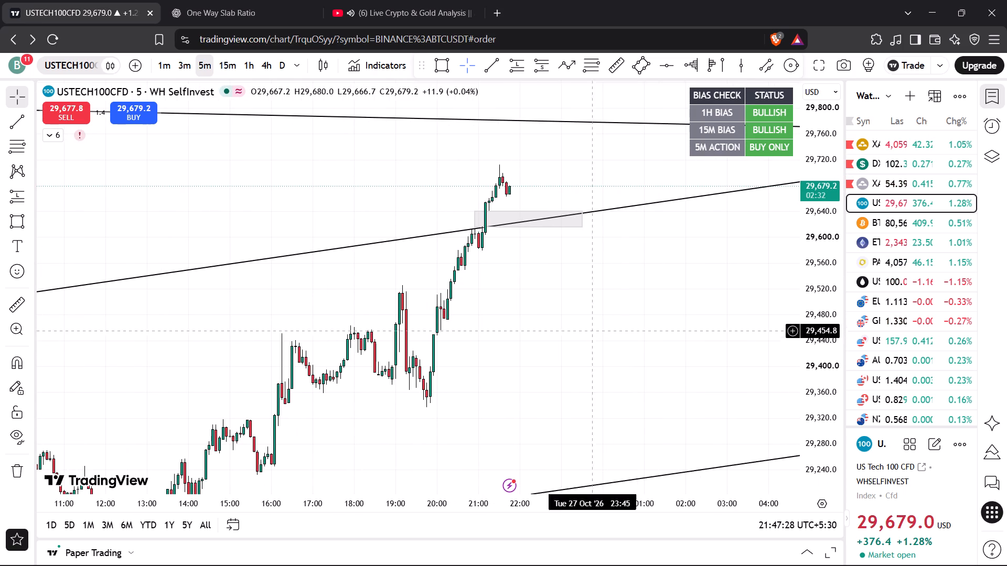
pyautogui.moveTo(816, 233); pyautogui.dragTo(810, 273)
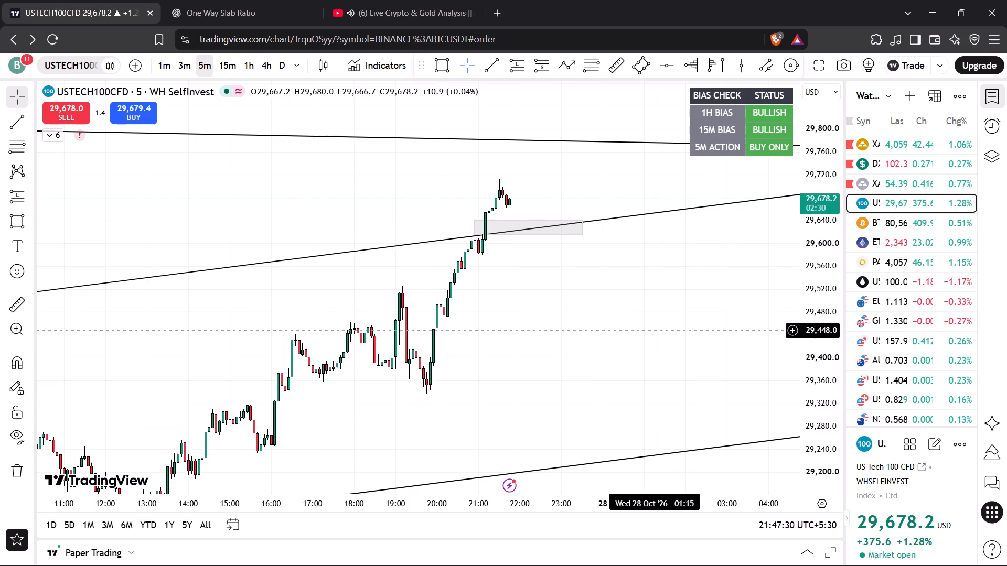
pyautogui.scroll(-3, 657, 330)
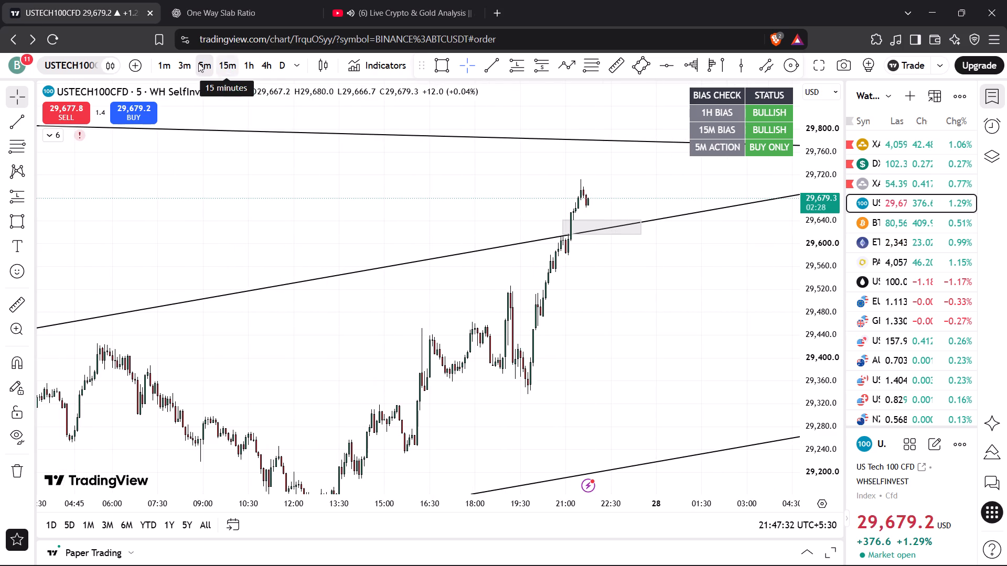
pyautogui.click(366, 5)
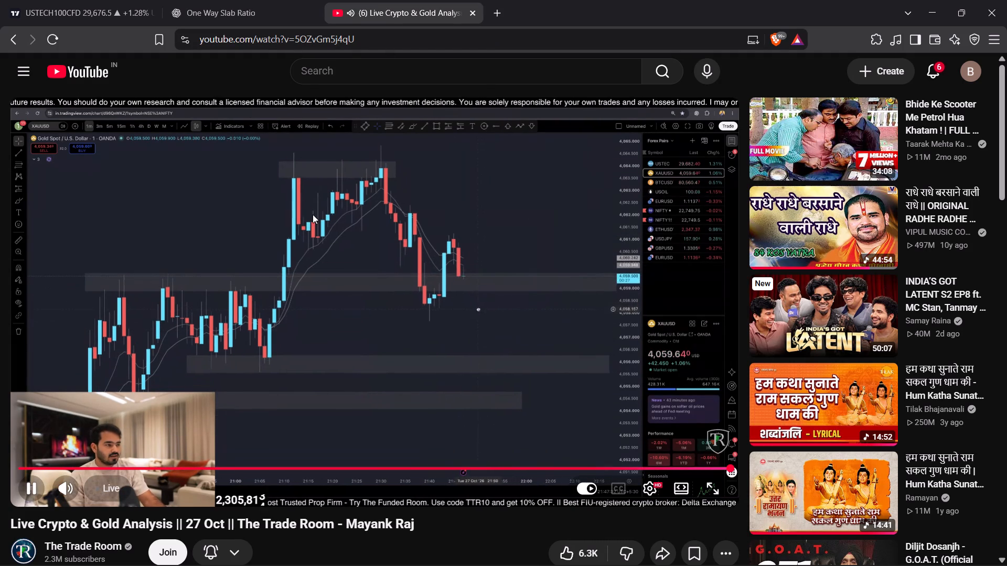
pyautogui.click(103, 6)
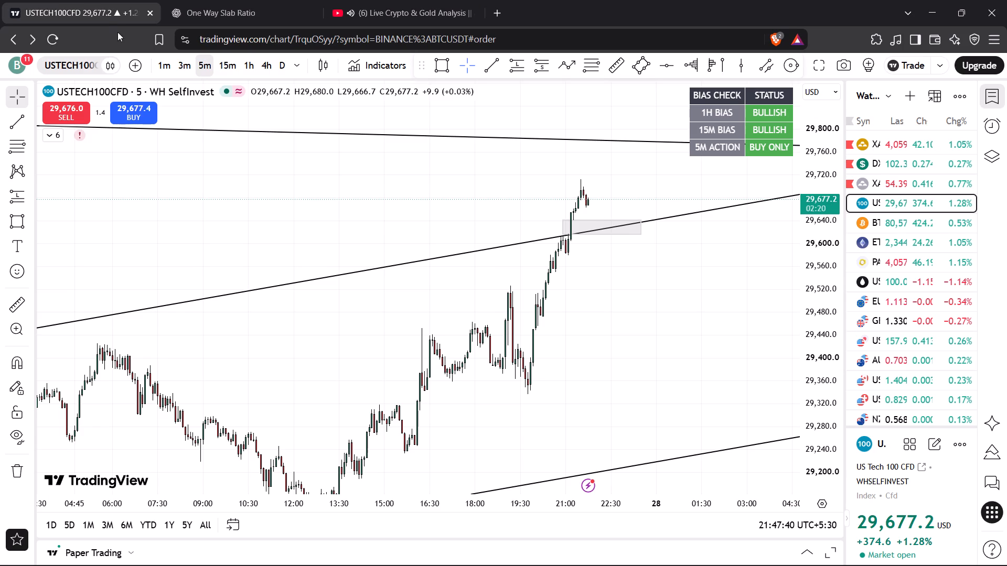
pyautogui.click(166, 66)
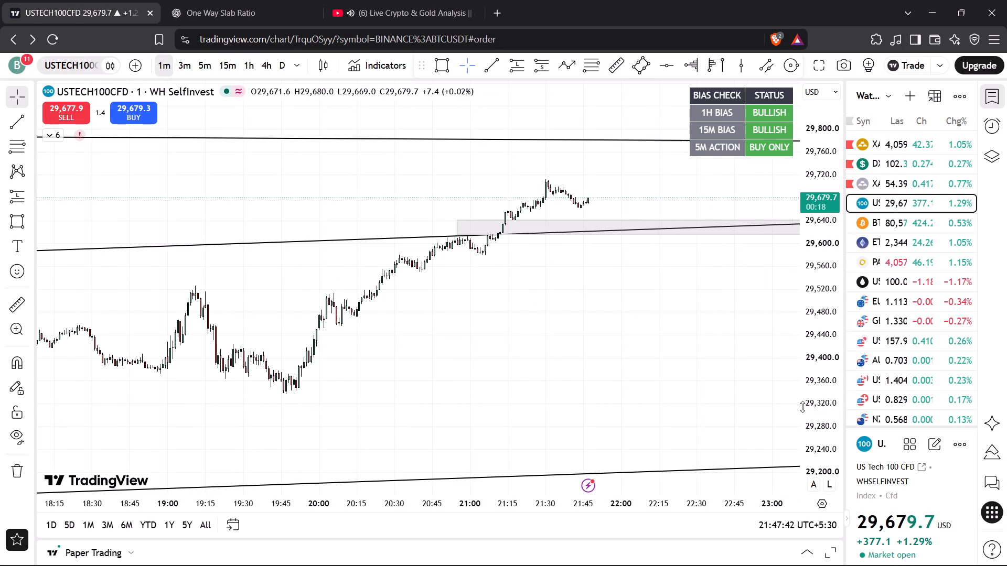
pyautogui.moveTo(819, 395); pyautogui.dragTo(841, 268)
# Examine XAUUSD's 1-minute candles around the grey zone near 4,059 and compare them with the streamer's chart on the live stream.
pyautogui.click(908, 148)
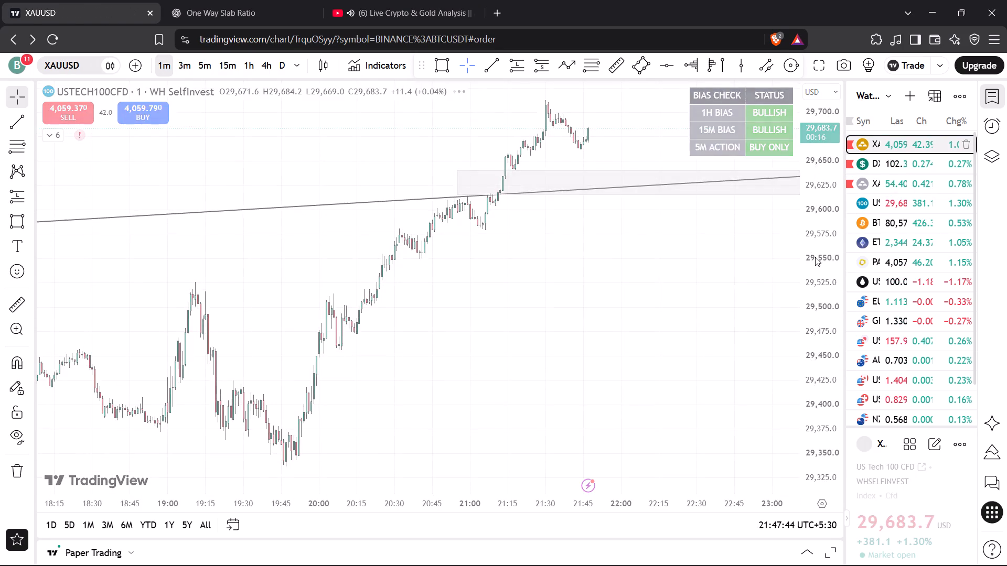
pyautogui.moveTo(671, 272); pyautogui.dragTo(654, 394)
pyautogui.moveTo(819, 353); pyautogui.dragTo(842, 265)
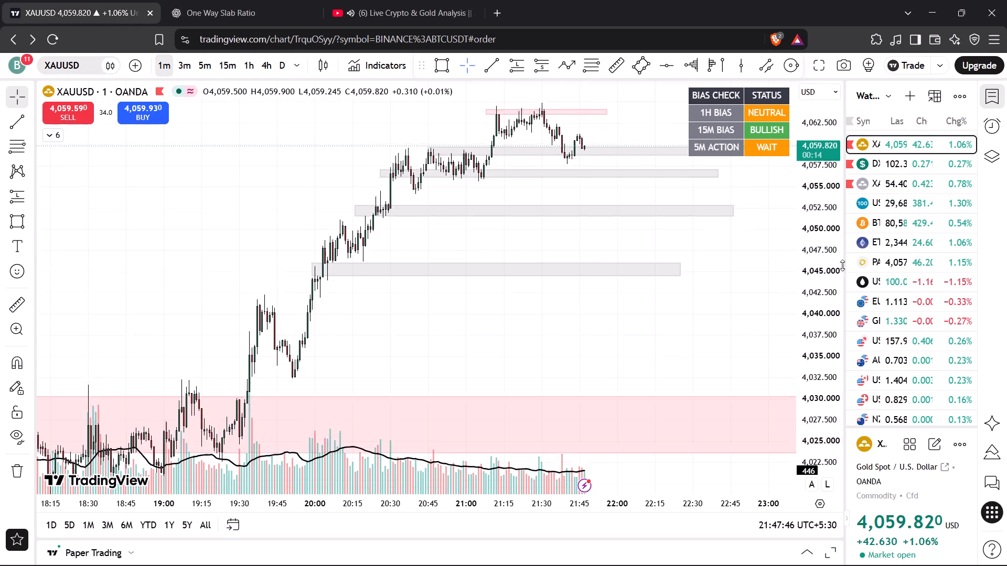
pyautogui.moveTo(842, 265); pyautogui.dragTo(844, 153)
pyautogui.moveTo(604, 189); pyautogui.dragTo(572, 400)
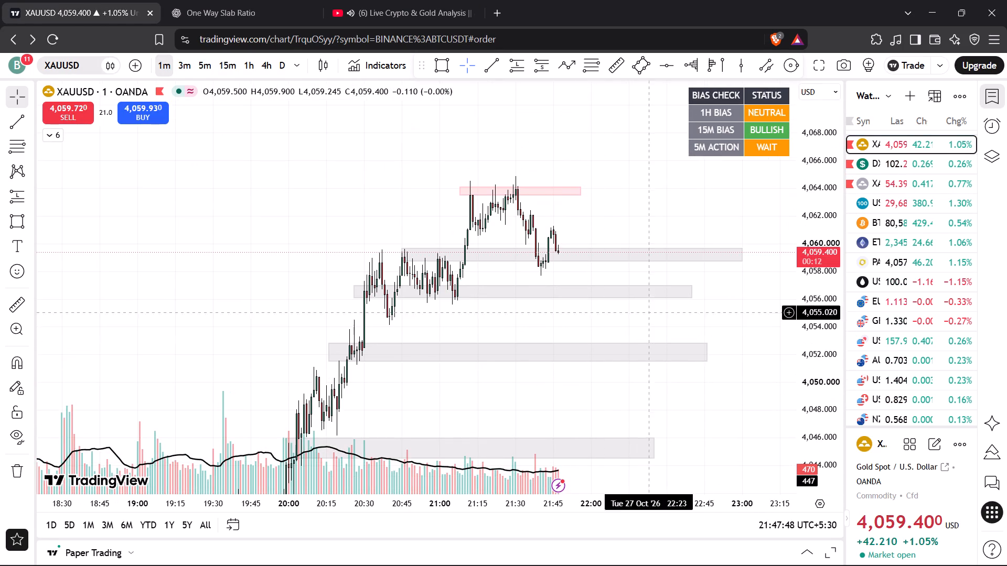
pyautogui.moveTo(819, 395); pyautogui.dragTo(845, 232)
pyautogui.scroll(4, 612, 253)
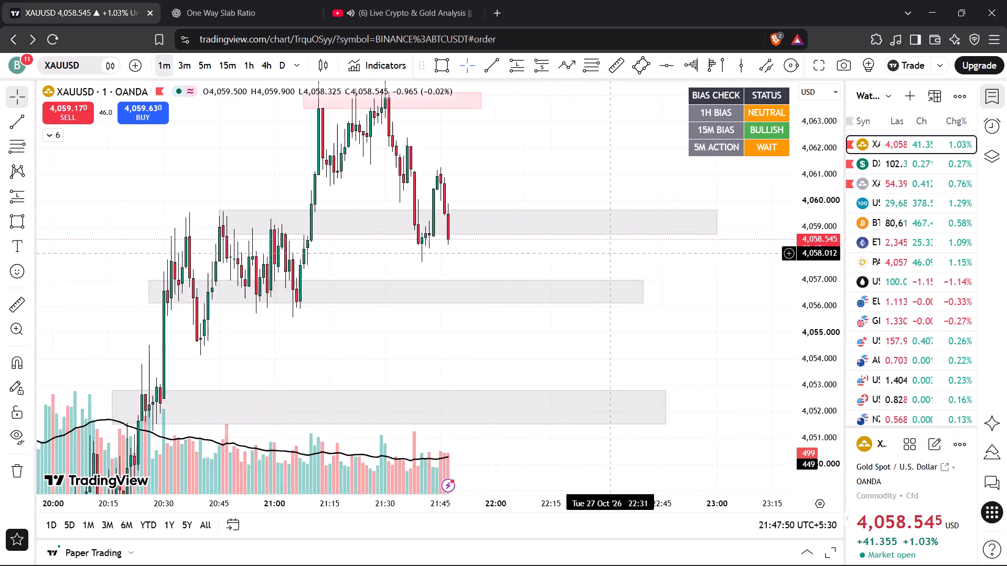
pyautogui.scroll(1, 612, 253)
pyautogui.moveTo(575, 257); pyautogui.dragTo(603, 366)
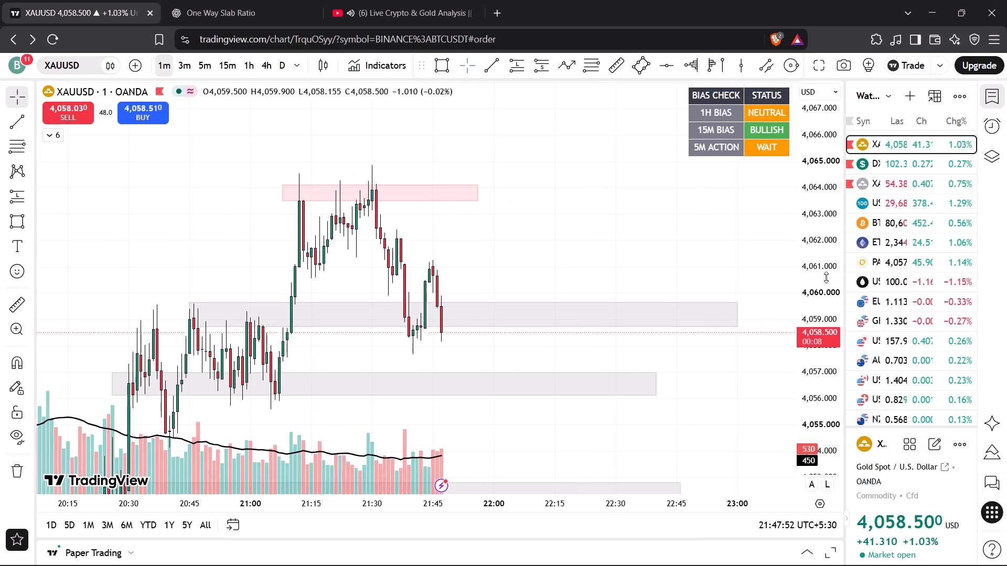
pyautogui.moveTo(826, 278); pyautogui.dragTo(821, 341)
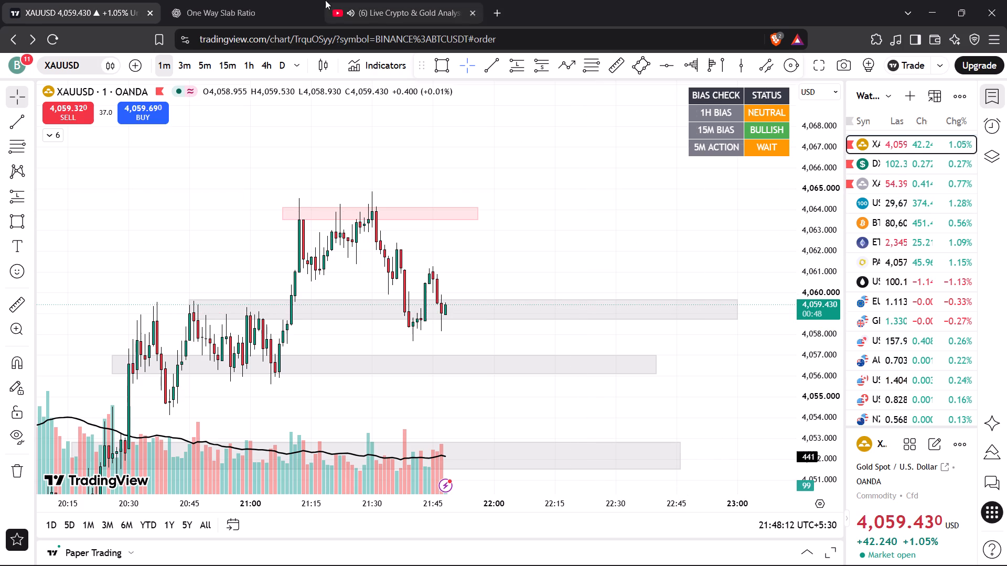
pyautogui.click(421, 9)
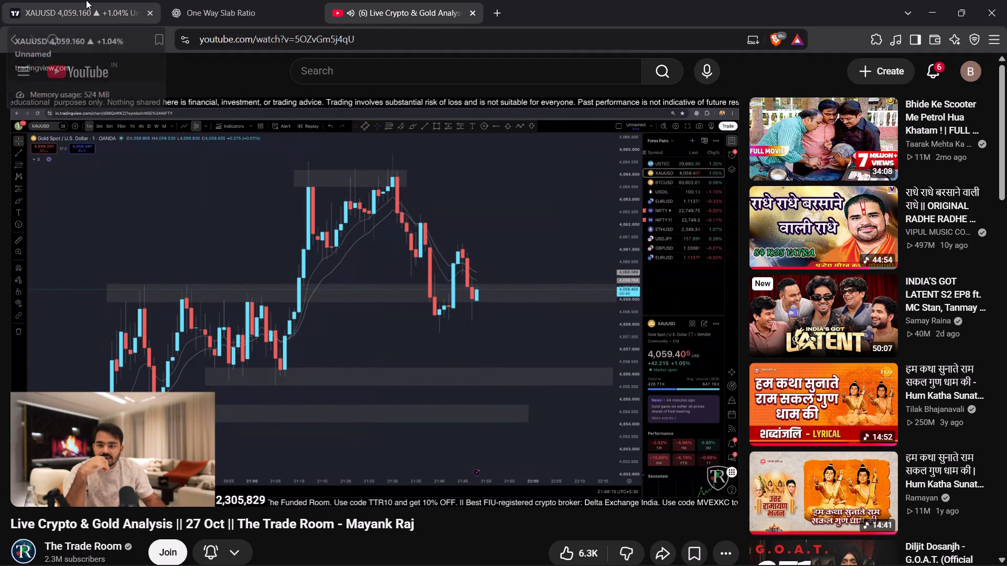
pyautogui.click(106, 19)
pyautogui.moveTo(507, 259); pyautogui.dragTo(523, 259)
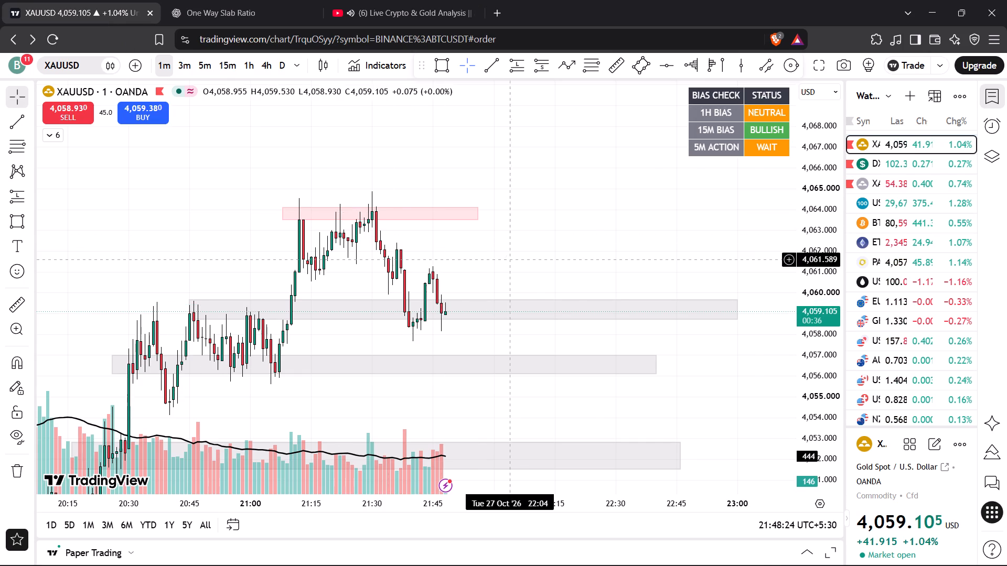
pyautogui.moveTo(523, 259); pyautogui.dragTo(649, 257)
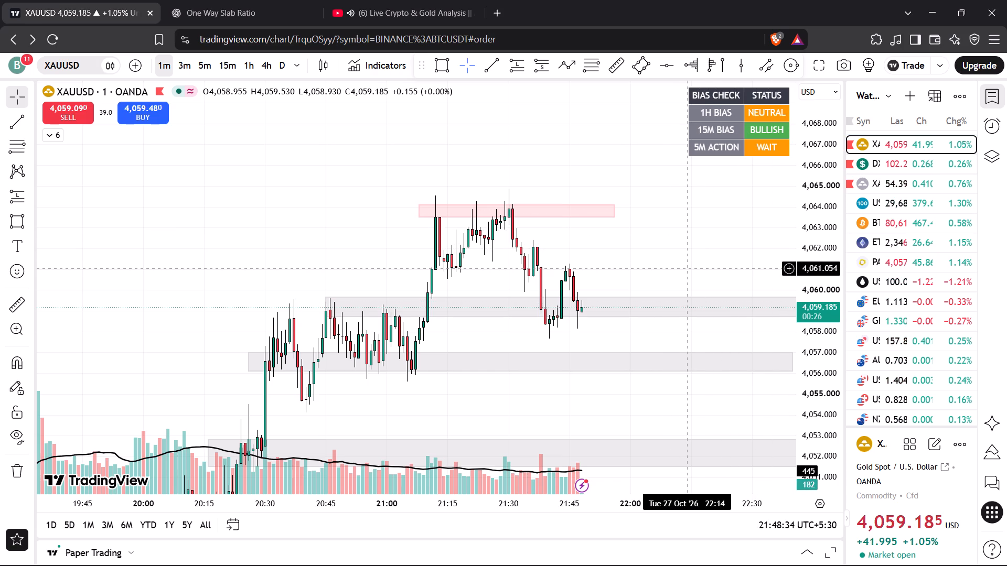
# Draw a trend line under XAUUSD's rising 1-minute lows, from about 4,052.8 at 20:14 to about 4,060.4 at 22:28.
pyautogui.moveTo(812, 191); pyautogui.dragTo(801, 259)
pyautogui.scroll(-3, 689, 265)
pyautogui.moveTo(688, 262); pyautogui.dragTo(667, 195)
pyautogui.click(492, 58)
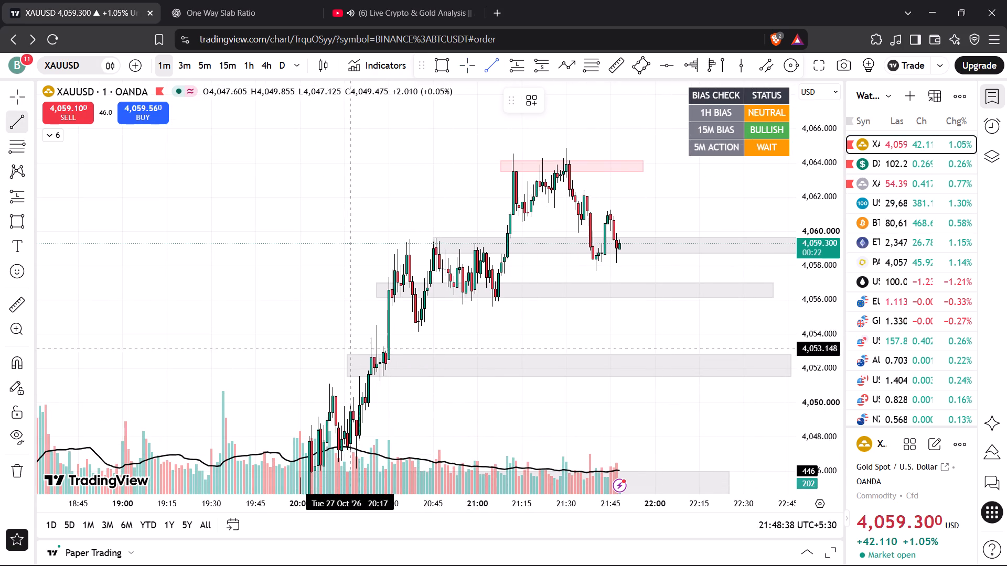
pyautogui.click(342, 355)
pyautogui.click(670, 244)
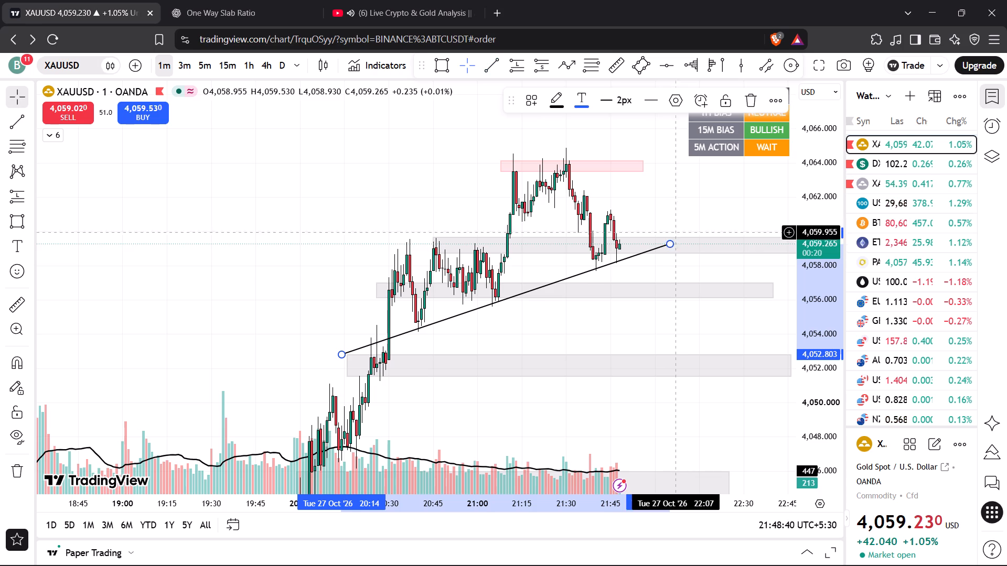
pyautogui.click(681, 214)
pyautogui.moveTo(669, 244); pyautogui.dragTo(737, 224)
pyautogui.click(703, 212)
# Extend the pink zone near 4,064 on XAUUSD's 1-minute chart forward in time to about 22:14.
pyautogui.moveTo(563, 323); pyautogui.dragTo(699, 217)
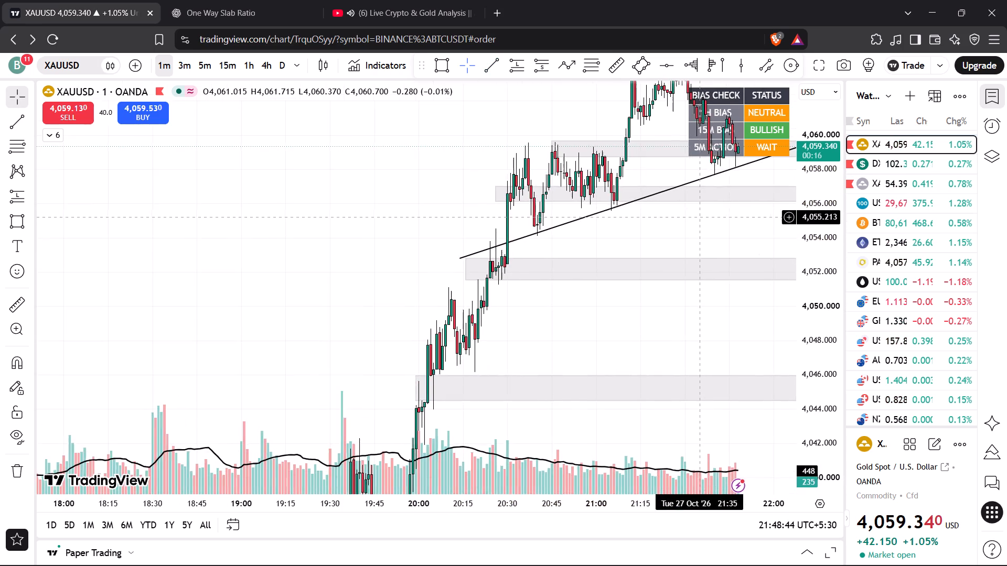
pyautogui.moveTo(699, 217); pyautogui.dragTo(541, 329)
pyautogui.moveTo(613, 213); pyautogui.dragTo(597, 244)
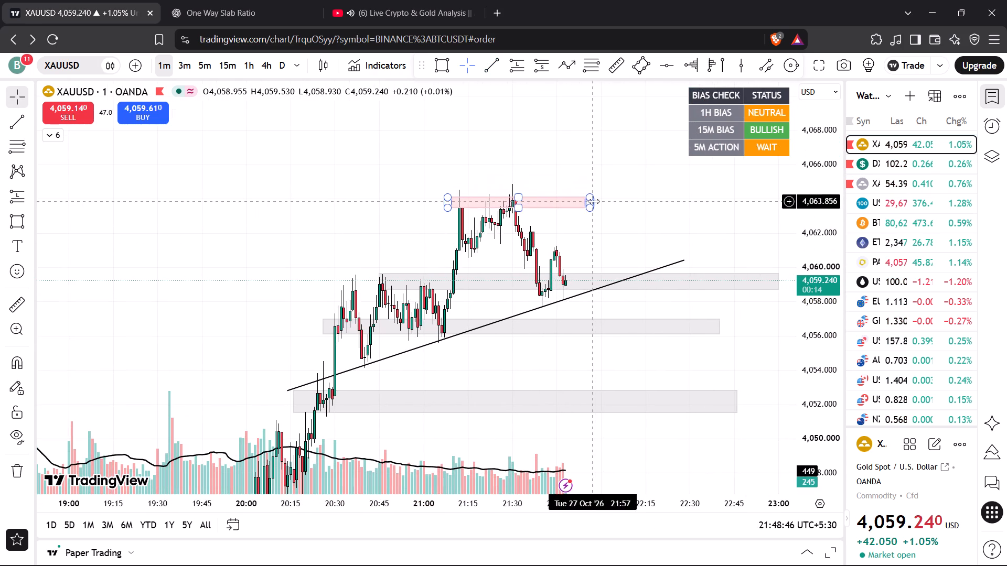
pyautogui.moveTo(594, 201); pyautogui.dragTo(642, 199)
pyautogui.click(631, 180)
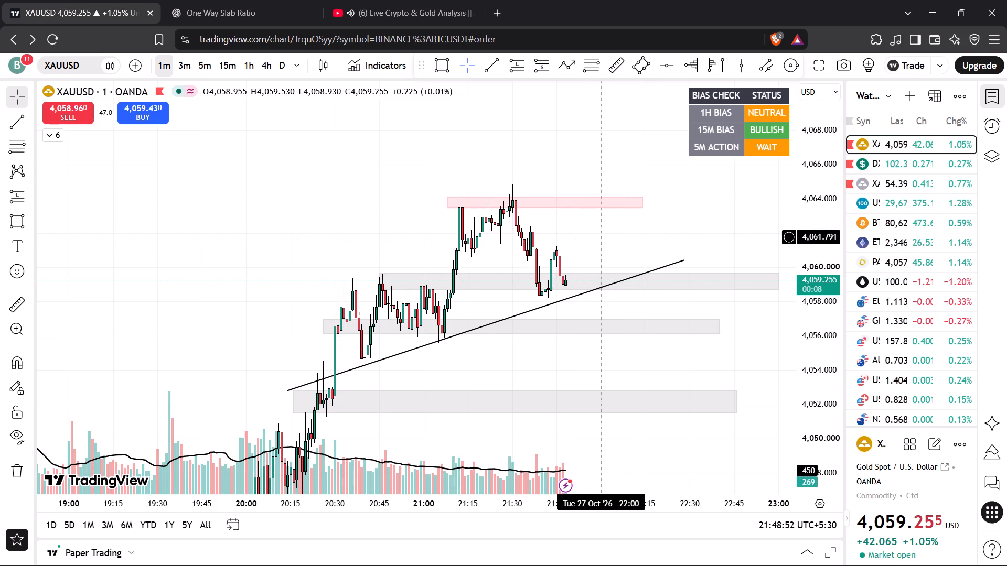
# Clone the rising trend line and place the copy above as a parallel line, from about 4,057.7 at 20:08 to 4,065.3 at 22:22.
pyautogui.moveTo(612, 229); pyautogui.dragTo(582, 250)
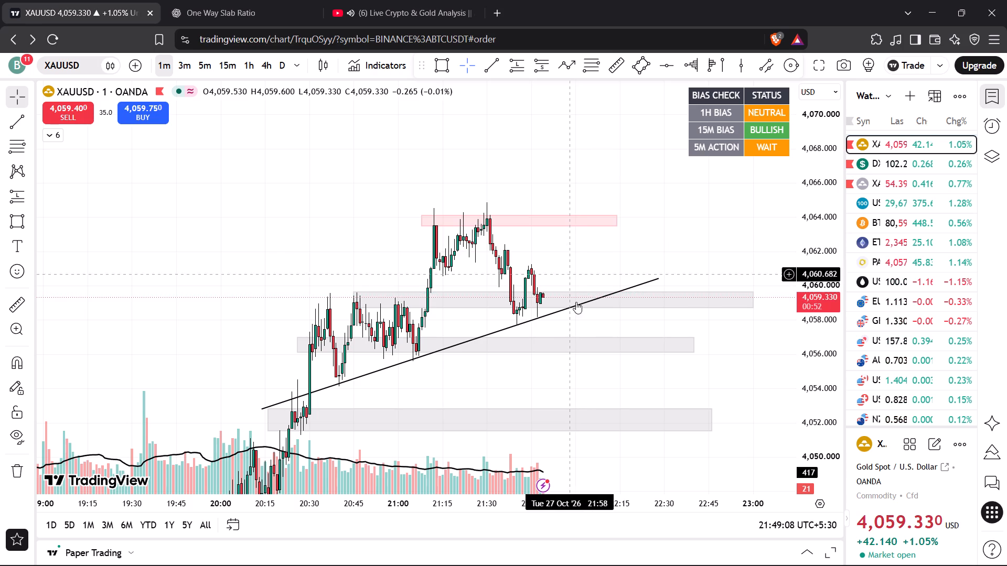
pyautogui.moveTo(523, 380); pyautogui.dragTo(588, 374)
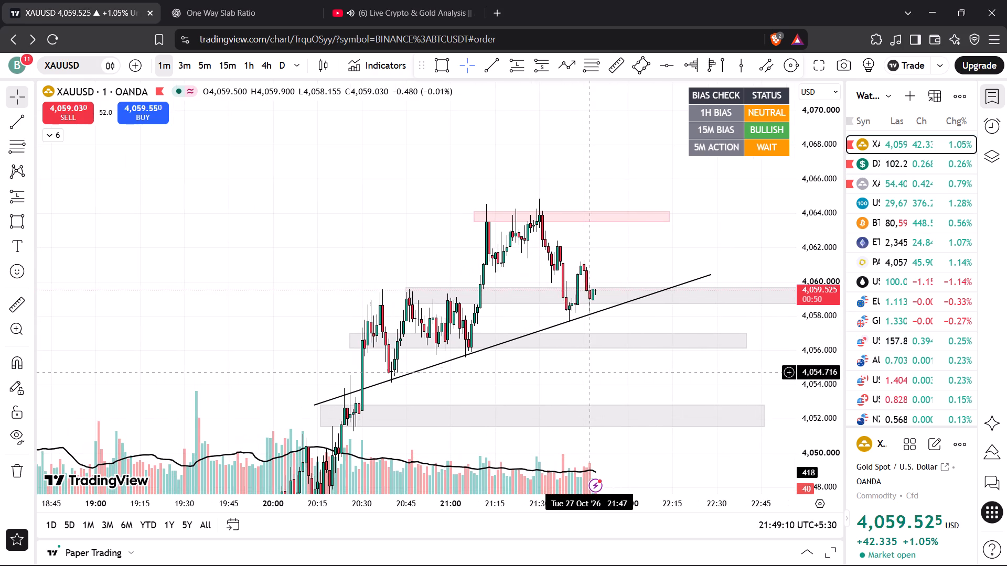
pyautogui.rightClick(562, 324)
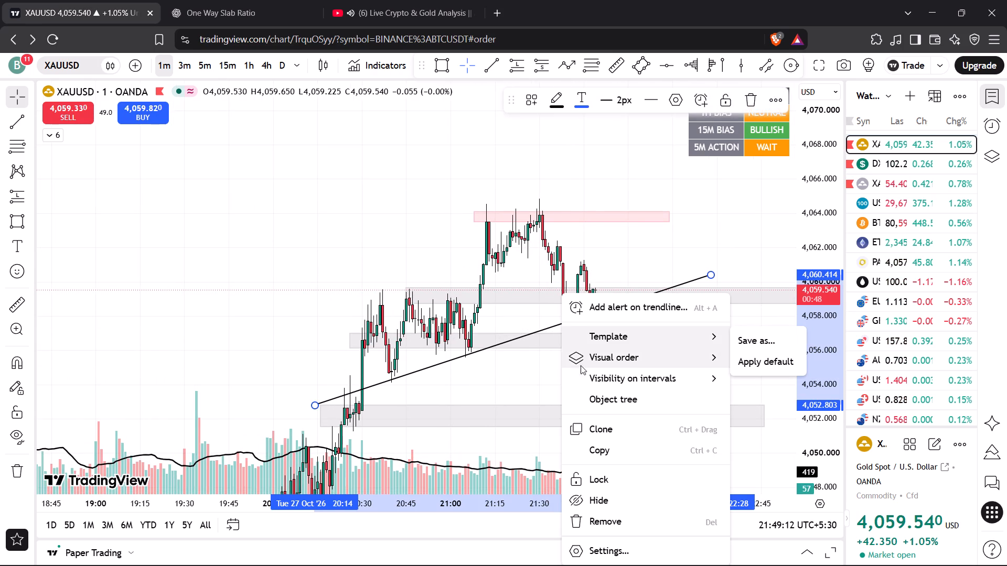
pyautogui.click(598, 421)
pyautogui.moveTo(538, 305); pyautogui.dragTo(520, 247)
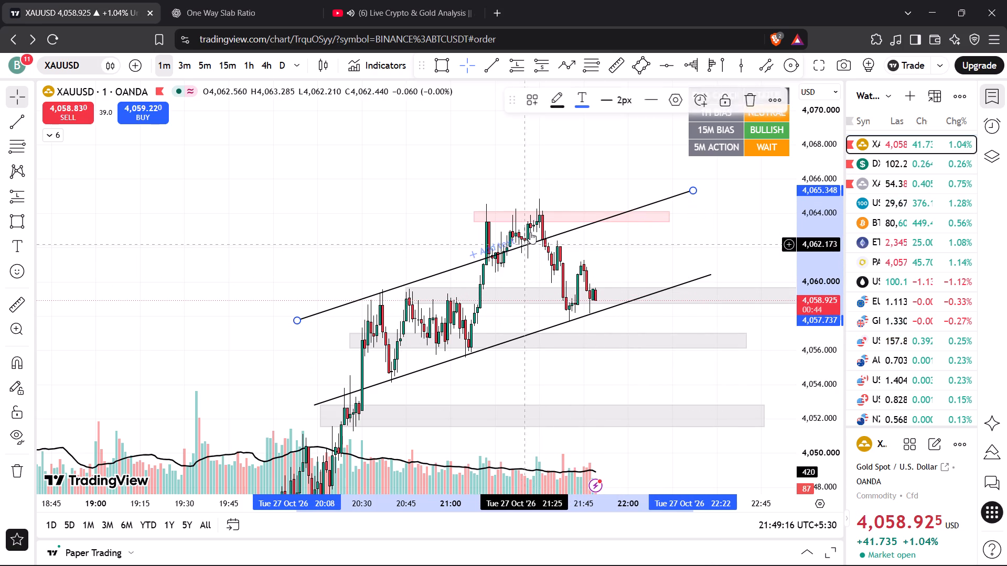
pyautogui.click(517, 178)
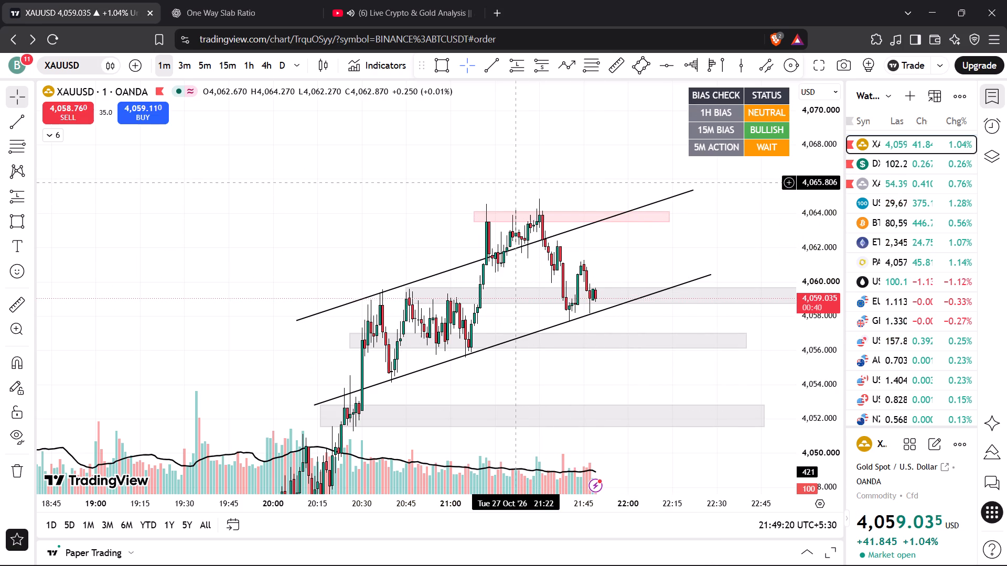
# Examine XAUUSD's 1-minute price action within the two parallel rising trend lines and against the grey zones down to about 4,045.
pyautogui.moveTo(819, 180); pyautogui.dragTo(819, 189)
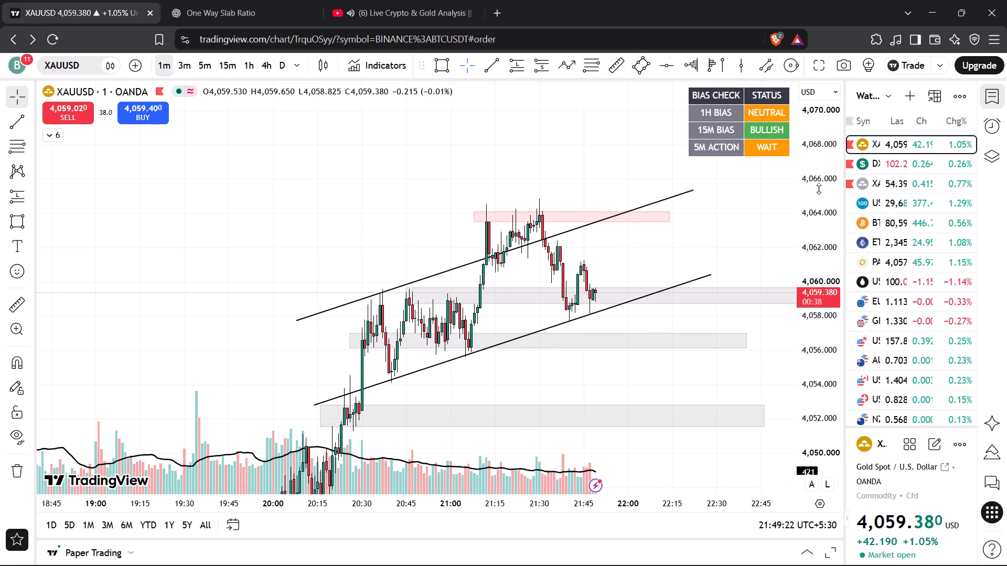
pyautogui.moveTo(819, 189); pyautogui.dragTo(808, 269)
pyautogui.moveTo(640, 375); pyautogui.dragTo(693, 191)
pyautogui.moveTo(498, 318); pyautogui.dragTo(631, 248)
pyautogui.moveTo(631, 248); pyautogui.dragTo(510, 386)
pyautogui.moveTo(825, 218); pyautogui.dragTo(823, 236)
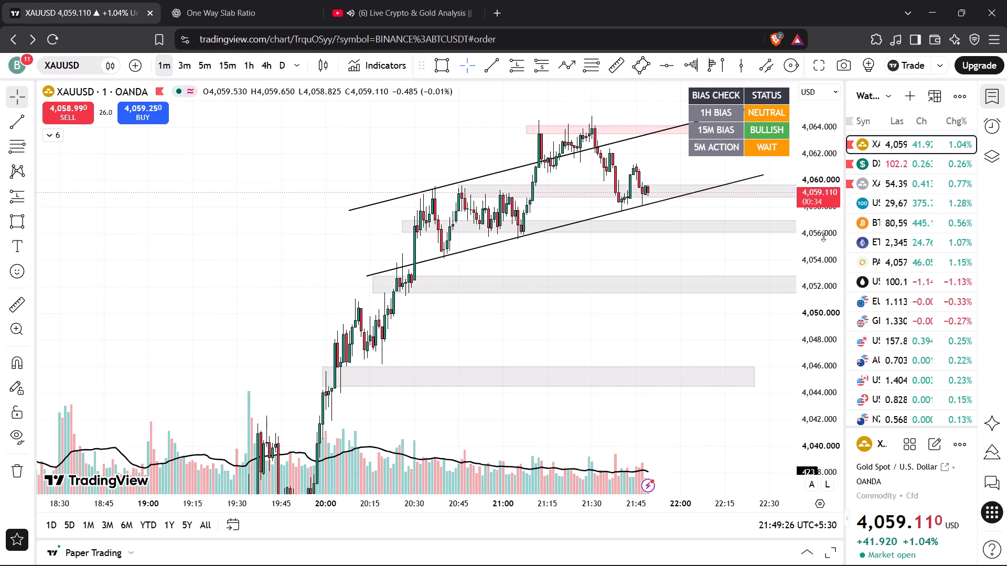
pyautogui.moveTo(823, 236); pyautogui.dragTo(818, 266)
pyautogui.moveTo(702, 264); pyautogui.dragTo(602, 318)
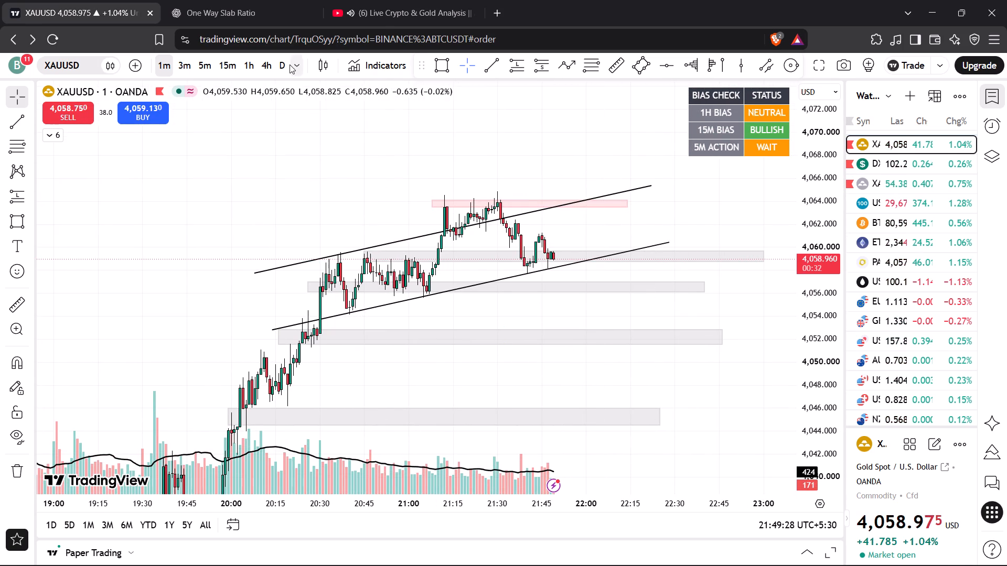
# Check the live stream's XAUUSD analysis on YouTube and return to the TradingView chart.
pyautogui.click(393, 8)
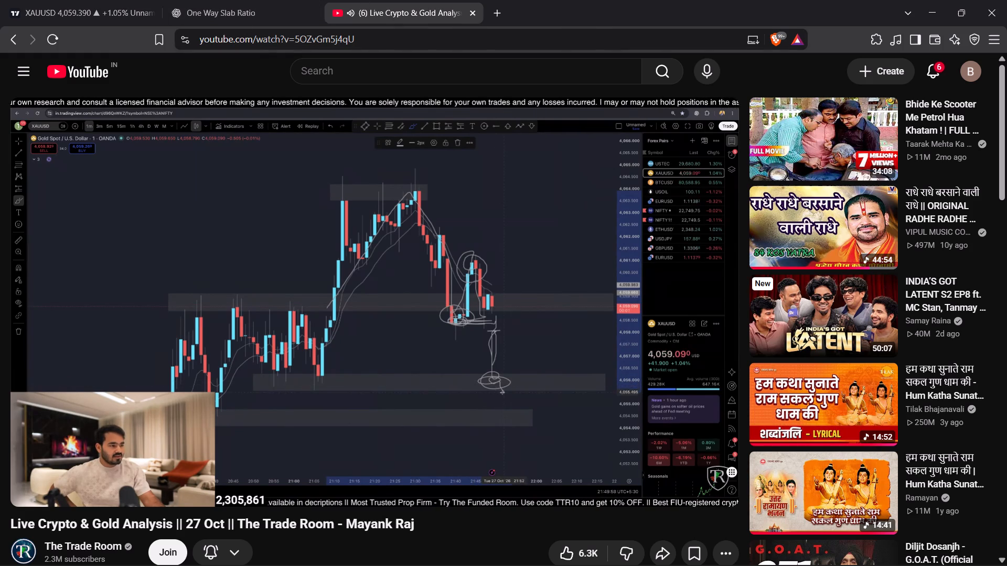
pyautogui.click(99, 4)
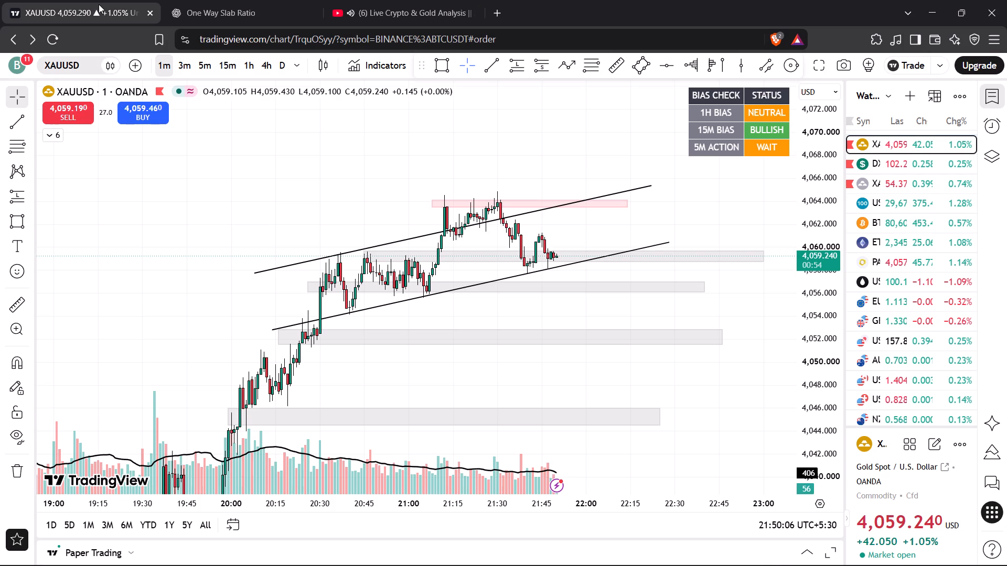
# Shift the grey zone below the rising channel's lower line on XAUUSD's 1-minute chart down to about 4,055.93–4,056.82.
pyautogui.moveTo(819, 389); pyautogui.dragTo(821, 379)
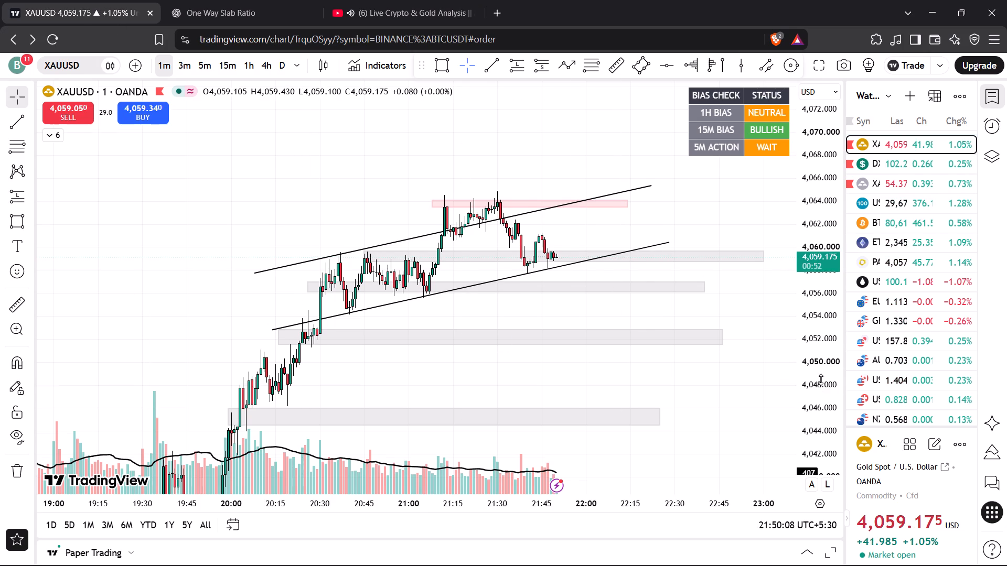
pyautogui.moveTo(821, 379); pyautogui.dragTo(841, 194)
pyautogui.scroll(4, 646, 325)
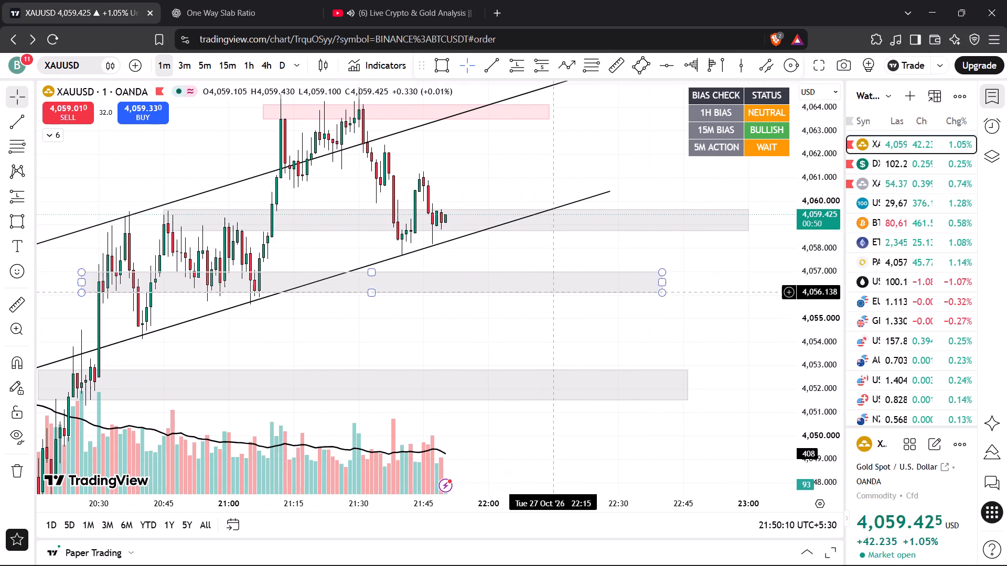
pyautogui.moveTo(521, 252); pyautogui.dragTo(688, 350)
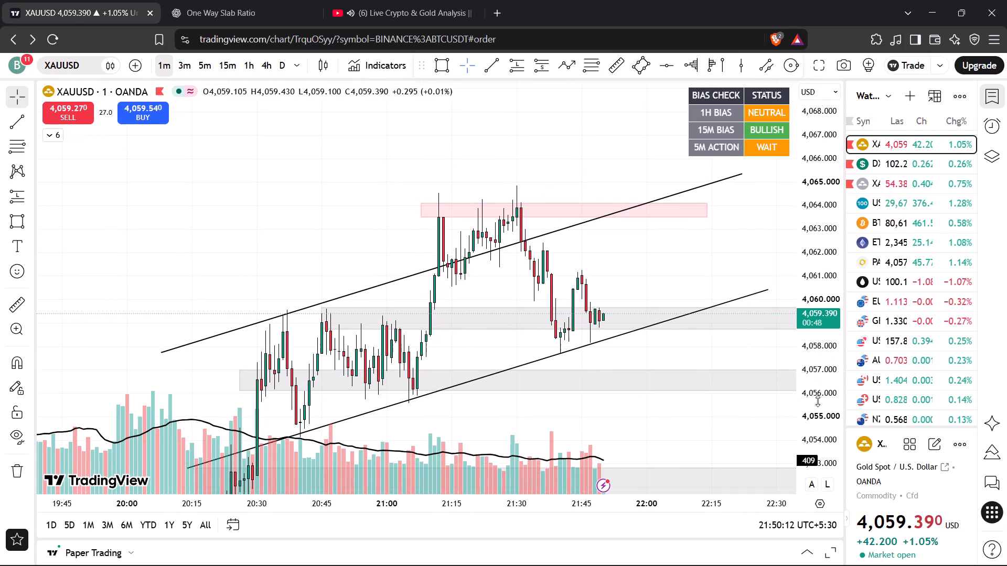
pyautogui.moveTo(818, 402); pyautogui.dragTo(829, 292)
pyautogui.moveTo(713, 391); pyautogui.dragTo(712, 332)
pyautogui.scroll(3, 712, 332)
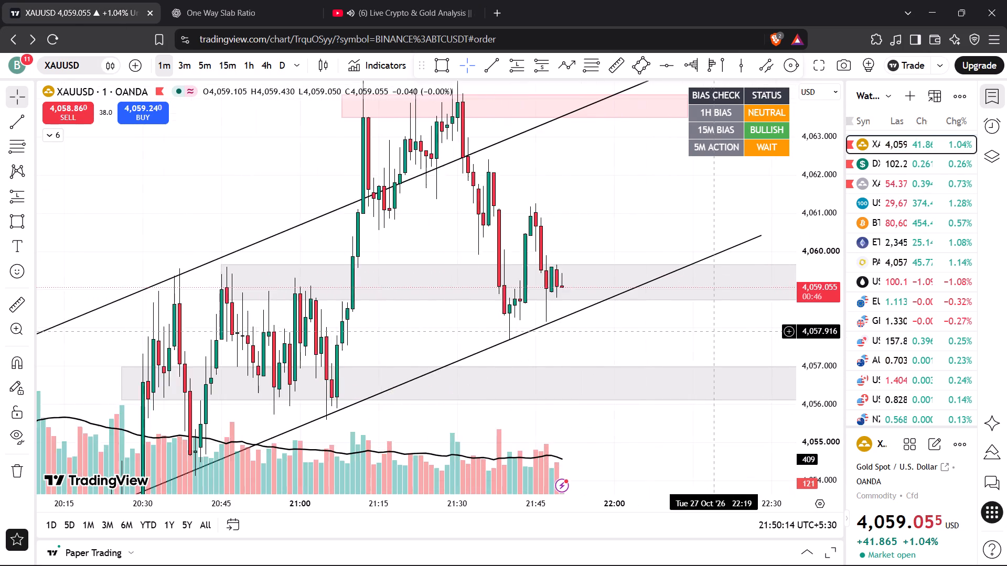
pyautogui.moveTo(694, 340); pyautogui.dragTo(730, 289)
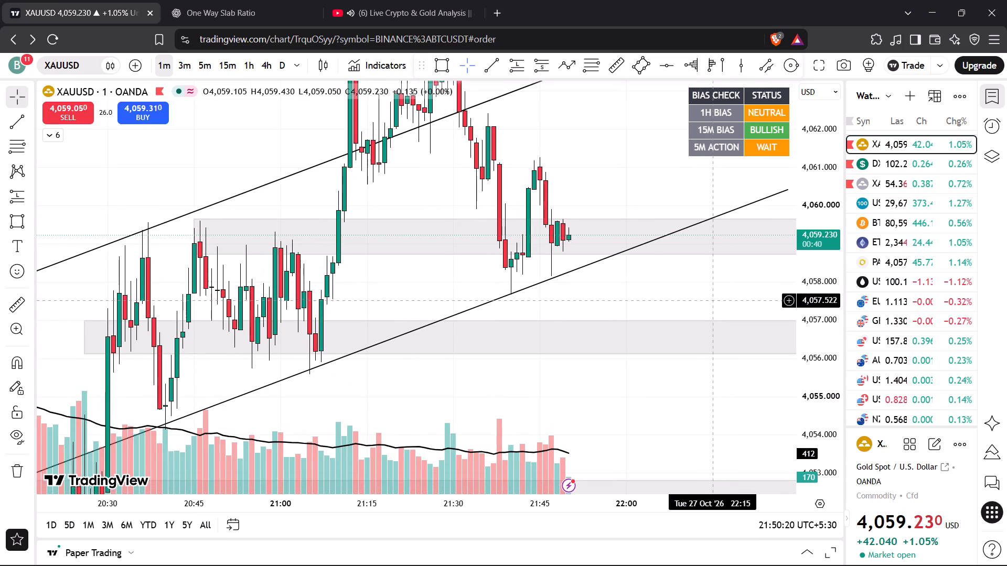
pyautogui.moveTo(640, 320); pyautogui.dragTo(639, 321)
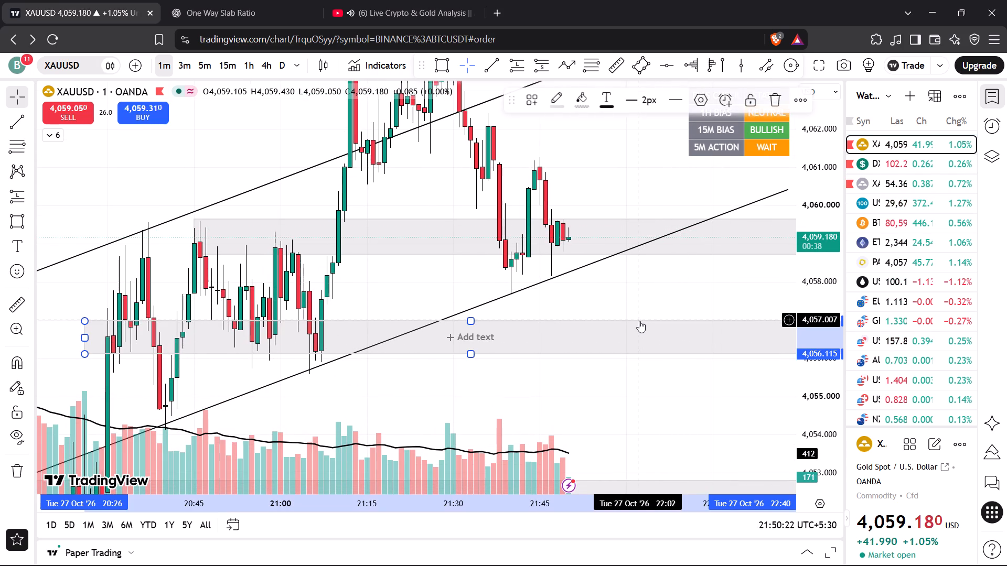
pyautogui.moveTo(639, 321); pyautogui.dragTo(631, 327)
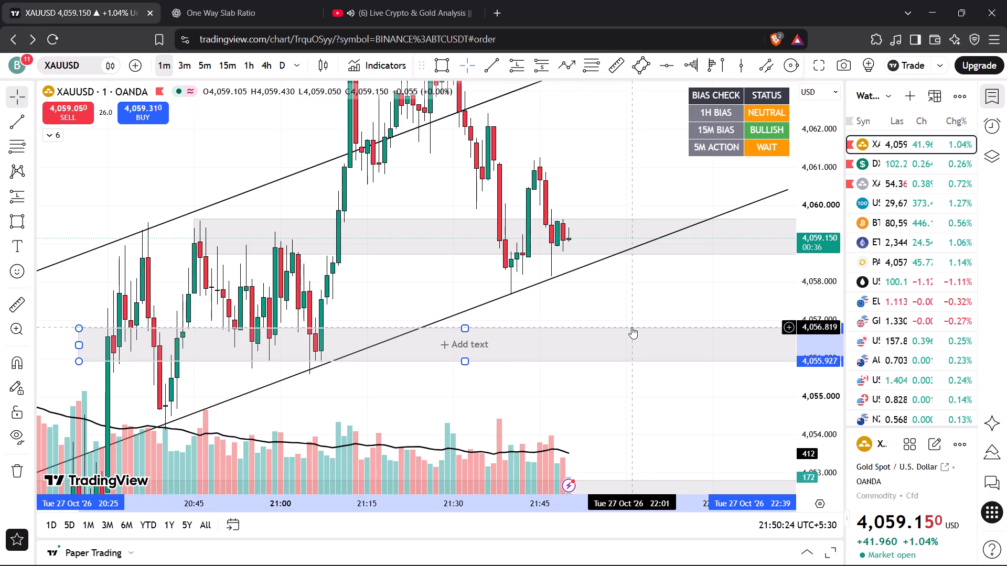
pyautogui.click(657, 301)
pyautogui.moveTo(659, 295); pyautogui.dragTo(642, 301)
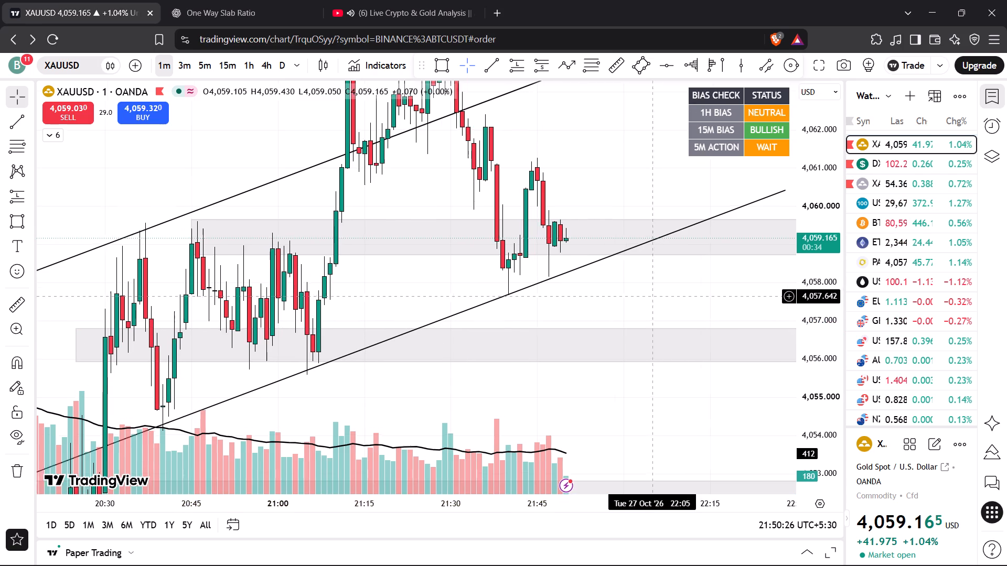
pyautogui.moveTo(642, 301); pyautogui.dragTo(627, 312)
# Examine USTECH100CFD on the 1-minute and 15-minute charts against its grey zone and long trend lines.
pyautogui.click(890, 200)
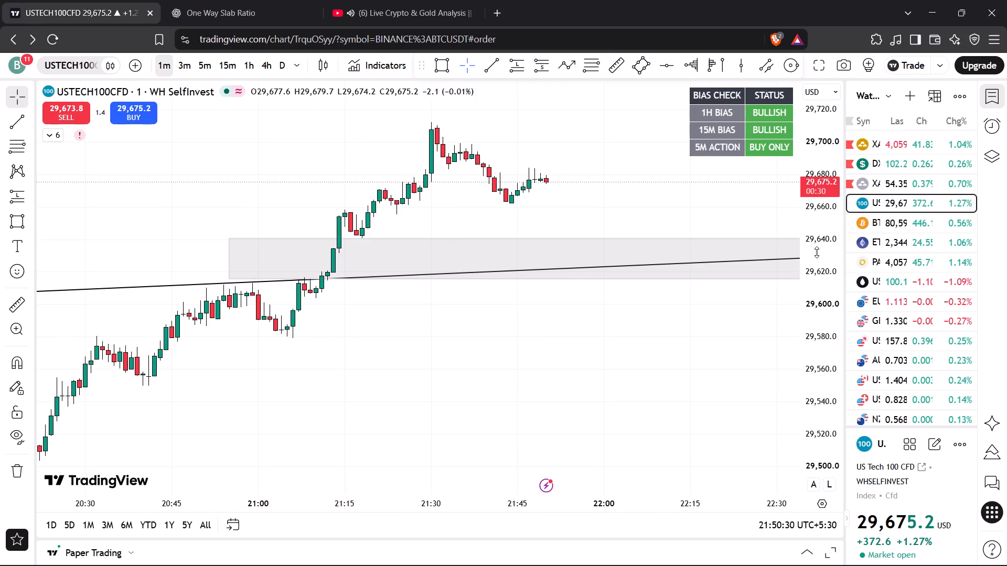
pyautogui.moveTo(676, 218); pyautogui.dragTo(686, 312)
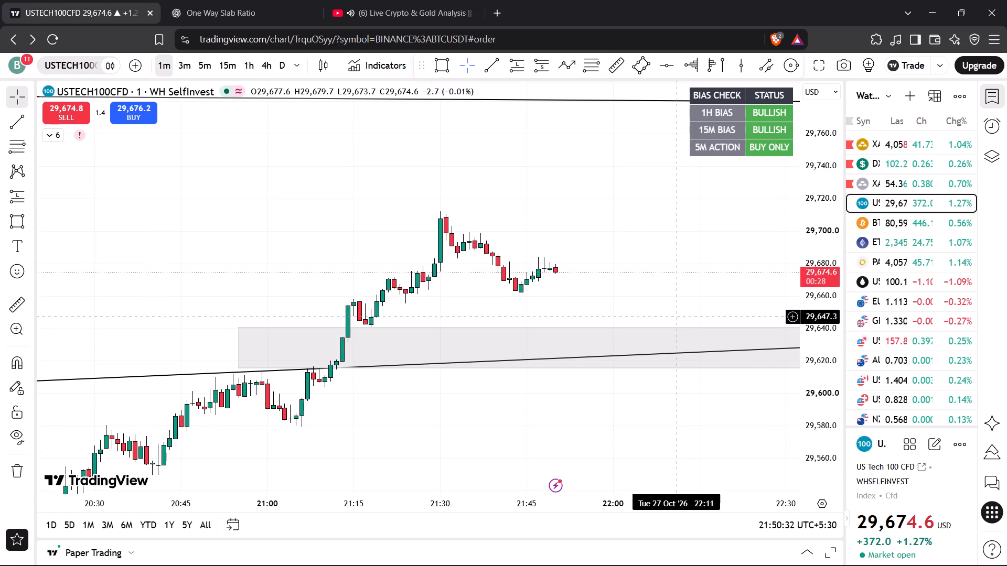
pyautogui.click(234, 62)
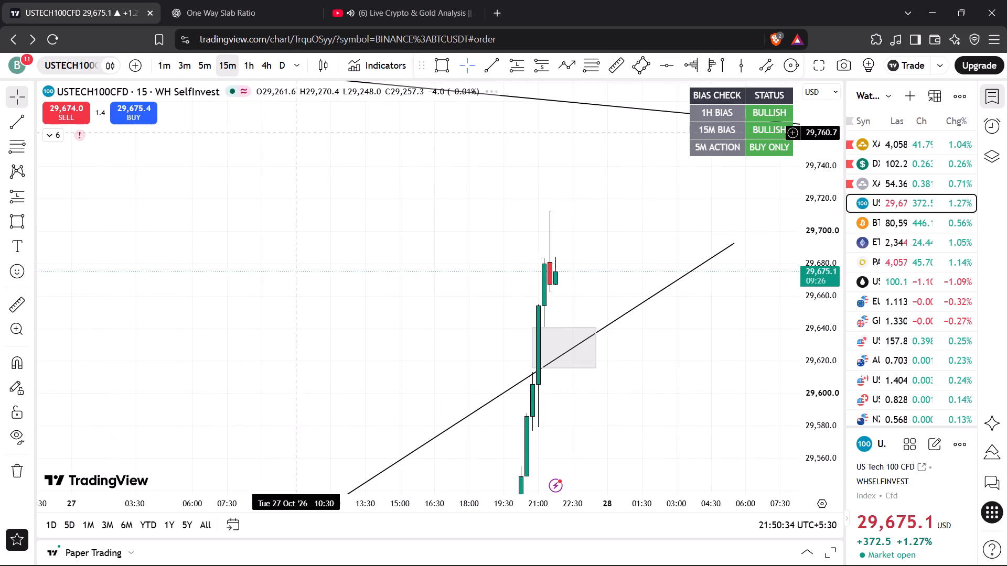
pyautogui.moveTo(817, 210); pyautogui.dragTo(814, 428)
pyautogui.moveTo(674, 379); pyautogui.dragTo(677, 308)
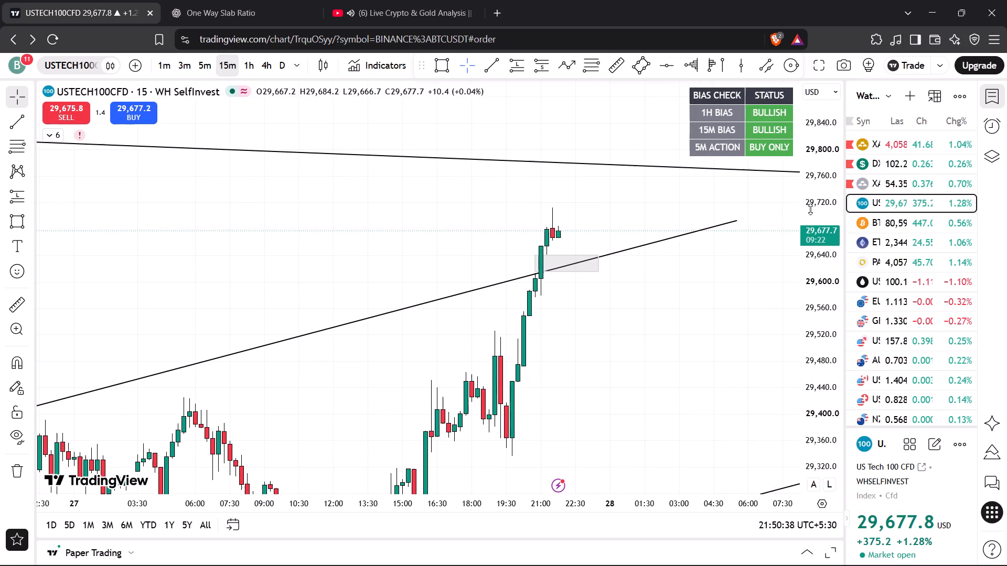
pyautogui.moveTo(821, 195); pyautogui.dragTo(810, 354)
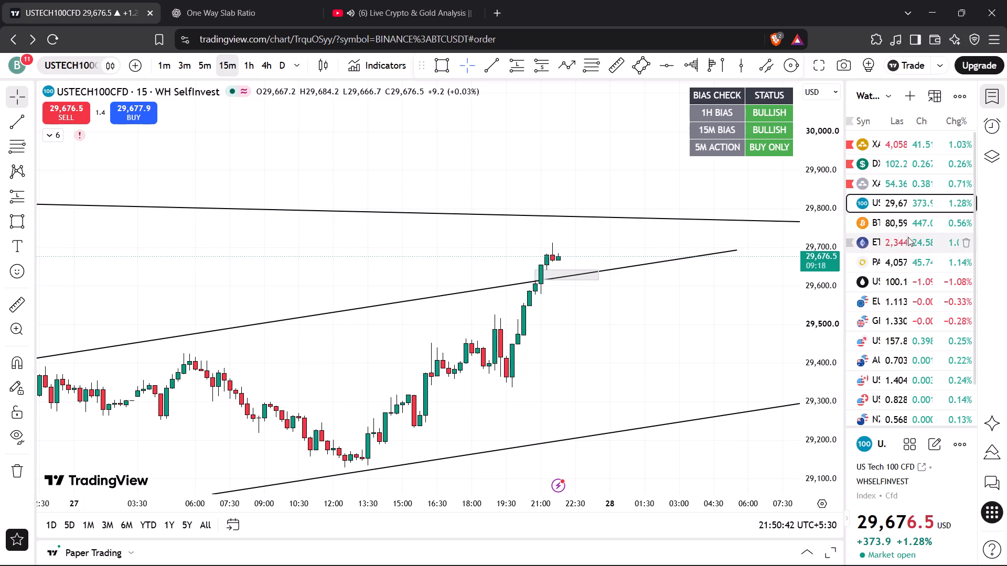
# Extend the upper trend line on XAGUSD's 15-minute chart forward to about 54.66 at 07:30 on 28 Oct.
pyautogui.click(898, 186)
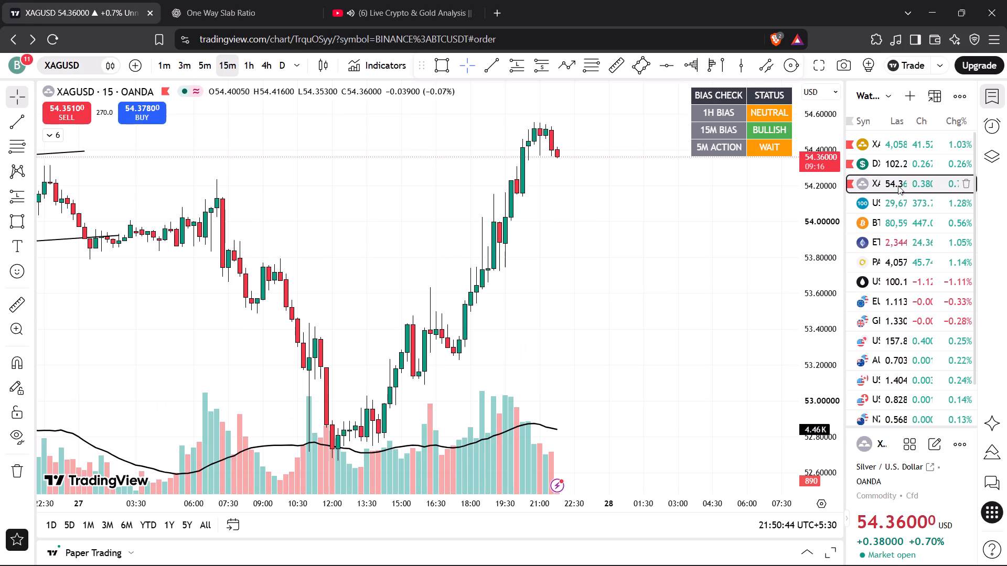
pyautogui.scroll(-10, 509, 253)
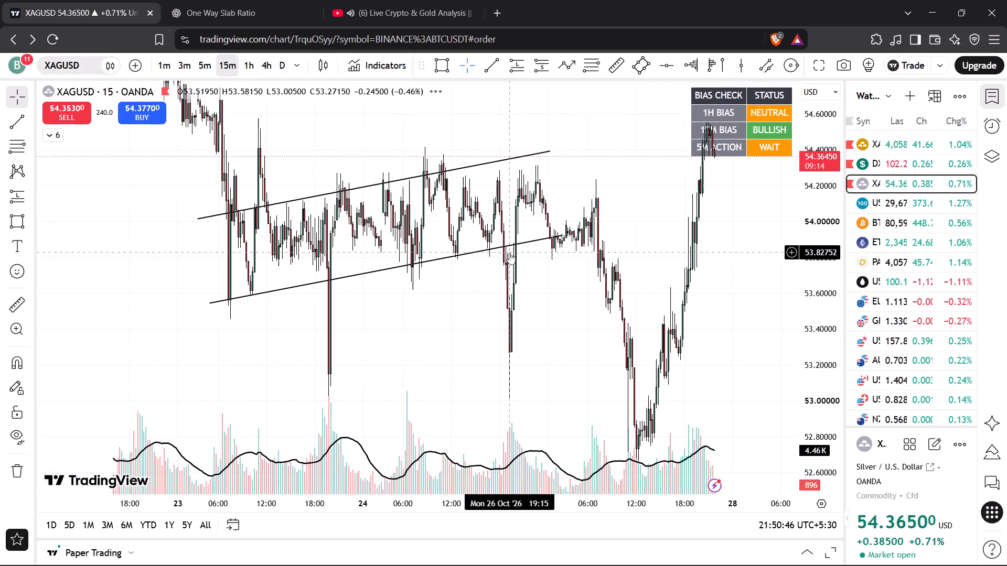
pyautogui.moveTo(598, 181); pyautogui.dragTo(498, 259)
pyautogui.click(493, 203)
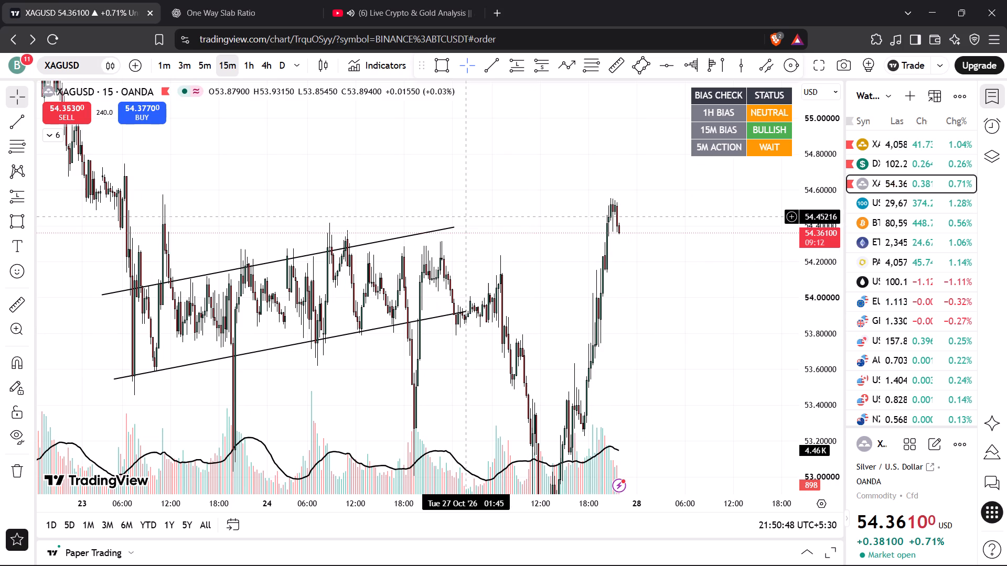
pyautogui.moveTo(454, 225); pyautogui.dragTo(698, 180)
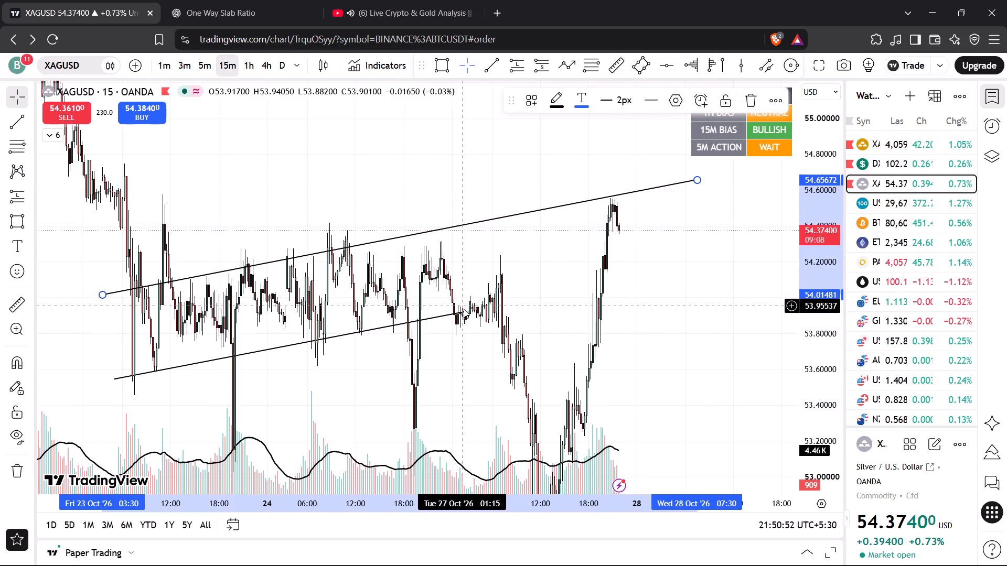
# Extend XAGUSD's lower trend line forward to about 54.15 at roughly 10:00 on 28 Oct.
pyautogui.moveTo(464, 309); pyautogui.dragTo(716, 267)
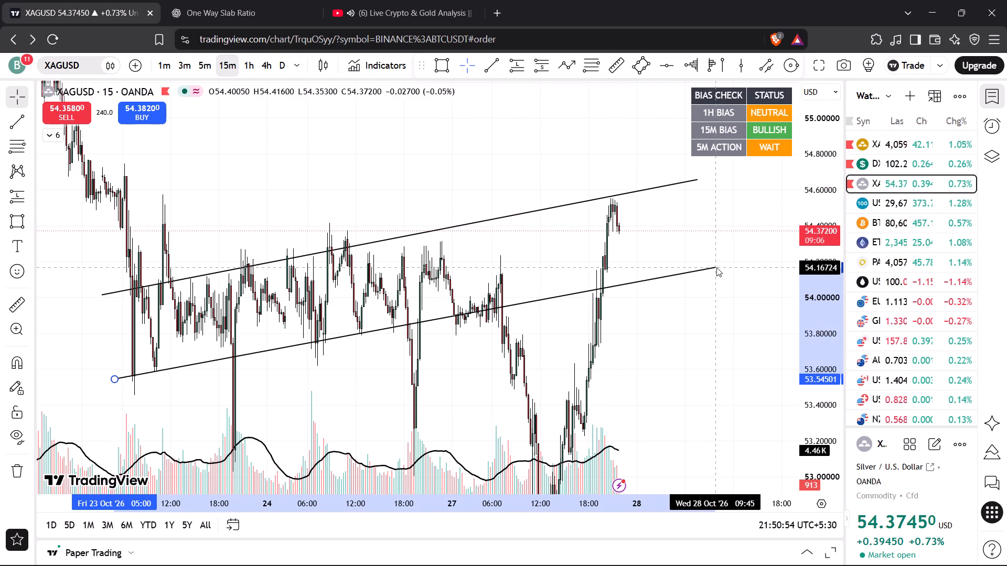
pyautogui.moveTo(716, 267); pyautogui.dragTo(721, 270)
pyautogui.click(702, 258)
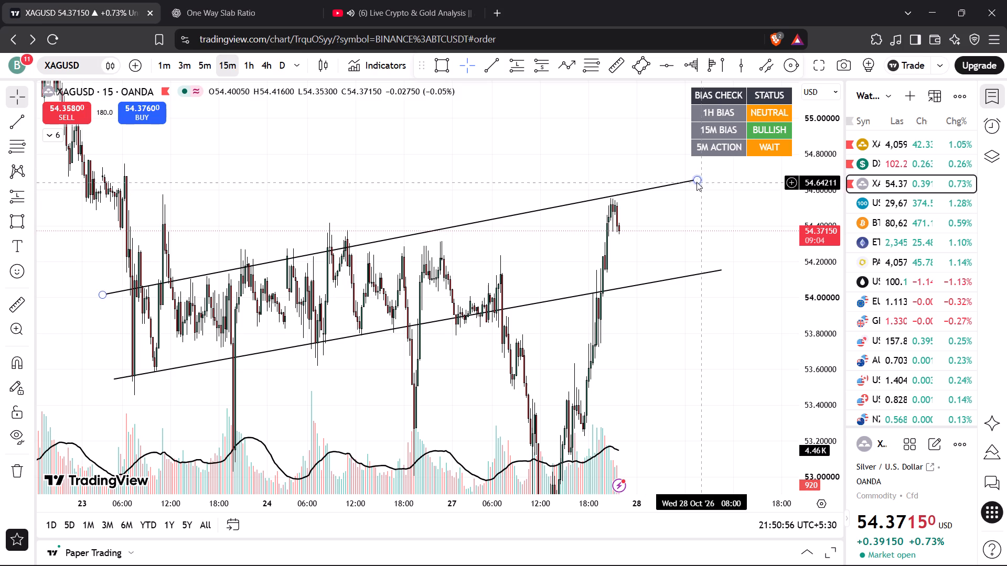
# Fine-tune the end of XAGUSD's upper trend line to about 54.65 at 09:15 on 28 Oct.
pyautogui.moveTo(697, 181); pyautogui.dragTo(712, 181)
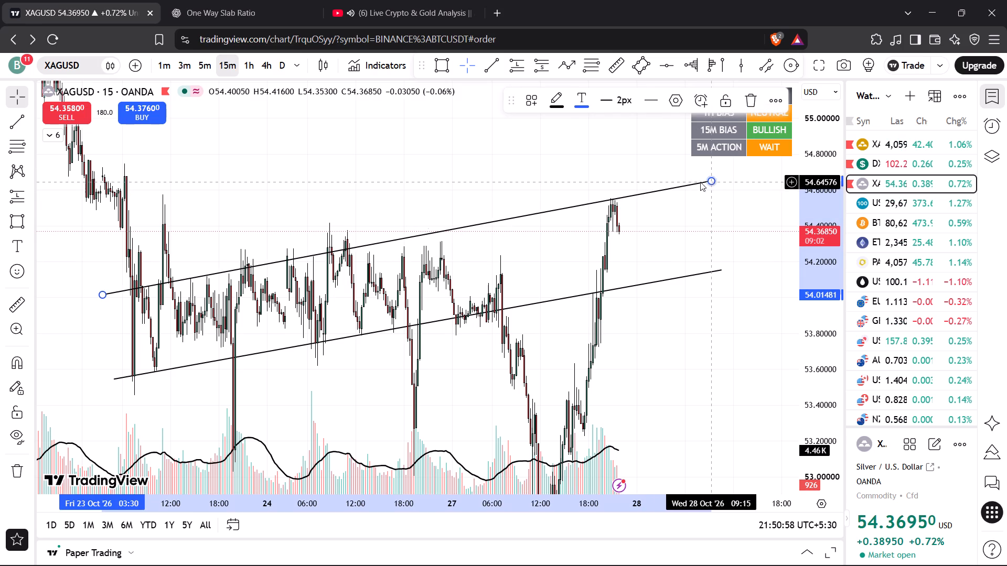
pyautogui.click(570, 176)
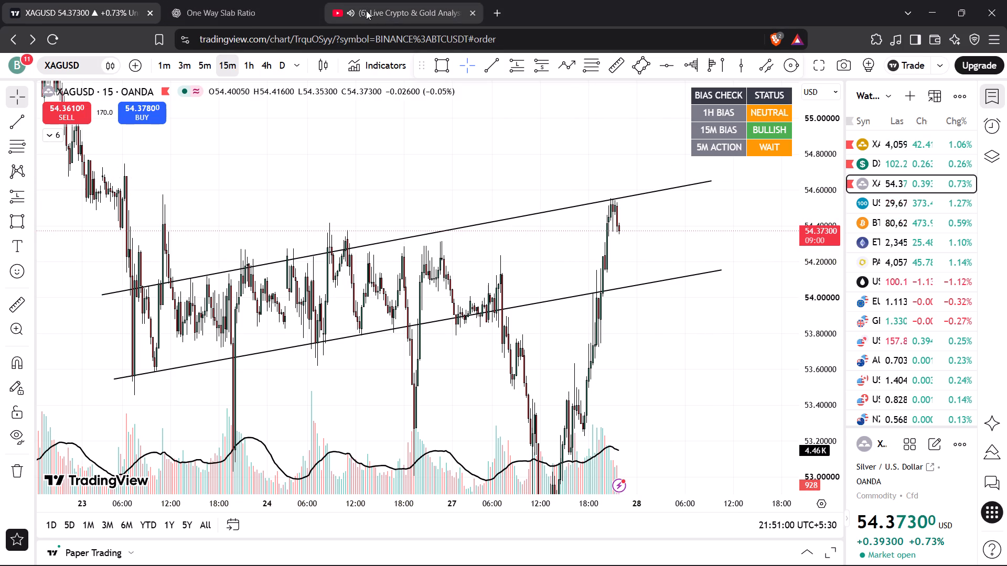
# Skip the YouTube stream ahead to the live broadcast, check its XAUUSD chart and return to TradingView.
pyautogui.click(366, 10)
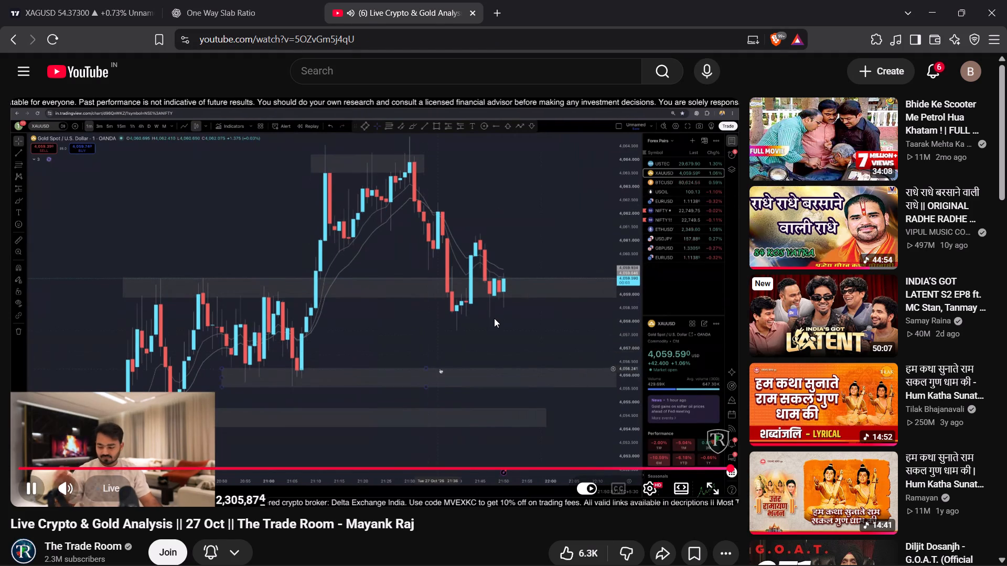
pyautogui.click(103, 493)
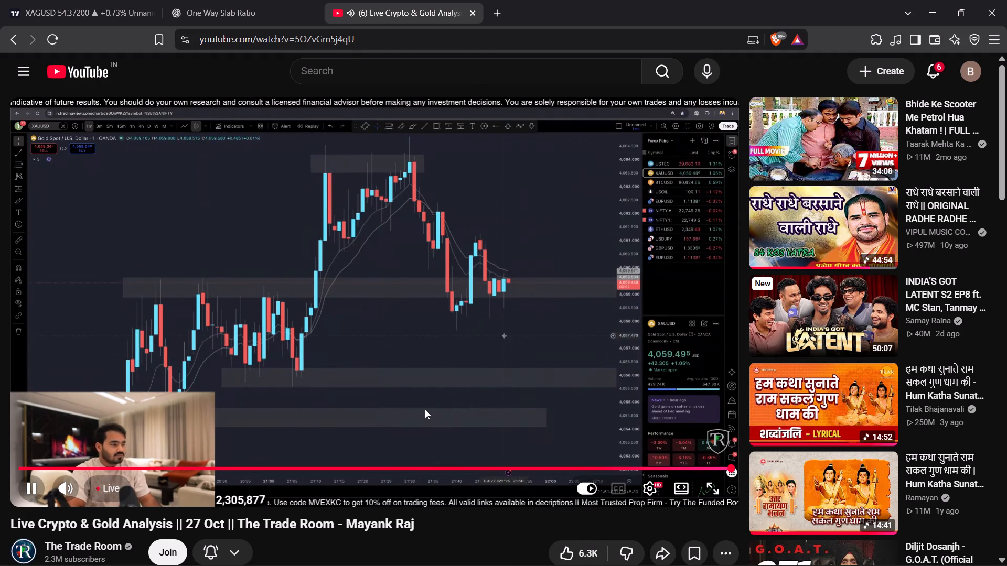
pyautogui.click(88, 0)
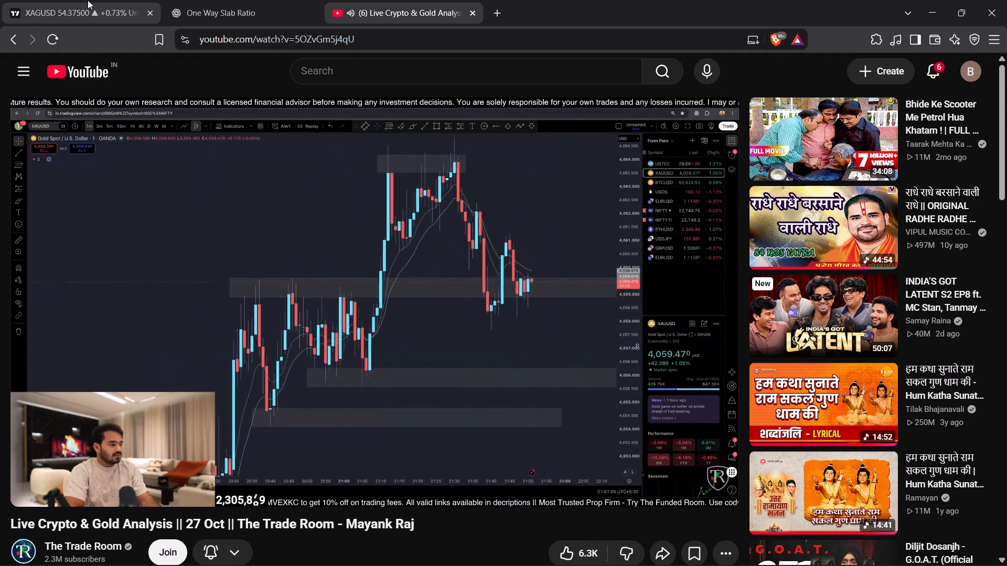
# Check DXY on the 15-minute and 3-minute charts around its uppermost grey zone.
pyautogui.click(872, 160)
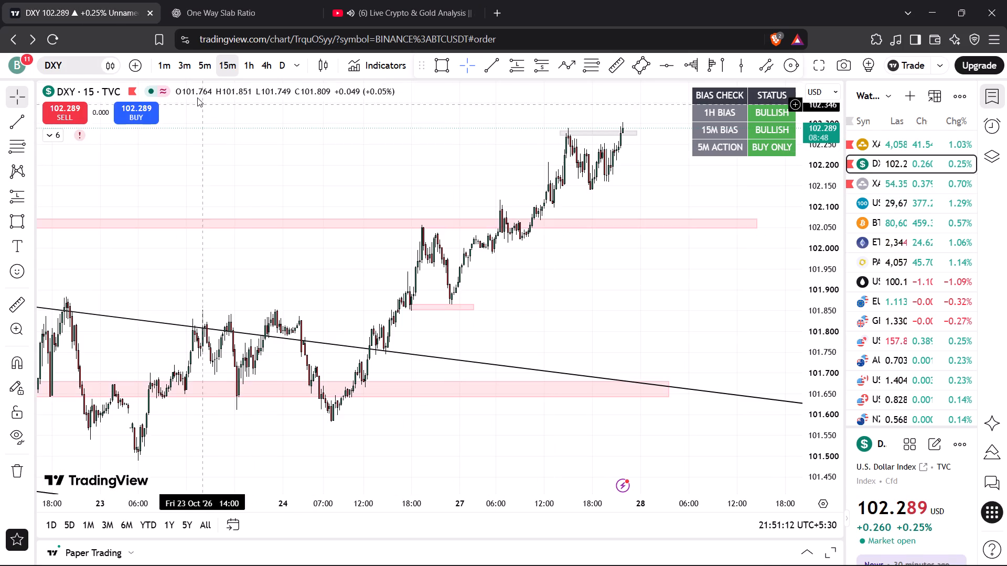
pyautogui.click(190, 68)
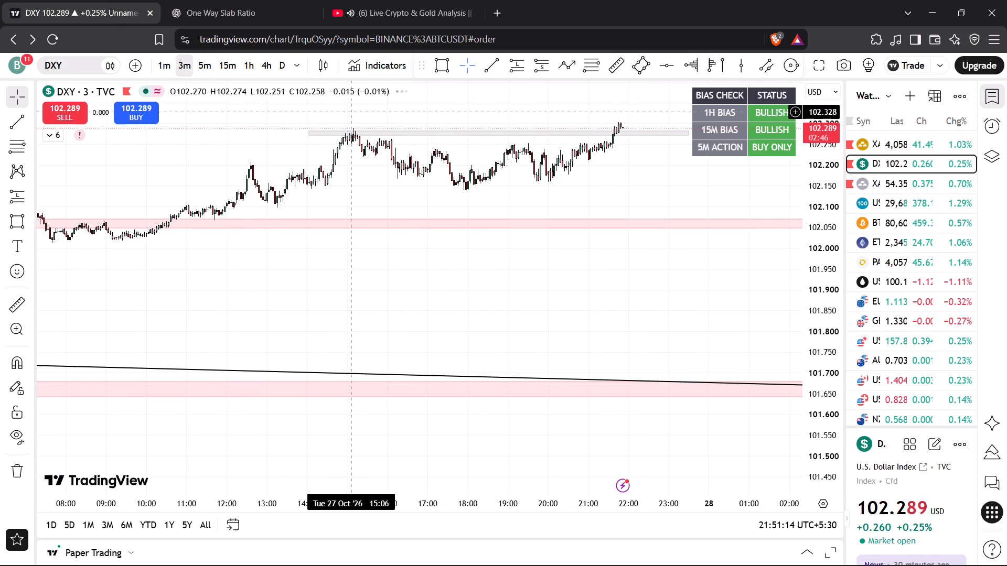
# Examine XAUUSD on the 3-minute and 1-minute charts within the rising parallel lines and against the pink and grey zones.
pyautogui.click(903, 145)
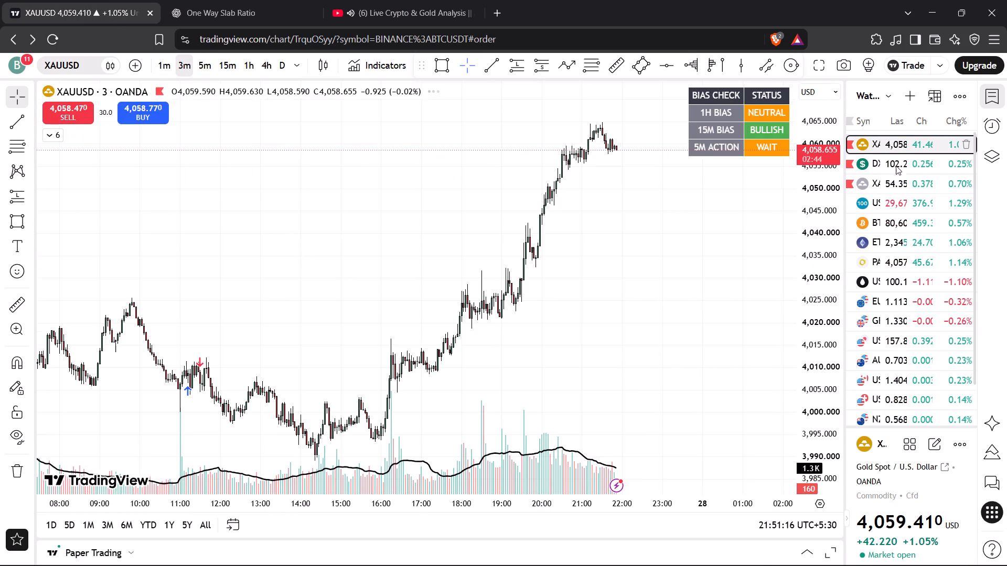
pyautogui.moveTo(698, 297); pyautogui.dragTo(712, 423)
pyautogui.moveTo(811, 373); pyautogui.dragTo(812, 373)
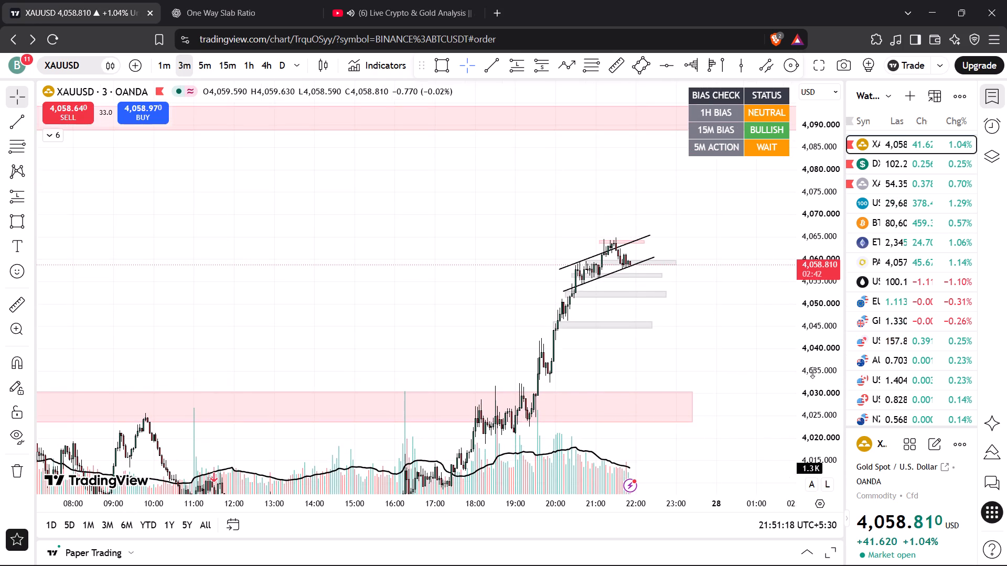
pyautogui.moveTo(812, 373); pyautogui.dragTo(823, 225)
pyautogui.scroll(7, 732, 334)
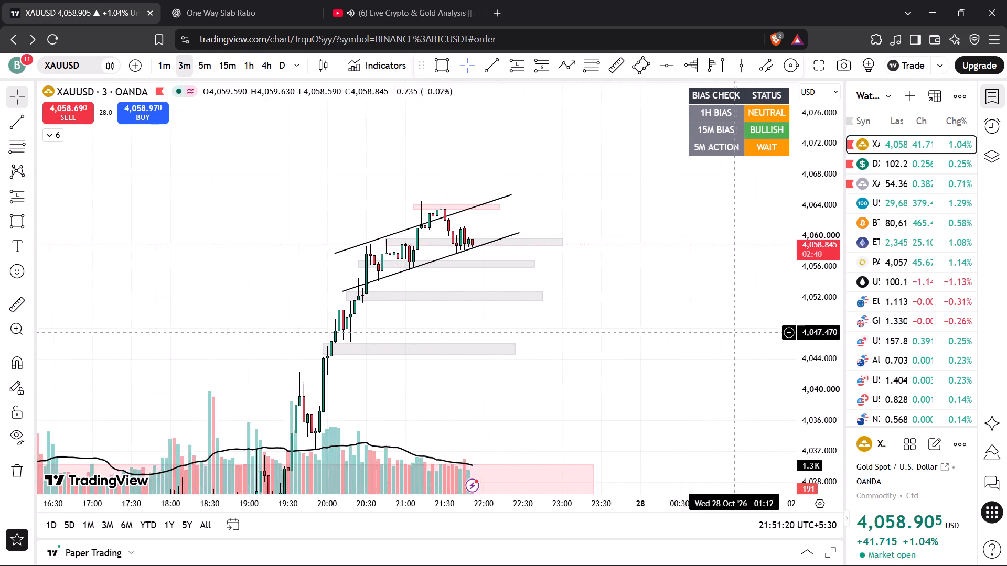
pyautogui.scroll(1, 733, 332)
pyautogui.moveTo(618, 327); pyautogui.dragTo(679, 360)
pyautogui.moveTo(811, 411); pyautogui.dragTo(815, 372)
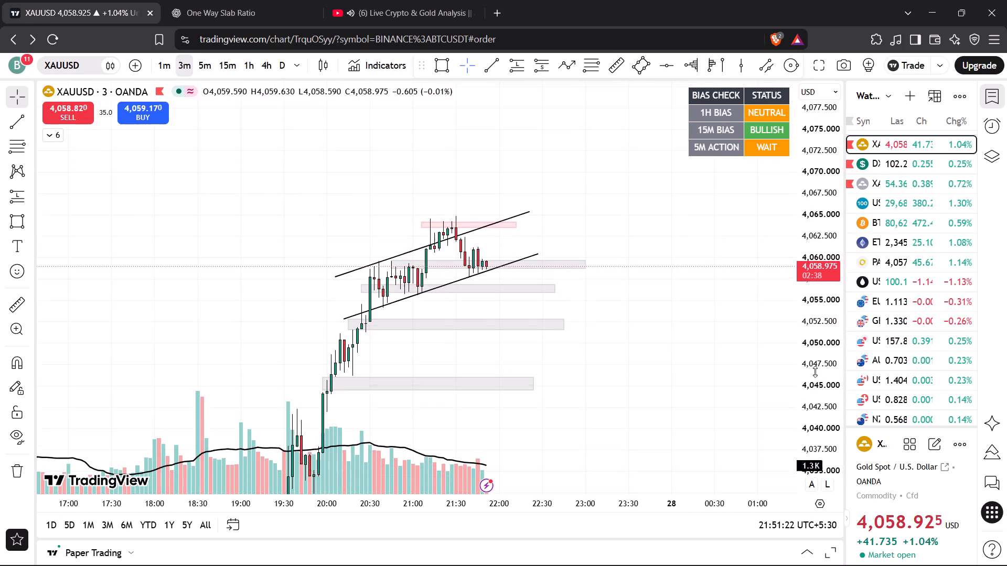
pyautogui.moveTo(815, 372); pyautogui.dragTo(816, 255)
pyautogui.scroll(2, 613, 326)
pyautogui.moveTo(604, 326); pyautogui.dragTo(695, 379)
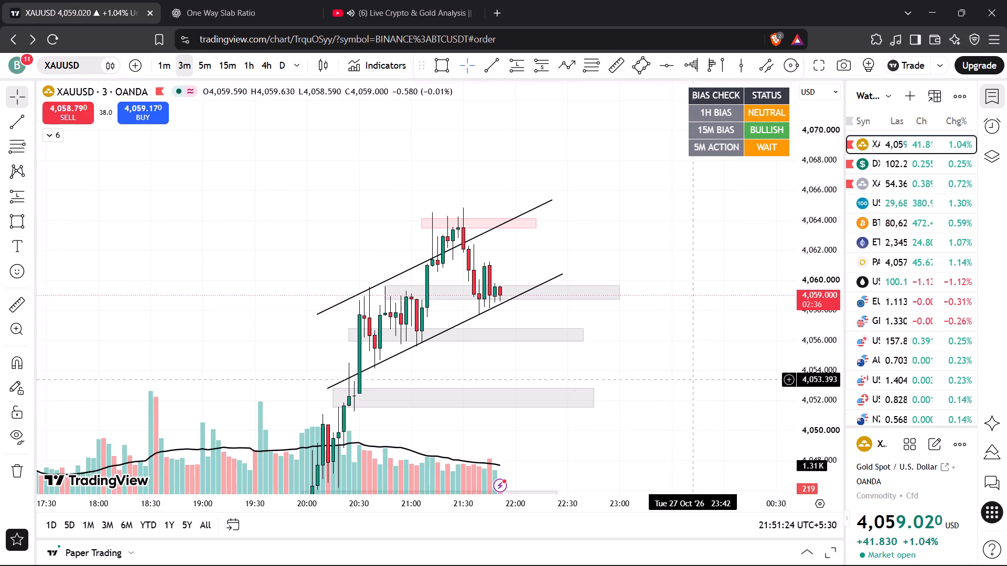
pyautogui.moveTo(817, 410); pyautogui.dragTo(815, 345)
pyautogui.scroll(2, 669, 360)
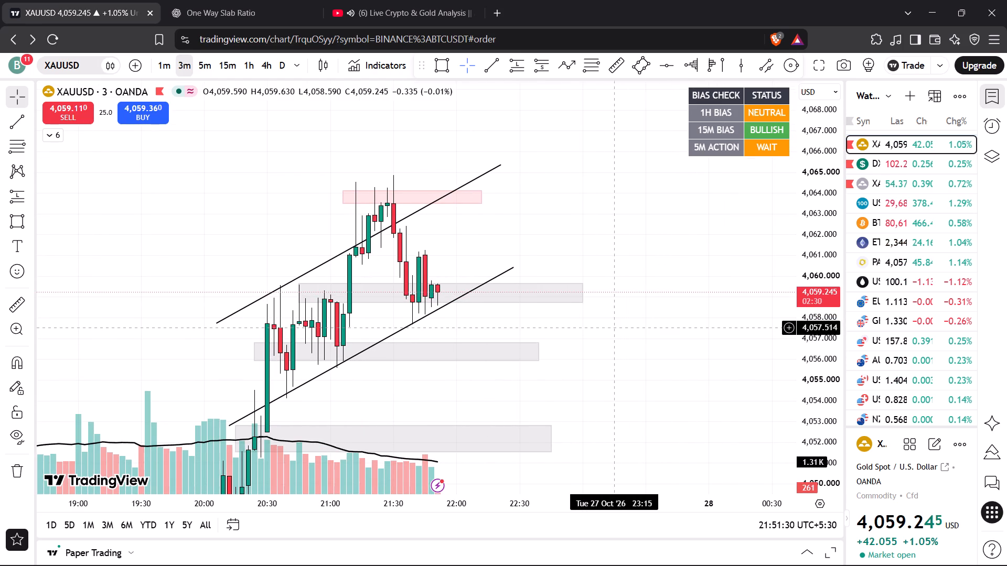
pyautogui.click(159, 58)
pyautogui.moveTo(486, 248); pyautogui.dragTo(490, 246)
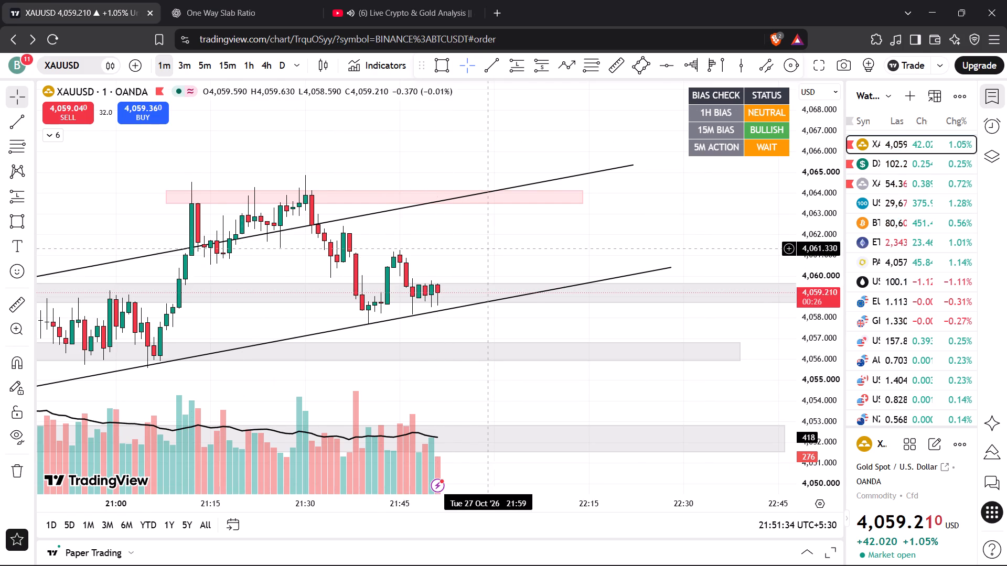
# Compare XAUUSD's 1-minute chart with the YouTube stream's chart at the live point and return to TradingView.
pyautogui.moveTo(490, 246); pyautogui.dragTo(603, 235)
pyautogui.moveTo(637, 233); pyautogui.dragTo(645, 254)
pyautogui.moveTo(810, 374); pyautogui.dragTo(809, 354)
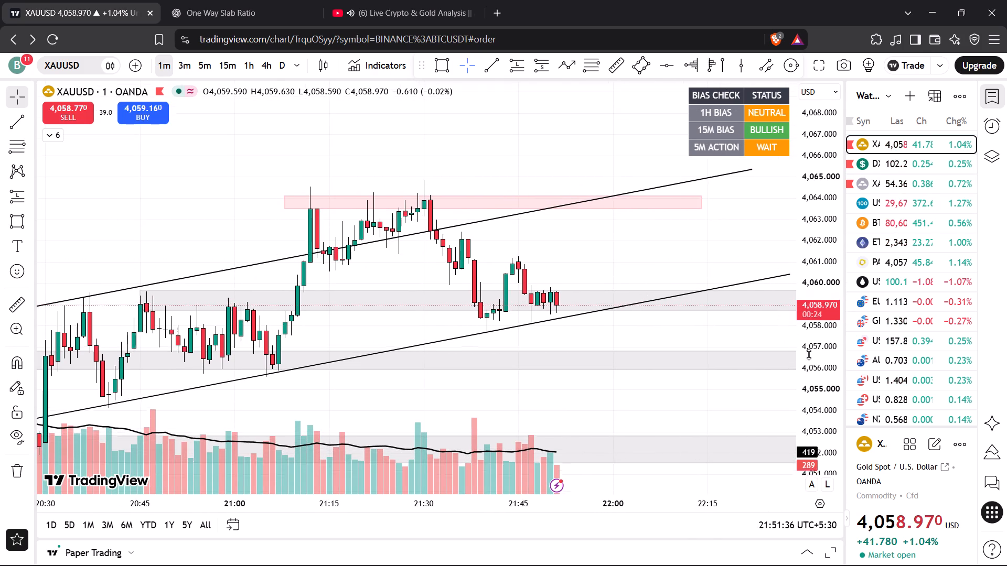
pyautogui.moveTo(809, 354); pyautogui.dragTo(808, 263)
pyautogui.click(424, 16)
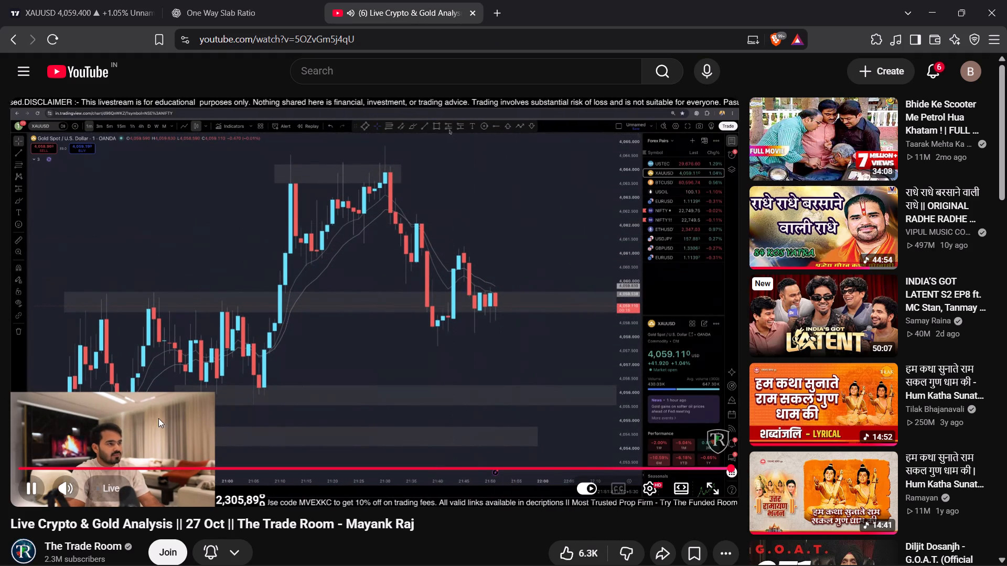
pyautogui.click(111, 483)
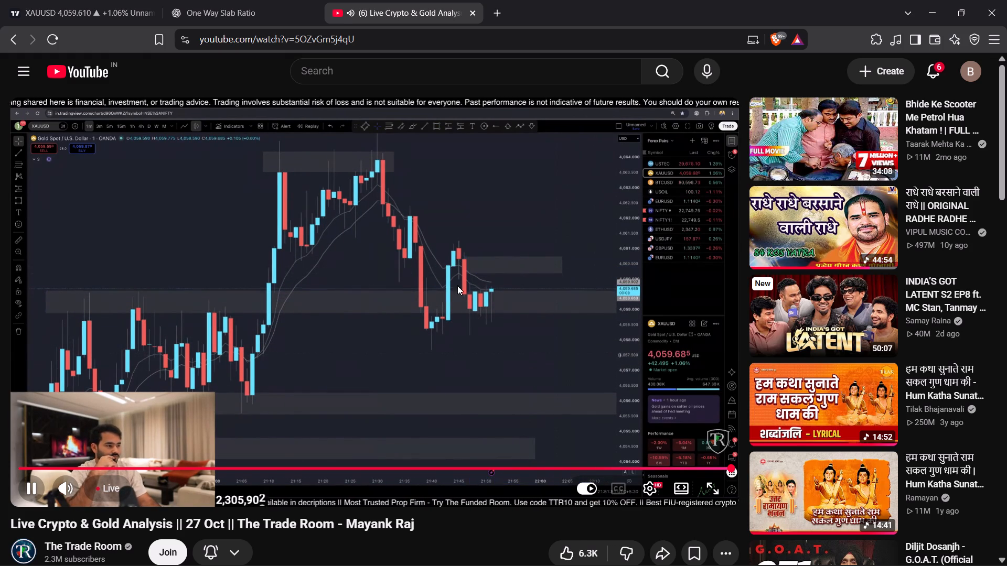
pyautogui.click(100, 16)
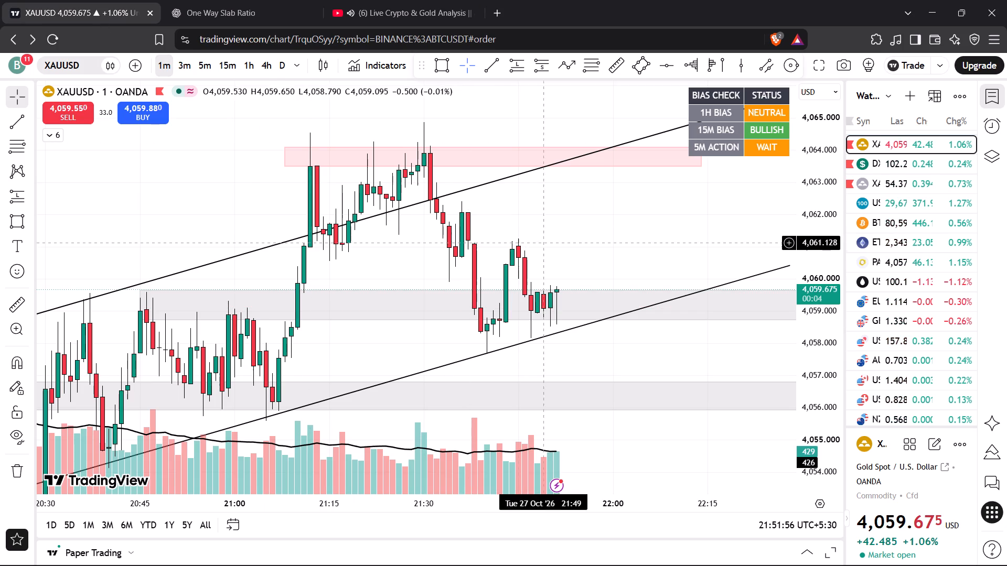
# Examine XAUUSD's 1-minute price action between the rising parallel lines, from the pink zone down to the grey zones.
pyautogui.moveTo(562, 229); pyautogui.dragTo(541, 262)
pyautogui.moveTo(563, 271); pyautogui.dragTo(533, 262)
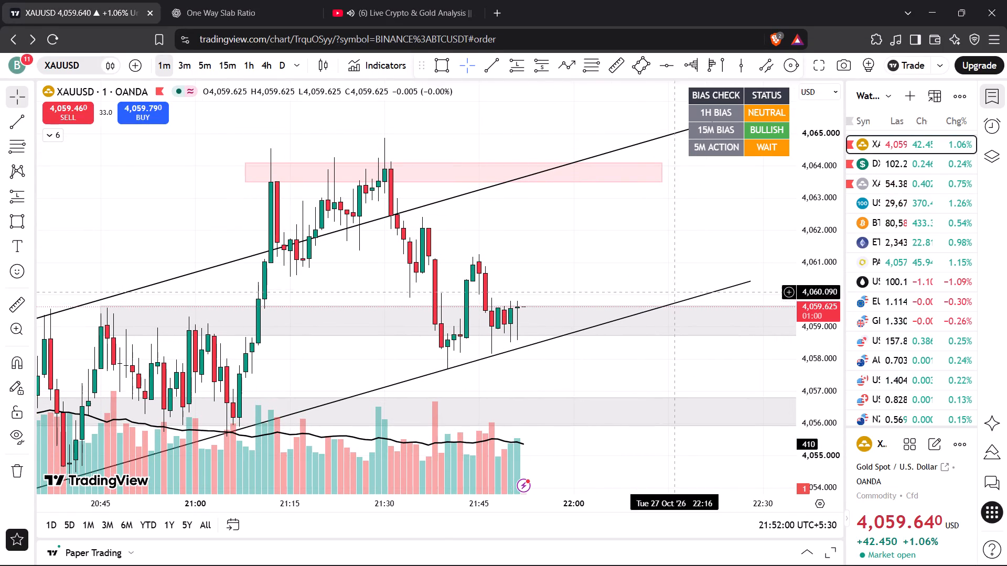
pyautogui.moveTo(601, 208); pyautogui.dragTo(594, 229)
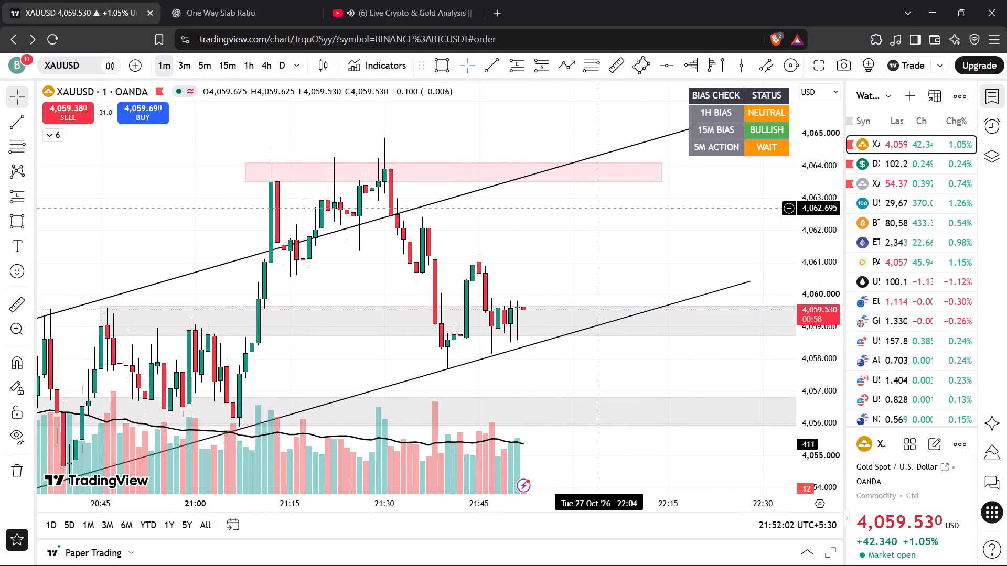
pyautogui.moveTo(594, 229); pyautogui.dragTo(590, 242)
pyautogui.moveTo(666, 265); pyautogui.dragTo(701, 260)
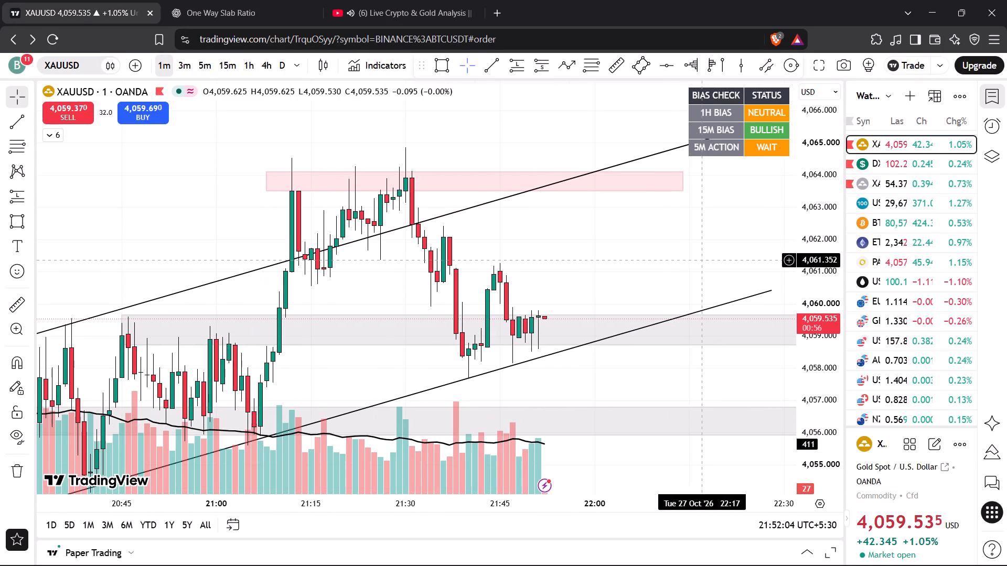
pyautogui.scroll(-2, 595, 258)
pyautogui.moveTo(613, 256); pyautogui.dragTo(607, 244)
pyautogui.moveTo(830, 179); pyautogui.dragTo(821, 226)
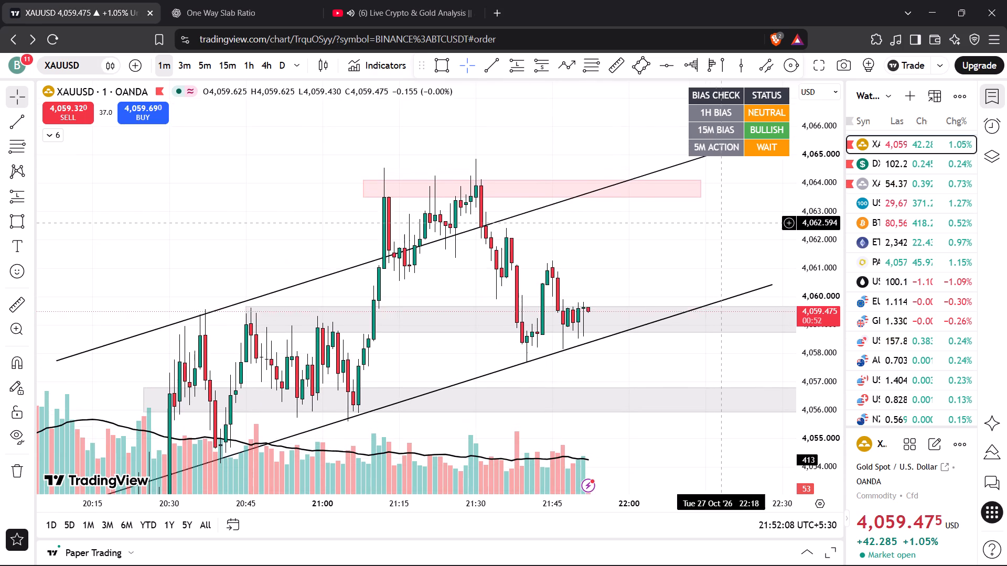
pyautogui.scroll(-3, 716, 224)
pyautogui.moveTo(716, 224); pyautogui.dragTo(657, 231)
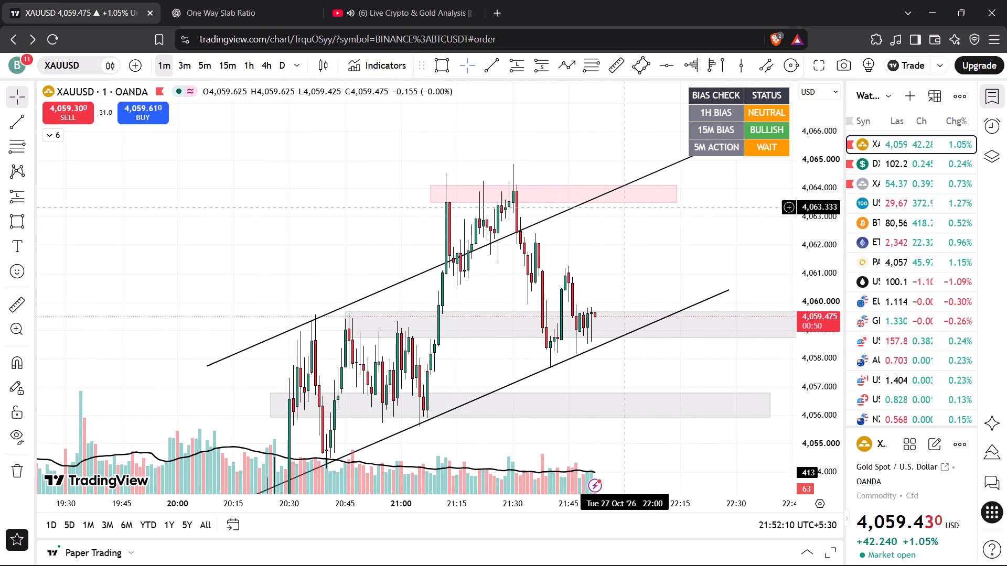
pyautogui.moveTo(644, 249); pyautogui.dragTo(685, 236)
pyautogui.scroll(4, 680, 237)
pyautogui.moveTo(624, 257); pyautogui.dragTo(711, 255)
pyautogui.moveTo(736, 262); pyautogui.dragTo(708, 267)
pyautogui.scroll(-3, 708, 266)
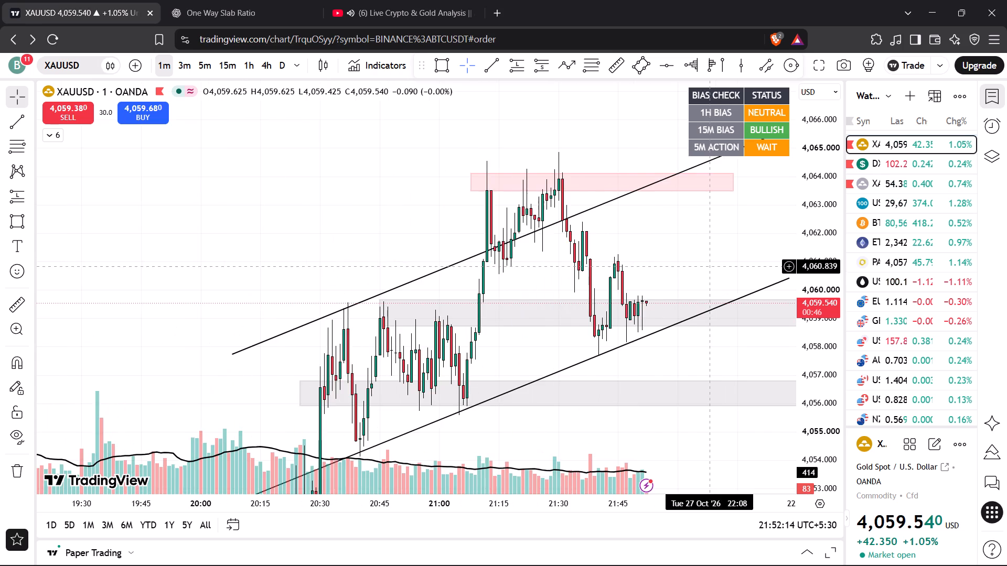
pyautogui.moveTo(704, 262); pyautogui.dragTo(619, 222)
pyautogui.moveTo(815, 204); pyautogui.dragTo(808, 258)
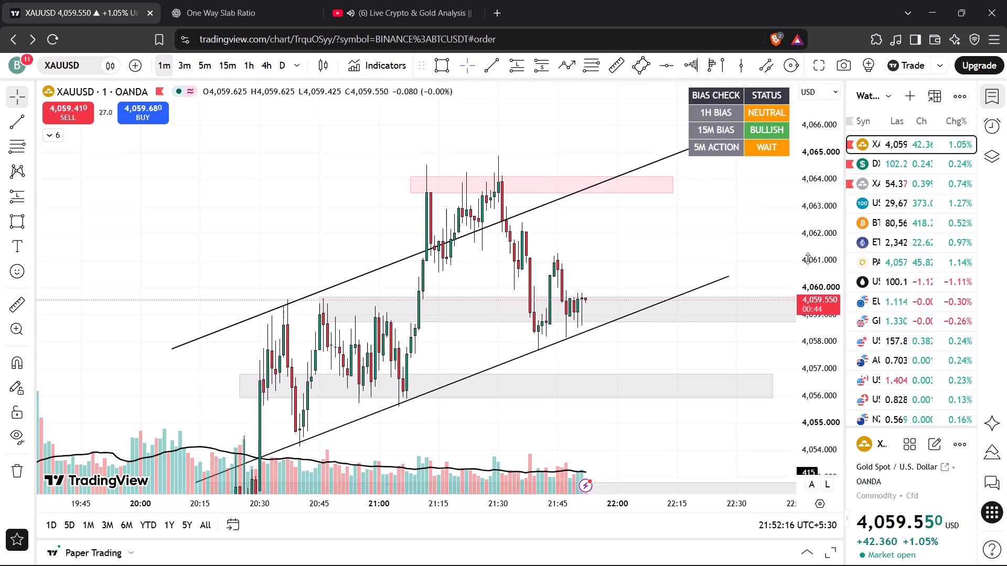
pyautogui.moveTo(808, 258); pyautogui.dragTo(803, 265)
pyautogui.scroll(-3, 681, 249)
pyautogui.moveTo(681, 249); pyautogui.dragTo(583, 250)
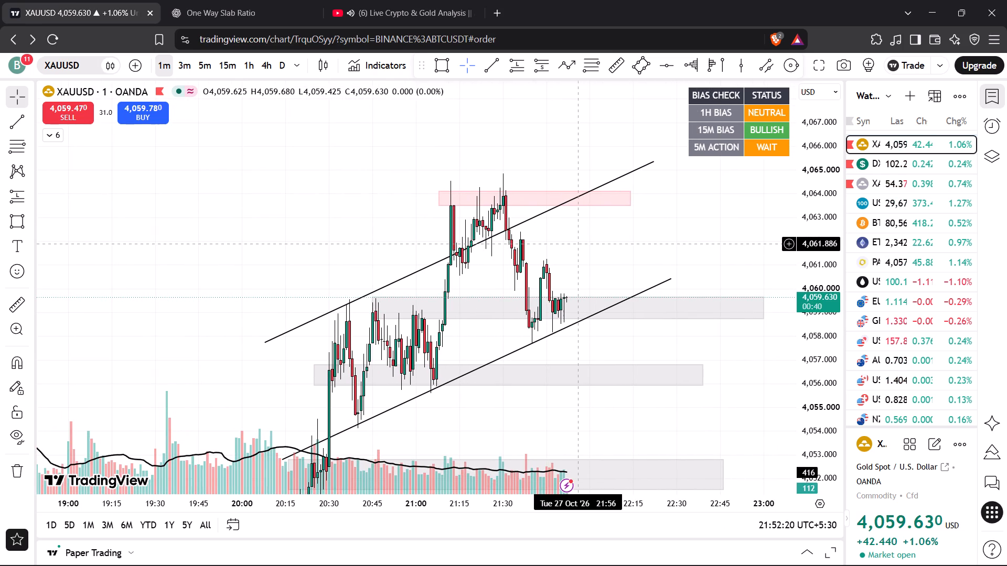
# Examine XAUUSD on the 5-minute chart against the rising parallel lines and the stacked grey zones.
pyautogui.click(197, 69)
pyautogui.moveTo(826, 224); pyautogui.dragTo(823, 353)
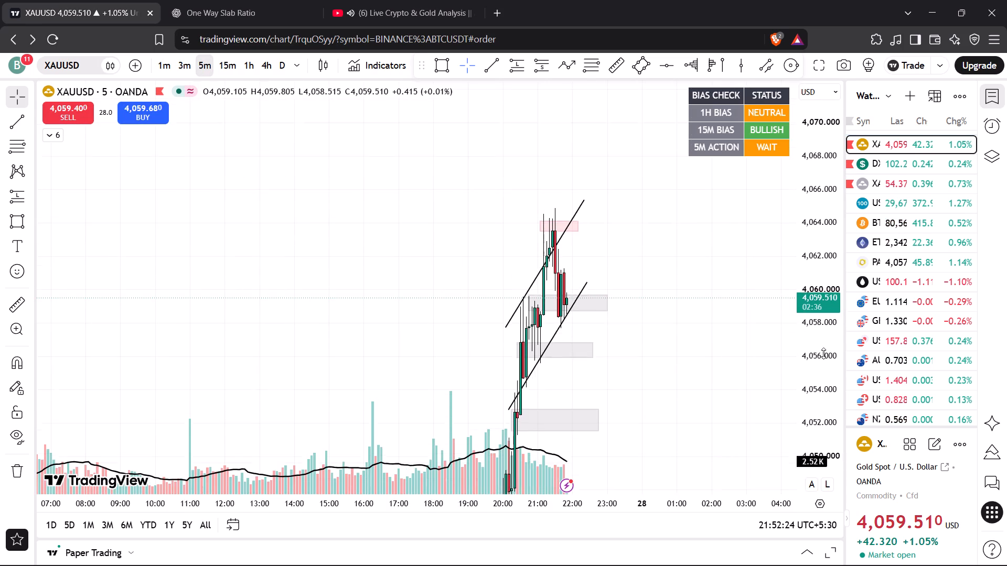
pyautogui.moveTo(823, 353); pyautogui.dragTo(804, 408)
pyautogui.scroll(6, 666, 368)
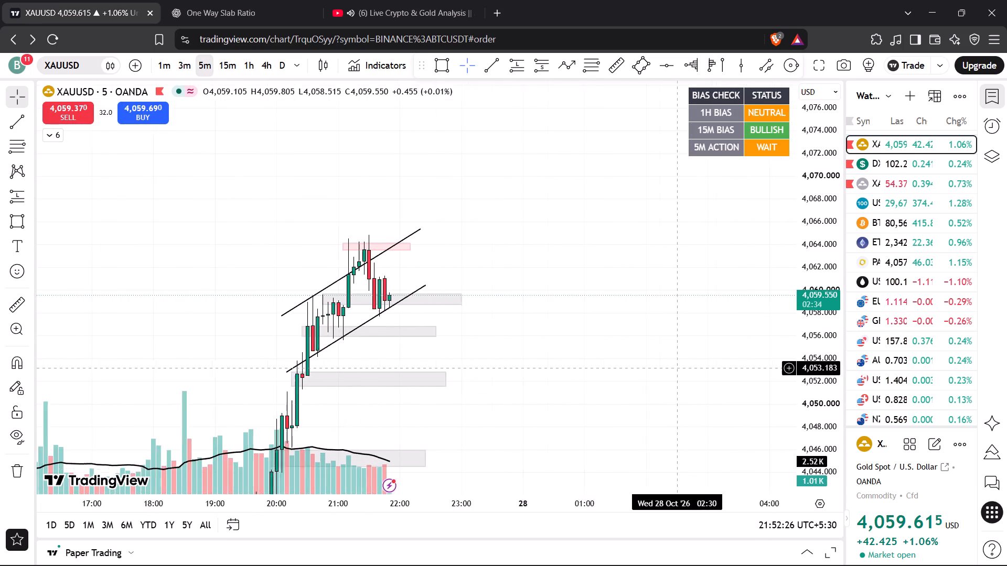
pyautogui.scroll(2, 676, 368)
pyautogui.moveTo(490, 358); pyautogui.dragTo(752, 350)
pyautogui.moveTo(694, 378); pyautogui.dragTo(712, 354)
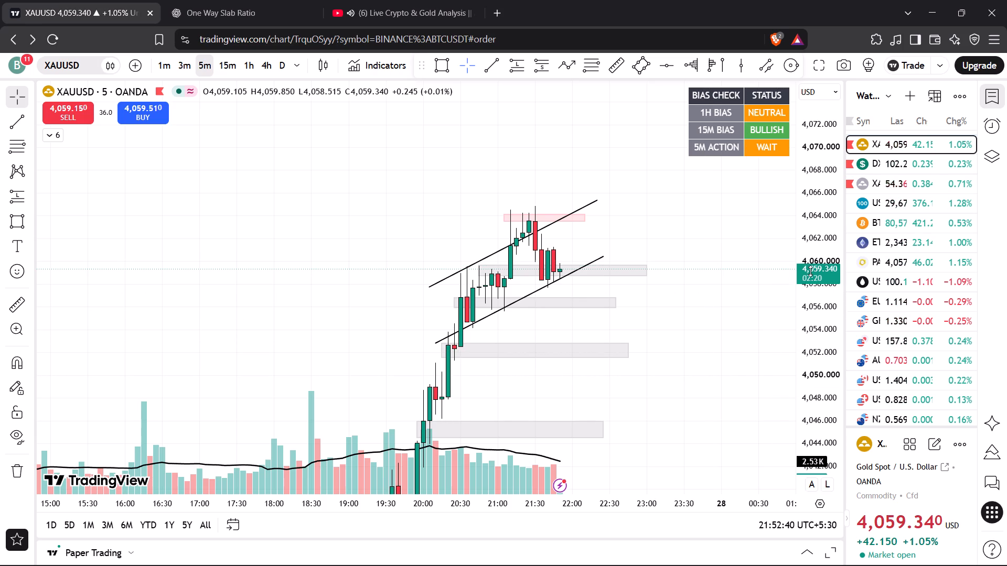
# Like the Live Crypto & Gold Analysis stream on YouTube.
pyautogui.click(402, 16)
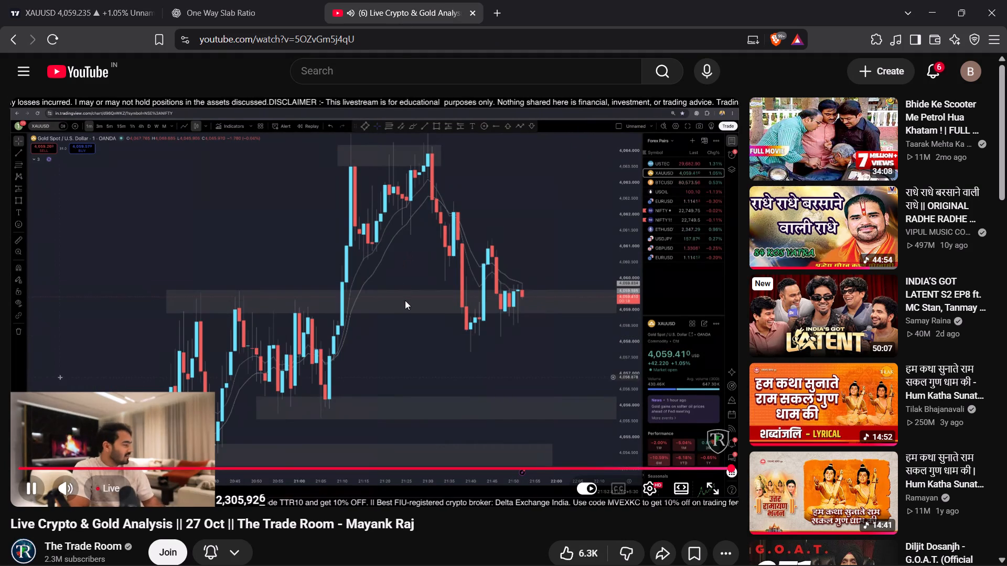
pyautogui.scroll(-3, 414, 354)
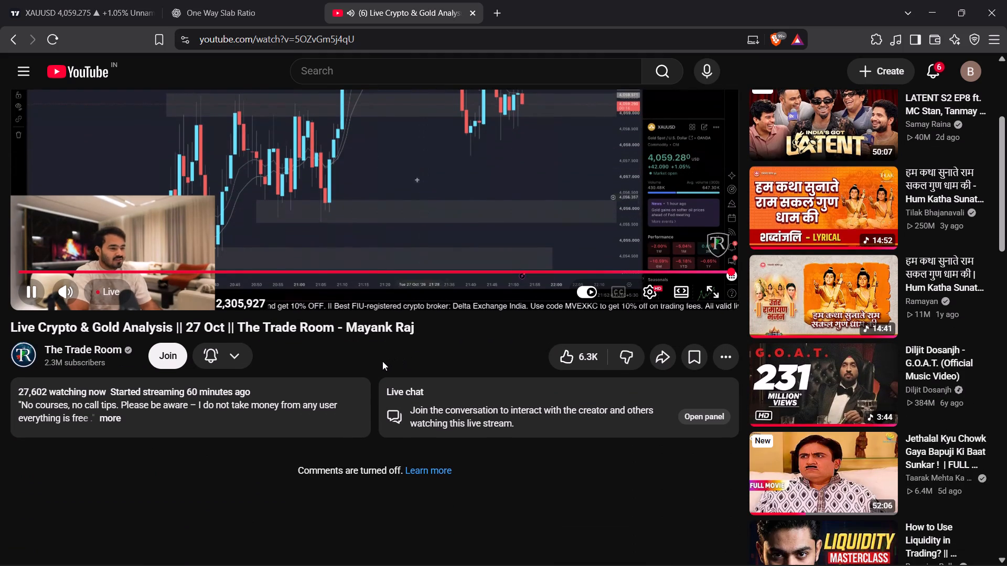
pyautogui.click(566, 355)
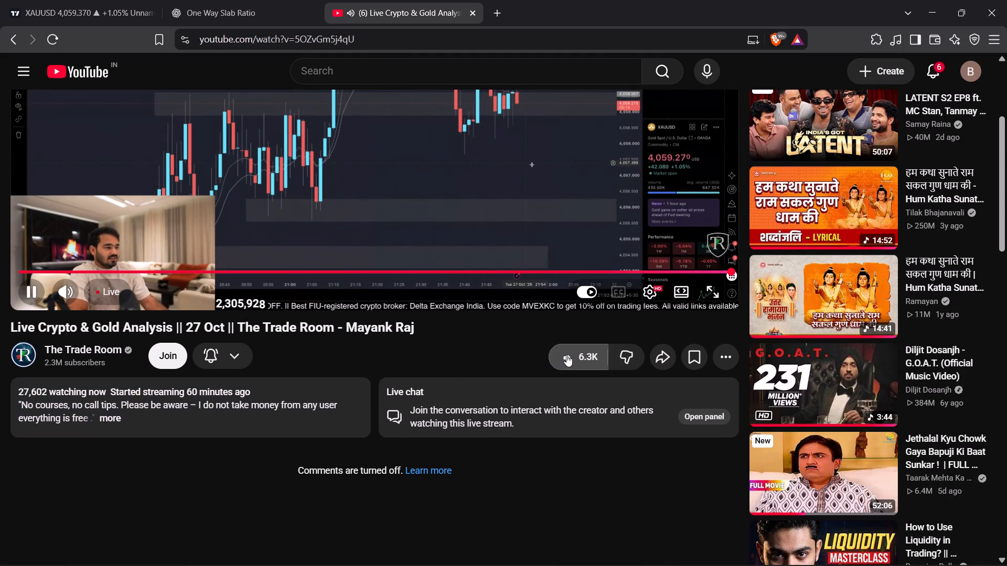
pyautogui.scroll(5, 480, 231)
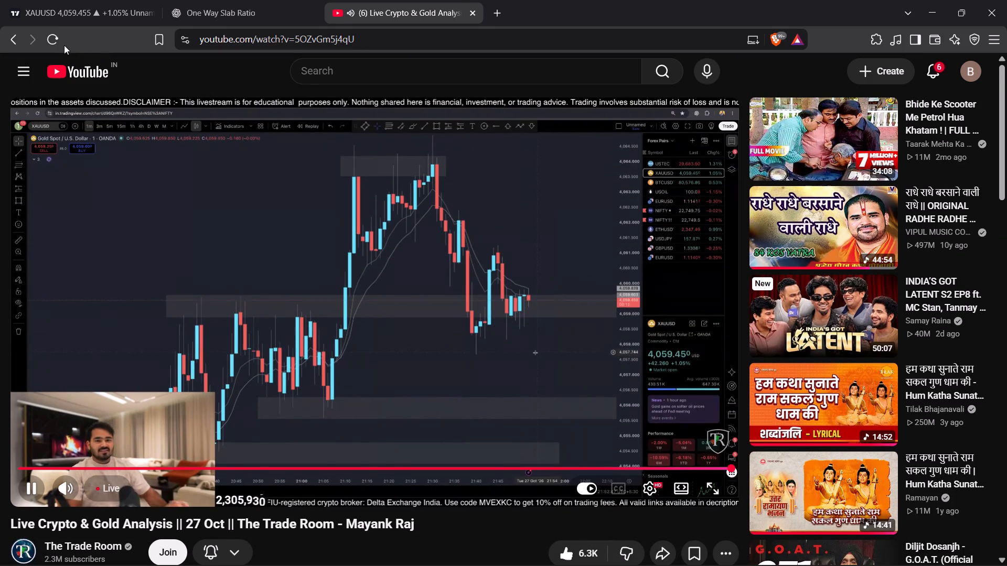
# Reload the stream page, skip ahead to the live broadcast and close the live chat.
pyautogui.click(56, 37)
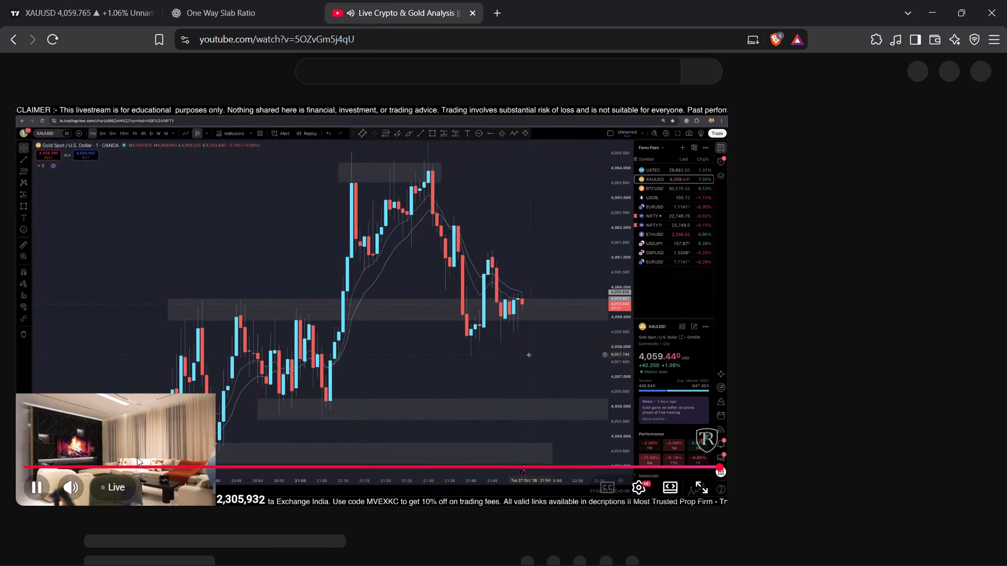
pyautogui.click(108, 491)
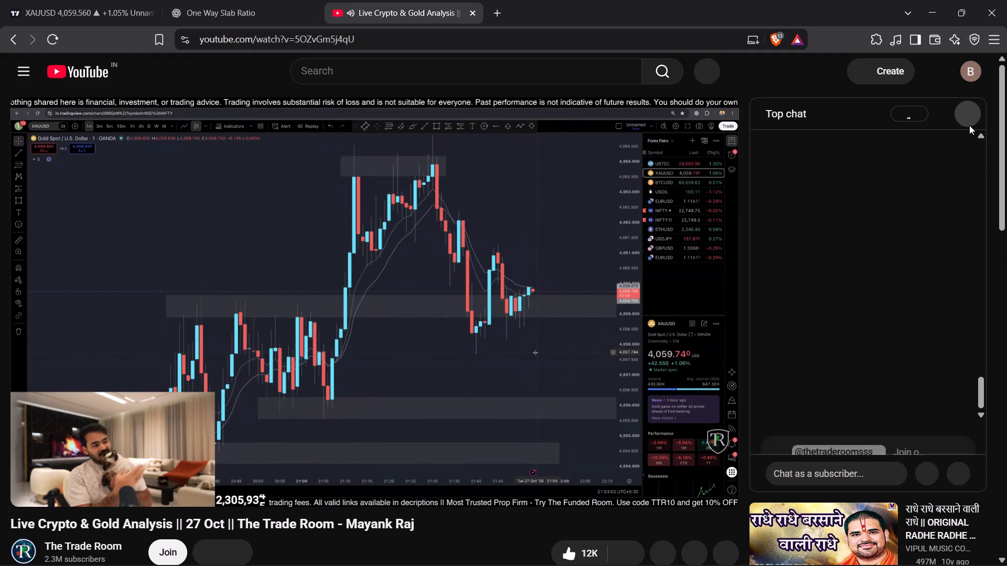
pyautogui.click(973, 119)
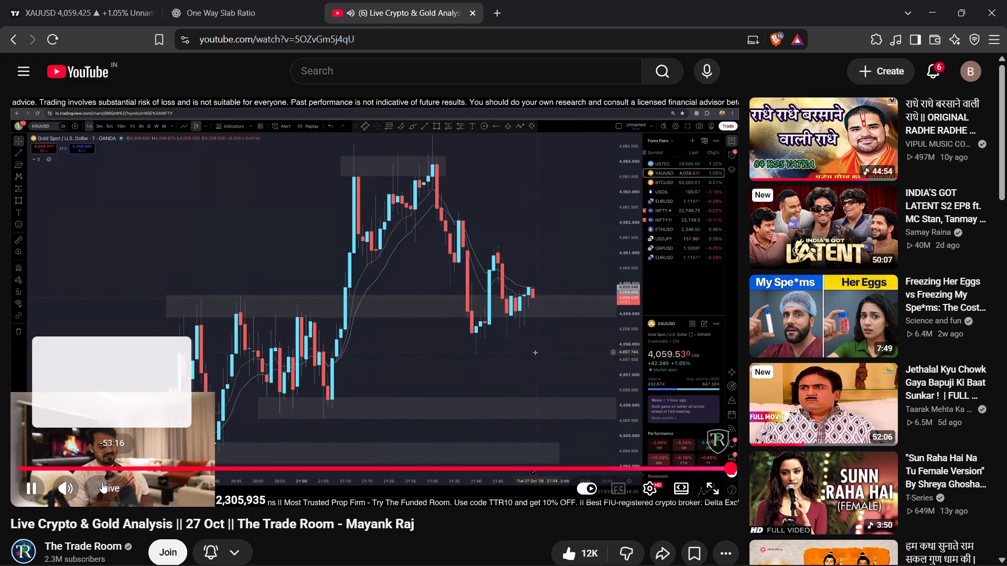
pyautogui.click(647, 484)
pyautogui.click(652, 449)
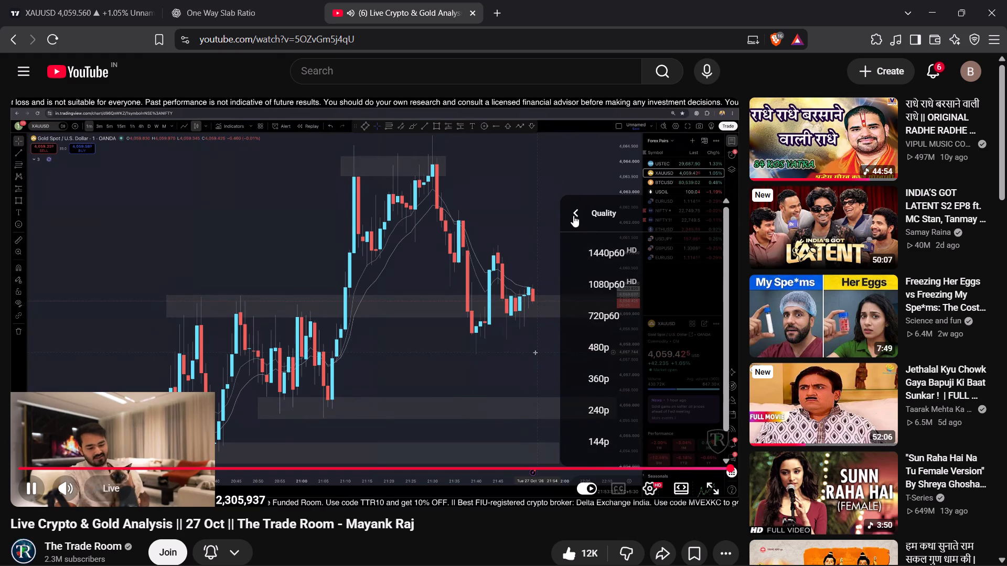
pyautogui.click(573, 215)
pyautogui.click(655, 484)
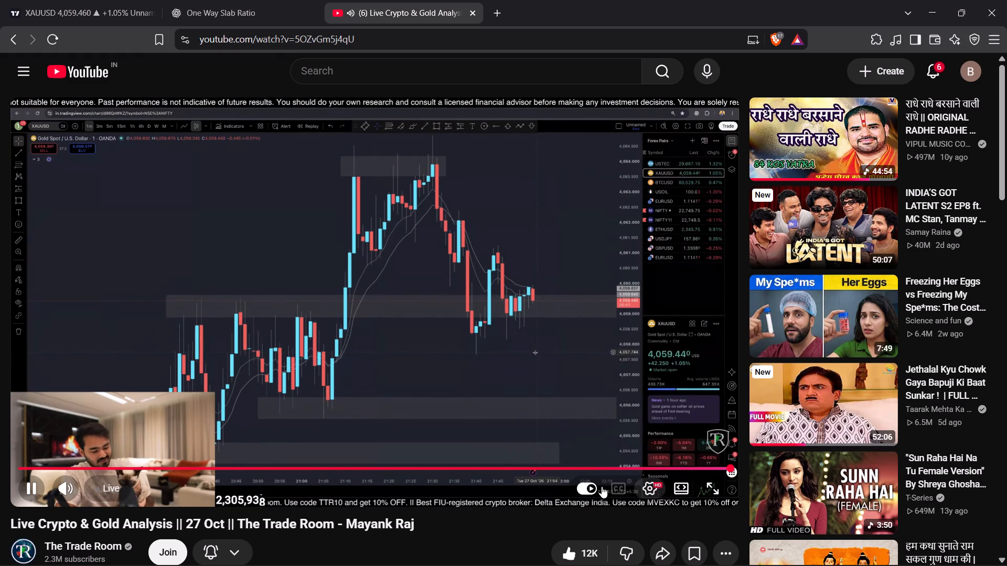
# Catch the stream up to the live broadcast and return to the TradingView chart.
pyautogui.click(119, 492)
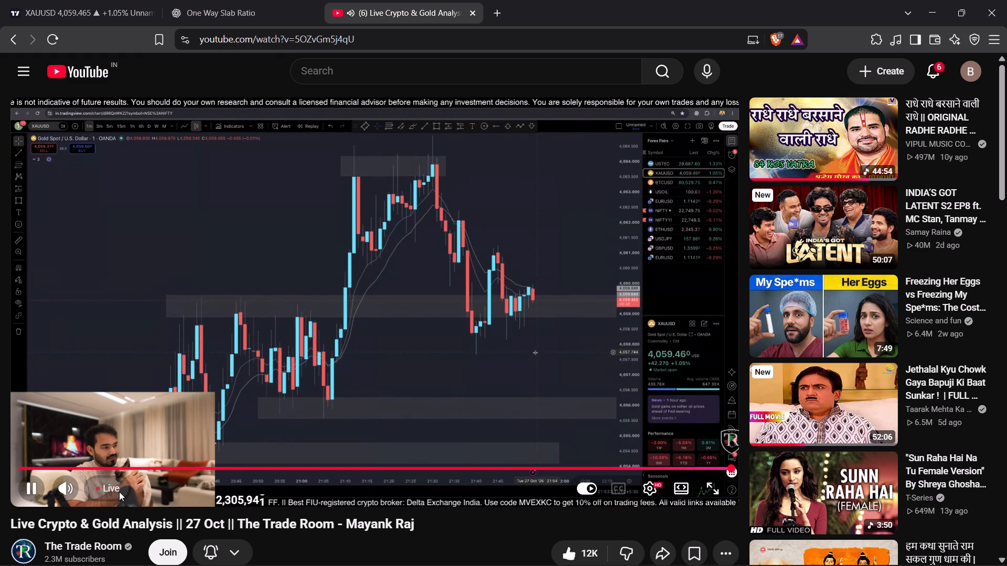
pyautogui.click(65, 0)
# Examine XAUUSD's latest 5-minute candles around the lower rising line and the uppermost grey zone.
pyautogui.moveTo(665, 232); pyautogui.dragTo(674, 291)
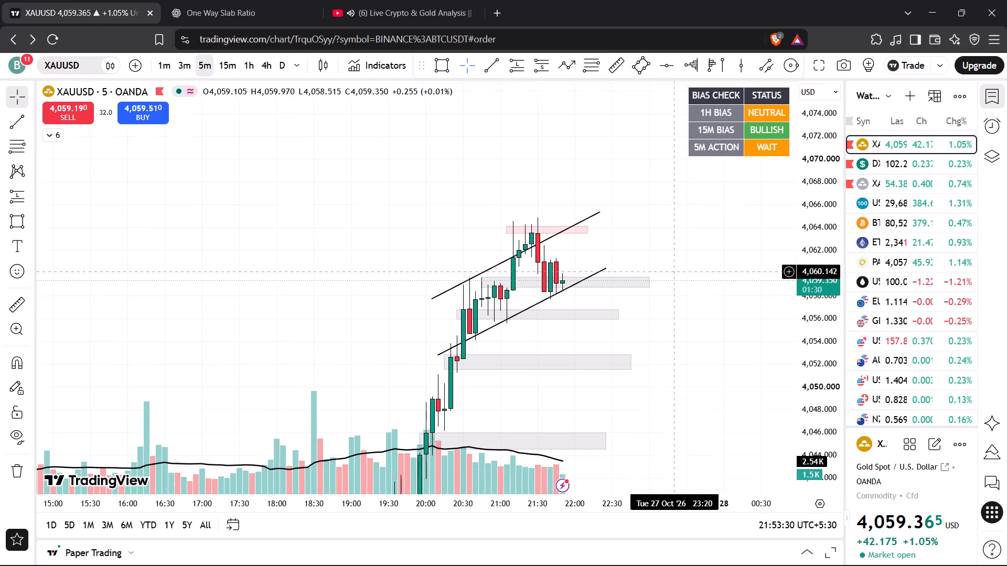
pyautogui.moveTo(674, 291); pyautogui.dragTo(674, 292)
pyautogui.moveTo(691, 363); pyautogui.dragTo(716, 352)
pyautogui.moveTo(817, 408); pyautogui.dragTo(817, 376)
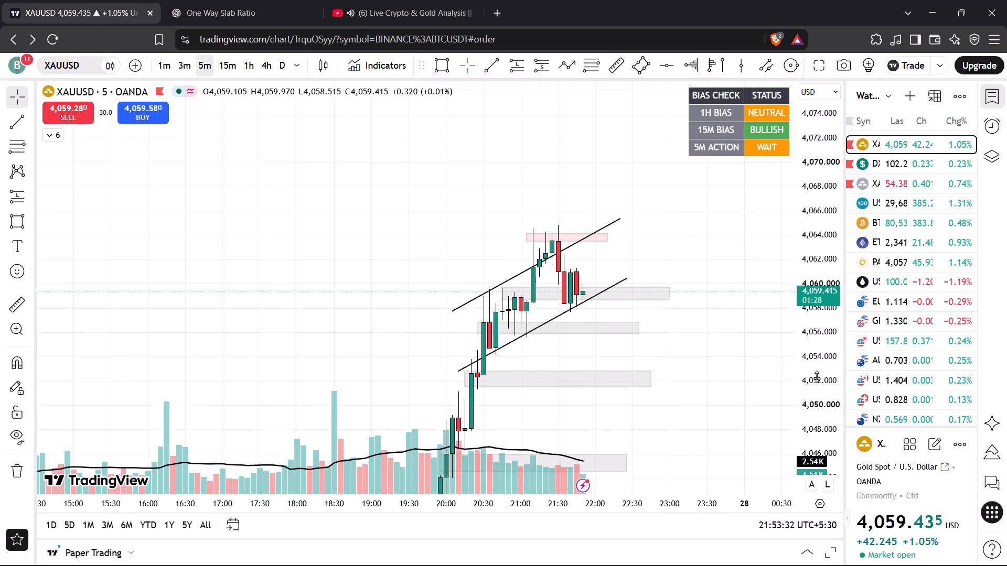
pyautogui.moveTo(817, 376); pyautogui.dragTo(826, 285)
pyautogui.scroll(3, 719, 362)
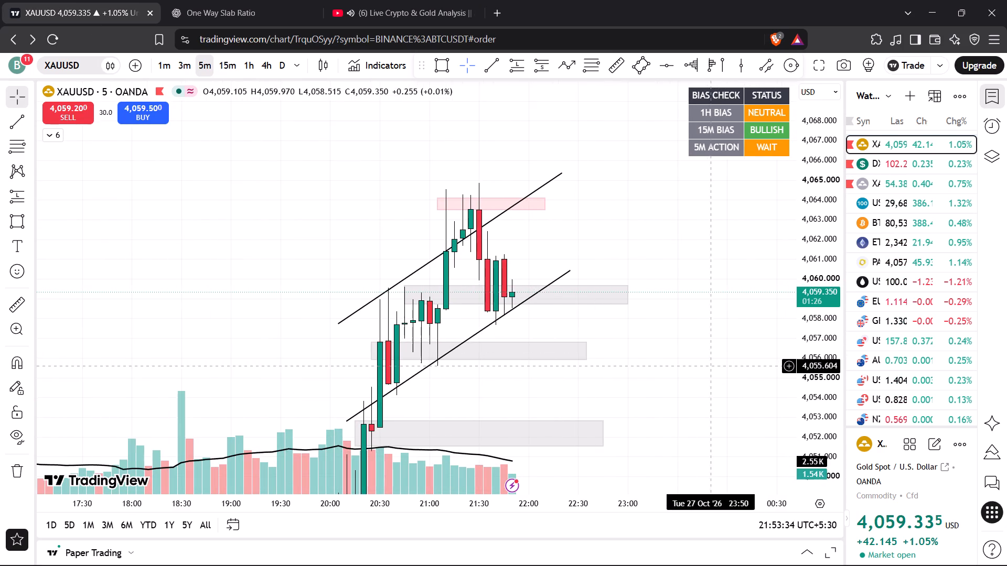
pyautogui.moveTo(695, 371); pyautogui.dragTo(701, 344)
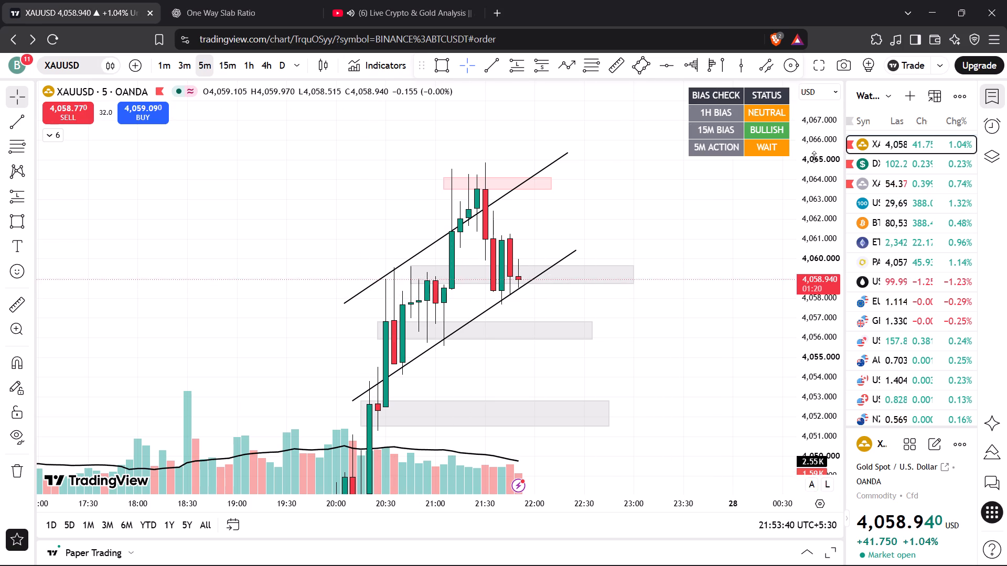
# Examine XAUUSD on the 1-minute chart where price meets the lower rising line and the uppermost grey zone.
pyautogui.click(169, 67)
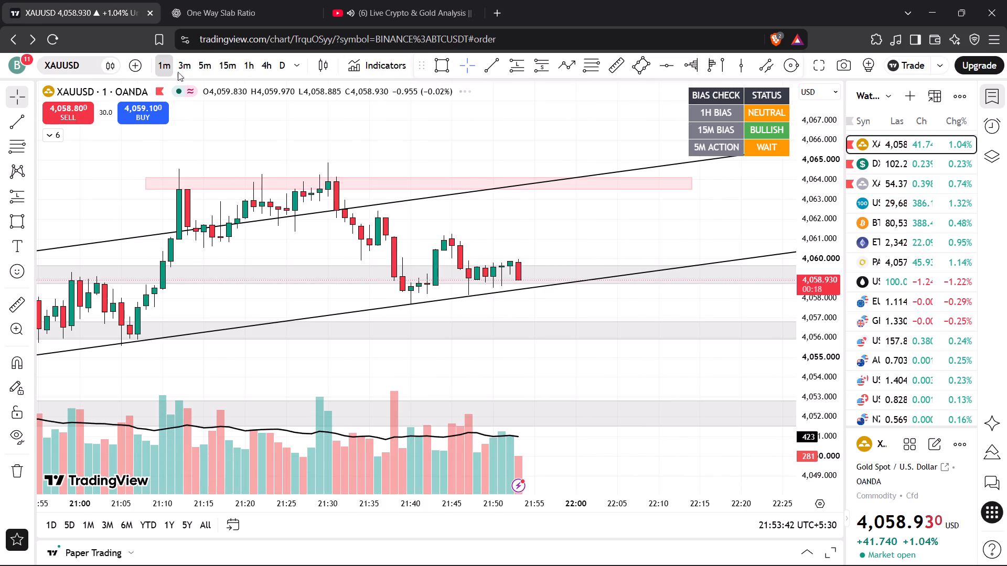
pyautogui.moveTo(565, 239); pyautogui.dragTo(630, 240)
pyautogui.moveTo(636, 233); pyautogui.dragTo(600, 257)
pyautogui.moveTo(817, 413); pyautogui.dragTo(811, 228)
pyautogui.scroll(-3, 625, 370)
pyautogui.moveTo(625, 370); pyautogui.dragTo(617, 353)
pyautogui.moveTo(814, 246); pyautogui.dragTo(812, 271)
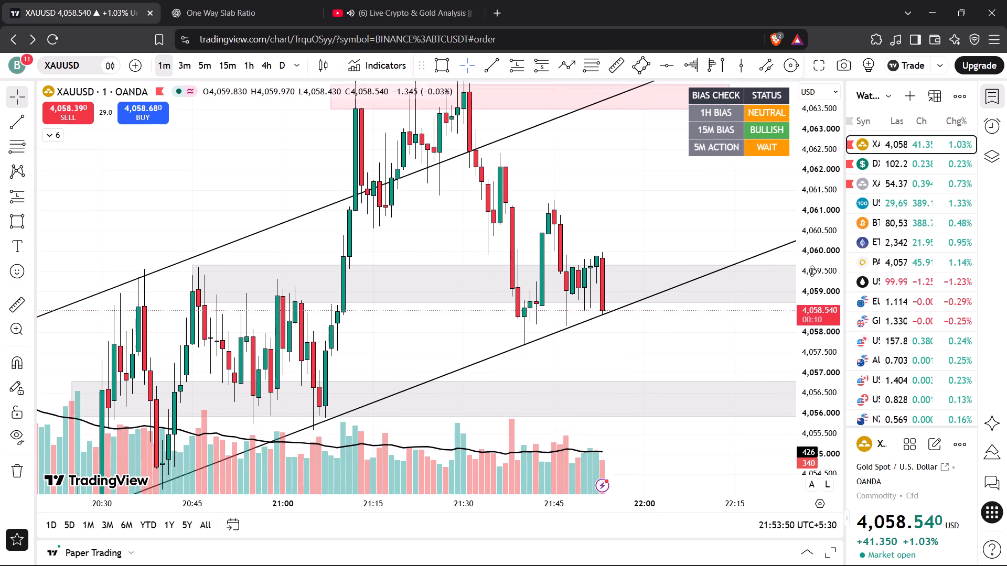
pyautogui.moveTo(812, 271); pyautogui.dragTo(802, 309)
pyautogui.moveTo(649, 332); pyautogui.dragTo(596, 299)
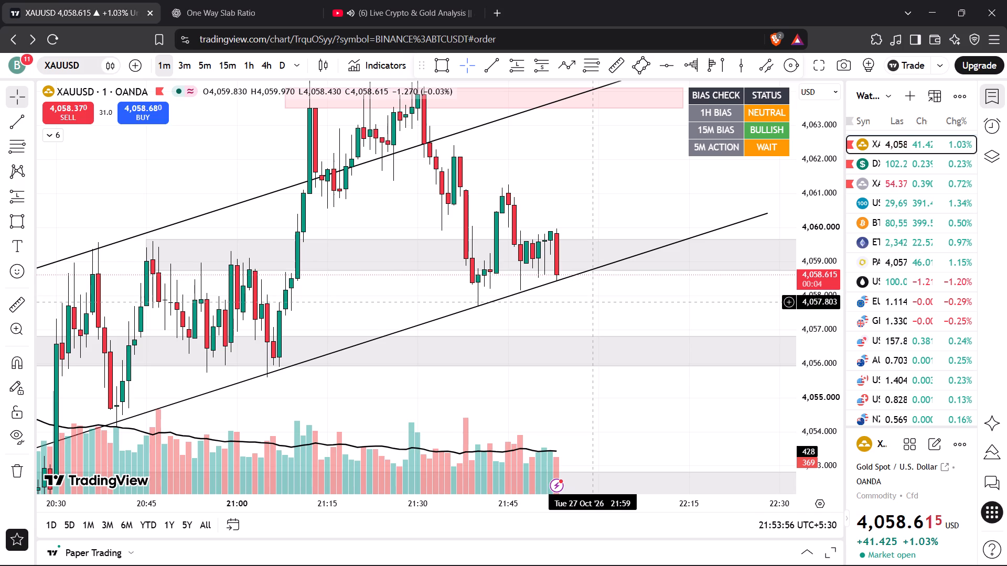
pyautogui.moveTo(597, 198); pyautogui.dragTo(594, 243)
pyautogui.moveTo(808, 183); pyautogui.dragTo(810, 193)
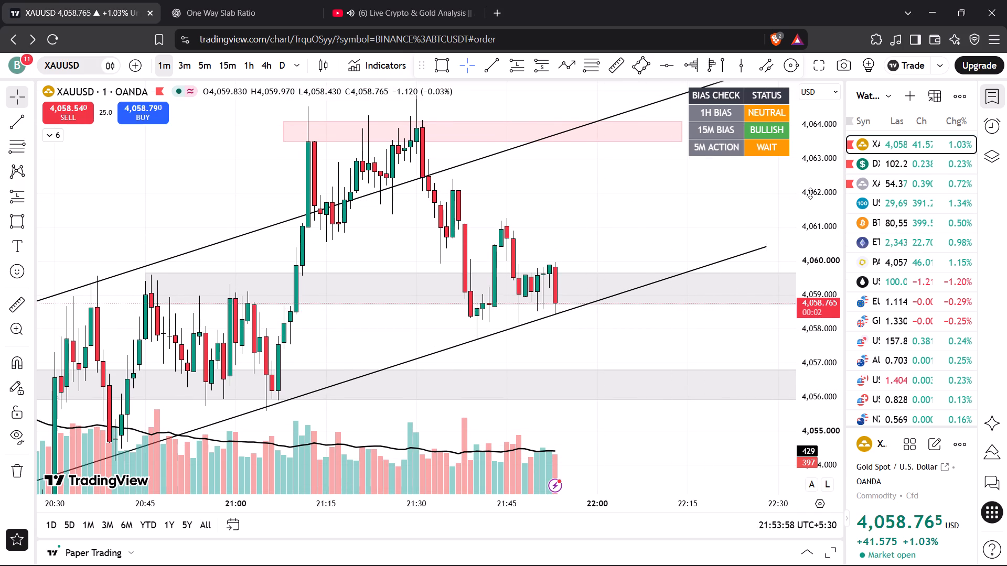
pyautogui.moveTo(810, 193); pyautogui.dragTo(804, 251)
pyautogui.scroll(-4, 619, 286)
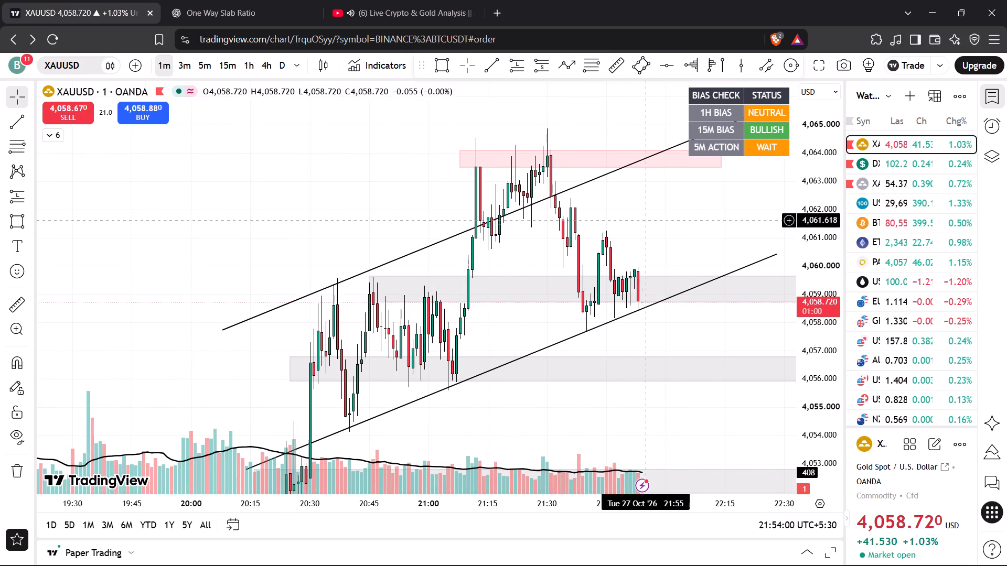
pyautogui.moveTo(647, 217); pyautogui.dragTo(642, 261)
pyautogui.moveTo(647, 270); pyautogui.dragTo(624, 228)
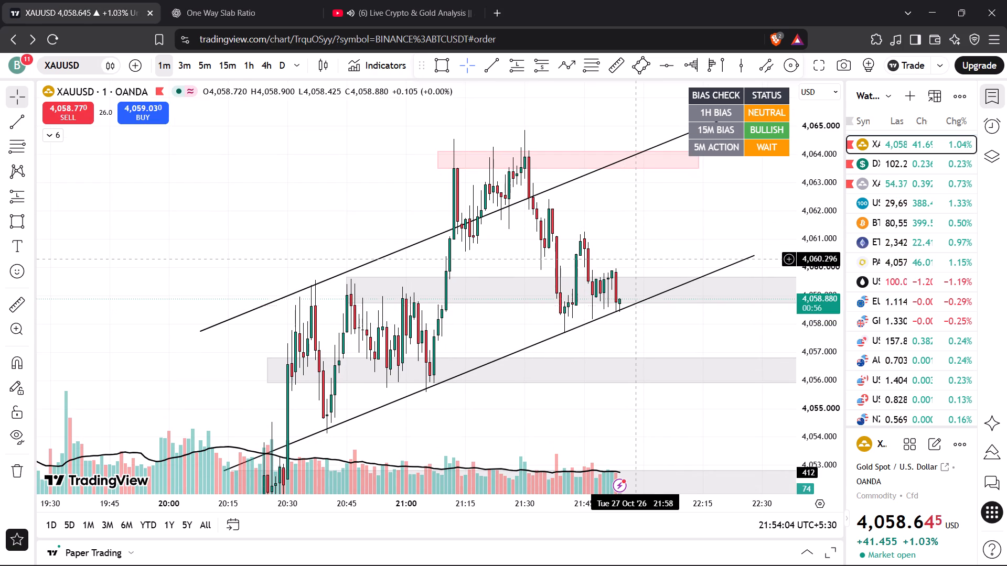
# Examine XAUUSD on the 5-minute and 3-minute charts where price meets the lower rising line and the uppermost grey zone.
pyautogui.click(204, 58)
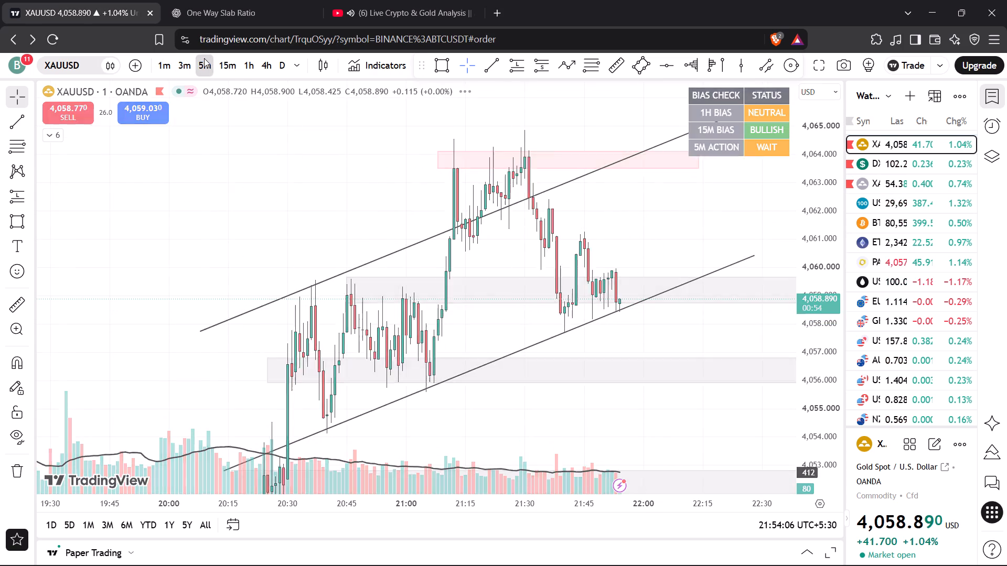
pyautogui.scroll(3, 630, 334)
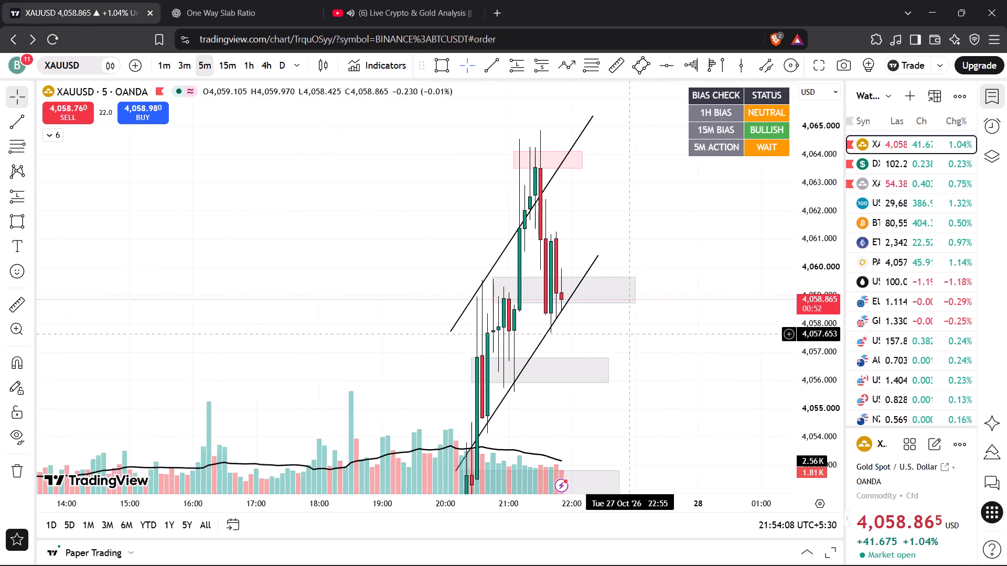
pyautogui.scroll(5, 631, 334)
pyautogui.moveTo(810, 193); pyautogui.dragTo(814, 377)
pyautogui.moveTo(609, 307); pyautogui.dragTo(635, 268)
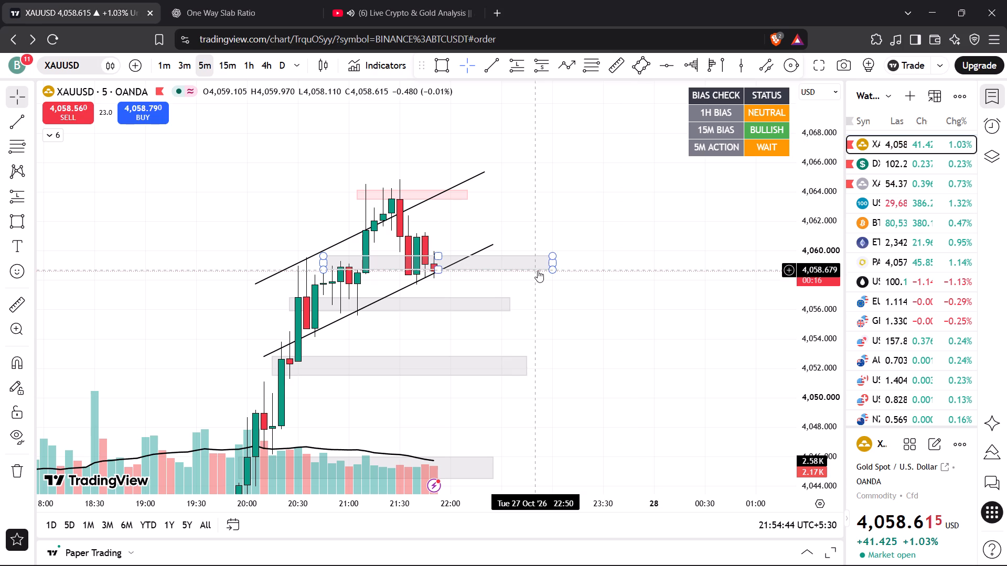
pyautogui.click(182, 63)
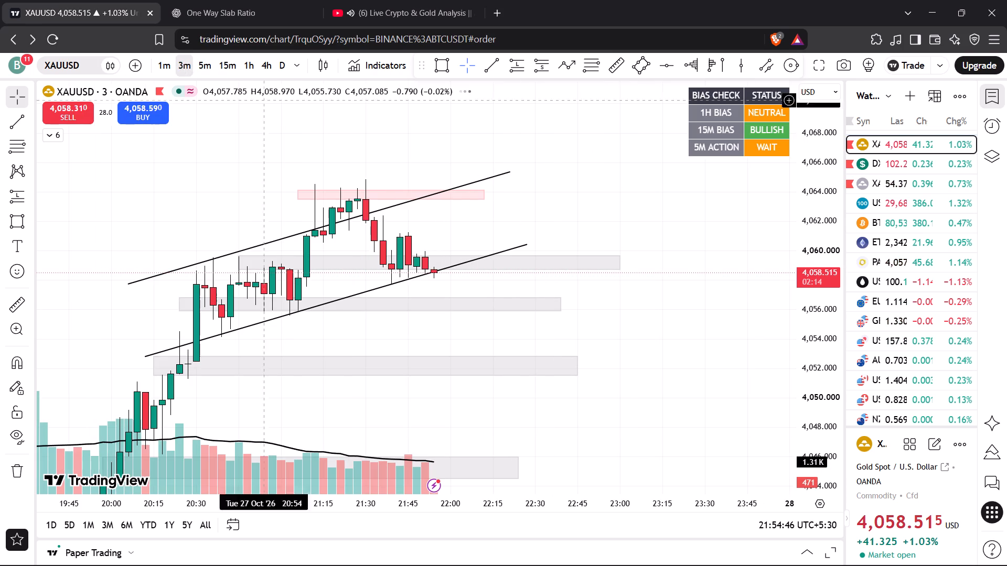
pyautogui.scroll(-3, 625, 327)
pyautogui.moveTo(812, 404); pyautogui.dragTo(820, 278)
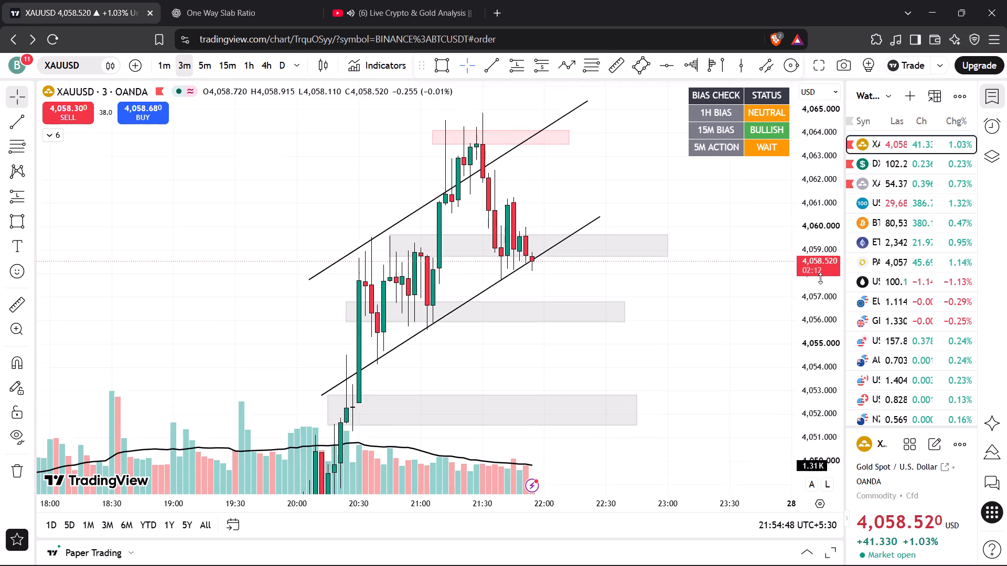
pyautogui.moveTo(820, 278); pyautogui.dragTo(819, 245)
pyautogui.moveTo(733, 302); pyautogui.dragTo(726, 281)
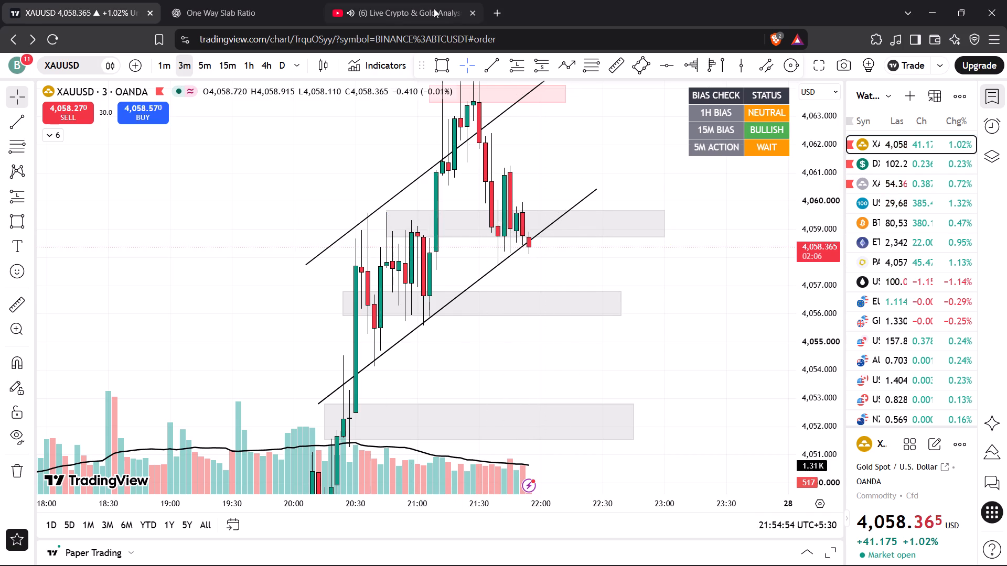
# Check the gold chart on the YouTube live stream and return to the TradingView chart.
pyautogui.click(420, 0)
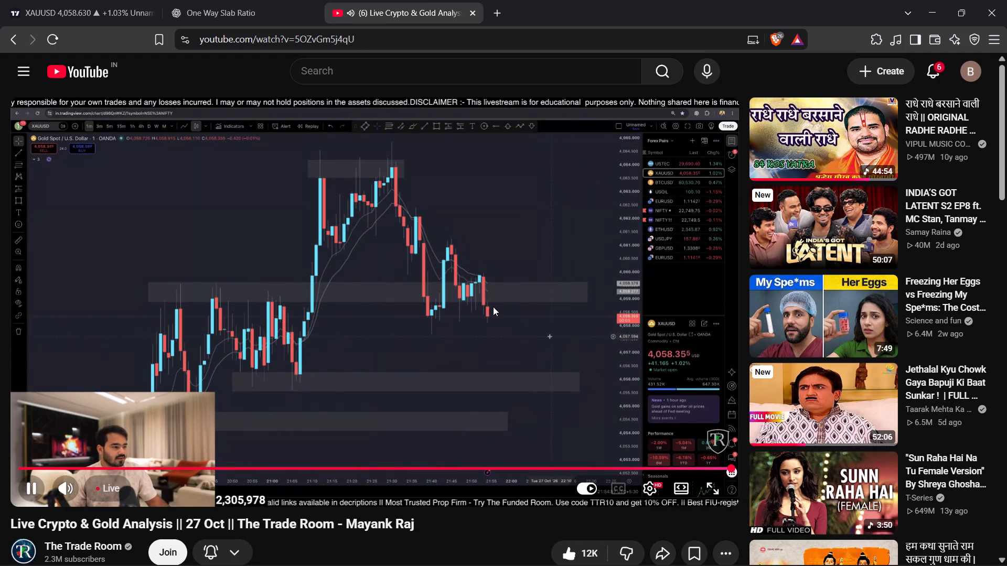
pyautogui.click(79, 2)
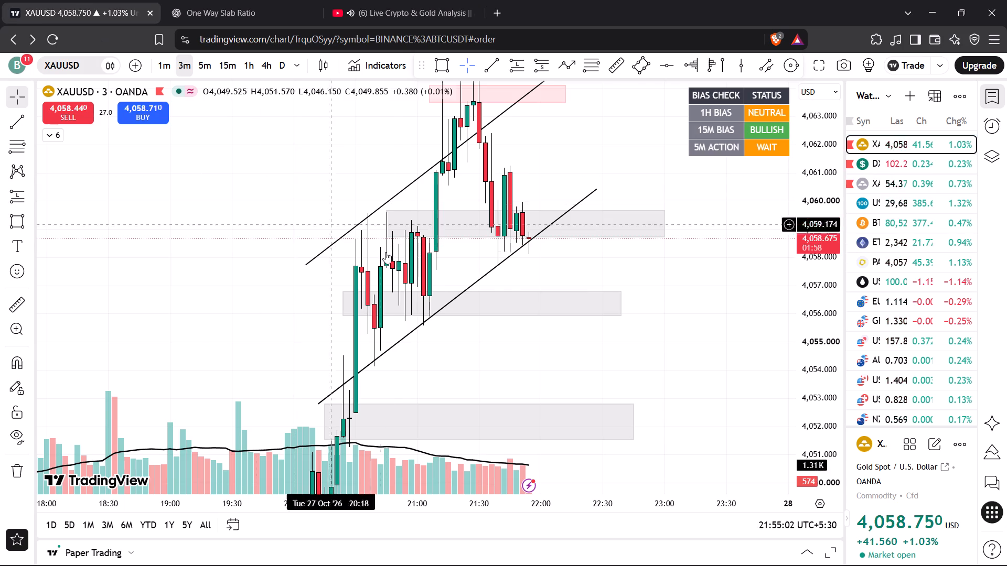
# Examine XAUUSD's 1-minute candles around the lower rising line, with a brief comparison against the USTECH100CFD chart.
pyautogui.scroll(3, 648, 266)
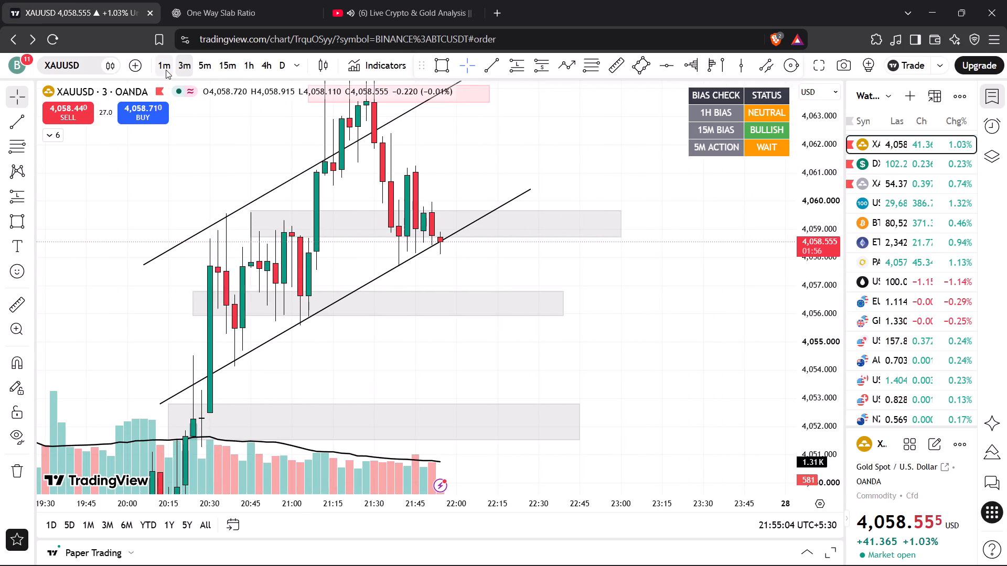
pyautogui.click(166, 70)
pyautogui.scroll(-4, 481, 261)
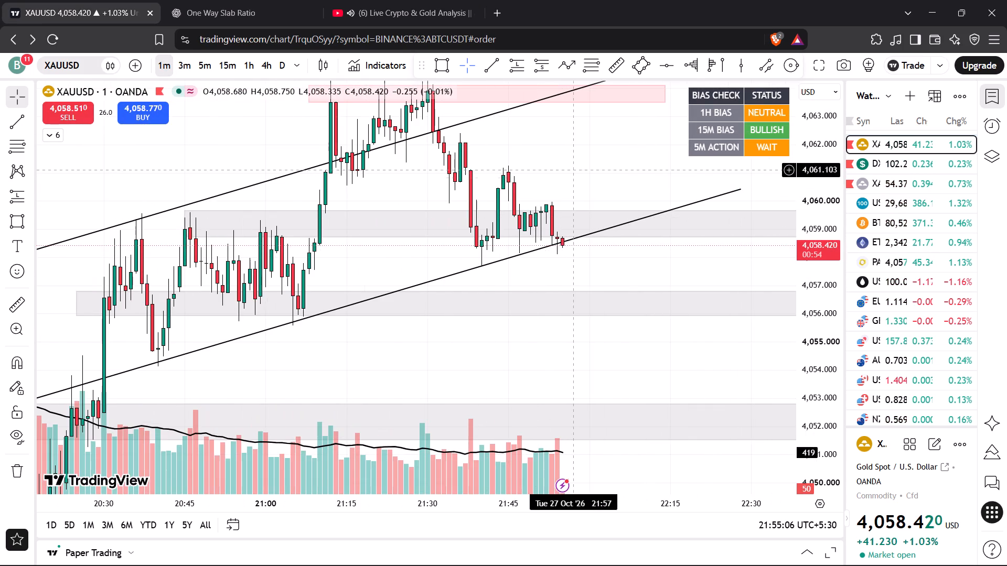
pyautogui.moveTo(571, 168); pyautogui.dragTo(572, 227)
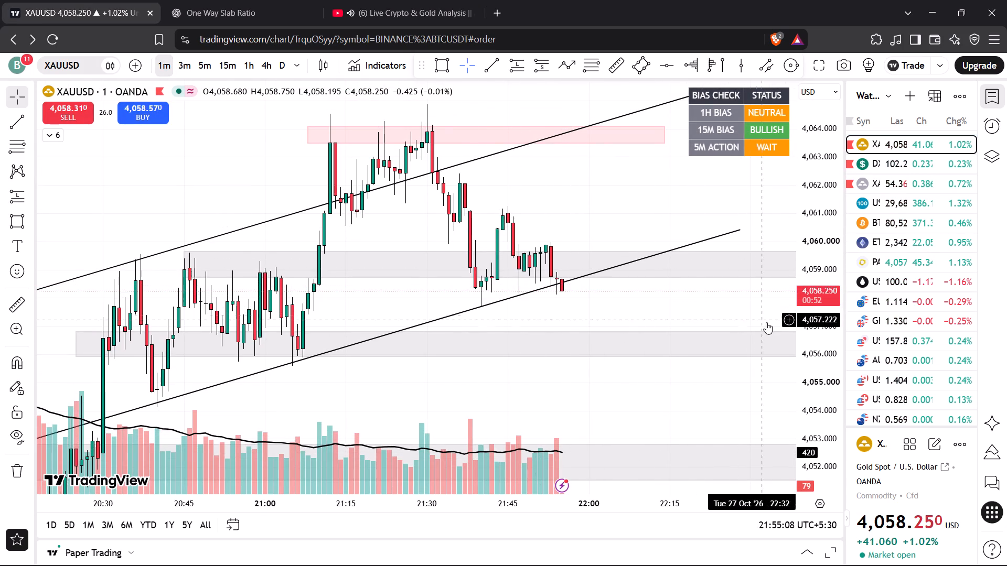
pyautogui.click(888, 204)
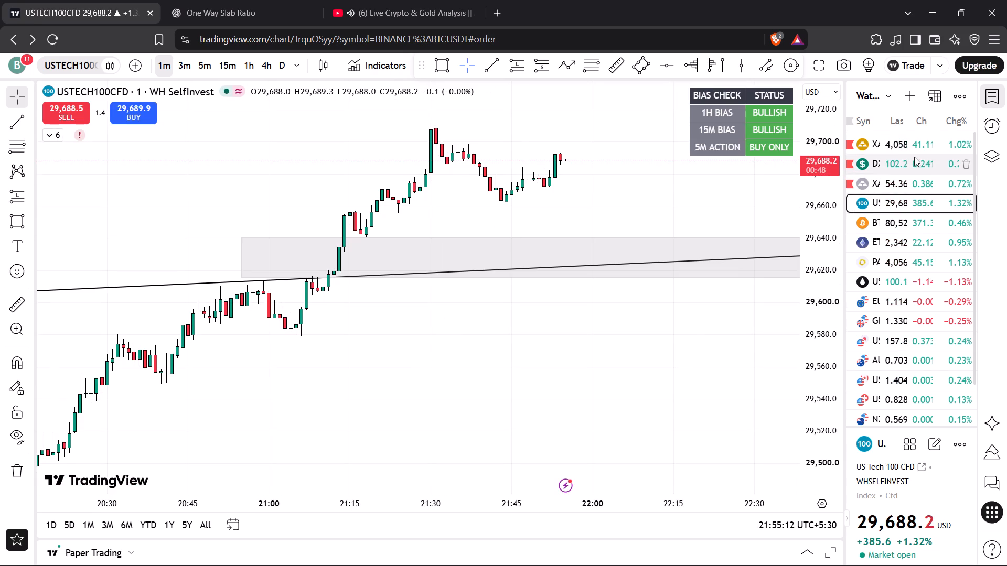
pyautogui.click(909, 138)
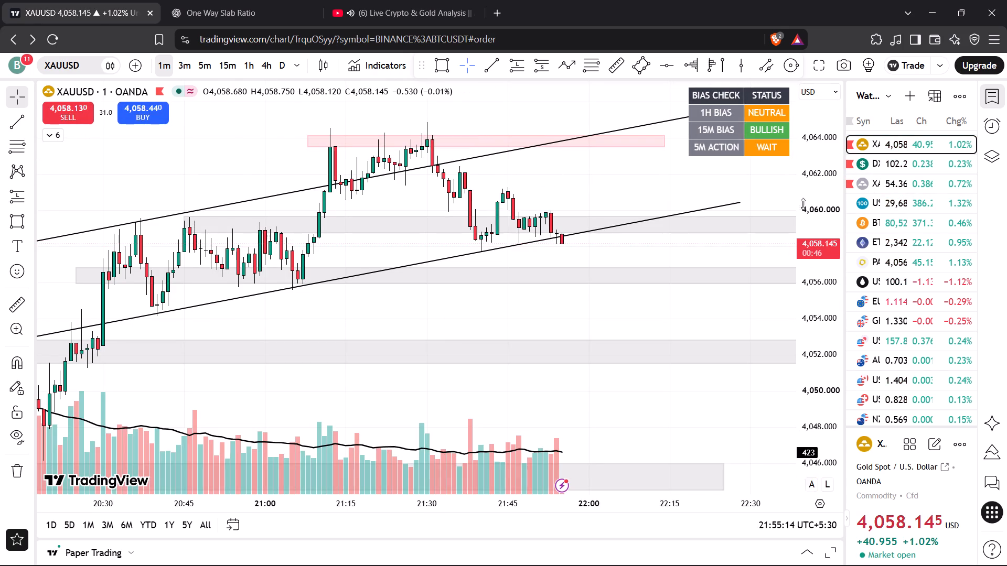
pyautogui.moveTo(827, 318); pyautogui.dragTo(826, 184)
pyautogui.moveTo(686, 224); pyautogui.dragTo(686, 308)
pyautogui.moveTo(822, 354); pyautogui.dragTo(835, 234)
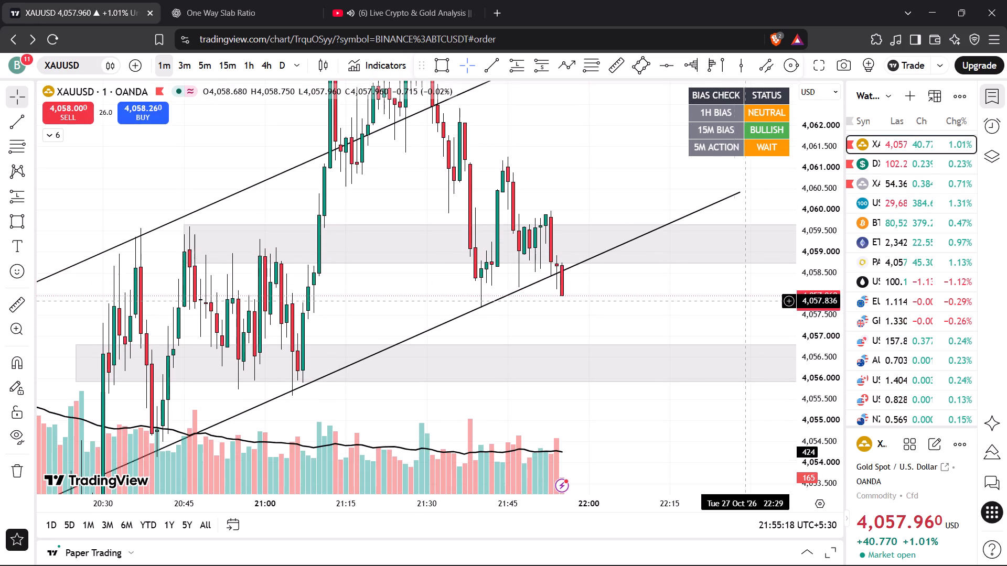
pyautogui.scroll(2, 689, 309)
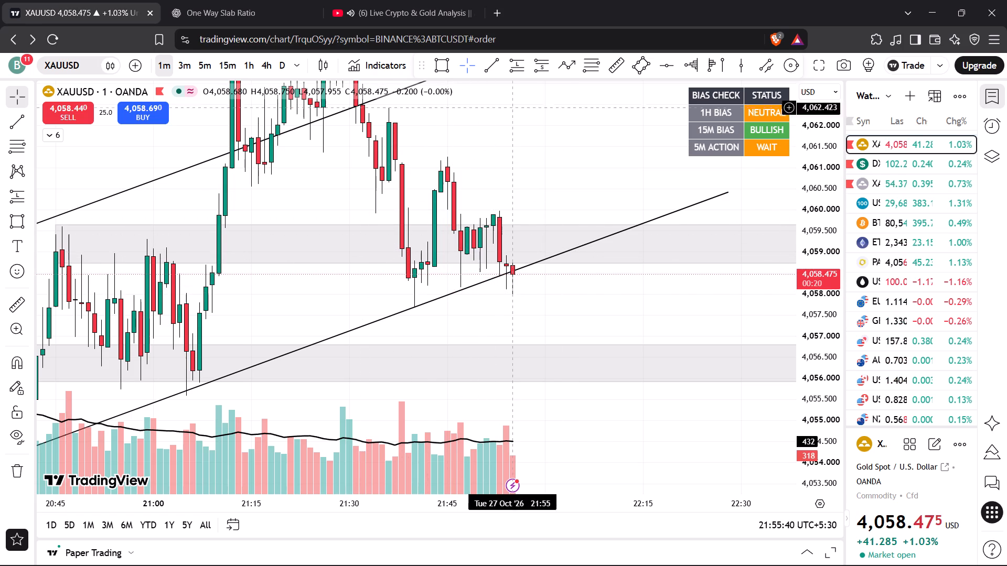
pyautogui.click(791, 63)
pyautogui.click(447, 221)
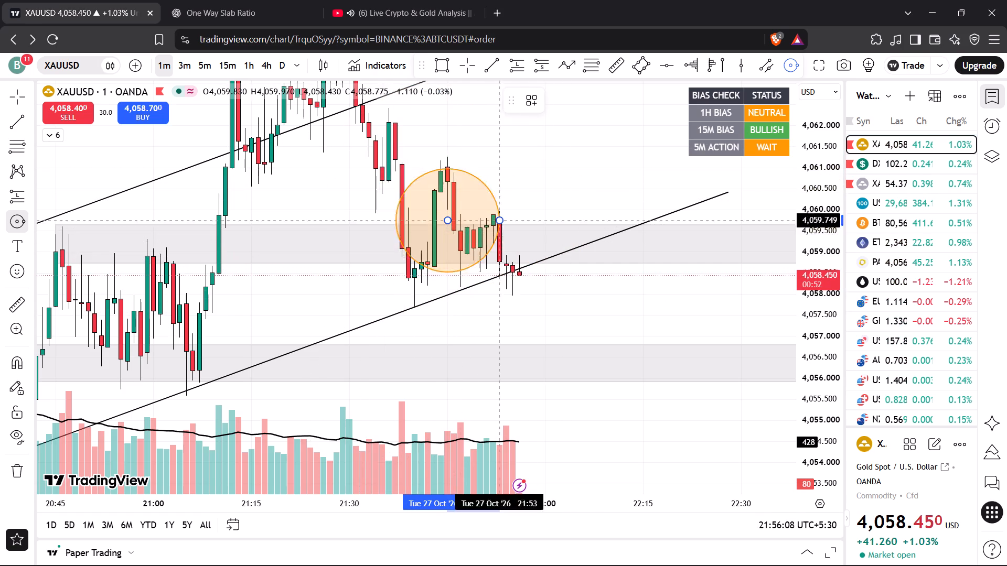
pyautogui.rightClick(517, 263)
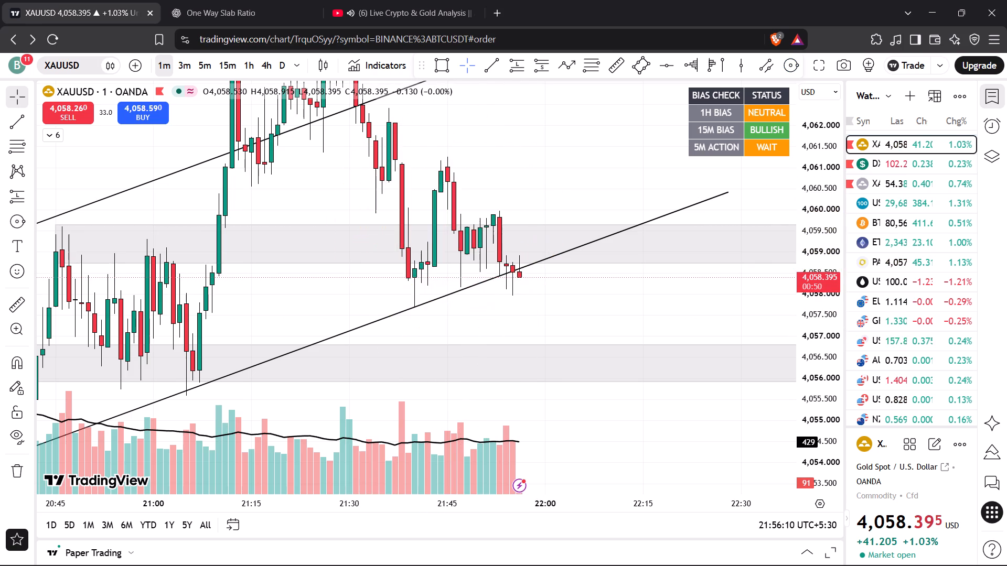
# Examine XAUUSD's 1-minute price action within the rising channel, from the red zone down to the lower grey zones.
pyautogui.moveTo(567, 188); pyautogui.dragTo(541, 224)
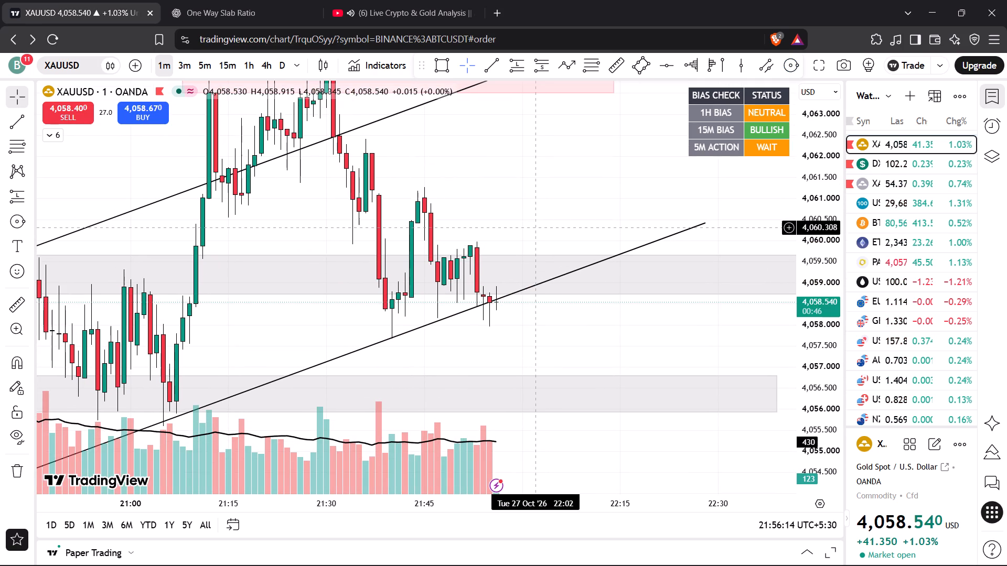
pyautogui.moveTo(544, 224); pyautogui.dragTo(552, 219)
pyautogui.scroll(-2, 555, 218)
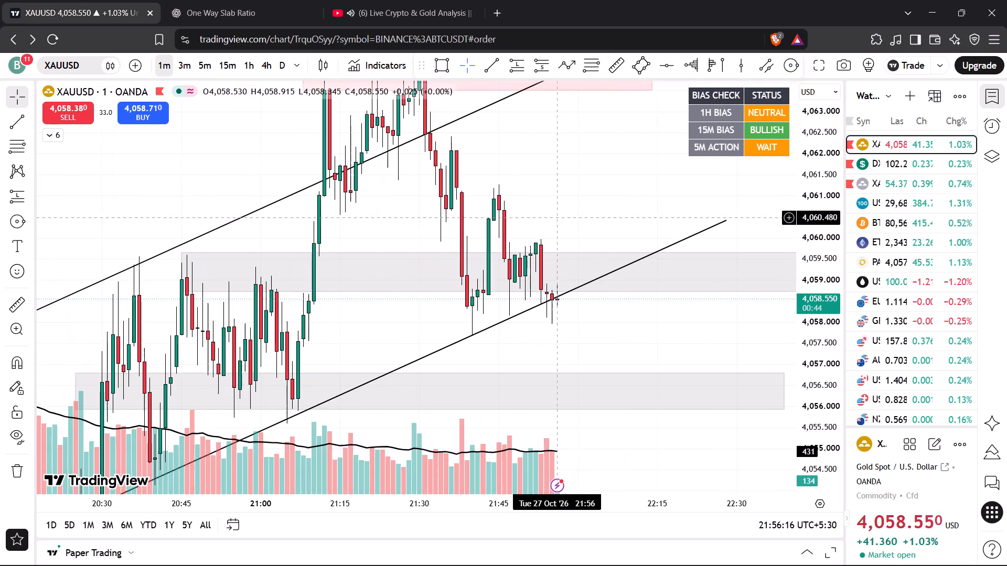
pyautogui.moveTo(583, 200); pyautogui.dragTo(583, 226)
pyautogui.moveTo(811, 179); pyautogui.dragTo(813, 238)
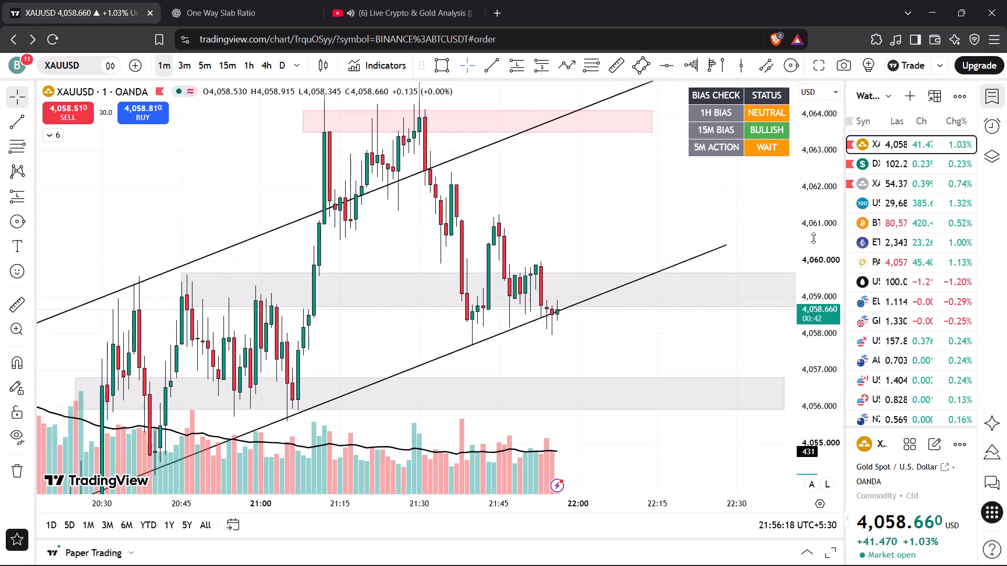
pyautogui.moveTo(813, 238); pyautogui.dragTo(808, 246)
pyautogui.moveTo(604, 219); pyautogui.dragTo(562, 214)
pyautogui.scroll(-3, 556, 213)
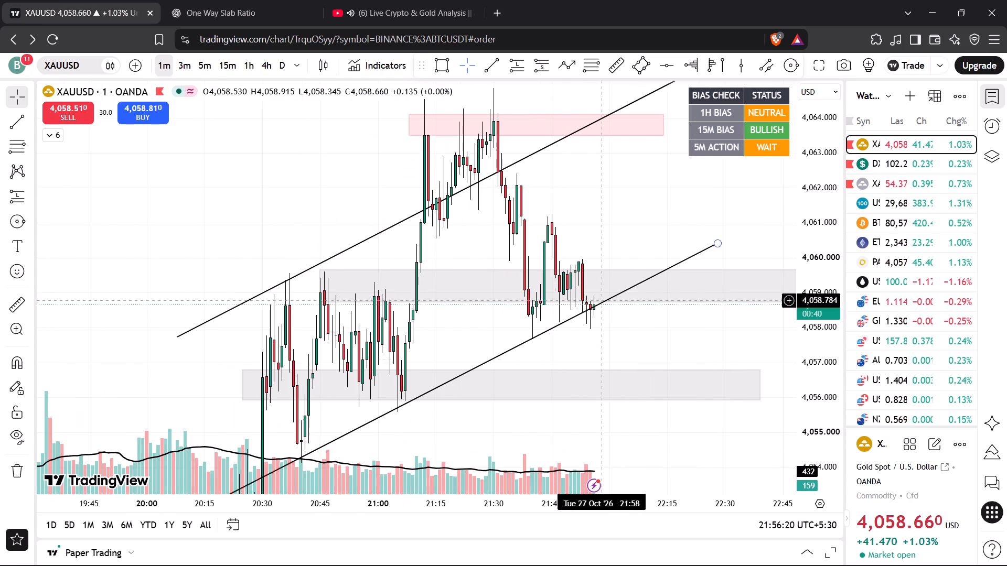
pyautogui.moveTo(645, 364); pyautogui.dragTo(685, 290)
pyautogui.moveTo(809, 215); pyautogui.dragTo(804, 296)
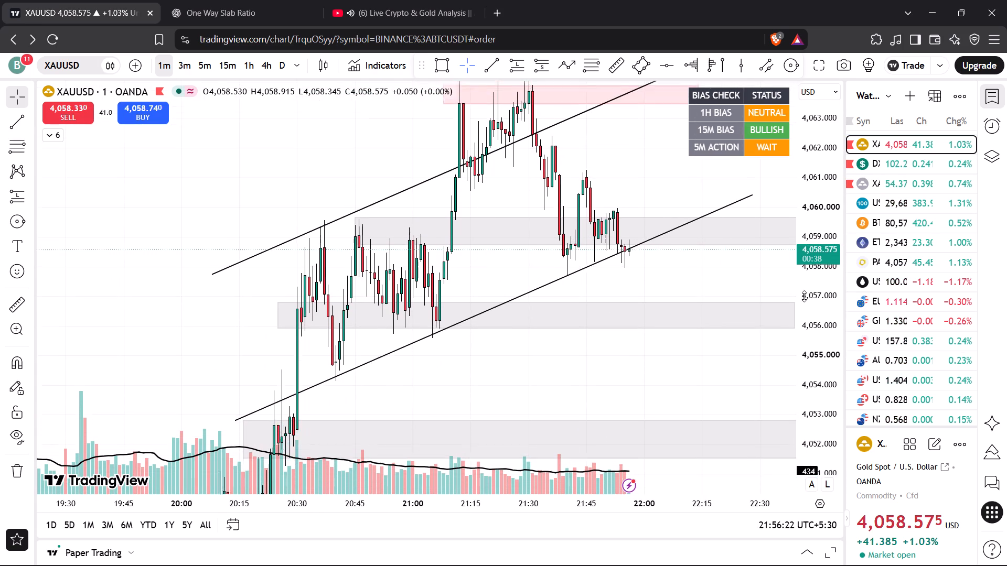
pyautogui.moveTo(804, 296); pyautogui.dragTo(797, 324)
pyautogui.moveTo(650, 192); pyautogui.dragTo(549, 240)
pyautogui.scroll(2, 570, 229)
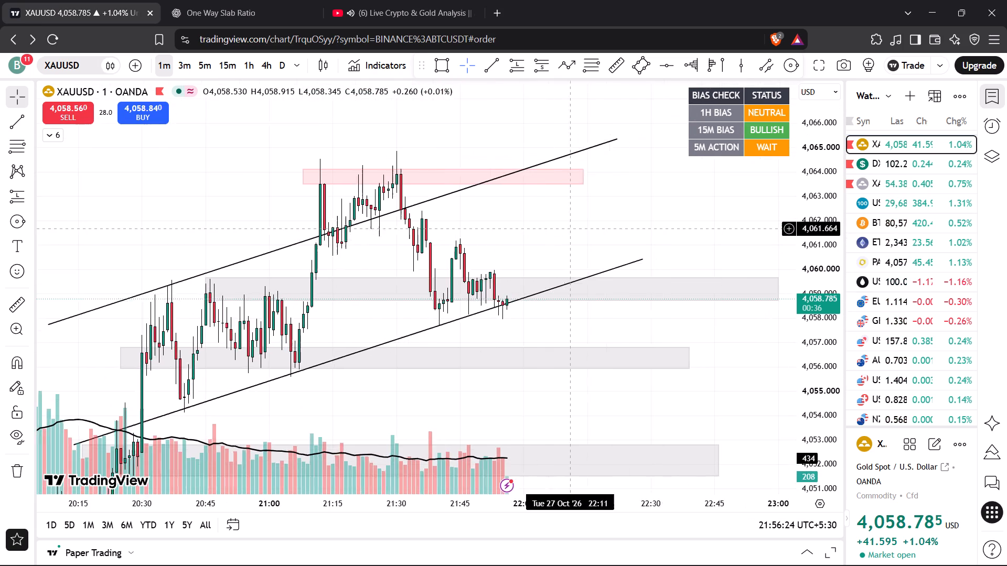
pyautogui.scroll(1, 570, 229)
pyautogui.moveTo(551, 227); pyautogui.dragTo(587, 205)
pyautogui.moveTo(814, 358); pyautogui.dragTo(825, 284)
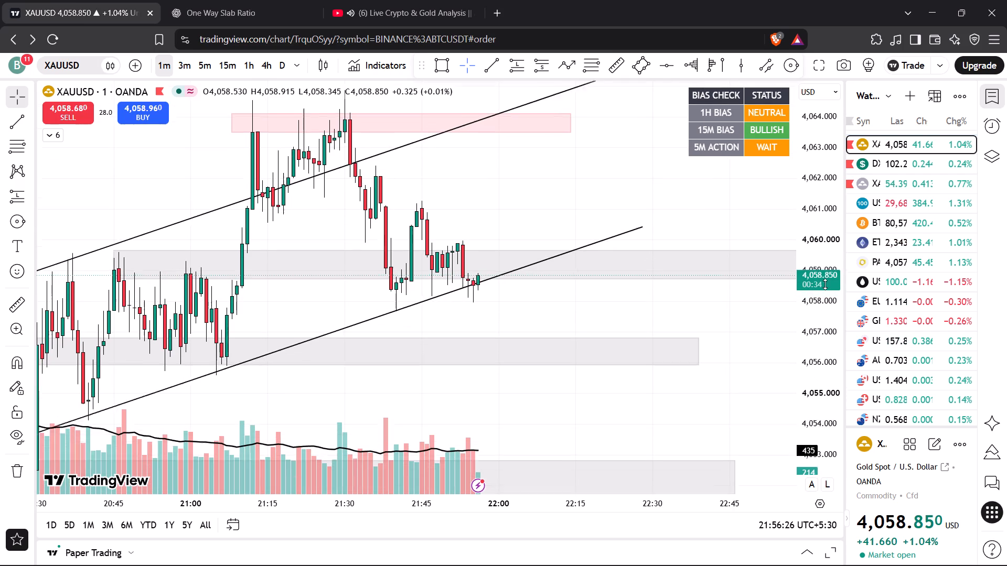
pyautogui.moveTo(825, 284); pyautogui.dragTo(825, 210)
pyautogui.moveTo(627, 304); pyautogui.dragTo(659, 288)
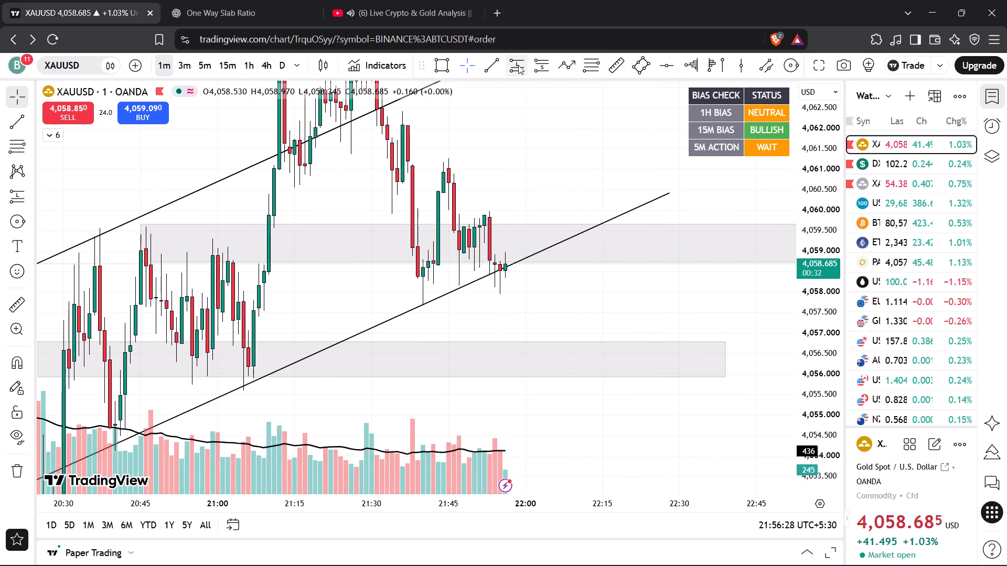
# Place a long position on XAUUSD after the latest candle: entry about 4,058.04, stop about 4,056.55, target about 4,062.32.
pyautogui.click(516, 64)
pyautogui.click(519, 290)
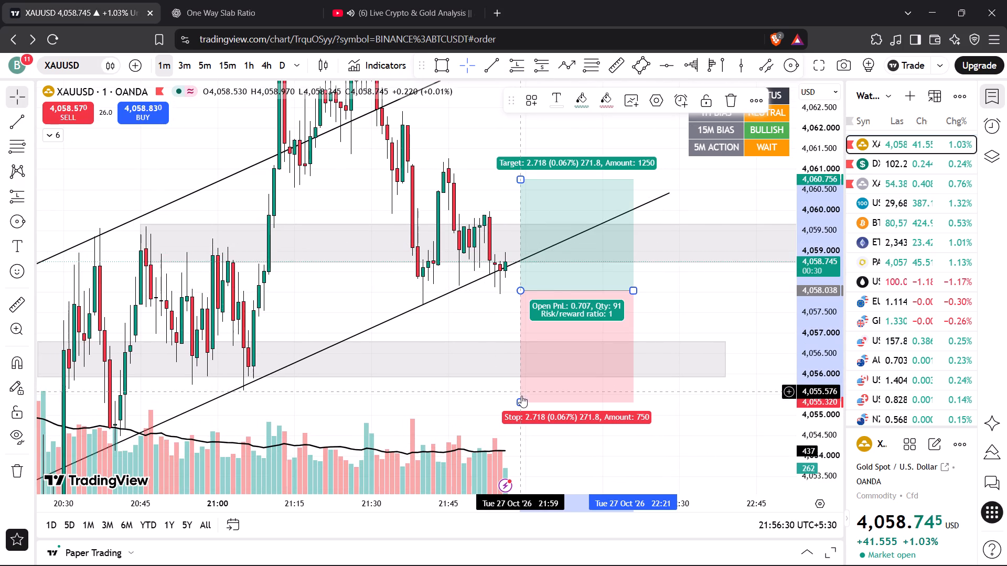
pyautogui.moveTo(521, 397); pyautogui.dragTo(529, 347)
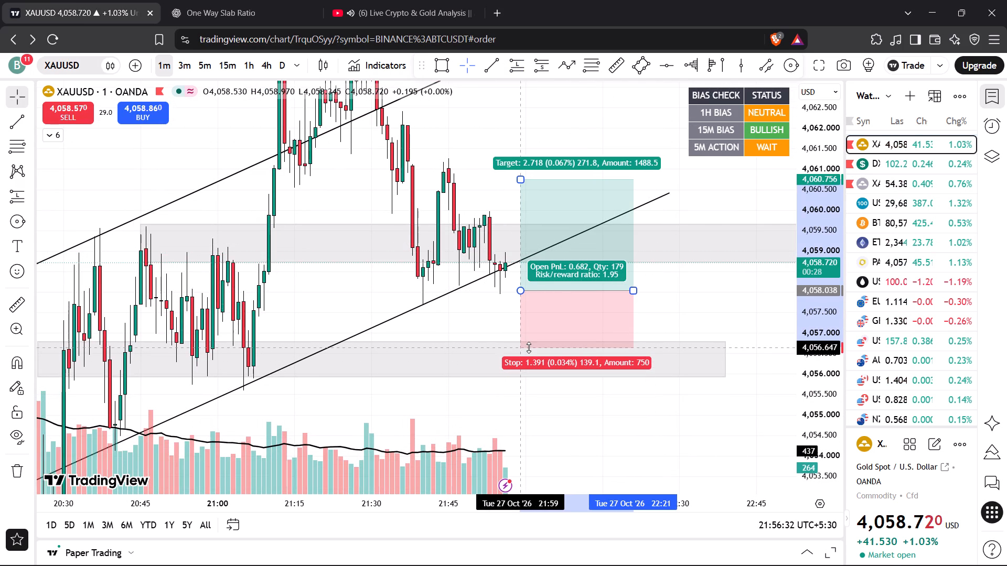
pyautogui.moveTo(529, 347); pyautogui.dragTo(529, 340)
pyautogui.moveTo(522, 181); pyautogui.dragTo(522, 177)
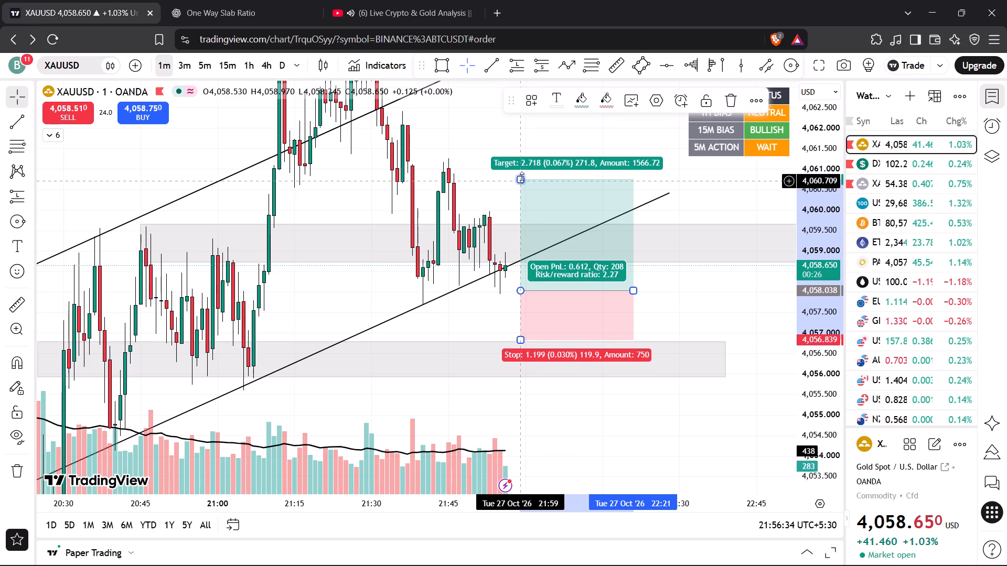
pyautogui.moveTo(522, 177); pyautogui.dragTo(516, 115)
pyautogui.moveTo(519, 341); pyautogui.dragTo(519, 350)
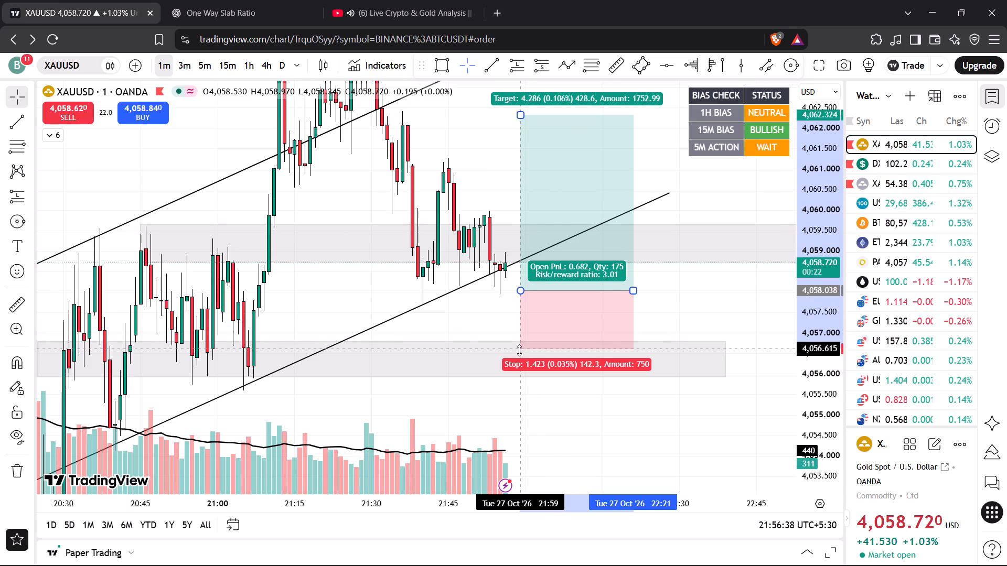
pyautogui.moveTo(519, 350); pyautogui.dragTo(519, 352)
pyautogui.click(509, 195)
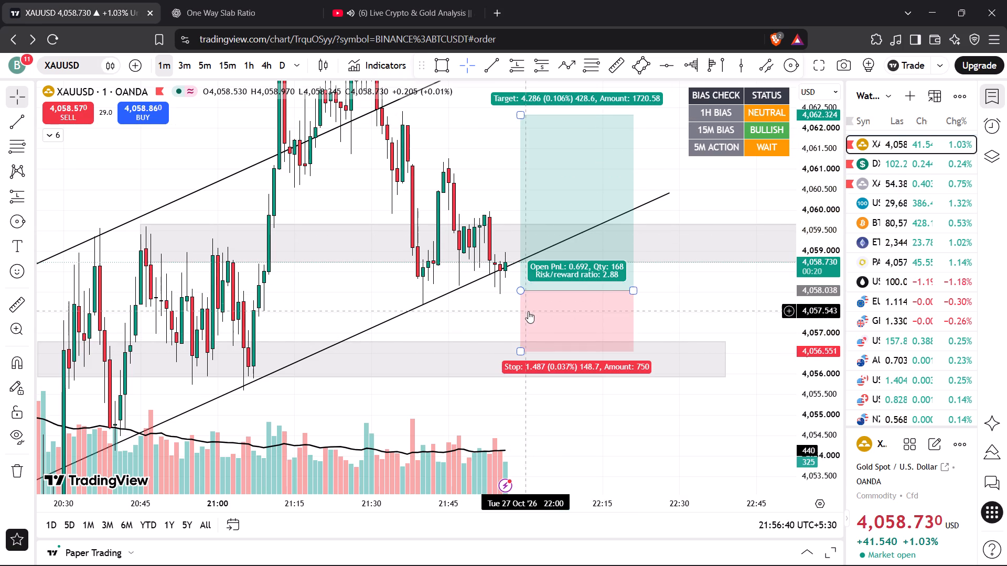
# Move the long position up to an entry of about 4,059.53, with stop about 4,057.61 and target about 4,063.49.
pyautogui.click(493, 306)
pyautogui.moveTo(493, 306); pyautogui.dragTo(498, 351)
pyautogui.moveTo(527, 327); pyautogui.dragTo(519, 298)
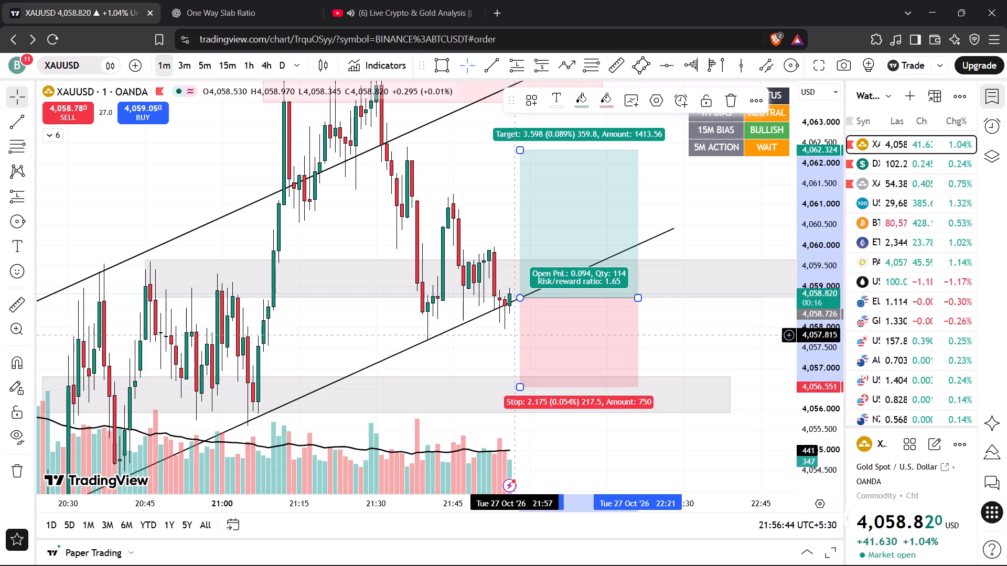
pyautogui.moveTo(524, 384); pyautogui.dragTo(523, 340)
pyautogui.moveTo(521, 251); pyautogui.dragTo(518, 265)
pyautogui.click(505, 215)
pyautogui.moveTo(502, 210); pyautogui.dragTo(499, 292)
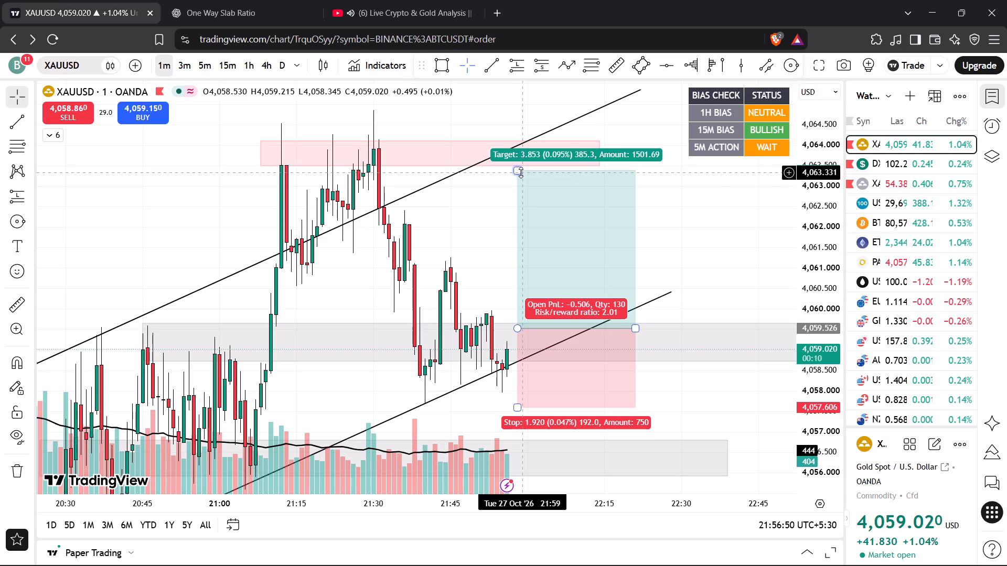
pyautogui.moveTo(521, 172); pyautogui.dragTo(518, 166)
pyautogui.click(484, 198)
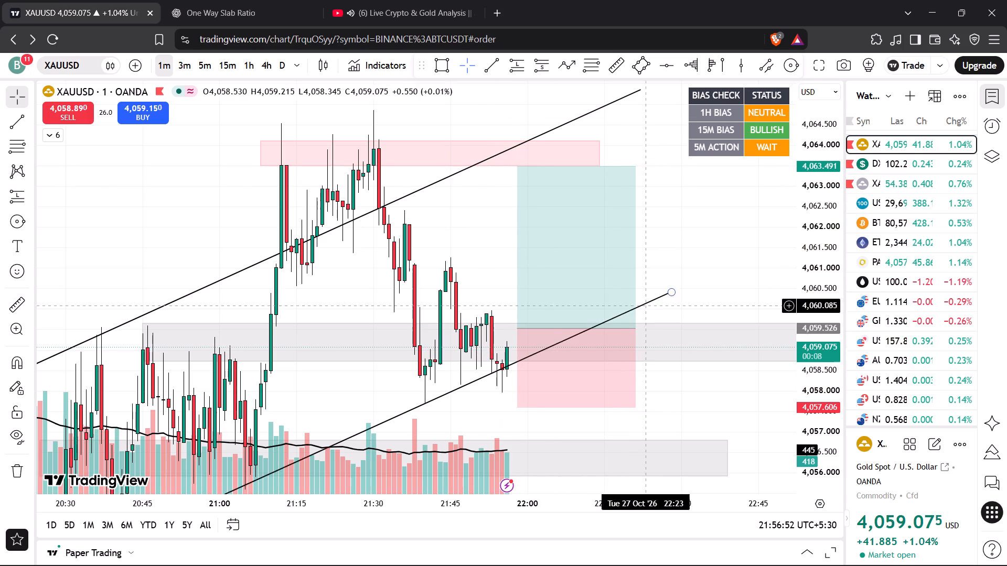
pyautogui.click(688, 261)
pyautogui.moveTo(826, 209); pyautogui.dragTo(824, 264)
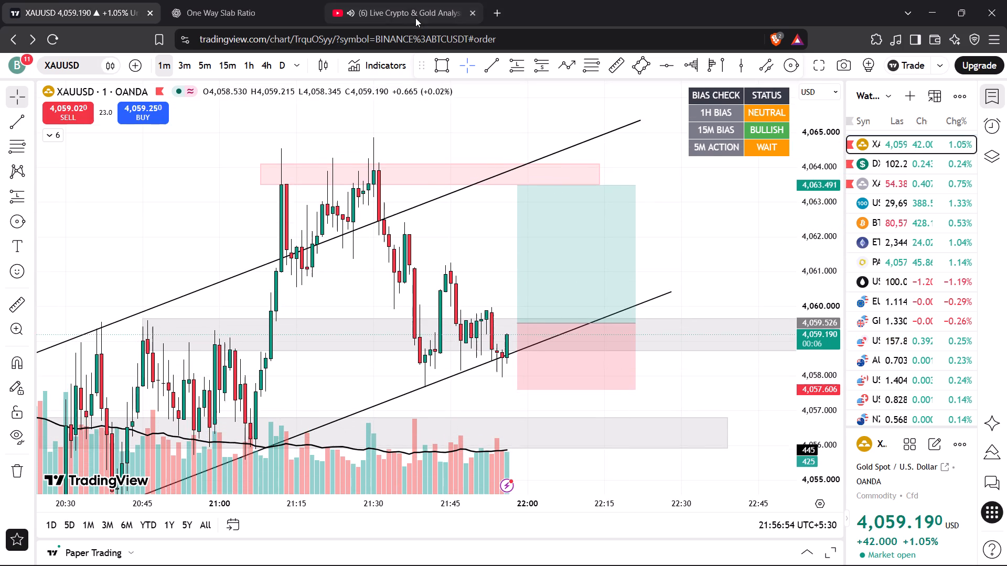
# Switch to the YouTube live stream to check the presenter's gold chart.
pyautogui.click(406, 6)
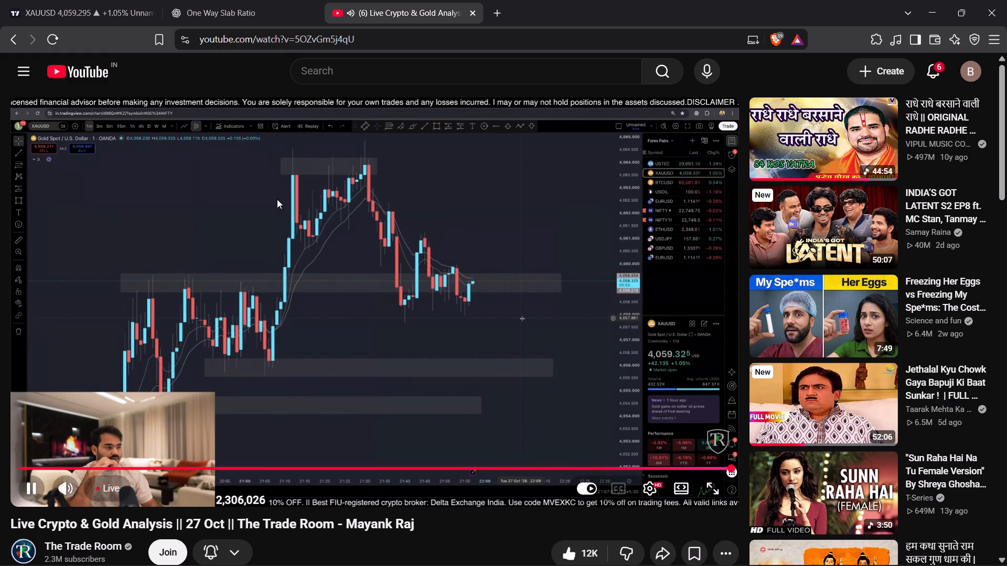
# Return to TradingView and adjust the XAUUSD long position to entry about 4,059.93, stop about 4,057.97 and target about 4,063.96.
pyautogui.click(90, 0)
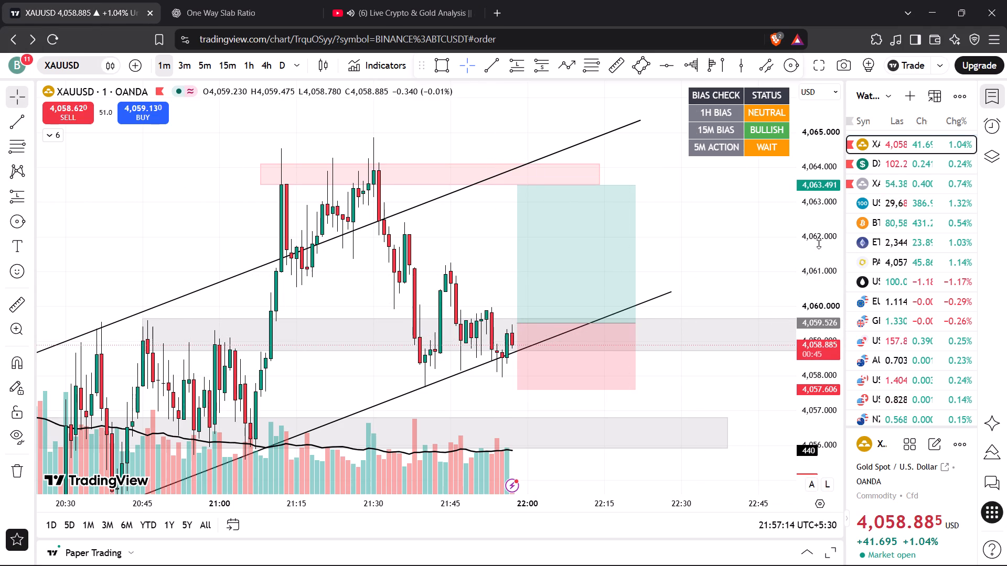
pyautogui.moveTo(737, 261); pyautogui.dragTo(697, 238)
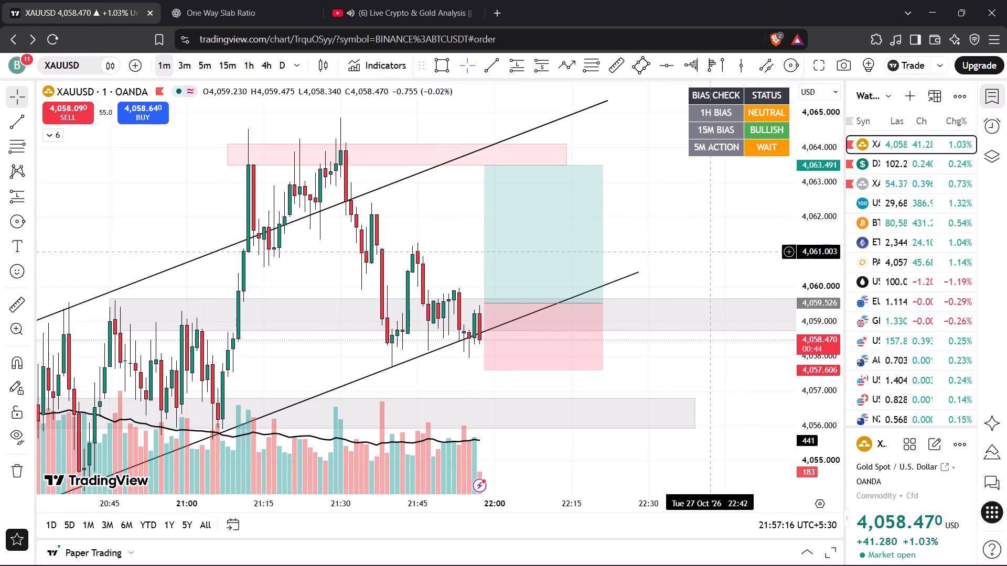
pyautogui.click(483, 301)
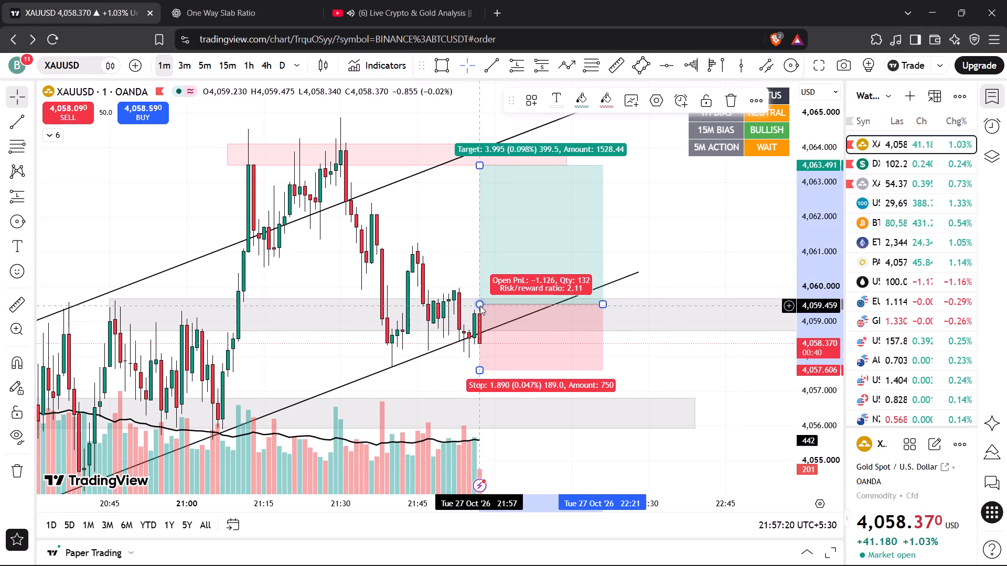
pyautogui.moveTo(480, 306); pyautogui.dragTo(473, 289)
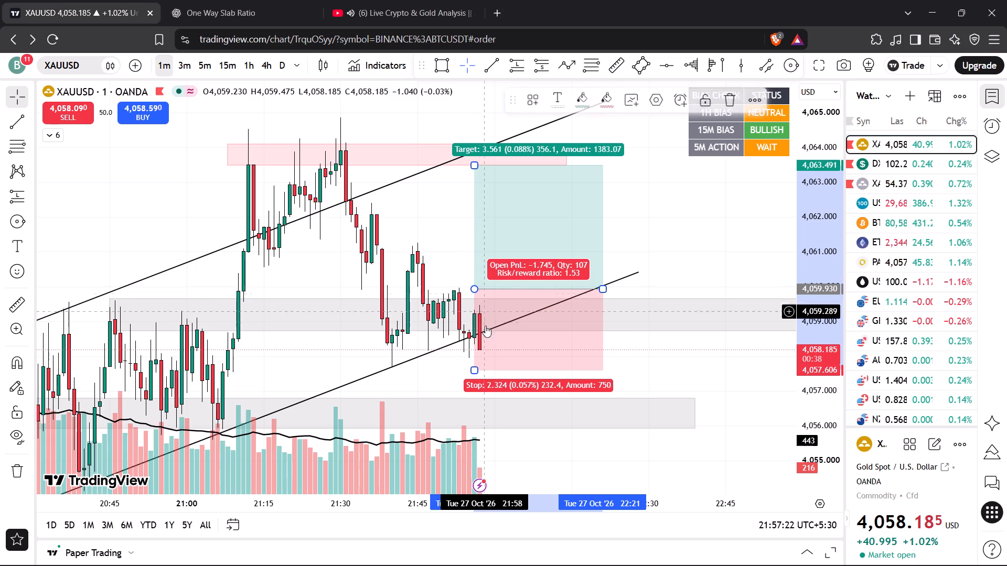
pyautogui.moveTo(475, 375); pyautogui.dragTo(487, 357)
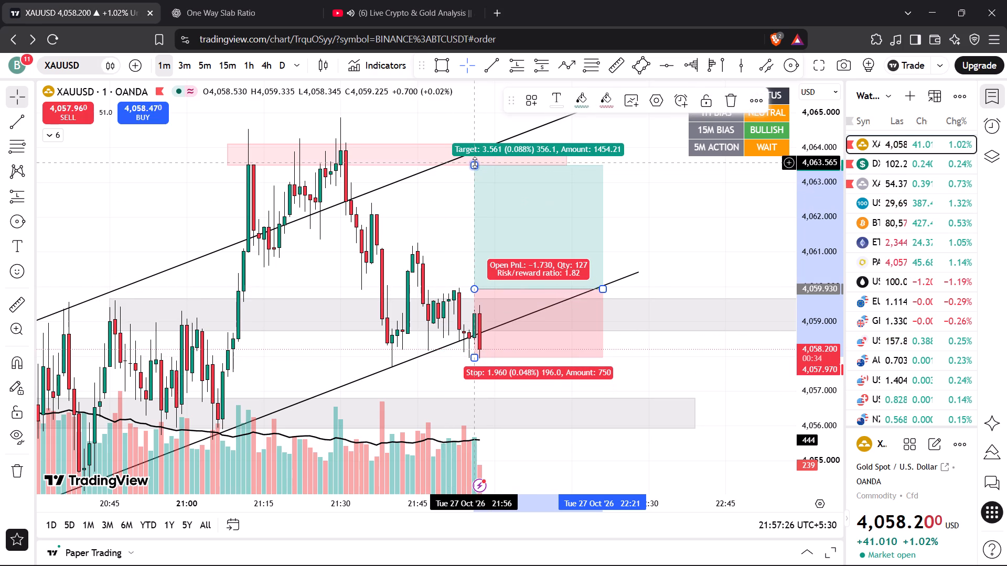
pyautogui.moveTo(475, 162); pyautogui.dragTo(477, 149)
pyautogui.click(464, 236)
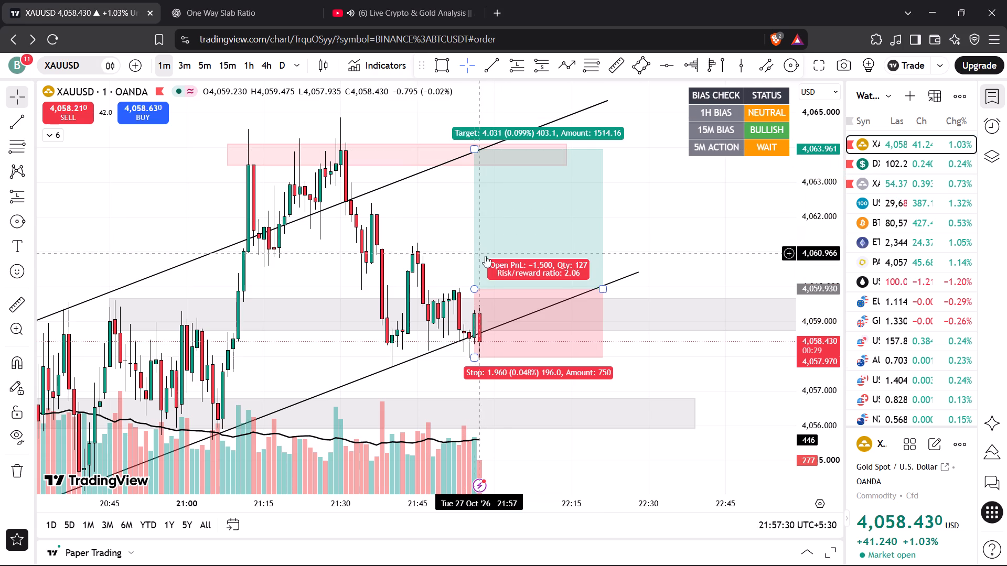
# Switch XAUUSD to the 1-hour timeframe and examine price between the lower and upper red zones.
pyautogui.moveTo(827, 205); pyautogui.dragTo(825, 260)
pyautogui.scroll(-3, 715, 255)
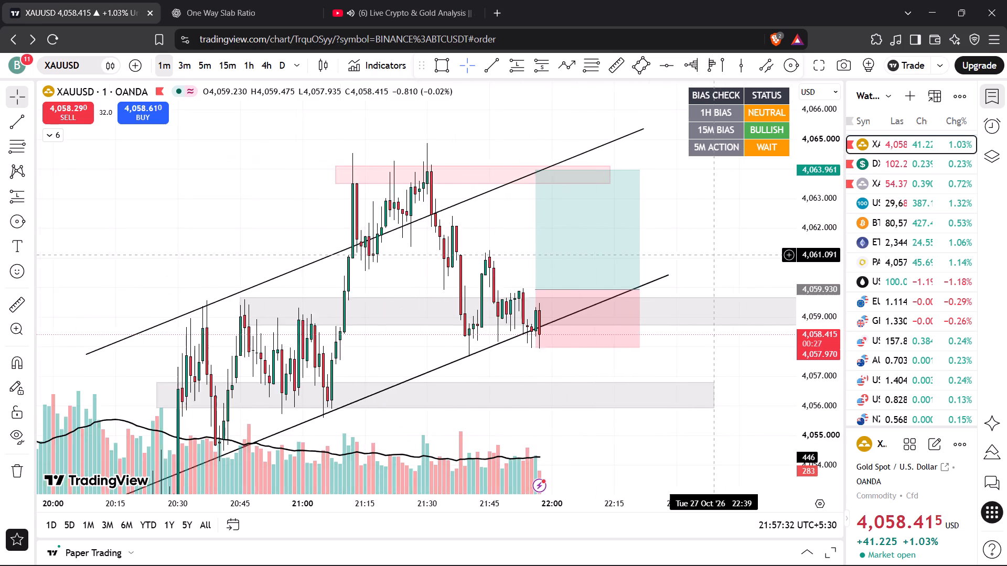
pyautogui.click(247, 68)
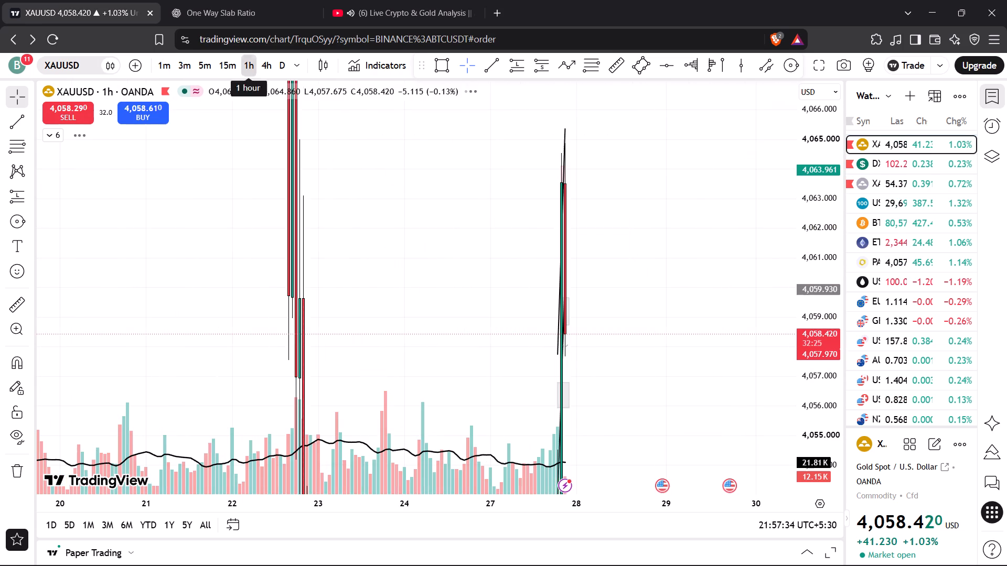
pyautogui.moveTo(809, 213); pyautogui.dragTo(769, 557)
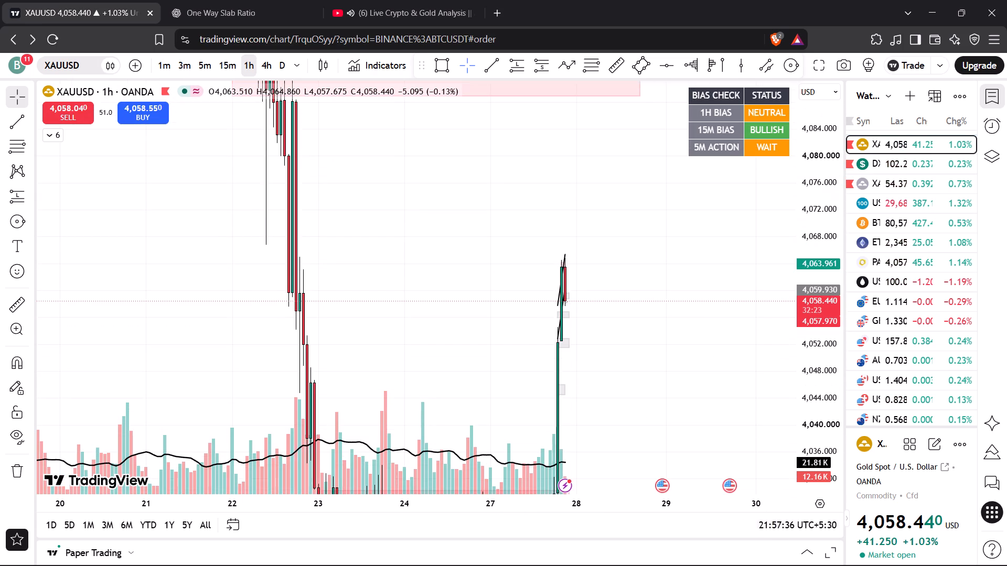
pyautogui.moveTo(807, 263); pyautogui.dragTo(799, 452)
pyautogui.scroll(4, 686, 380)
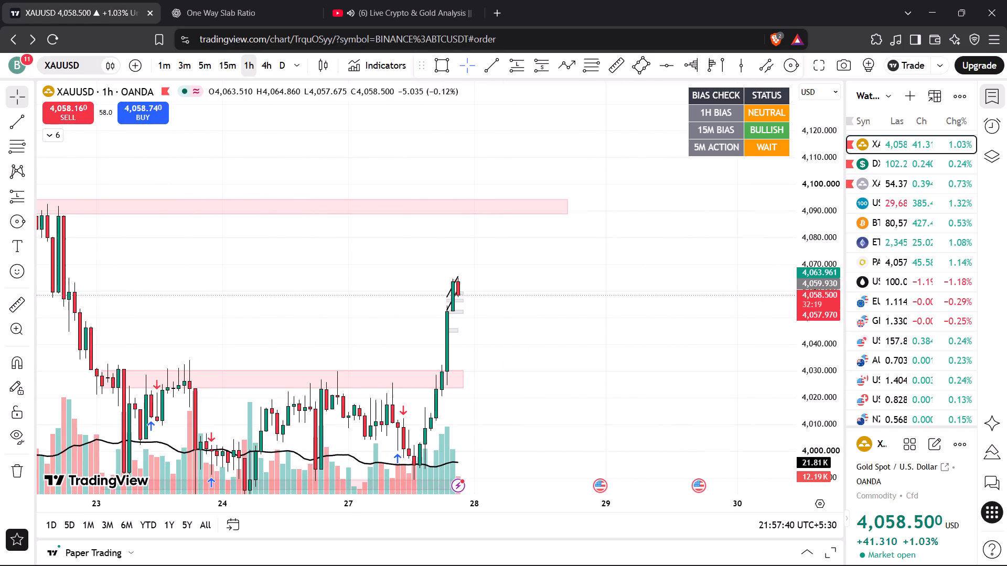
# Switch XAUUSD to the 5-minute timeframe and examine price in the rising channel and the grey zones below it.
pyautogui.click(200, 67)
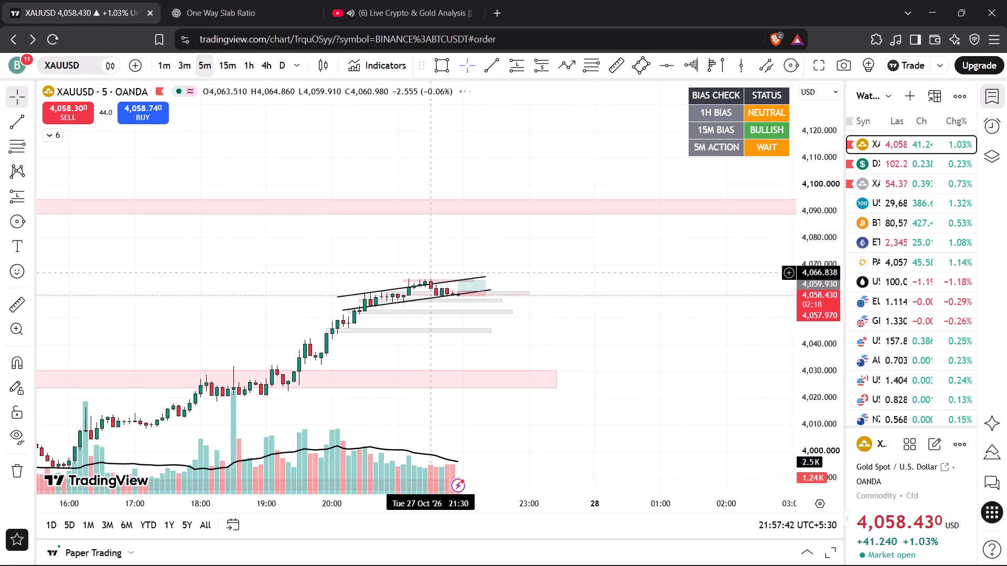
pyautogui.moveTo(432, 259); pyautogui.dragTo(558, 265)
pyautogui.moveTo(816, 392); pyautogui.dragTo(827, 166)
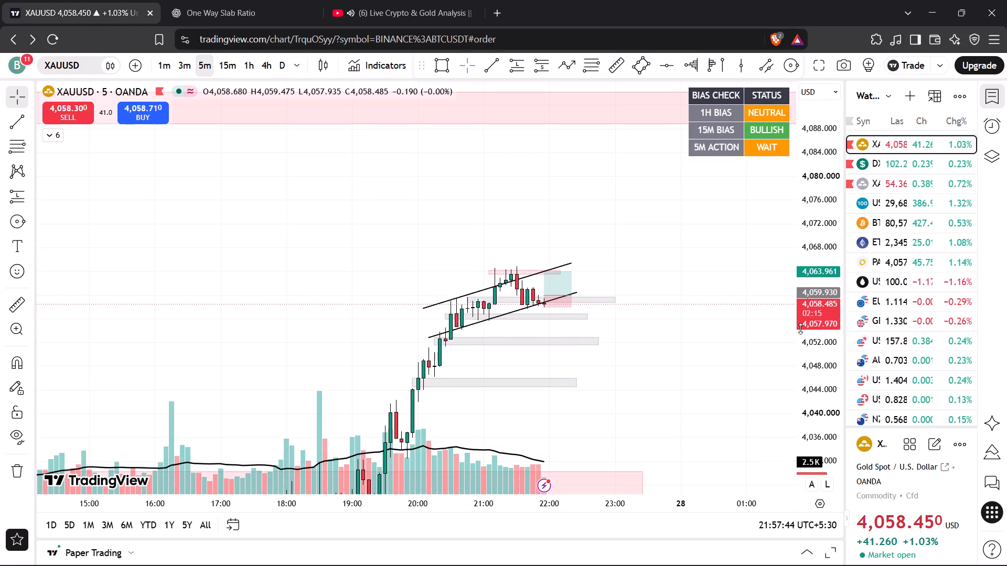
pyautogui.moveTo(814, 366); pyautogui.dragTo(820, 230)
pyautogui.moveTo(699, 363); pyautogui.dragTo(700, 322)
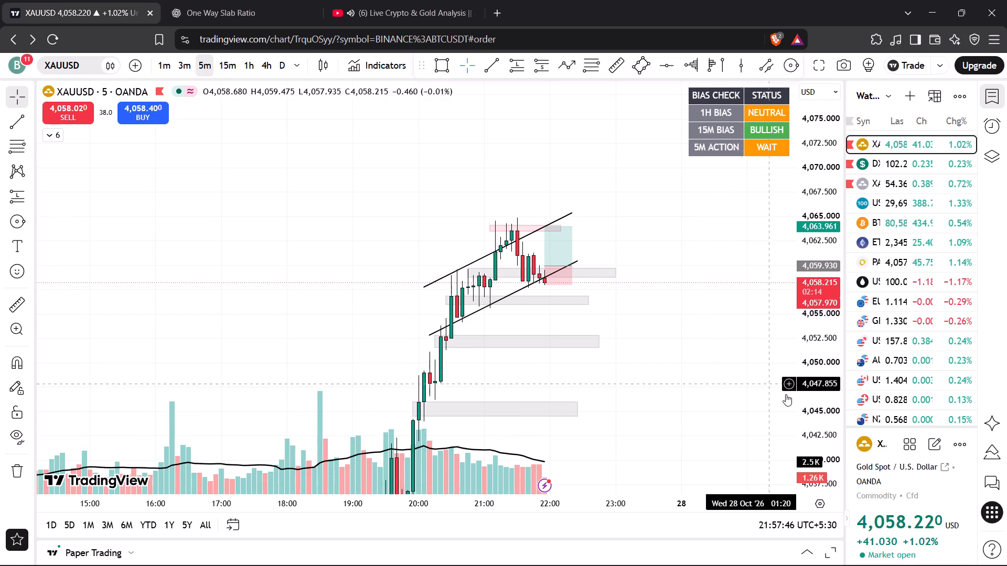
pyautogui.moveTo(808, 406); pyautogui.dragTo(801, 308)
pyautogui.scroll(1, 710, 401)
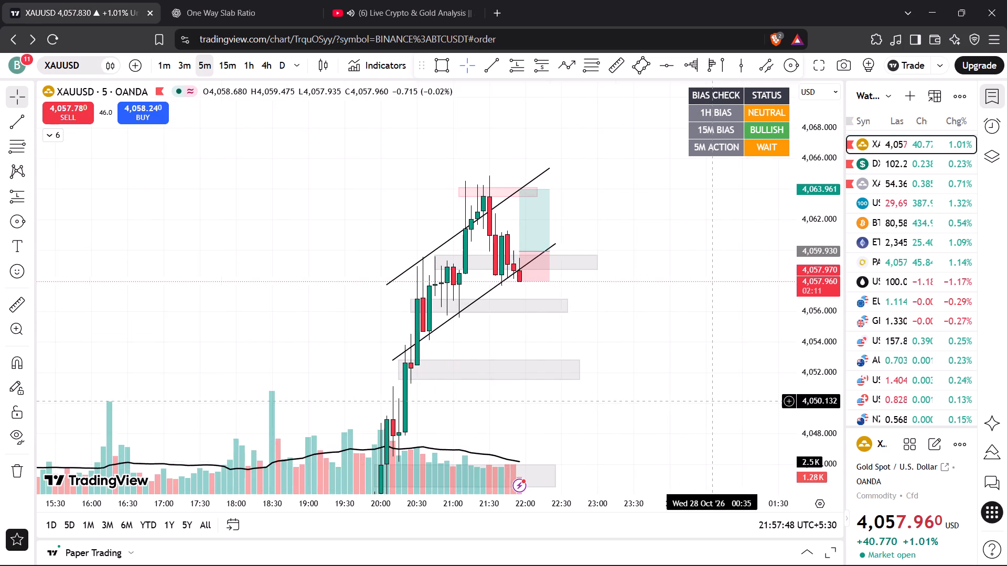
pyautogui.scroll(1, 711, 401)
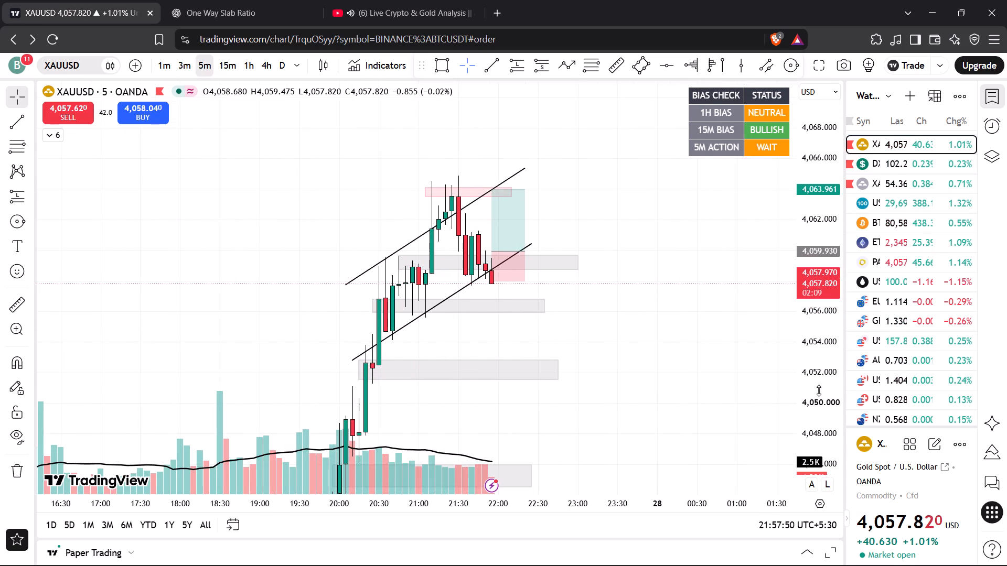
pyautogui.moveTo(819, 390); pyautogui.dragTo(825, 328)
pyautogui.scroll(3, 723, 375)
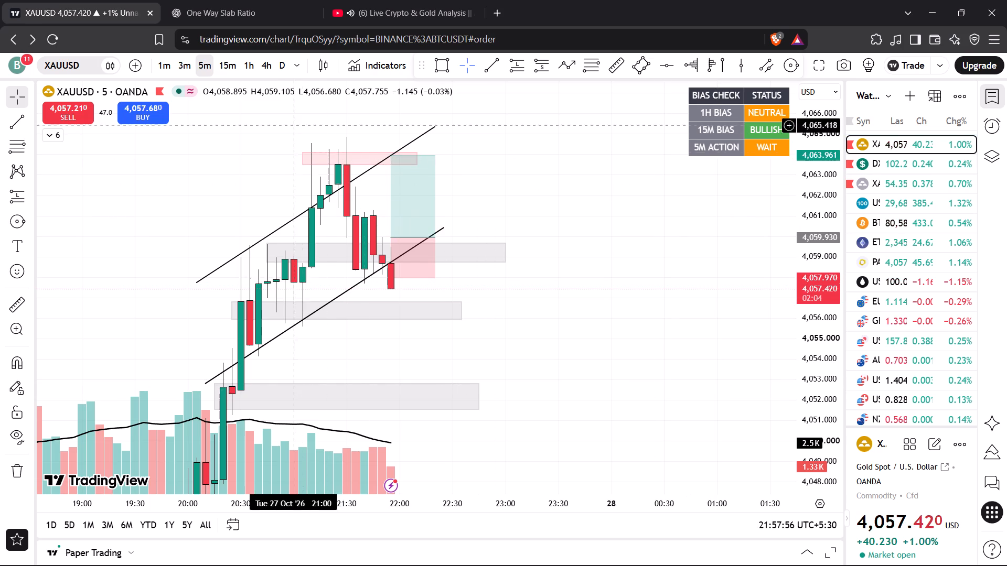
# Step XAUUSD down through the 3-minute to the 1-minute timeframe and examine the latest candles around the channel's lower line.
pyautogui.click(190, 69)
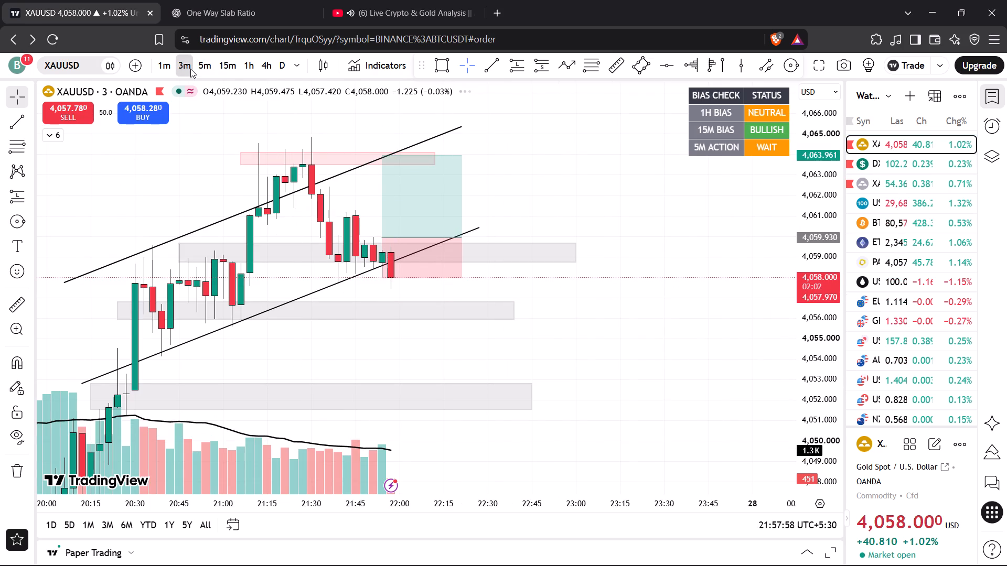
pyautogui.click(168, 64)
pyautogui.scroll(-4, 440, 304)
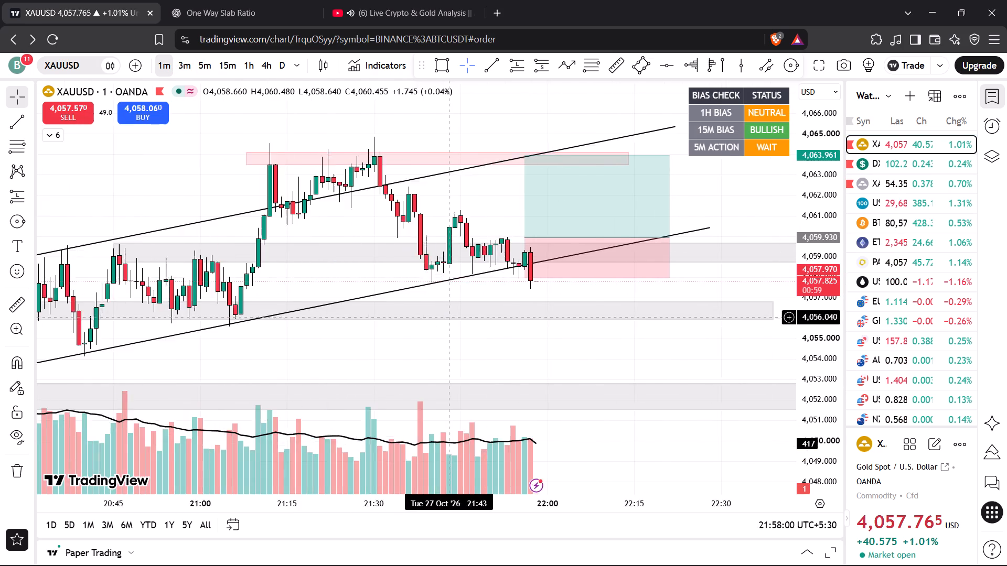
pyautogui.scroll(-2, 449, 317)
pyautogui.moveTo(539, 353); pyautogui.dragTo(510, 376)
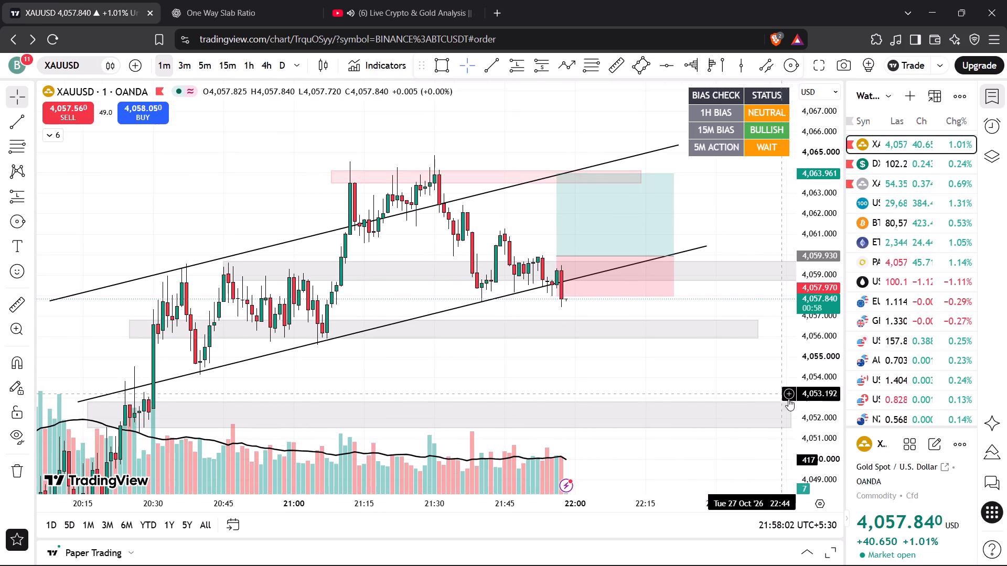
pyautogui.moveTo(818, 398); pyautogui.dragTo(824, 293)
pyautogui.moveTo(754, 302); pyautogui.dragTo(703, 324)
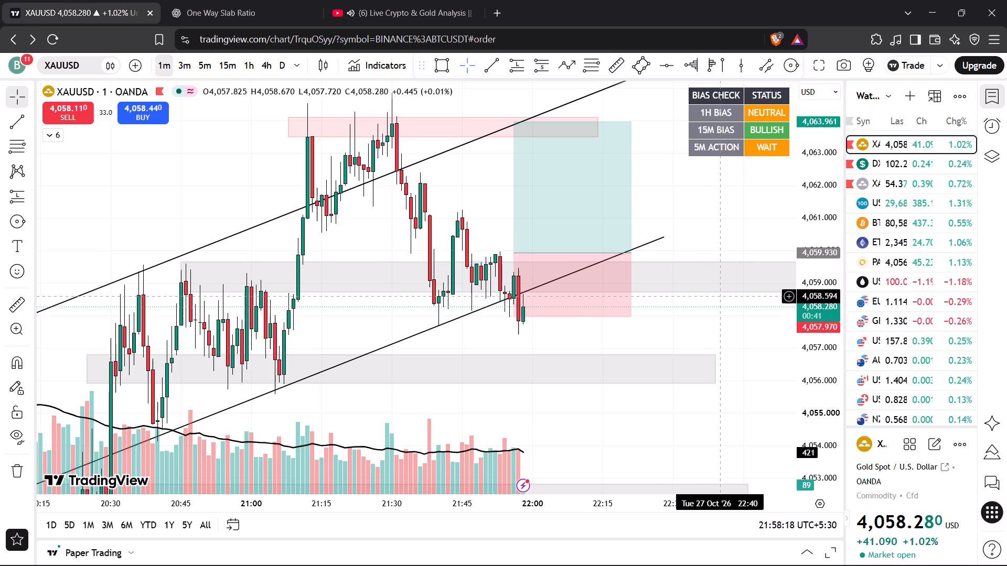
pyautogui.moveTo(733, 205); pyautogui.dragTo(717, 230)
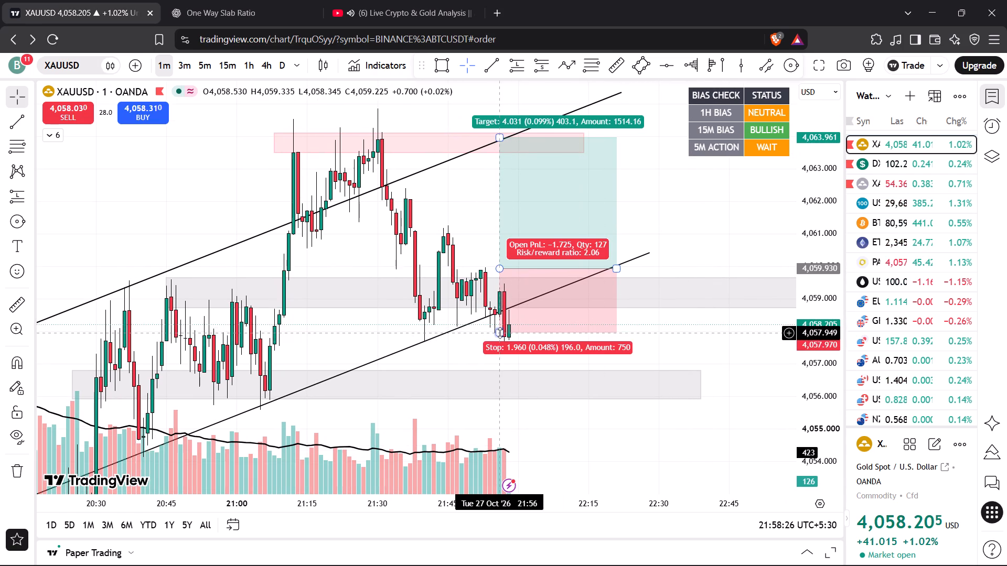
# Lower the XAUUSD long position's stop to about 4,057.39 and its entry to about 4,059.34.
pyautogui.moveTo(501, 333); pyautogui.dragTo(529, 351)
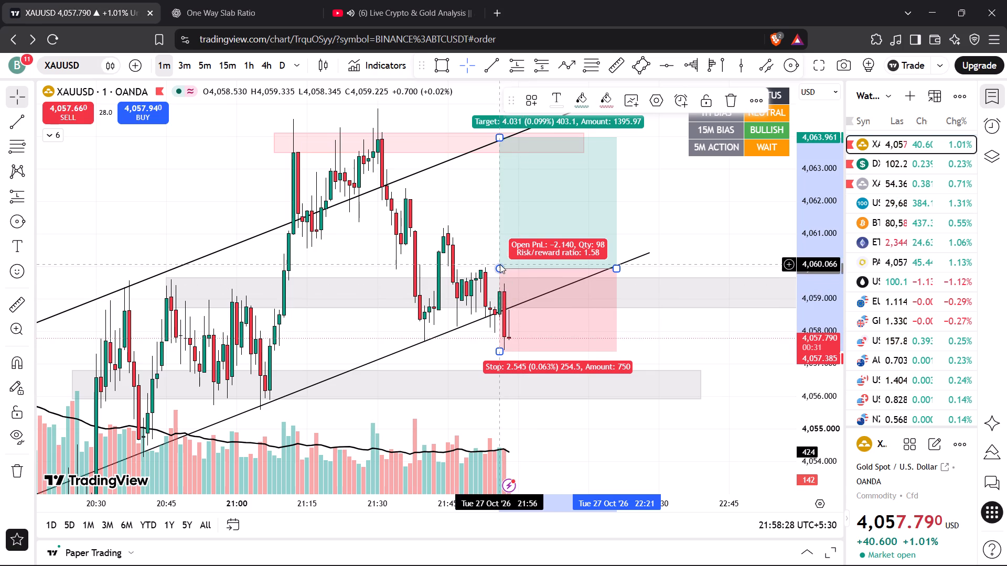
pyautogui.moveTo(500, 264); pyautogui.dragTo(501, 288)
pyautogui.click(501, 288)
pyautogui.click(688, 225)
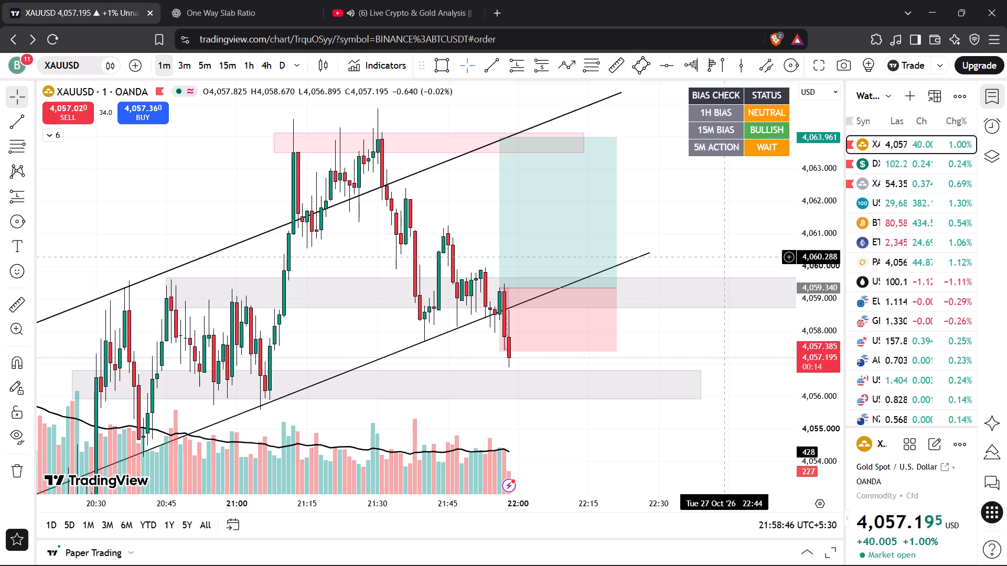
pyautogui.click(716, 336)
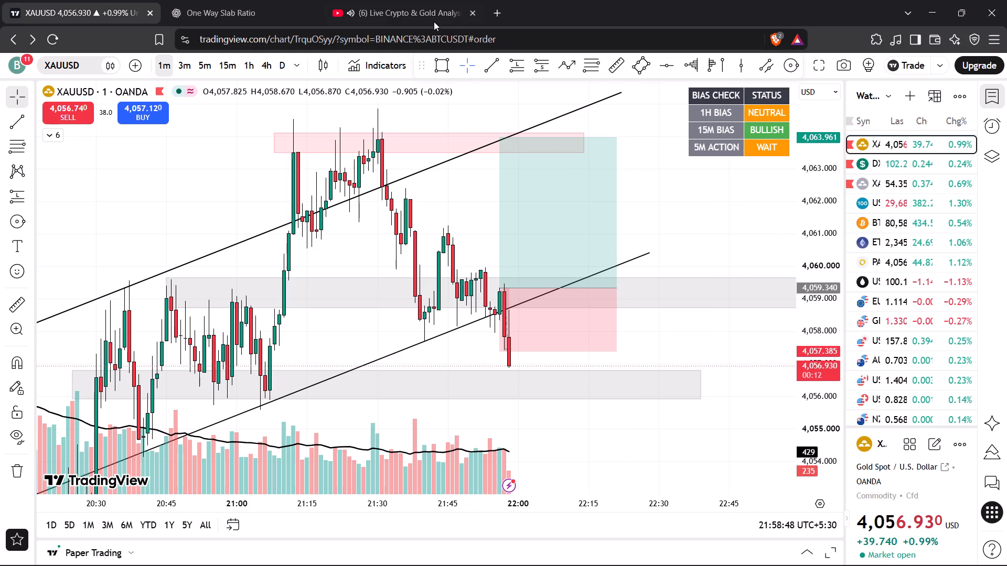
# Switch to the YouTube live stream to check the presenter's gold chart.
pyautogui.click(433, 21)
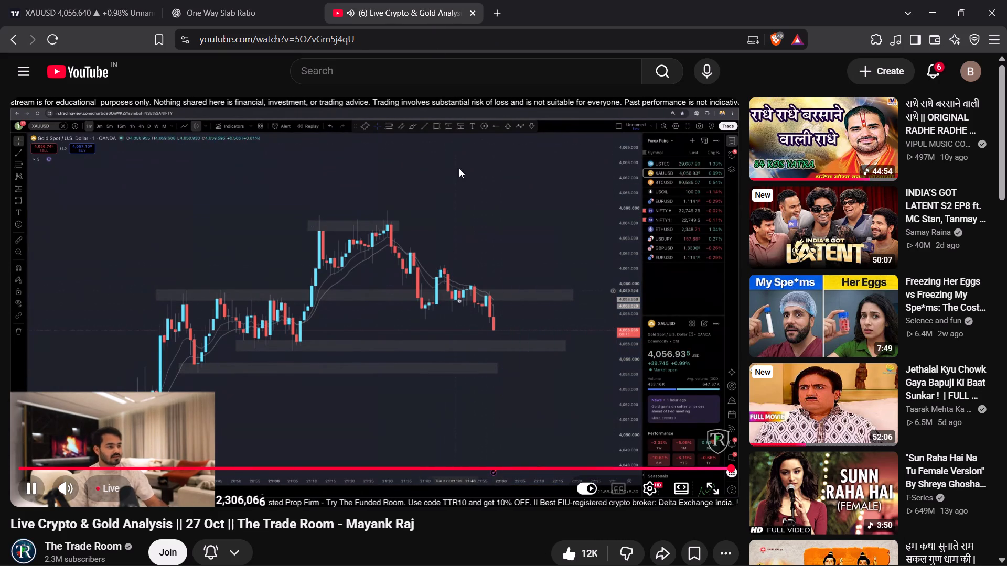
# Return to TradingView and examine XAUUSD's 1-minute price action around the long position and the grey zones below it.
pyautogui.click(94, 5)
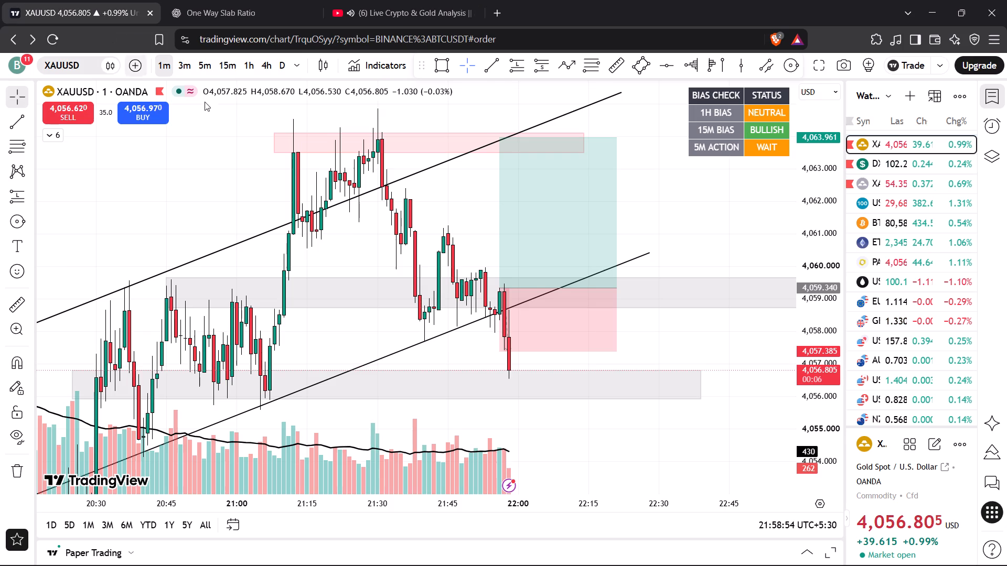
pyautogui.moveTo(812, 288); pyautogui.dragTo(814, 335)
pyautogui.scroll(-3, 594, 342)
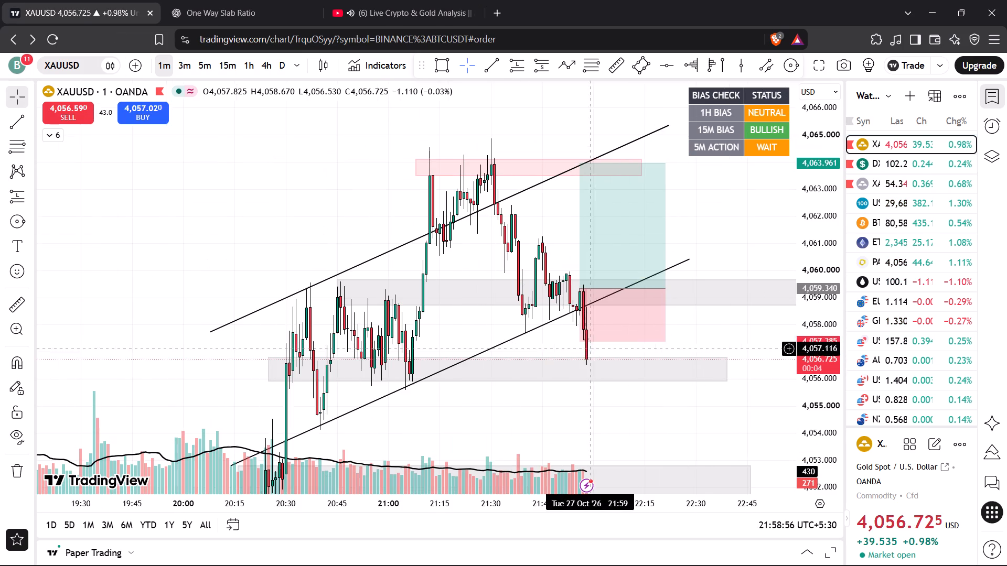
pyautogui.moveTo(564, 419); pyautogui.dragTo(541, 311)
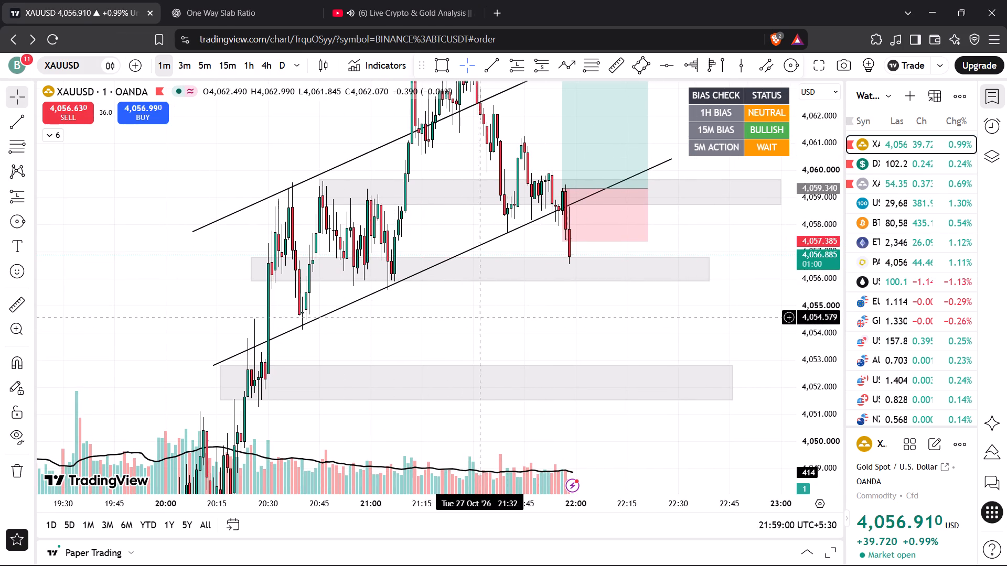
pyautogui.moveTo(508, 329); pyautogui.dragTo(485, 362)
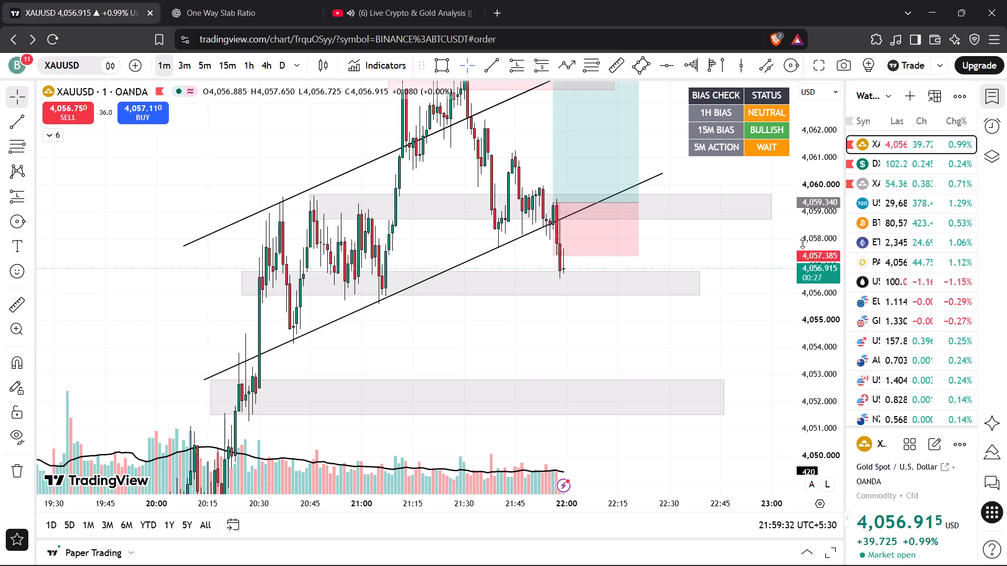
pyautogui.moveTo(816, 238); pyautogui.dragTo(816, 276)
pyautogui.moveTo(722, 271); pyautogui.dragTo(704, 370)
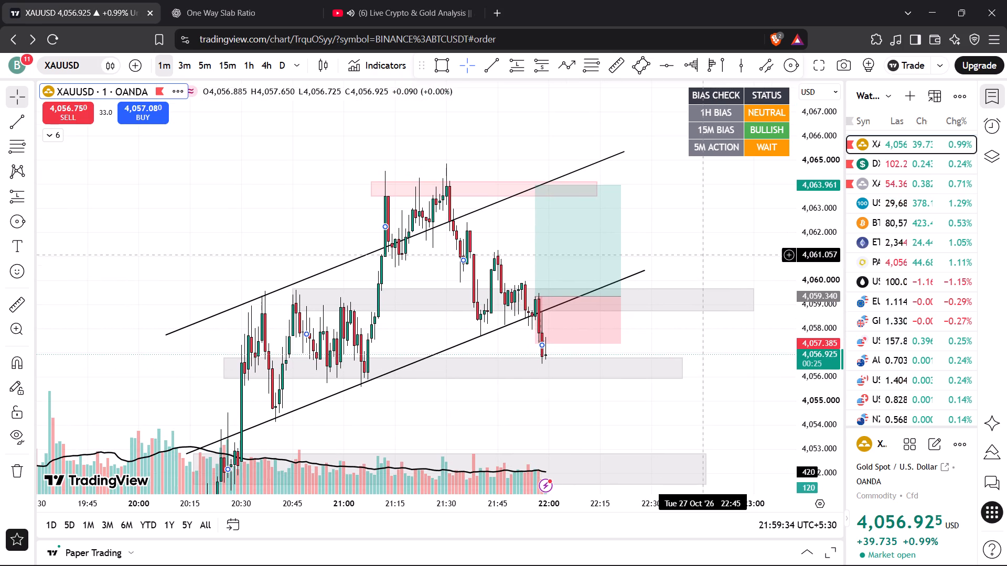
pyautogui.click(702, 239)
pyautogui.moveTo(702, 232); pyautogui.dragTo(676, 286)
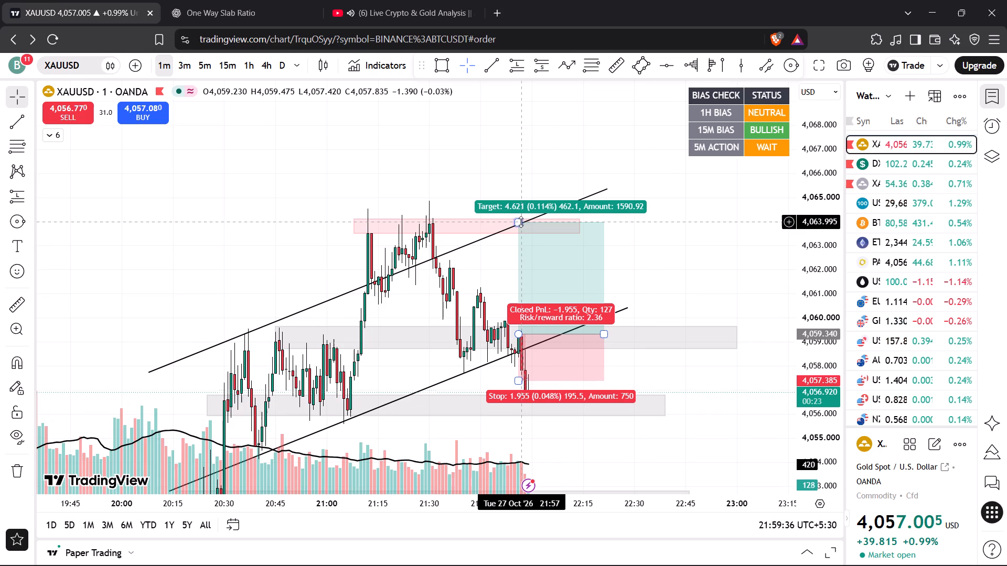
# Raise the XAUUSD long position's target to about 4,064.16, at the top of the red zone.
pyautogui.click(521, 222)
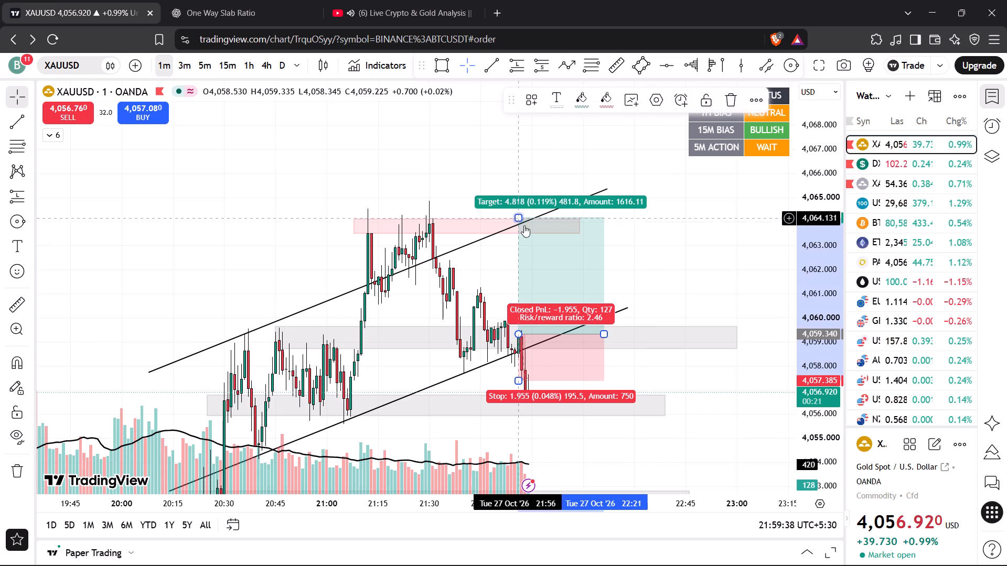
pyautogui.click(656, 279)
pyautogui.moveTo(656, 279); pyautogui.dragTo(657, 247)
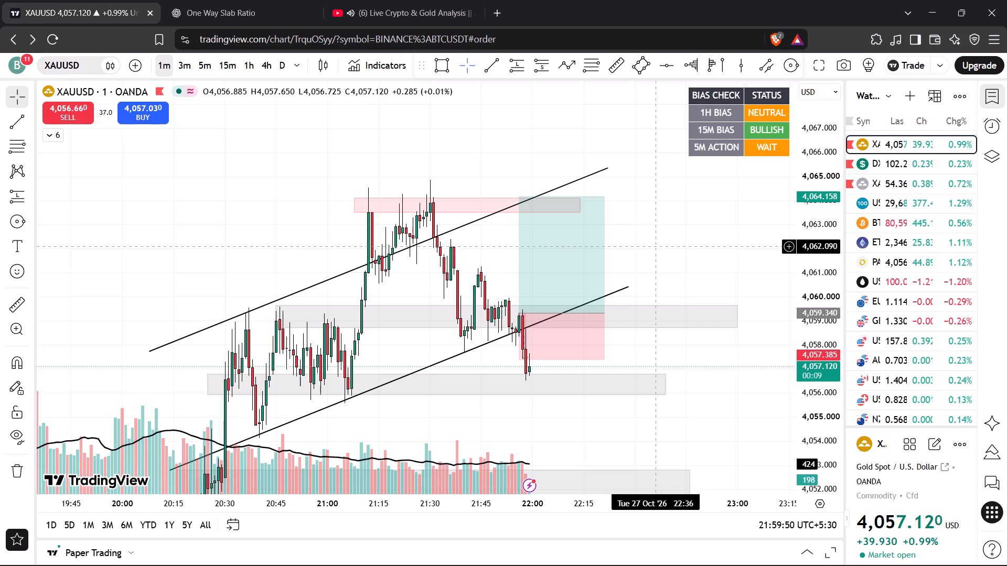
# Examine XAUUSD on the 5-minute timeframe around the trend channel, the long position and the grey zones.
pyautogui.click(213, 67)
pyautogui.moveTo(816, 236); pyautogui.dragTo(801, 439)
pyautogui.moveTo(627, 387); pyautogui.dragTo(668, 352)
pyautogui.scroll(6, 665, 353)
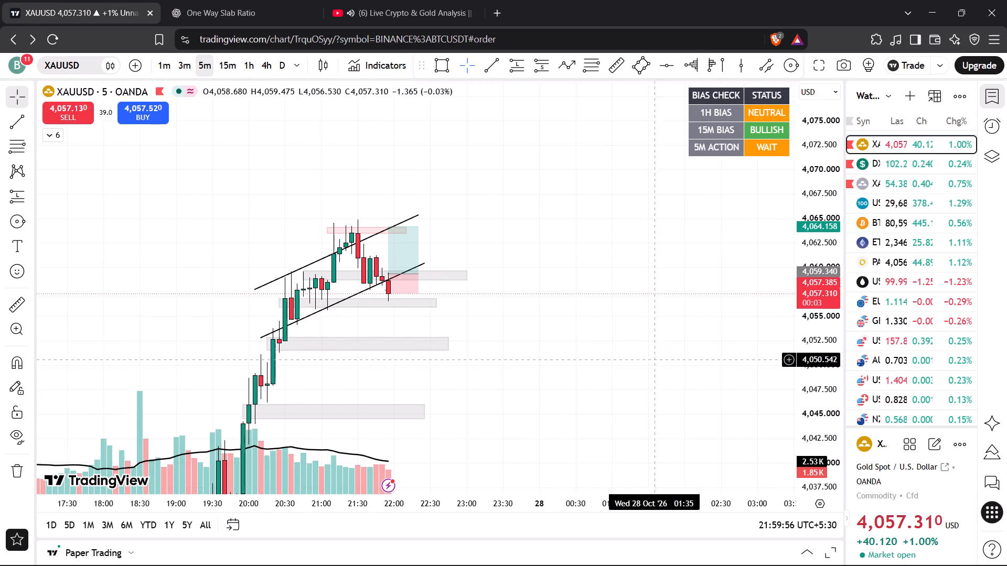
pyautogui.moveTo(559, 326); pyautogui.dragTo(647, 329)
pyautogui.moveTo(586, 343); pyautogui.dragTo(608, 345)
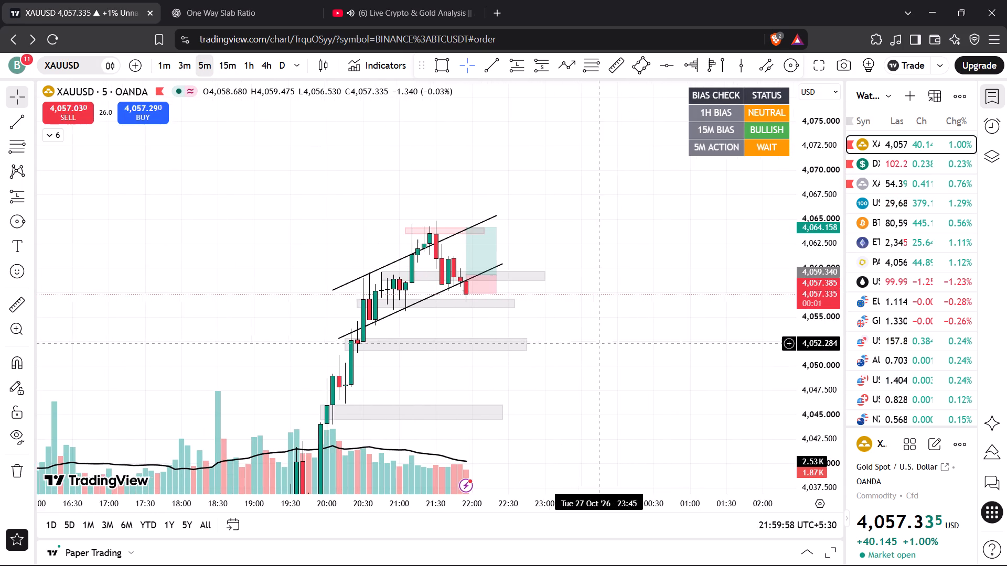
pyautogui.moveTo(608, 345); pyautogui.dragTo(645, 351)
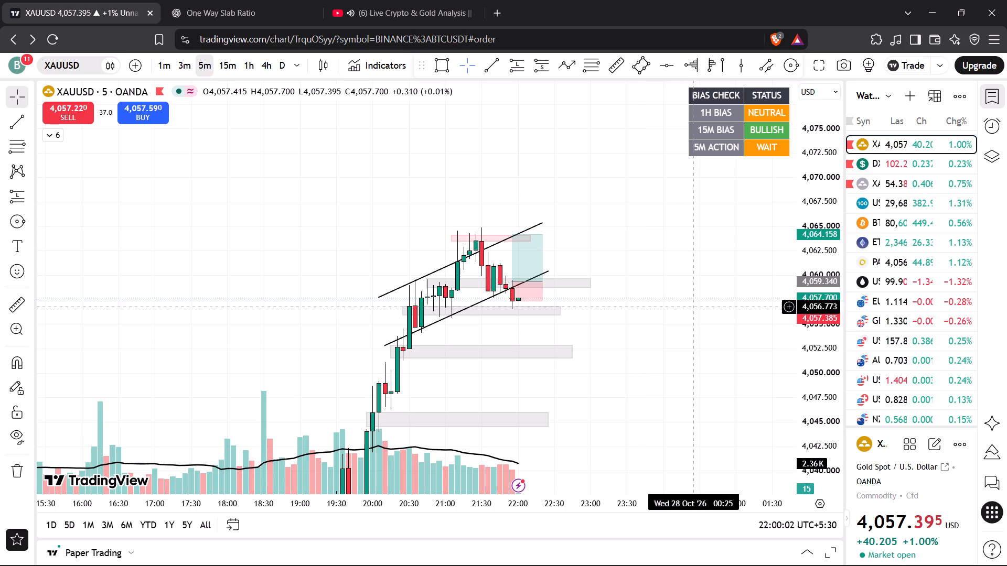
pyautogui.moveTo(810, 240); pyautogui.dragTo(815, 277)
pyautogui.moveTo(644, 350); pyautogui.dragTo(693, 355)
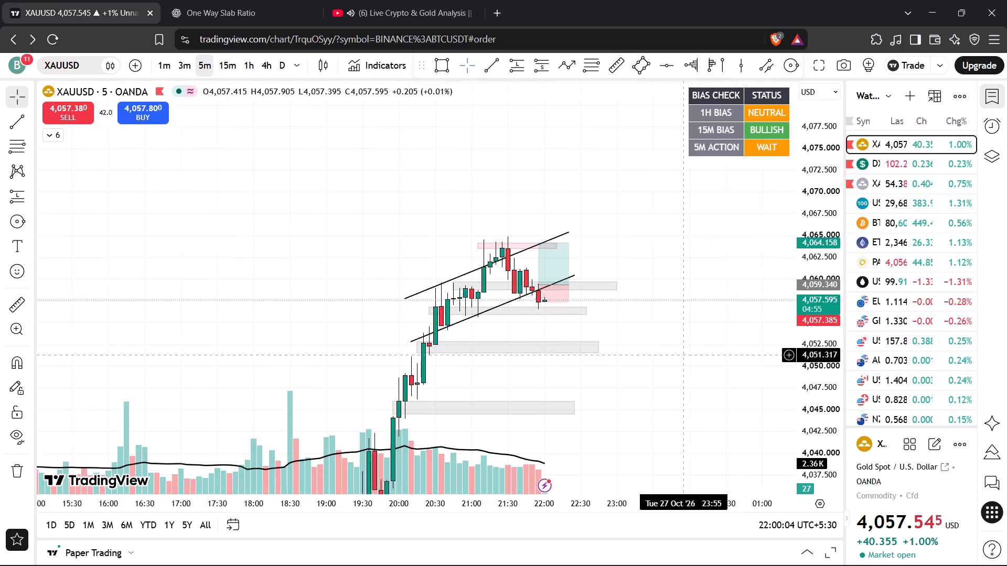
pyautogui.moveTo(693, 355); pyautogui.dragTo(715, 361)
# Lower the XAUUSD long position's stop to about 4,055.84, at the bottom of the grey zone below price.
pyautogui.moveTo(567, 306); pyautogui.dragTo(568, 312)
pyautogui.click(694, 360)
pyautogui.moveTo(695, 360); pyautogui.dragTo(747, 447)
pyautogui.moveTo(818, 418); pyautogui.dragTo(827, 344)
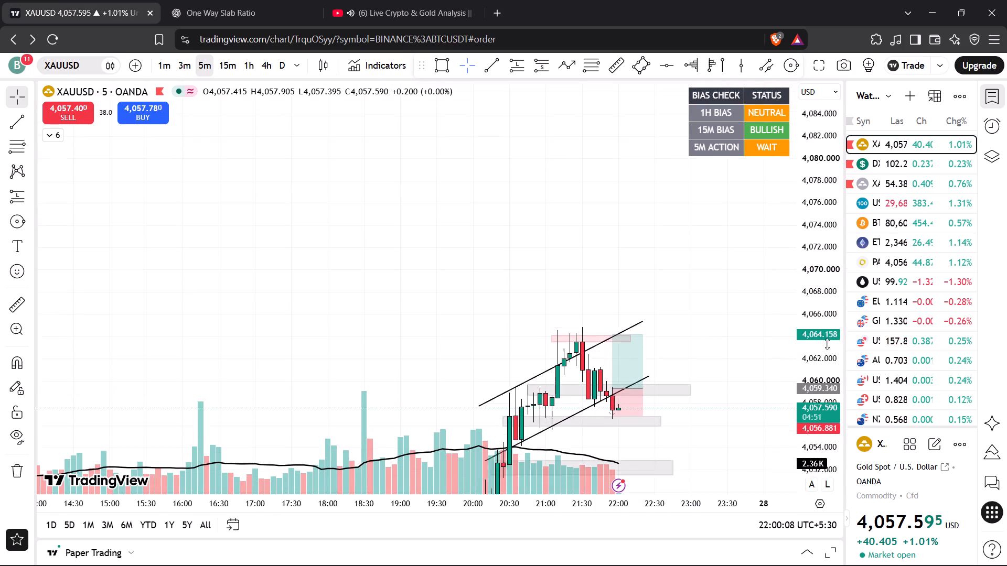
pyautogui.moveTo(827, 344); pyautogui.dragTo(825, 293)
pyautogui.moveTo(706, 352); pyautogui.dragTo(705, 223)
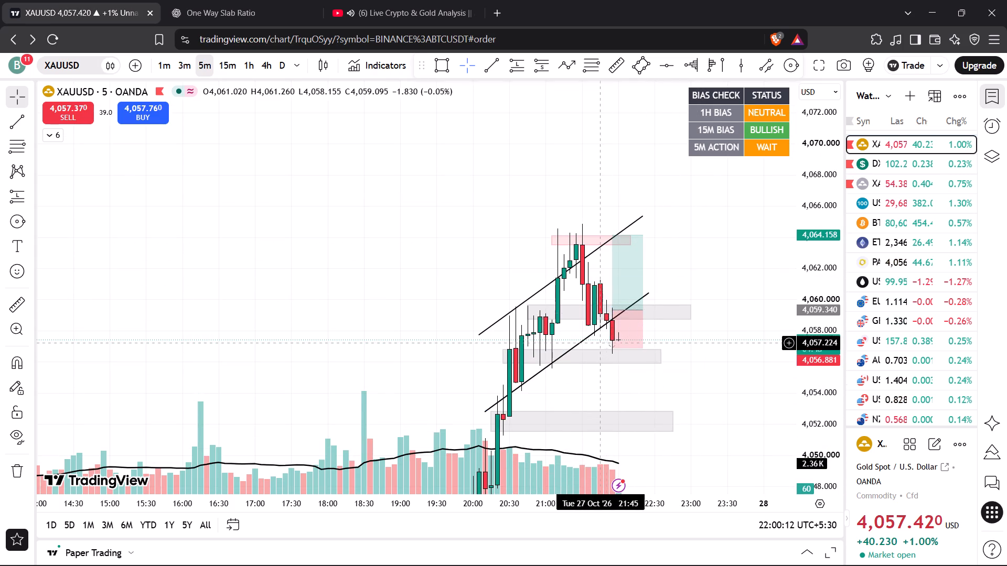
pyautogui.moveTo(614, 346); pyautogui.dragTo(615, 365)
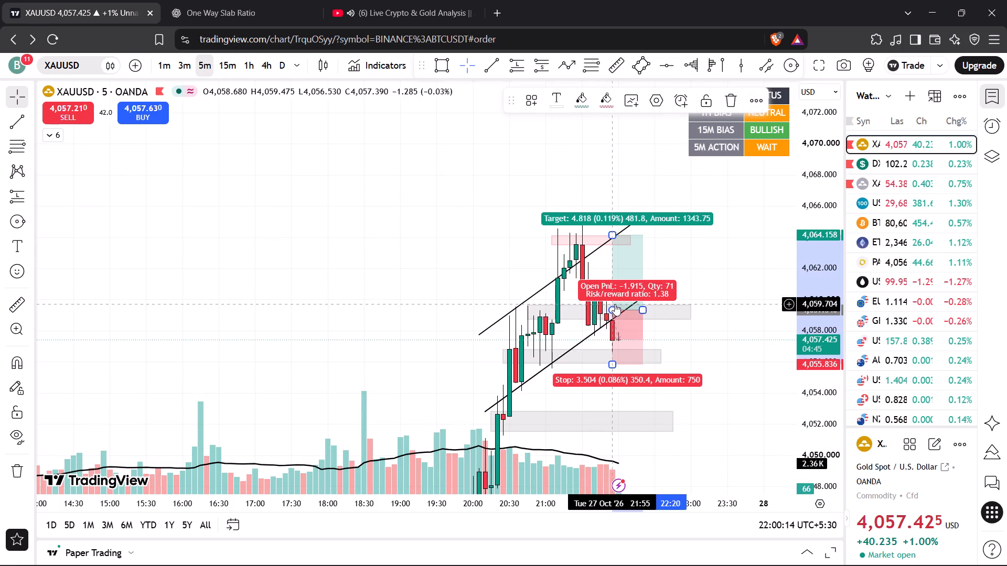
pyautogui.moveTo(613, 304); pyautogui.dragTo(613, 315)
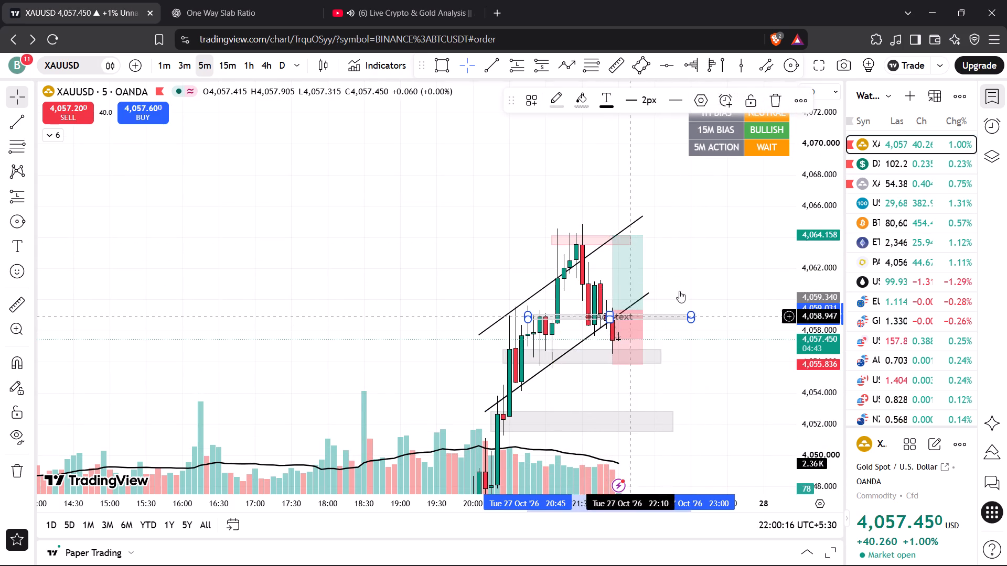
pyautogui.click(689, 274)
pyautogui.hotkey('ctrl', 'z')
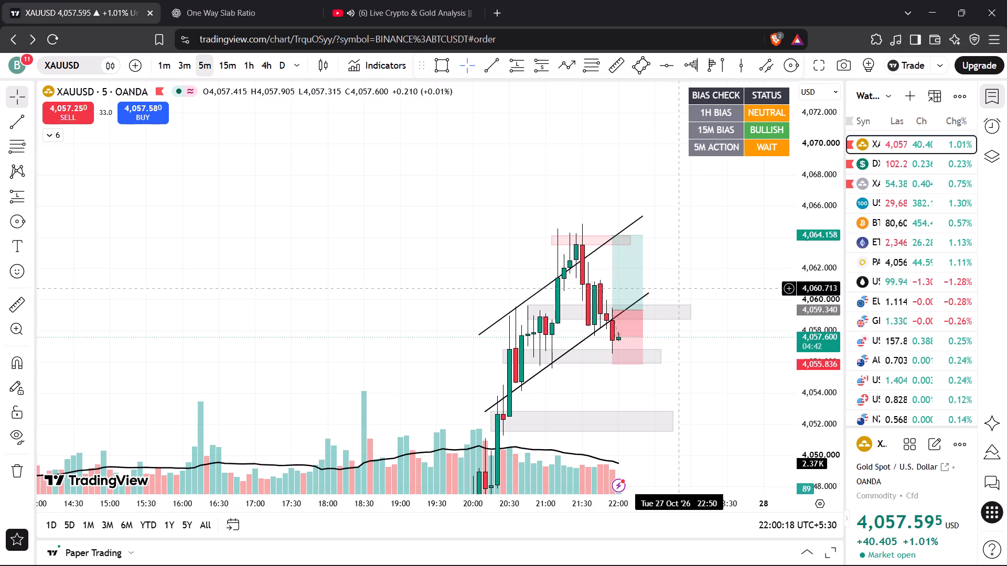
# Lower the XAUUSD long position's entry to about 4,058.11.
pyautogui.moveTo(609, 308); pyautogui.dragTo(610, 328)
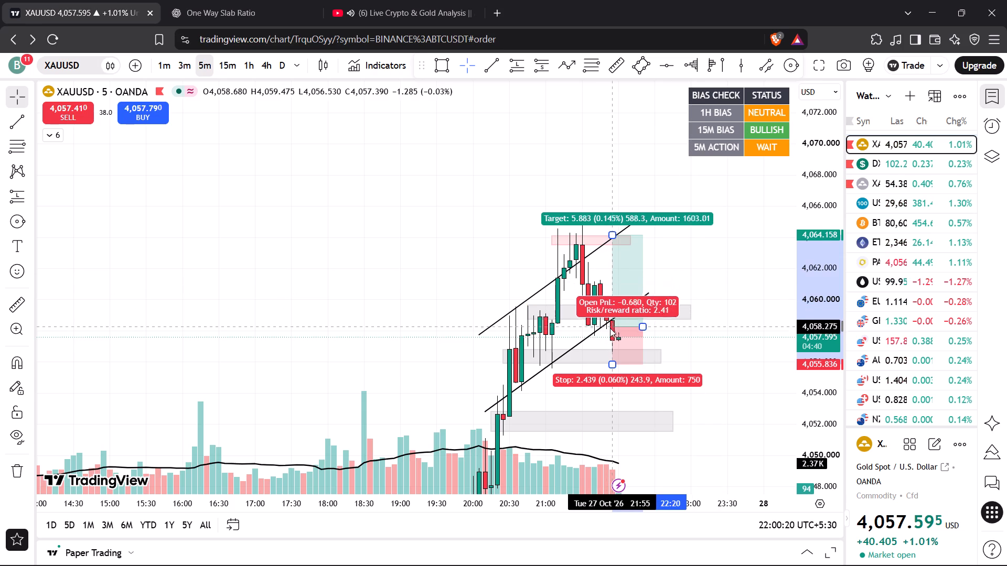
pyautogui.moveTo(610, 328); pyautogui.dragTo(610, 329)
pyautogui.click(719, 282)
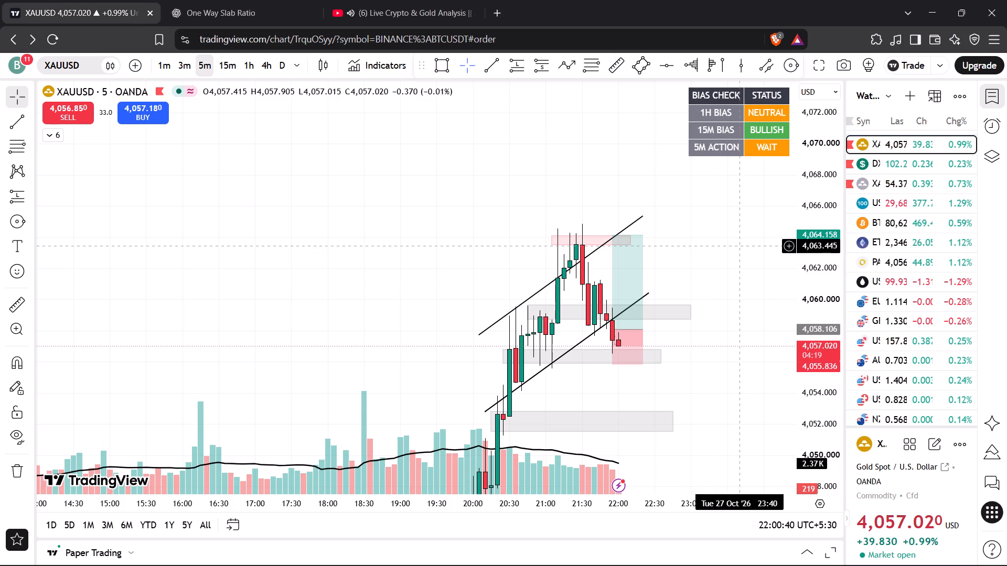
# Examine XAUUSD's price action around the long position on the 5-minute, 3-minute and 1-minute timeframes.
pyautogui.moveTo(819, 206); pyautogui.dragTo(815, 257)
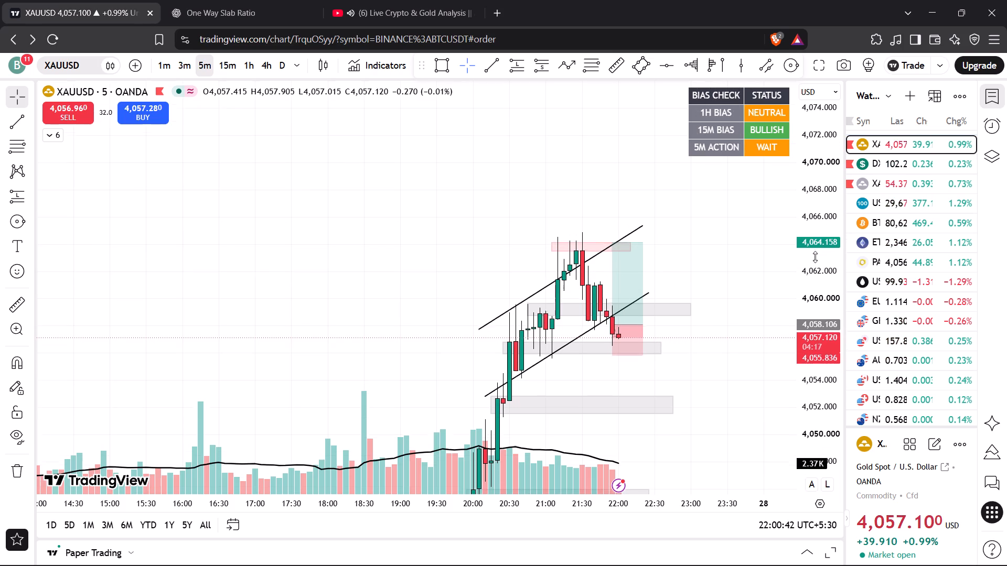
pyautogui.moveTo(815, 257); pyautogui.dragTo(817, 256)
pyautogui.moveTo(743, 262); pyautogui.dragTo(672, 262)
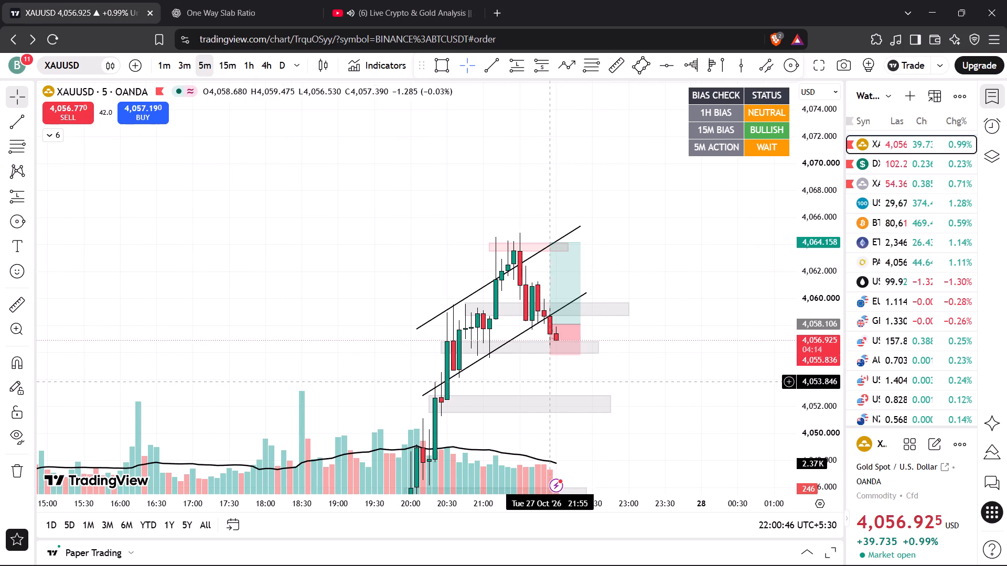
pyautogui.moveTo(558, 381); pyautogui.dragTo(586, 365)
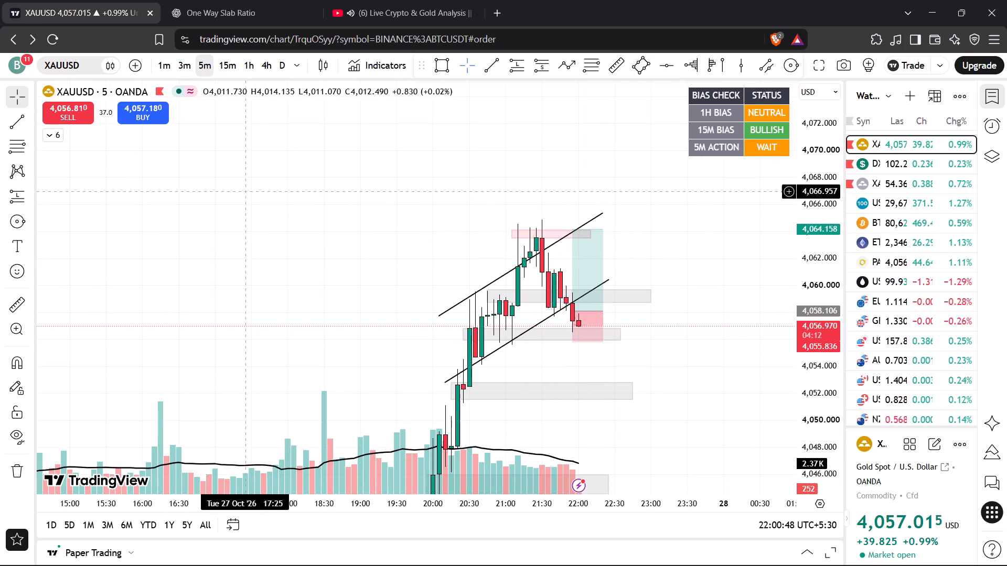
pyautogui.click(179, 68)
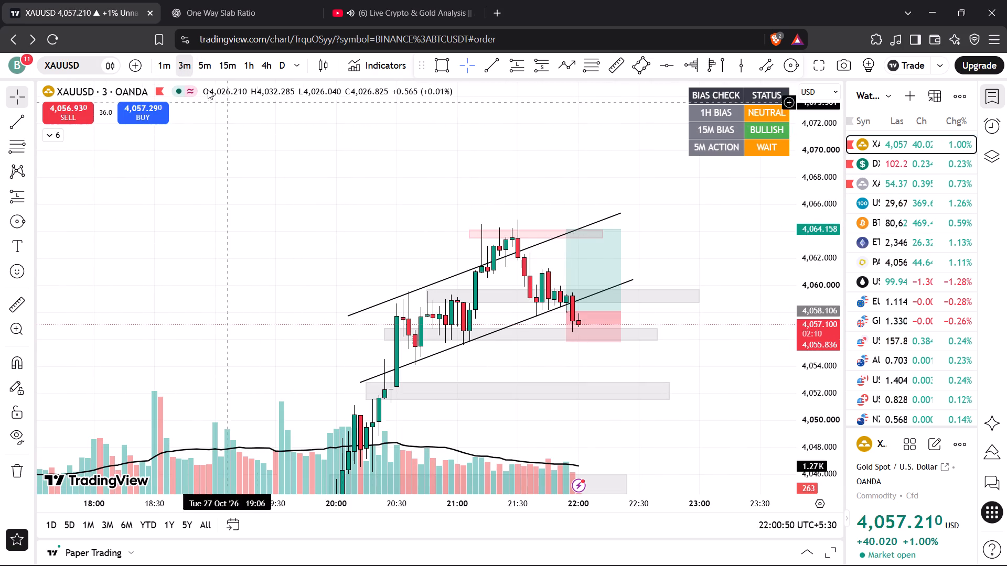
pyautogui.click(164, 63)
pyautogui.scroll(-4, 464, 306)
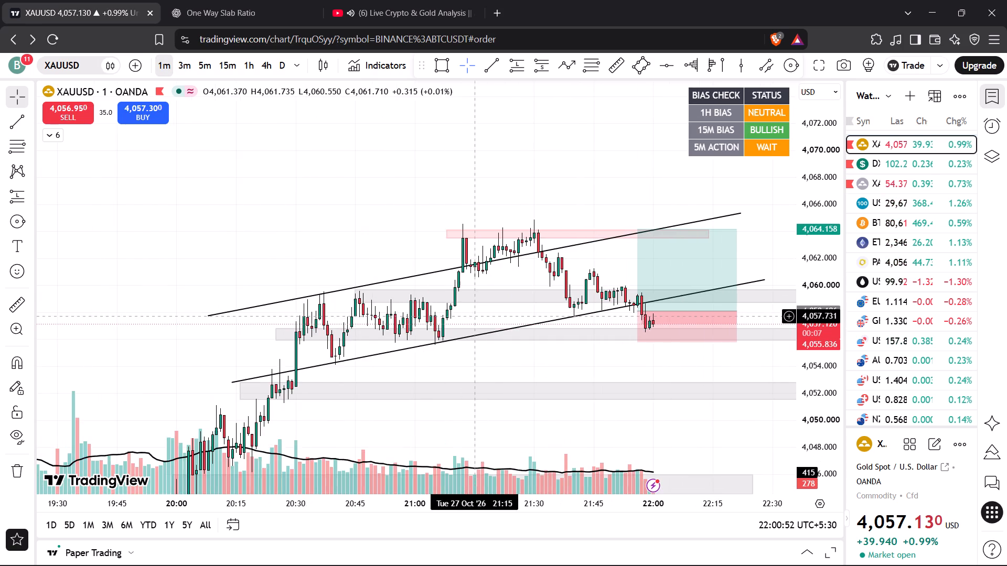
pyautogui.scroll(-2, 473, 316)
pyautogui.moveTo(530, 355); pyautogui.dragTo(499, 309)
pyautogui.moveTo(576, 341); pyautogui.dragTo(501, 350)
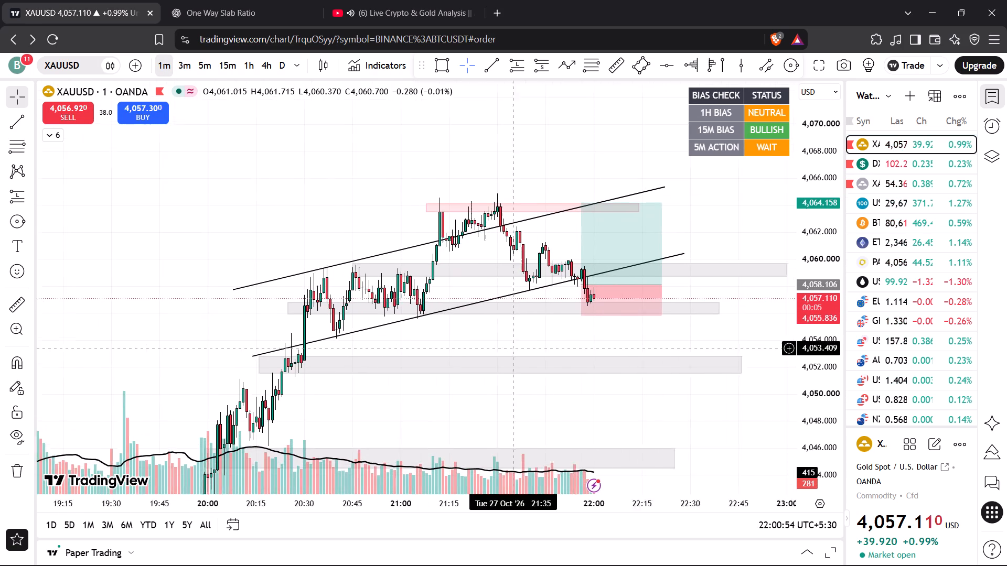
pyautogui.moveTo(501, 350); pyautogui.dragTo(490, 352)
pyautogui.moveTo(804, 400); pyautogui.dragTo(807, 247)
pyautogui.scroll(3, 723, 311)
# Delete the long position from the XAUUSD chart.
pyautogui.click(553, 214)
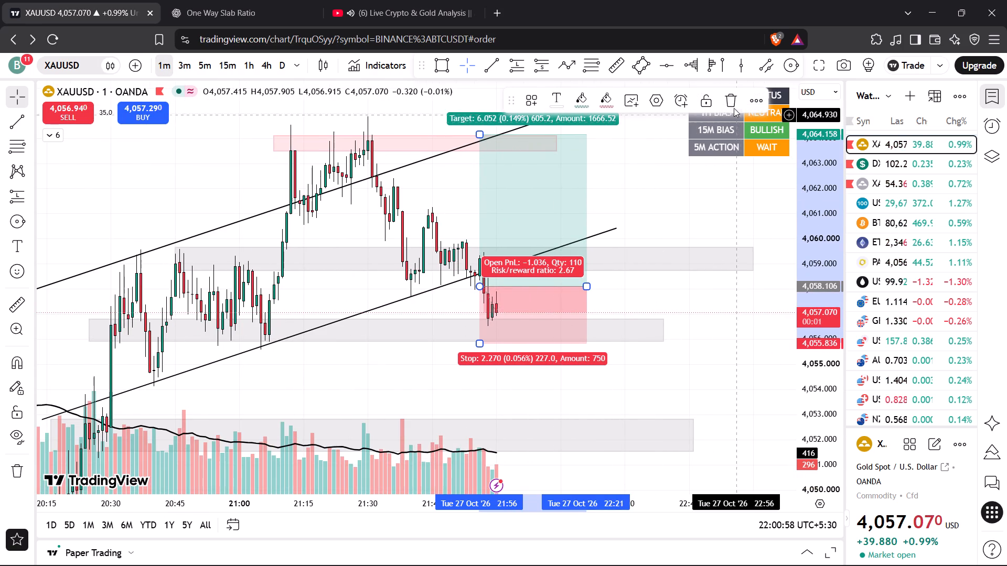
pyautogui.click(733, 105)
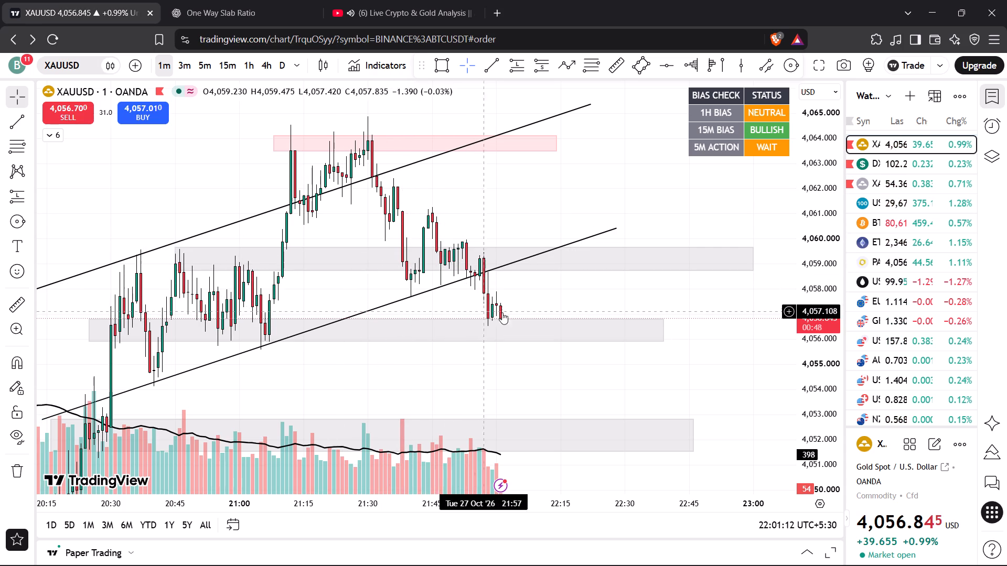
# Compare the presenter's gold chart on the YouTube live stream with the XAUUSD 1-minute chart in TradingView.
pyautogui.moveTo(555, 296); pyautogui.dragTo(574, 280)
pyautogui.click(393, 11)
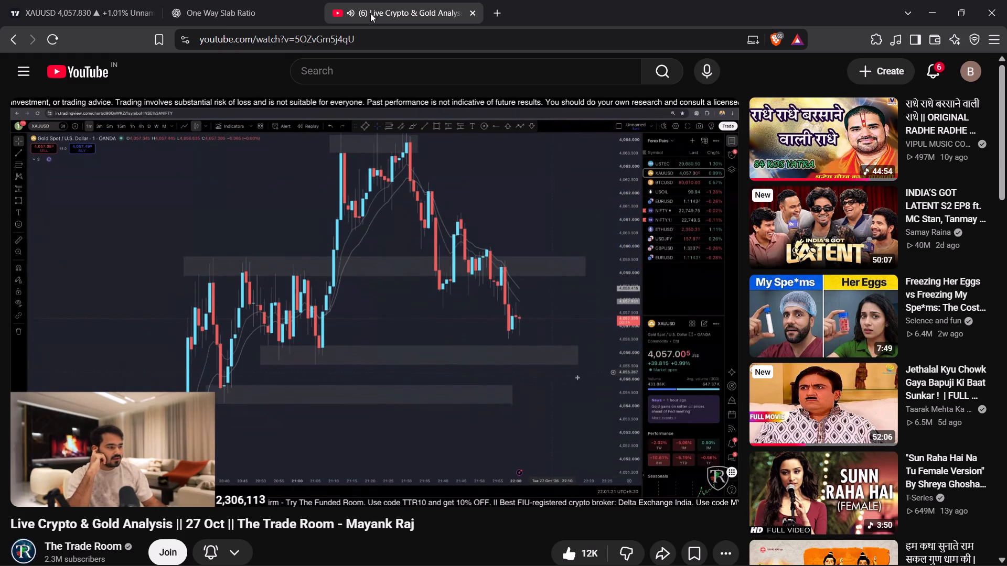
pyautogui.click(88, 1)
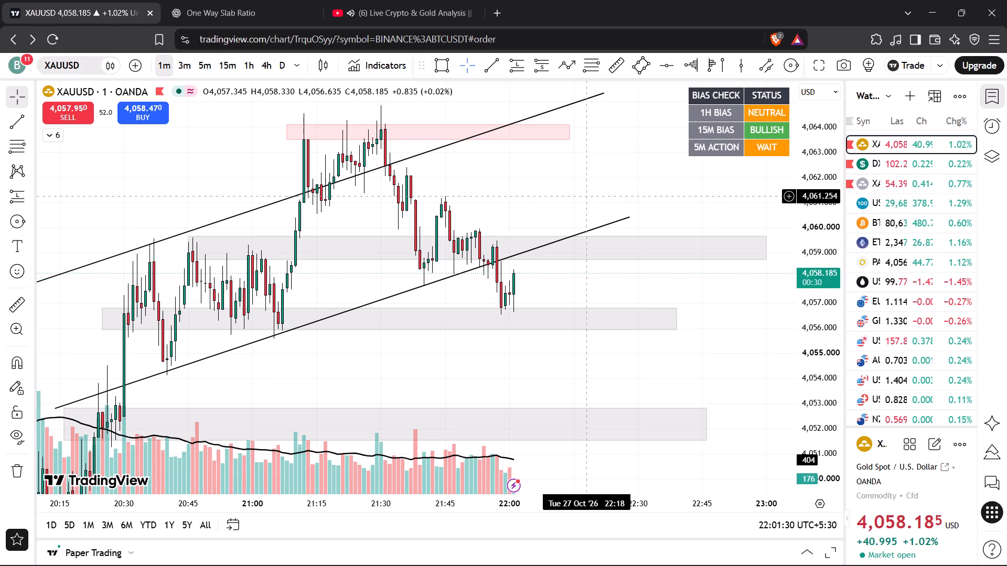
pyautogui.click(405, 19)
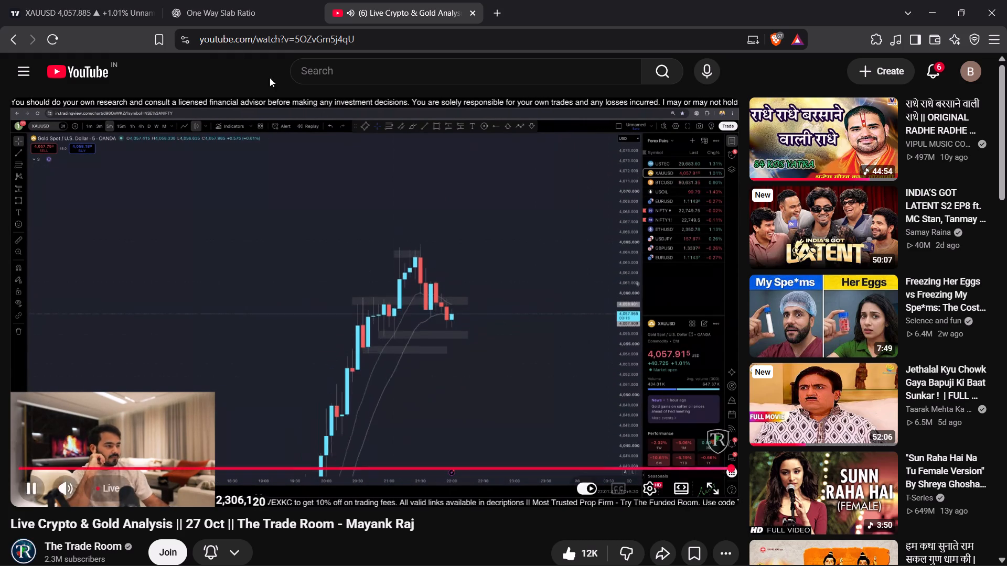
pyautogui.click(116, 9)
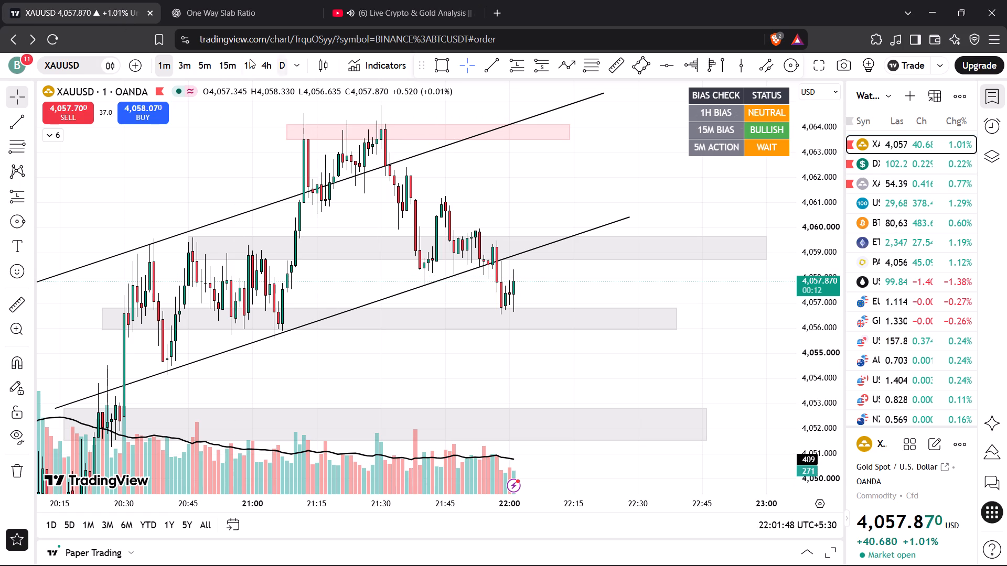
# Examine XAUUSD on the 15-minute and 5-minute timeframes around the channel and the zones below price.
pyautogui.click(227, 63)
pyautogui.moveTo(823, 186); pyautogui.dragTo(763, 469)
pyautogui.scroll(7, 597, 369)
pyautogui.moveTo(453, 334); pyautogui.dragTo(734, 278)
pyautogui.moveTo(597, 353); pyautogui.dragTo(646, 317)
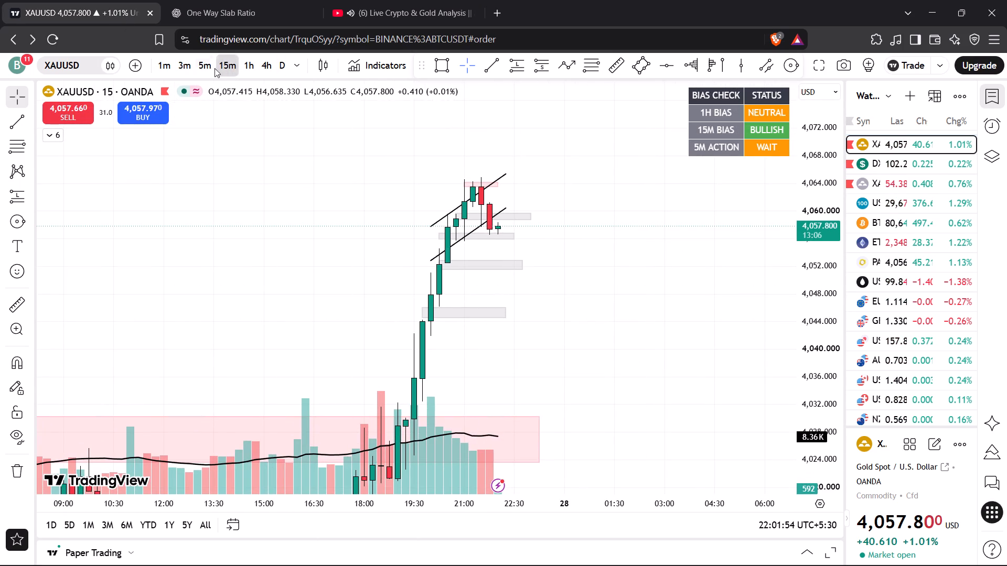
pyautogui.click(209, 69)
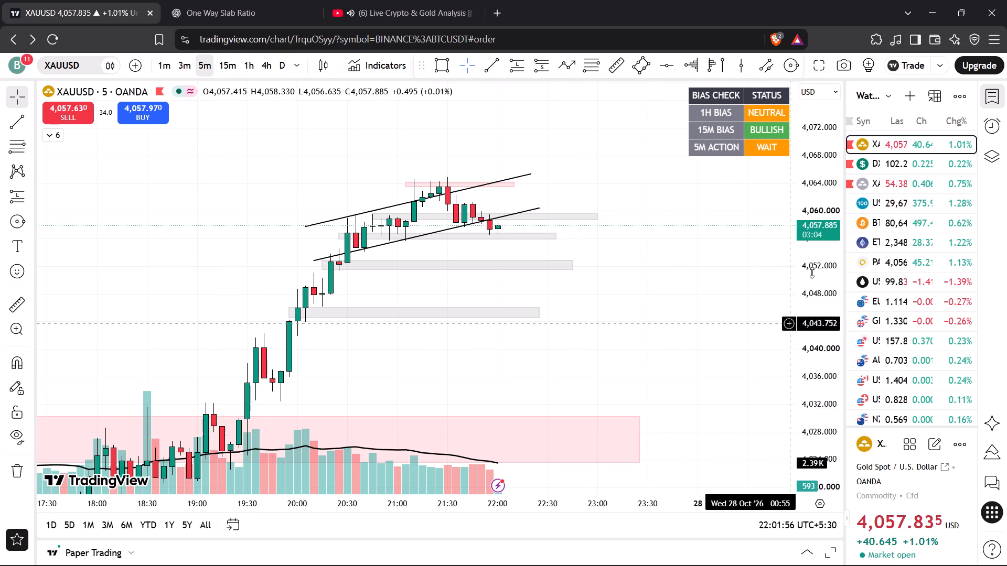
# Review the 5-minute charts of USTECH100CFD and BTCUSDT.
pyautogui.click(895, 206)
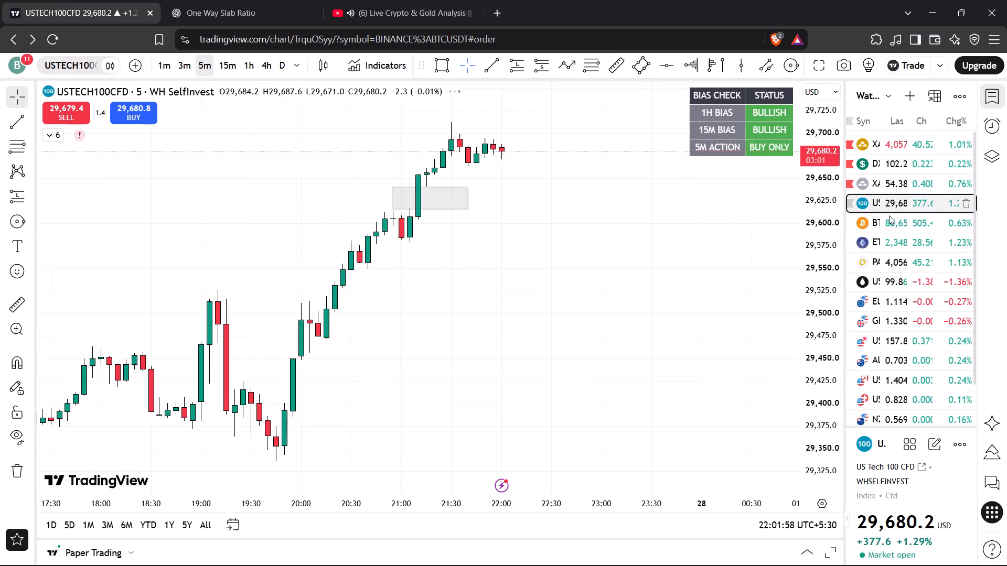
pyautogui.moveTo(727, 269); pyautogui.dragTo(703, 323)
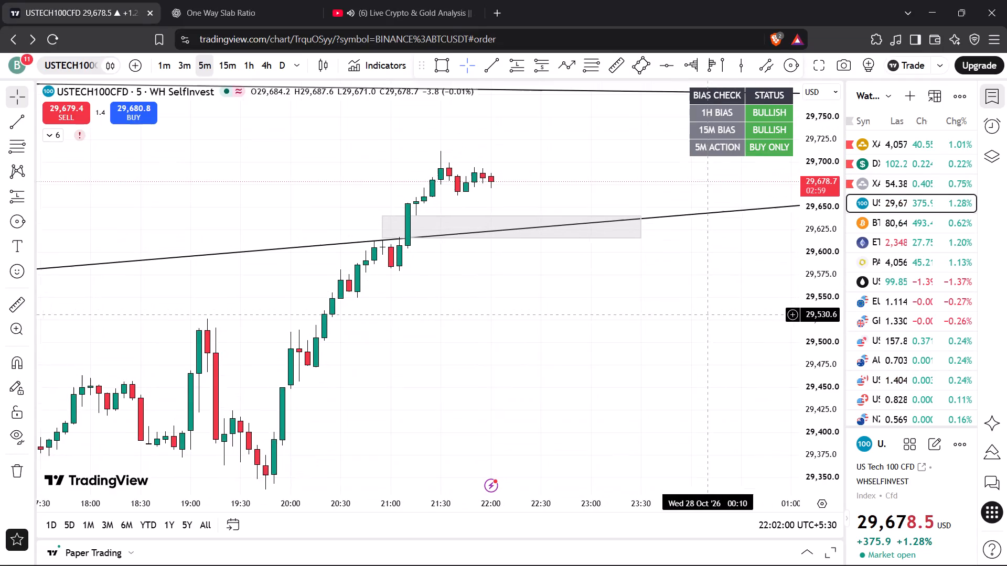
pyautogui.moveTo(703, 323); pyautogui.dragTo(702, 326)
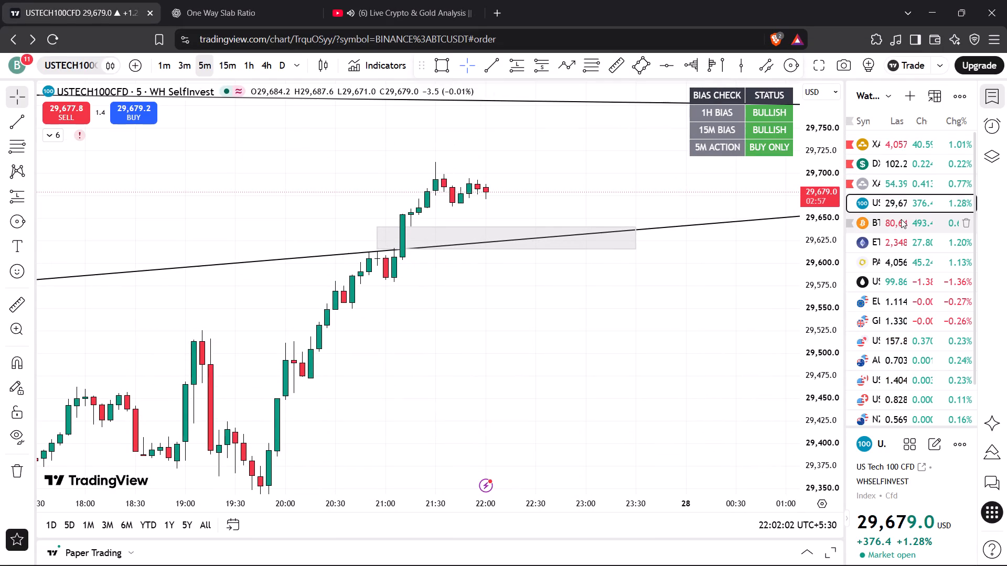
pyautogui.click(901, 219)
pyautogui.scroll(-4, 694, 297)
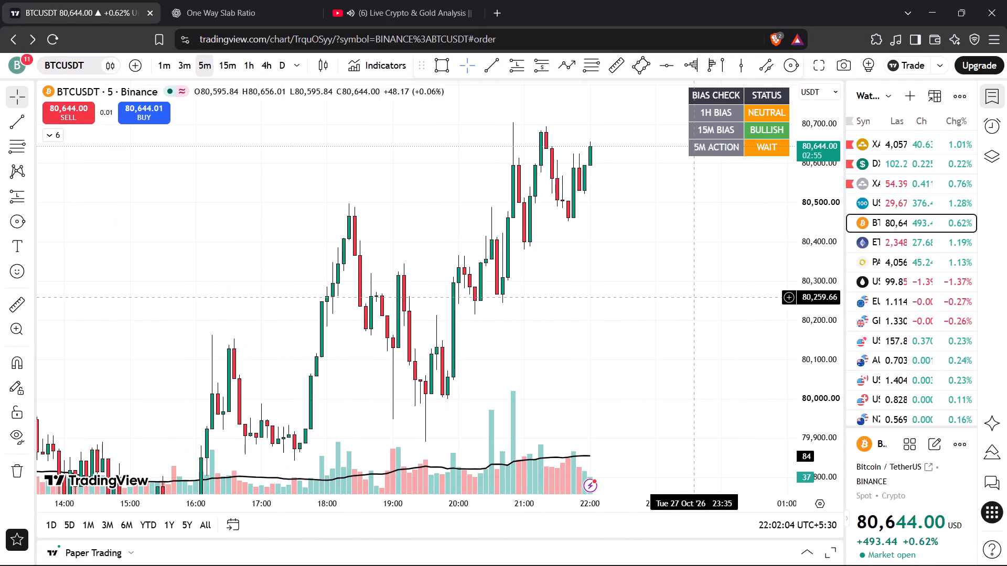
pyautogui.moveTo(813, 220); pyautogui.dragTo(787, 345)
pyautogui.scroll(-3, 700, 310)
# Open USOIL and examine its price against the trend lines and red zone on the 5-minute and 1-hour timeframes.
pyautogui.click(884, 285)
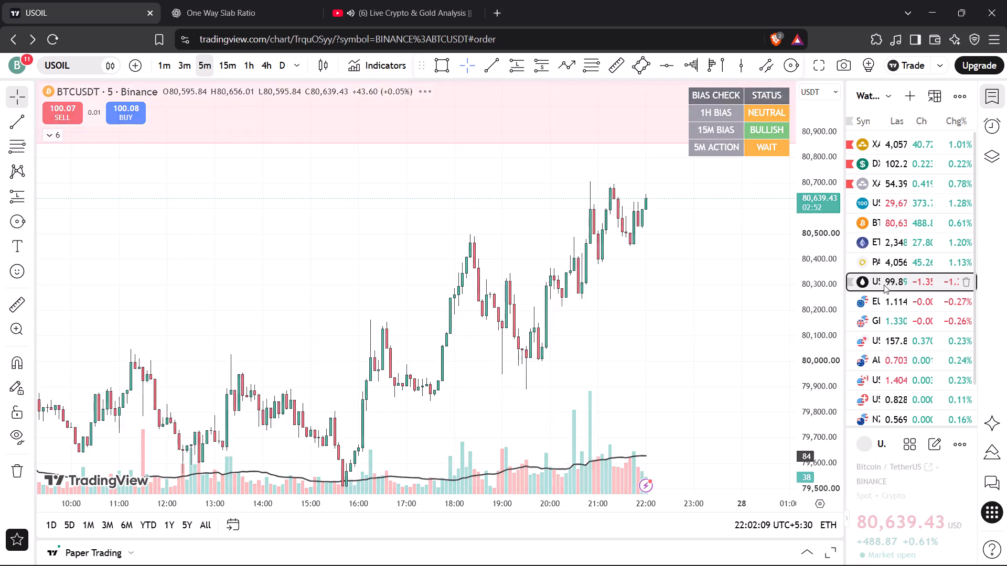
pyautogui.scroll(-9, 701, 257)
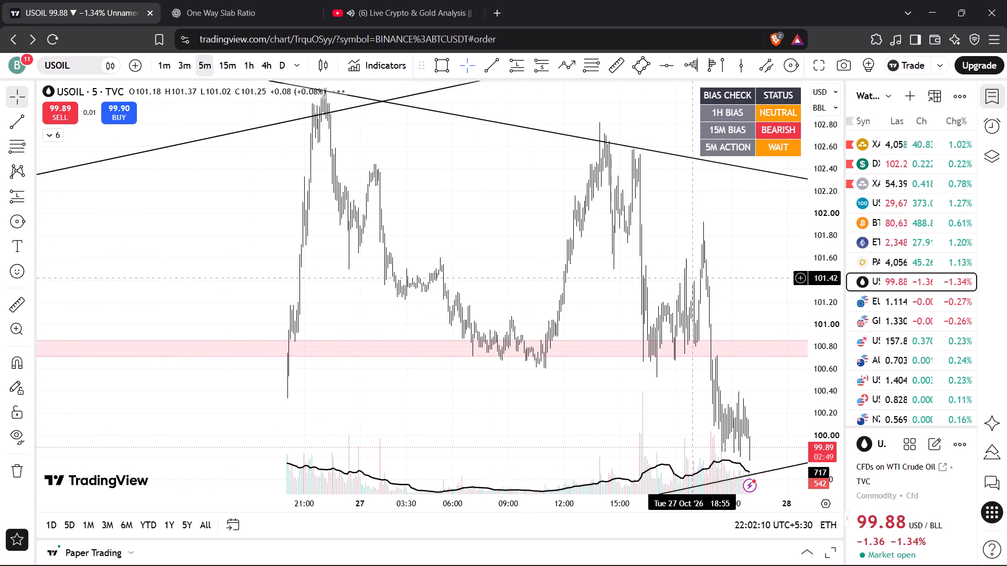
pyautogui.moveTo(602, 288); pyautogui.dragTo(569, 214)
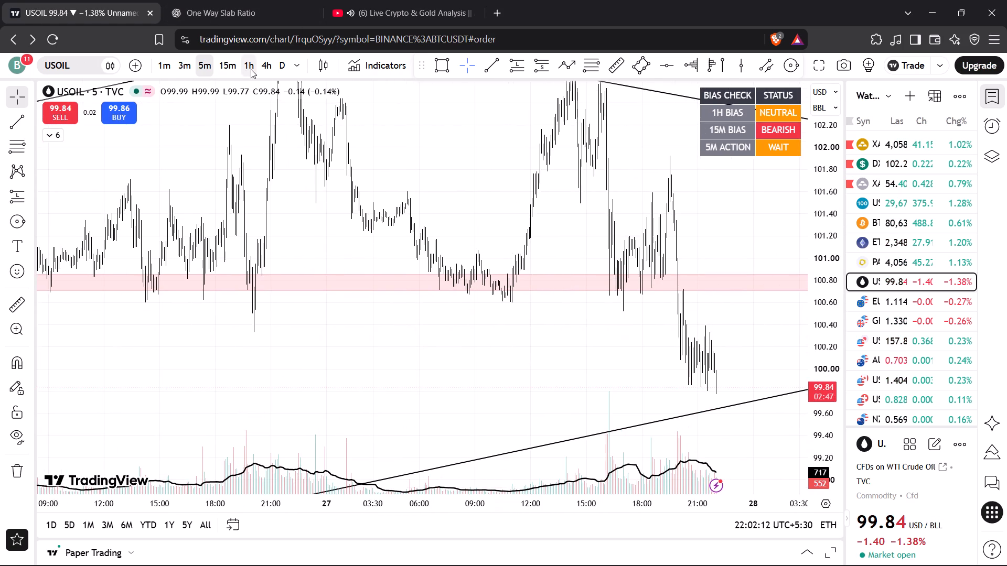
pyautogui.click(251, 69)
pyautogui.scroll(8, 481, 262)
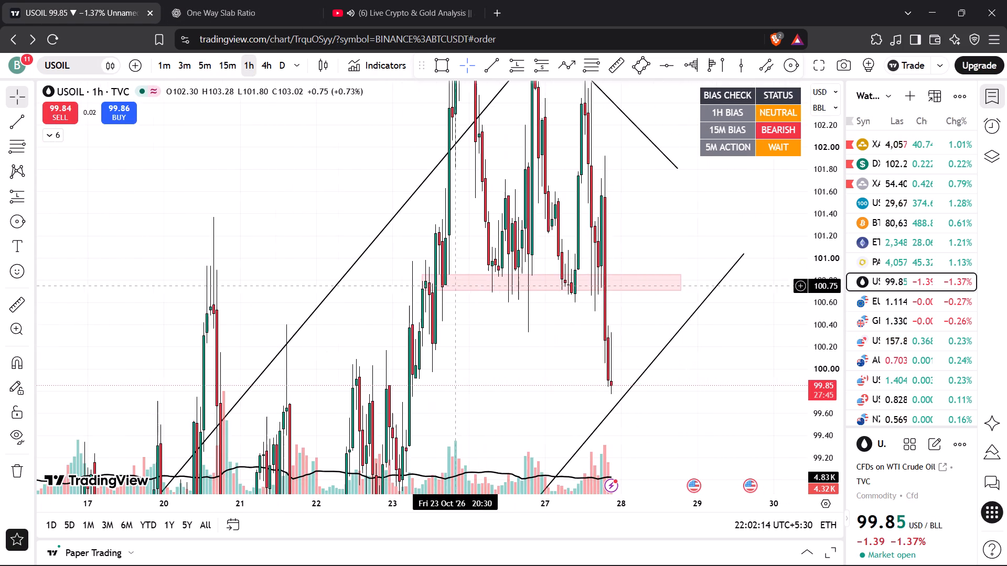
pyautogui.moveTo(497, 352); pyautogui.dragTo(496, 323)
pyautogui.moveTo(829, 211); pyautogui.dragTo(817, 331)
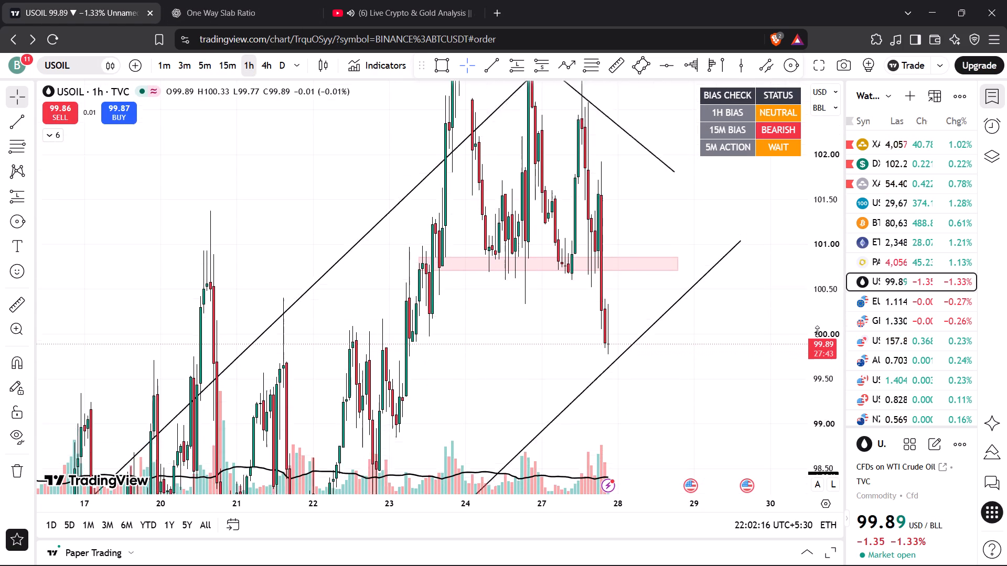
pyautogui.moveTo(817, 331); pyautogui.dragTo(813, 411)
pyautogui.moveTo(697, 384); pyautogui.dragTo(700, 318)
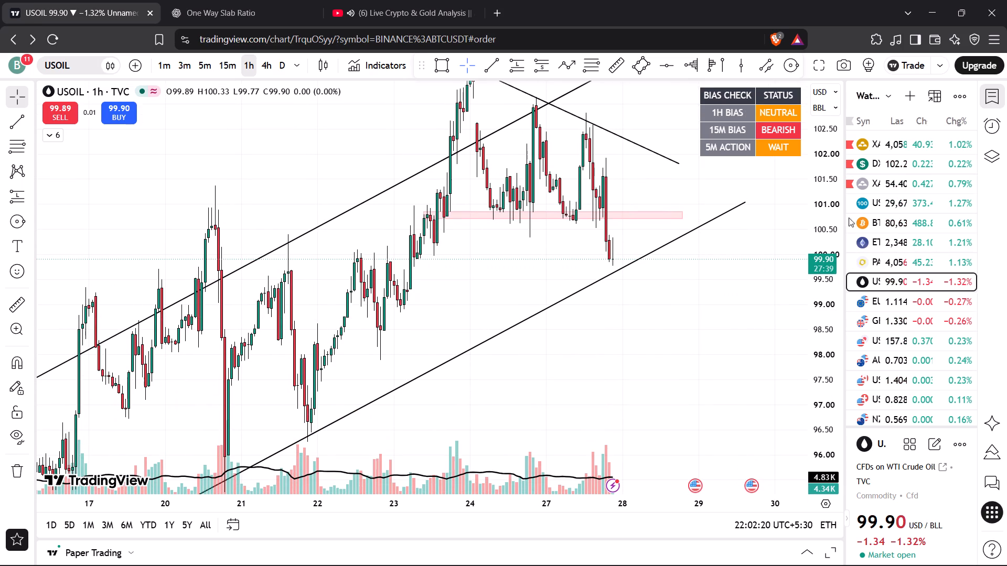
# Open EURUSD and examine its decline into the red zones on the 1-hour, 15-minute and 5-minute timeframes.
pyautogui.click(881, 297)
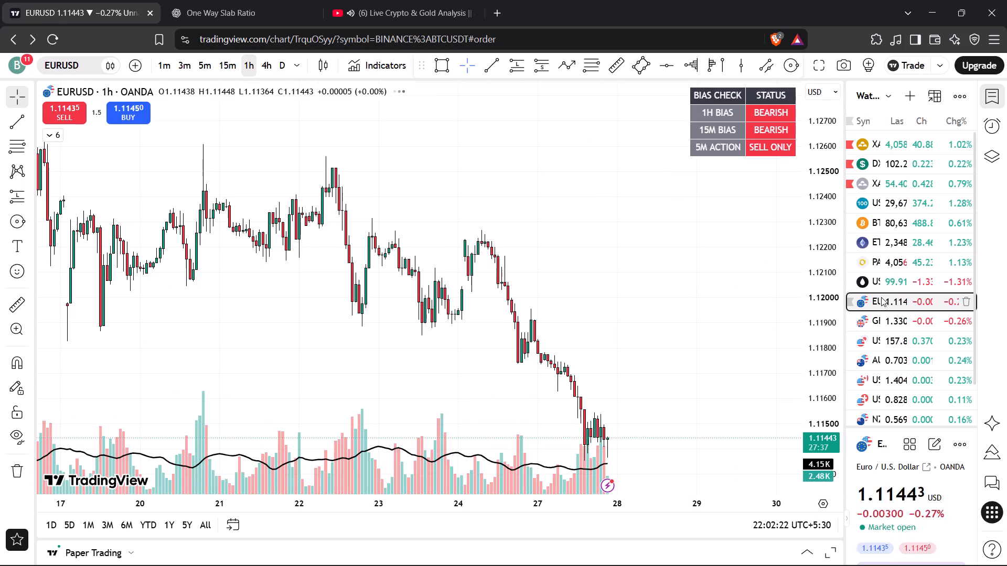
pyautogui.moveTo(693, 292); pyautogui.dragTo(702, 205)
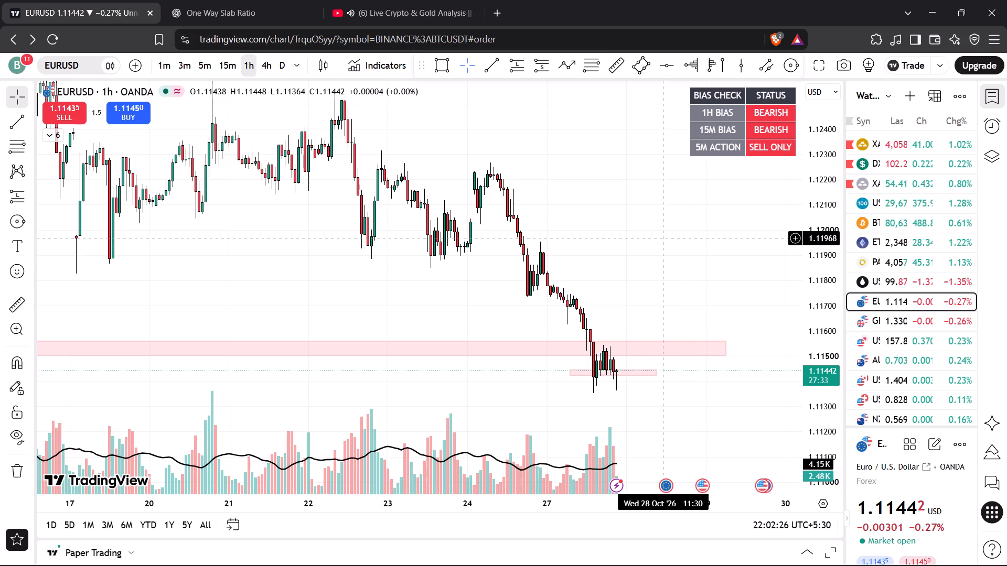
pyautogui.click(230, 67)
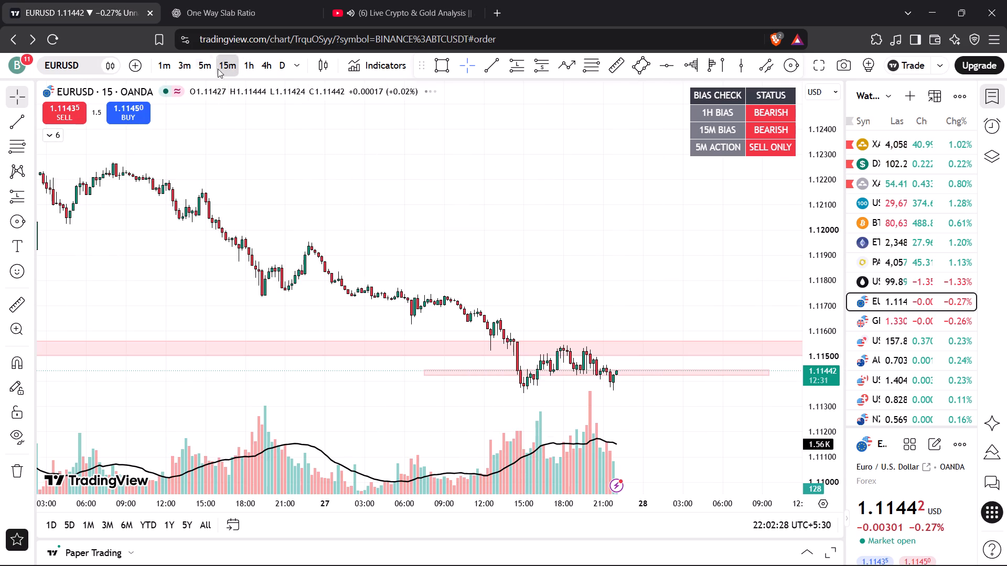
pyautogui.click(201, 67)
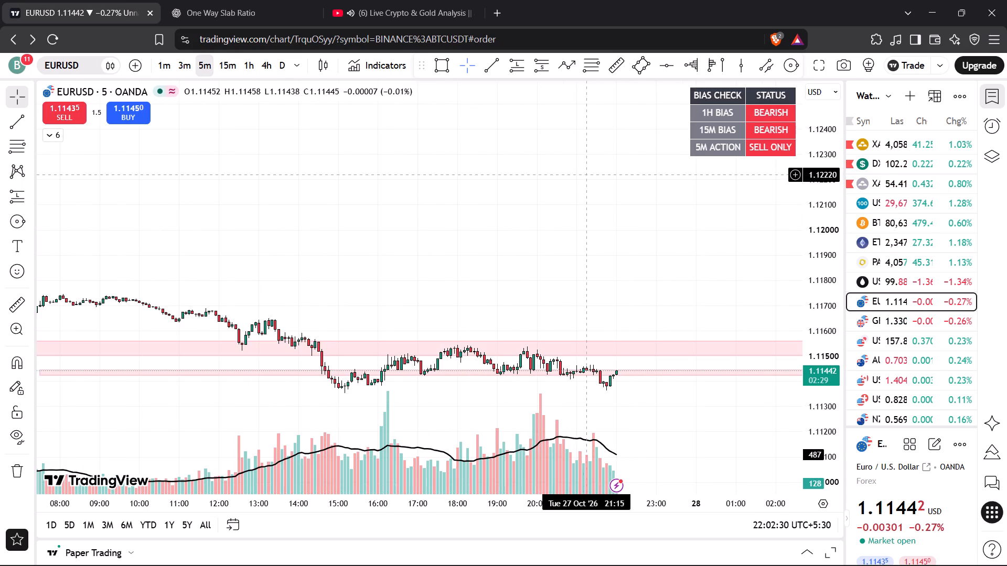
pyautogui.scroll(-4, 524, 216)
pyautogui.moveTo(564, 248); pyautogui.dragTo(563, 210)
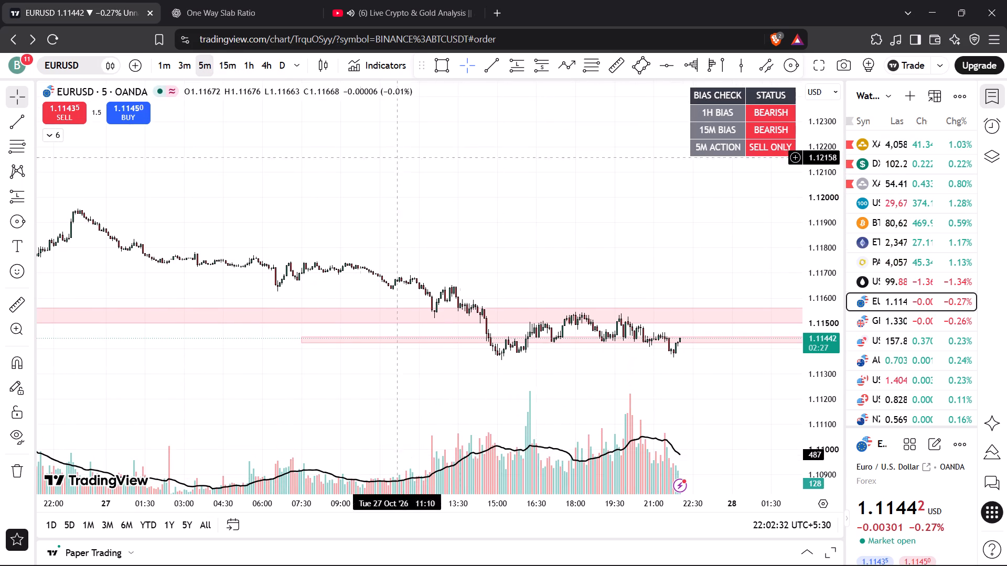
# Examine EURUSD on the 1-minute timeframe, following how earlier price moves reacted at the two red zones.
pyautogui.click(170, 61)
pyautogui.scroll(-2, 286, 184)
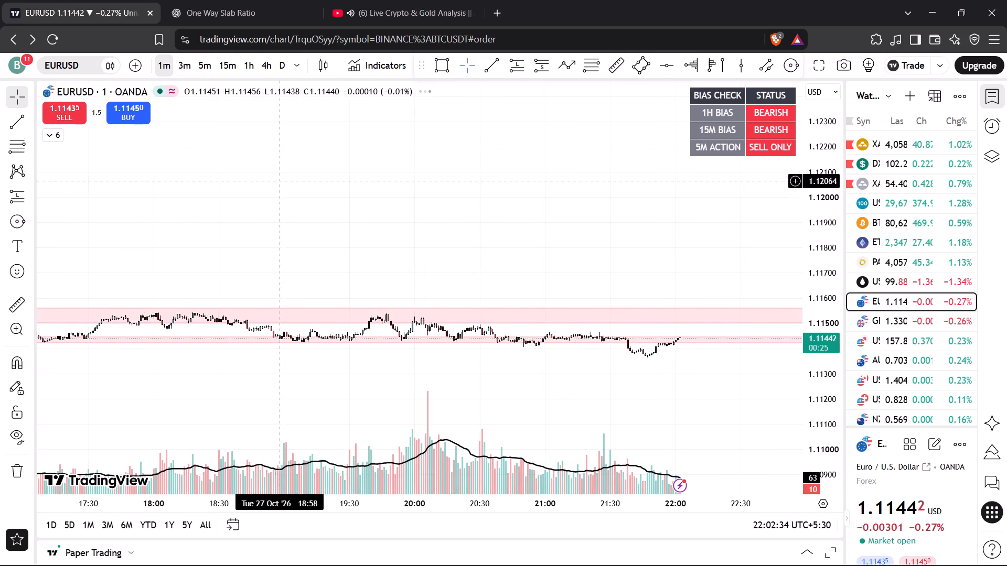
pyautogui.scroll(-8, 296, 195)
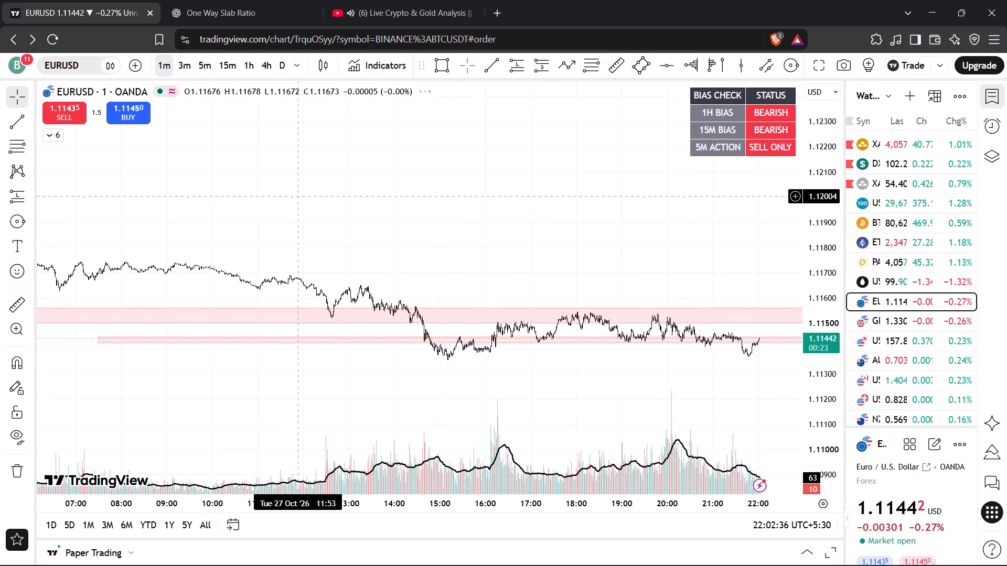
pyautogui.scroll(-4, 298, 196)
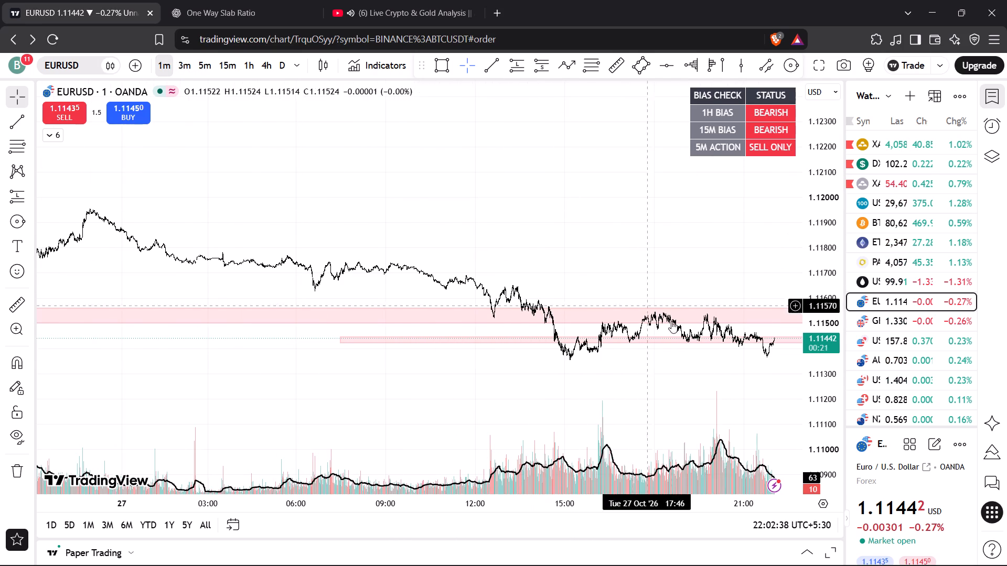
pyautogui.moveTo(816, 423); pyautogui.dragTo(830, 144)
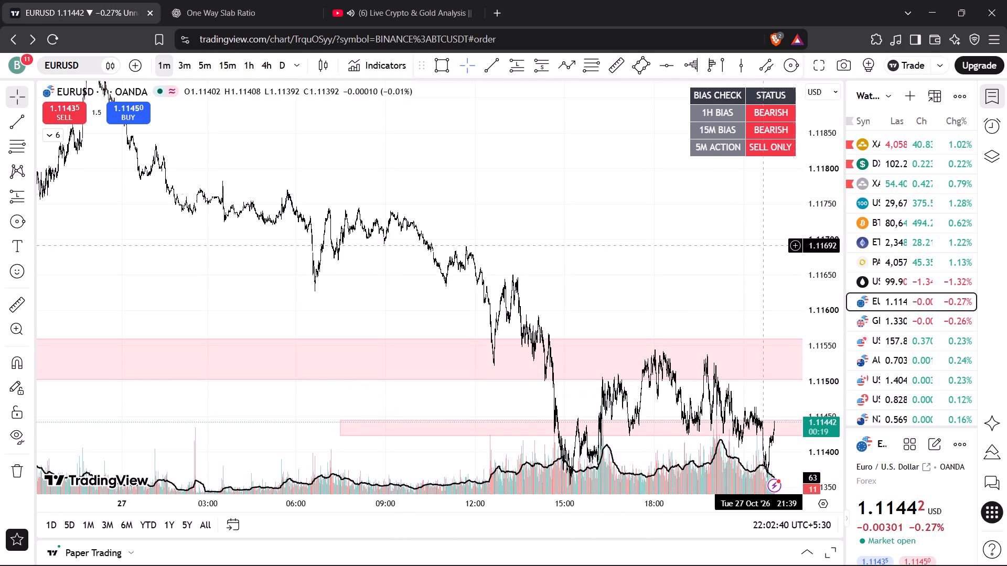
pyautogui.scroll(11, 607, 379)
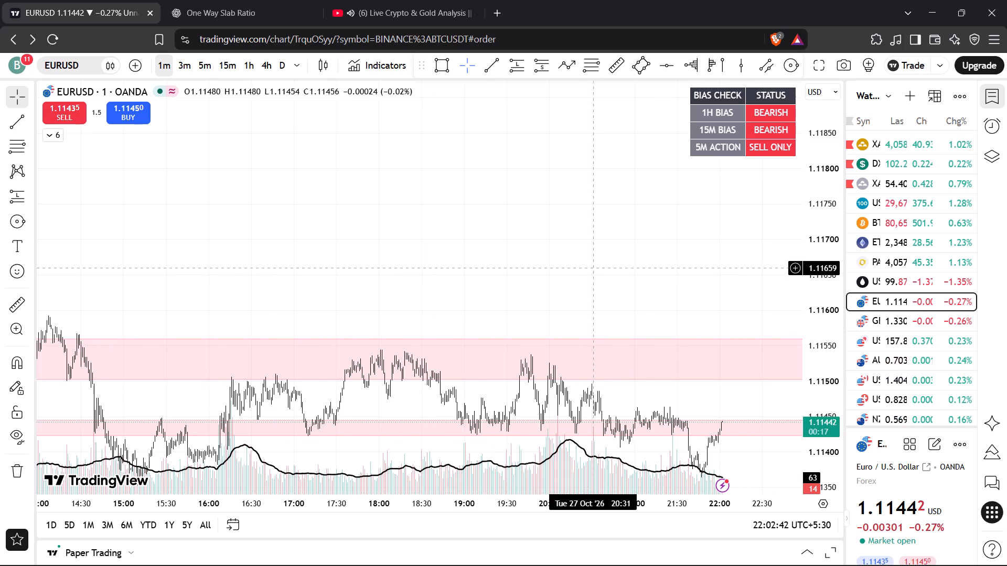
pyautogui.moveTo(594, 267); pyautogui.dragTo(678, 151)
pyautogui.moveTo(378, 366); pyautogui.dragTo(619, 394)
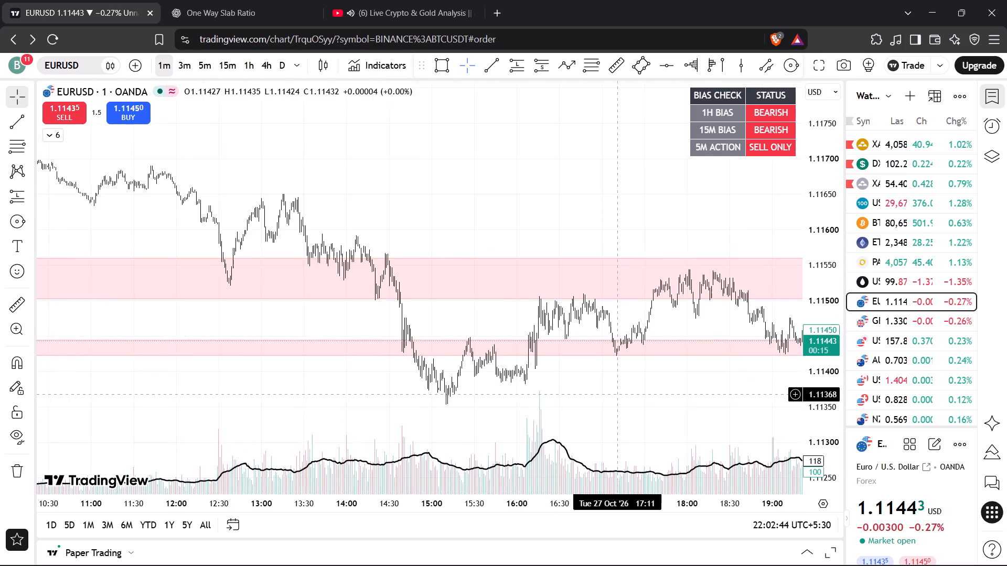
pyautogui.scroll(7, 387, 326)
pyautogui.moveTo(241, 324); pyautogui.dragTo(469, 307)
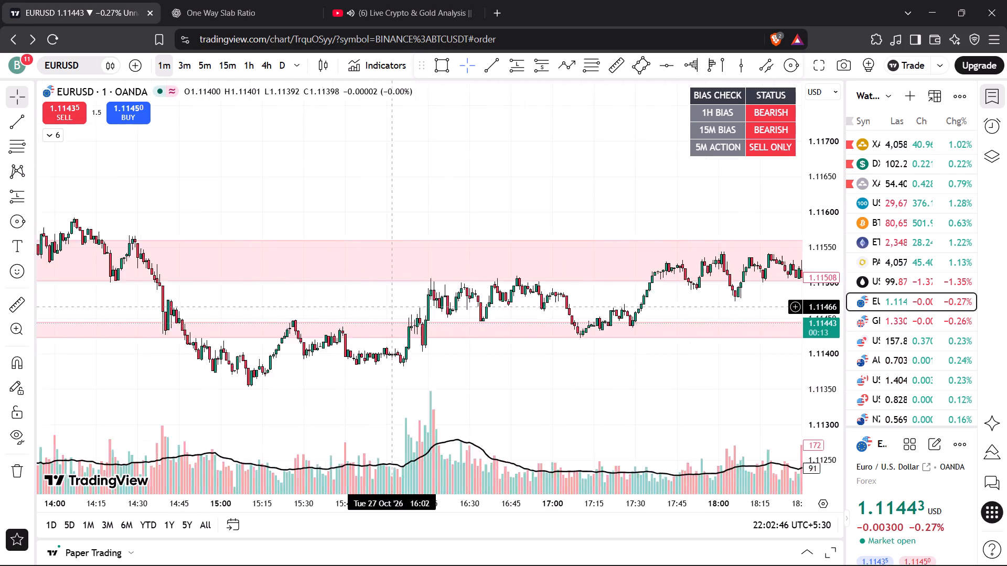
pyautogui.moveTo(469, 307); pyautogui.dragTo(583, 307)
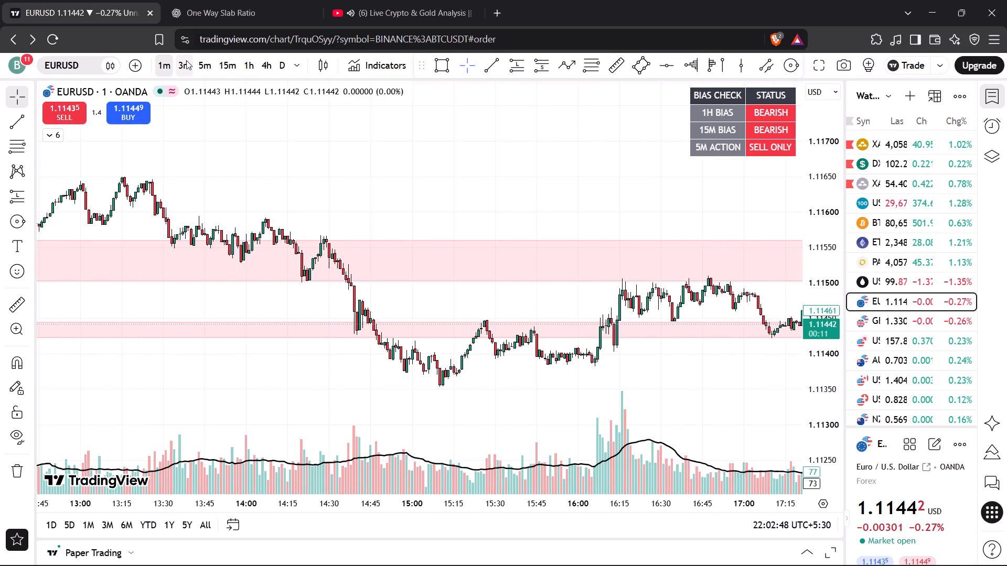
# Review EURUSD on the 3-minute timeframe from the early decline to the latest candles around the red zones.
pyautogui.click(186, 60)
pyautogui.moveTo(528, 165); pyautogui.dragTo(423, 248)
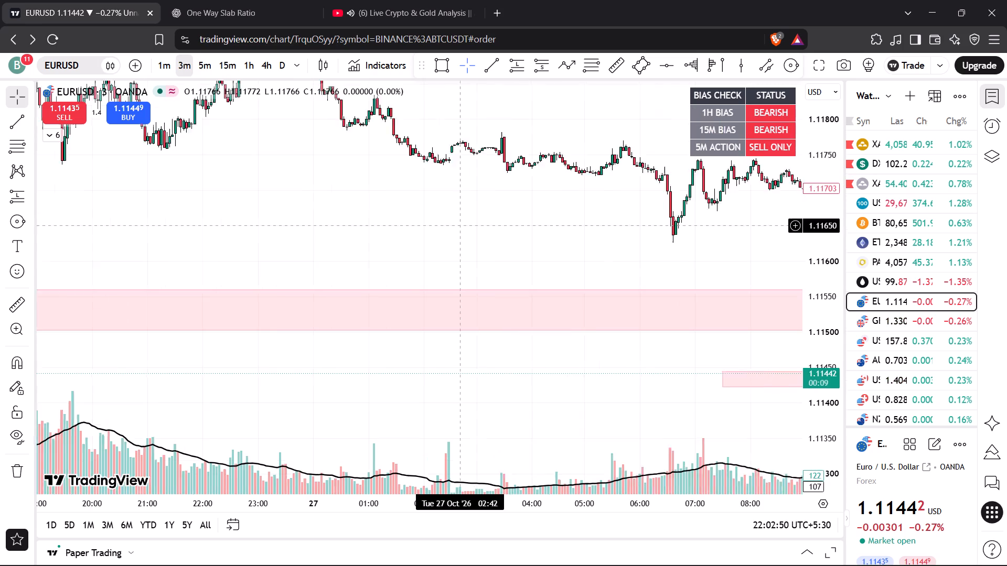
pyautogui.moveTo(423, 248); pyautogui.dragTo(345, 265)
pyautogui.moveTo(421, 260); pyautogui.dragTo(318, 230)
pyautogui.moveTo(497, 247); pyautogui.dragTo(332, 230)
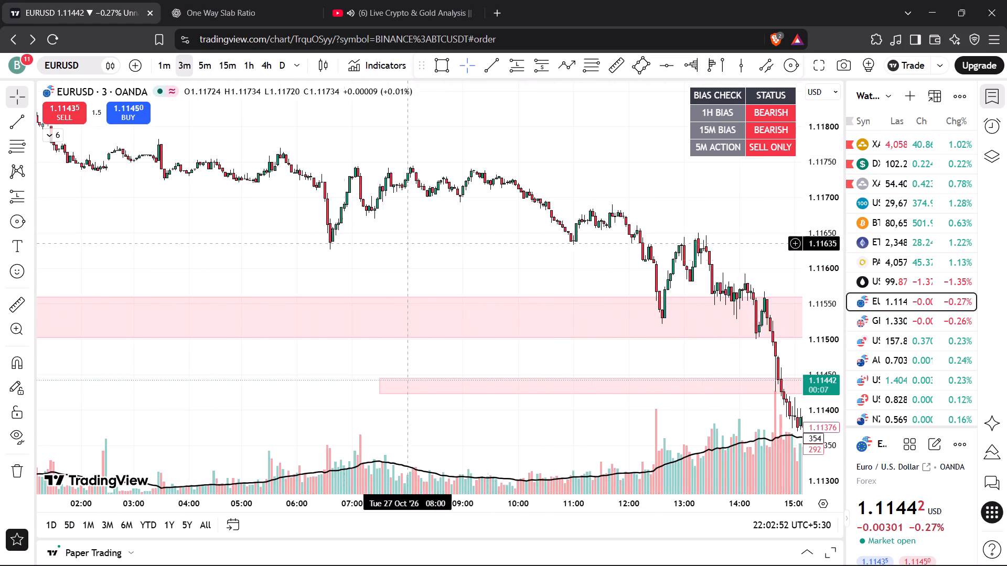
pyautogui.moveTo(499, 261); pyautogui.dragTo(394, 197)
pyautogui.scroll(-5, 625, 335)
pyautogui.moveTo(635, 417); pyautogui.dragTo(421, 372)
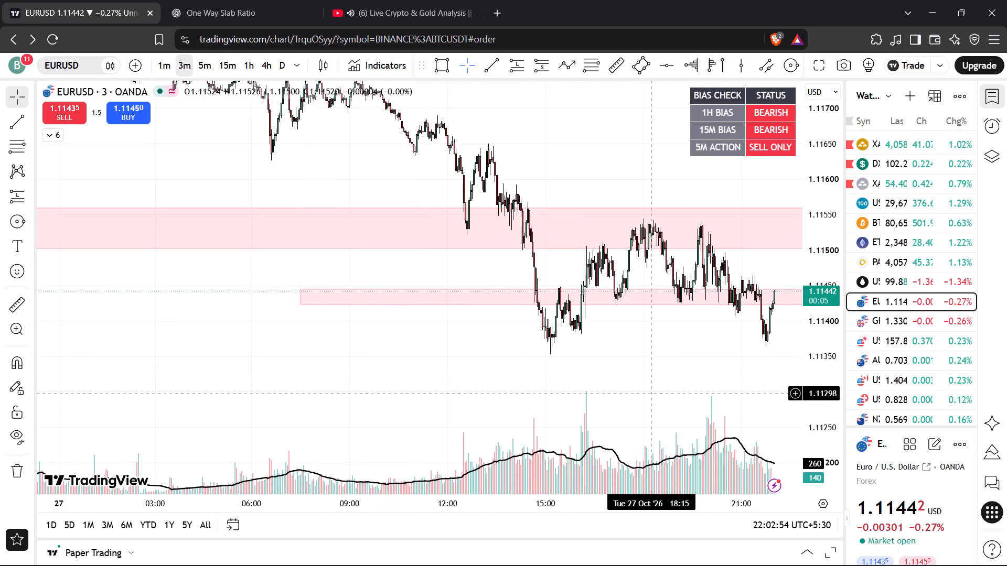
pyautogui.moveTo(675, 396); pyautogui.dragTo(539, 380)
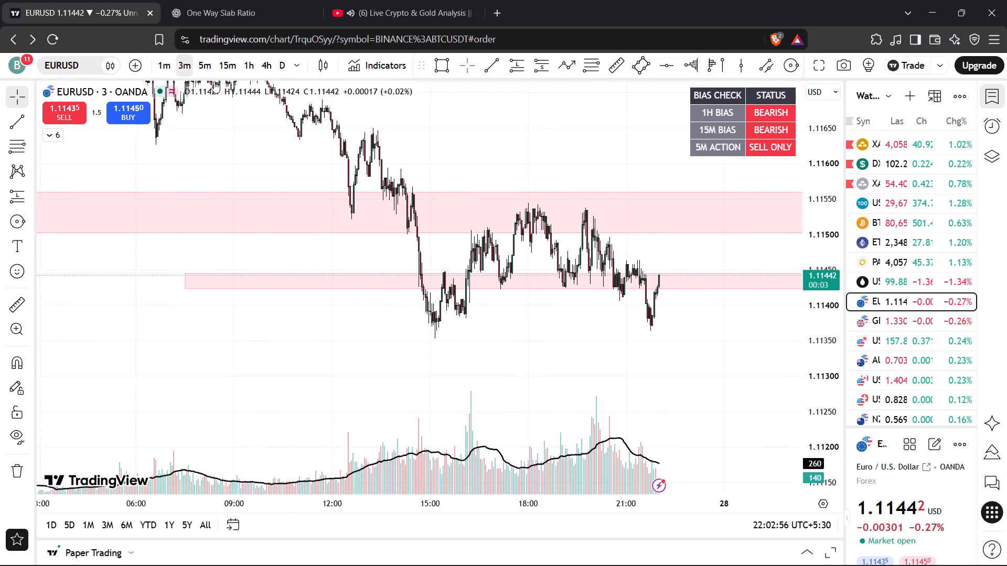
# Examine the EURUSD 5-minute candles between the wide upper red zone and the narrow lower one.
pyautogui.click(206, 61)
pyautogui.scroll(5, 523, 262)
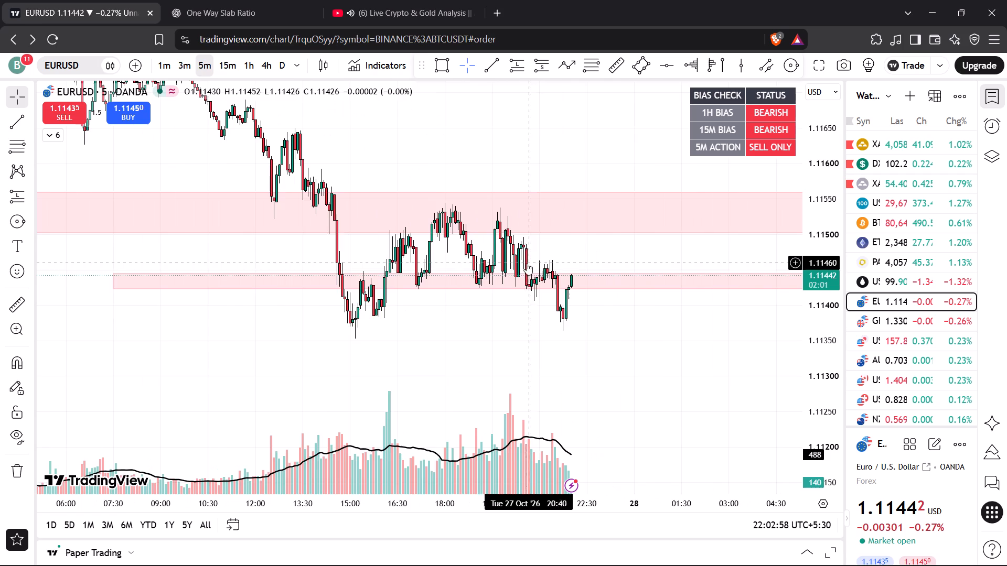
pyautogui.scroll(3, 520, 267)
pyautogui.moveTo(316, 367); pyautogui.dragTo(341, 368)
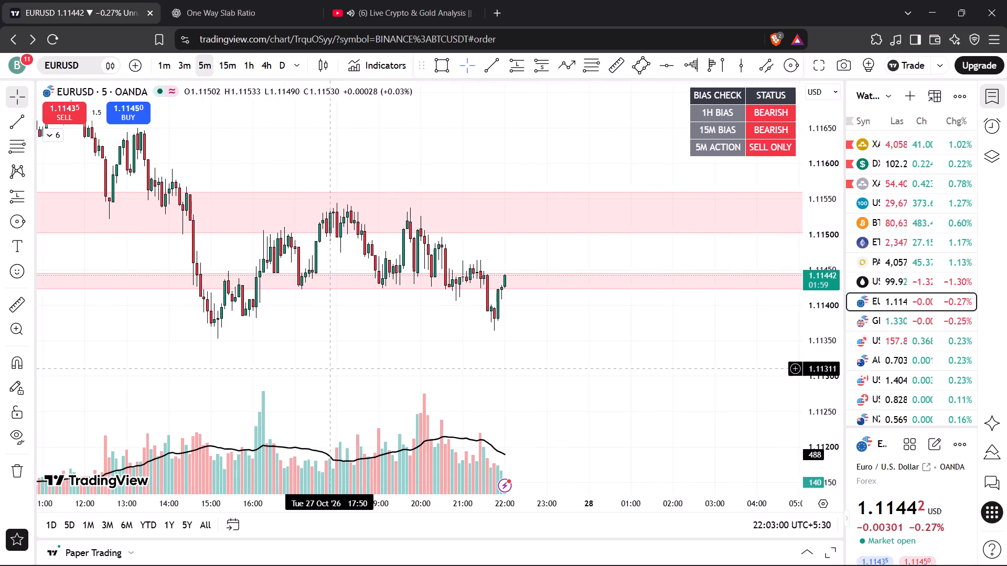
pyautogui.moveTo(341, 368); pyautogui.dragTo(378, 373)
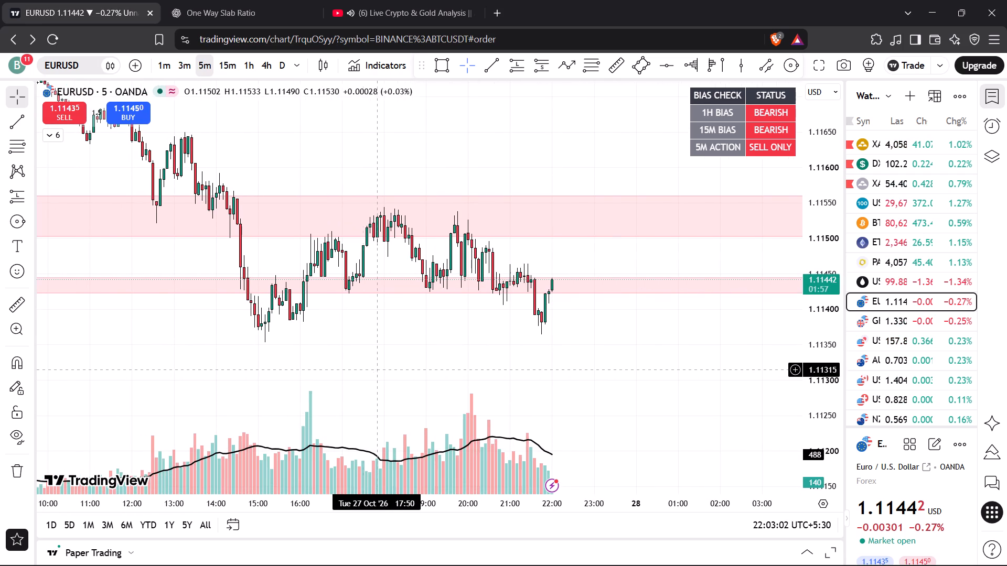
pyautogui.moveTo(287, 164); pyautogui.dragTo(351, 220)
pyautogui.click(220, 72)
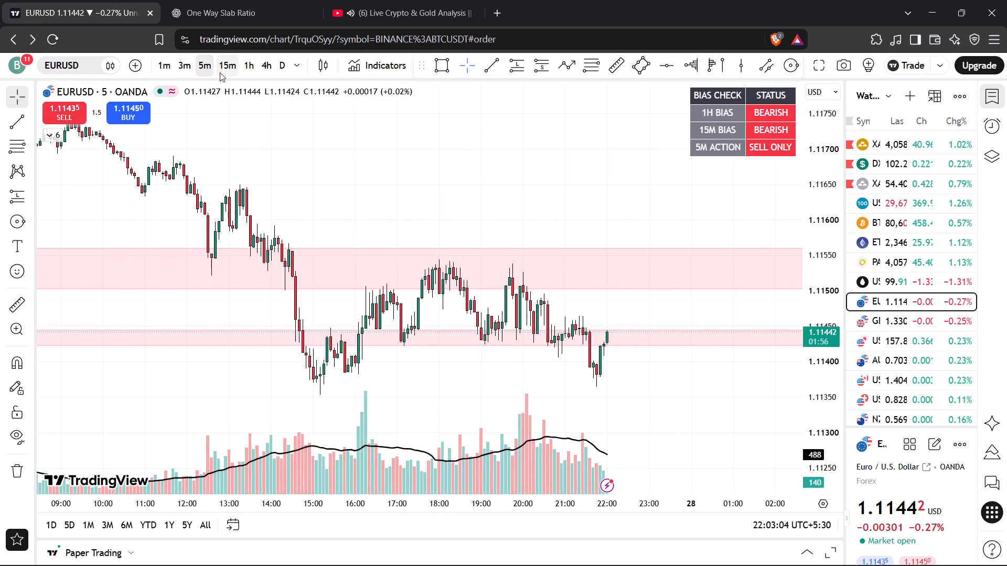
pyautogui.click(206, 70)
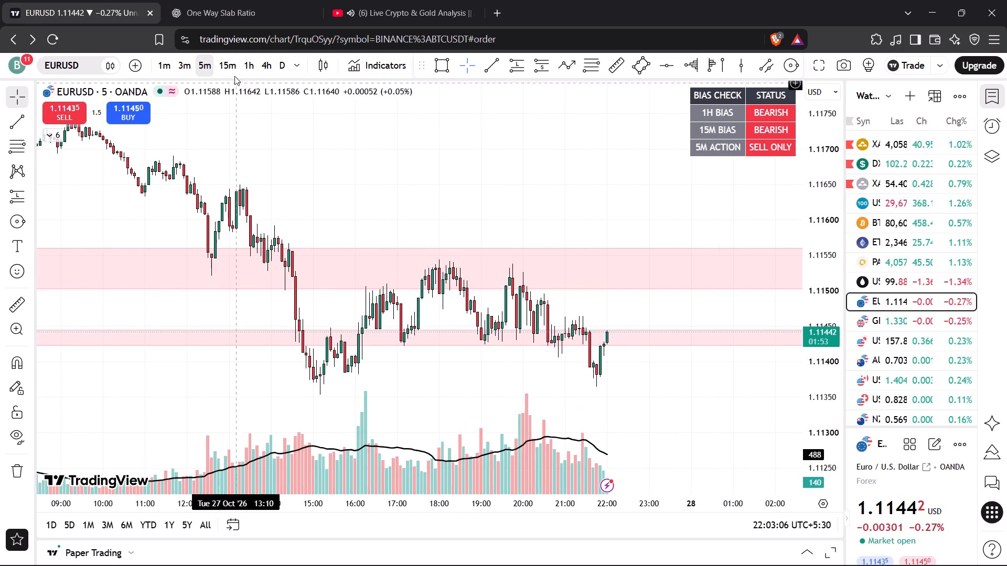
# Review EURUSD on the 15-minute timeframe, comparing earlier price history with the latest move at the red zones.
pyautogui.click(234, 70)
pyautogui.moveTo(827, 178); pyautogui.dragTo(773, 343)
pyautogui.scroll(-20, 554, 303)
pyautogui.scroll(-4, 554, 303)
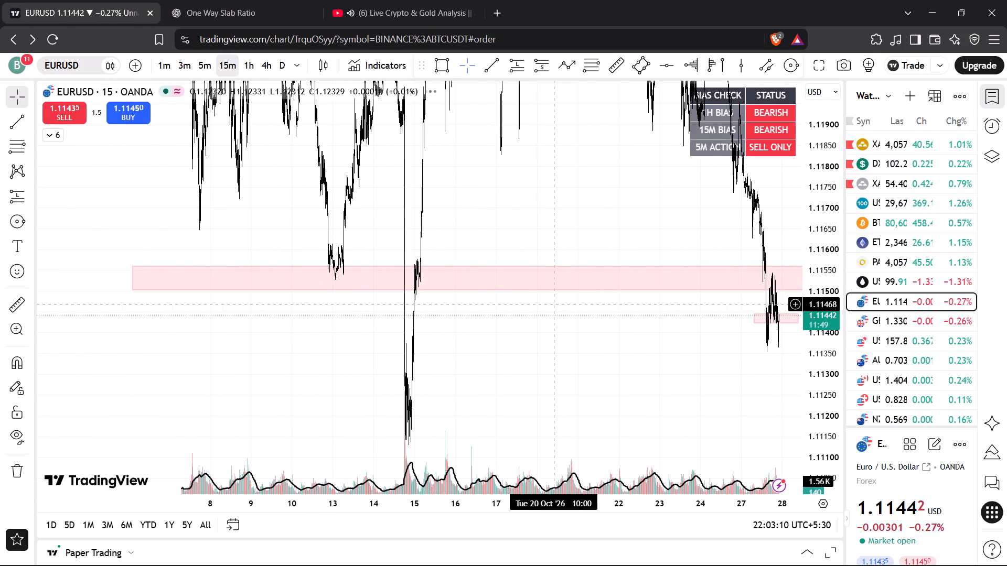
pyautogui.moveTo(618, 195); pyautogui.dragTo(590, 236)
pyautogui.scroll(10, 660, 341)
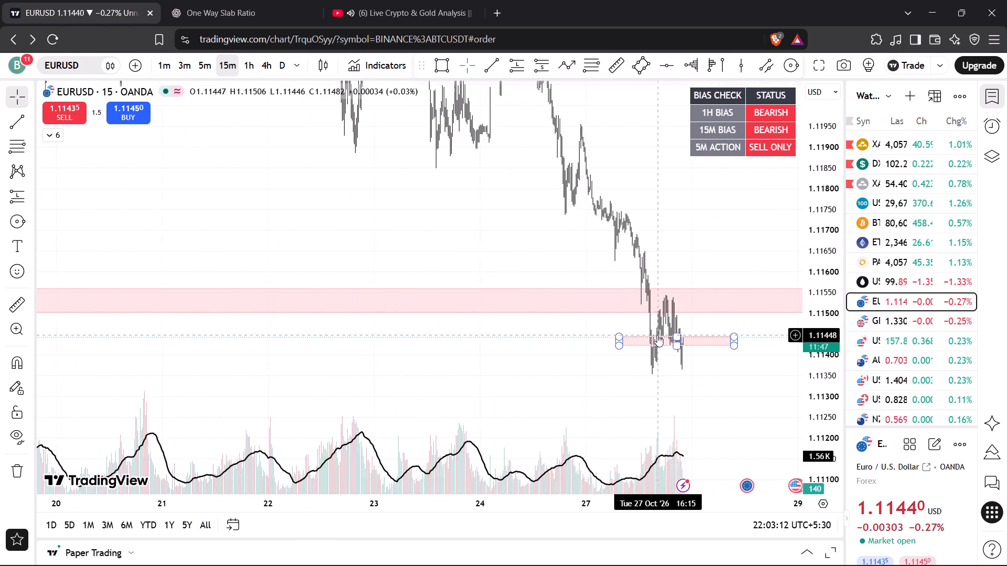
pyautogui.scroll(10, 657, 335)
pyautogui.click(613, 379)
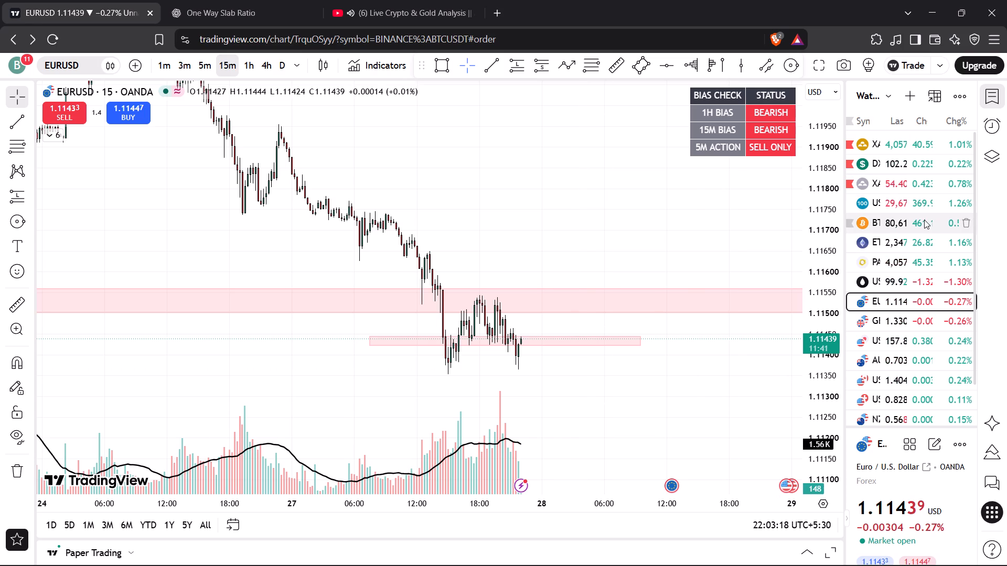
# Open XAUUSD and examine price around the rising channel and grey zones on the 15-minute and 5-minute timeframes.
pyautogui.click(918, 139)
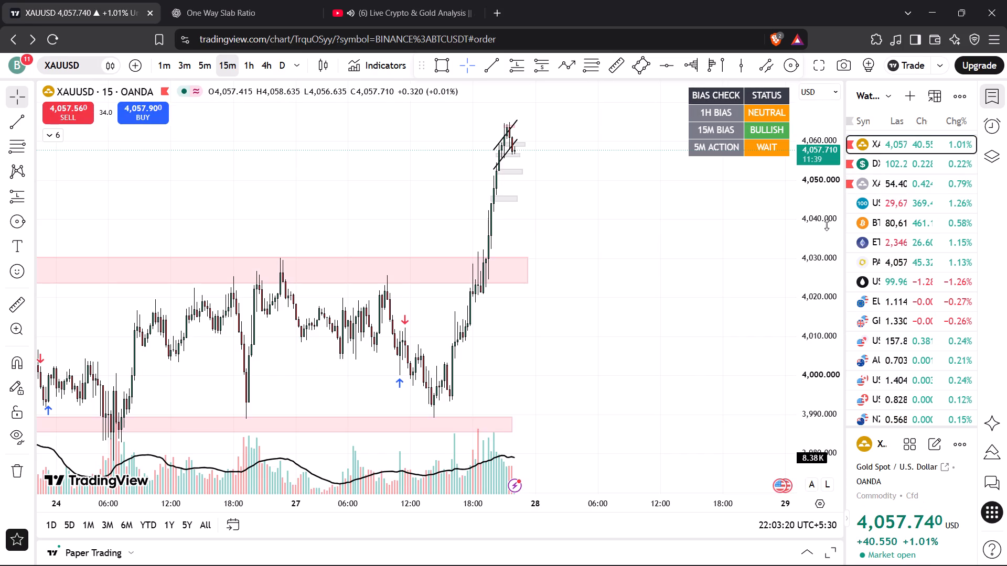
pyautogui.moveTo(825, 232); pyautogui.dragTo(820, 351)
pyautogui.moveTo(689, 289); pyautogui.dragTo(719, 363)
pyautogui.moveTo(811, 380); pyautogui.dragTo(852, 188)
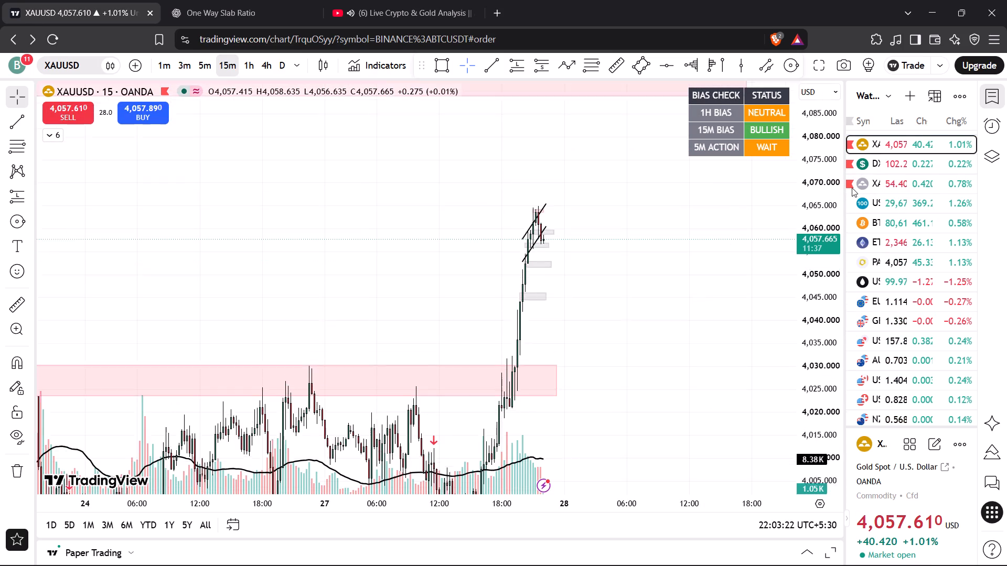
pyautogui.moveTo(852, 188); pyautogui.dragTo(852, 189)
pyautogui.scroll(7, 658, 240)
pyautogui.moveTo(490, 267); pyautogui.dragTo(621, 282)
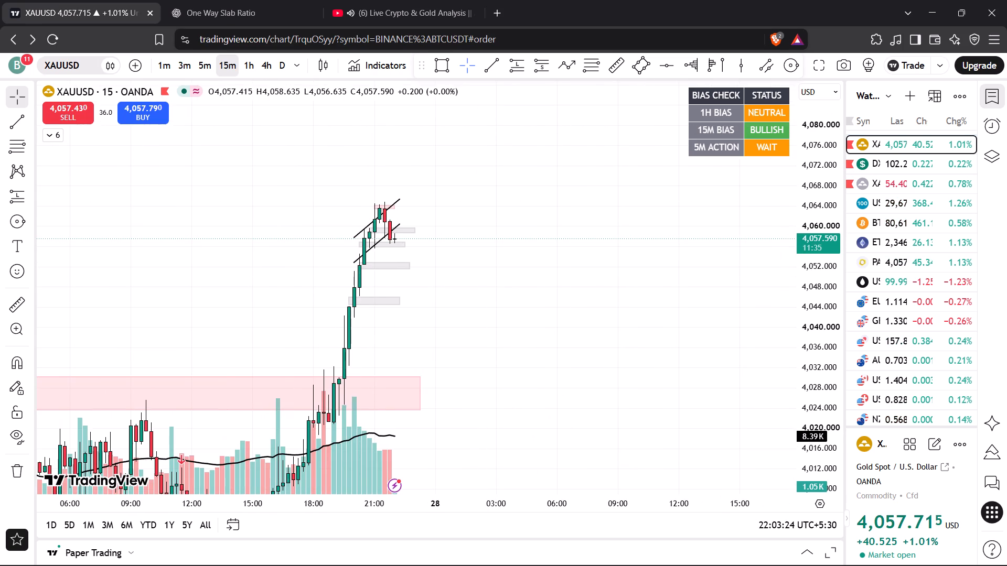
pyautogui.click(210, 66)
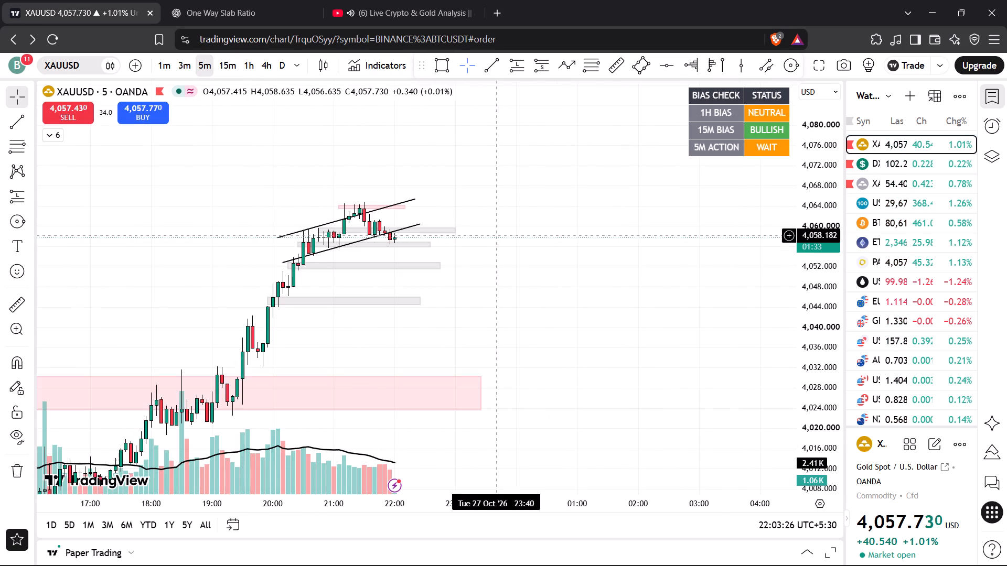
pyautogui.moveTo(526, 265); pyautogui.dragTo(683, 286)
pyautogui.moveTo(807, 397); pyautogui.dragTo(839, 197)
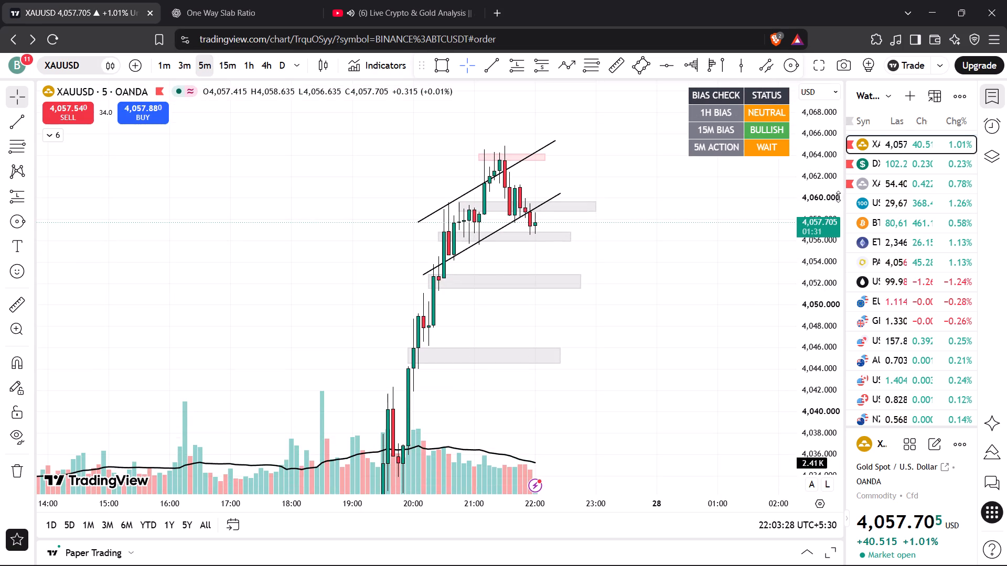
pyautogui.scroll(3, 710, 299)
pyautogui.moveTo(659, 332); pyautogui.dragTo(683, 299)
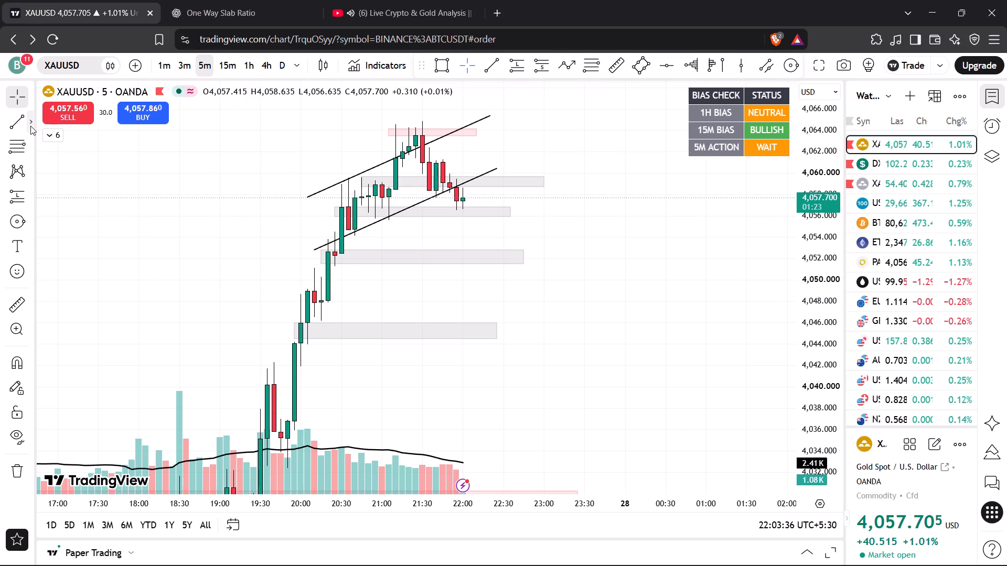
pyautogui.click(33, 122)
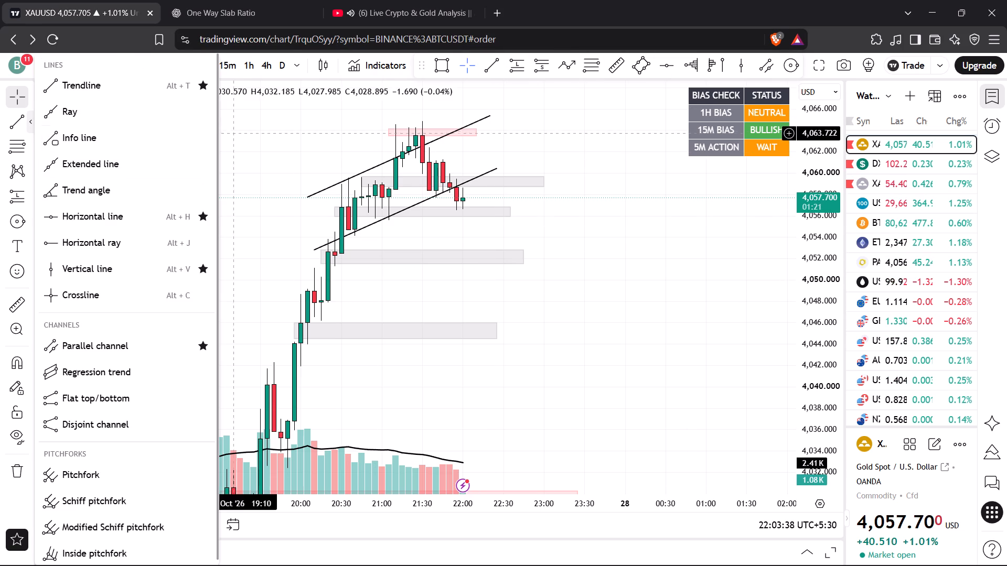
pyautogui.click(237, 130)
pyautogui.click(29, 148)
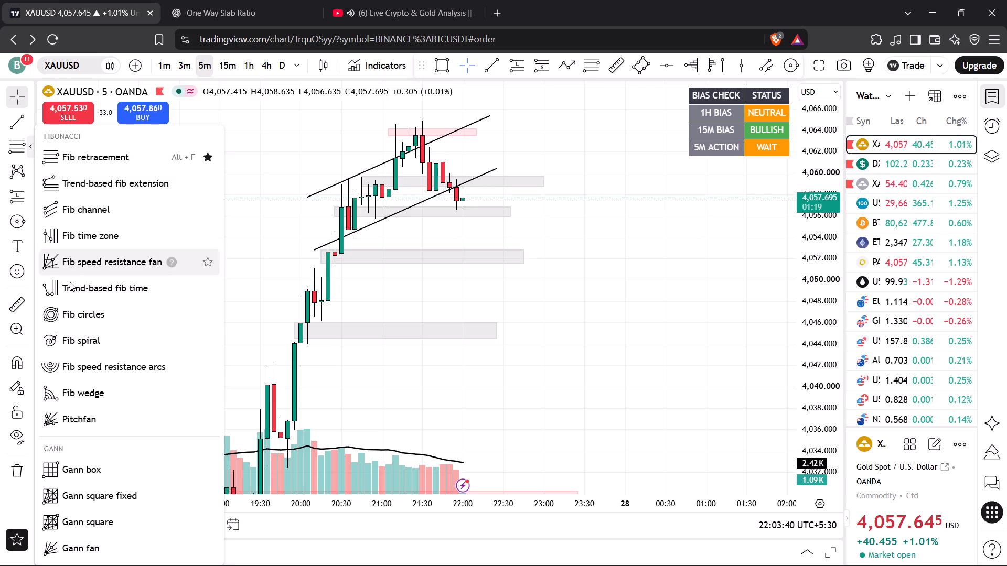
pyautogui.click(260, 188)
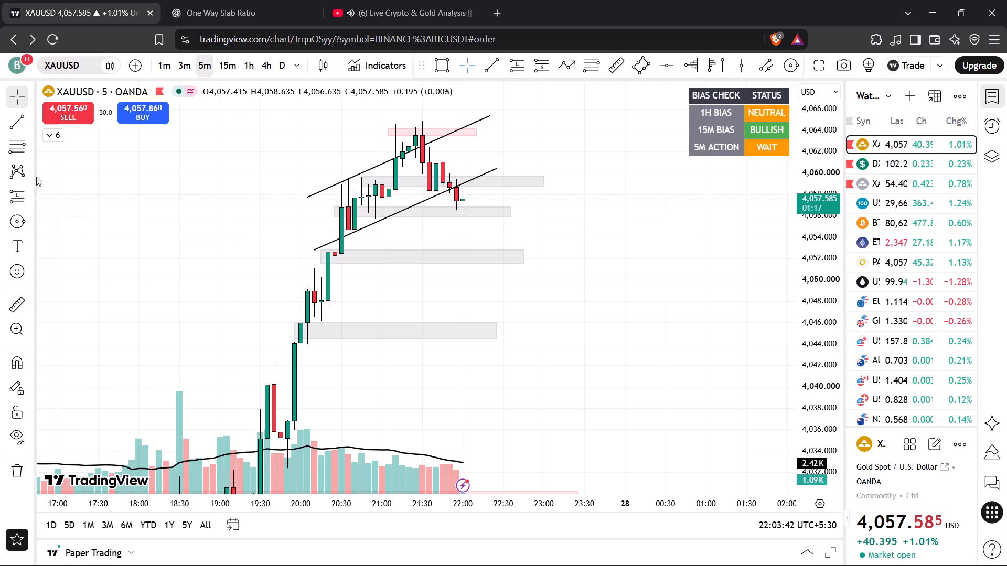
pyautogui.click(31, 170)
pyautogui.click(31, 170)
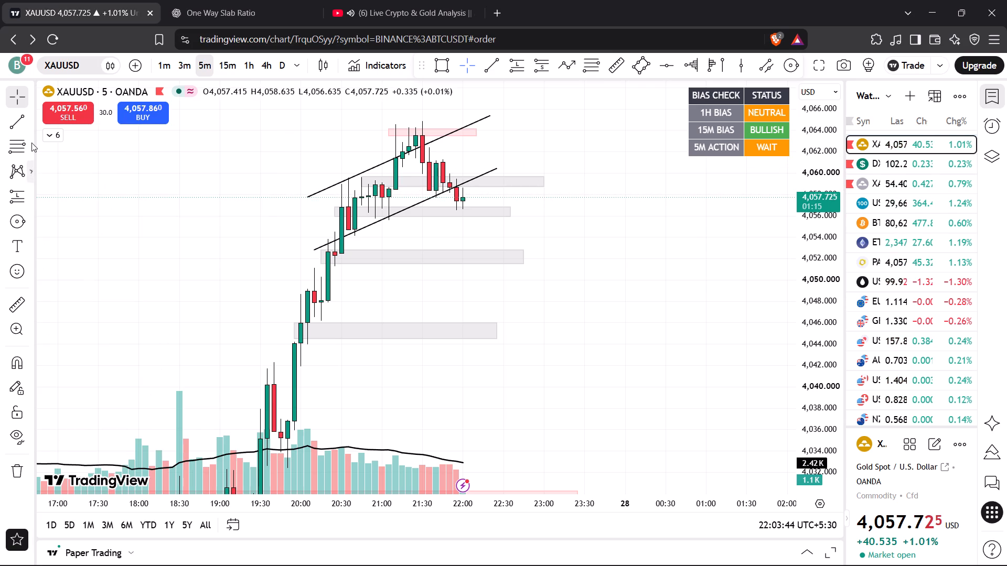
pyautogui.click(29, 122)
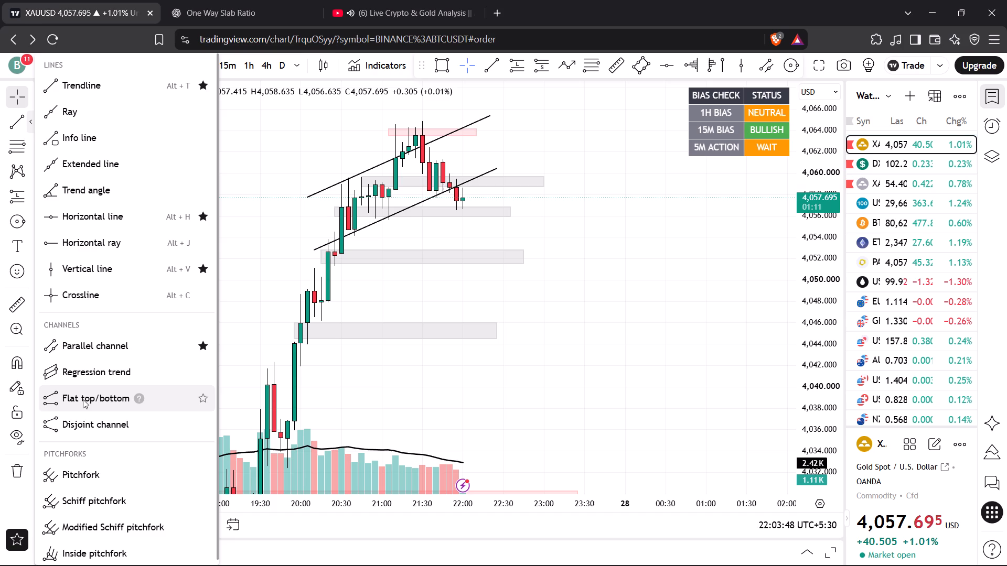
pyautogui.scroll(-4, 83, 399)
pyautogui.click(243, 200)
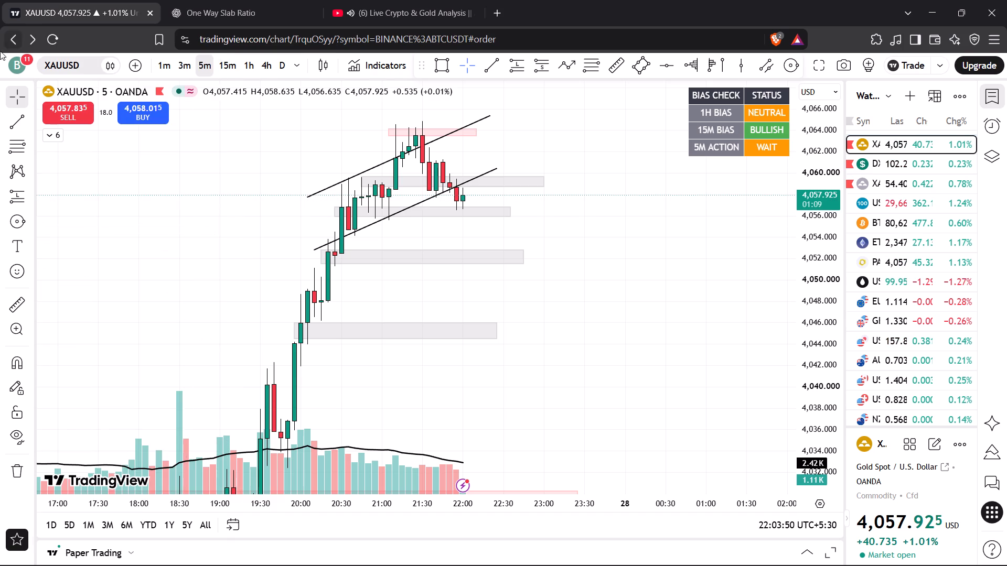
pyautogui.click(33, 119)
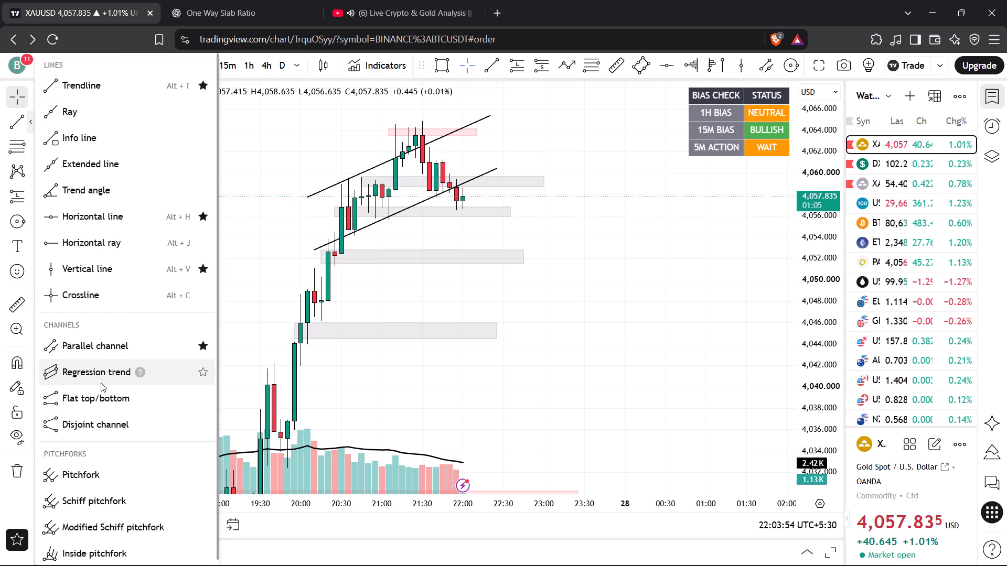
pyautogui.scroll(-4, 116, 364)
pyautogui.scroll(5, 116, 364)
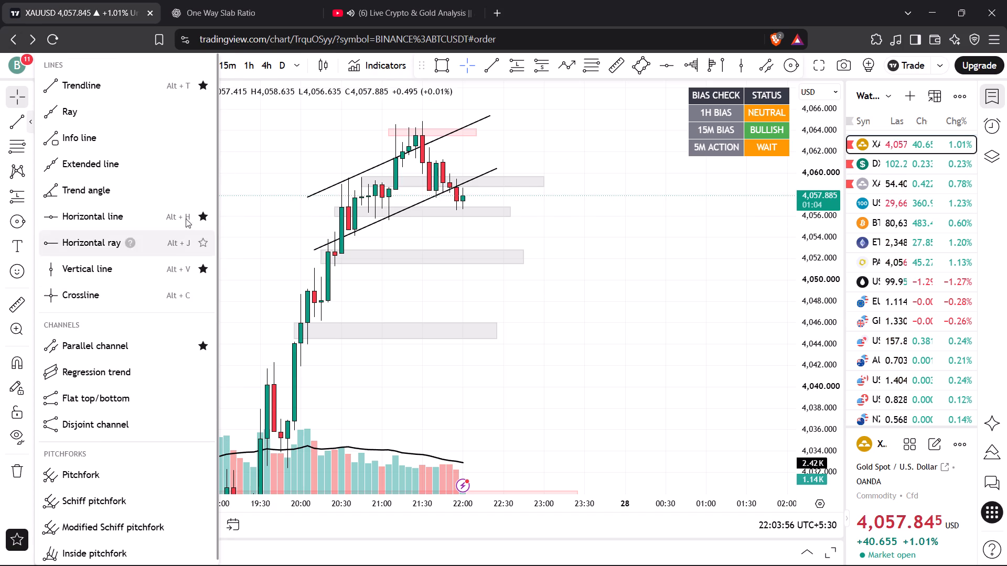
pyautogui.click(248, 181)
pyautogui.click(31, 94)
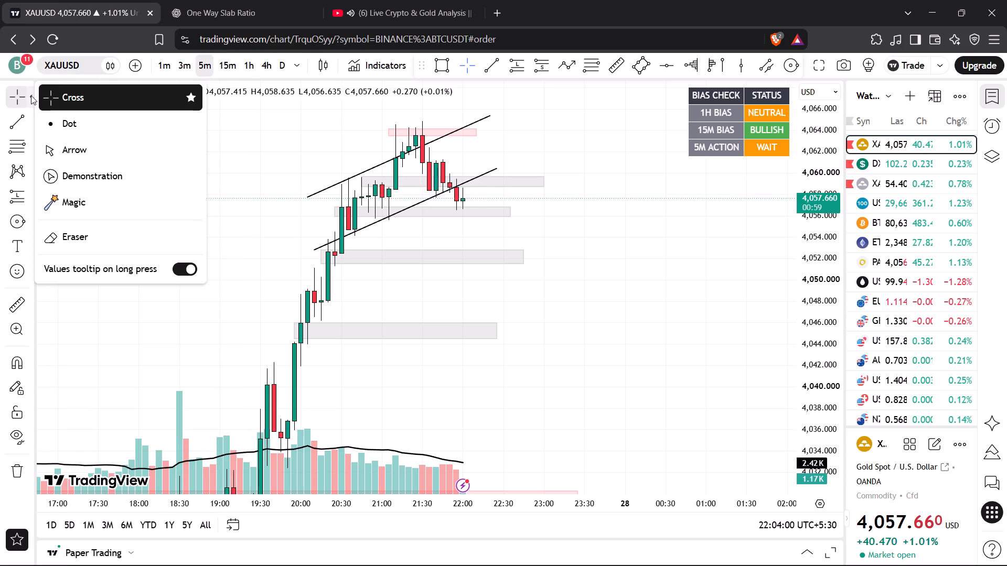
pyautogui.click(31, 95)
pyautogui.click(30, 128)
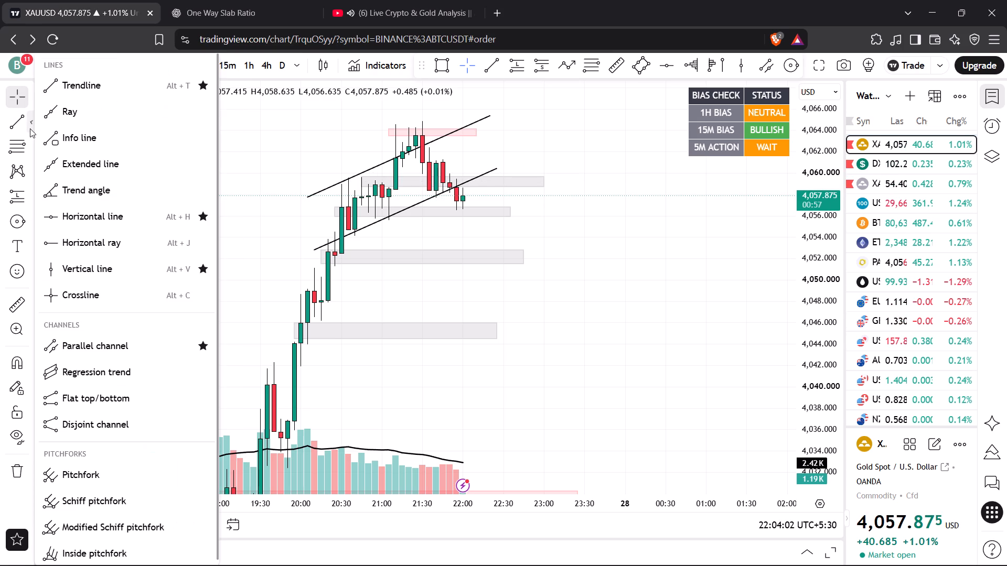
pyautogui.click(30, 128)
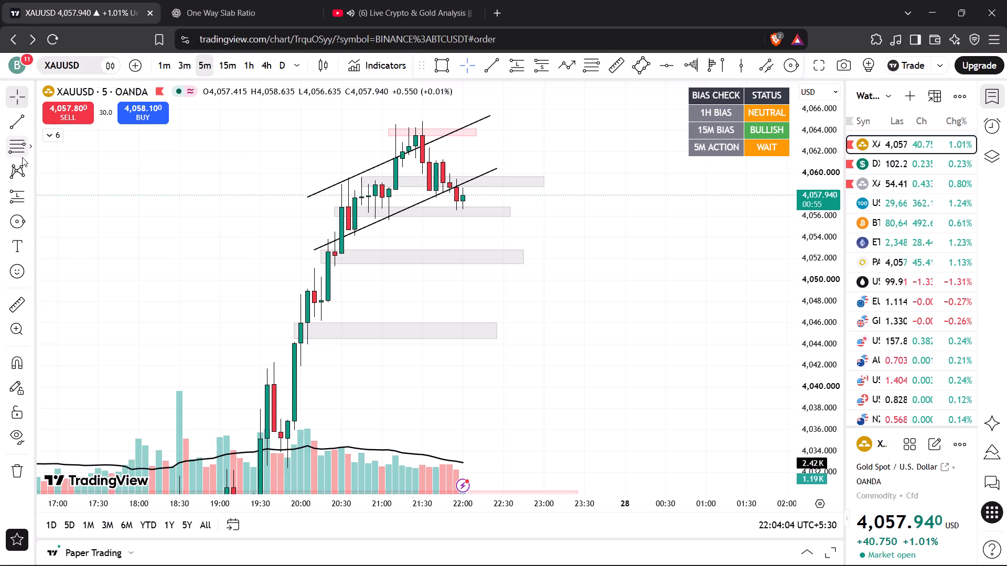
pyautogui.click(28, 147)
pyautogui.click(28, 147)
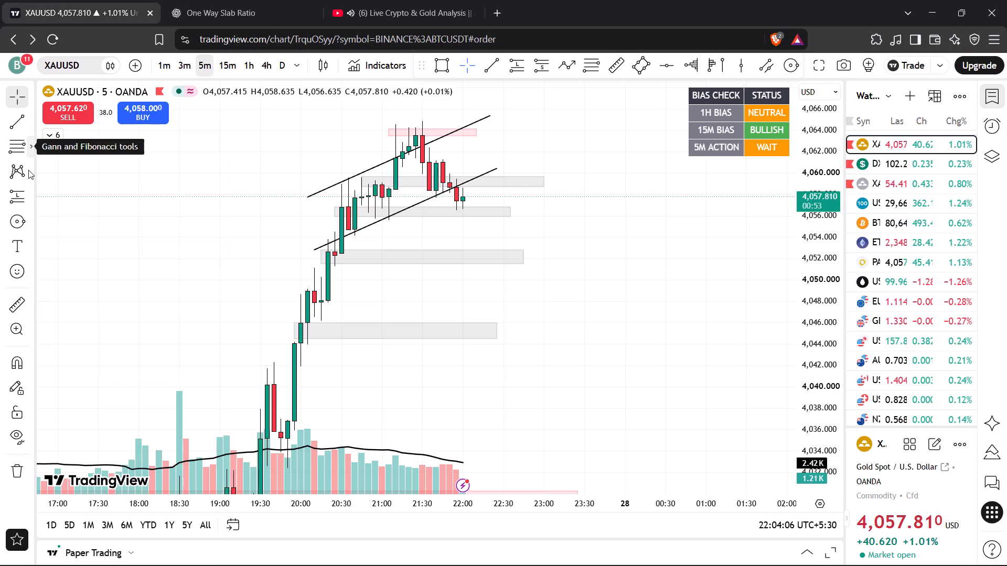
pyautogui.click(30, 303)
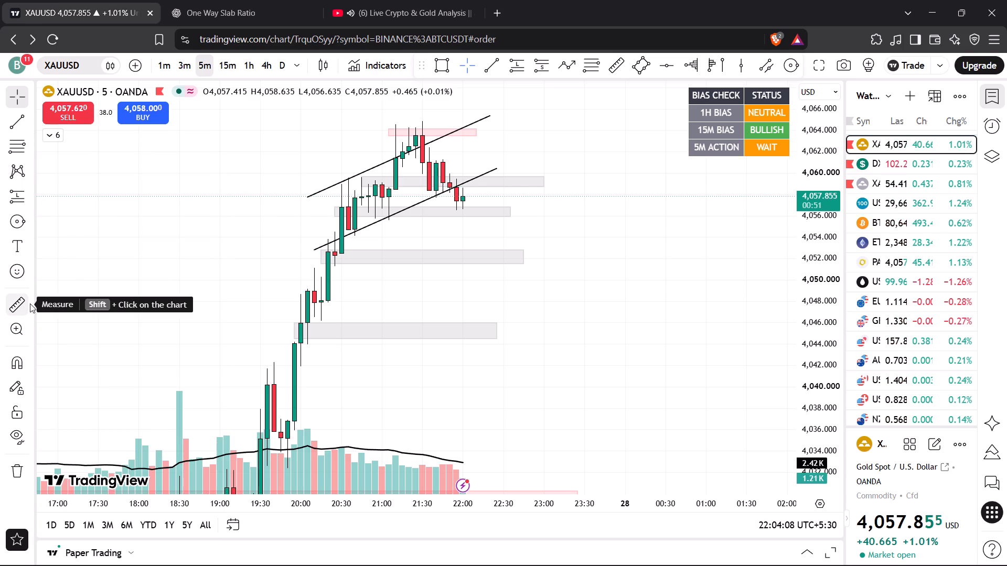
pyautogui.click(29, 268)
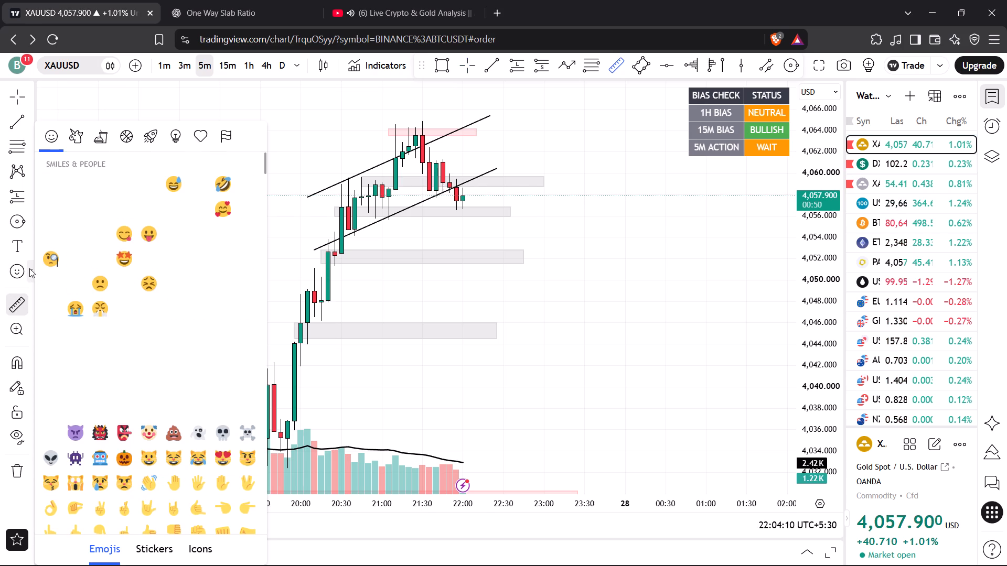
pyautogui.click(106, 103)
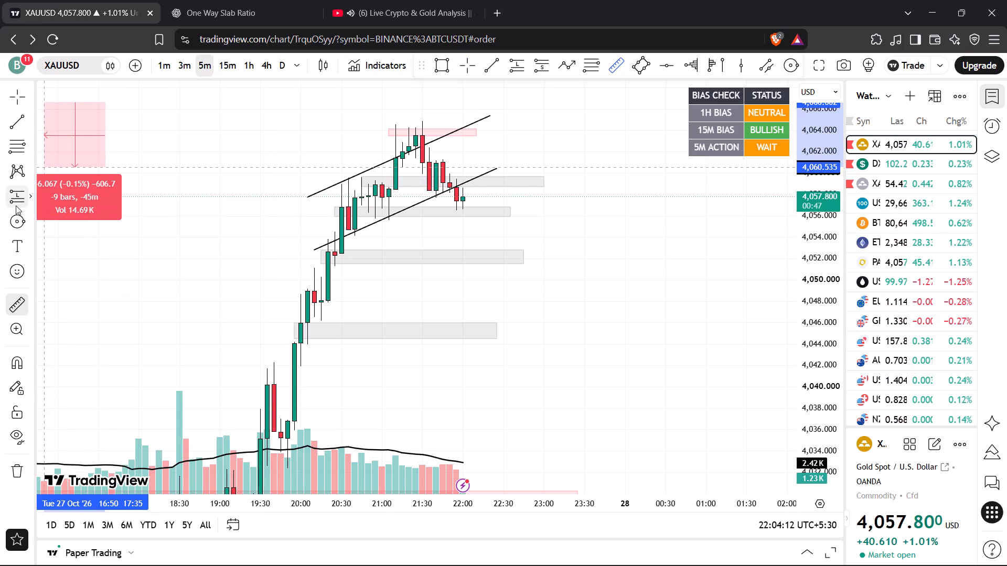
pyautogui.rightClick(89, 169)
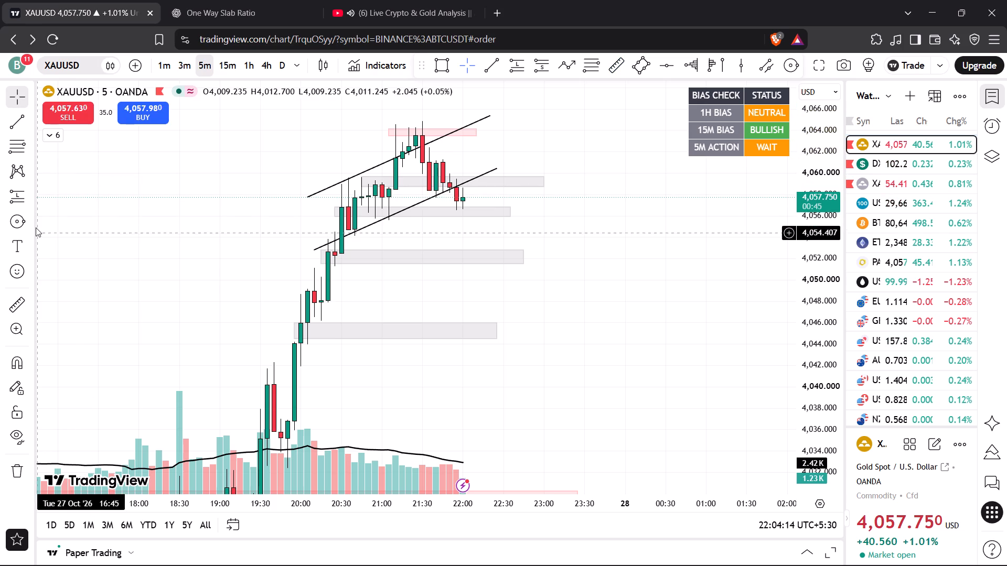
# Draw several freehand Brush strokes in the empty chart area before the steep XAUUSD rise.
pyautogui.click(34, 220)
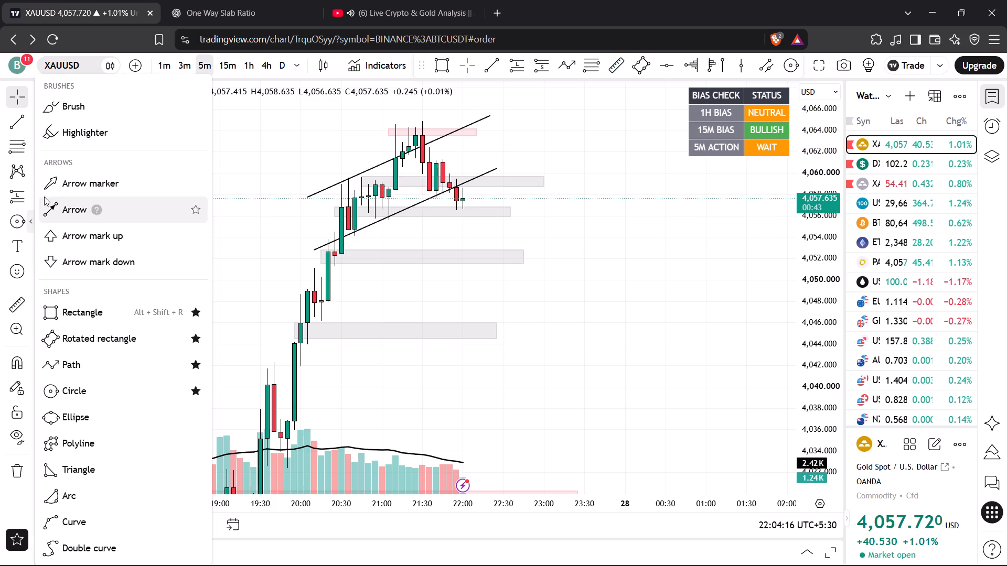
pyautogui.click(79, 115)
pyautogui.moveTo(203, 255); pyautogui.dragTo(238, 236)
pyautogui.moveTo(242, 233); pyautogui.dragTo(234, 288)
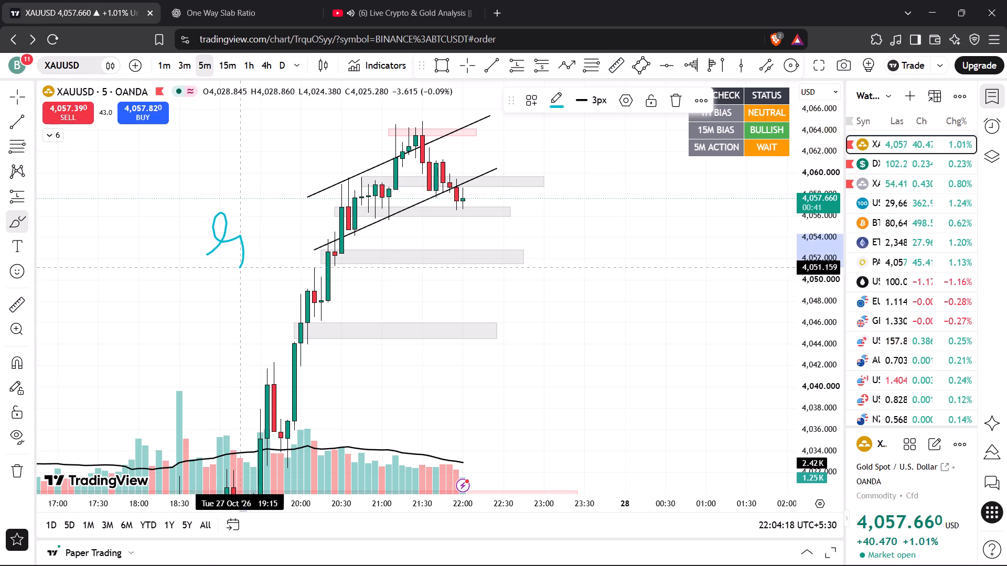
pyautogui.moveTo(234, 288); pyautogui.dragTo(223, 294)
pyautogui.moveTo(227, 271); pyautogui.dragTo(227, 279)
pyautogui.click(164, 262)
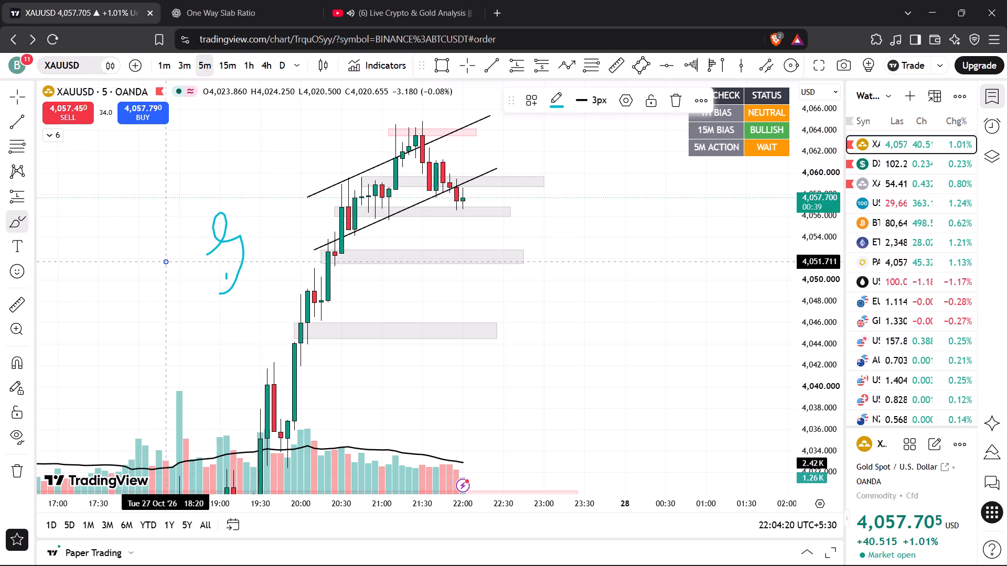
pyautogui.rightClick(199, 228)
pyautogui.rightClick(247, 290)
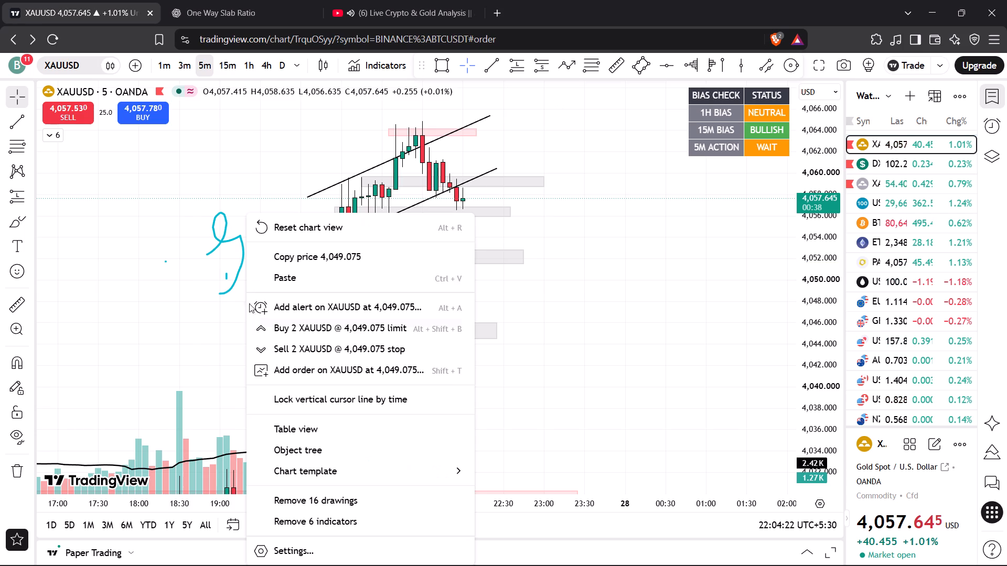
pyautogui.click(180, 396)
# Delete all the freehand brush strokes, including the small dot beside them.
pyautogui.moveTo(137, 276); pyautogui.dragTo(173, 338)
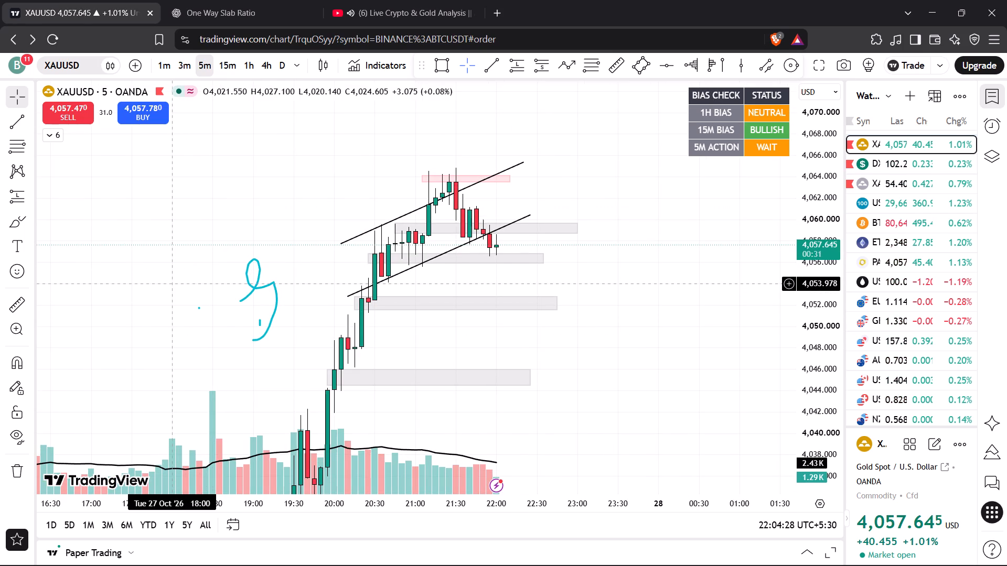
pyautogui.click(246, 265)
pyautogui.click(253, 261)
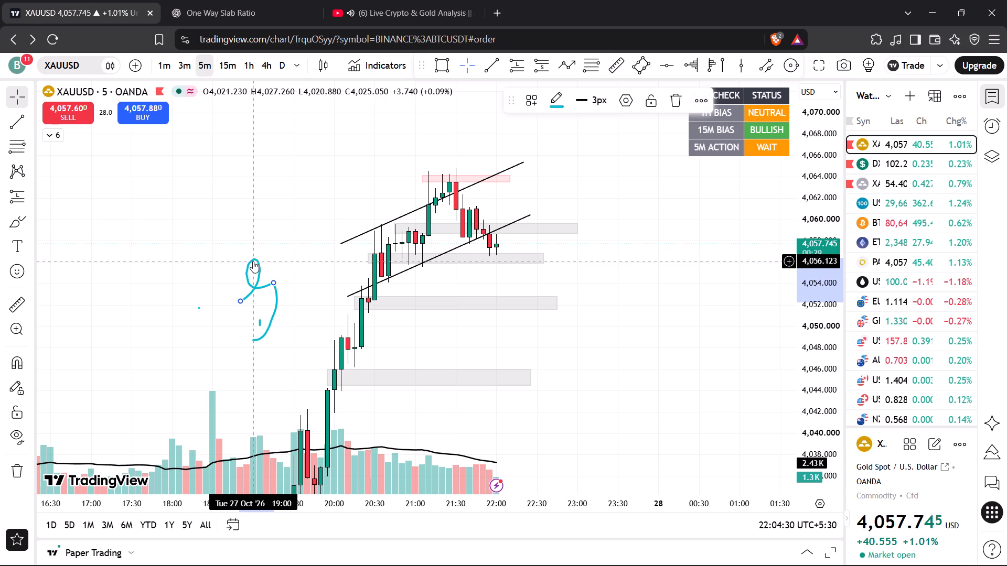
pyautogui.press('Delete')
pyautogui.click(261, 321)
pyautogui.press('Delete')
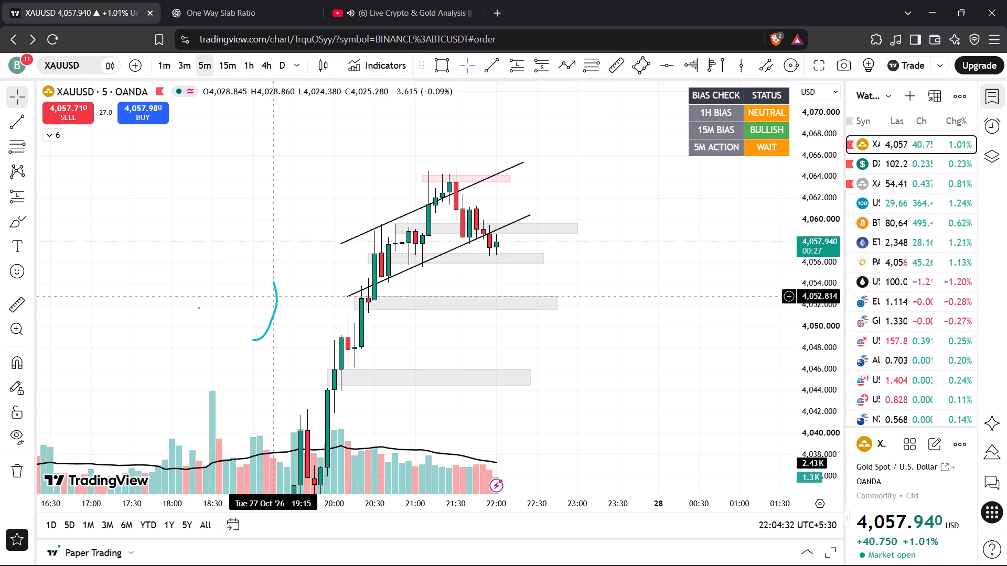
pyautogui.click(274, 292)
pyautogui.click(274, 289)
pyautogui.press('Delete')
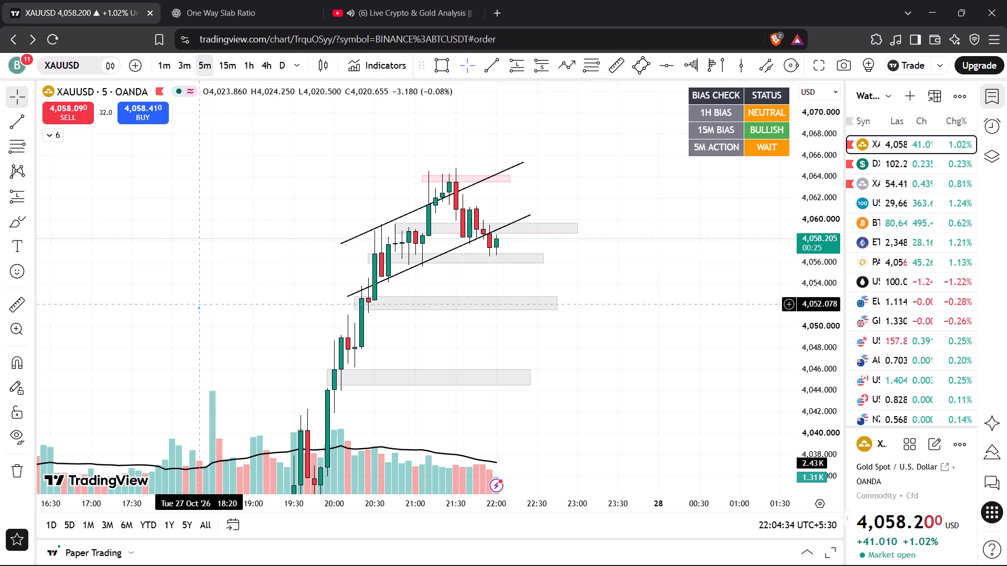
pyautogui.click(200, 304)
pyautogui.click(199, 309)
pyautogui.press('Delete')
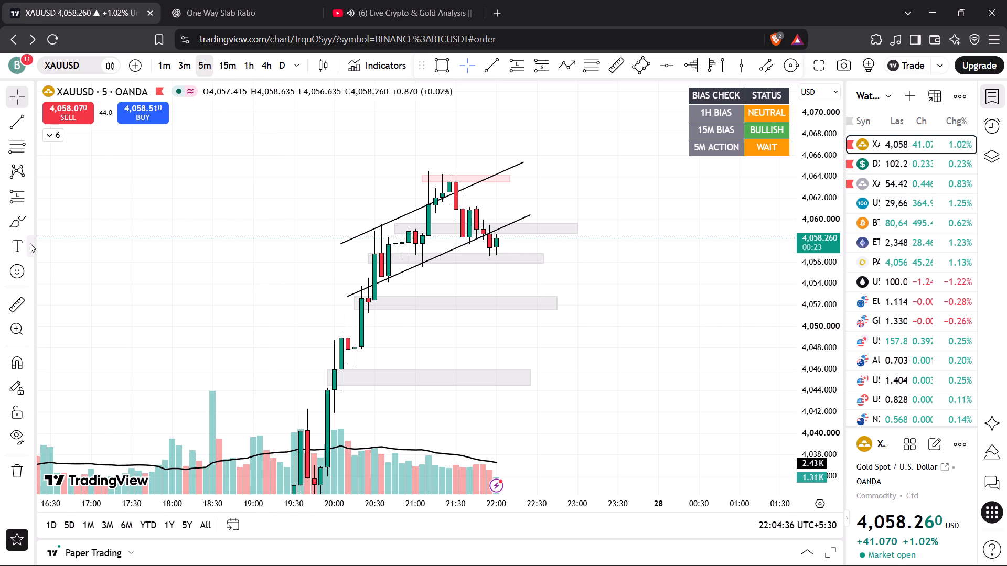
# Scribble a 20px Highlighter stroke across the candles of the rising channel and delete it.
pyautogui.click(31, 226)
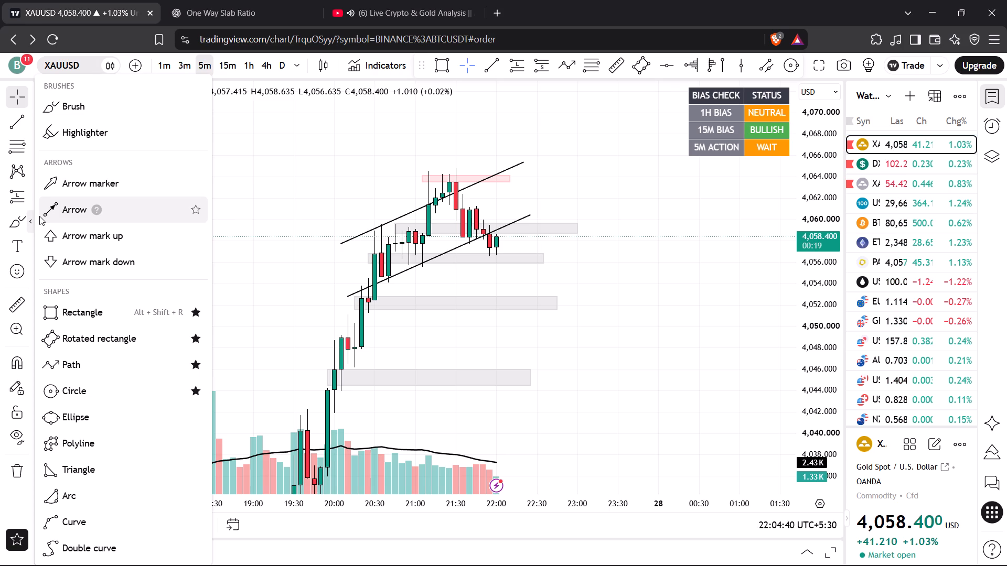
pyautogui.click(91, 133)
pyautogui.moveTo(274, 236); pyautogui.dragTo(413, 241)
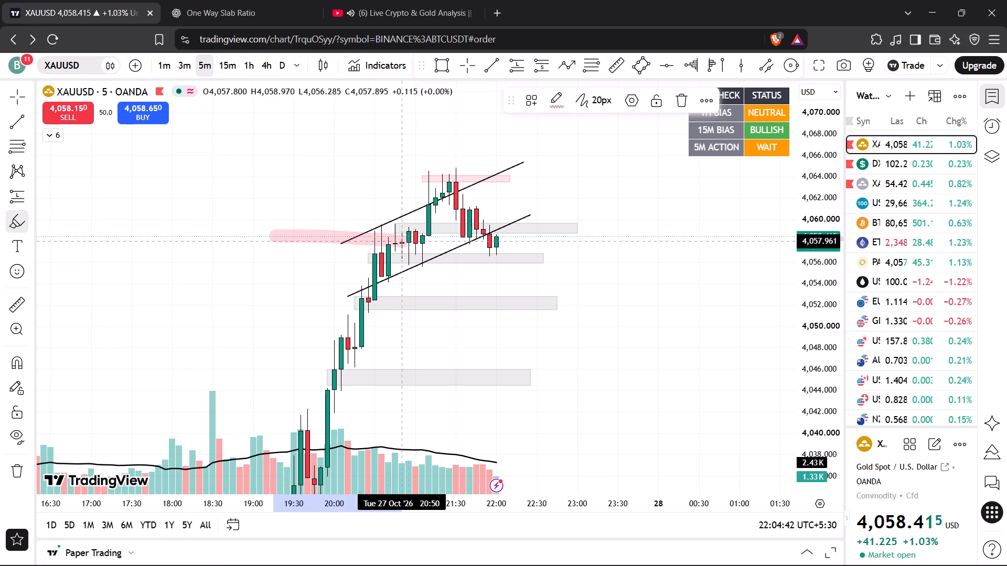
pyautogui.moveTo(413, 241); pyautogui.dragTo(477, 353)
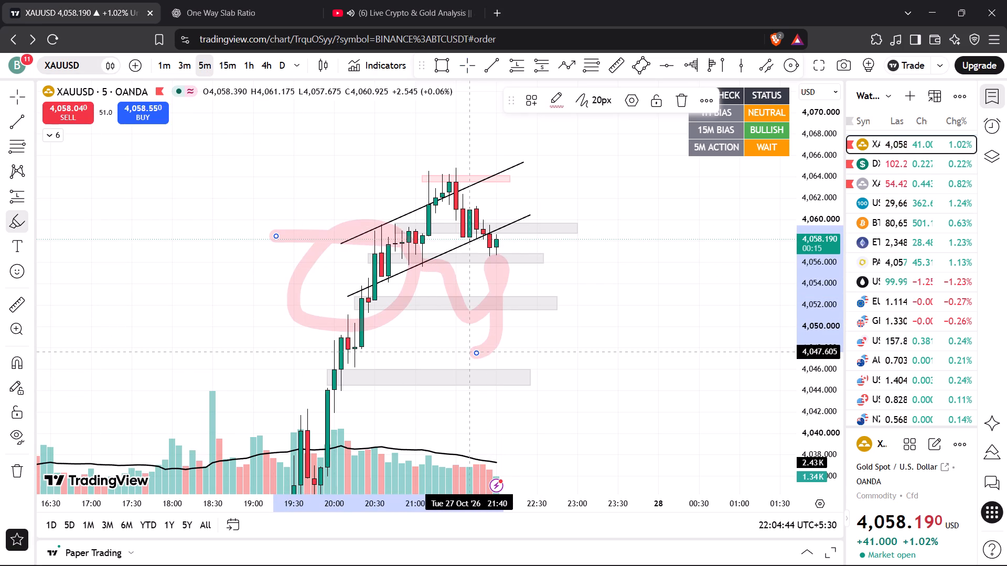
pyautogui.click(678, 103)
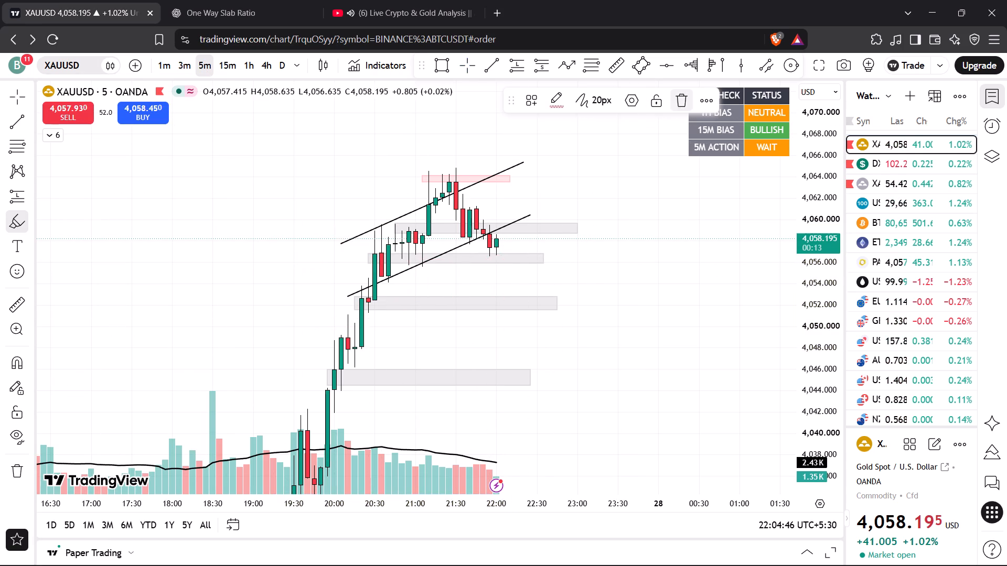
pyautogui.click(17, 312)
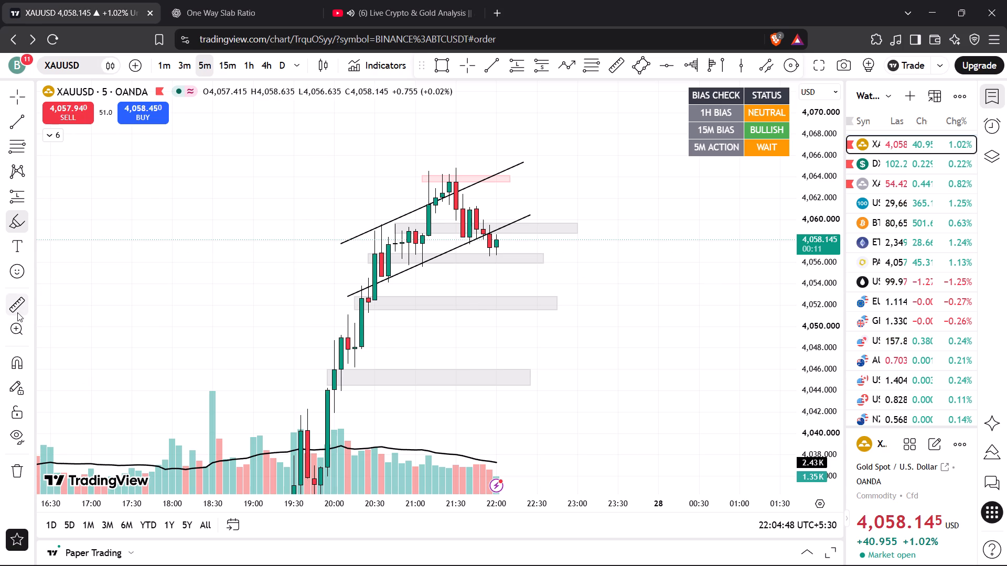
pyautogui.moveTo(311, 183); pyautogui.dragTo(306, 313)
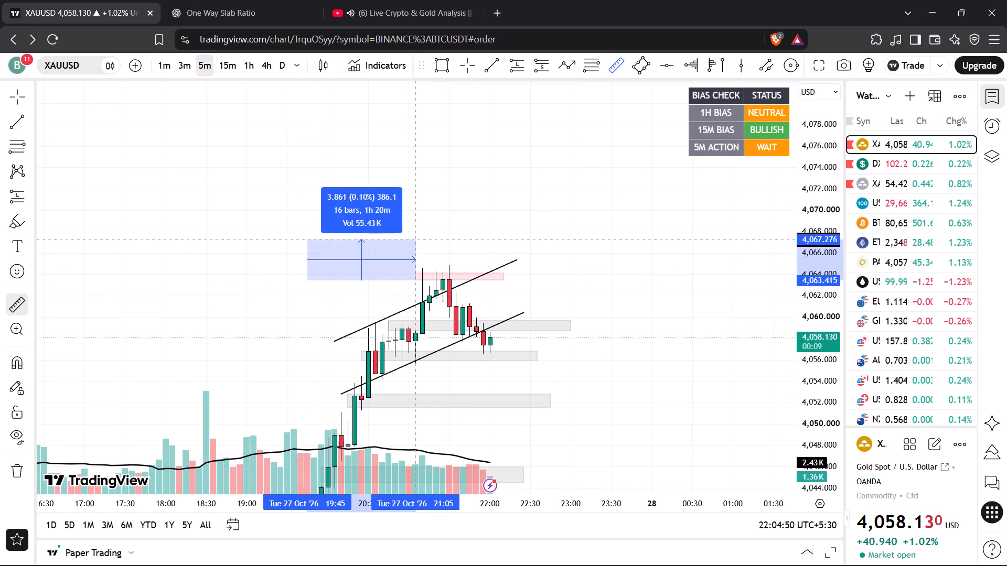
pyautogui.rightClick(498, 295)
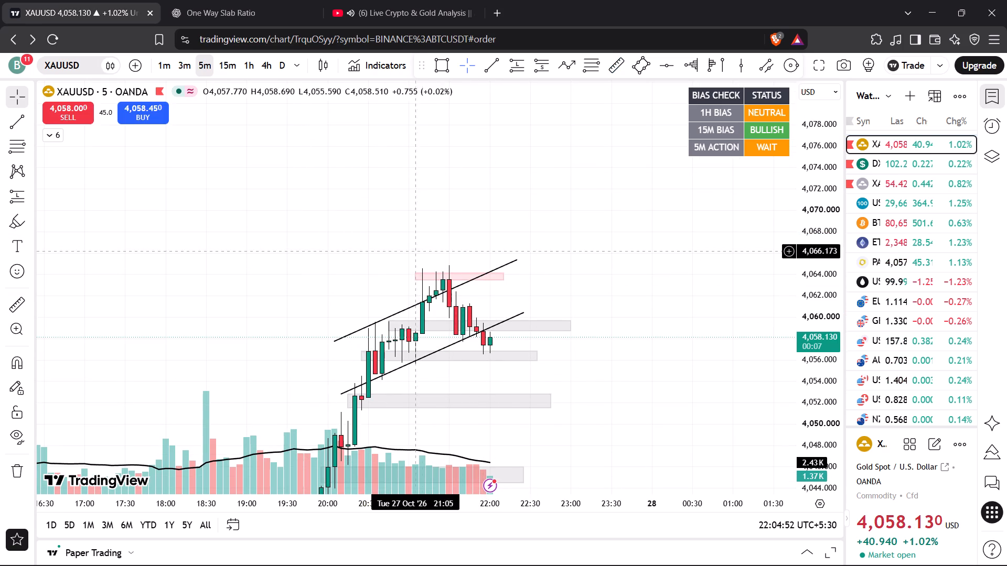
# Examine XAUUSD on the 3-minute and 1-minute timeframes around the rising channel's lower line and the grey zones.
pyautogui.moveTo(821, 241); pyautogui.dragTo(819, 275)
pyautogui.moveTo(694, 286); pyautogui.dragTo(695, 251)
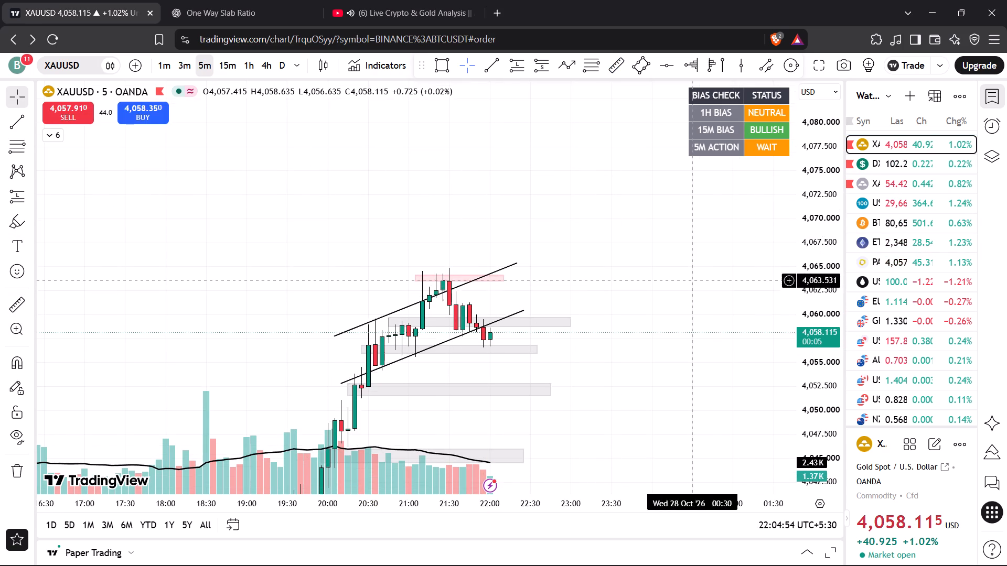
pyautogui.moveTo(695, 251); pyautogui.dragTo(695, 210)
pyautogui.click(183, 60)
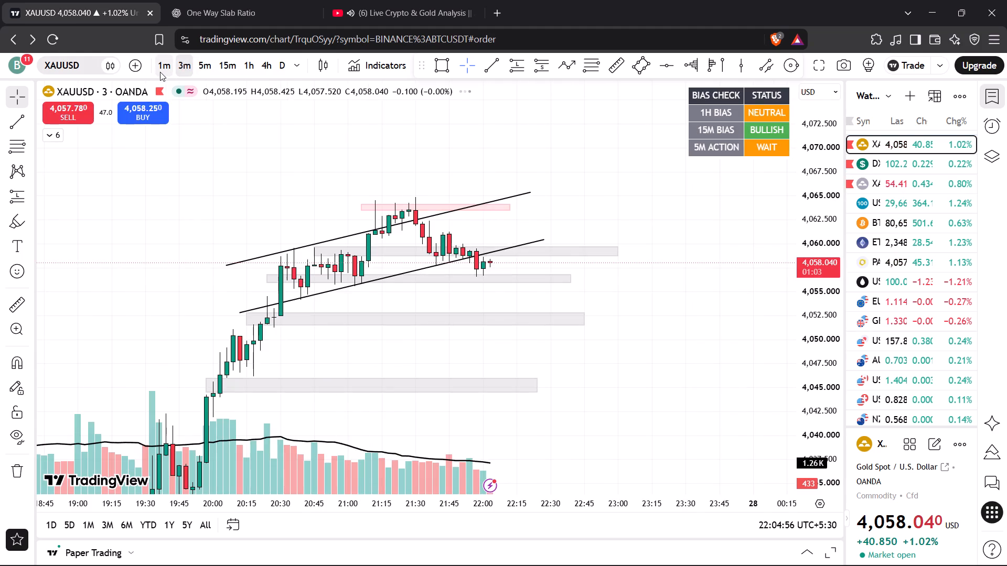
pyautogui.click(162, 70)
pyautogui.scroll(-7, 622, 340)
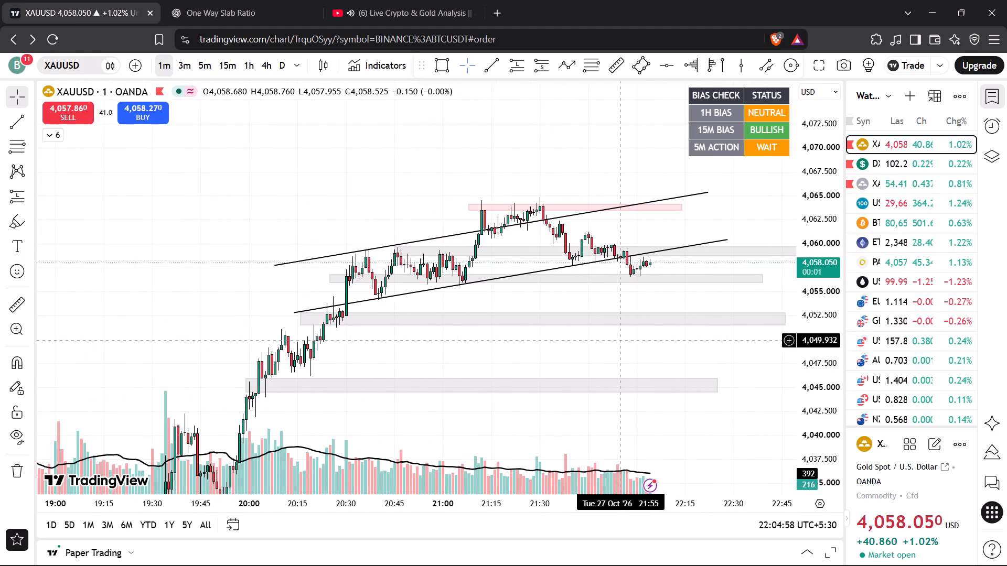
pyautogui.moveTo(622, 343); pyautogui.dragTo(528, 366)
pyautogui.moveTo(812, 431); pyautogui.dragTo(824, 323)
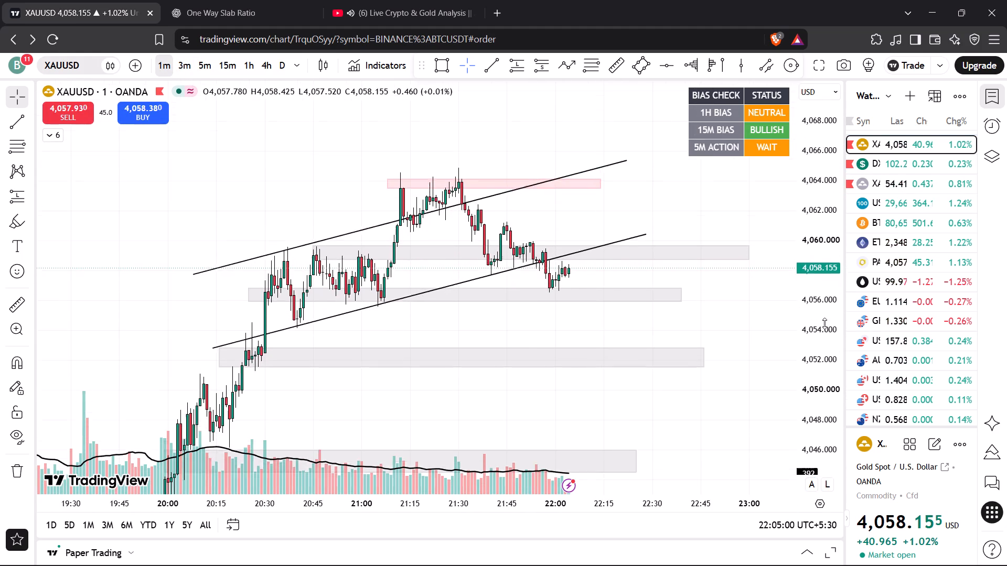
pyautogui.moveTo(824, 323); pyautogui.dragTo(826, 225)
pyautogui.scroll(4, 629, 356)
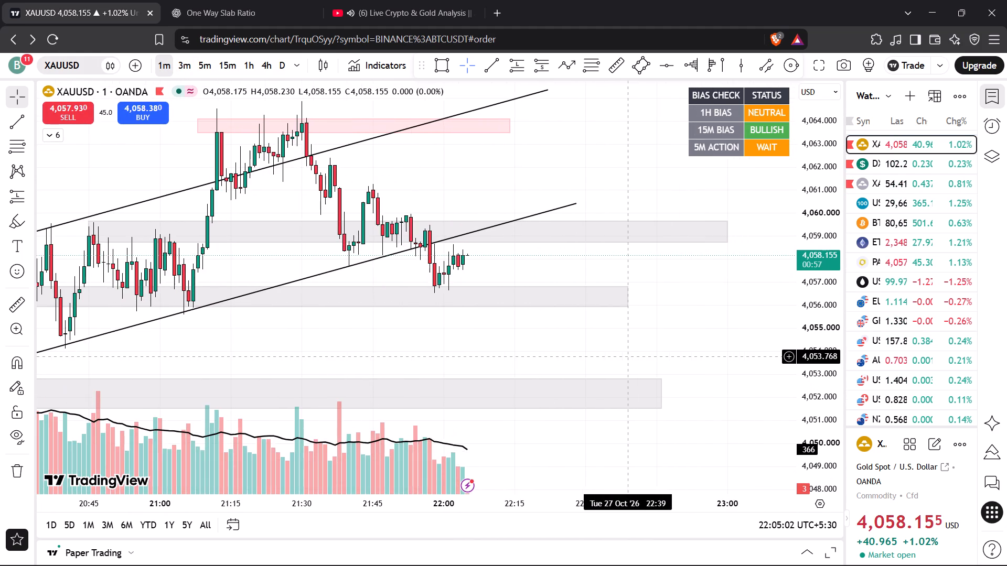
pyautogui.moveTo(436, 361); pyautogui.dragTo(544, 361)
pyautogui.scroll(-3, 544, 361)
pyautogui.moveTo(539, 352); pyautogui.dragTo(541, 386)
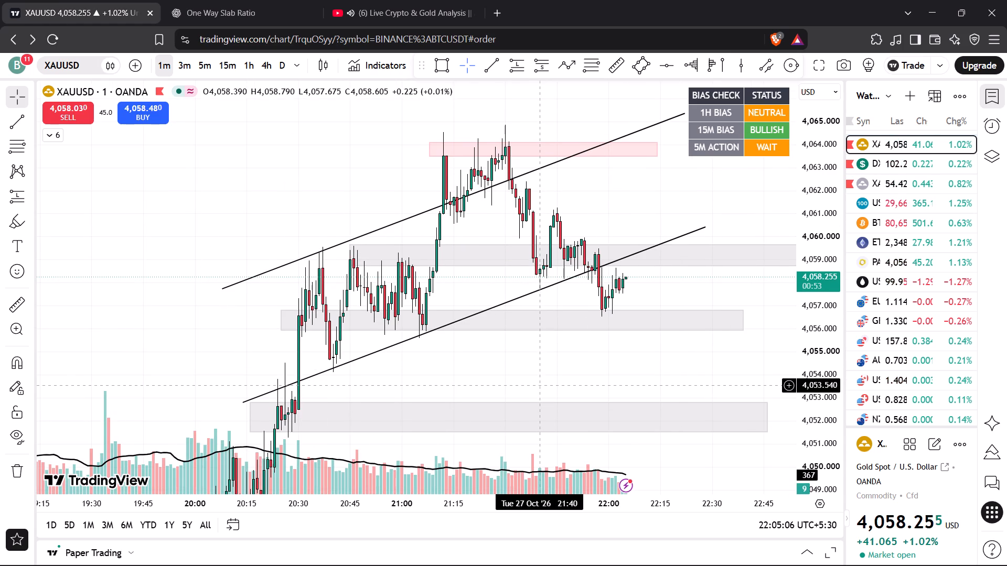
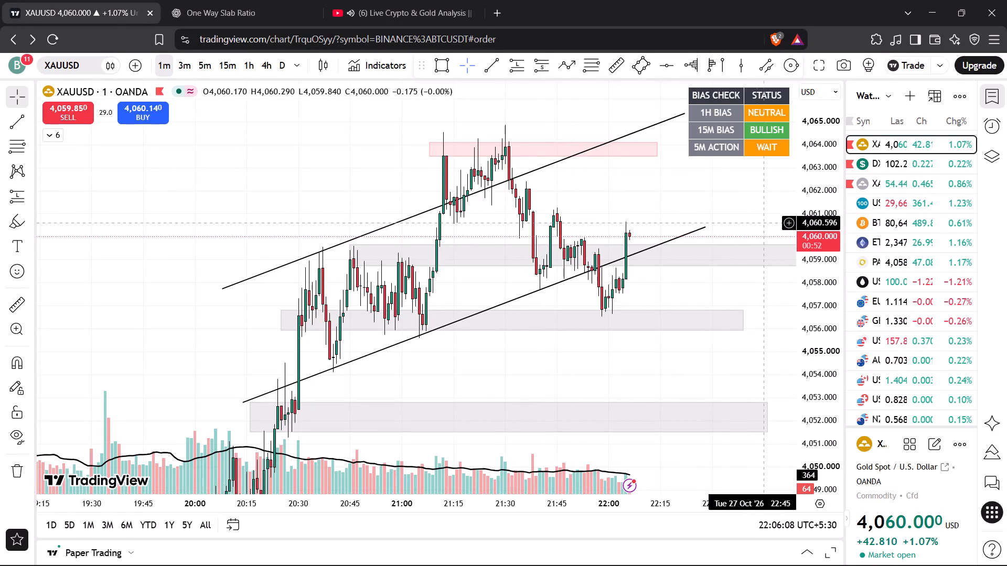
# Examine the XAUUSD price channel and marked zones on the 1-minute, 5-minute and 15-minute charts.
pyautogui.click(701, 215)
pyautogui.moveTo(701, 215); pyautogui.dragTo(620, 220)
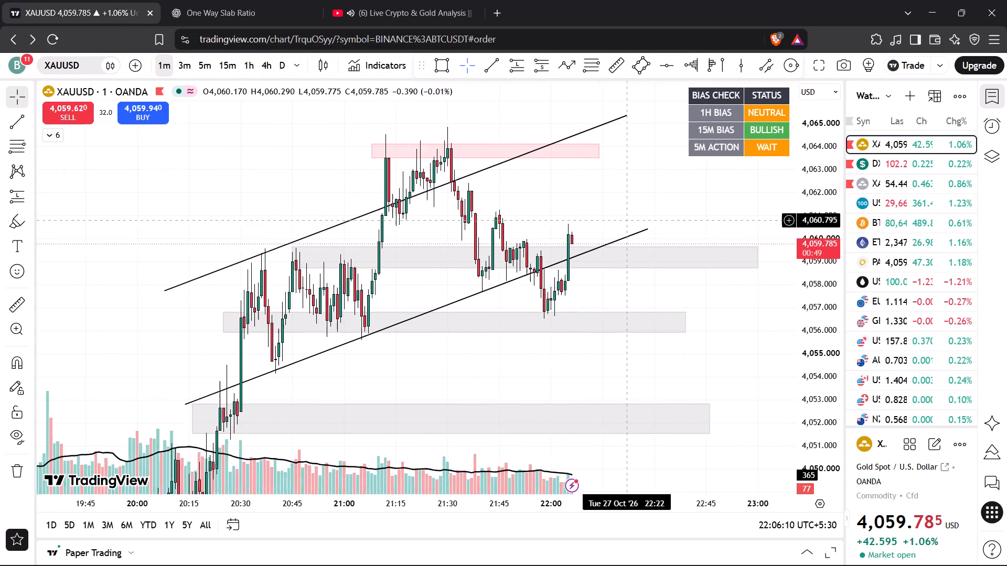
pyautogui.moveTo(620, 220); pyautogui.dragTo(576, 224)
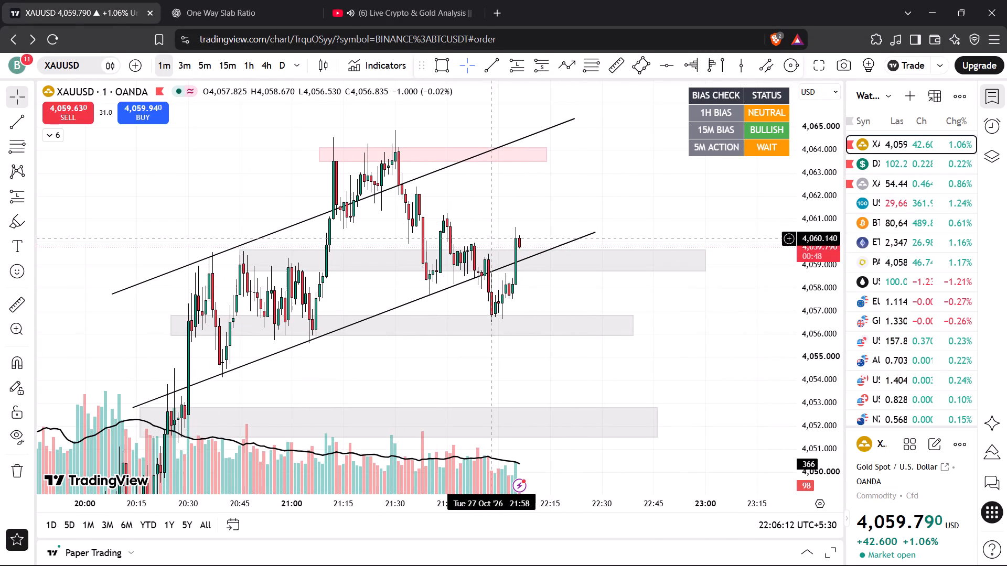
pyautogui.moveTo(563, 201); pyautogui.dragTo(546, 234)
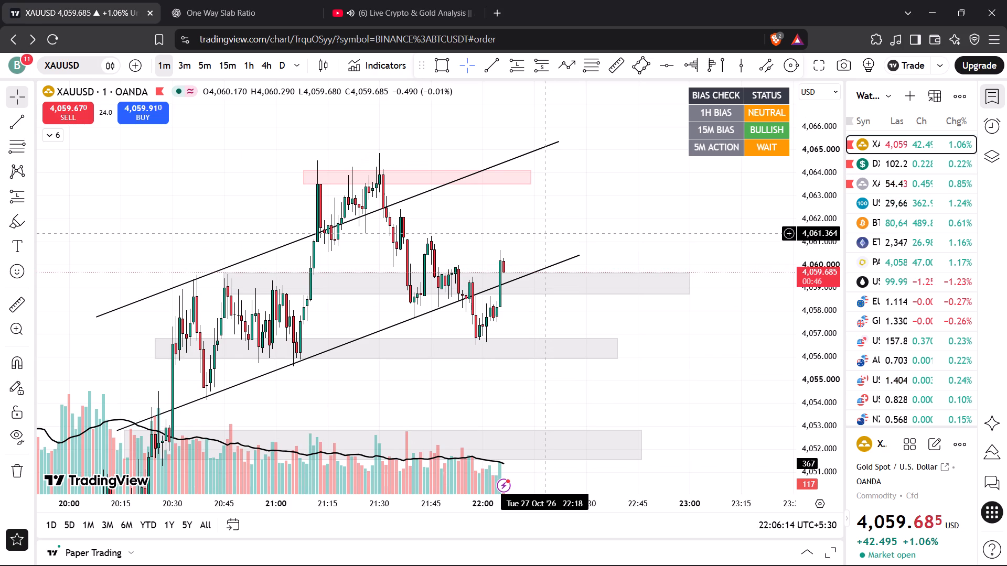
pyautogui.scroll(3, 546, 234)
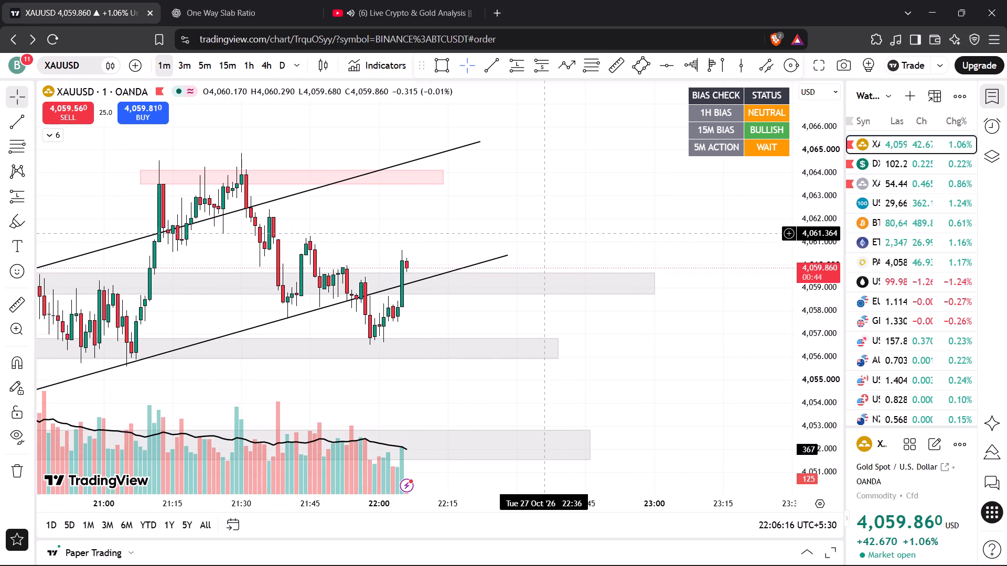
pyautogui.click(202, 65)
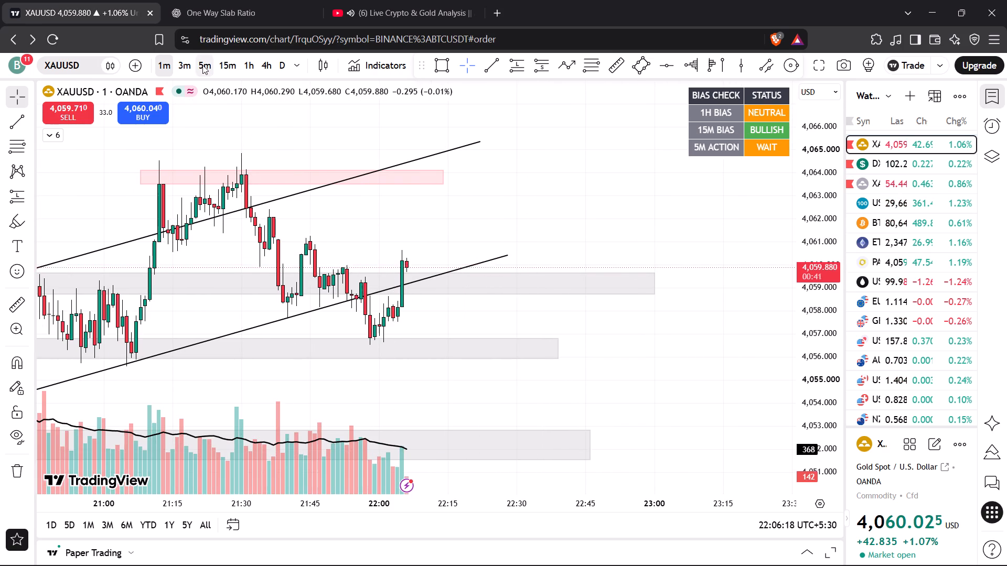
pyautogui.moveTo(543, 240); pyautogui.dragTo(628, 253)
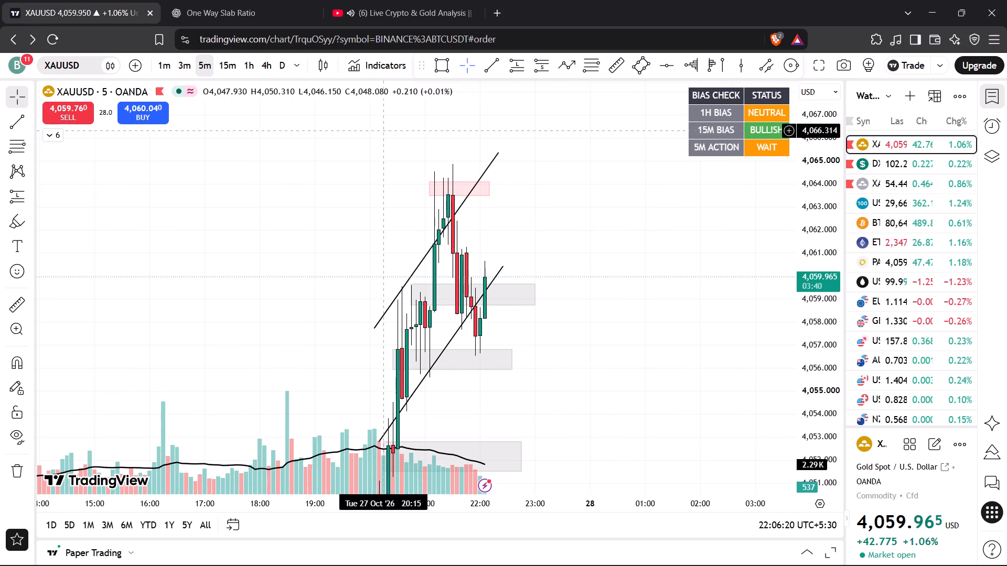
pyautogui.click(234, 63)
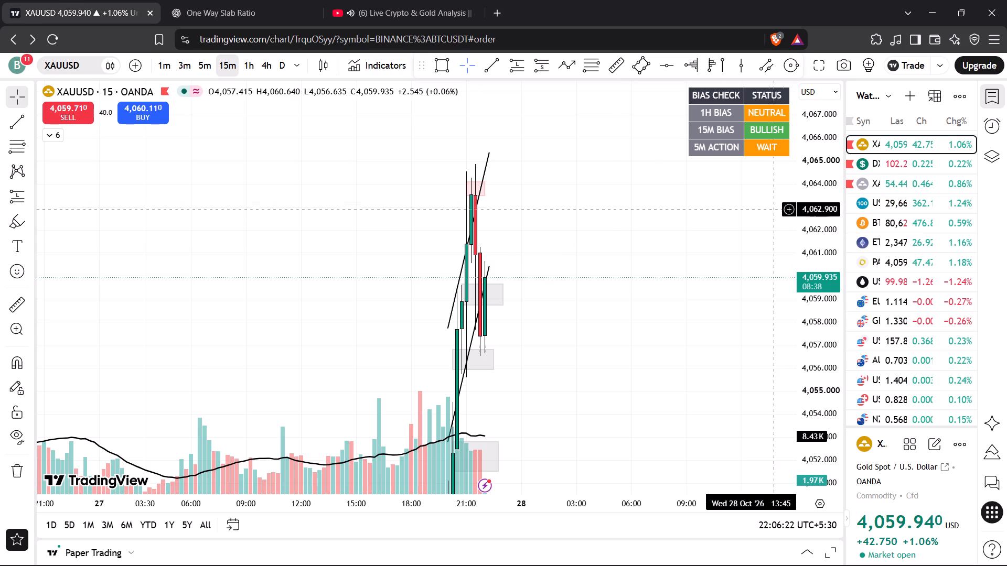
pyautogui.moveTo(814, 178); pyautogui.dragTo(777, 471)
pyautogui.scroll(7, 550, 363)
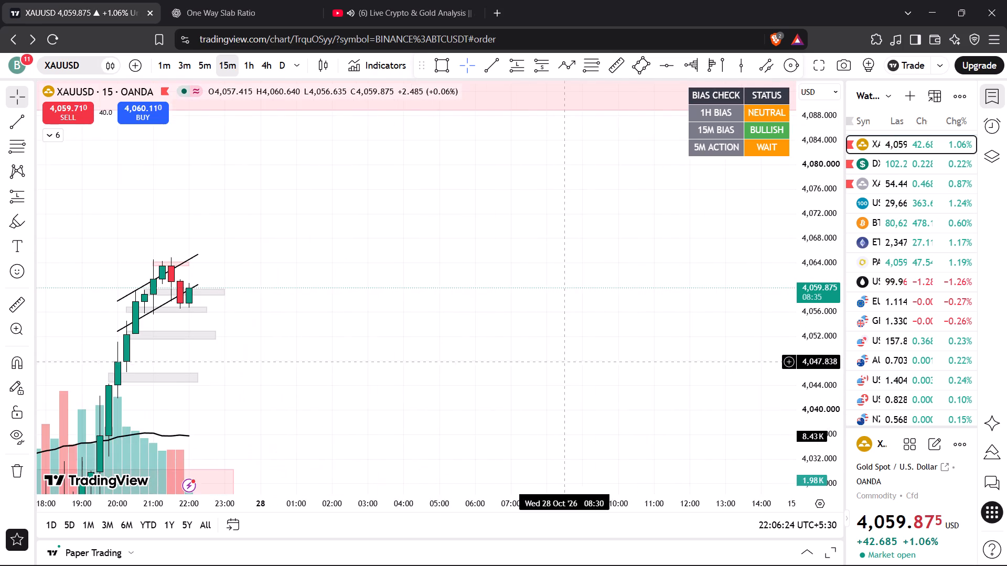
pyautogui.moveTo(452, 340); pyautogui.dragTo(690, 363)
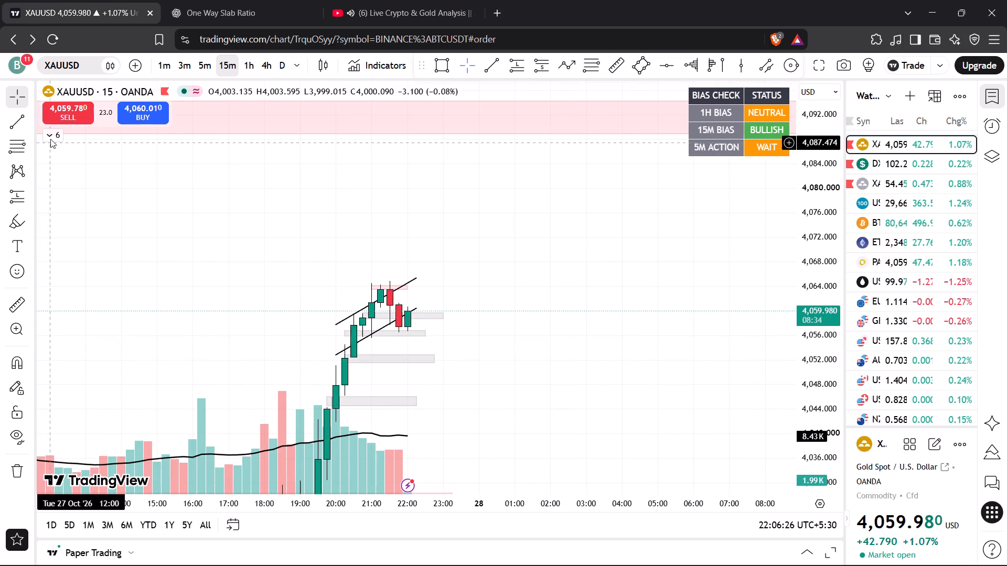
# Show the hidden 9 & 15 EMA Scalping - Momentum TP indicator on the XAUUSD chart.
pyautogui.click(50, 137)
pyautogui.click(228, 167)
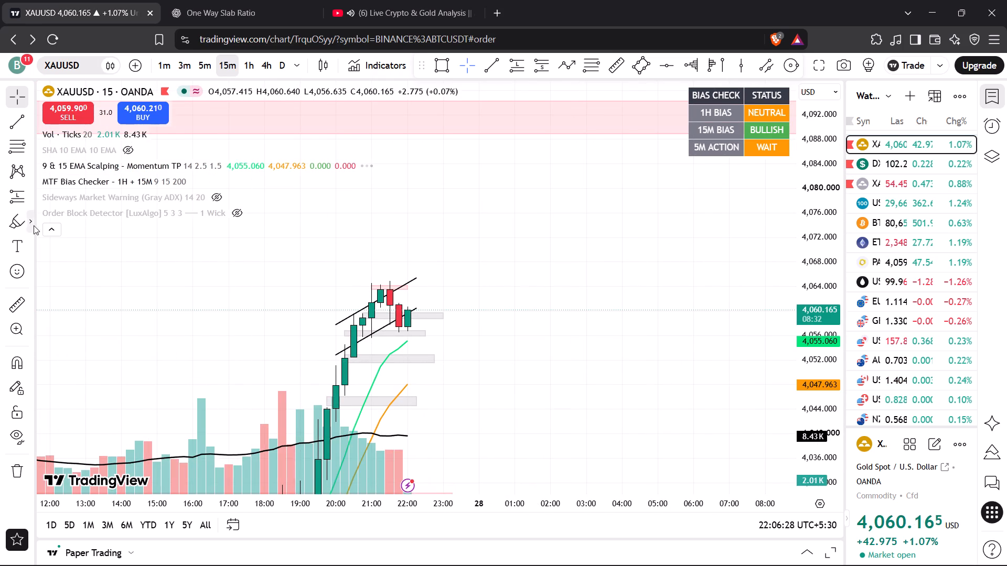
pyautogui.click(48, 232)
# Examine recent price action against the two EMA lines on the 15-minute XAUUSD chart.
pyautogui.moveTo(804, 377); pyautogui.dragTo(818, 349)
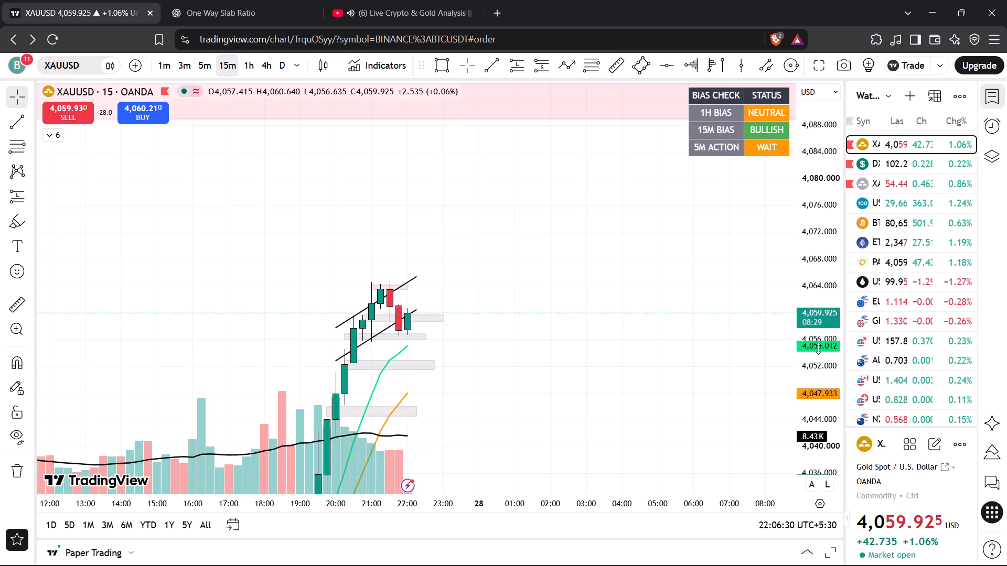
pyautogui.moveTo(818, 349); pyautogui.dragTo(840, 227)
pyautogui.moveTo(637, 331); pyautogui.dragTo(649, 271)
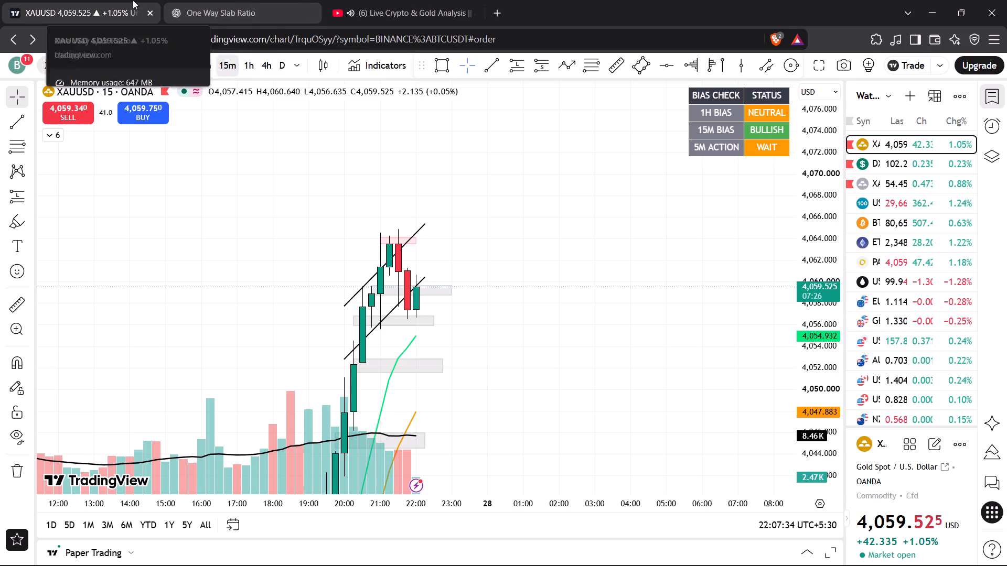
pyautogui.click(473, 165)
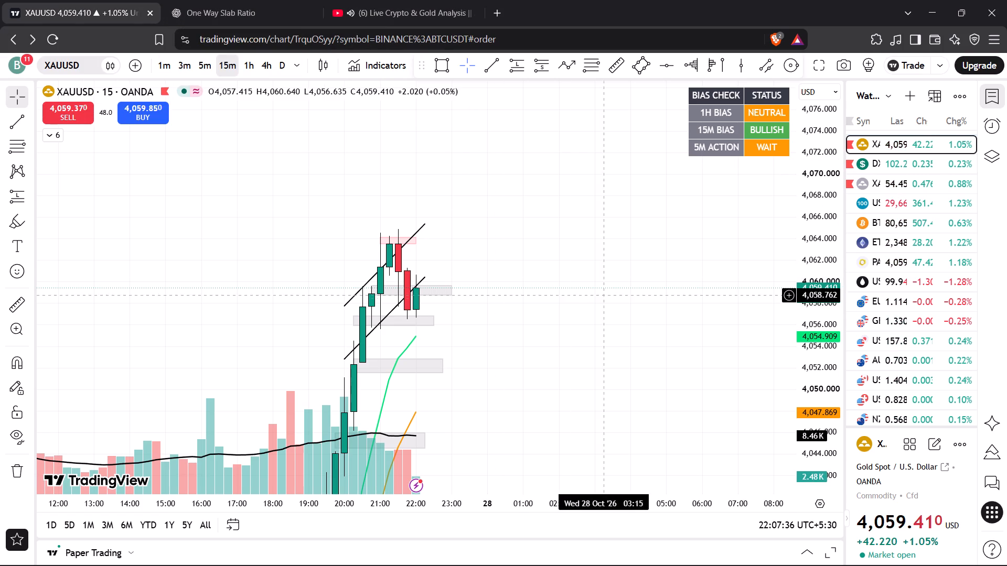
pyautogui.moveTo(617, 298); pyautogui.dragTo(598, 278)
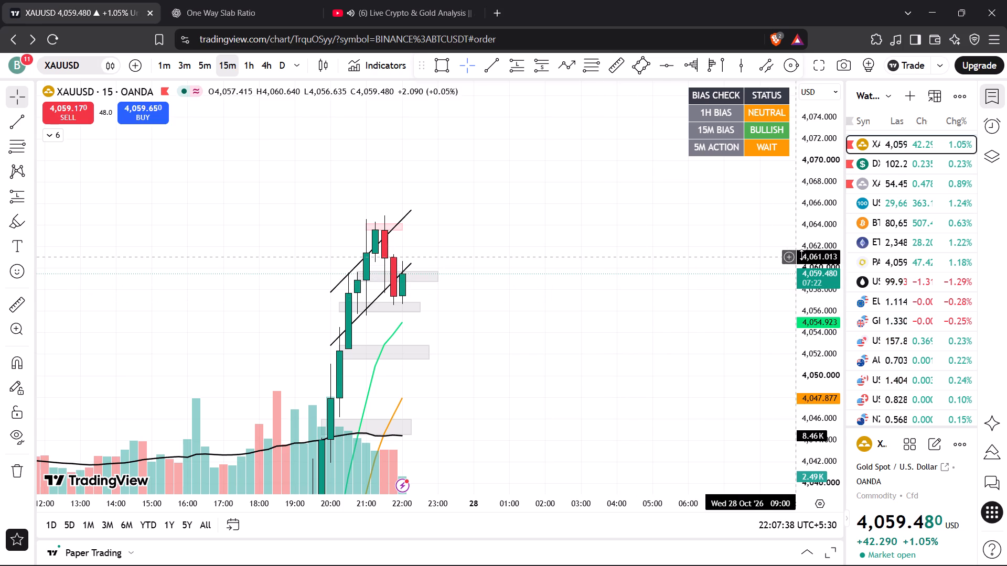
# Compare the 15-minute XAUUSD chart with the analysis in the YouTube Live Crypto & Gold Analysis stream.
pyautogui.click(421, 16)
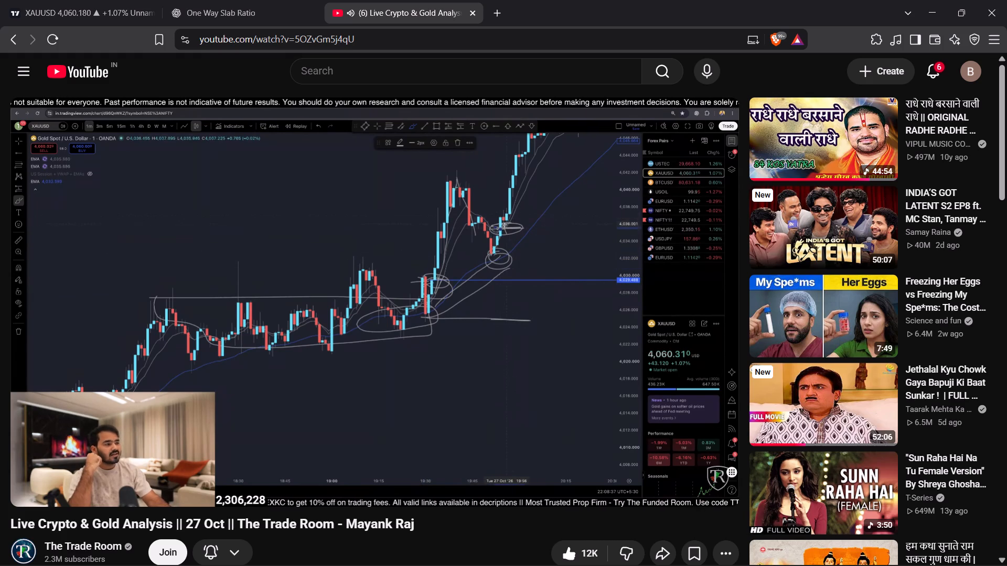
pyautogui.click(71, 0)
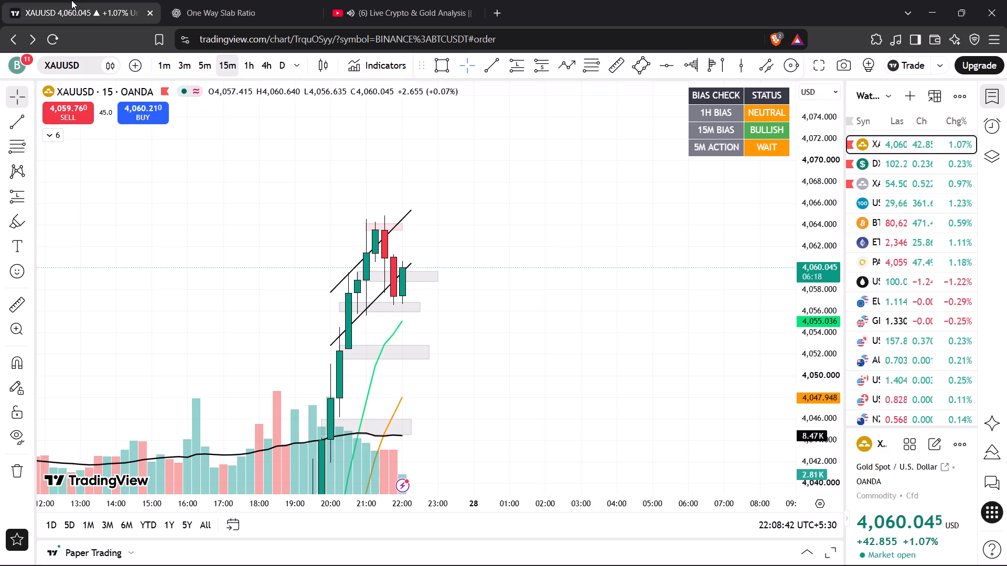
pyautogui.moveTo(815, 178); pyautogui.dragTo(818, 300)
pyautogui.scroll(-2, 662, 291)
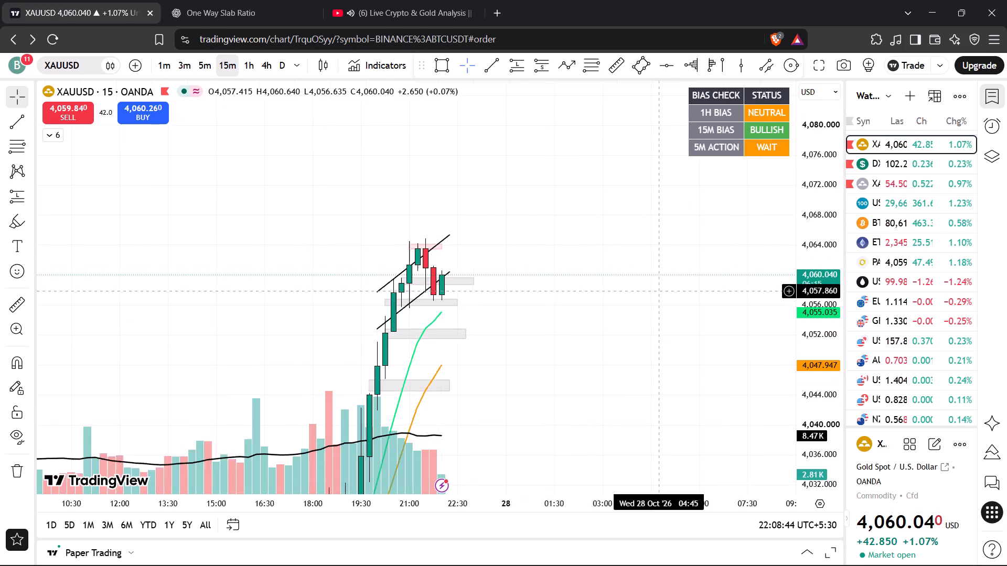
pyautogui.scroll(-1, 662, 291)
pyautogui.moveTo(667, 319); pyautogui.dragTo(659, 246)
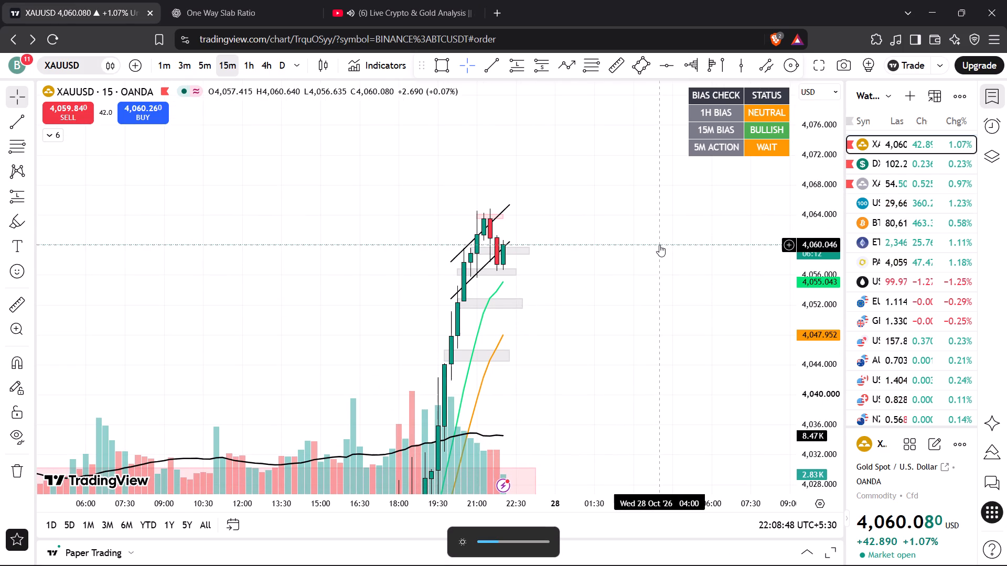
pyautogui.click(365, 16)
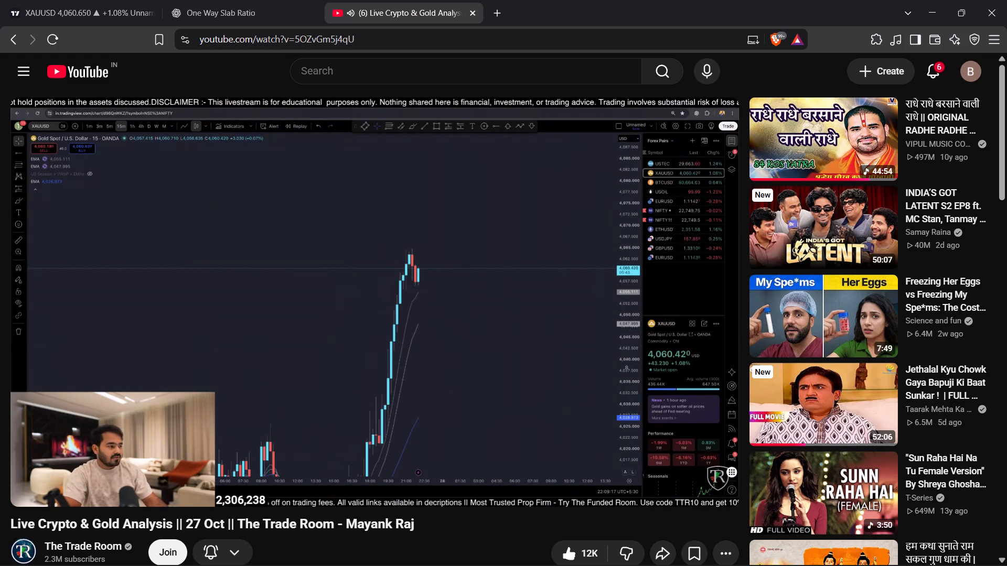
pyautogui.click(87, 14)
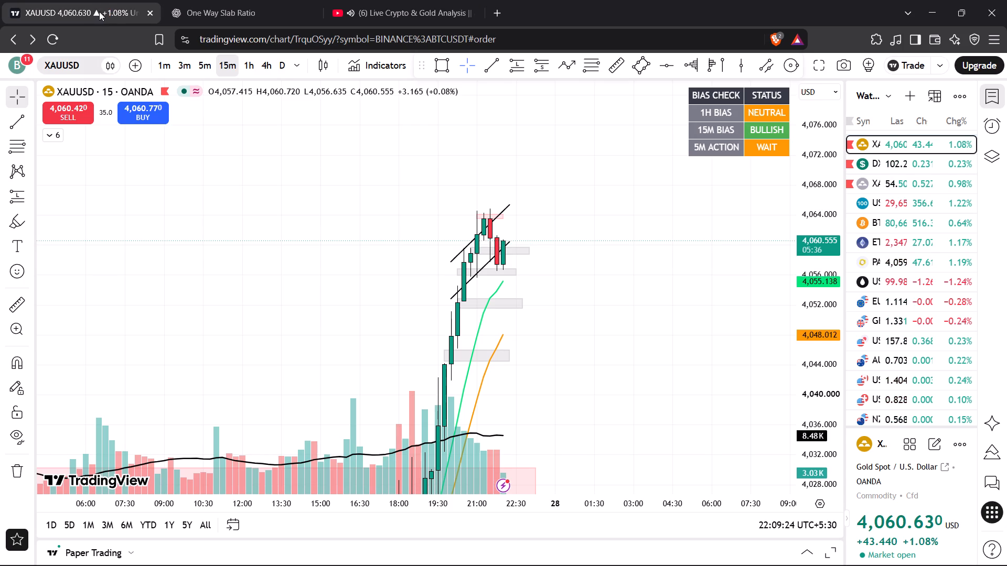
# Examine XAUUSD's trend, EMAs and wider supply zones on the 1-hour, 15-minute and 5-minute charts.
pyautogui.click(250, 65)
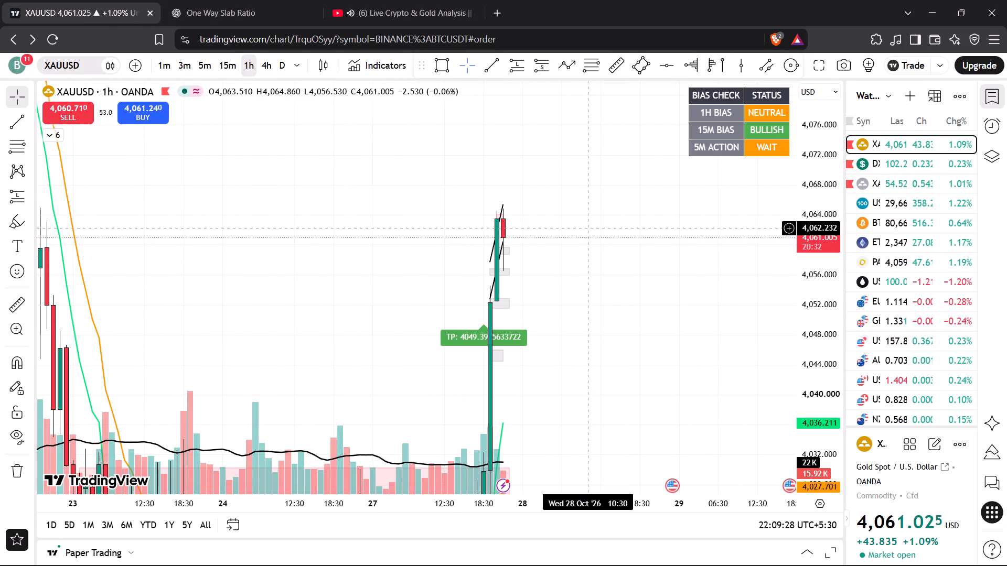
pyautogui.moveTo(806, 192); pyautogui.dragTo(811, 365)
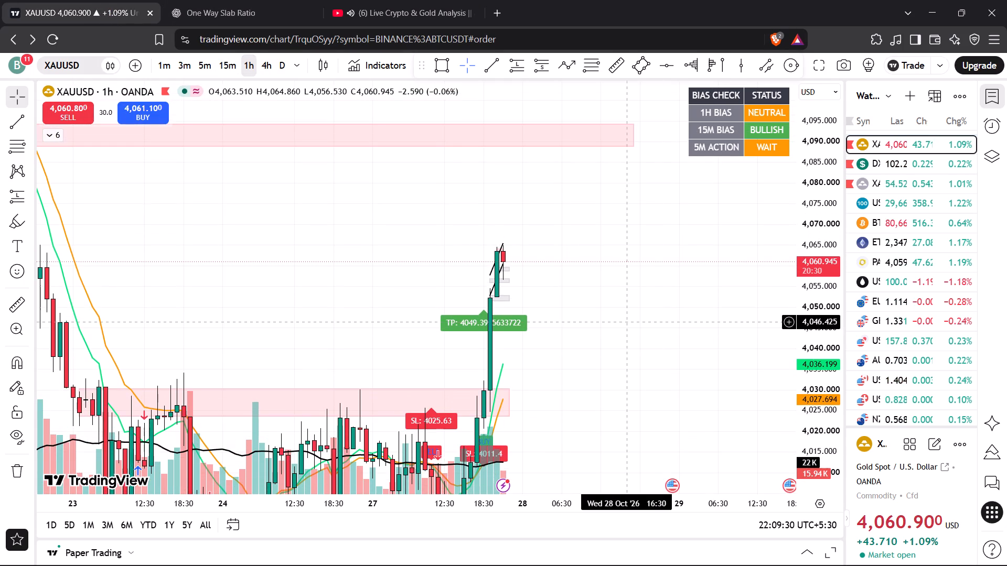
pyautogui.moveTo(630, 321); pyautogui.dragTo(626, 277)
pyautogui.click(228, 63)
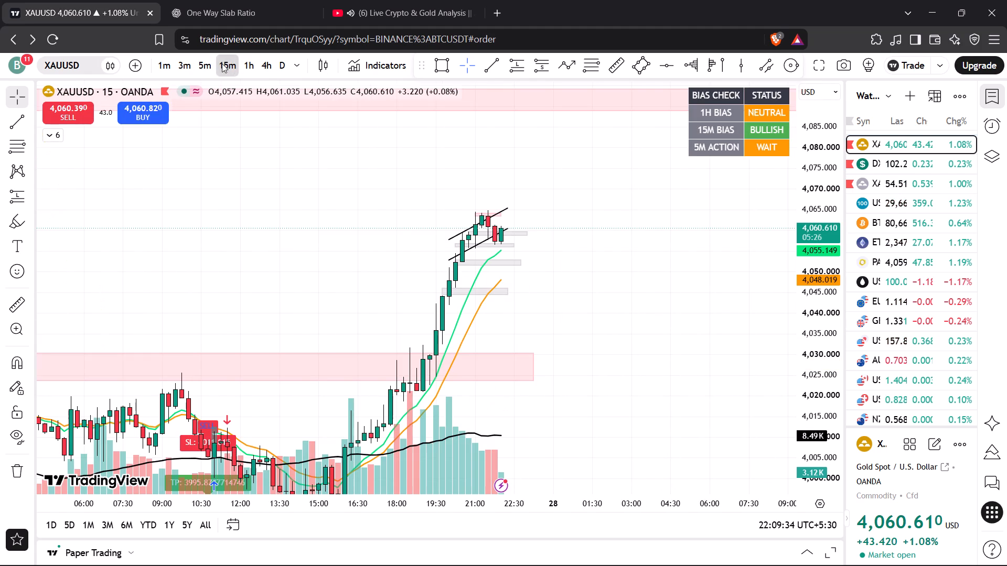
pyautogui.click(193, 59)
pyautogui.click(204, 62)
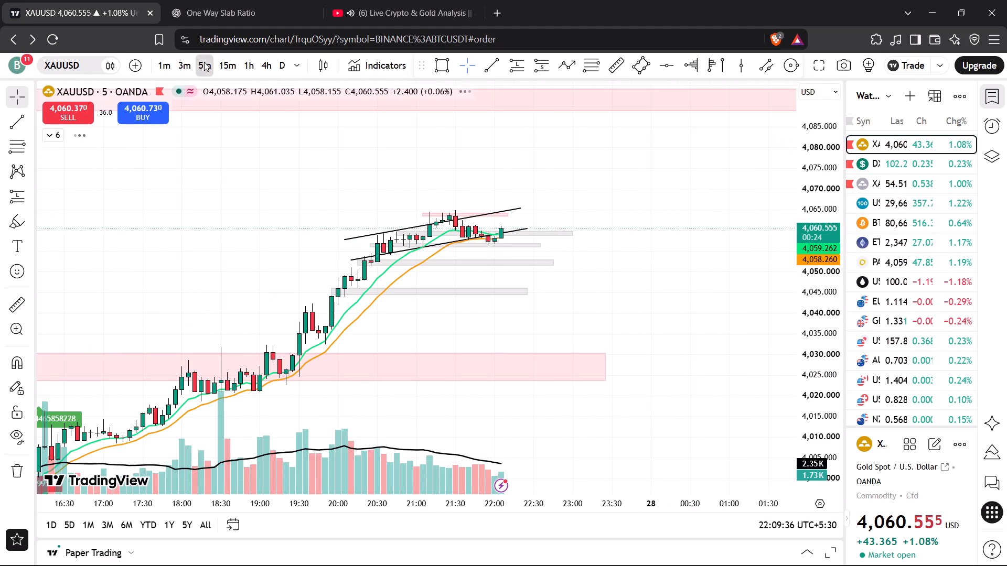
# Examine the 3-minute XAUUSD chart around the indicator's buy signal, stop-loss and take-profit labels and the channel.
pyautogui.click(188, 64)
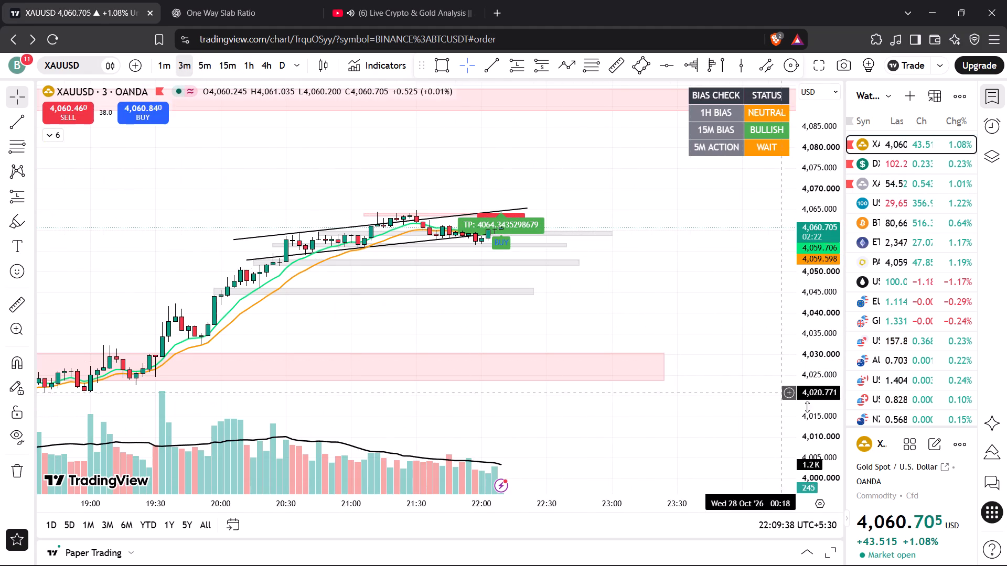
pyautogui.moveTo(816, 412); pyautogui.dragTo(828, 71)
pyautogui.moveTo(720, 198); pyautogui.dragTo(697, 333)
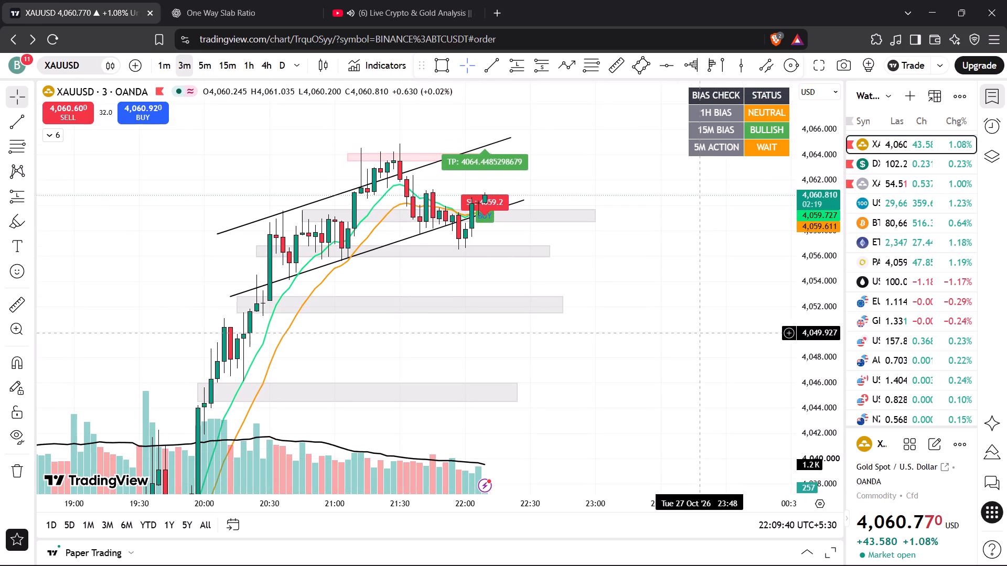
pyautogui.moveTo(818, 368); pyautogui.dragTo(816, 220)
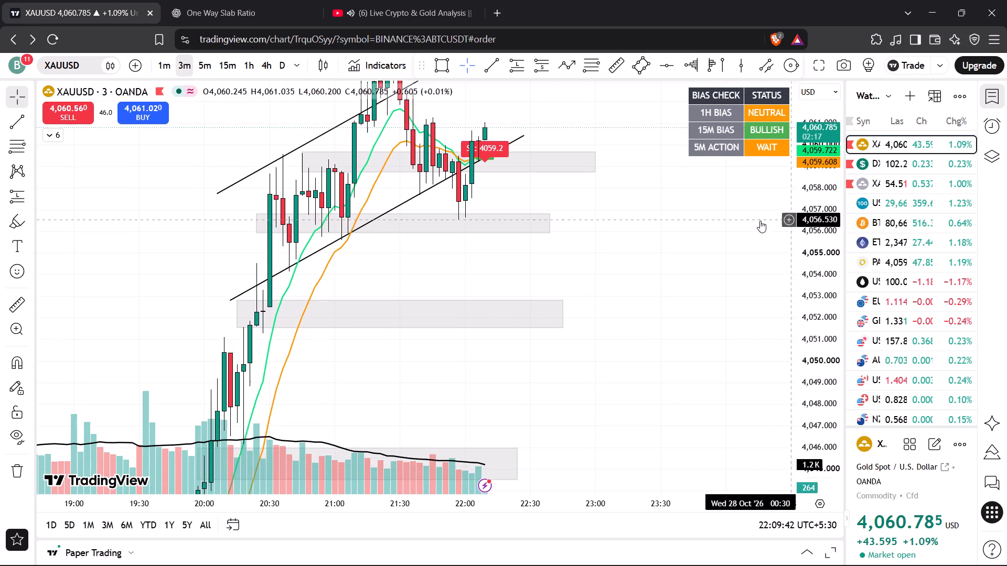
pyautogui.moveTo(696, 223); pyautogui.dragTo(676, 282)
pyautogui.moveTo(662, 257); pyautogui.dragTo(649, 296)
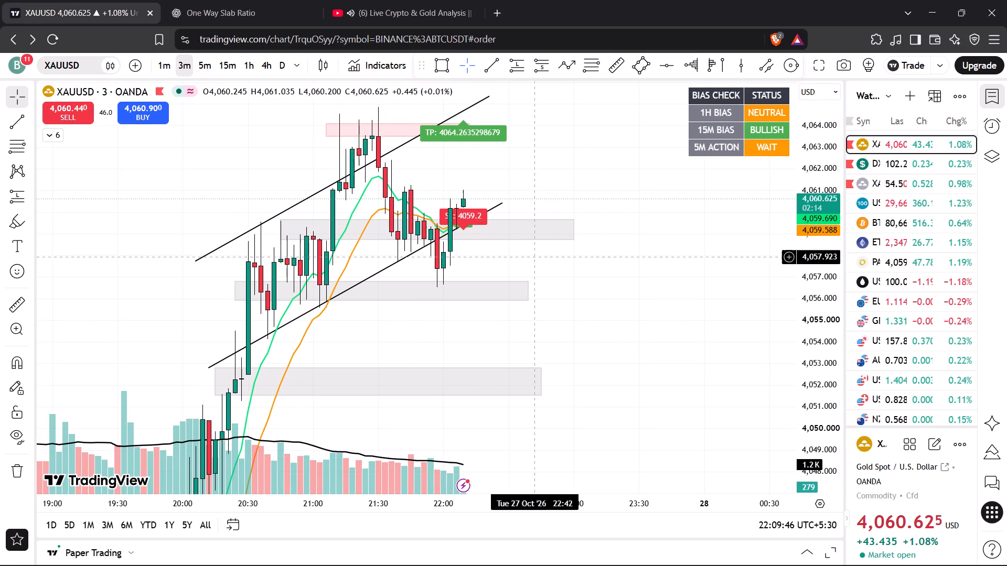
pyautogui.moveTo(688, 375); pyautogui.dragTo(695, 336)
pyautogui.moveTo(809, 341); pyautogui.dragTo(826, 202)
pyautogui.moveTo(713, 223); pyautogui.dragTo(679, 354)
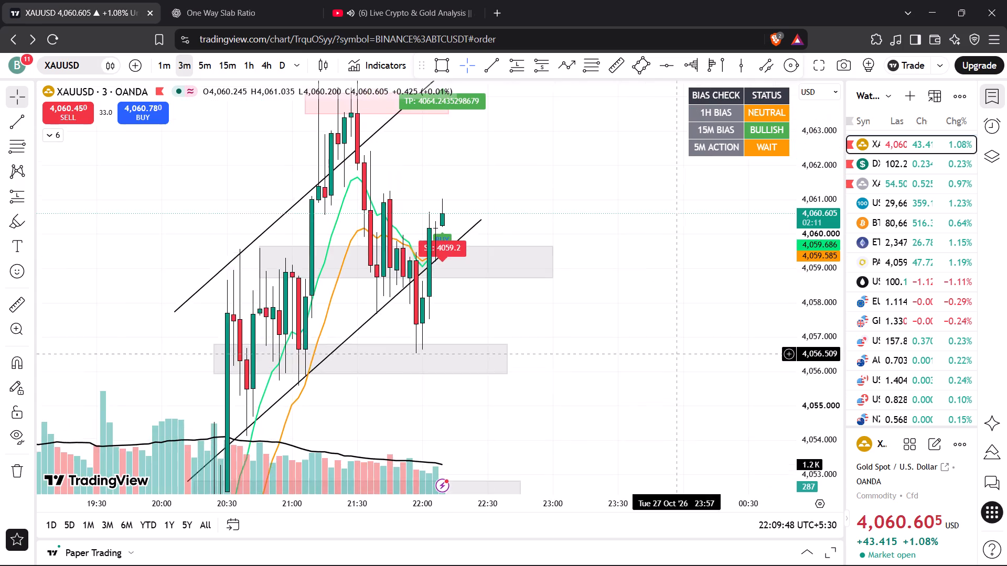
pyautogui.scroll(4, 679, 354)
pyautogui.moveTo(473, 279); pyautogui.dragTo(648, 302)
pyautogui.moveTo(811, 183); pyautogui.dragTo(816, 199)
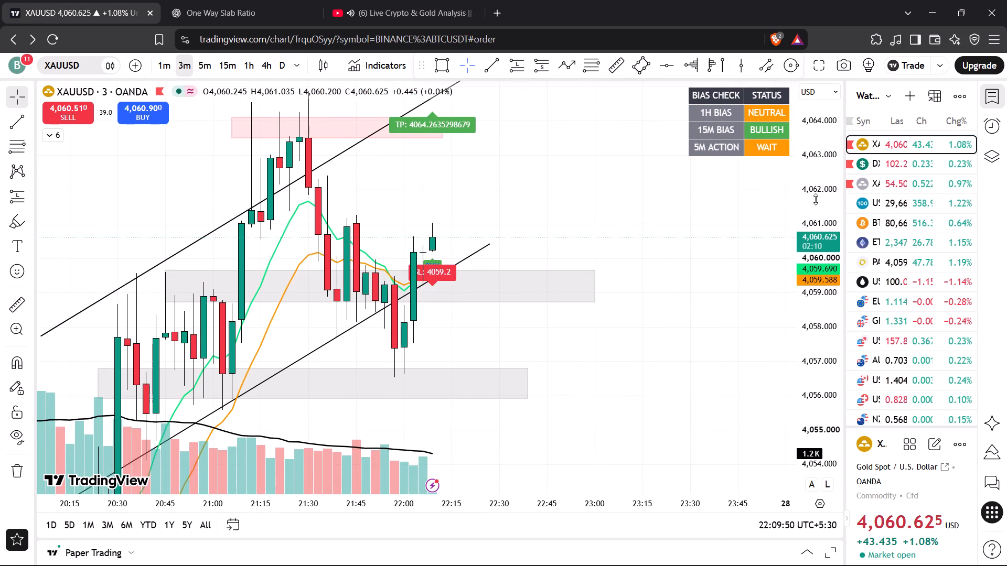
pyautogui.moveTo(816, 199); pyautogui.dragTo(816, 257)
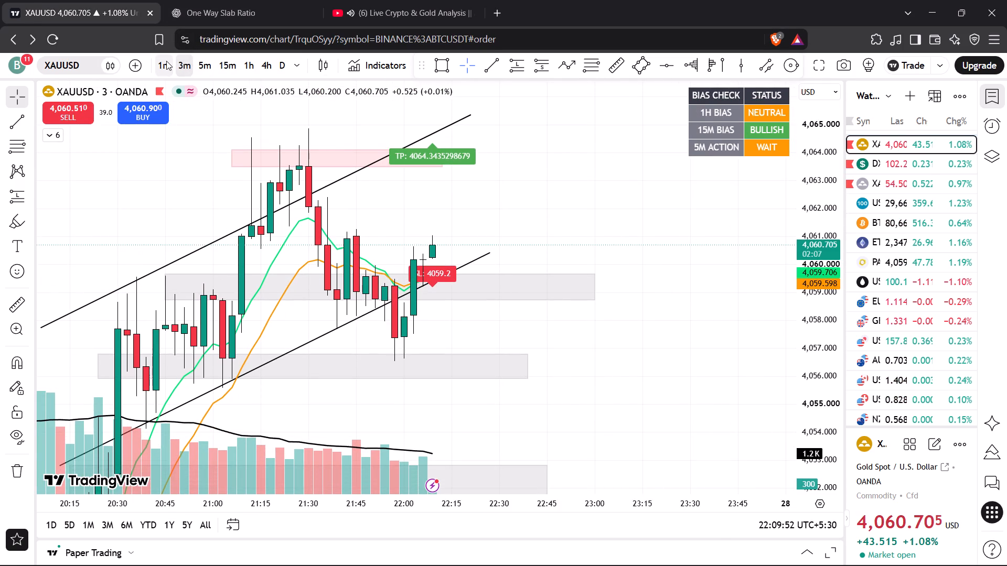
# Check the 1-minute XAUUSD chart against the YouTube livestream and return to the 3-minute timeframe.
pyautogui.click(166, 61)
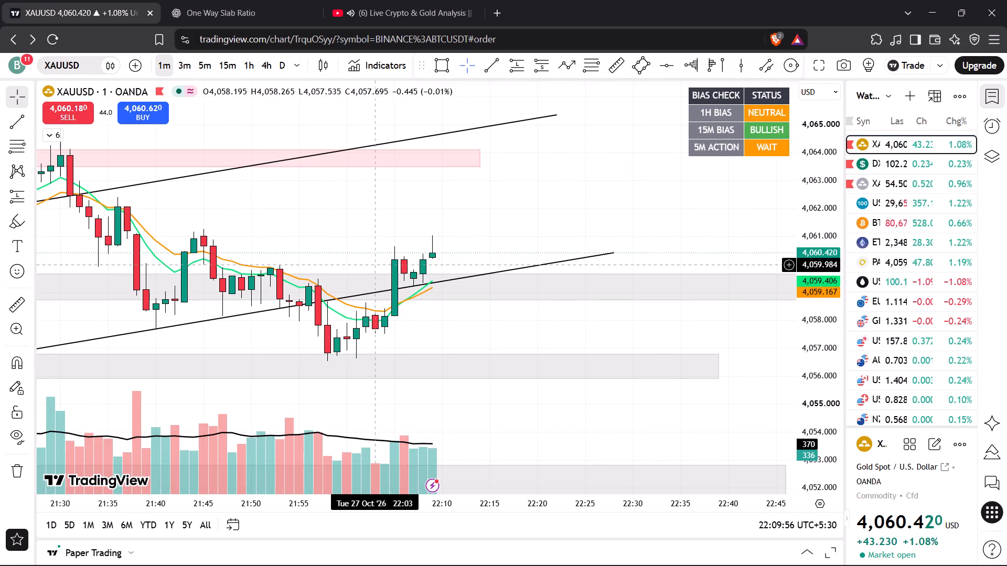
pyautogui.click(387, 16)
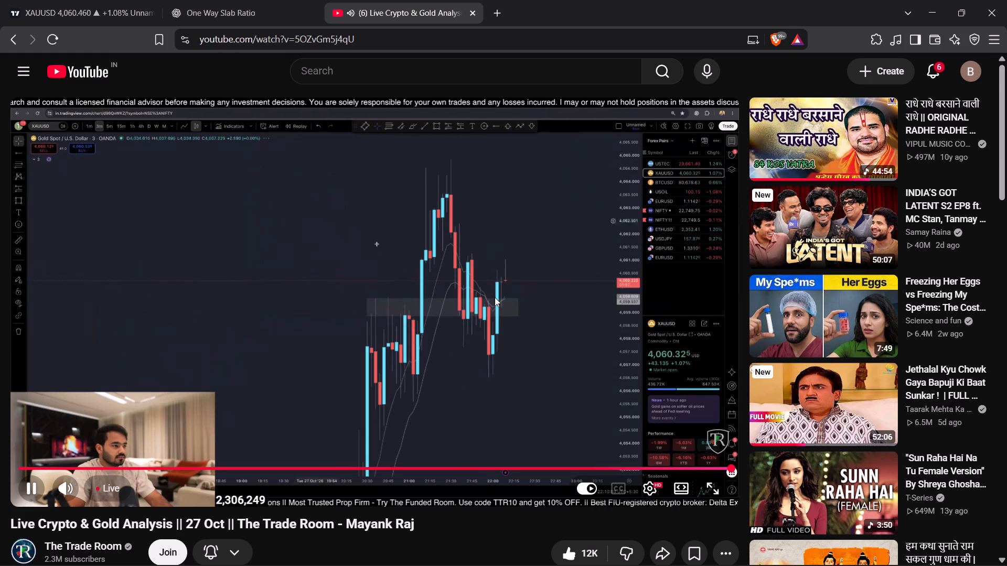
pyautogui.click(120, 12)
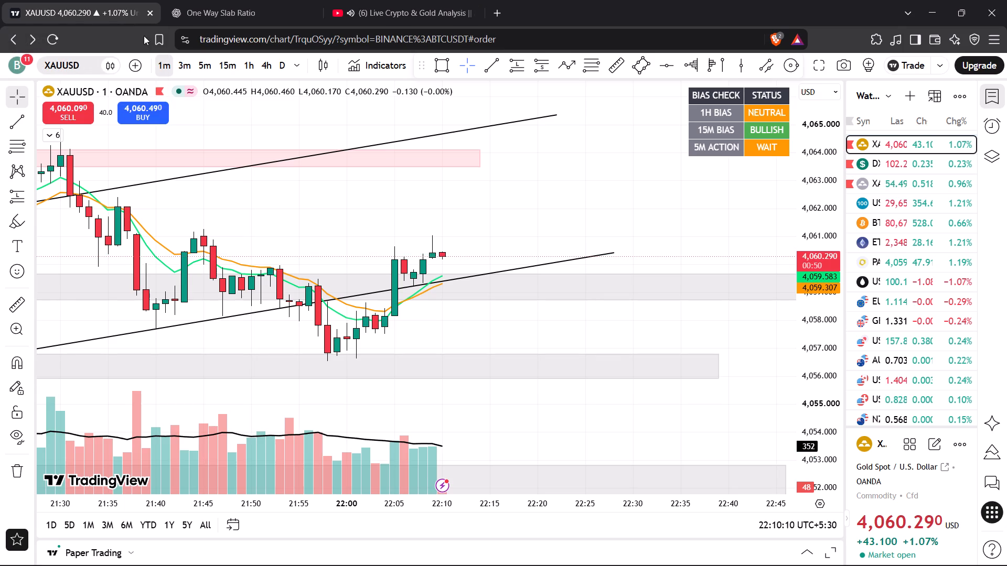
pyautogui.click(188, 66)
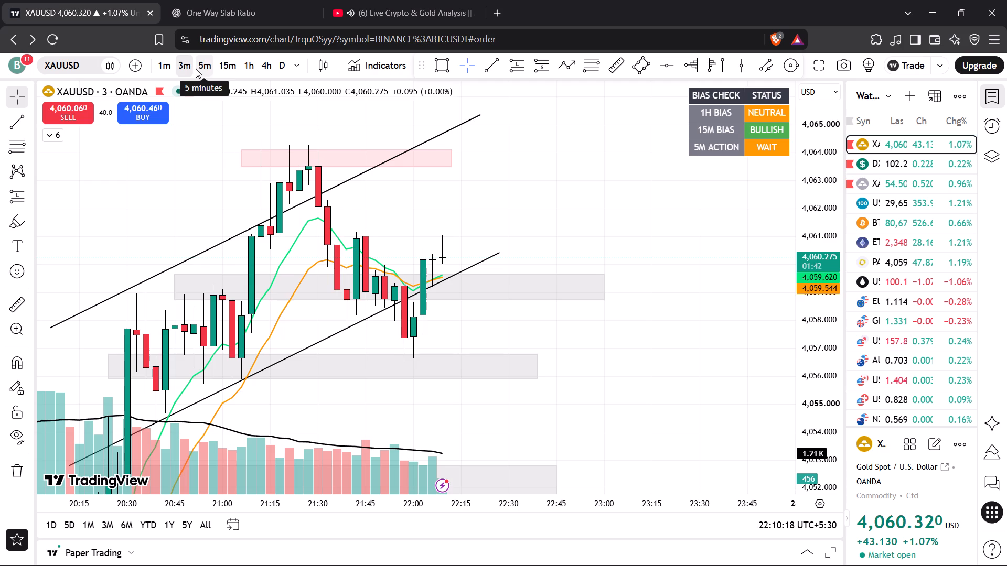
# Check the 1-minute XAUUSD chart against the streamer's gold chart in the YouTube livestream.
pyautogui.click(168, 60)
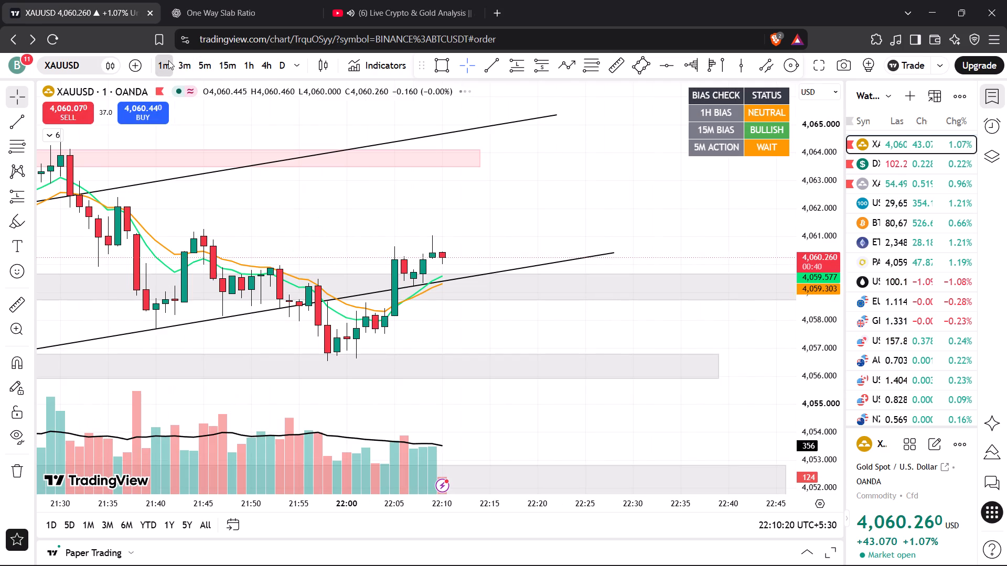
pyautogui.click(362, 0)
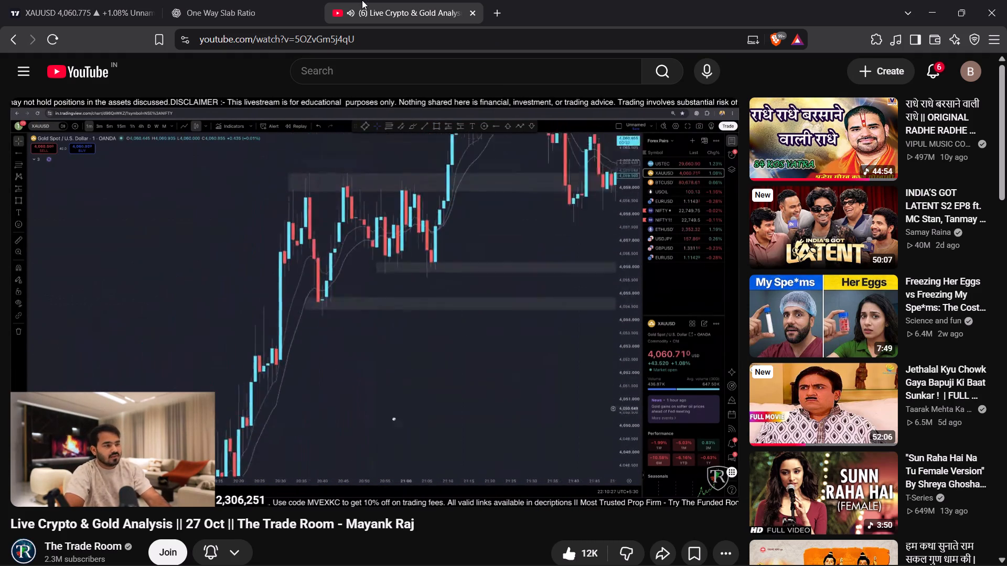
pyautogui.click(102, 11)
# Examine XAUUSD's rising channel, demand zones and EMAs on the 5-minute and 15-minute timeframes.
pyautogui.click(198, 68)
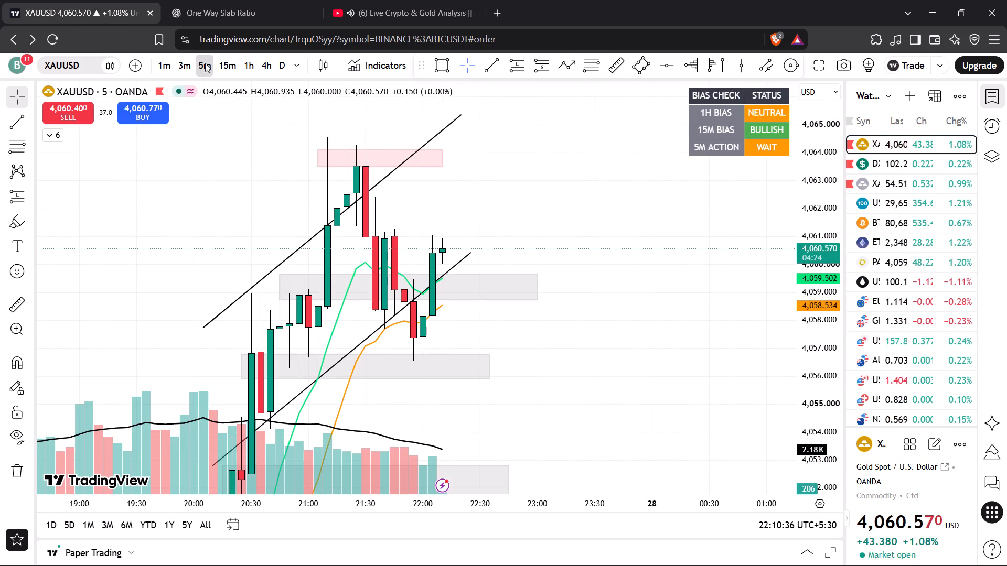
pyautogui.click(220, 62)
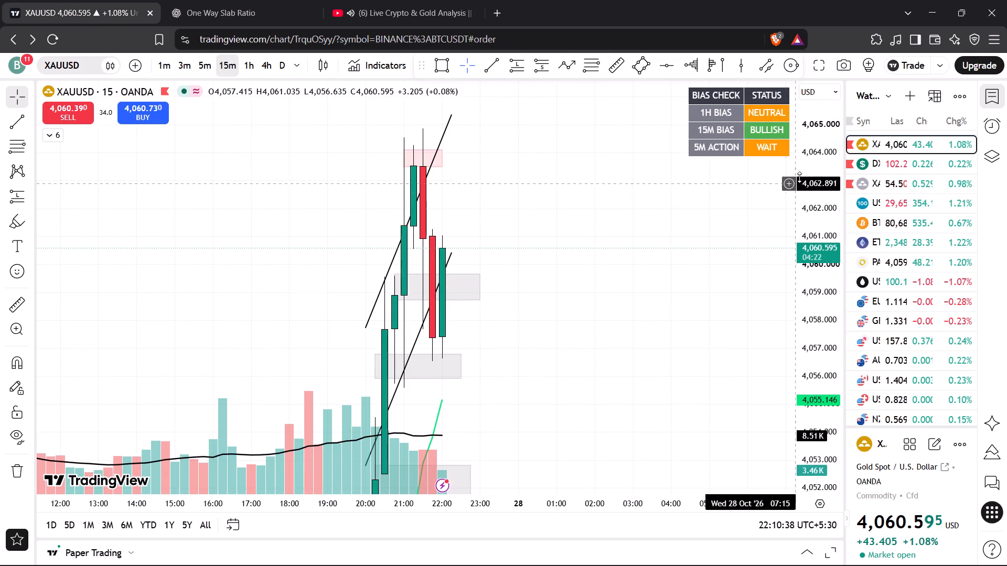
pyautogui.moveTo(810, 160); pyautogui.dragTo(809, 415)
pyautogui.moveTo(677, 364); pyautogui.dragTo(684, 295)
pyautogui.scroll(3, 683, 292)
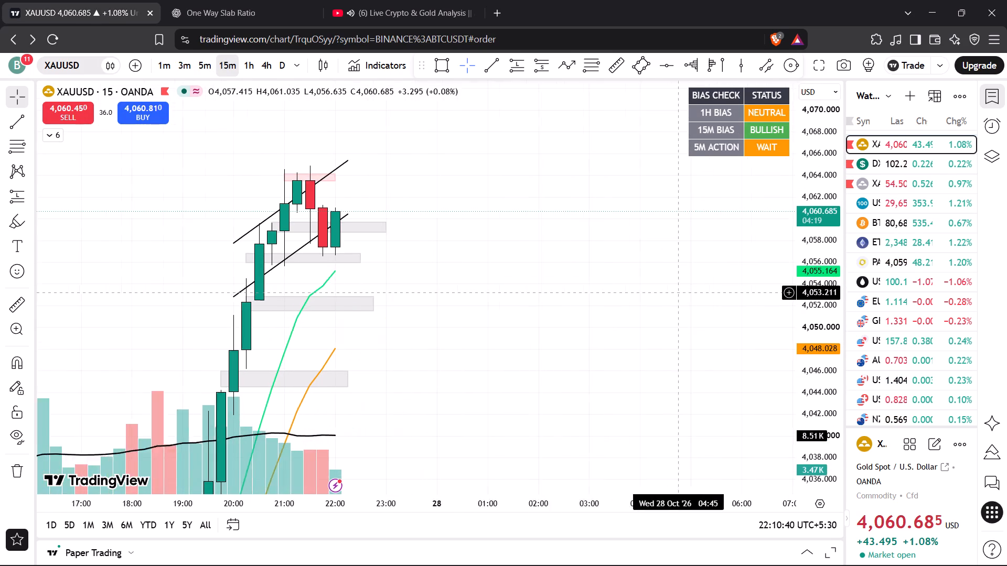
pyautogui.scroll(2, 683, 292)
pyautogui.moveTo(494, 262); pyautogui.dragTo(712, 290)
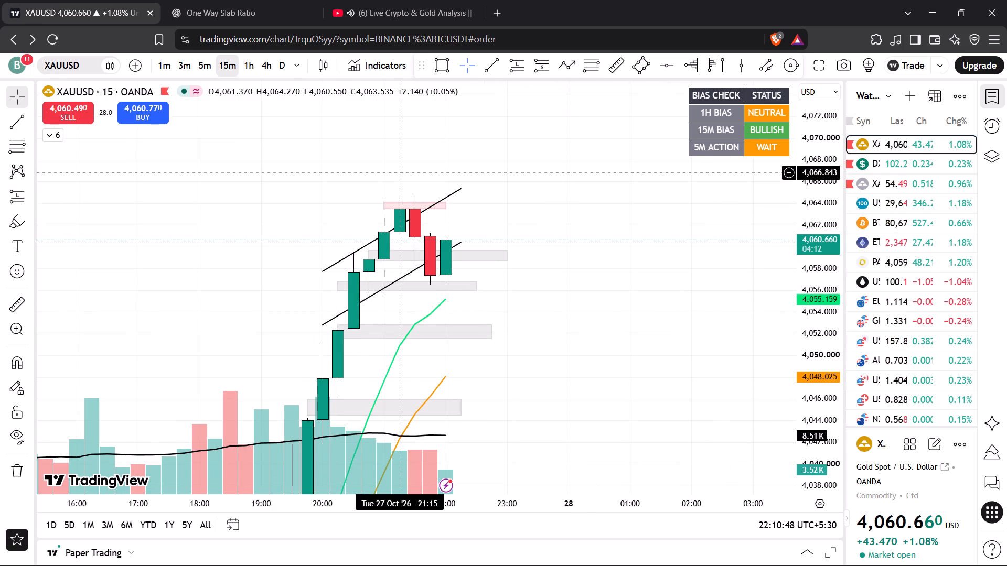
# Examine the 5-minute XAUUSD chart around the channel's lower line, the EMAs and the grey zones below price.
pyautogui.click(202, 71)
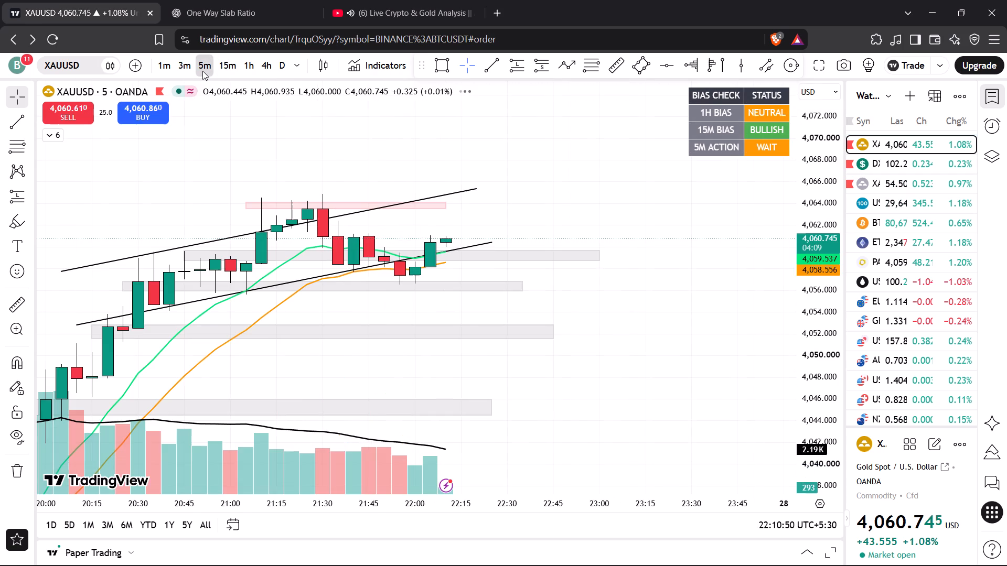
pyautogui.moveTo(820, 391); pyautogui.dragTo(820, 234)
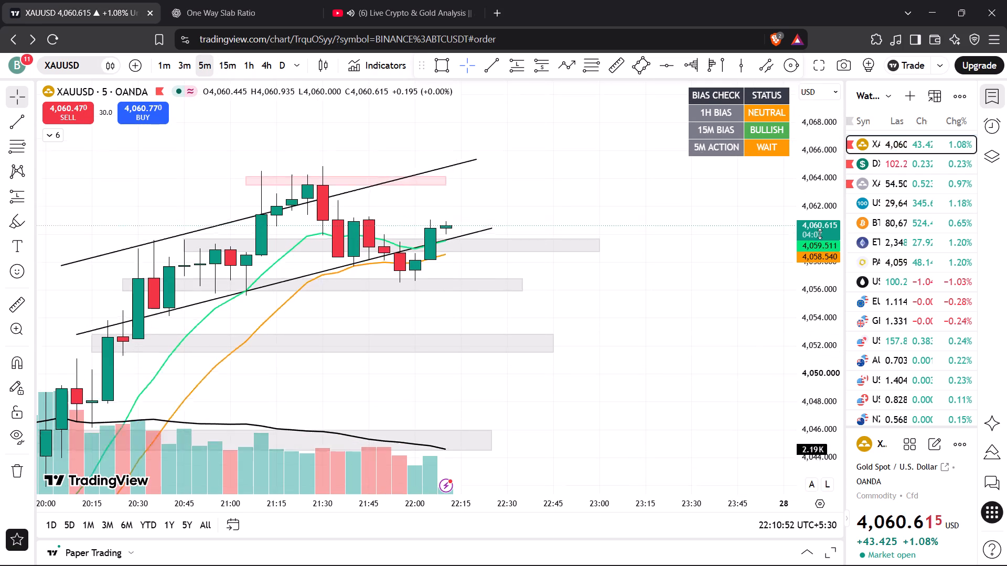
pyautogui.moveTo(820, 234); pyautogui.dragTo(820, 229)
pyautogui.scroll(-5, 673, 310)
pyautogui.moveTo(804, 226); pyautogui.dragTo(796, 366)
pyautogui.scroll(-5, 756, 374)
pyautogui.moveTo(749, 349); pyautogui.dragTo(639, 323)
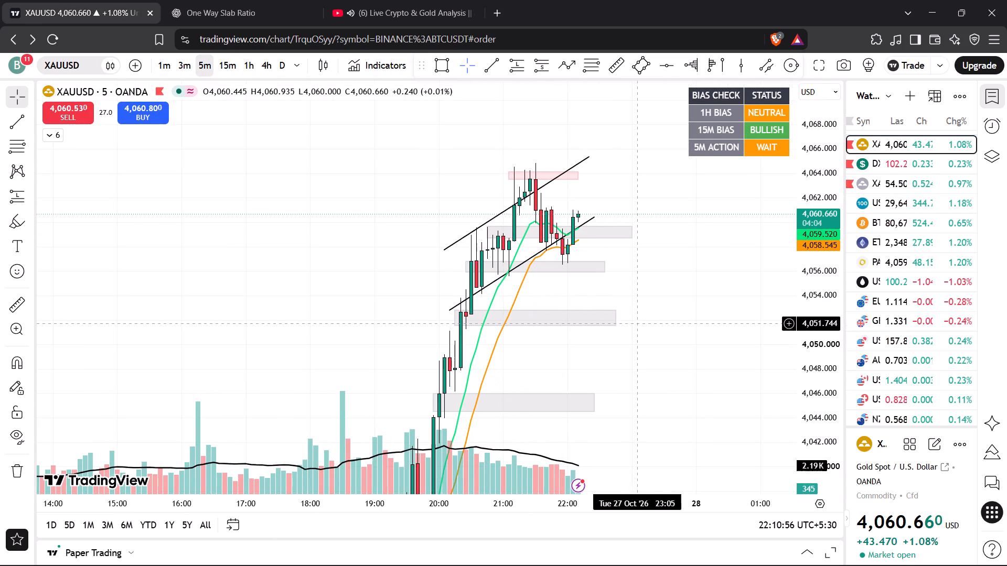
pyautogui.moveTo(639, 323); pyautogui.dragTo(612, 293)
pyautogui.scroll(1, 634, 278)
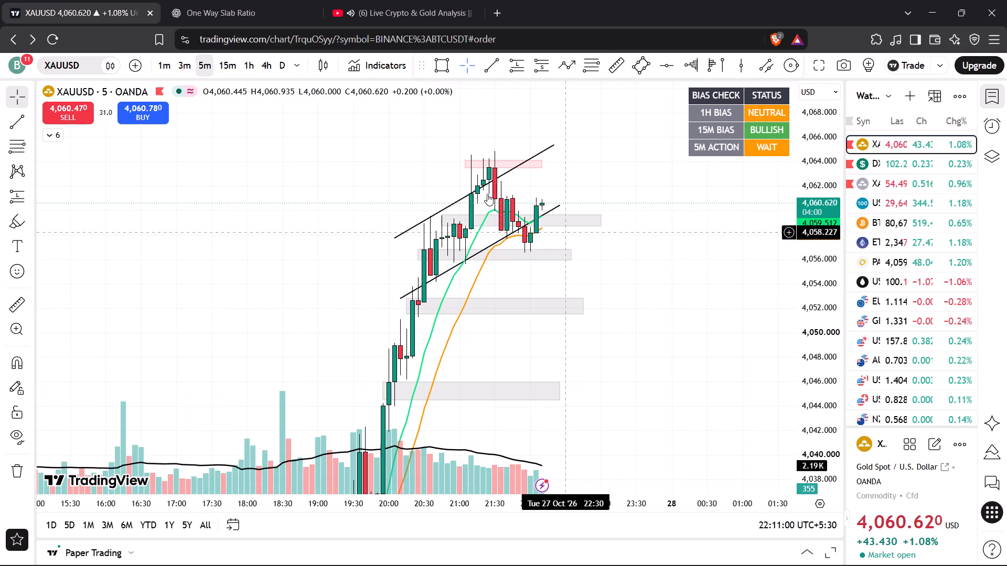
# Examine the 3-minute XAUUSD chart around the indicator's stop-loss and take-profit labels and the channel.
pyautogui.click(188, 66)
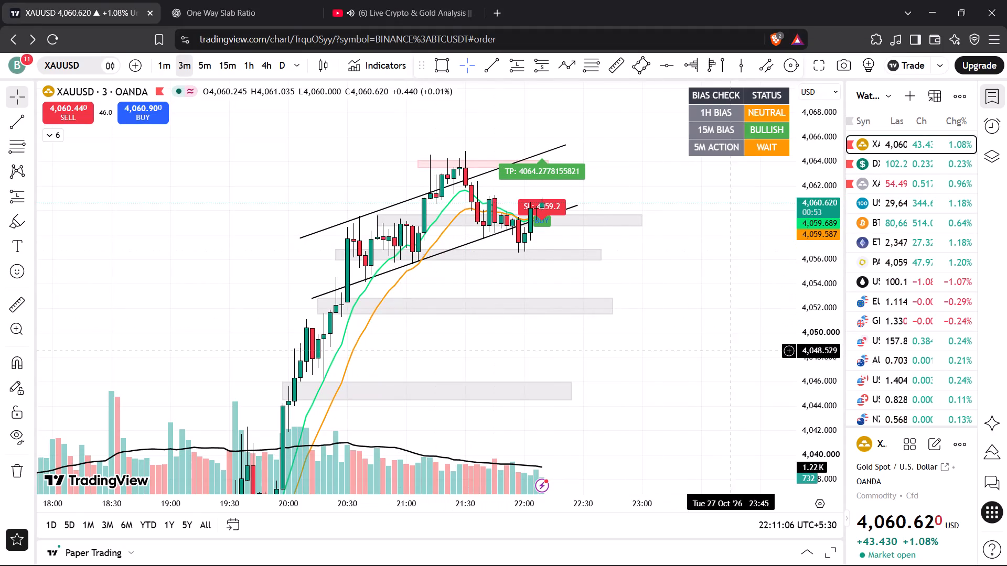
pyautogui.moveTo(817, 394); pyautogui.dragTo(809, 153)
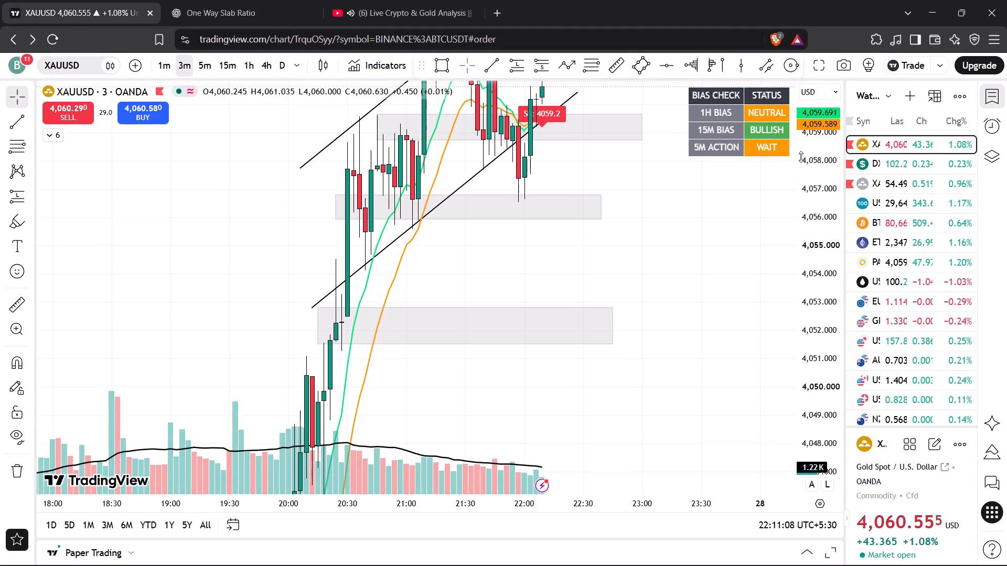
pyautogui.moveTo(717, 256); pyautogui.dragTo(715, 406)
pyautogui.moveTo(732, 332); pyautogui.dragTo(731, 391)
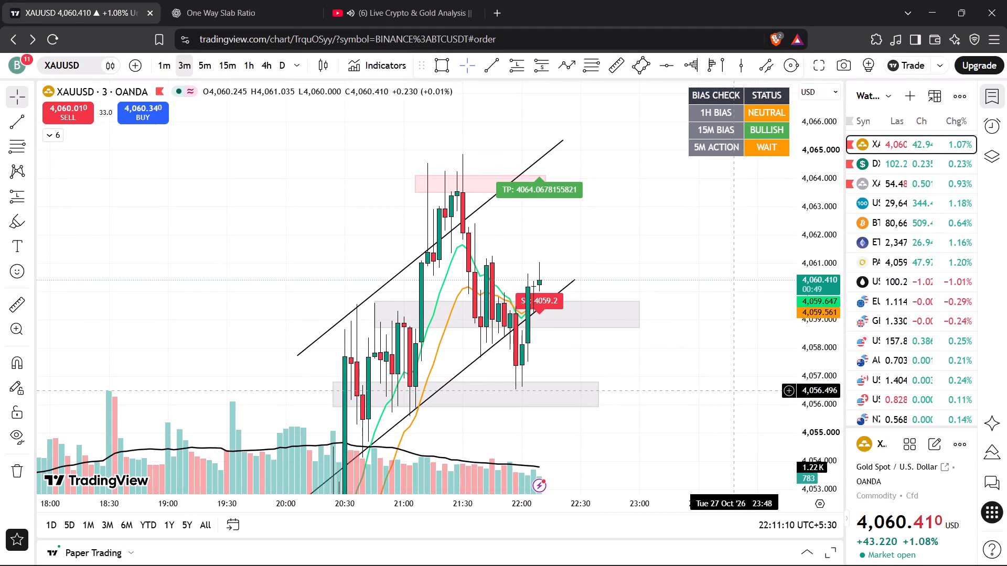
pyautogui.moveTo(716, 388); pyautogui.dragTo(710, 369)
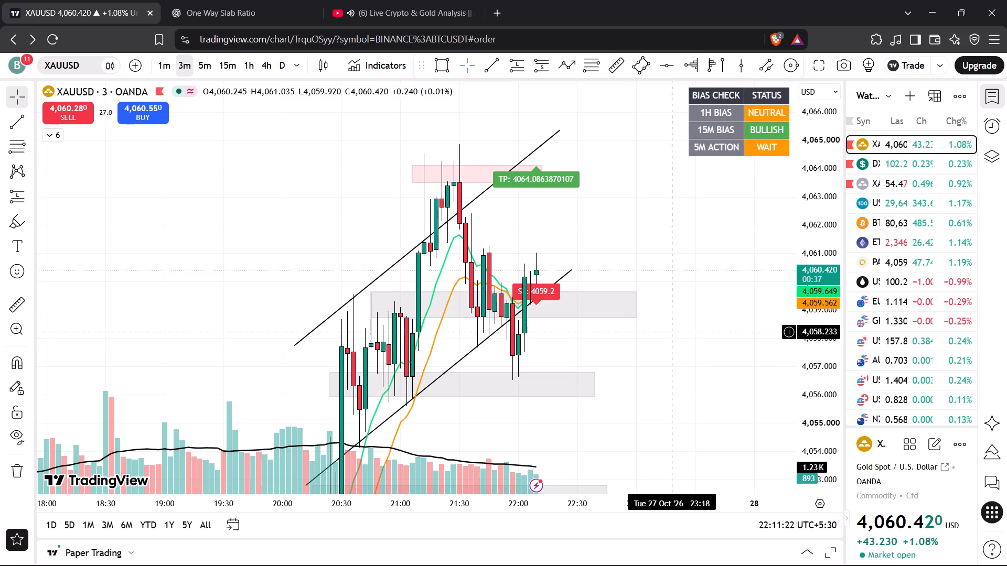
# Measure the price distance from just above the current price up to the pink supply zone on the 3-minute chart.
pyautogui.click(608, 61)
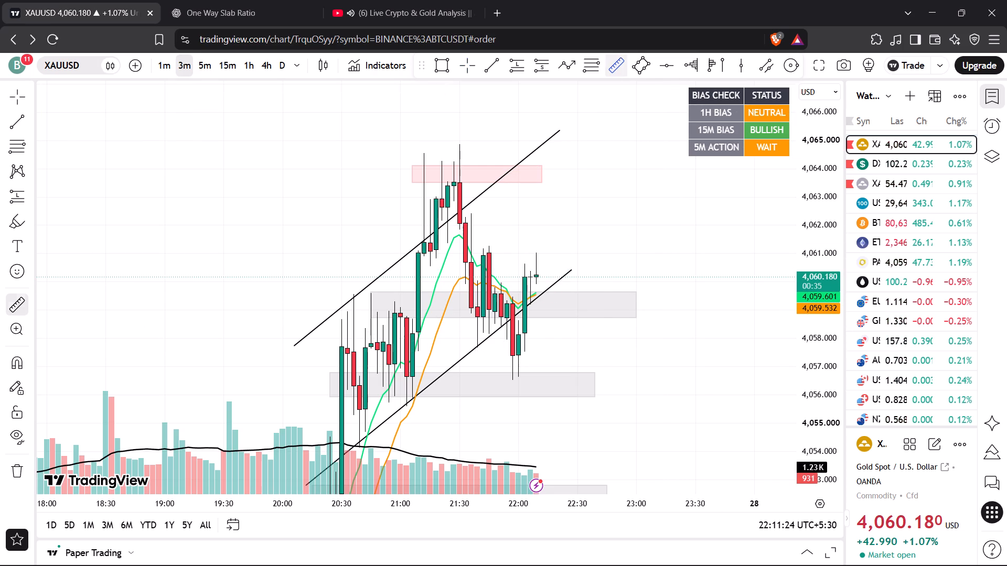
pyautogui.click(626, 264)
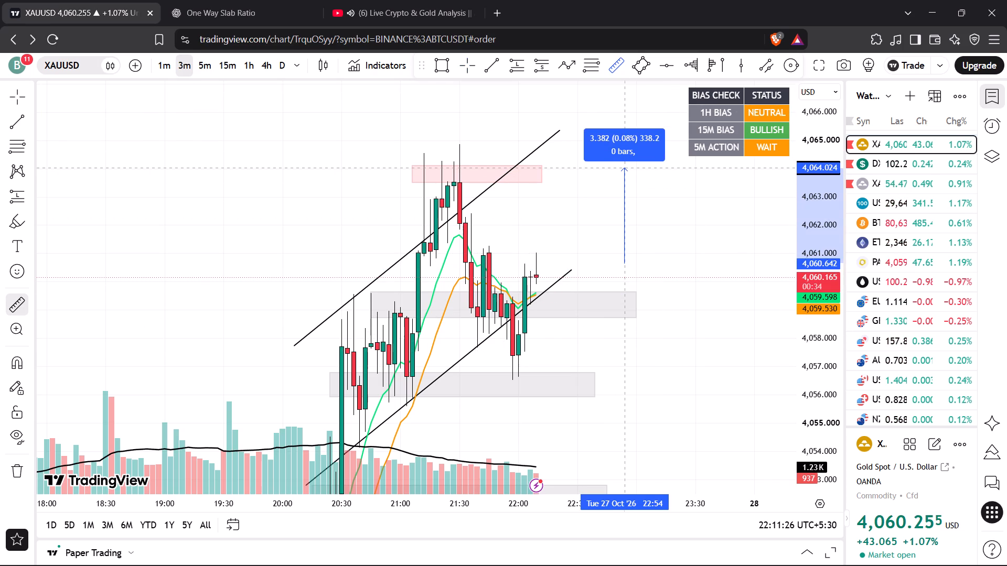
pyautogui.rightClick(623, 168)
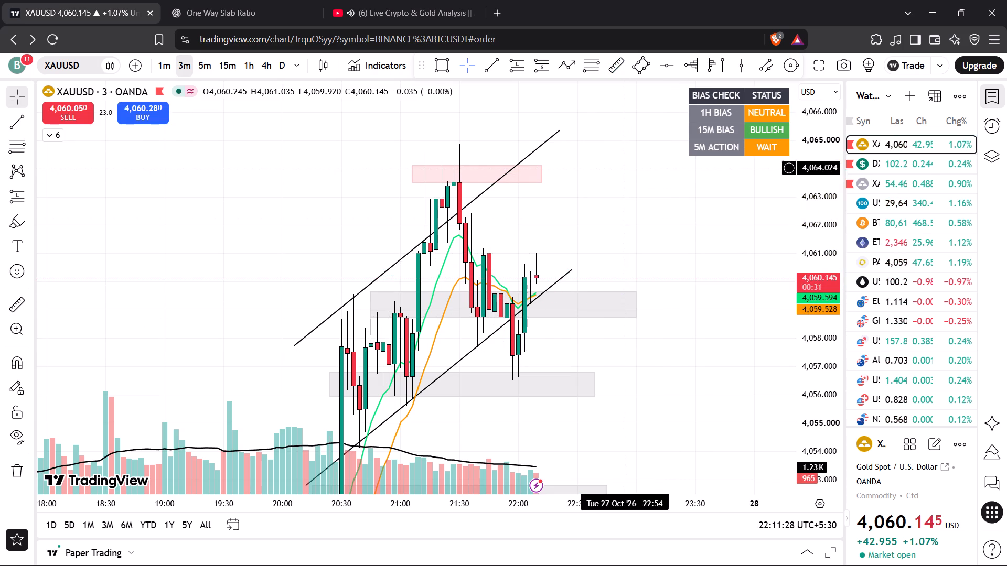
# Measure the price distance from near the current price up to the pink supply zone on the 5-minute chart.
pyautogui.click(199, 67)
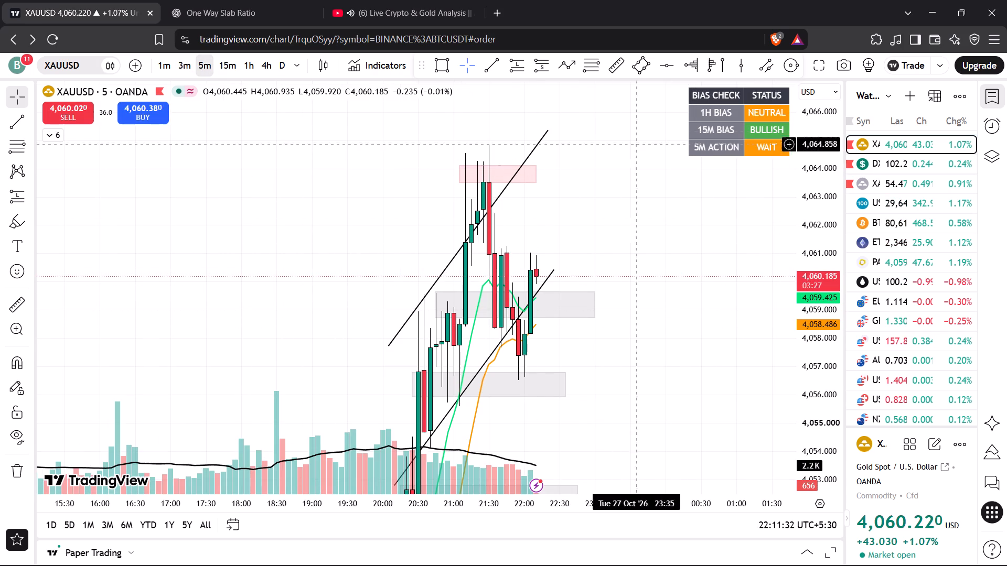
pyautogui.click(618, 67)
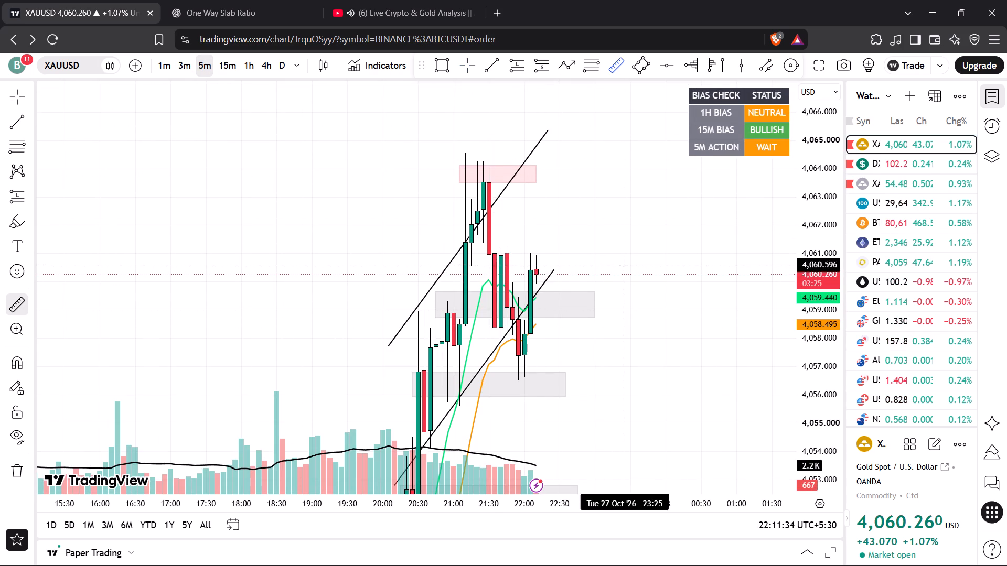
pyautogui.click(621, 260)
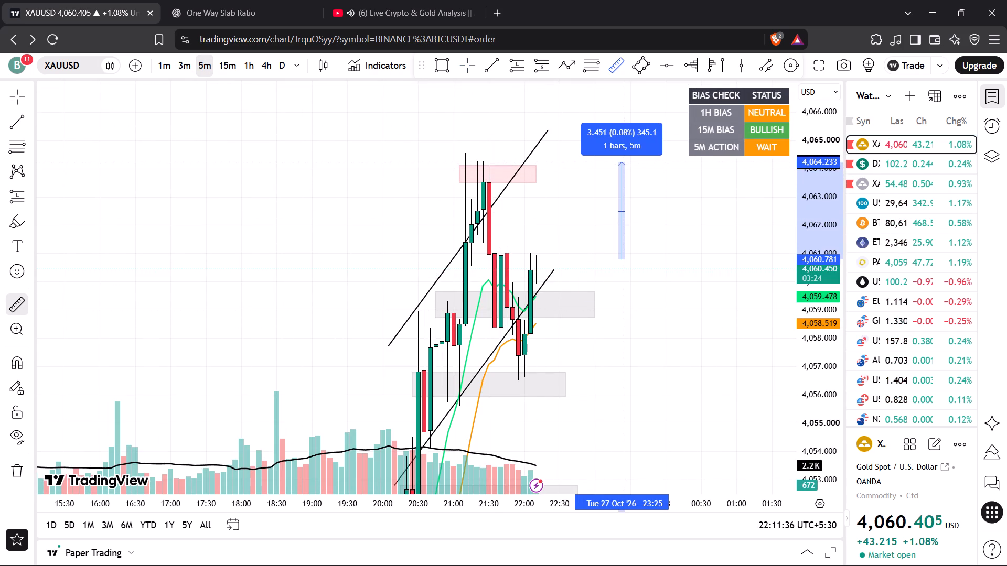
pyautogui.rightClick(620, 150)
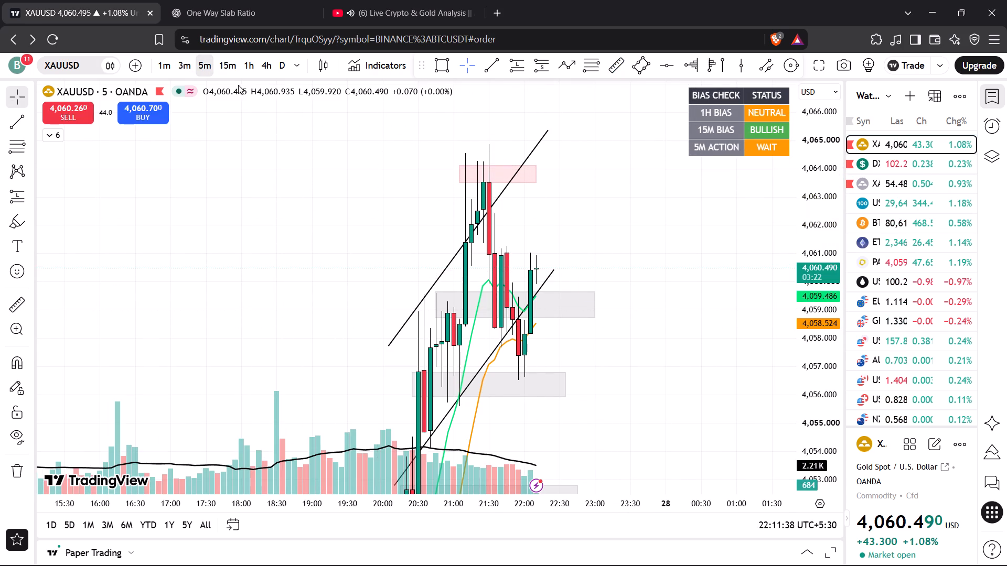
# Examine the 1-hour XAUUSD chart for the recent rally, EMAs and the supply zones above and below price.
pyautogui.moveTo(810, 211); pyautogui.dragTo(812, 226)
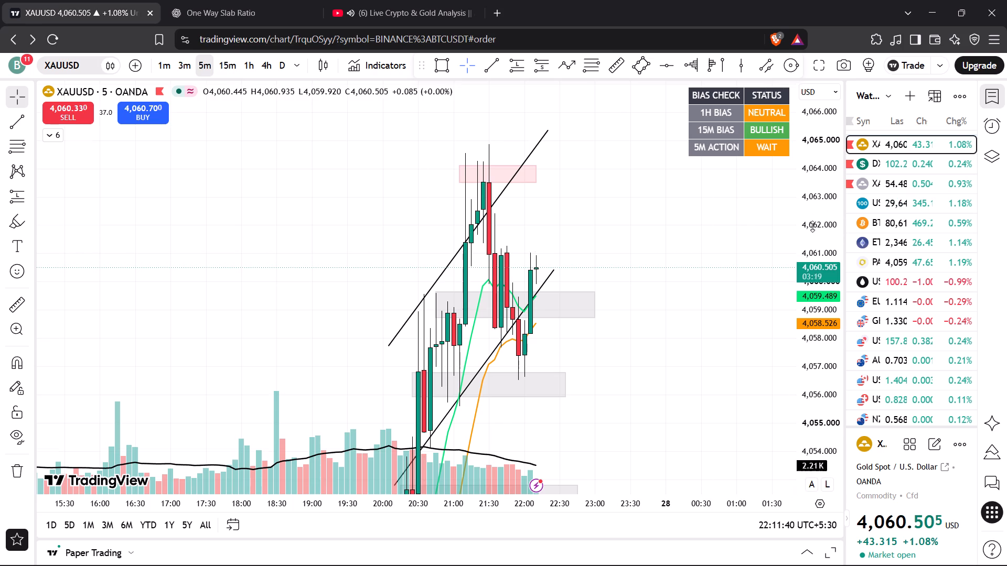
pyautogui.moveTo(812, 226); pyautogui.dragTo(817, 324)
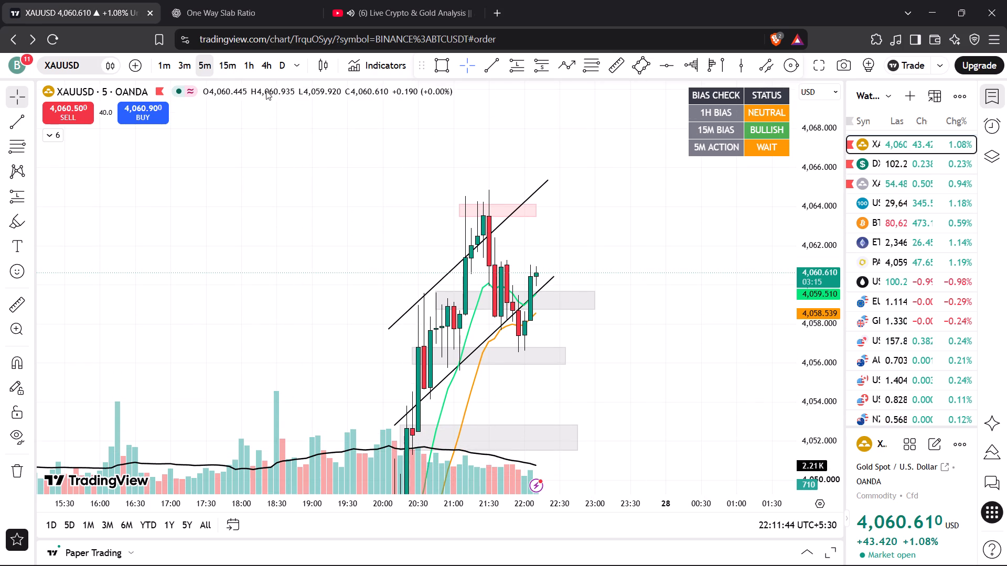
pyautogui.click(248, 63)
pyautogui.moveTo(826, 238); pyautogui.dragTo(812, 499)
pyautogui.scroll(8, 675, 381)
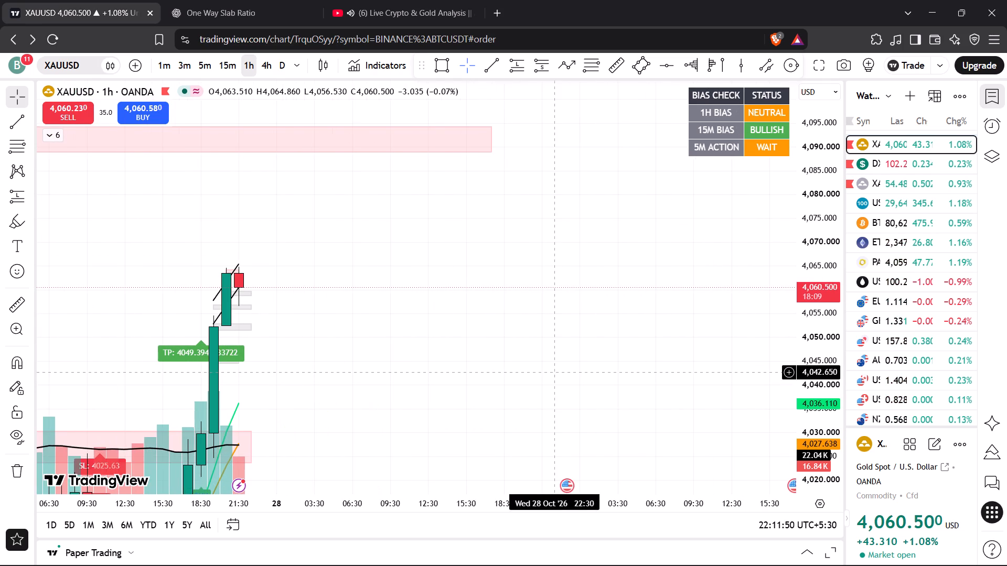
pyautogui.moveTo(552, 373); pyautogui.dragTo(611, 337)
pyautogui.moveTo(455, 298); pyautogui.dragTo(606, 322)
pyautogui.scroll(-4, 606, 322)
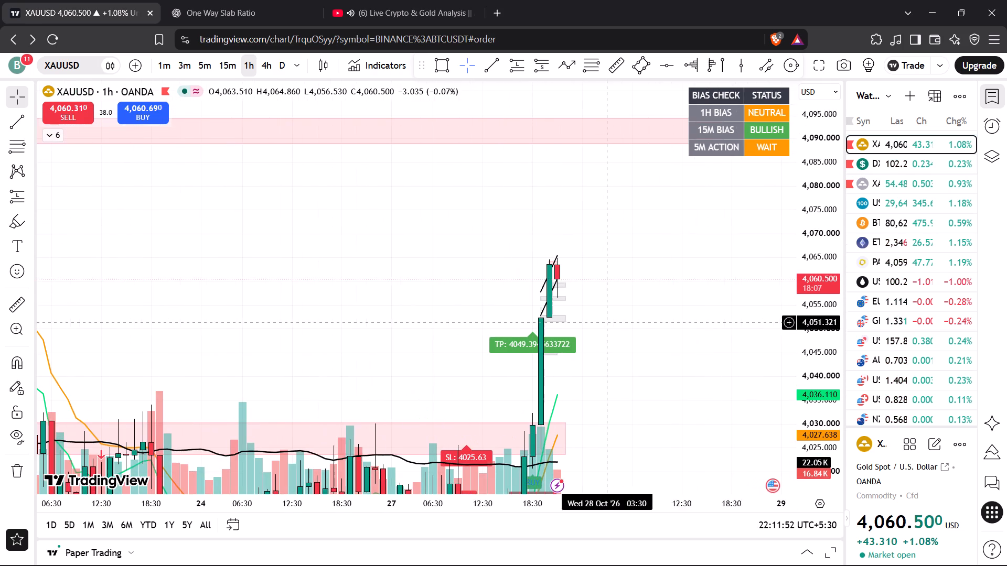
pyautogui.moveTo(820, 214); pyautogui.dragTo(824, 323)
pyautogui.scroll(-2, 710, 329)
pyautogui.moveTo(705, 329); pyautogui.dragTo(666, 329)
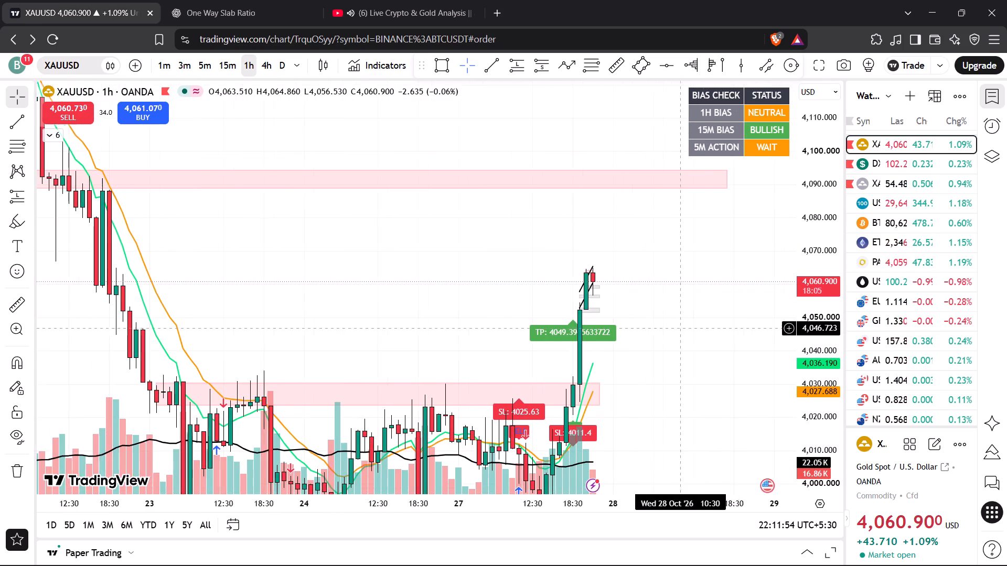
pyautogui.moveTo(666, 329); pyautogui.dragTo(638, 330)
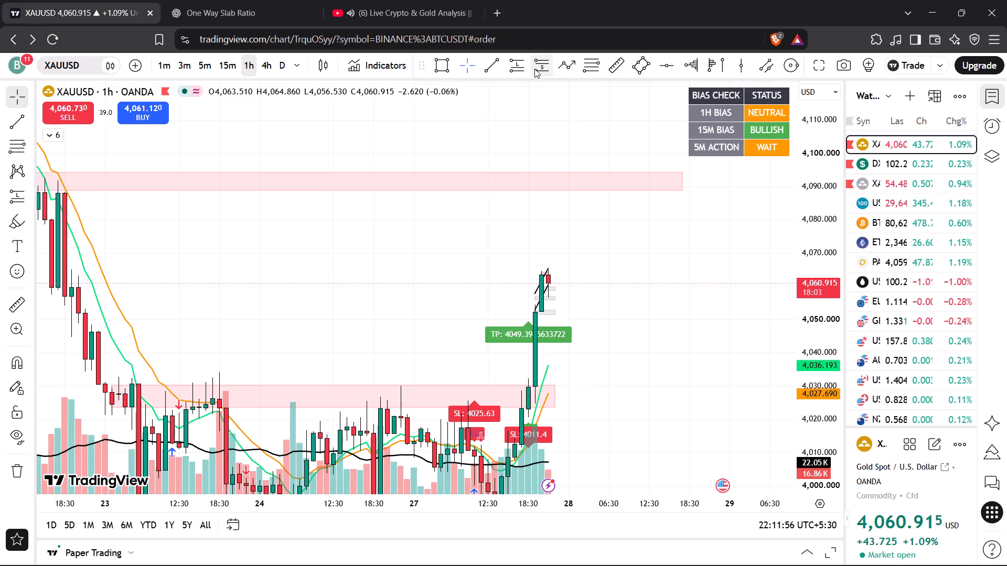
# Place a long position on the 15-minute XAUUSD chart with entry about 4,060.5, target about 4,075.6 and stop about 4,052.4.
pyautogui.click(227, 67)
pyautogui.moveTo(660, 307); pyautogui.dragTo(584, 309)
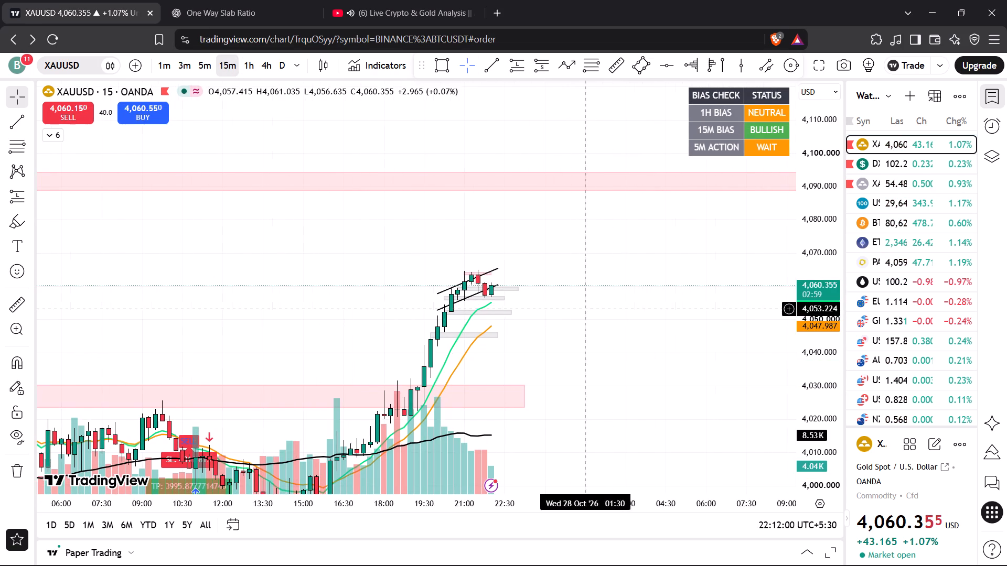
pyautogui.moveTo(804, 382); pyautogui.dragTo(801, 209)
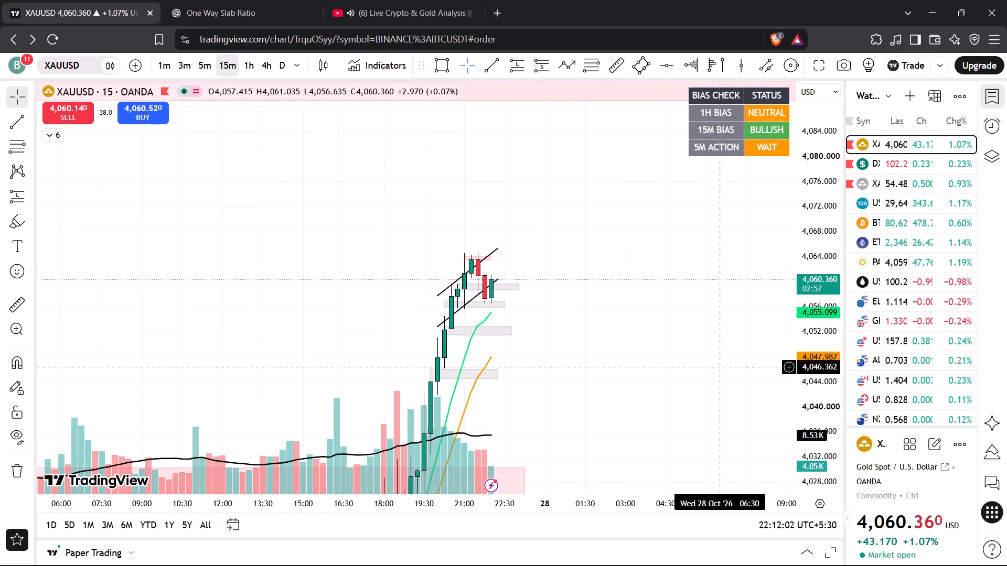
pyautogui.moveTo(704, 373); pyautogui.dragTo(689, 340)
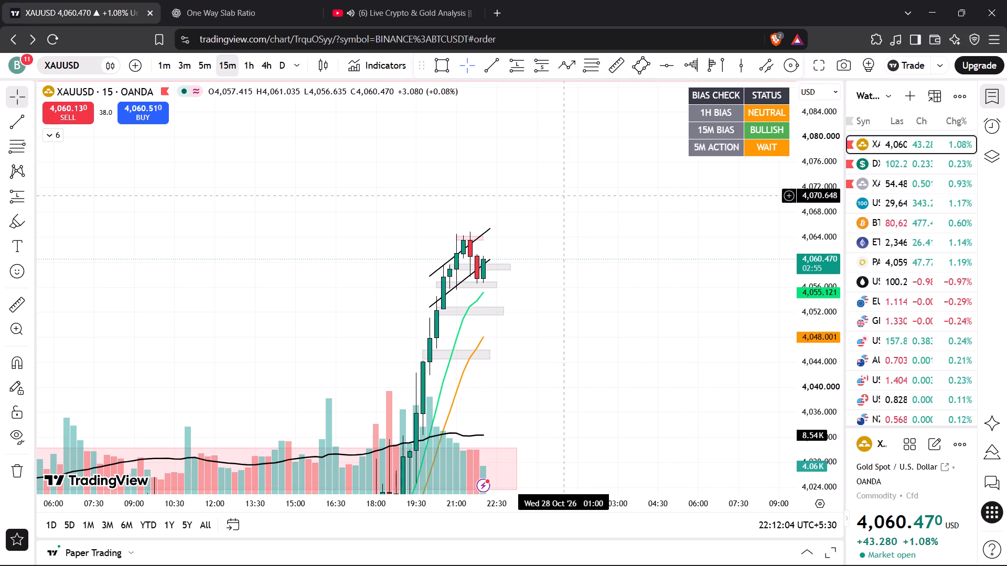
pyautogui.click(518, 67)
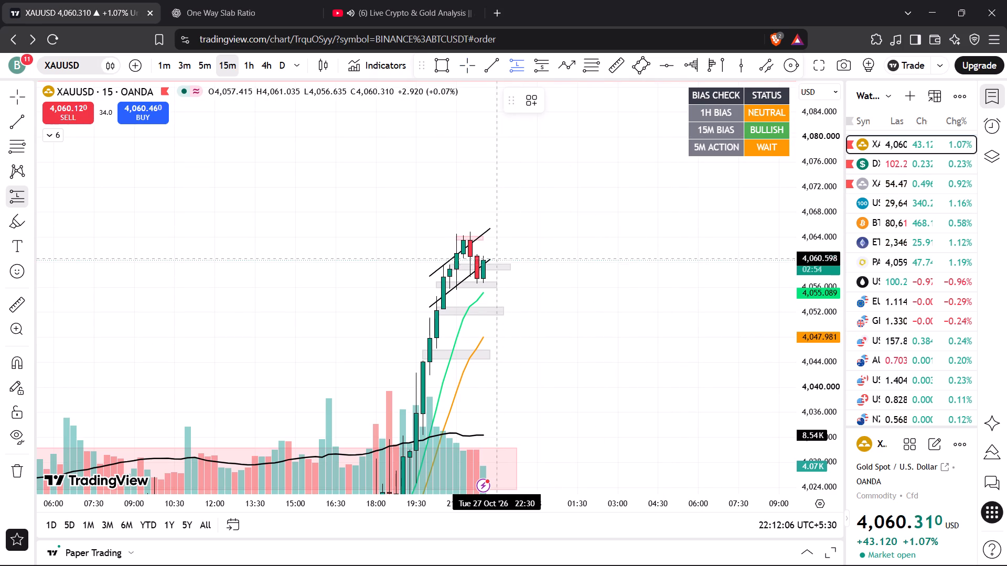
pyautogui.click(491, 259)
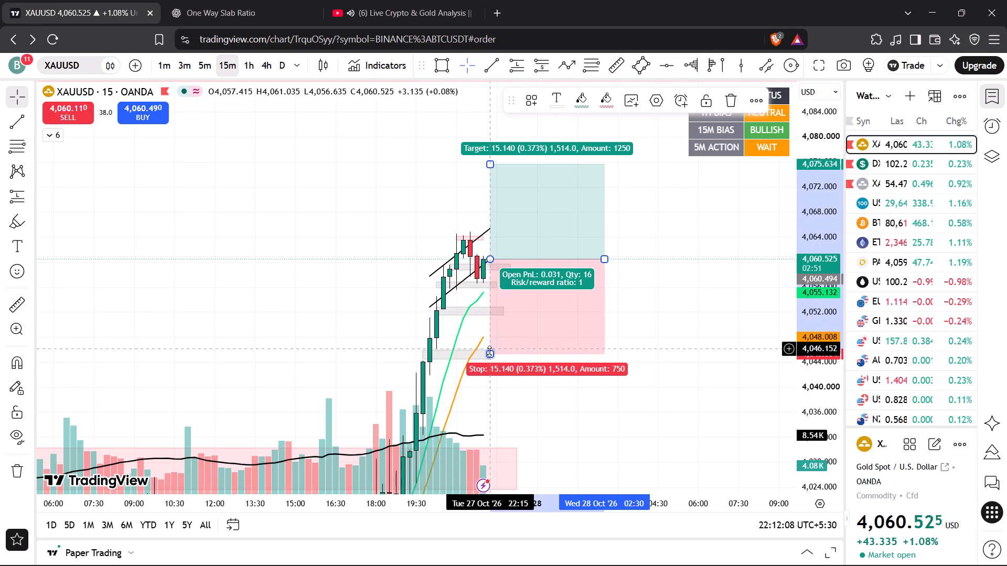
pyautogui.moveTo(488, 355); pyautogui.dragTo(526, 291)
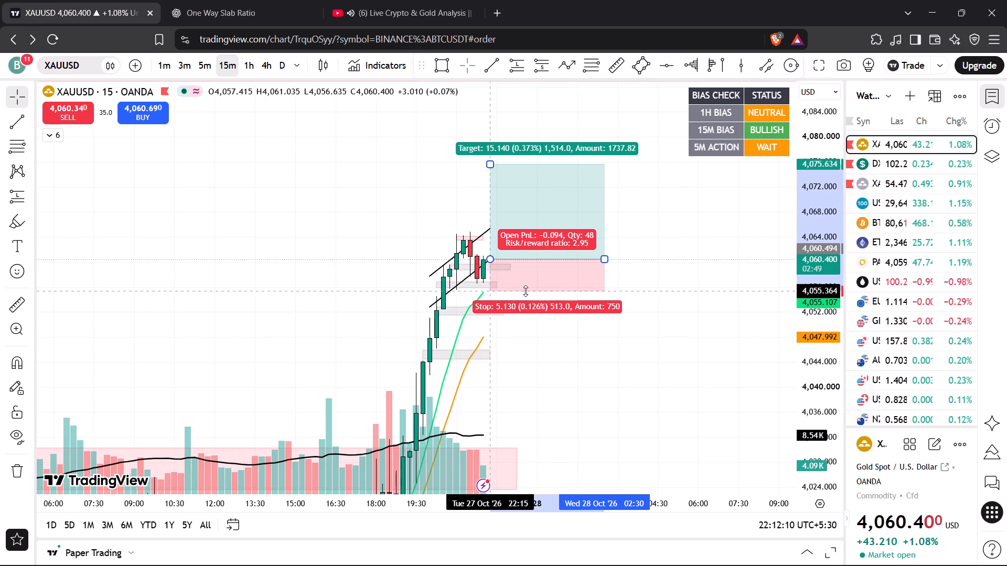
pyautogui.moveTo(526, 291); pyautogui.dragTo(523, 309)
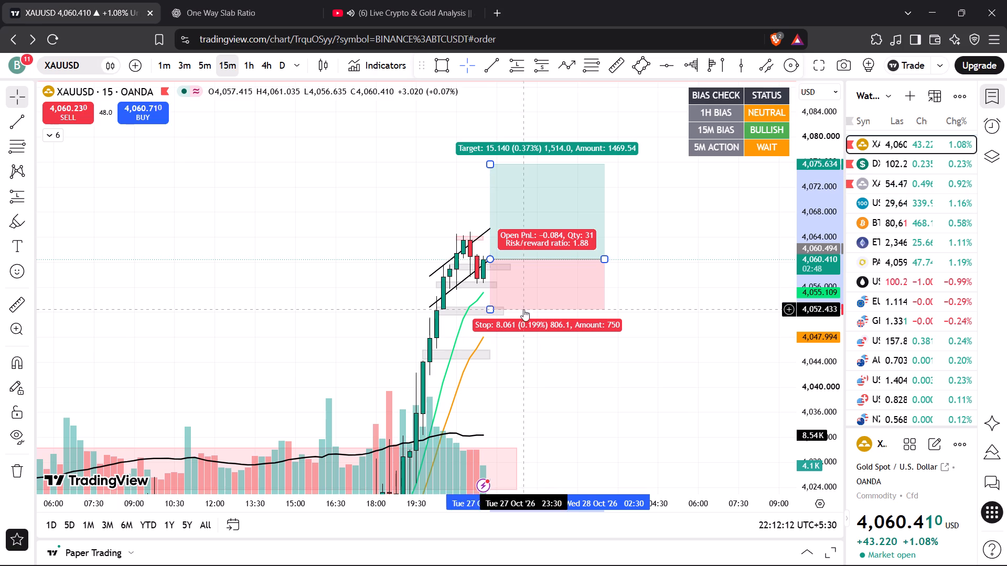
pyautogui.click(374, 256)
# Switch to the YouTube livestream to check the streamer's current chart.
pyautogui.click(406, 20)
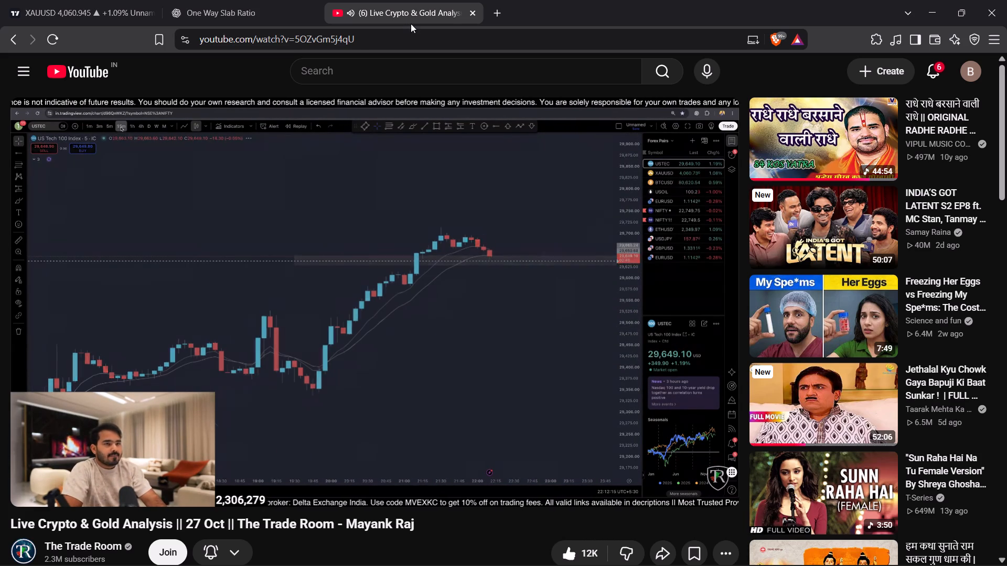
# Switch back to the TradingView chart, raise the XAUUSD long position's target to about 4,077.6 and shorten its time span.
pyautogui.click(112, 9)
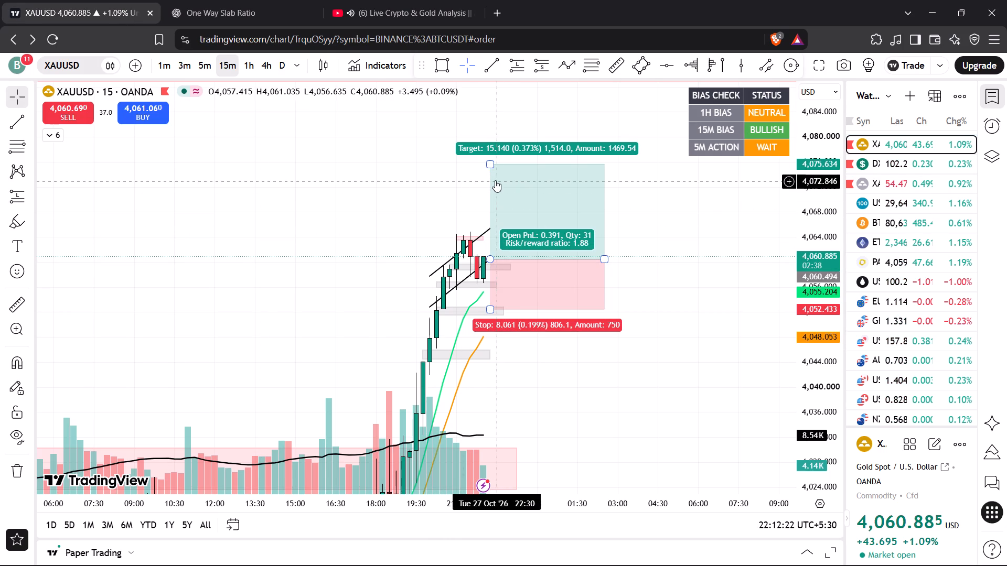
pyautogui.moveTo(491, 163); pyautogui.dragTo(490, 153)
pyautogui.moveTo(602, 259); pyautogui.dragTo(578, 257)
pyautogui.click(620, 230)
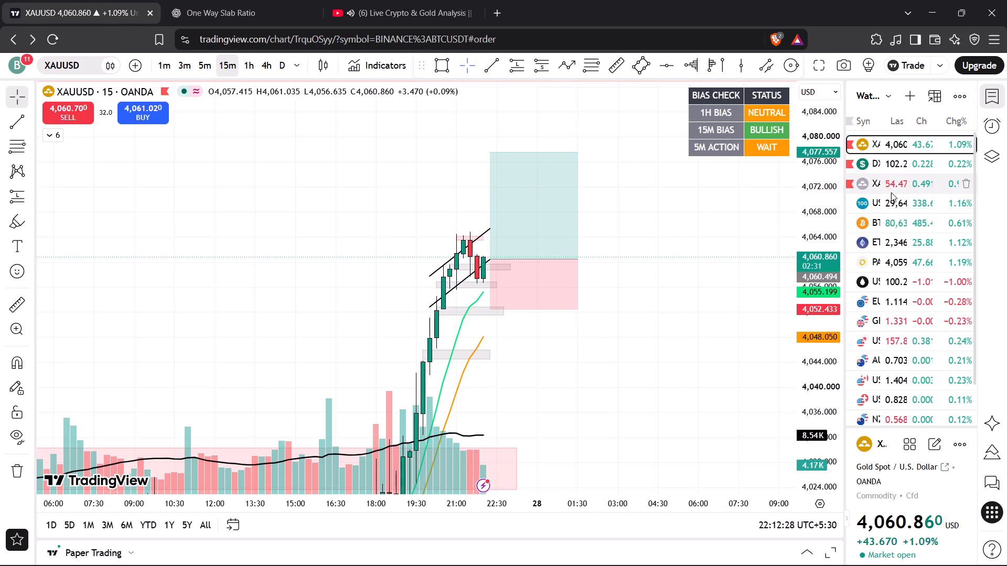
# Check the US Tech 100 15-minute chart and the USOIL 15-minute and 1-hour charts against their zones and trendlines.
pyautogui.click(893, 201)
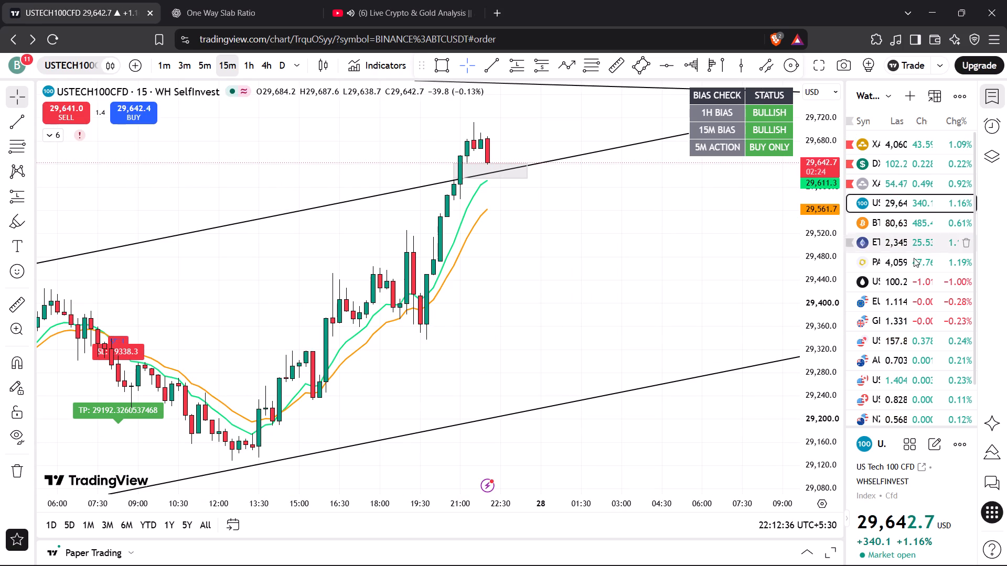
pyautogui.click(899, 274)
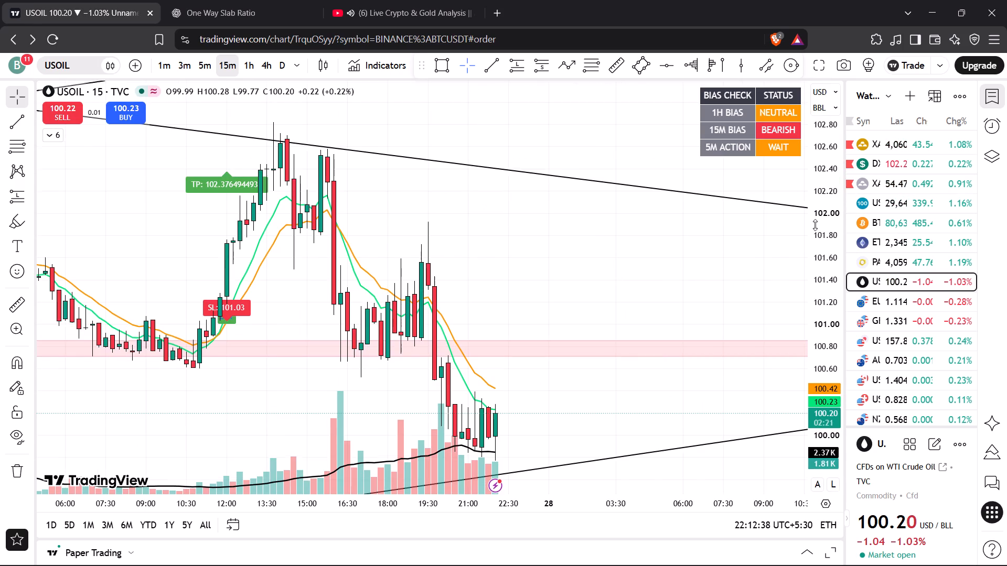
pyautogui.moveTo(816, 230); pyautogui.dragTo(811, 358)
pyautogui.click(253, 68)
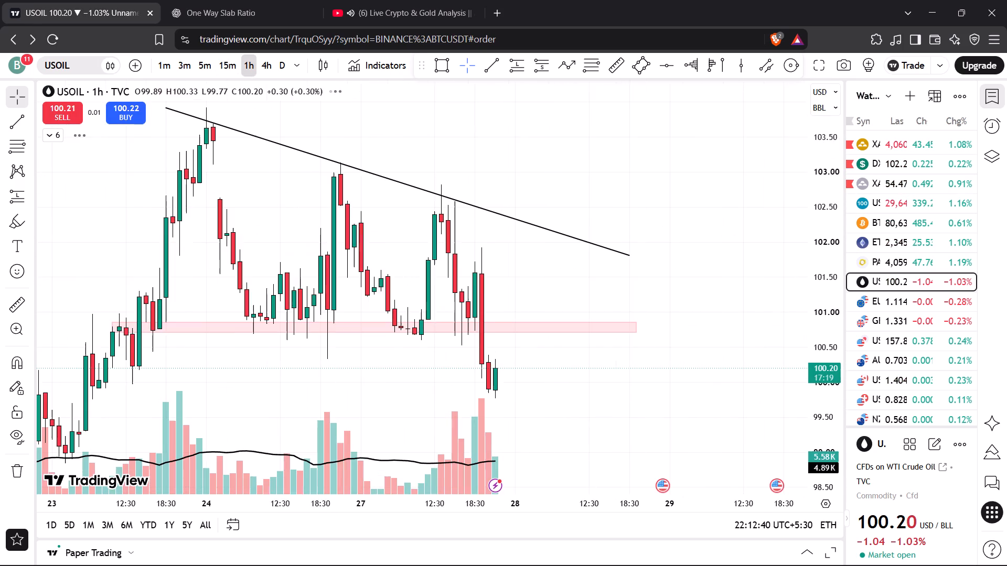
pyautogui.moveTo(746, 265); pyautogui.dragTo(746, 231)
pyautogui.scroll(-3, 650, 287)
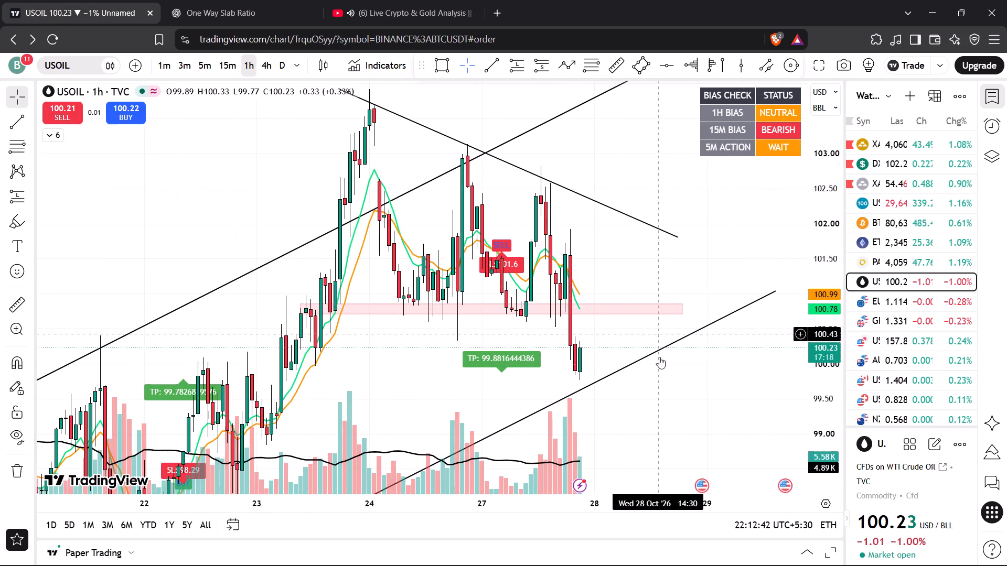
pyautogui.moveTo(662, 387); pyautogui.dragTo(651, 333)
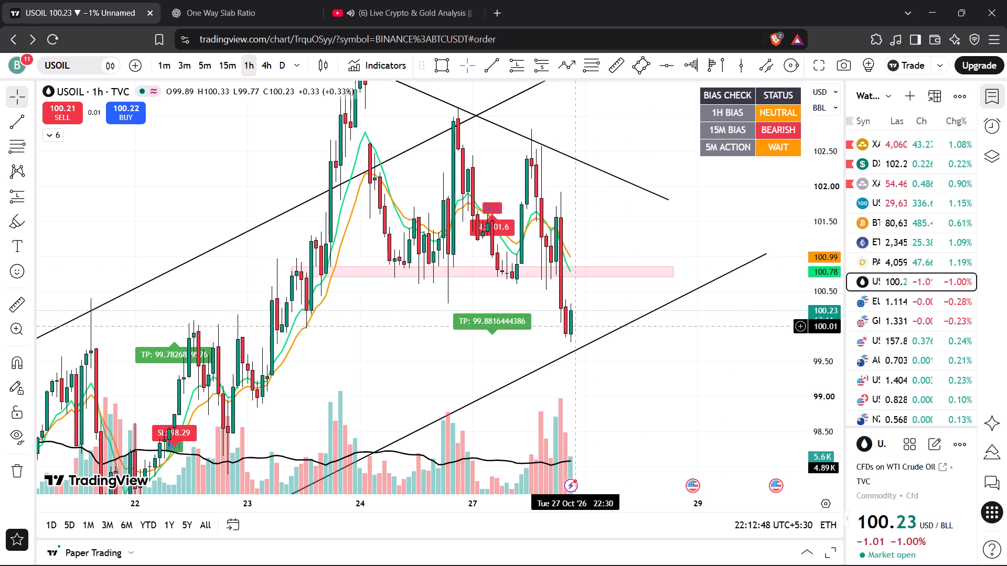
# Review the XAUUSD long position against the channel, EMAs and zones on the 1-hour, 4-hour and 15-minute charts.
pyautogui.click(890, 147)
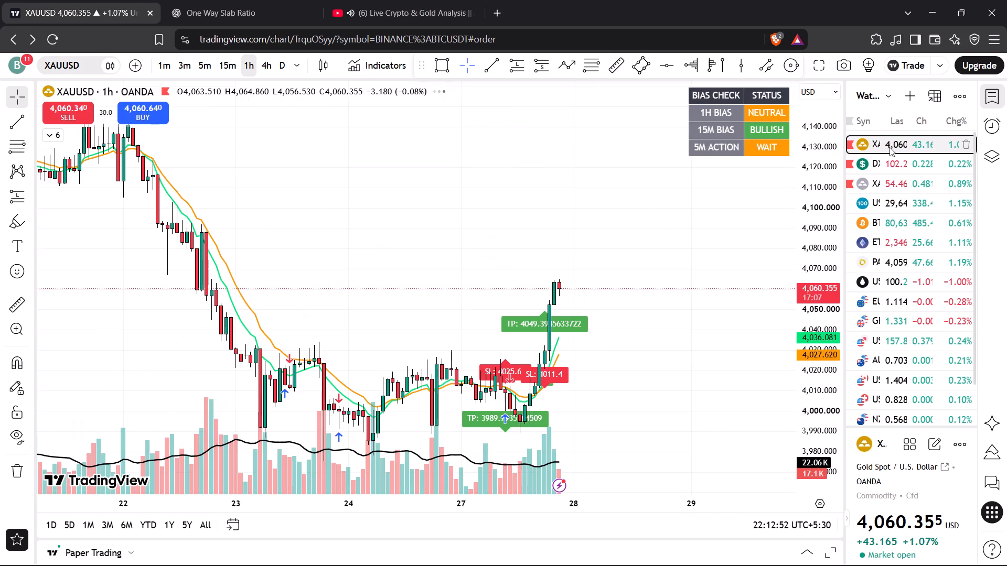
pyautogui.click(262, 70)
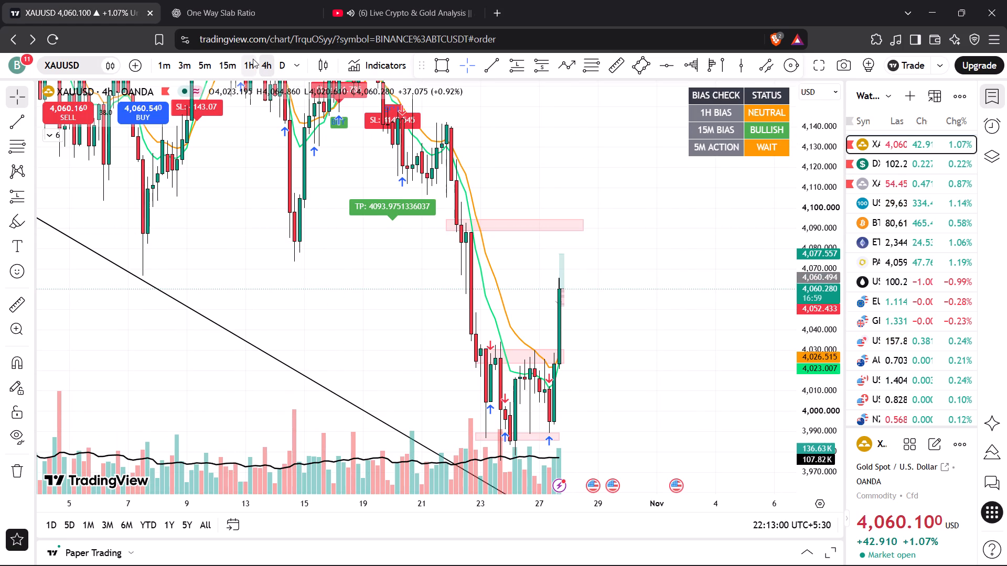
pyautogui.click(253, 59)
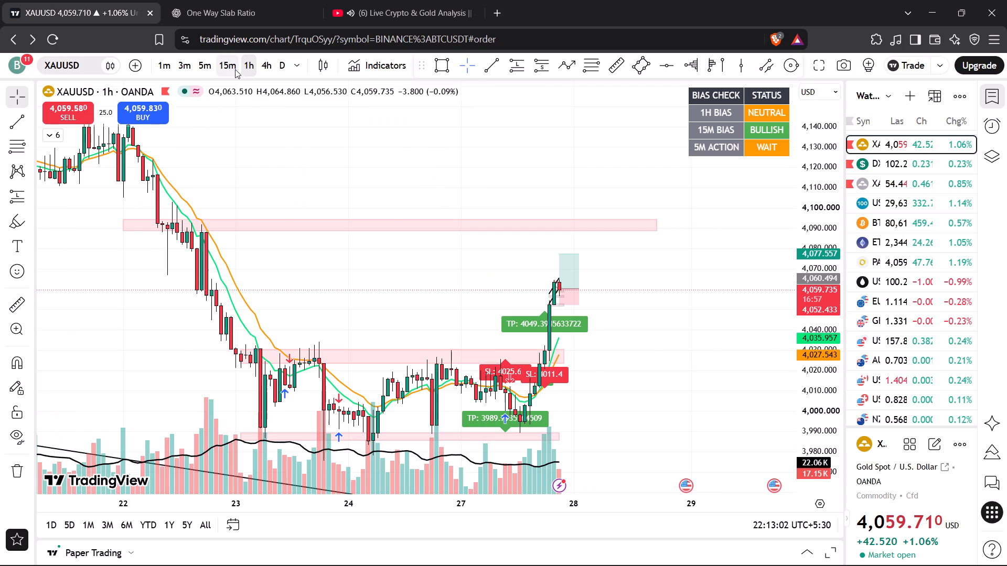
pyautogui.click(235, 69)
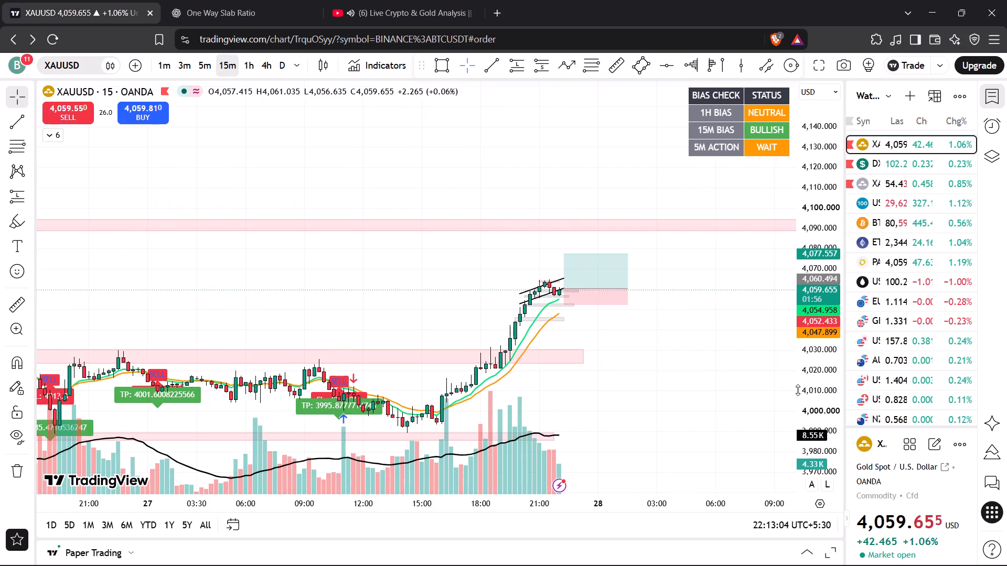
pyautogui.moveTo(800, 390); pyautogui.dragTo(806, 188)
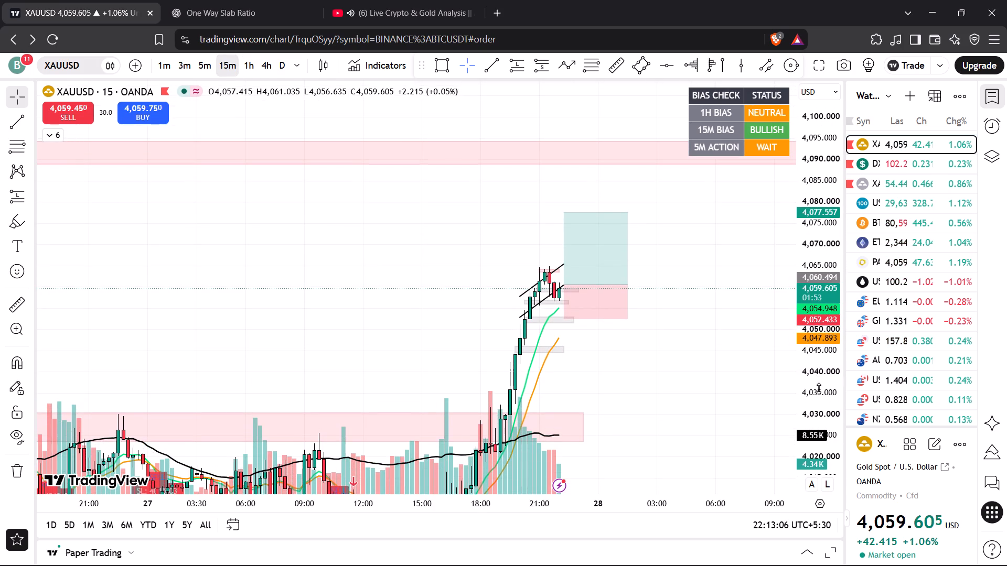
pyautogui.moveTo(819, 388); pyautogui.dragTo(815, 254)
pyautogui.scroll(3, 693, 395)
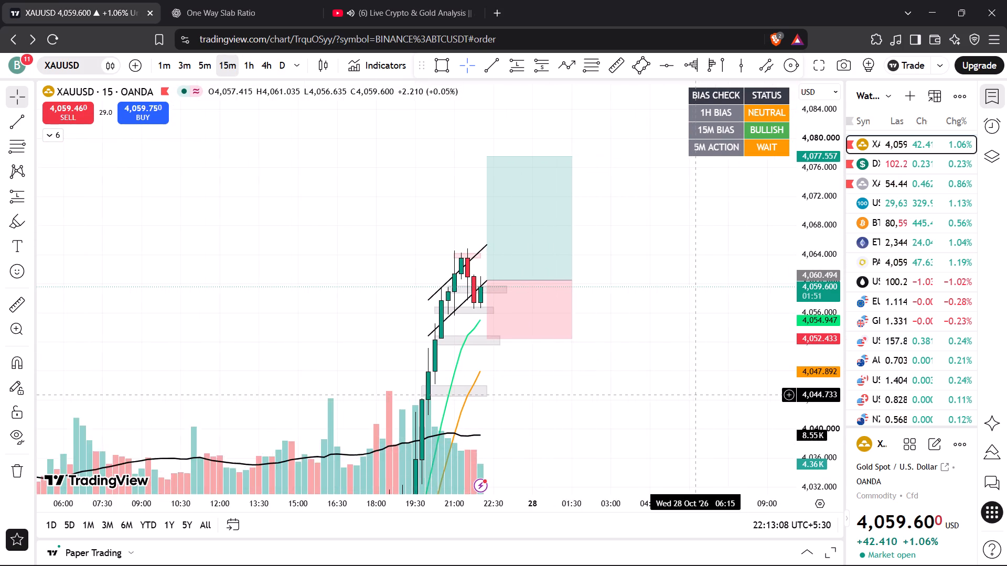
pyautogui.scroll(3, 693, 395)
pyautogui.moveTo(639, 399); pyautogui.dragTo(694, 348)
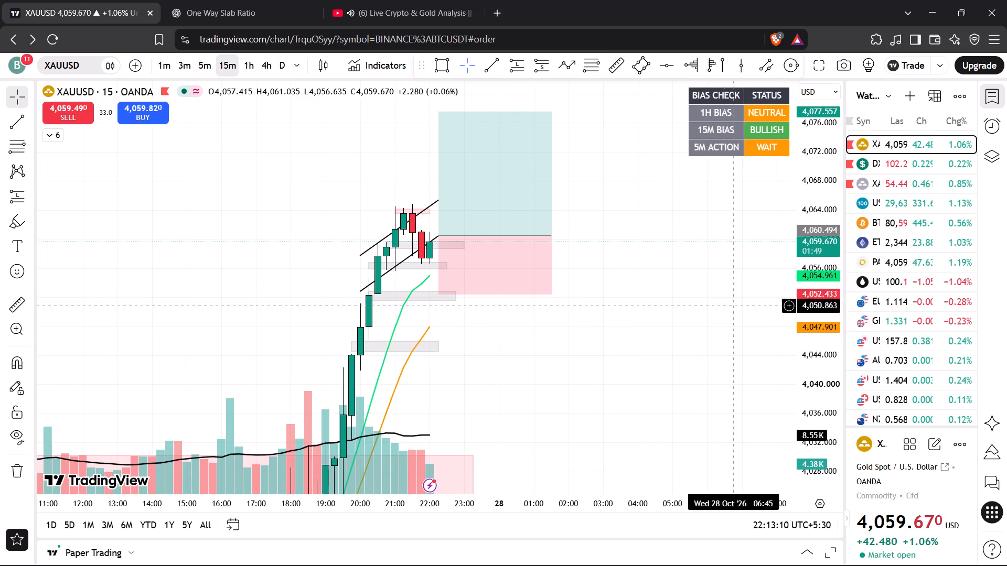
# Examine the US Tech 100 5-minute chart around the grey zone and the rising trendline.
pyautogui.click(907, 206)
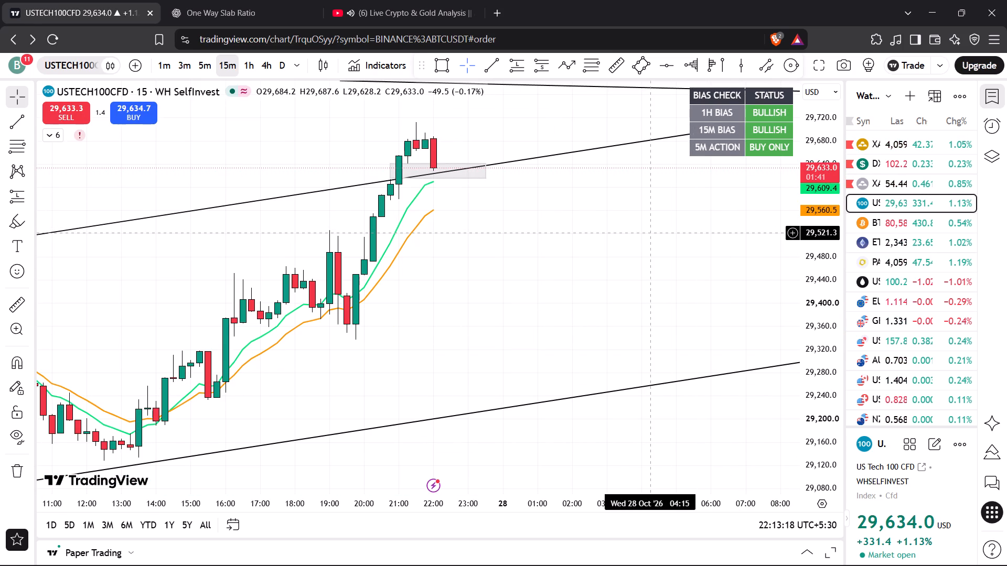
pyautogui.click(202, 70)
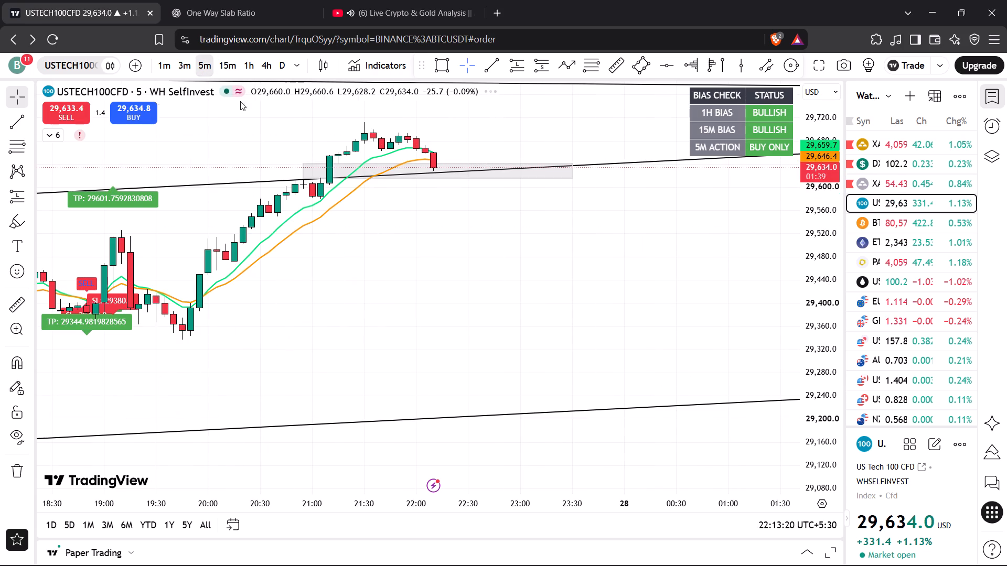
pyautogui.scroll(-4, 416, 355)
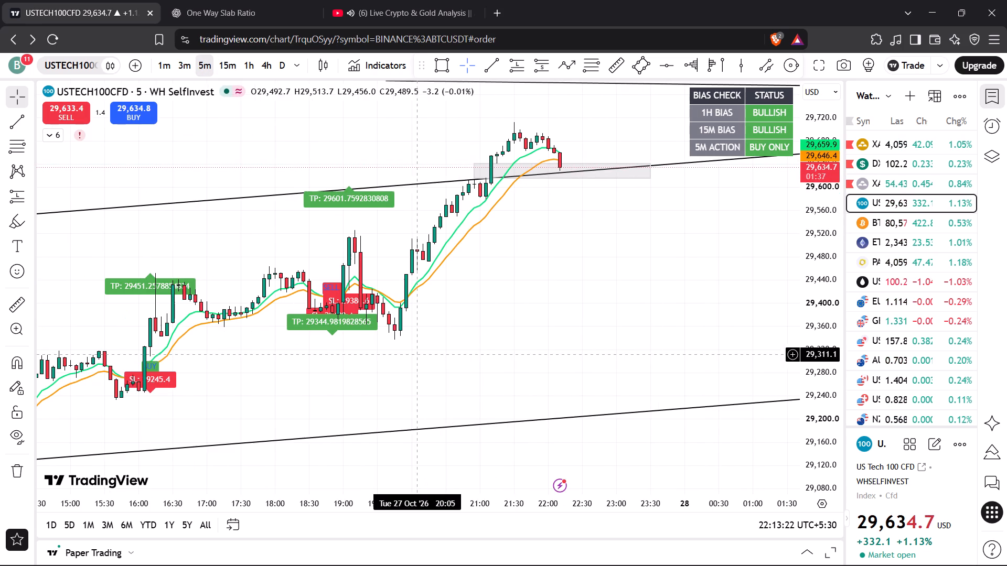
pyautogui.moveTo(527, 303); pyautogui.dragTo(487, 378)
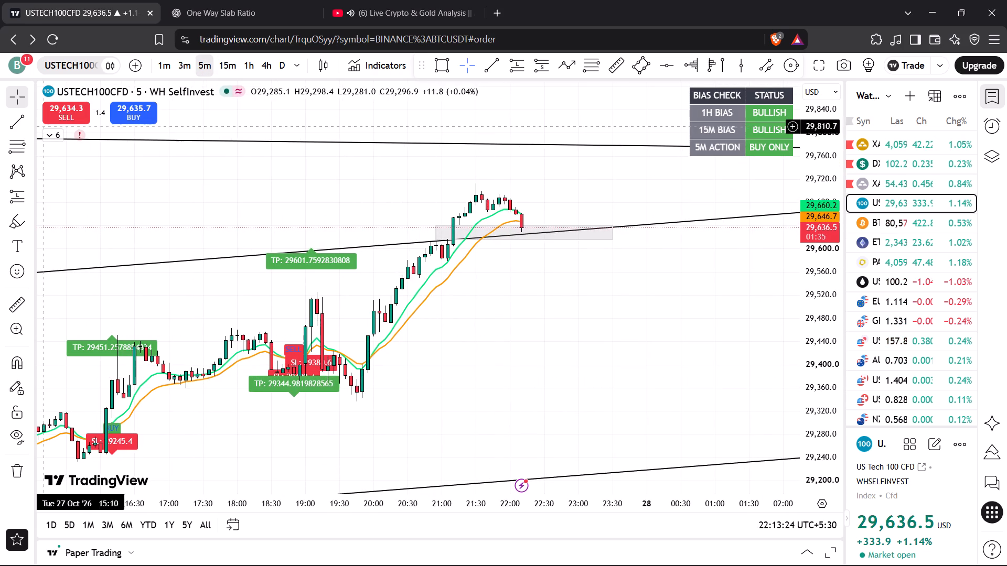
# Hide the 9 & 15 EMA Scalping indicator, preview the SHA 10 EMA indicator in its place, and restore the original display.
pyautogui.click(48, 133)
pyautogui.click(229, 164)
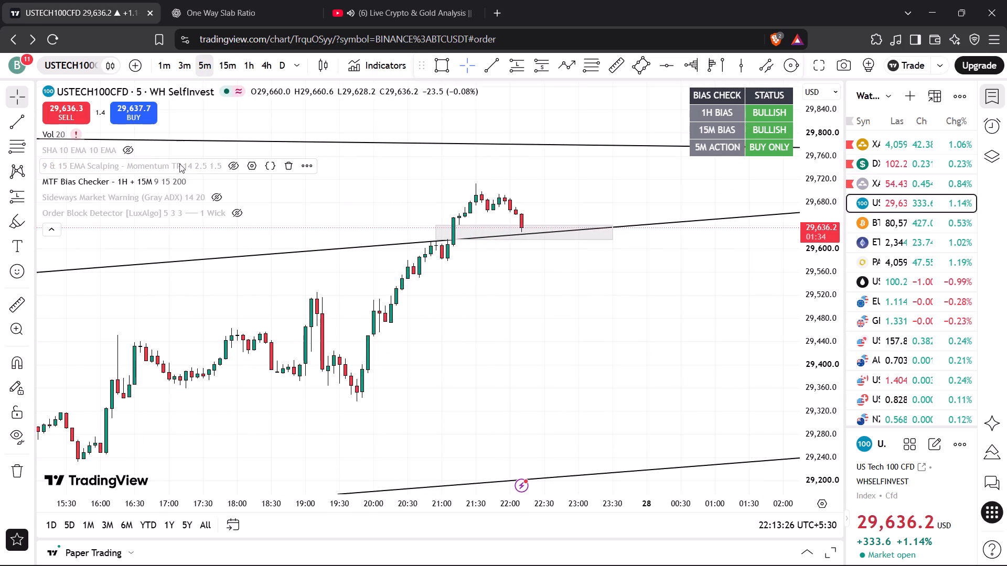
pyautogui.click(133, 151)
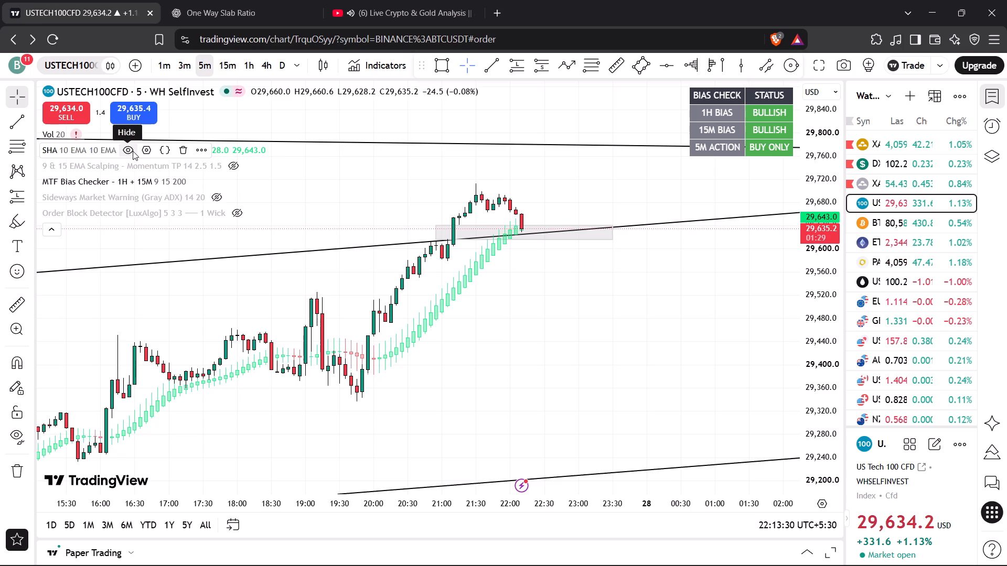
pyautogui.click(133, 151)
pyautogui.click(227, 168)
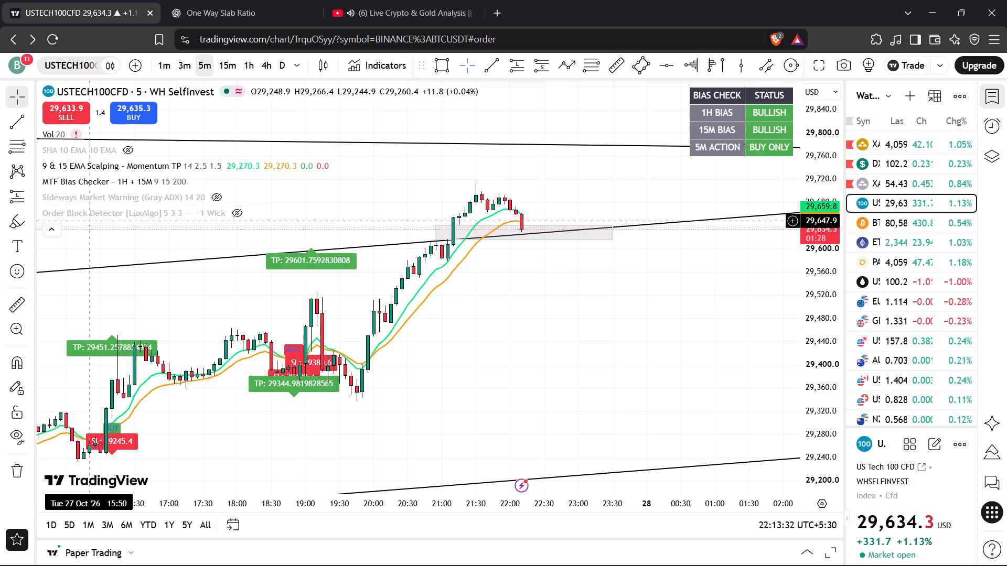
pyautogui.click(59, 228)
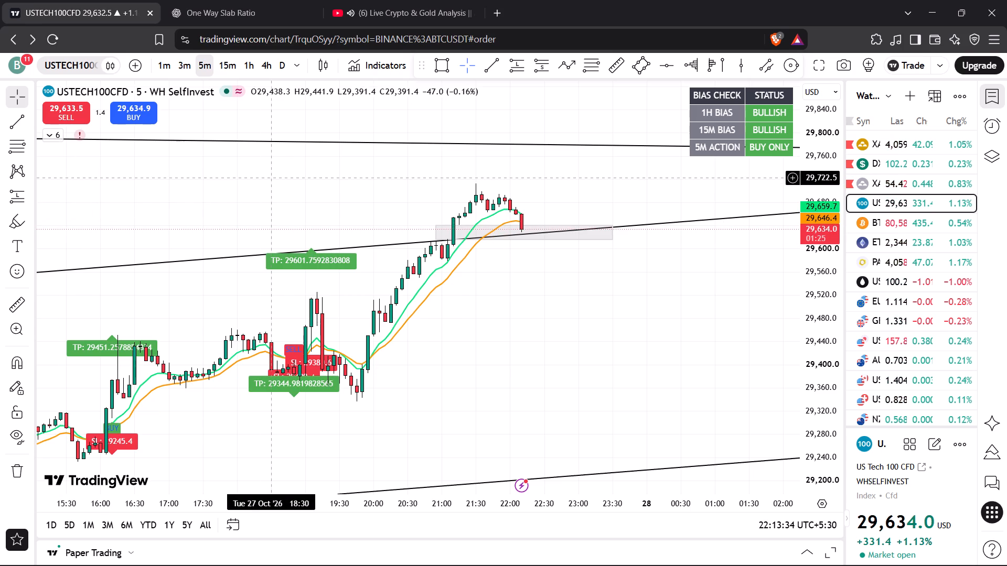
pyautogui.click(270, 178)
# Check the DXY 5-minute chart and the XAUUSD 5-minute and 3-minute charts around the planned long position.
pyautogui.click(886, 161)
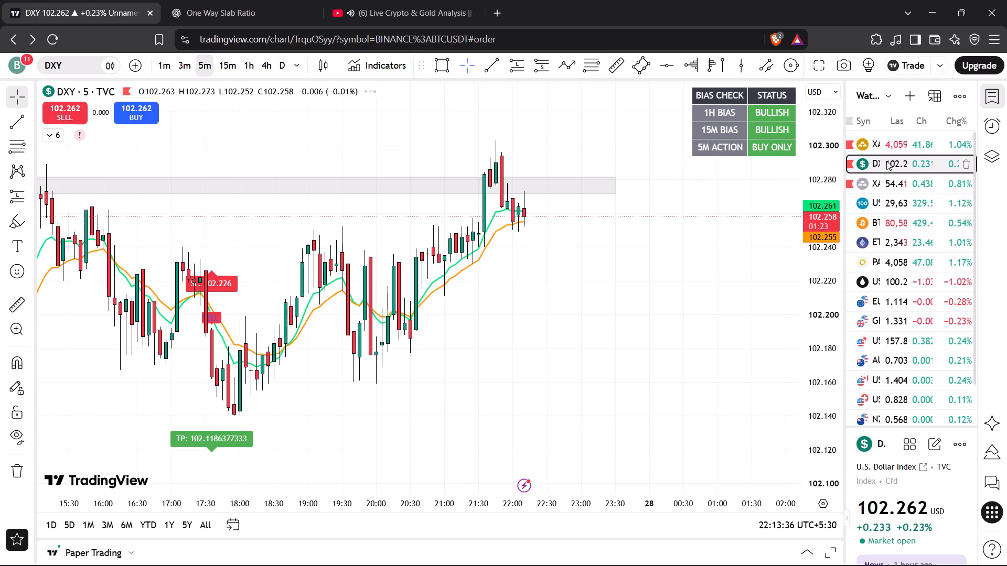
pyautogui.click(895, 144)
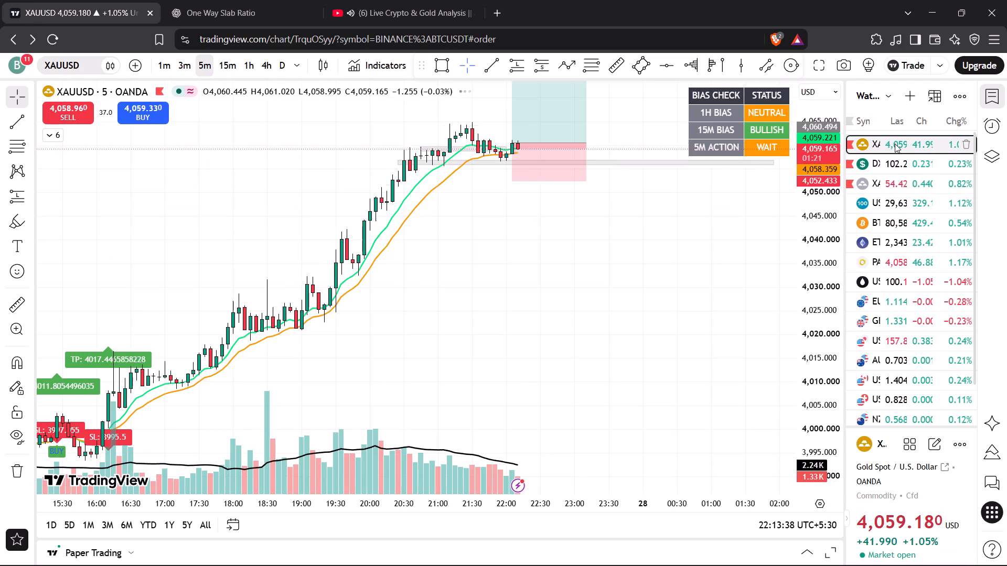
pyautogui.click(188, 58)
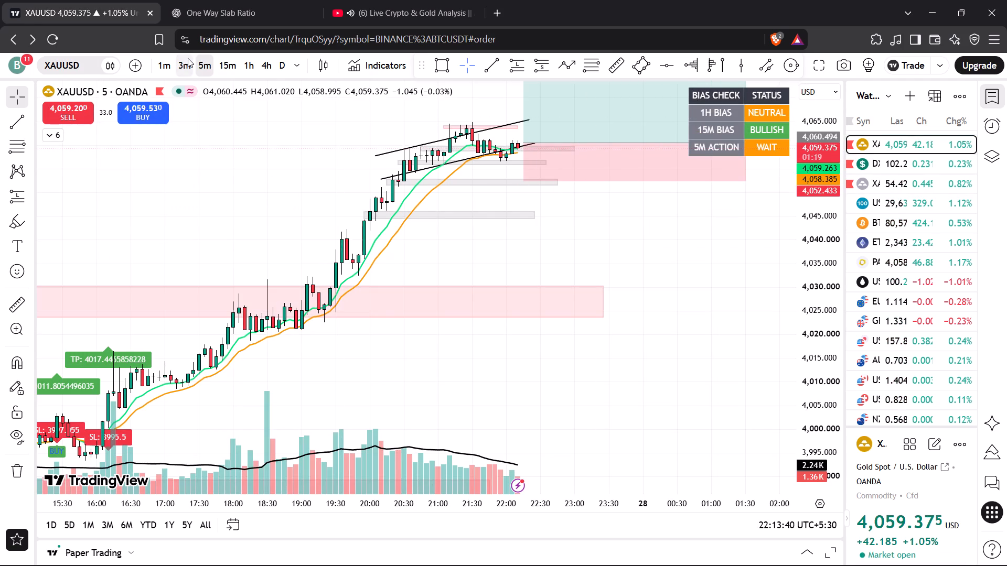
pyautogui.moveTo(616, 241); pyautogui.dragTo(613, 355)
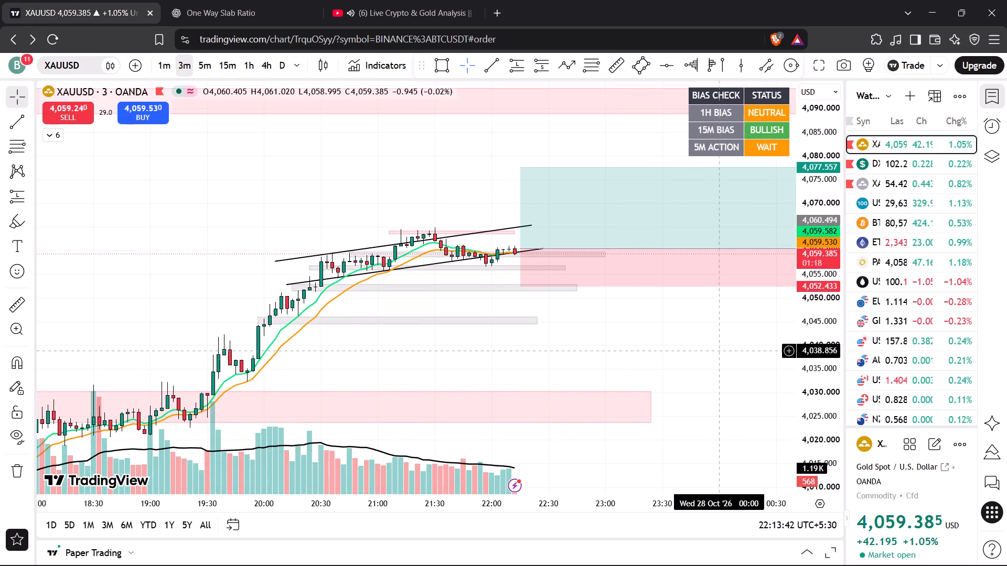
pyautogui.scroll(-4, 733, 353)
pyautogui.moveTo(710, 353); pyautogui.dragTo(470, 373)
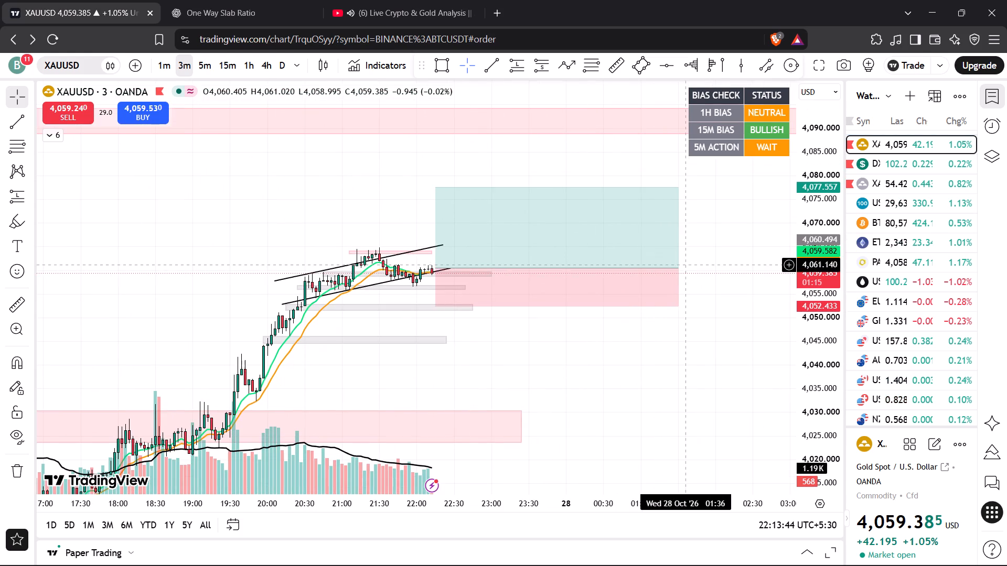
# Shorten the XAUUSD long position's time span on the 3-minute and 5-minute charts, ending it at about 23:10.
pyautogui.moveTo(677, 269); pyautogui.dragTo(560, 276)
pyautogui.click(327, 170)
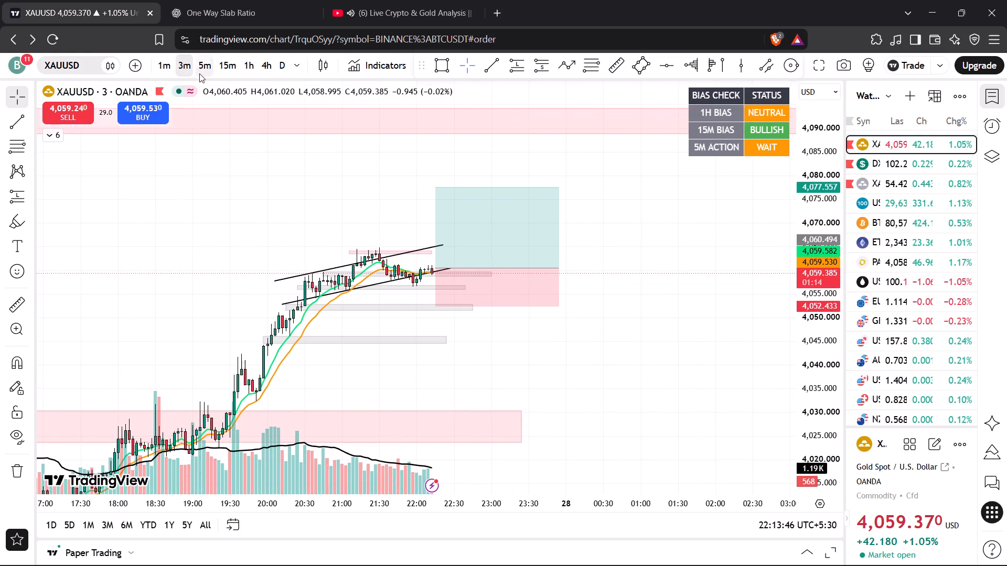
pyautogui.click(198, 72)
pyautogui.moveTo(508, 267); pyautogui.dragTo(487, 267)
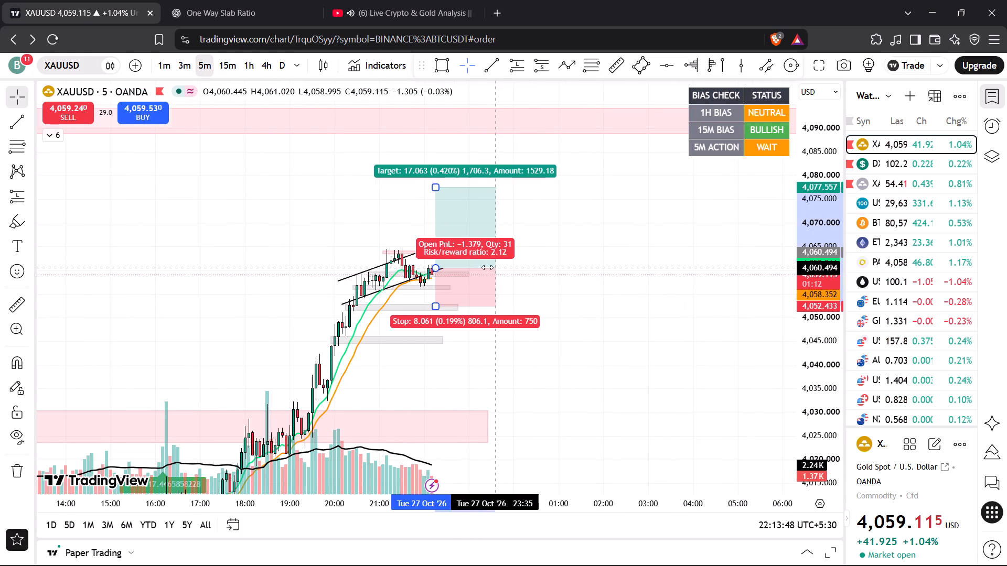
pyautogui.moveTo(487, 267); pyautogui.dragTo(477, 267)
pyautogui.click(517, 244)
# Move the long position down to entry about 4,052.6, target about 4,073.4 and stop about 4,048.3 on the 5-minute chart.
pyautogui.moveTo(517, 244); pyautogui.dragTo(563, 224)
pyautogui.scroll(3, 586, 269)
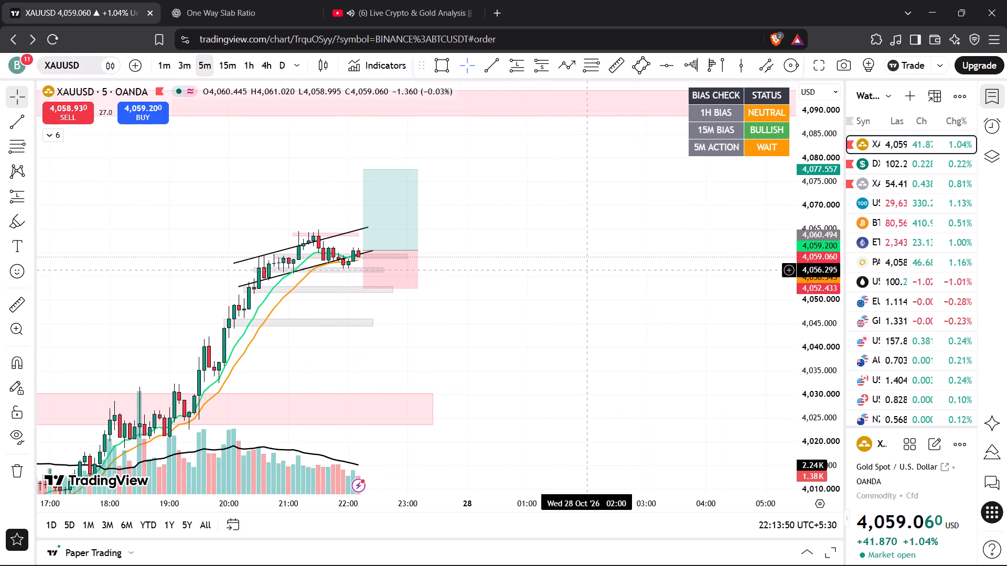
pyautogui.moveTo(570, 297); pyautogui.dragTo(580, 260)
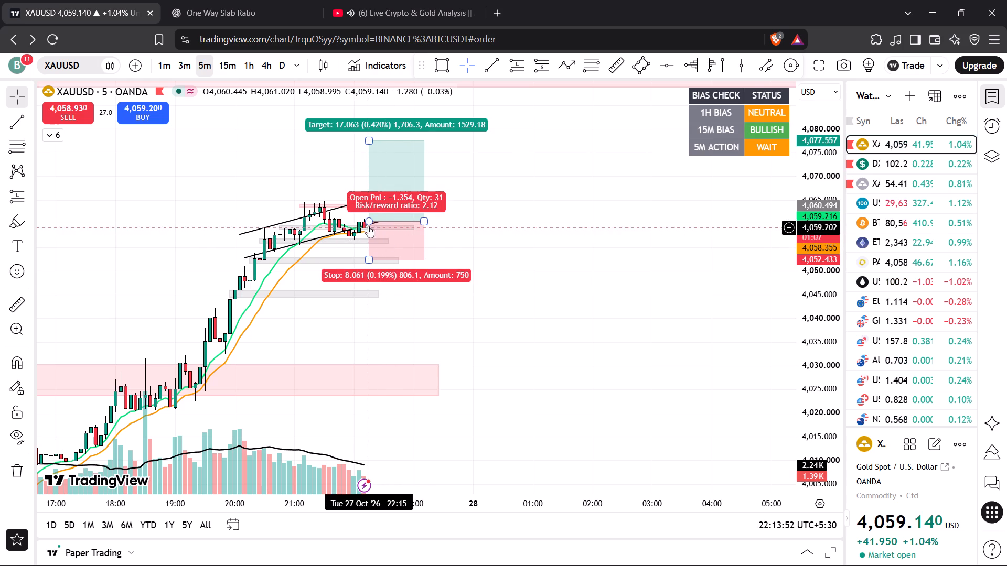
pyautogui.moveTo(367, 222); pyautogui.dragTo(364, 240)
pyautogui.moveTo(387, 213); pyautogui.dragTo(384, 233)
pyautogui.click(469, 201)
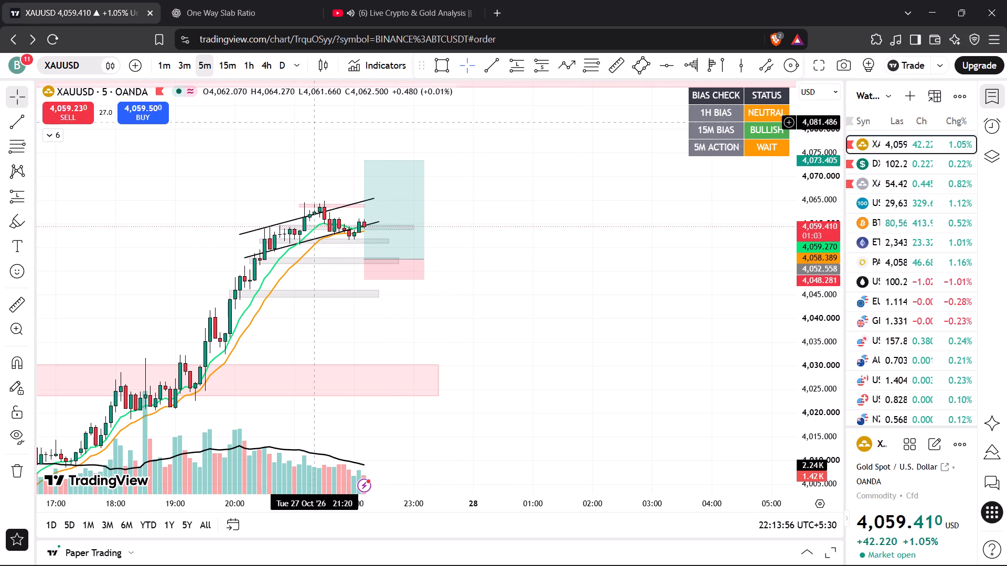
# Examine the repositioned XAUUSD long setup on the 15-minute chart against the channel, grey zones and EMAs.
pyautogui.click(221, 66)
pyautogui.moveTo(523, 284); pyautogui.dragTo(599, 270)
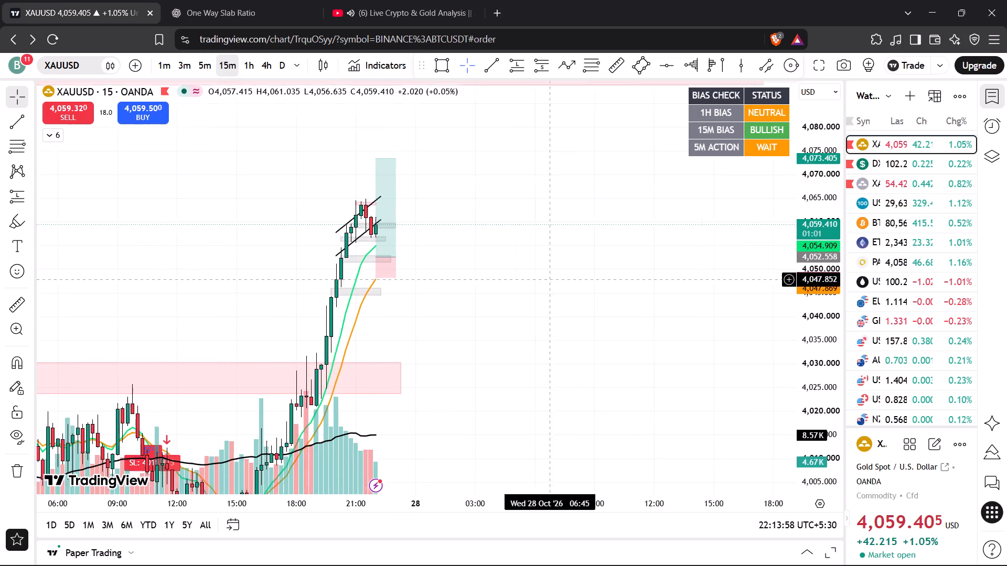
pyautogui.moveTo(599, 270); pyautogui.dragTo(721, 242)
pyautogui.scroll(4, 718, 275)
pyautogui.scroll(3, 582, 280)
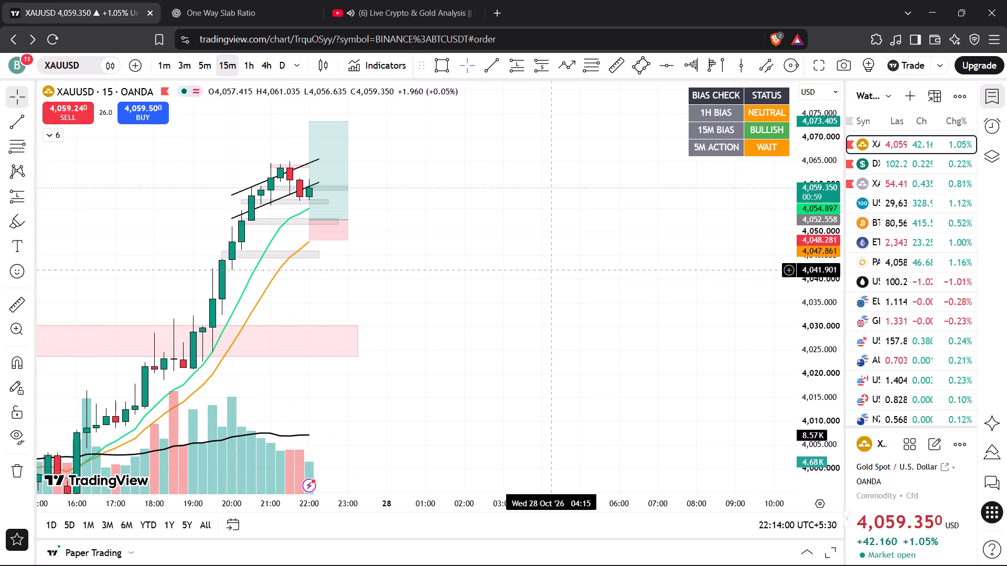
pyautogui.moveTo(553, 270); pyautogui.dragTo(573, 336)
pyautogui.scroll(2, 572, 335)
pyautogui.moveTo(494, 320); pyautogui.dragTo(507, 312)
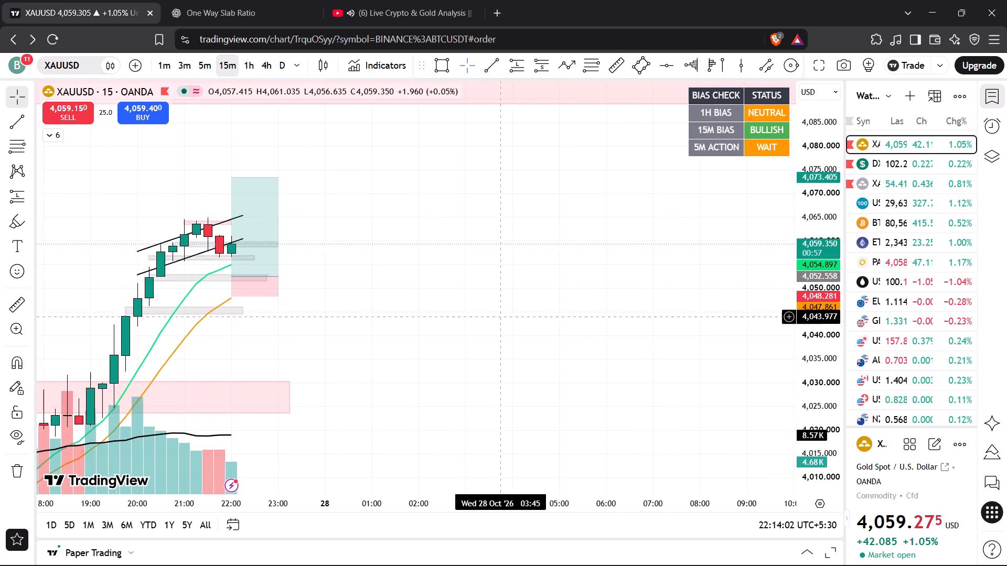
# Examine the XAUUSD long setup on the 15-minute and 5-minute charts against the channel, grey zones and EMAs.
pyautogui.moveTo(507, 312); pyautogui.dragTo(543, 311)
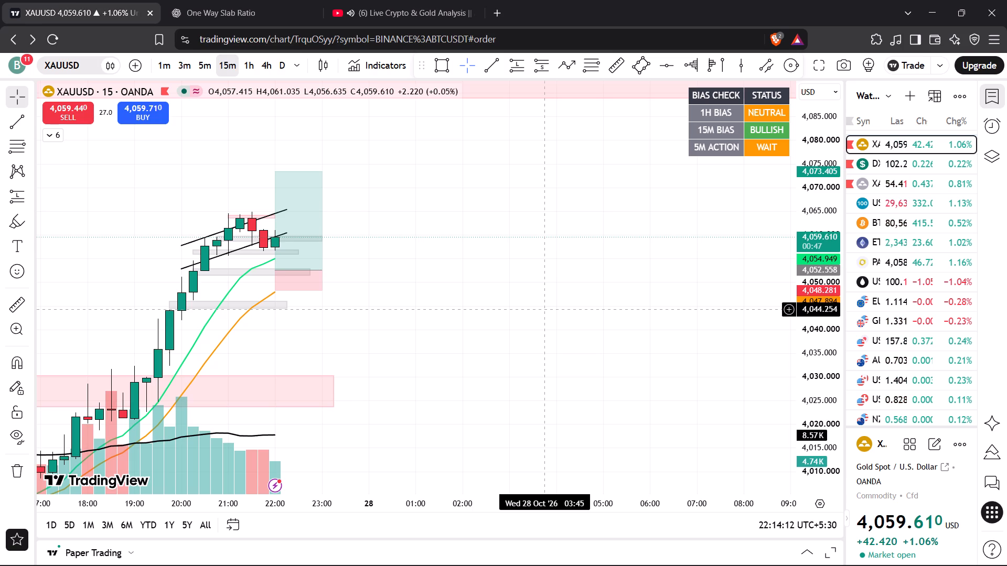
pyautogui.moveTo(457, 313); pyautogui.dragTo(488, 300)
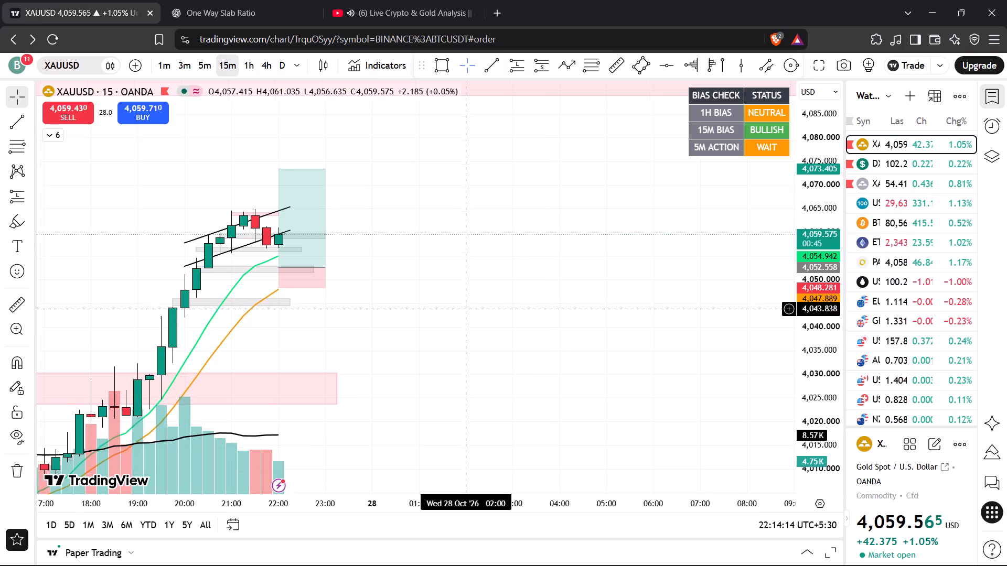
pyautogui.moveTo(488, 300); pyautogui.dragTo(552, 279)
pyautogui.scroll(-2, 561, 304)
pyautogui.moveTo(631, 297); pyautogui.dragTo(634, 332)
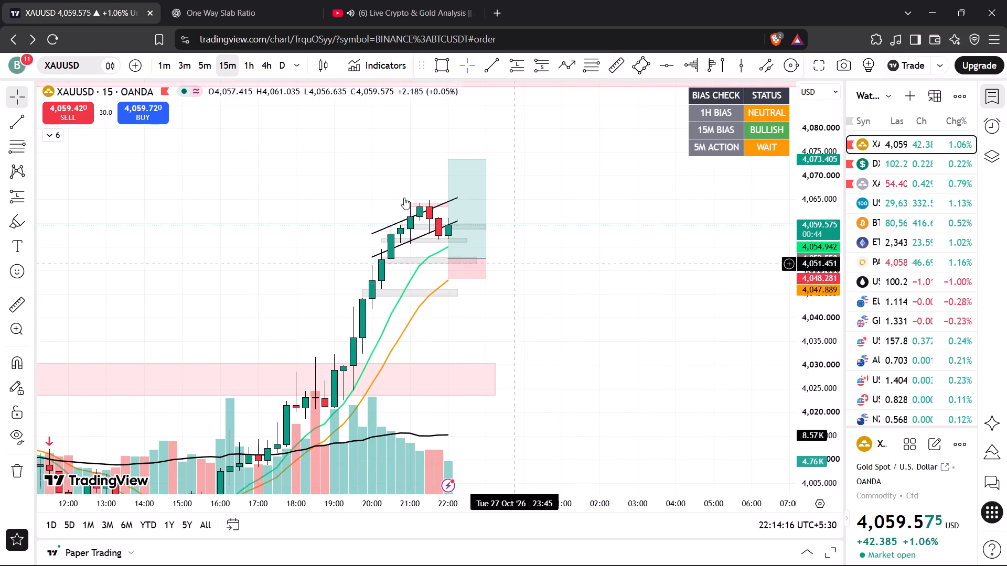
pyautogui.click(212, 70)
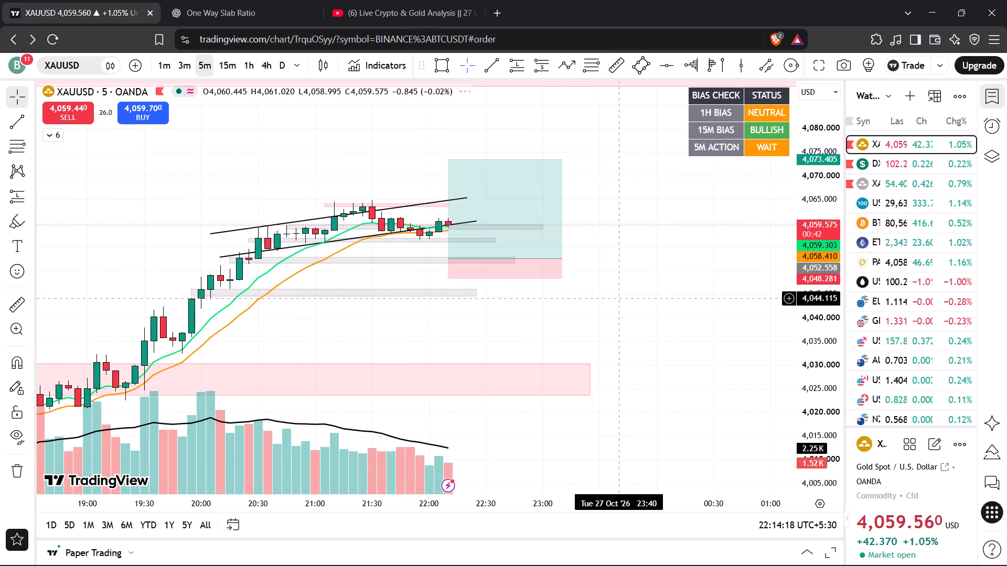
pyautogui.scroll(-5, 637, 313)
pyautogui.moveTo(637, 319); pyautogui.dragTo(568, 346)
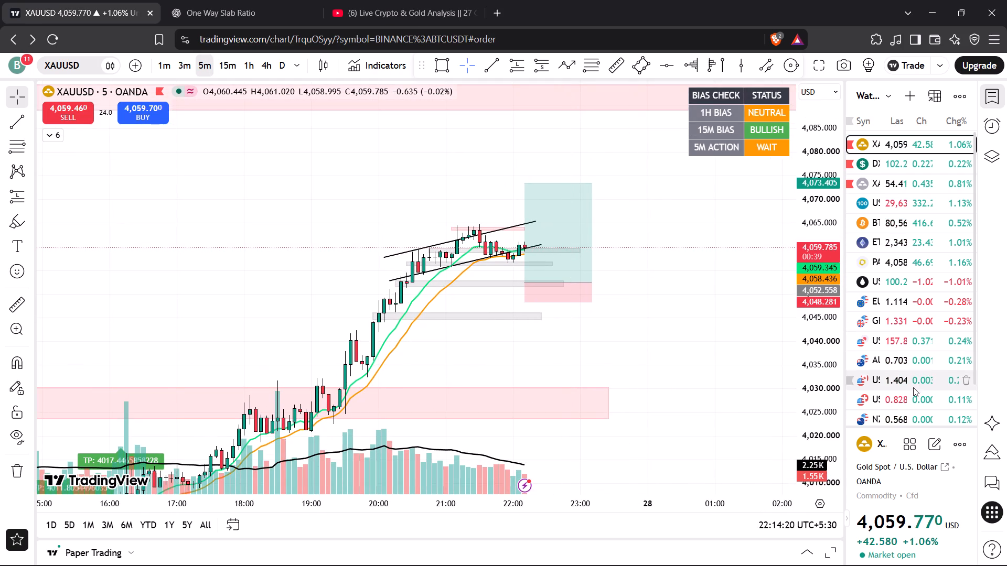
pyautogui.moveTo(817, 394); pyautogui.dragTo(811, 256)
pyautogui.moveTo(704, 355); pyautogui.dragTo(695, 339)
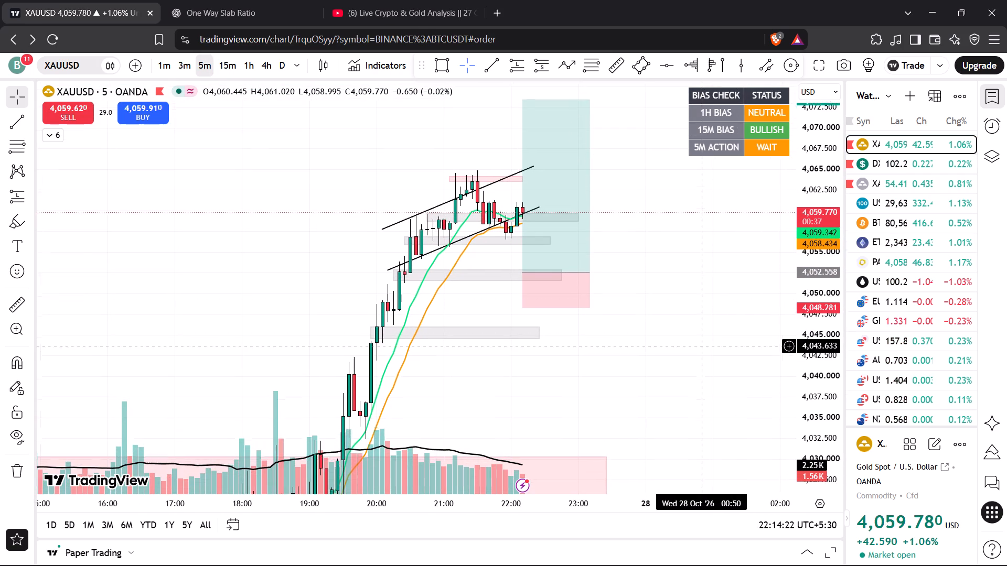
pyautogui.moveTo(695, 339); pyautogui.dragTo(685, 318)
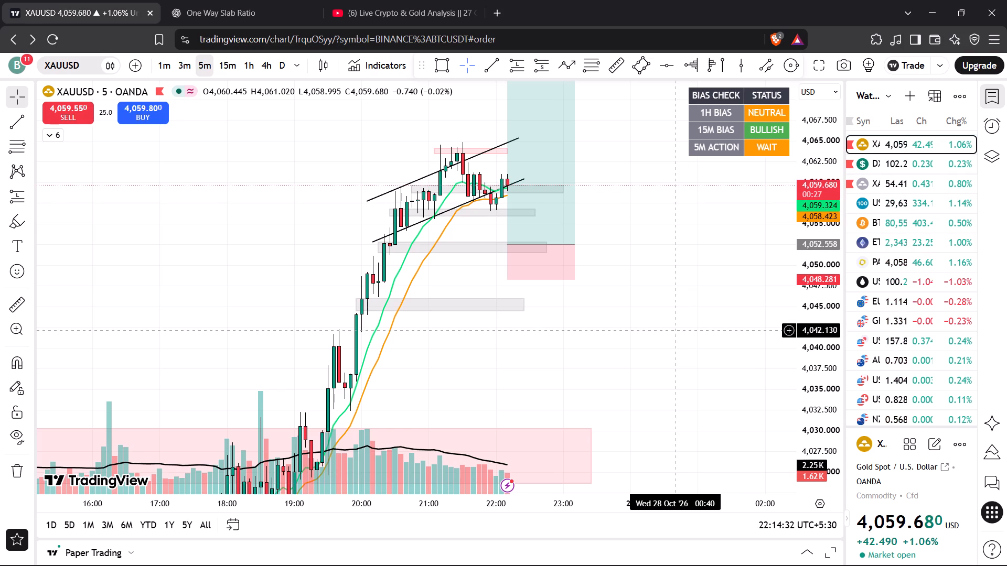
pyautogui.moveTo(644, 279); pyautogui.dragTo(644, 330)
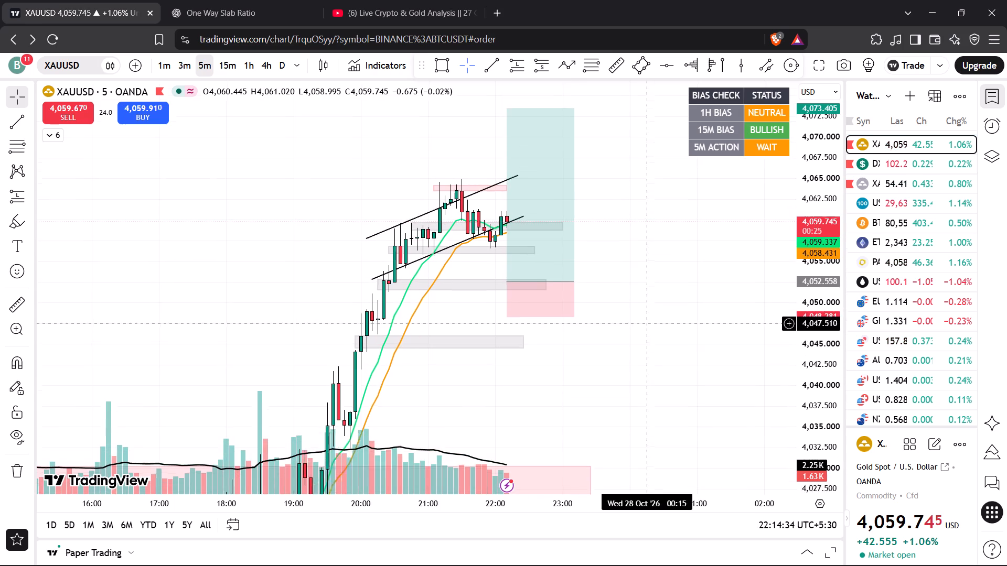
pyautogui.moveTo(644, 330); pyautogui.dragTo(640, 340)
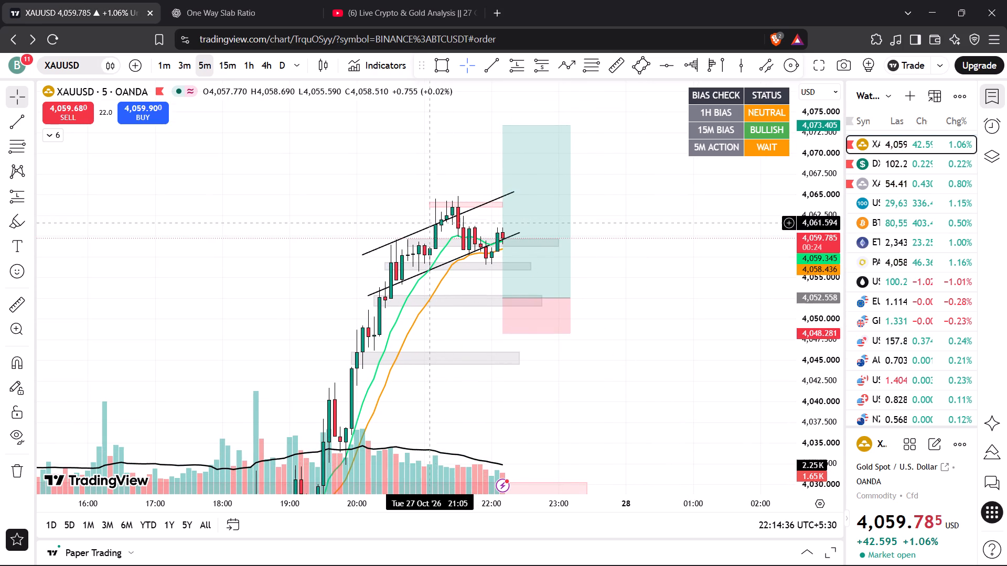
# Lower the XAUUSD long position's target to about 4,064.1 on the 5-minute chart.
pyautogui.moveTo(507, 127); pyautogui.dragTo(506, 141)
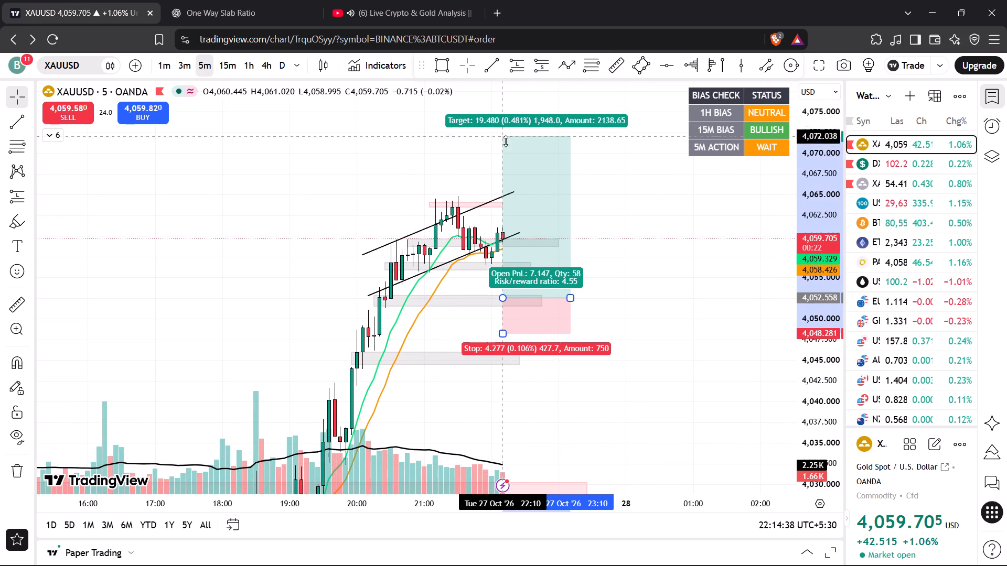
pyautogui.moveTo(506, 141); pyautogui.dragTo(505, 198)
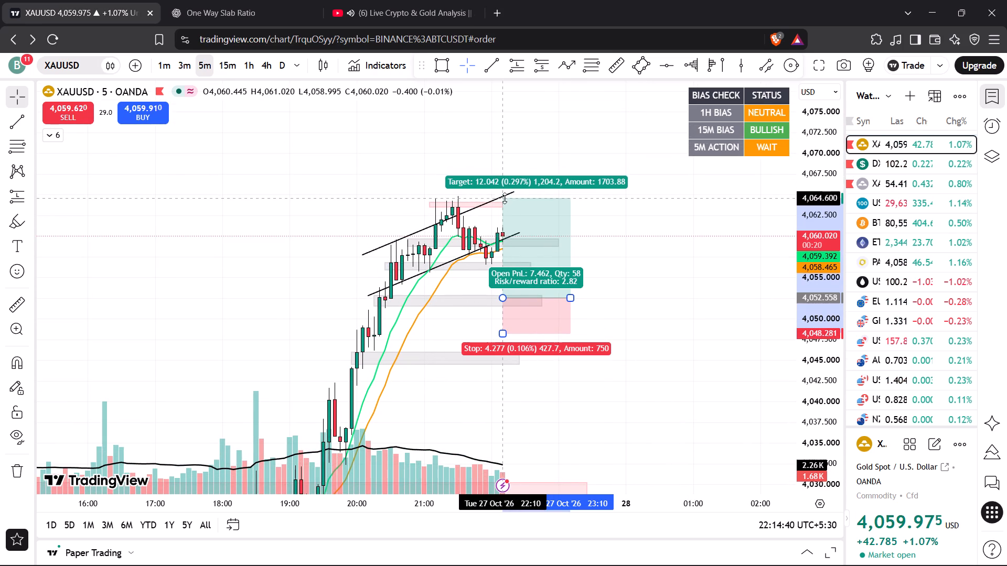
pyautogui.moveTo(505, 198); pyautogui.dragTo(504, 202)
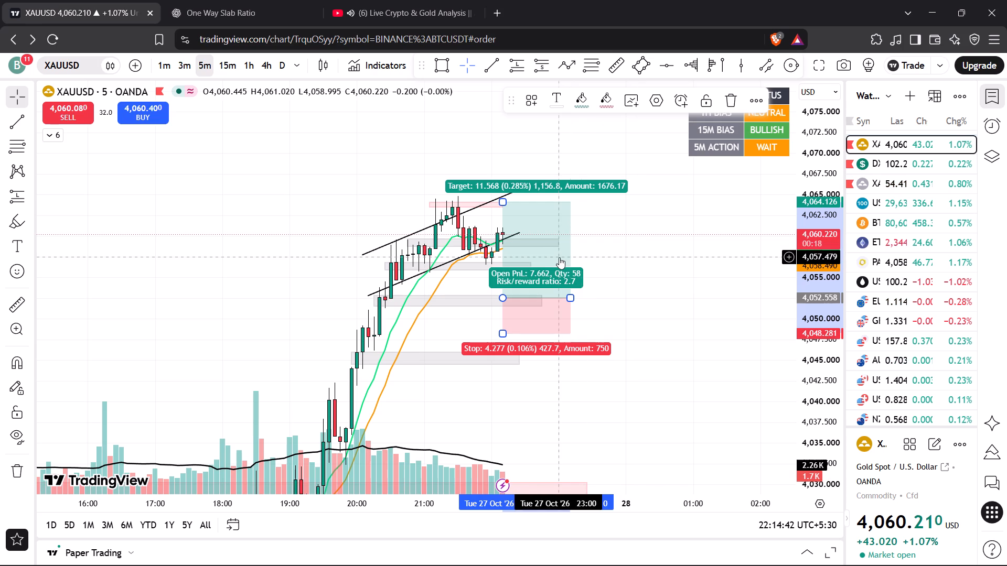
# Move the whole long position up to entry about 4,059.0, target about 4,070.5 and stop about 4,054.7.
pyautogui.moveTo(549, 257); pyautogui.dragTo(545, 221)
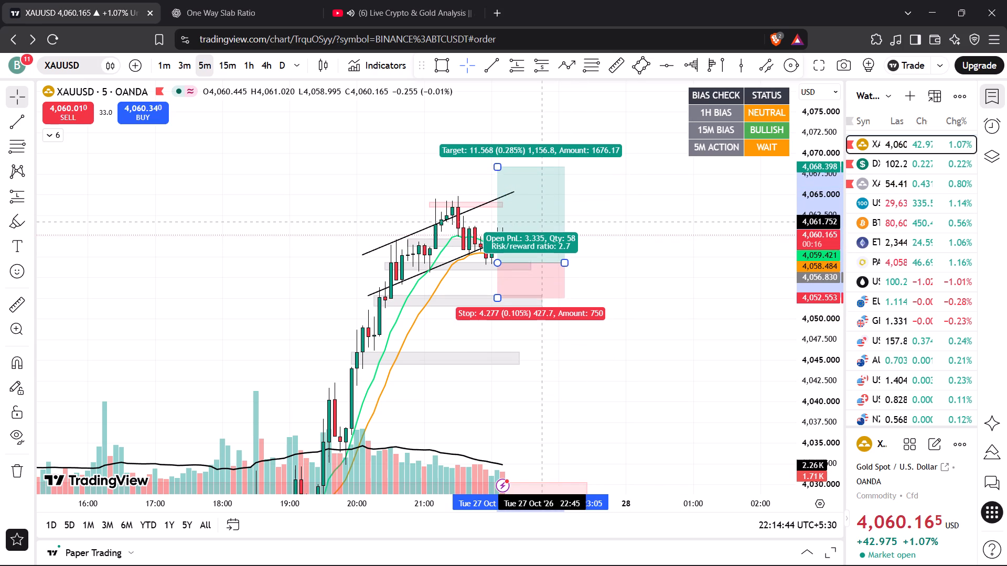
pyautogui.moveTo(545, 221); pyautogui.dragTo(548, 204)
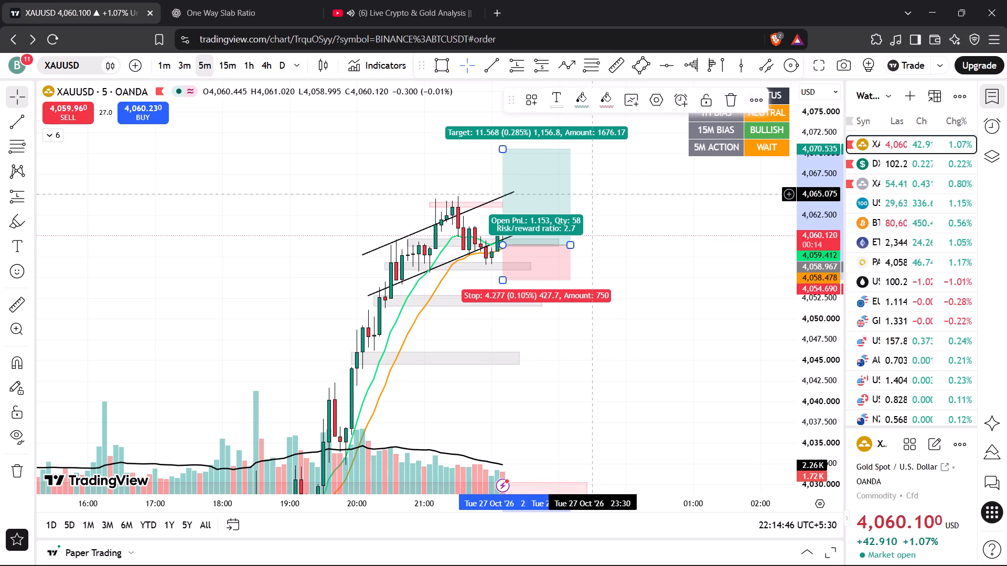
pyautogui.click(628, 193)
# Tighten the long position on the 5-minute chart by raising its stop to about 4,055.9 and entry to about 4,059.5.
pyautogui.moveTo(816, 389); pyautogui.dragTo(822, 312)
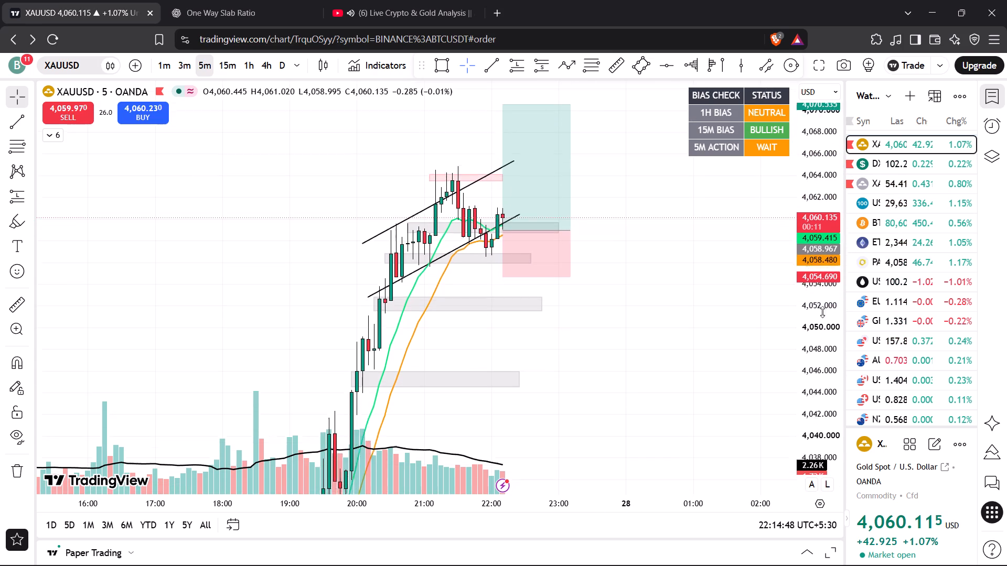
pyautogui.moveTo(822, 312); pyautogui.dragTo(827, 277)
pyautogui.moveTo(667, 289); pyautogui.dragTo(699, 397)
pyautogui.scroll(1, 681, 389)
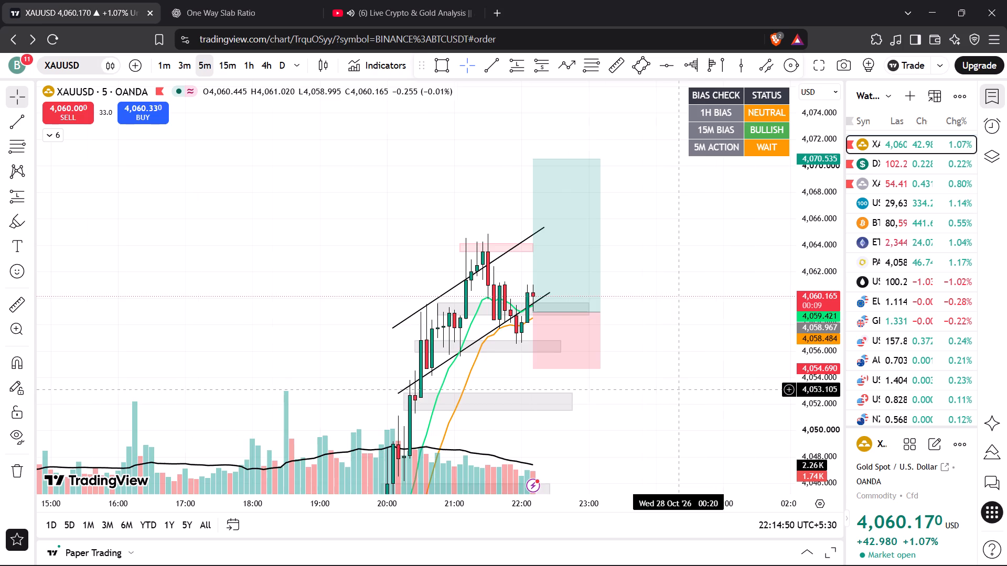
pyautogui.scroll(1, 681, 389)
pyautogui.moveTo(480, 365); pyautogui.dragTo(489, 352)
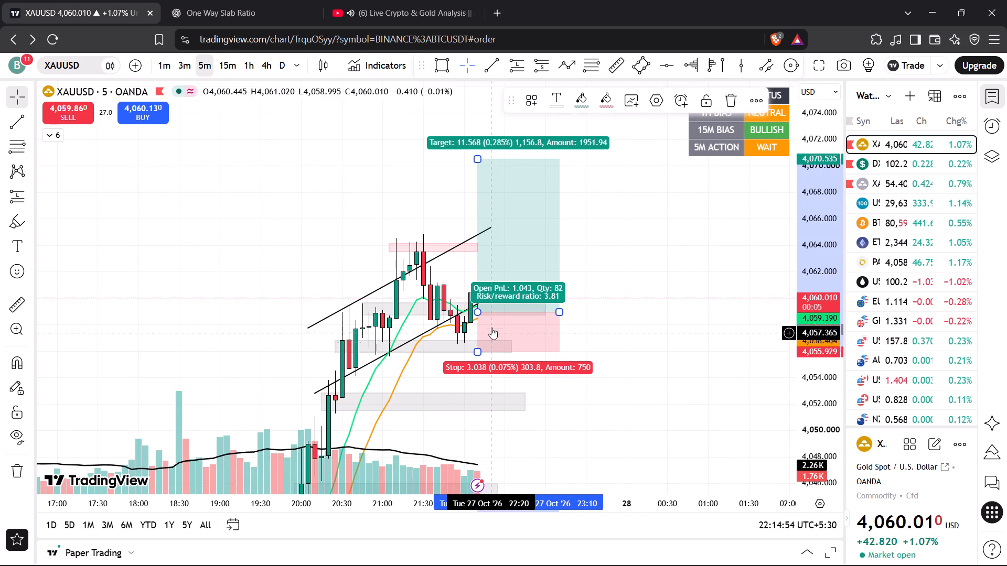
pyautogui.click(654, 272)
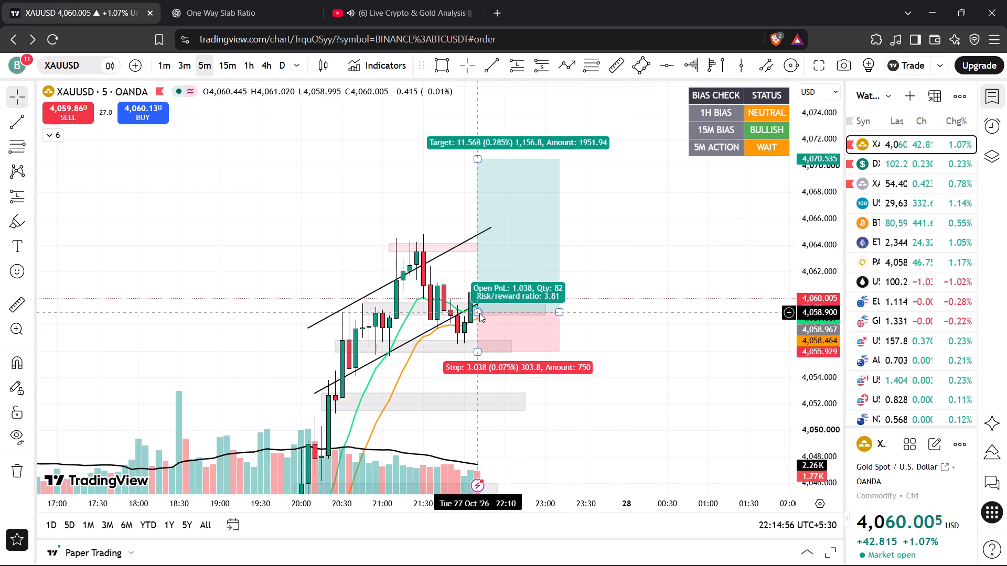
pyautogui.moveTo(476, 313); pyautogui.dragTo(476, 305)
pyautogui.click(631, 269)
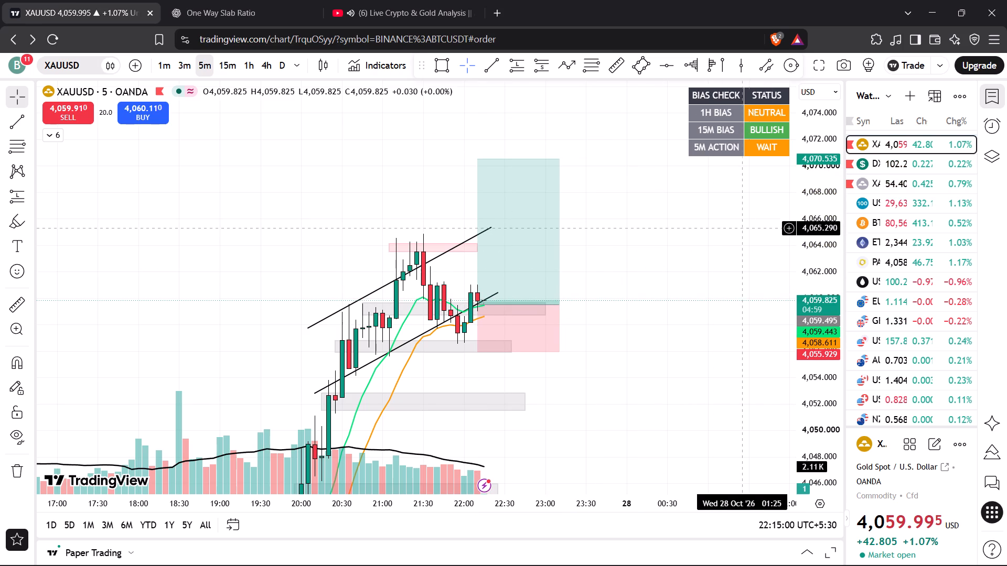
# Check USTECH100CFD on the 5-minute and 1-minute charts against its grey zone and rising trendline, and glance at DXY.
pyautogui.click(887, 197)
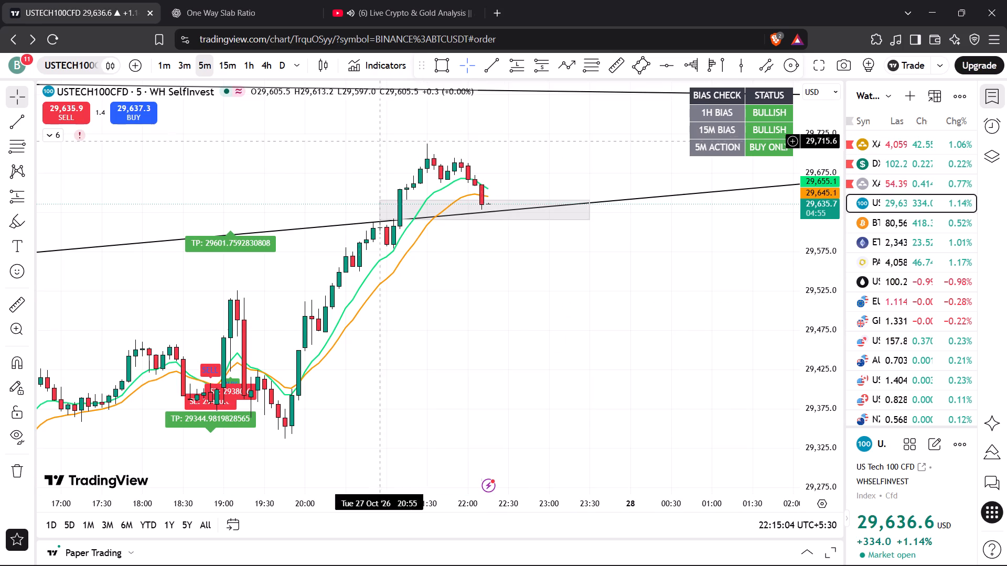
pyautogui.click(167, 63)
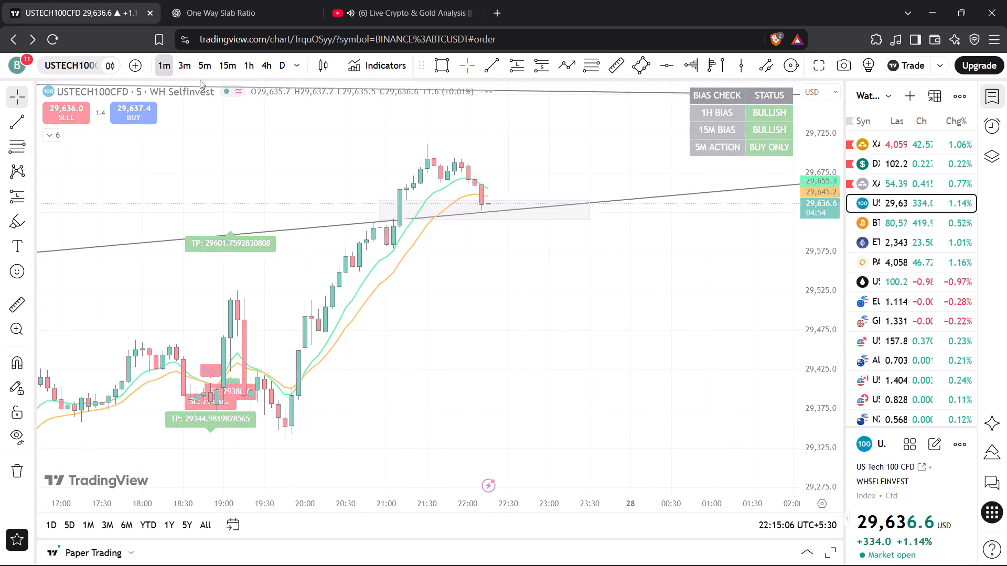
pyautogui.scroll(-9, 348, 276)
pyautogui.moveTo(647, 395); pyautogui.dragTo(542, 415)
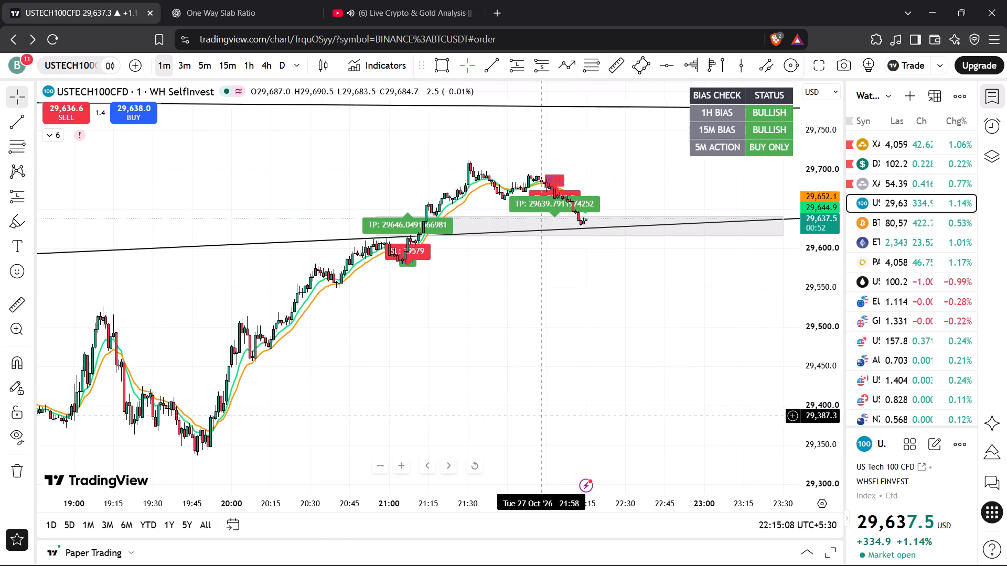
pyautogui.moveTo(813, 404); pyautogui.dragTo(823, 205)
pyautogui.moveTo(671, 254); pyautogui.dragTo(615, 353)
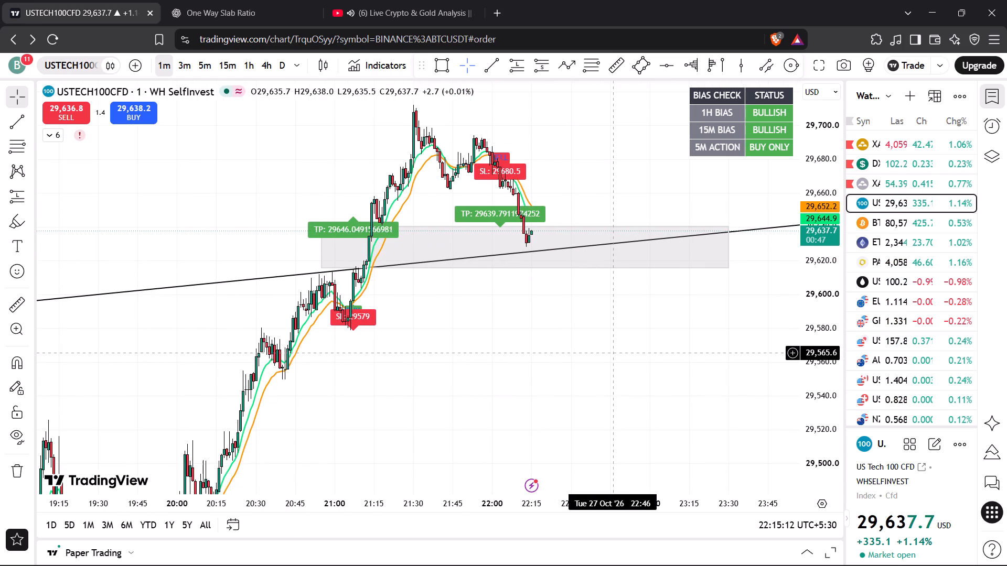
pyautogui.click(887, 162)
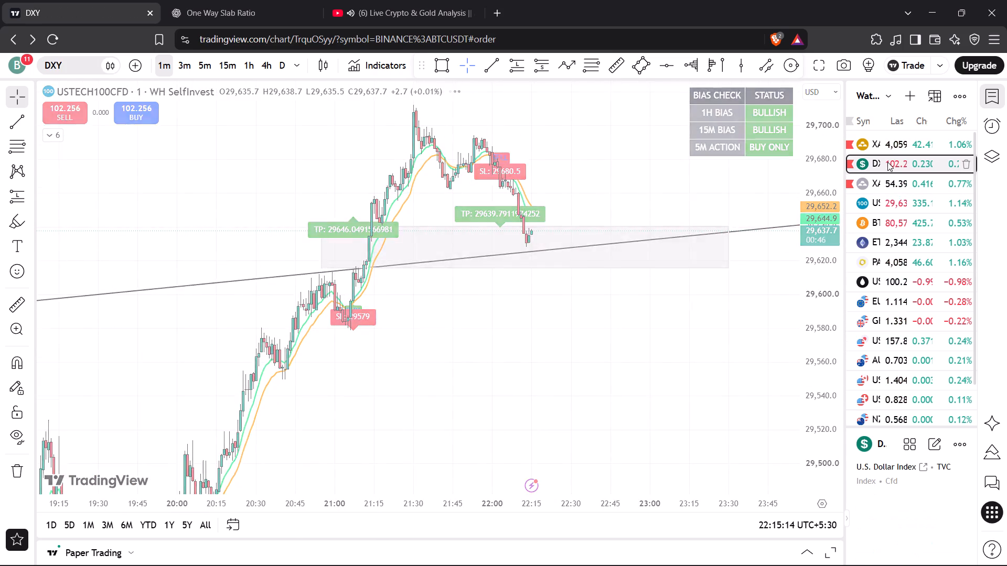
# Shorten the XAUUSD long position on the 1-minute chart, ending it at about 22:54, and view it on the 3-minute chart.
pyautogui.click(877, 145)
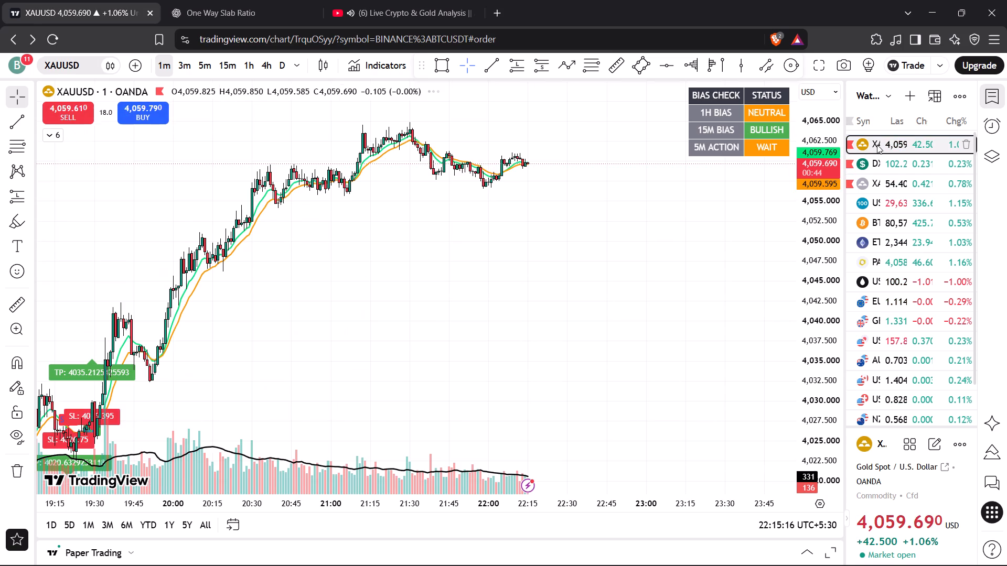
pyautogui.moveTo(726, 264); pyautogui.dragTo(631, 341)
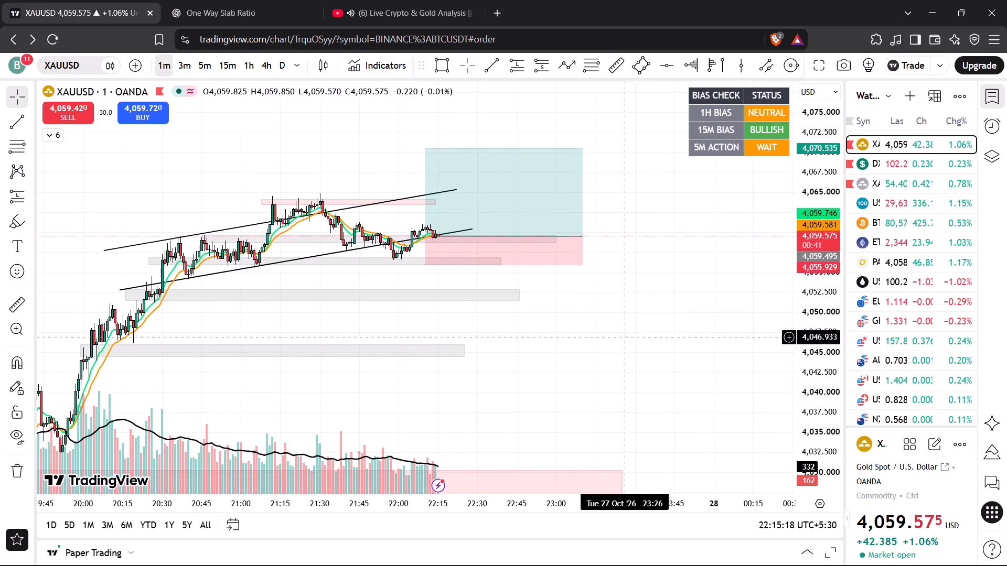
pyautogui.moveTo(583, 238); pyautogui.dragTo(541, 240)
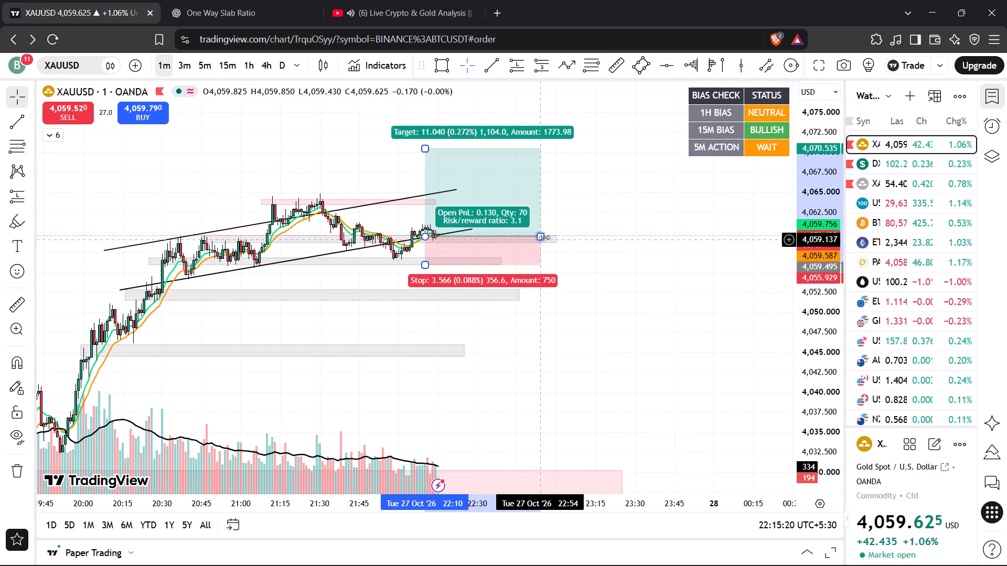
pyautogui.click(596, 240)
pyautogui.click(183, 63)
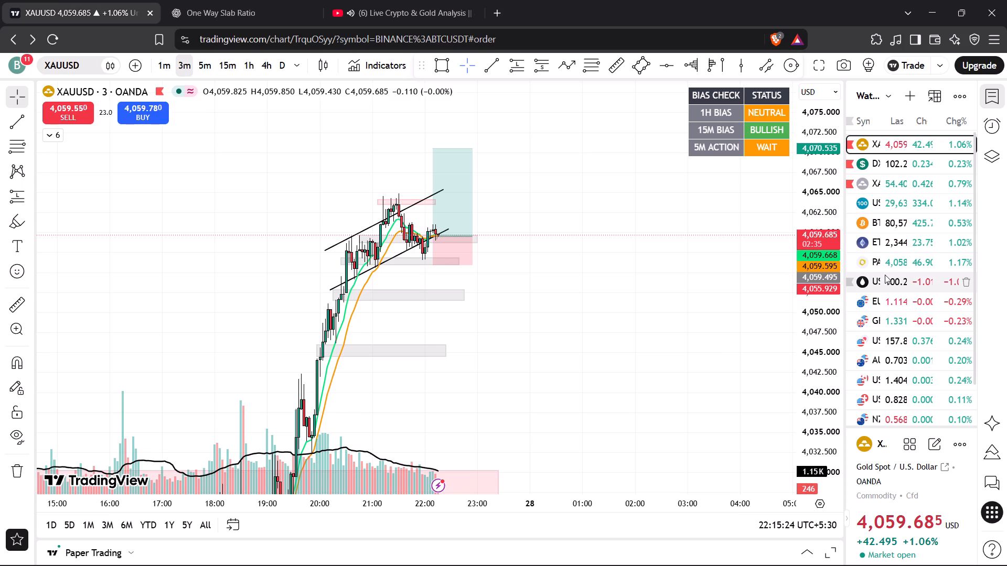
# Examine USOIL on the 1-hour chart, tracing its rising channel back from current price to the channel's early October start.
pyautogui.click(885, 277)
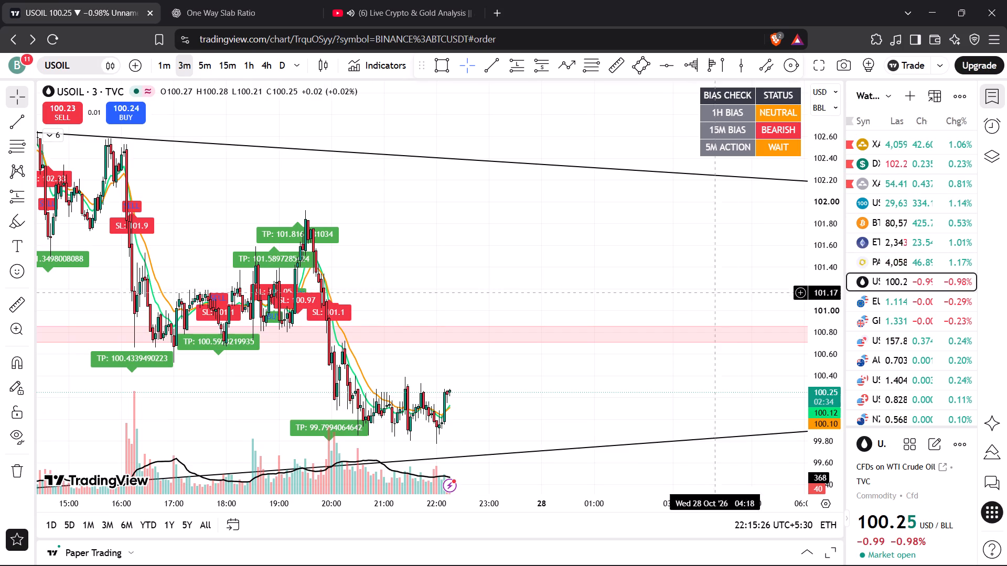
pyautogui.click(254, 64)
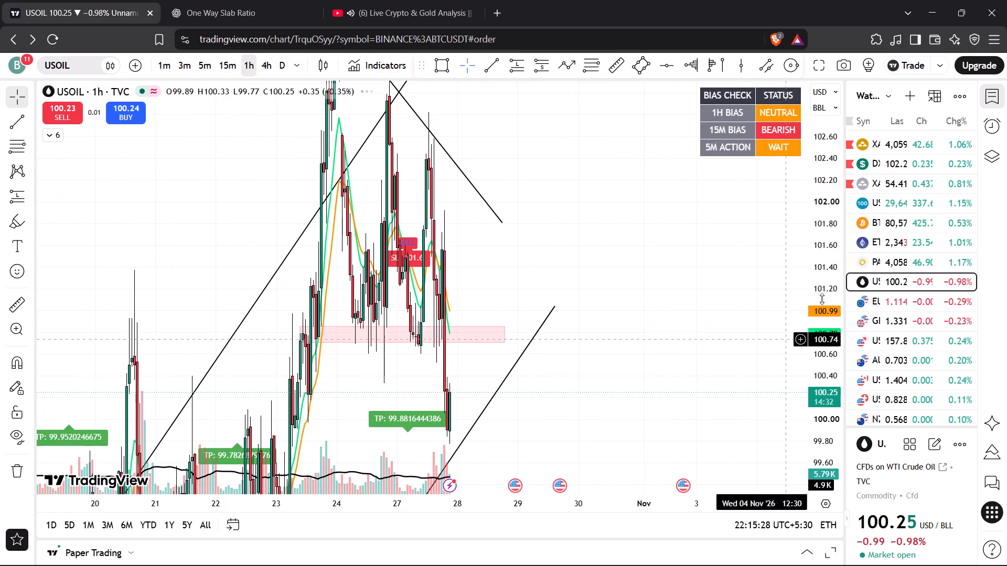
pyautogui.moveTo(831, 213); pyautogui.dragTo(798, 446)
pyautogui.moveTo(605, 391); pyautogui.dragTo(700, 319)
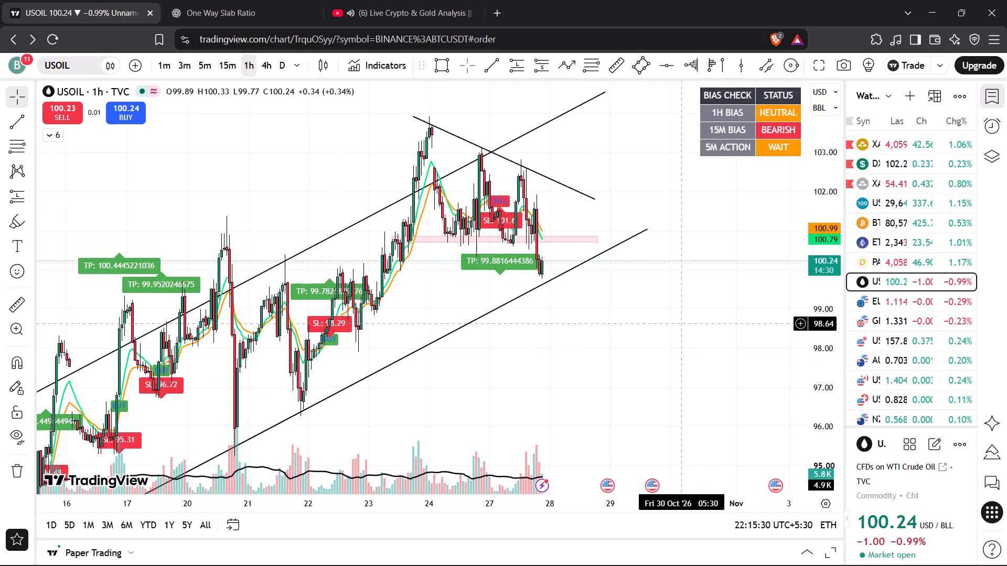
pyautogui.scroll(4, 662, 328)
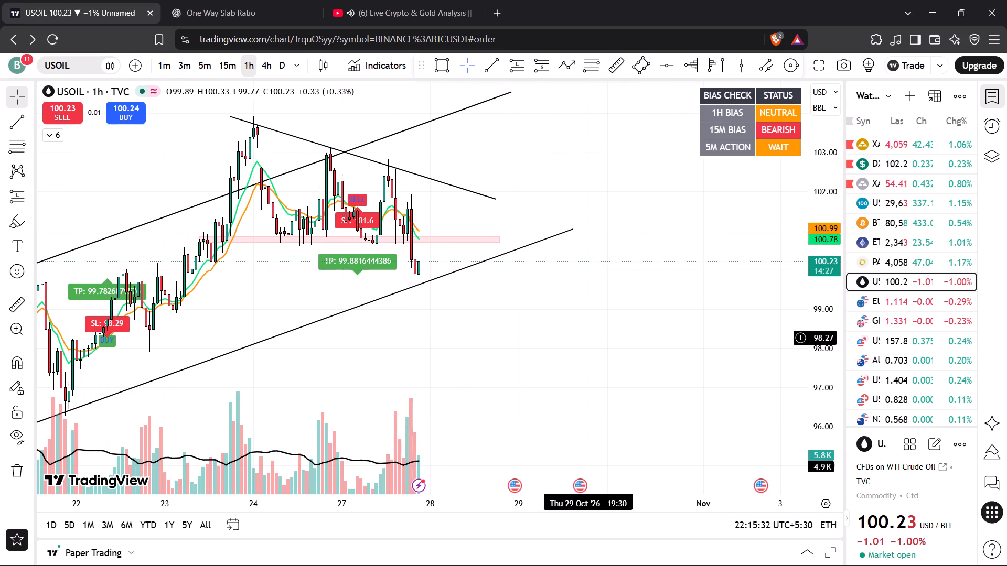
pyautogui.moveTo(459, 363); pyautogui.dragTo(617, 287)
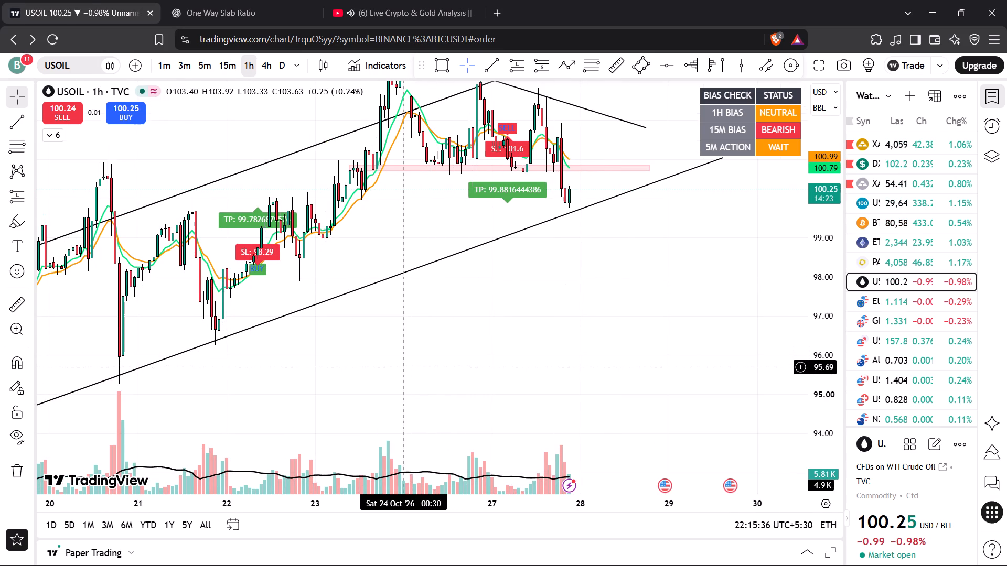
pyautogui.moveTo(403, 367); pyautogui.dragTo(592, 292)
pyautogui.moveTo(409, 326); pyautogui.dragTo(593, 300)
pyautogui.moveTo(394, 346); pyautogui.dragTo(572, 295)
pyautogui.moveTo(373, 370); pyautogui.dragTo(377, 369)
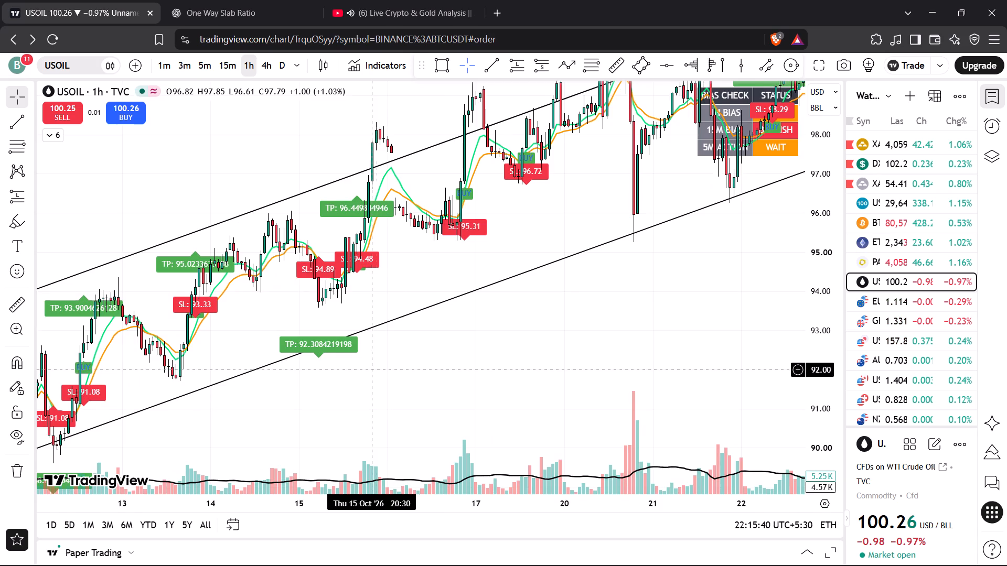
pyautogui.moveTo(377, 369); pyautogui.dragTo(545, 276)
pyautogui.moveTo(408, 355); pyautogui.dragTo(527, 287)
pyautogui.moveTo(441, 340); pyautogui.dragTo(511, 297)
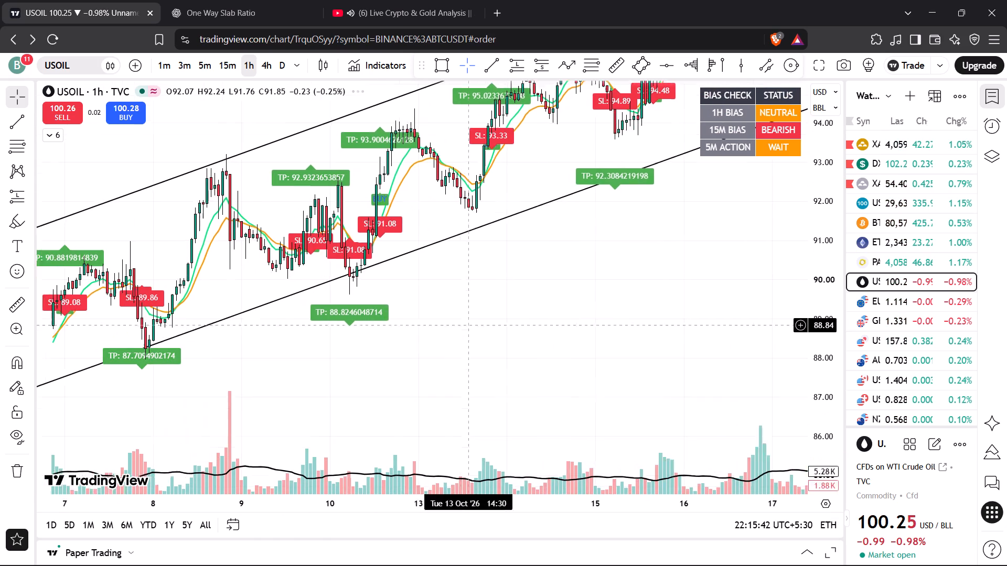
pyautogui.moveTo(511, 297); pyautogui.dragTo(591, 251)
pyautogui.moveTo(420, 309); pyautogui.dragTo(521, 302)
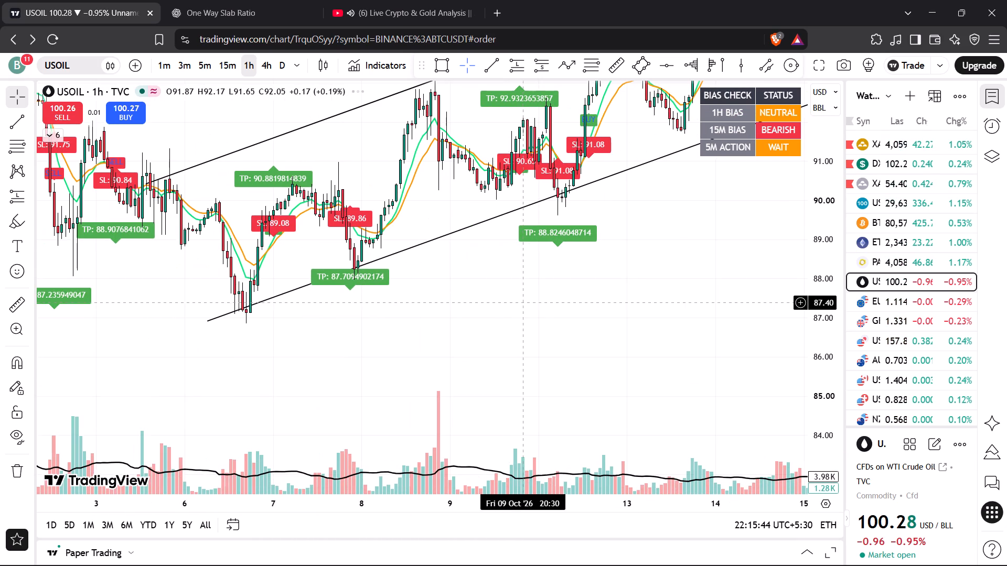
# Follow the USOIL 1-hour channel forward to current price and inspect price against the lower channel line and pink zone.
pyautogui.moveTo(665, 236); pyautogui.dragTo(639, 259)
pyautogui.moveTo(648, 246); pyautogui.dragTo(352, 411)
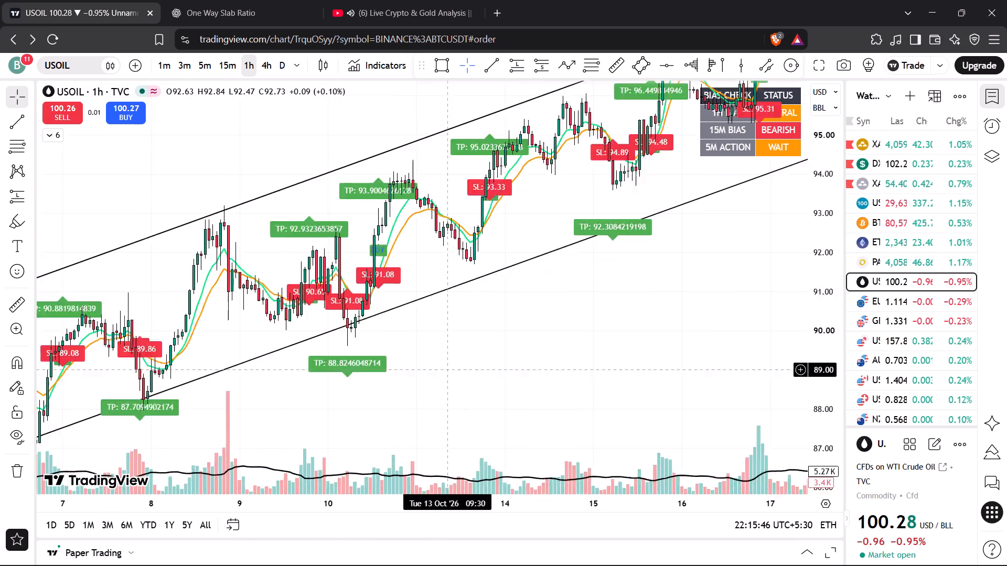
pyautogui.moveTo(352, 411); pyautogui.dragTo(324, 421)
pyautogui.moveTo(670, 293); pyautogui.dragTo(346, 410)
pyautogui.moveTo(653, 288); pyautogui.dragTo(309, 407)
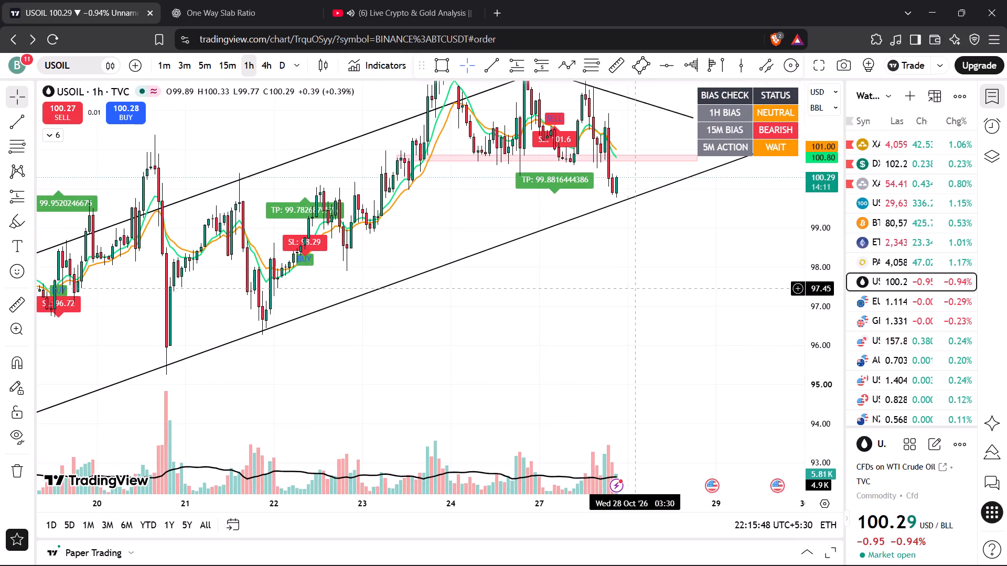
pyautogui.moveTo(636, 289); pyautogui.dragTo(478, 392)
pyautogui.moveTo(620, 278); pyautogui.dragTo(635, 370)
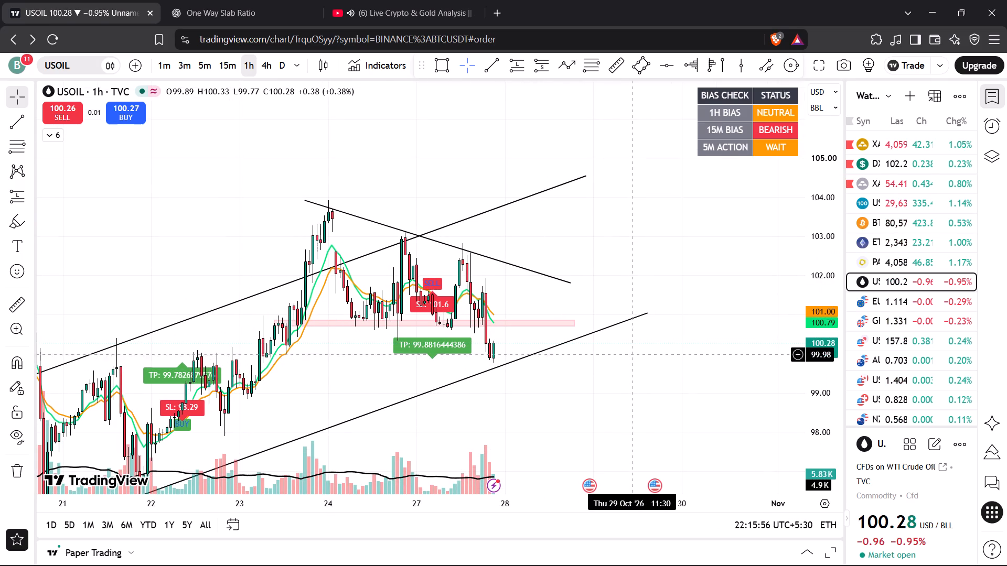
pyautogui.moveTo(570, 247); pyautogui.dragTo(608, 215)
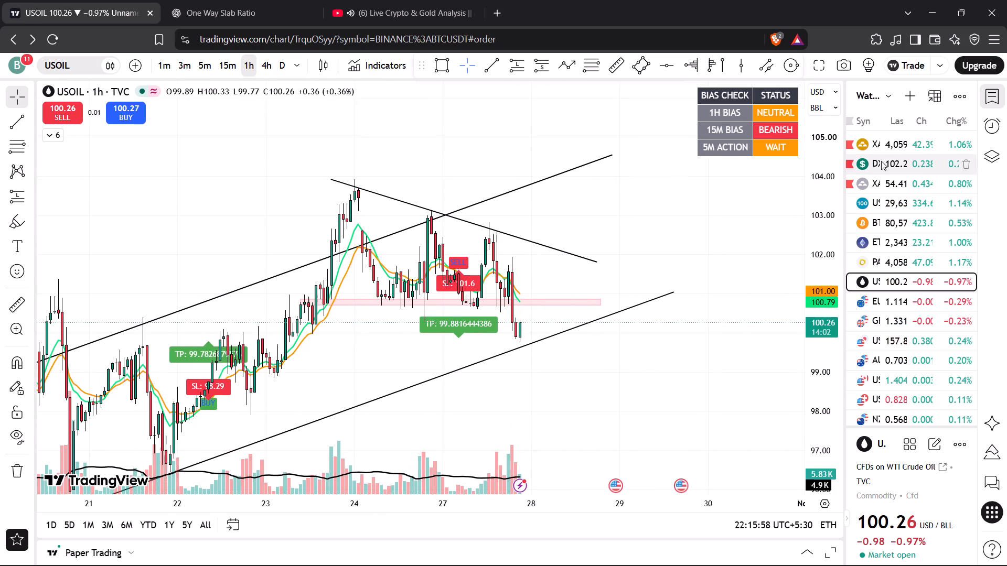
# Review XAUUSD on the 1-hour, 15-minute and 5-minute charts, checking price against the long position, channel and grey zones.
pyautogui.click(898, 149)
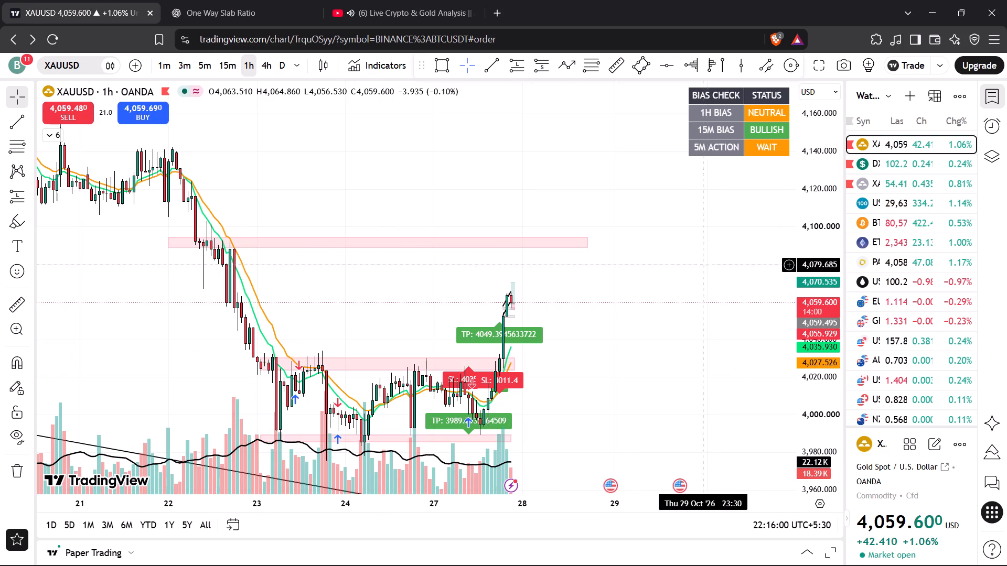
pyautogui.click(221, 67)
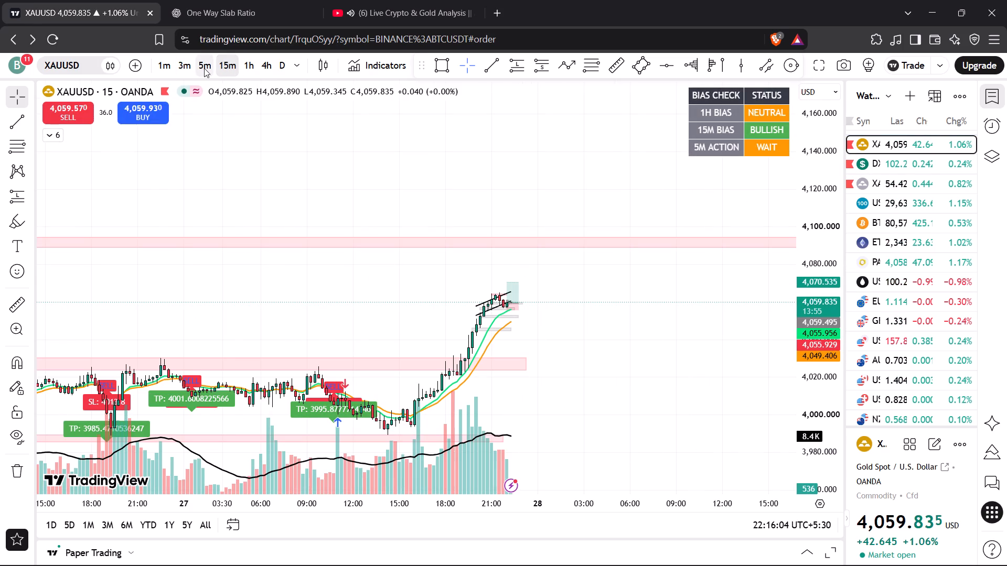
pyautogui.click(204, 68)
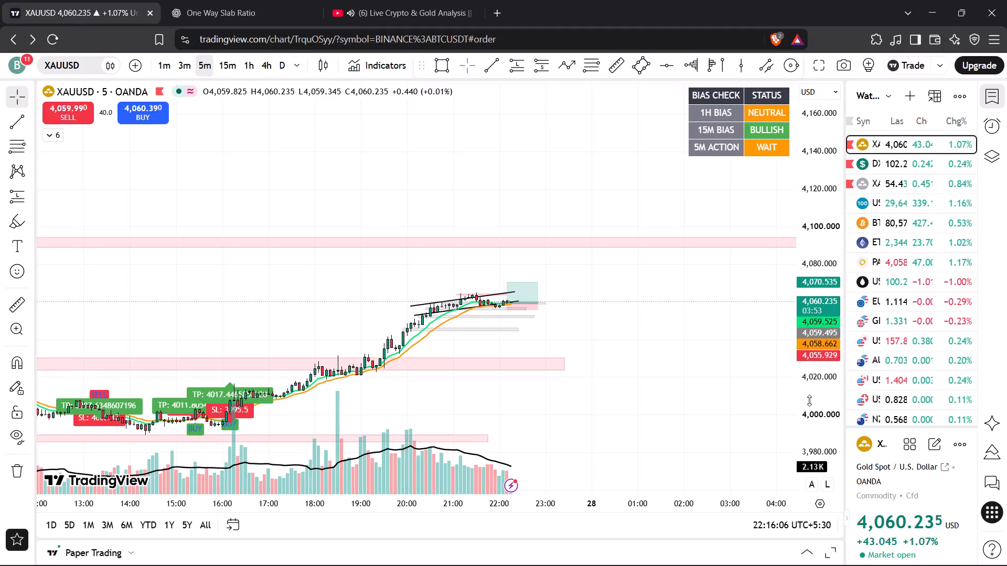
pyautogui.scroll(20, 812, 400)
pyautogui.scroll(8, 812, 400)
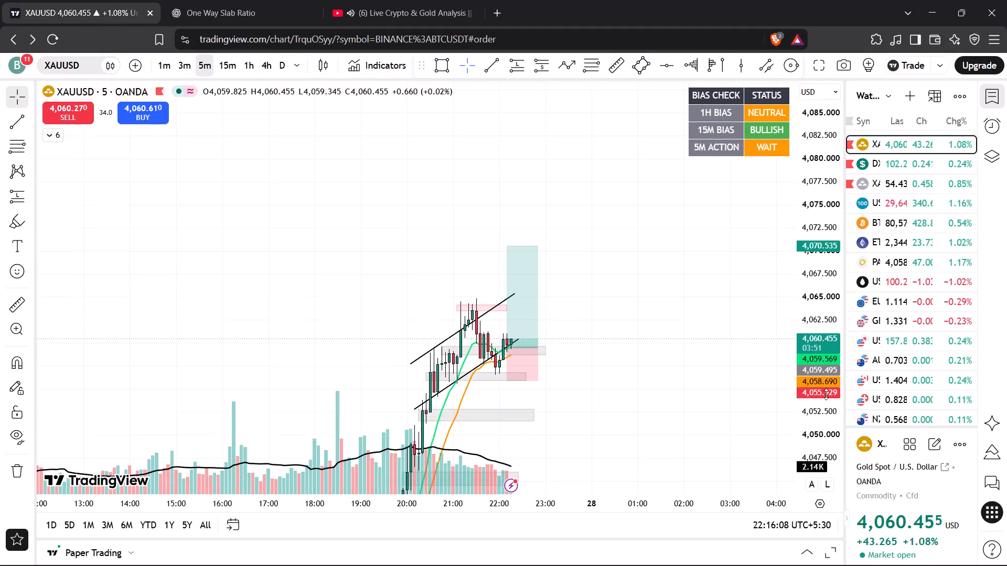
pyautogui.scroll(8, 826, 394)
pyautogui.scroll(5, 722, 411)
pyautogui.moveTo(667, 387); pyautogui.dragTo(753, 220)
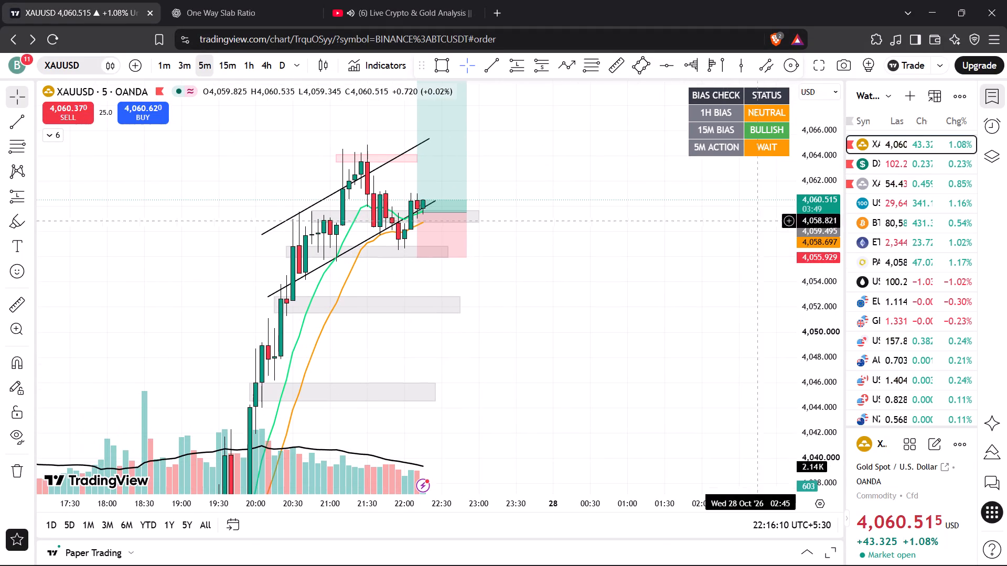
pyautogui.scroll(4, 808, 320)
pyautogui.moveTo(620, 326); pyautogui.dragTo(719, 352)
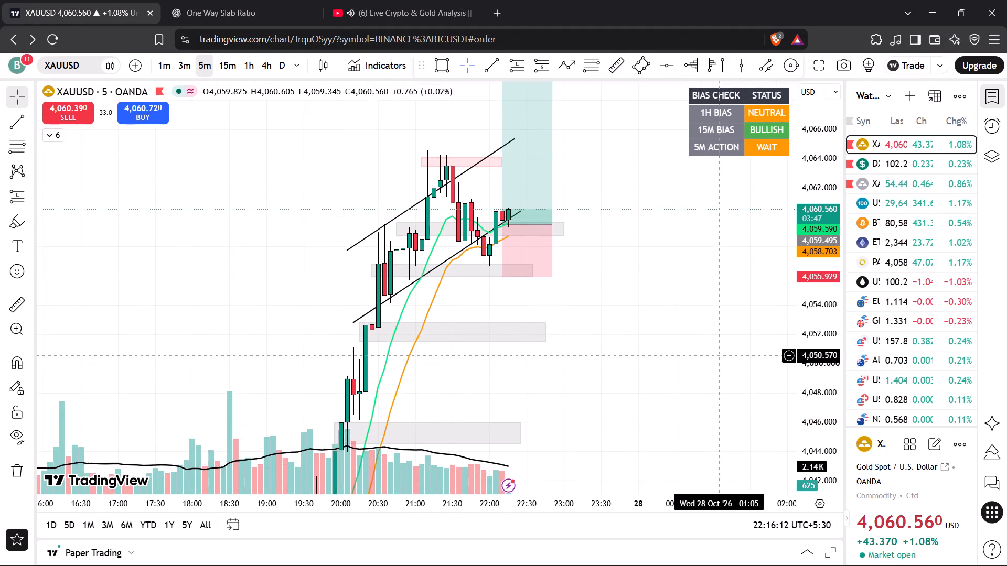
pyautogui.scroll(4, 720, 355)
pyautogui.moveTo(584, 330); pyautogui.dragTo(749, 362)
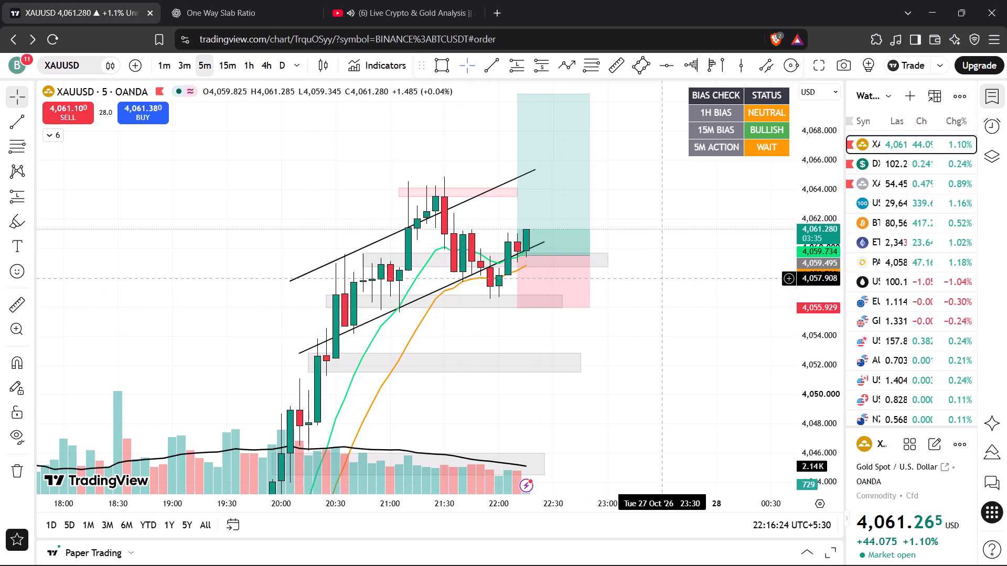
pyautogui.moveTo(666, 279); pyautogui.dragTo(657, 337)
pyautogui.moveTo(811, 205); pyautogui.dragTo(811, 281)
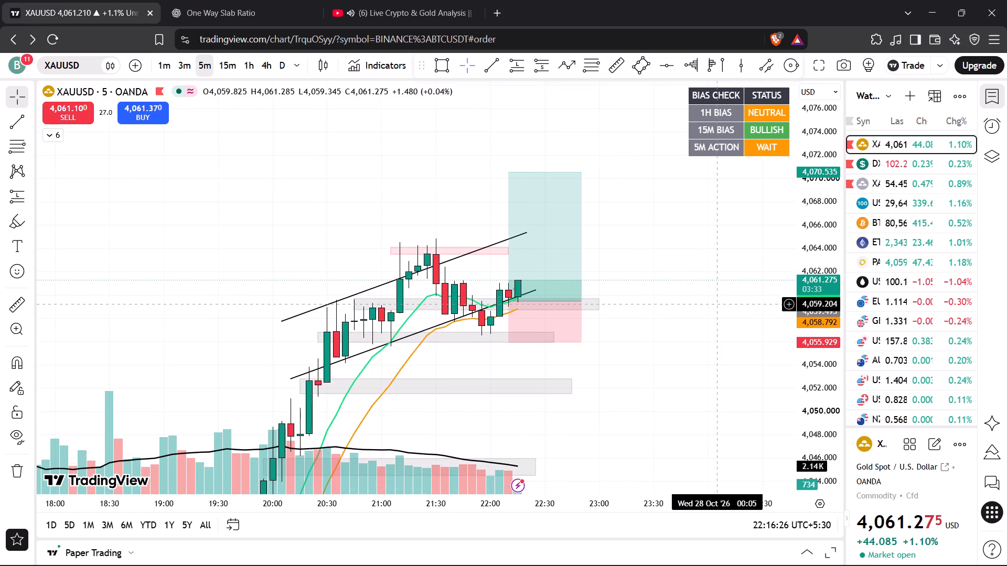
pyautogui.scroll(-3, 721, 304)
pyautogui.moveTo(718, 301); pyautogui.dragTo(592, 304)
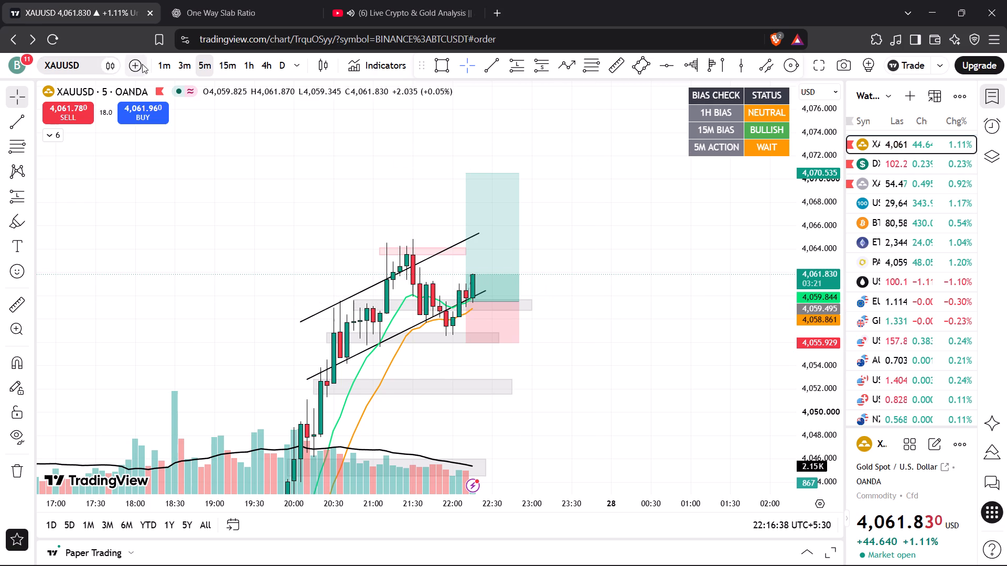
# On the 1-minute chart, move the long position's start to 22:15 and raise its entry to about 4,059.7.
pyautogui.click(157, 64)
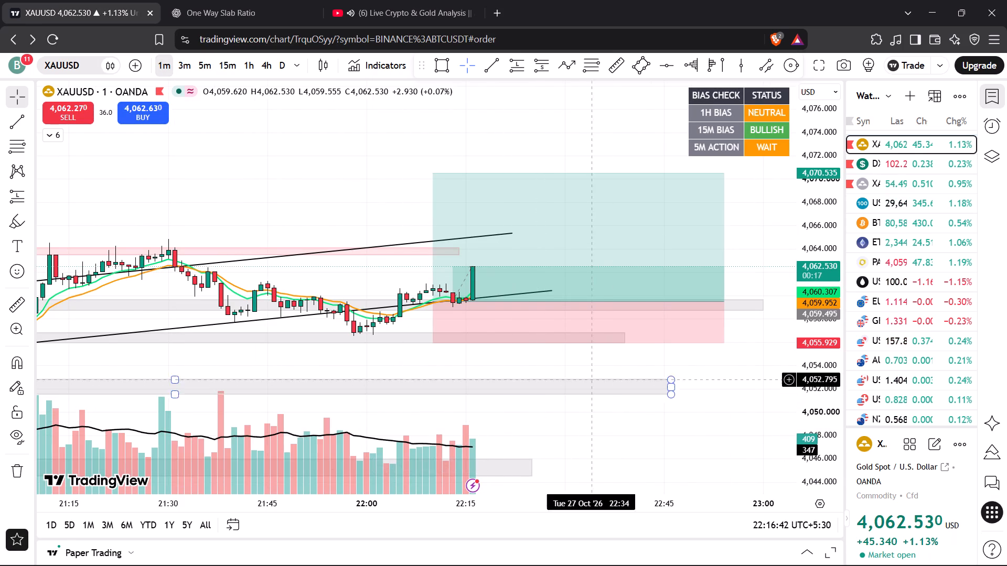
pyautogui.moveTo(431, 300); pyautogui.dragTo(440, 298)
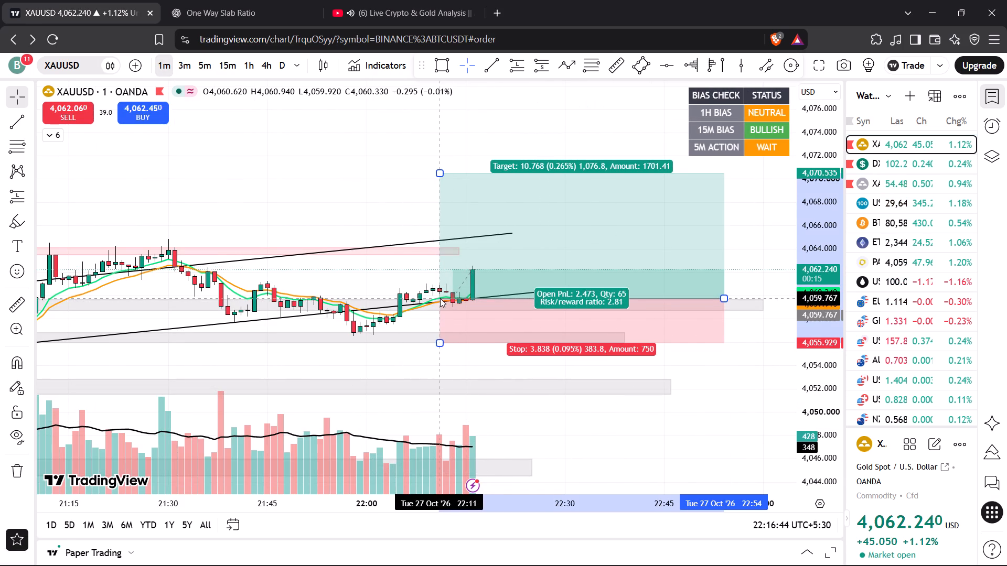
pyautogui.moveTo(440, 298); pyautogui.dragTo(456, 299)
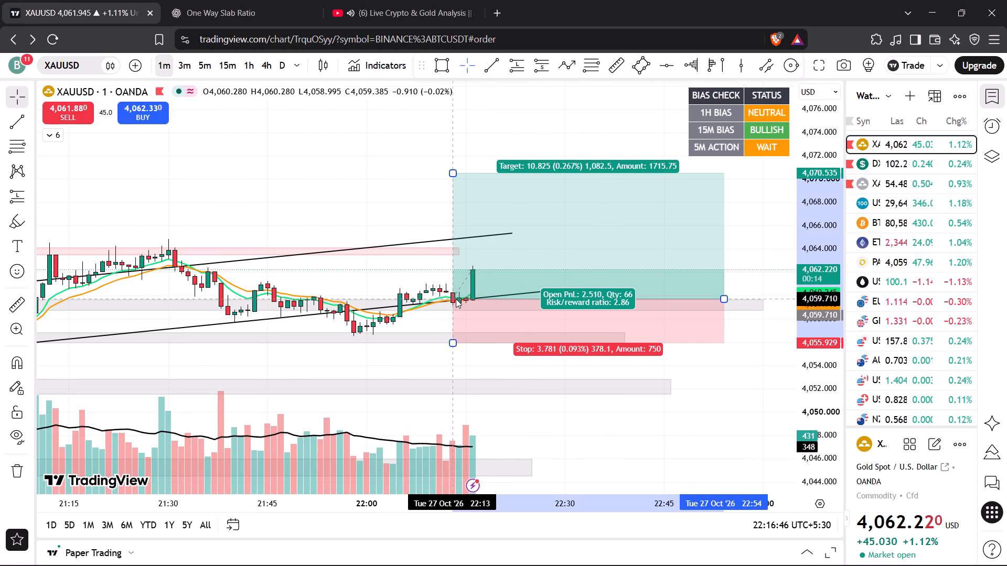
pyautogui.moveTo(456, 299); pyautogui.dragTo(463, 299)
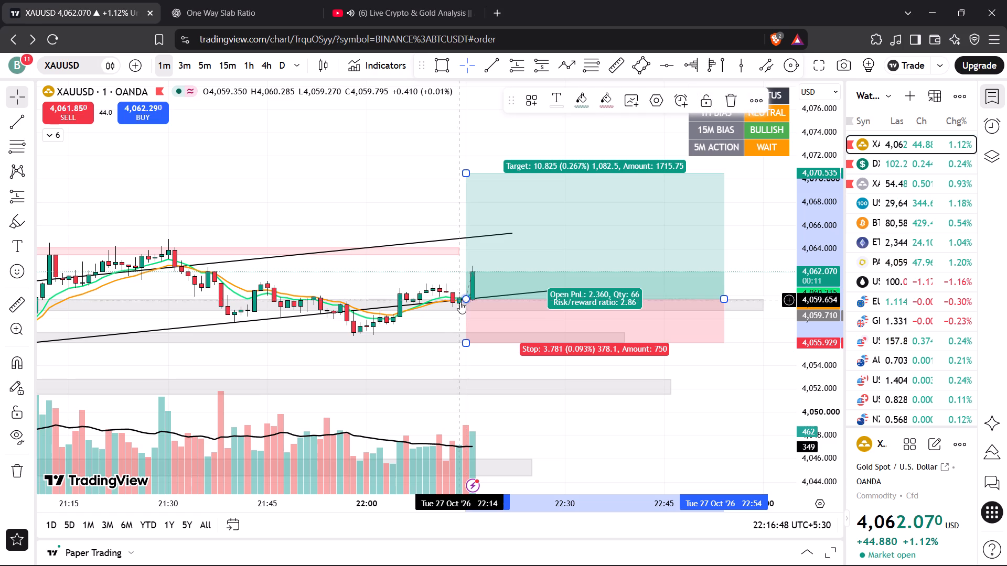
pyautogui.click(432, 266)
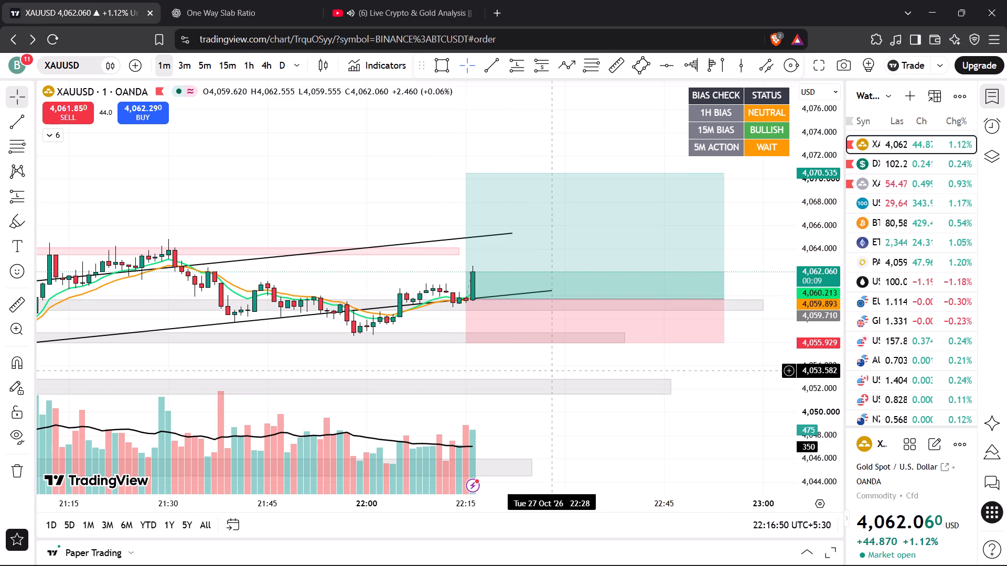
# Shorten the long position so that it ends at about 22:41.
pyautogui.moveTo(544, 360); pyautogui.dragTo(429, 352)
pyautogui.moveTo(615, 296); pyautogui.dragTo(557, 298)
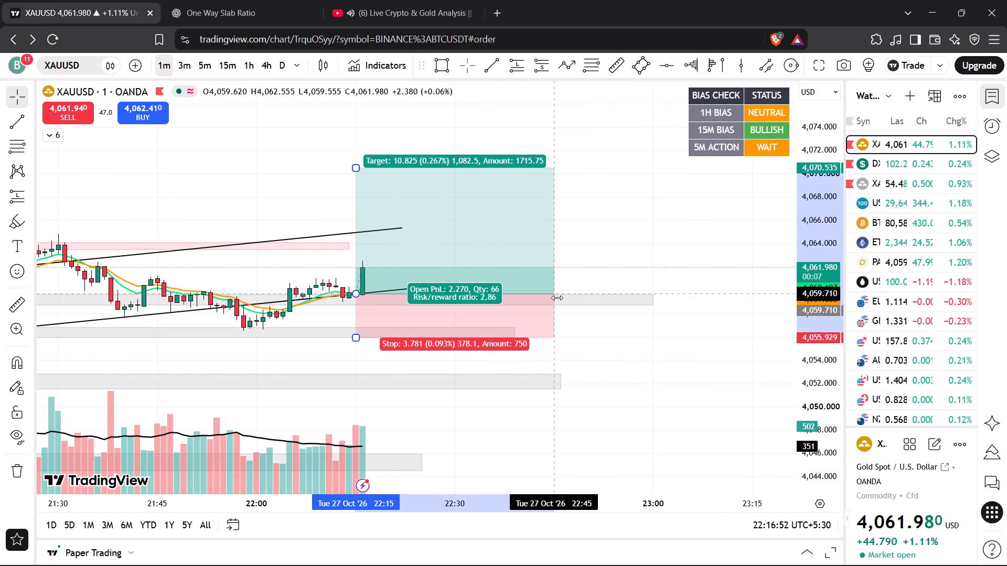
pyautogui.moveTo(557, 298); pyautogui.dragTo(524, 297)
pyautogui.click(578, 248)
# Inspect XAUUSD price action around the long position on the 1-minute and 1-hour charts, ending on the 1-minute chart.
pyautogui.scroll(-5, 585, 268)
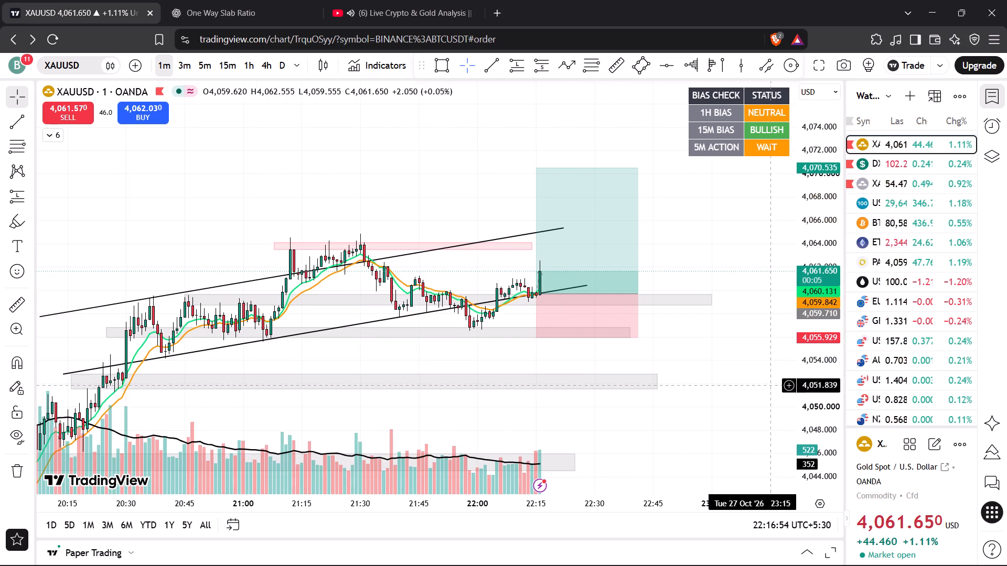
pyautogui.scroll(20, 811, 402)
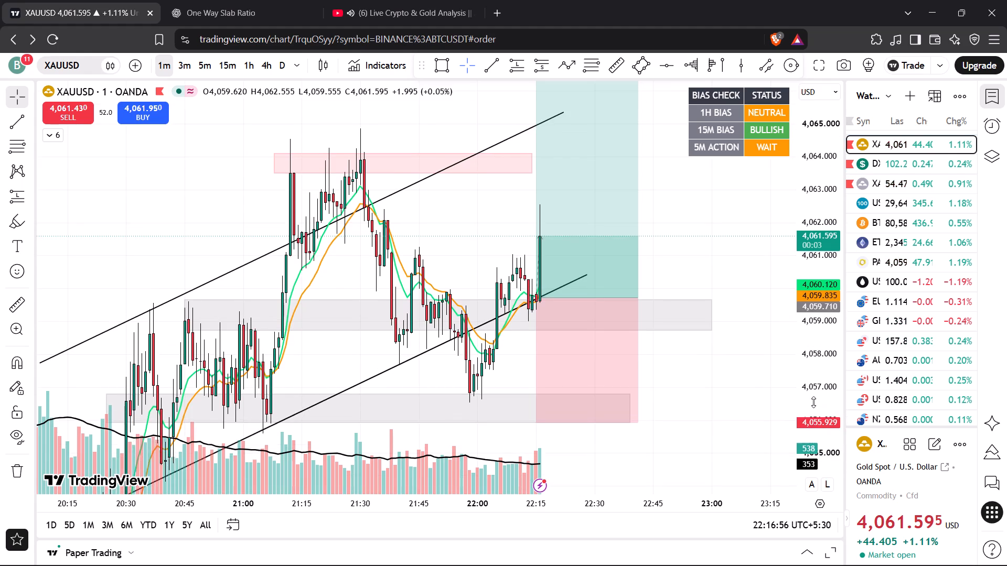
pyautogui.scroll(6, 813, 402)
pyautogui.moveTo(820, 173); pyautogui.dragTo(821, 217)
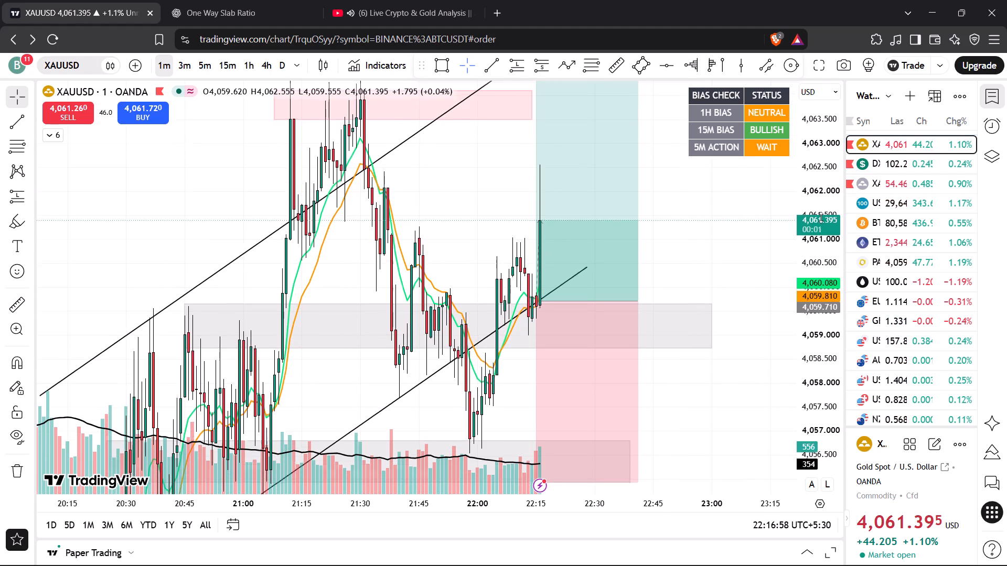
pyautogui.moveTo(821, 217); pyautogui.dragTo(810, 305)
pyautogui.scroll(4, 701, 258)
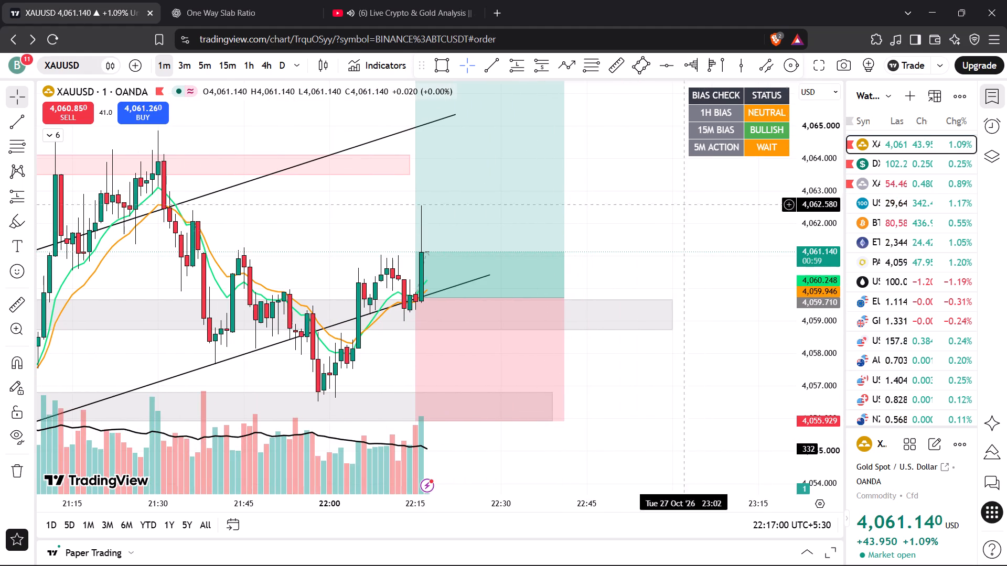
pyautogui.click(250, 70)
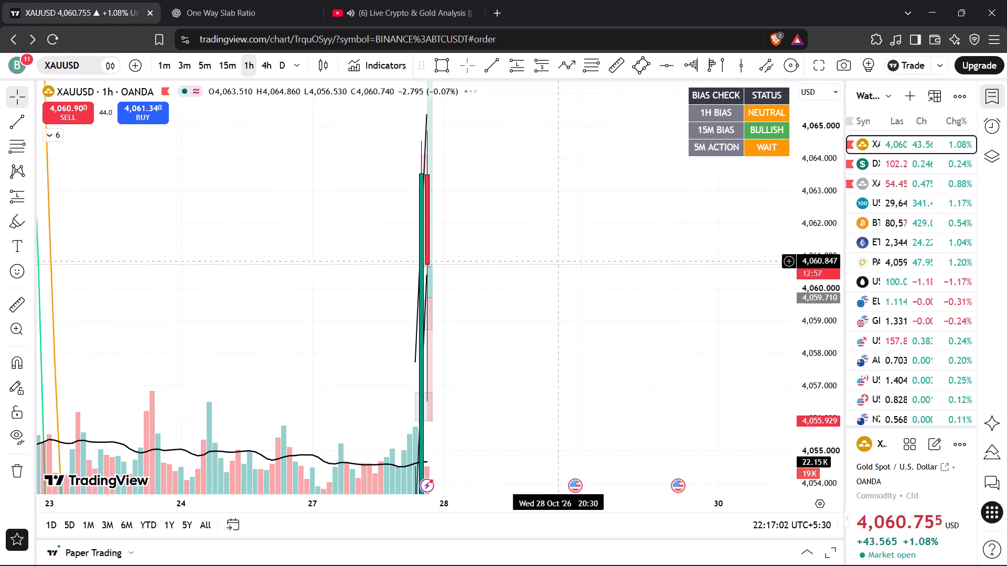
pyautogui.moveTo(808, 167); pyautogui.dragTo(810, 464)
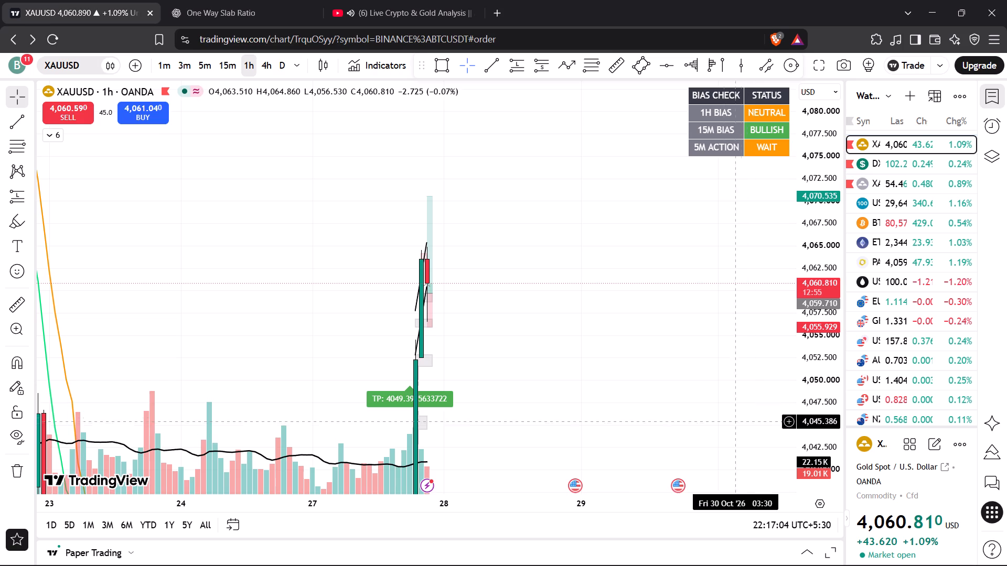
pyautogui.moveTo(597, 367); pyautogui.dragTo(630, 360)
pyautogui.scroll(5, 630, 360)
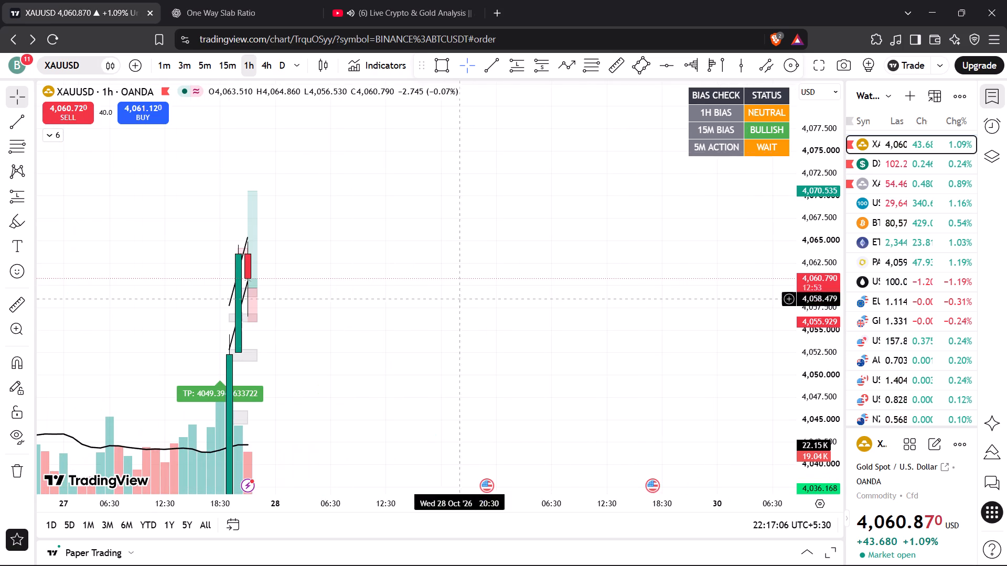
pyautogui.click(172, 63)
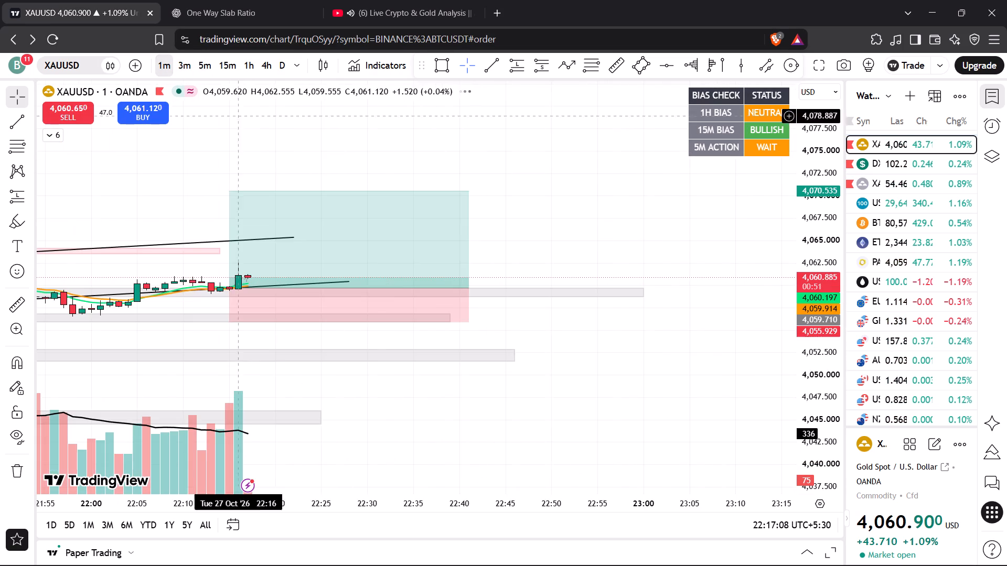
# Examine XAUUSD on the 1-minute chart around the long position, channel and zones, comparing it with the YouTube livestream's gold chart.
pyautogui.moveTo(565, 232); pyautogui.dragTo(741, 219)
pyautogui.moveTo(810, 408); pyautogui.dragTo(832, 165)
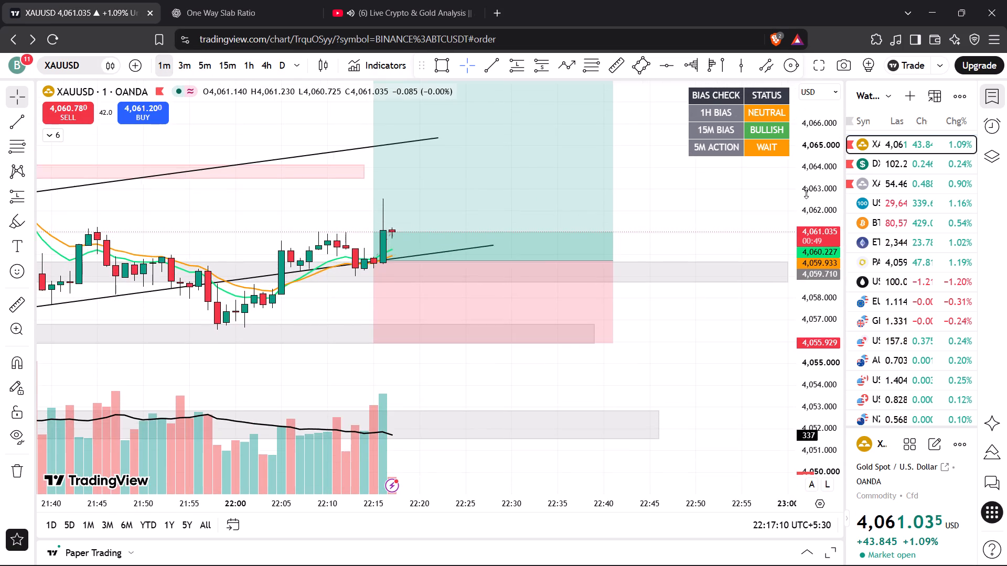
pyautogui.scroll(-5, 487, 334)
pyautogui.moveTo(506, 380); pyautogui.dragTo(500, 398)
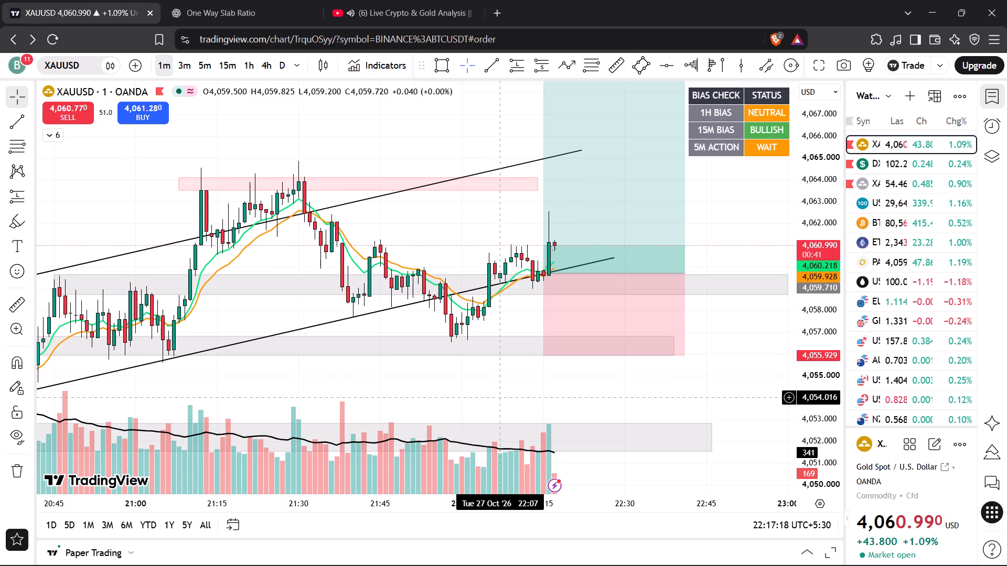
pyautogui.click(373, 7)
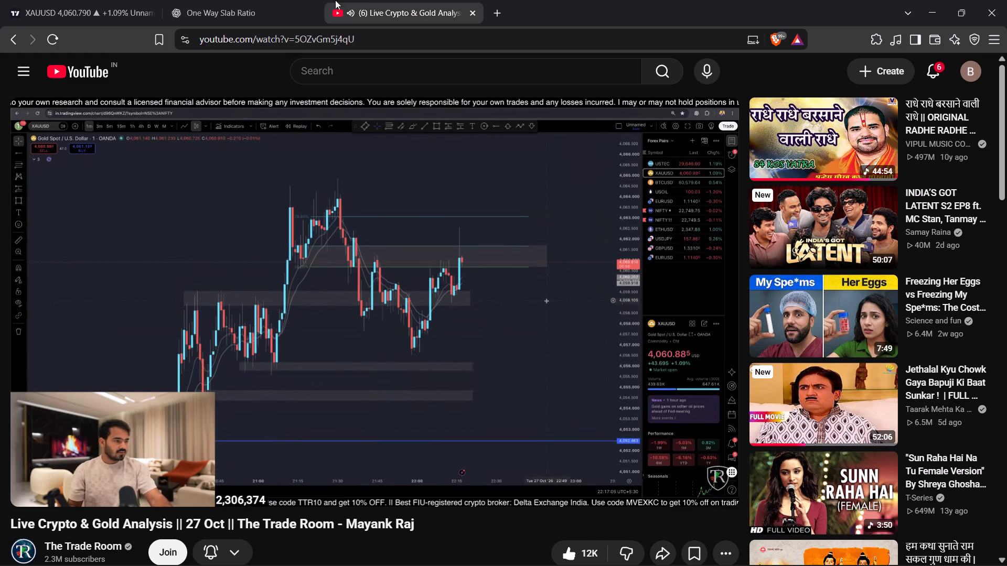
pyautogui.click(89, 10)
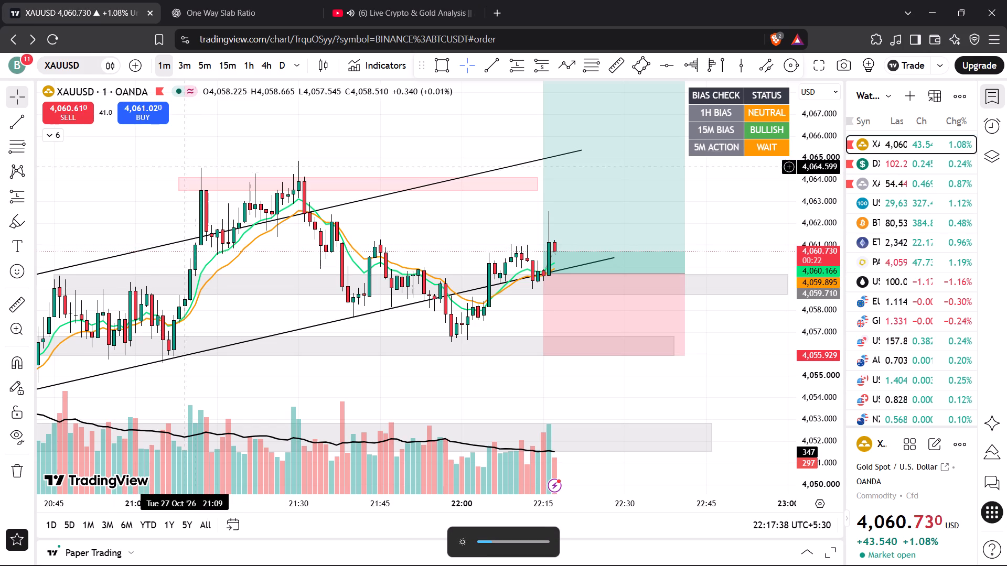
pyautogui.moveTo(819, 167); pyautogui.dragTo(810, 238)
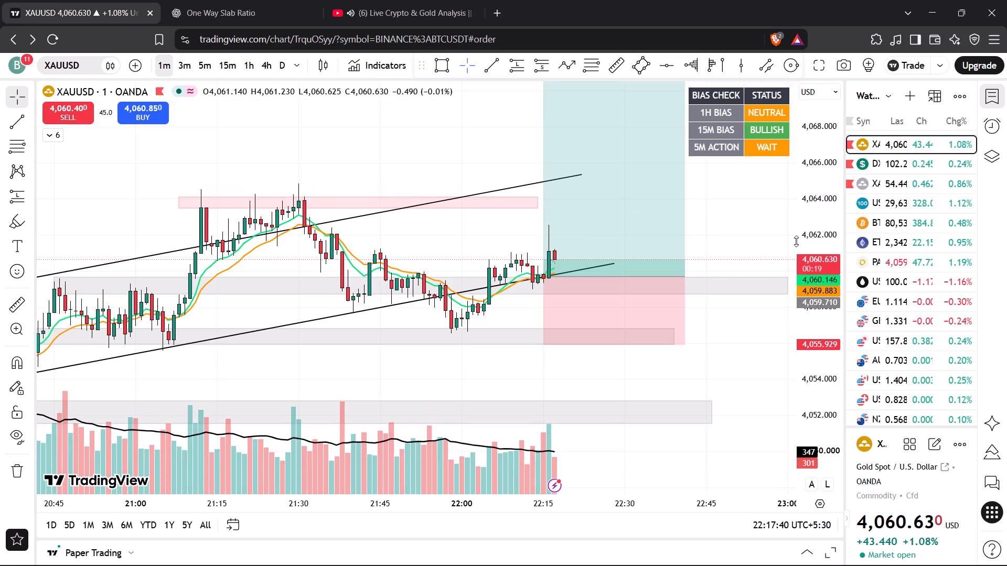
pyautogui.moveTo(727, 227); pyautogui.dragTo(609, 240)
pyautogui.scroll(-2, 606, 240)
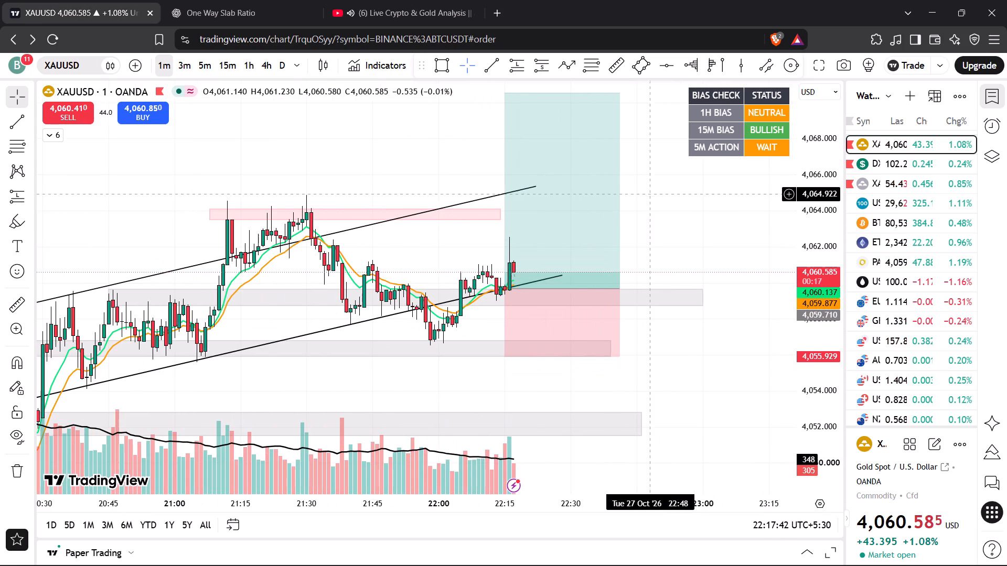
pyautogui.moveTo(654, 191); pyautogui.dragTo(640, 214)
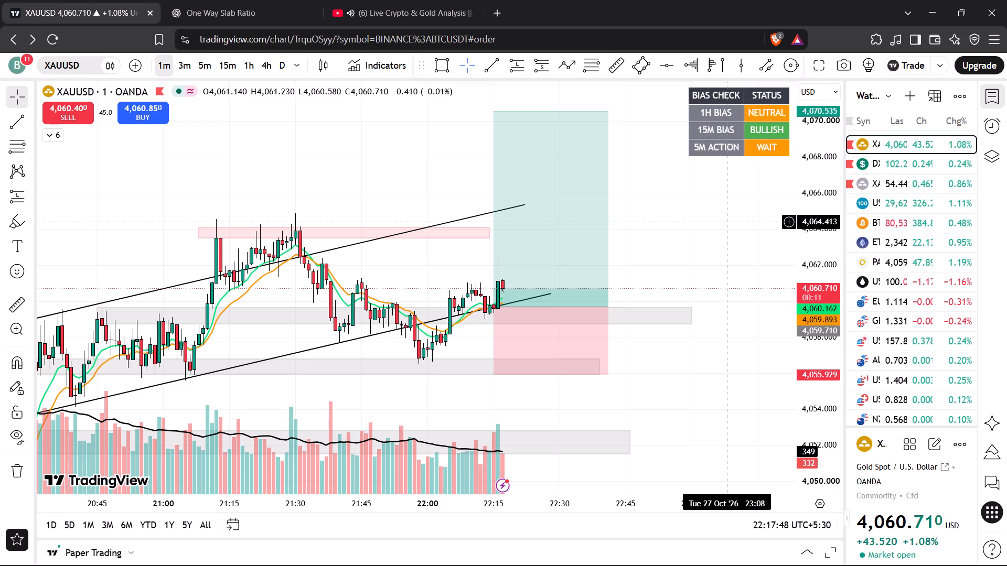
# Check the US Dollar Index (DXY) against its grey zone on the 1-minute and 5-minute charts.
pyautogui.click(889, 161)
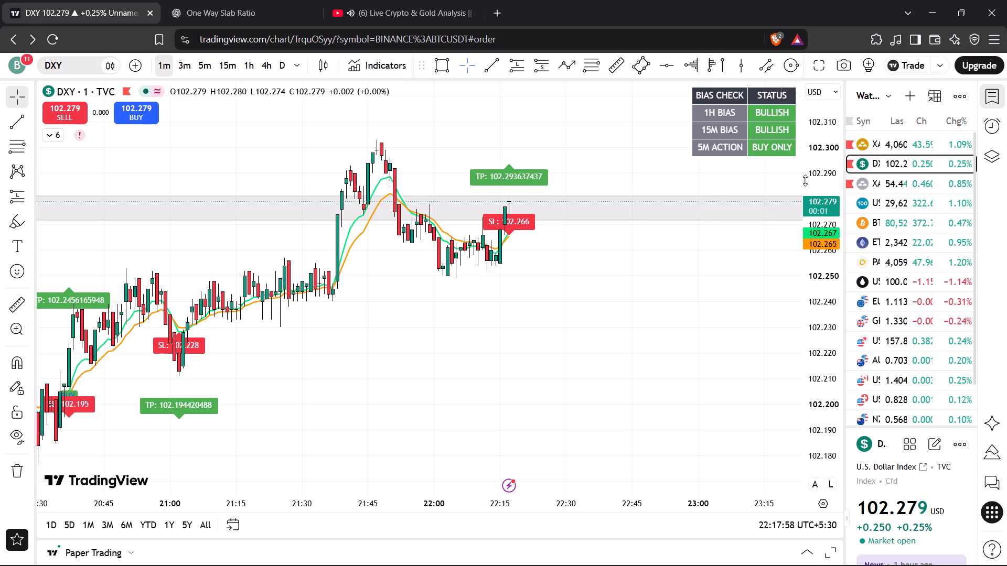
pyautogui.click(200, 62)
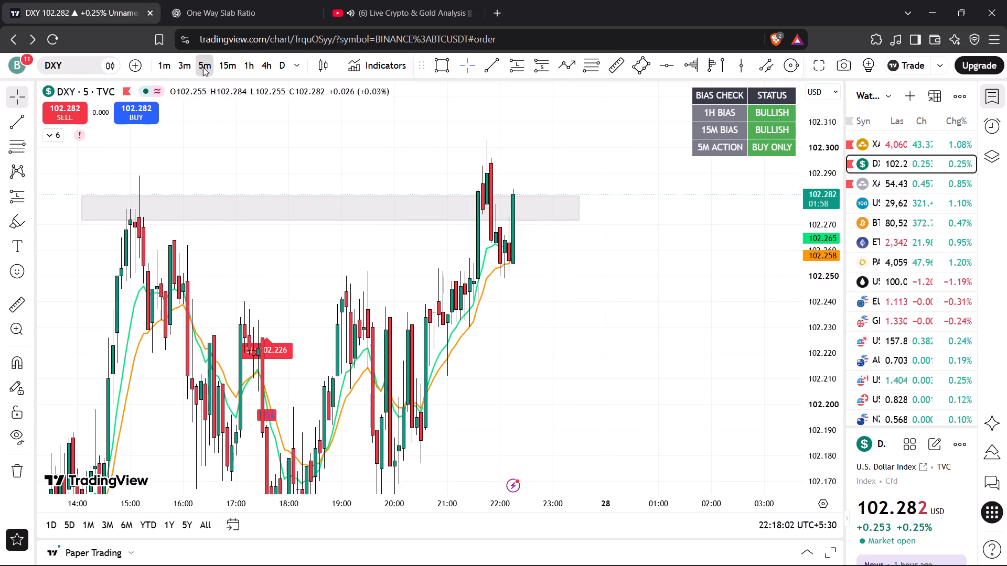
# Review XAUUSD on the 5-minute and 1-minute charts around the channel and long position, checking the YouTube livestream in between.
pyautogui.click(872, 147)
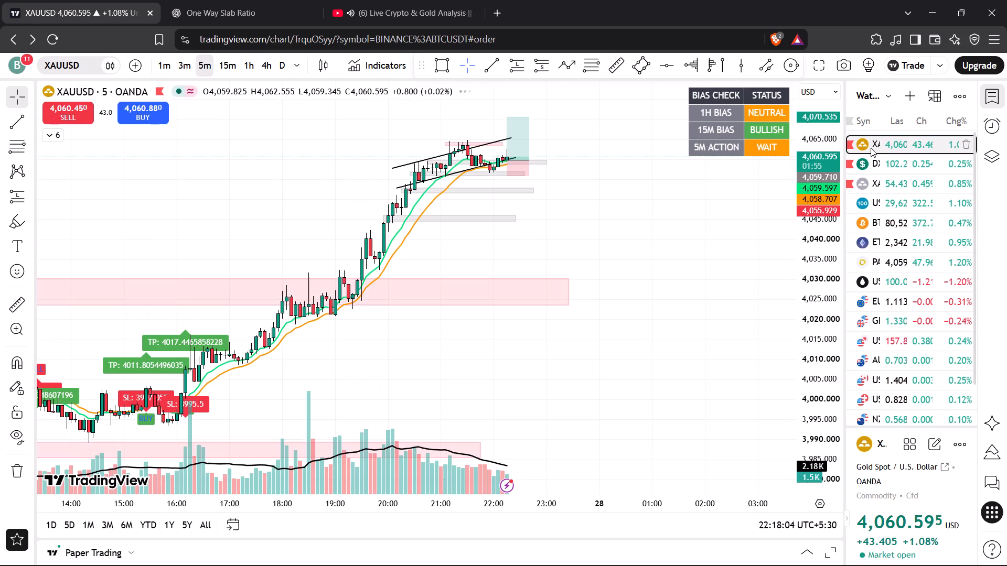
pyautogui.click(376, 0)
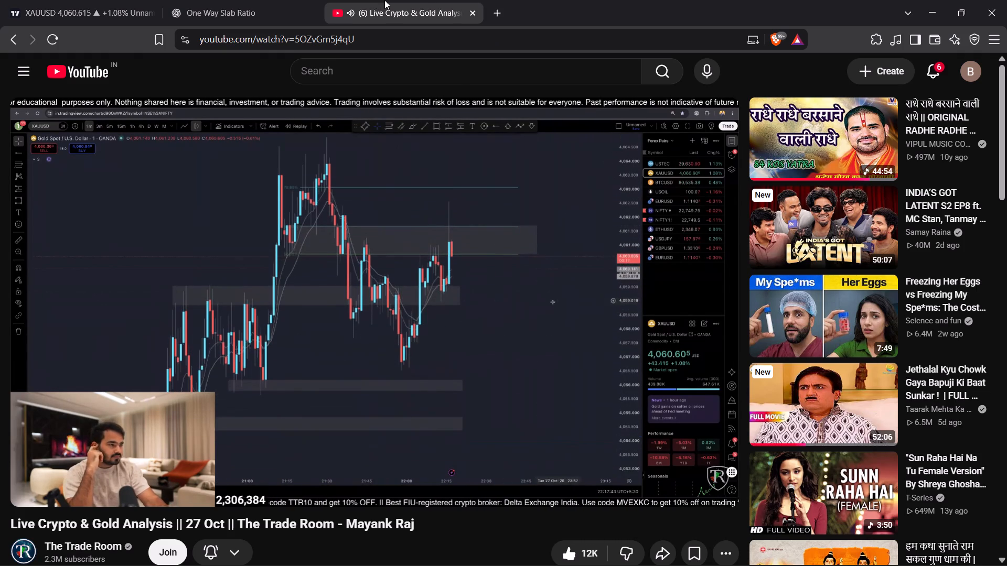
pyautogui.click(100, 0)
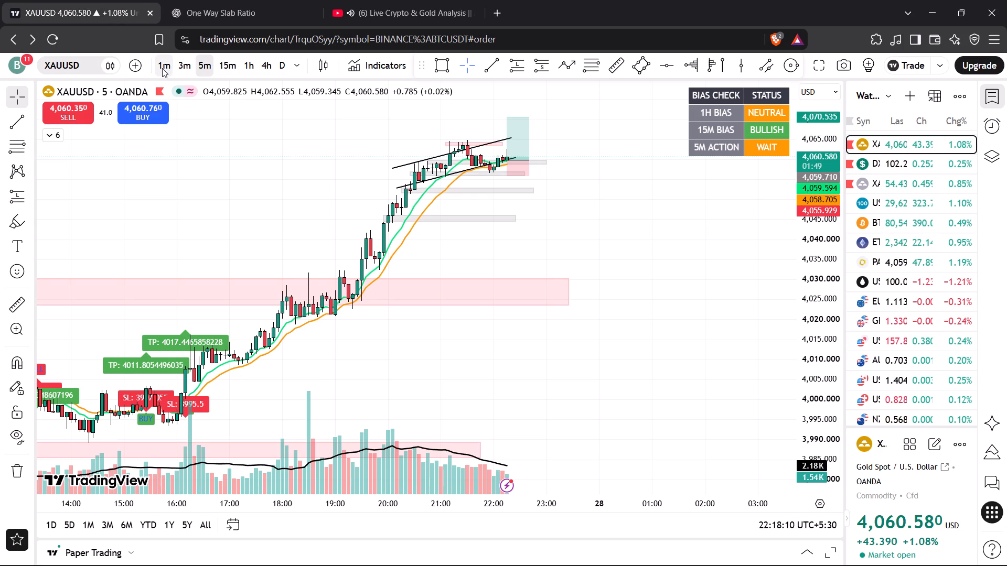
pyautogui.click(162, 68)
pyautogui.scroll(-10, 660, 351)
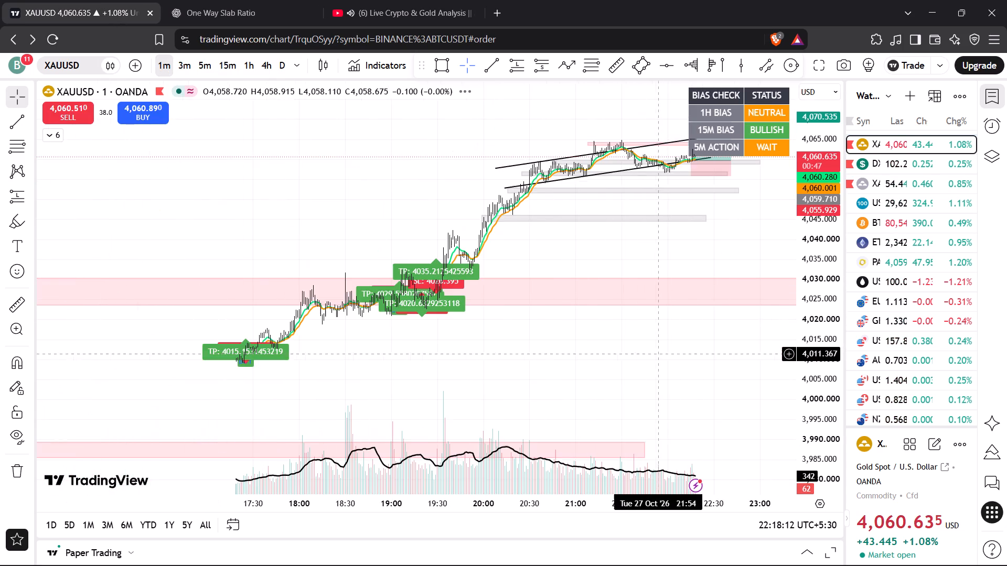
pyautogui.moveTo(665, 259); pyautogui.dragTo(574, 402)
pyautogui.moveTo(803, 434); pyautogui.dragTo(785, 173)
pyautogui.moveTo(810, 387); pyautogui.dragTo(802, 187)
pyautogui.scroll(5, 674, 369)
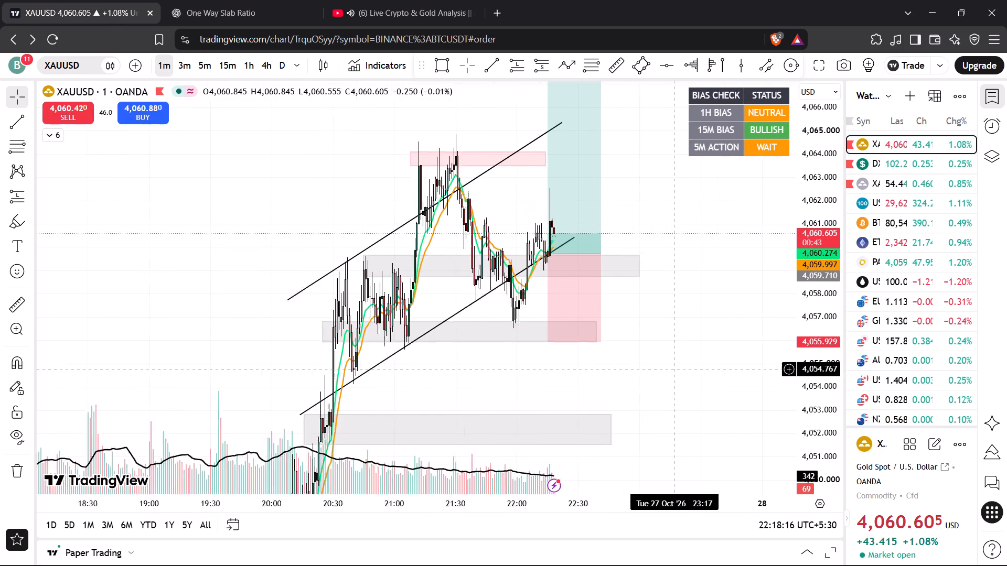
pyautogui.scroll(4, 674, 369)
pyautogui.moveTo(579, 227); pyautogui.dragTo(690, 287)
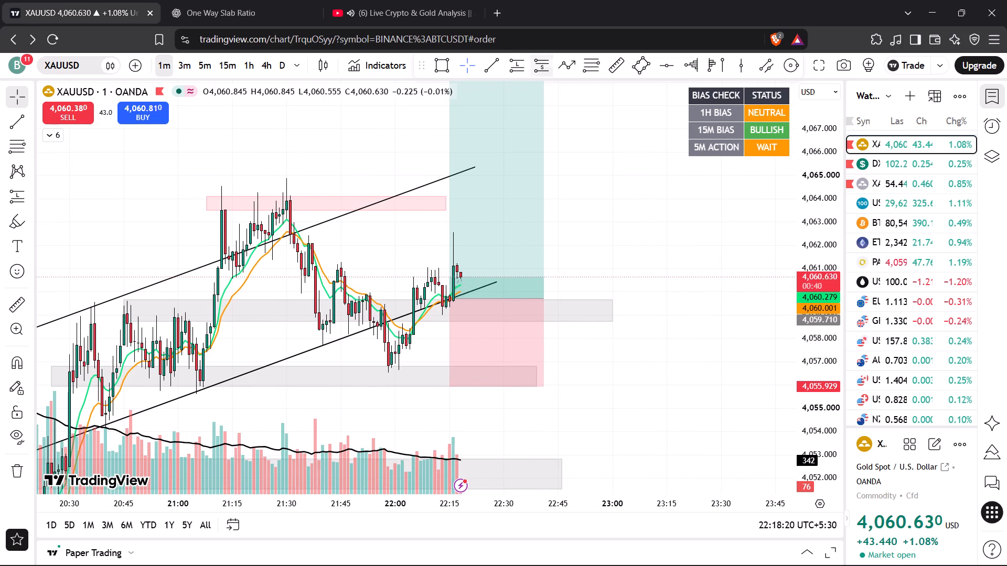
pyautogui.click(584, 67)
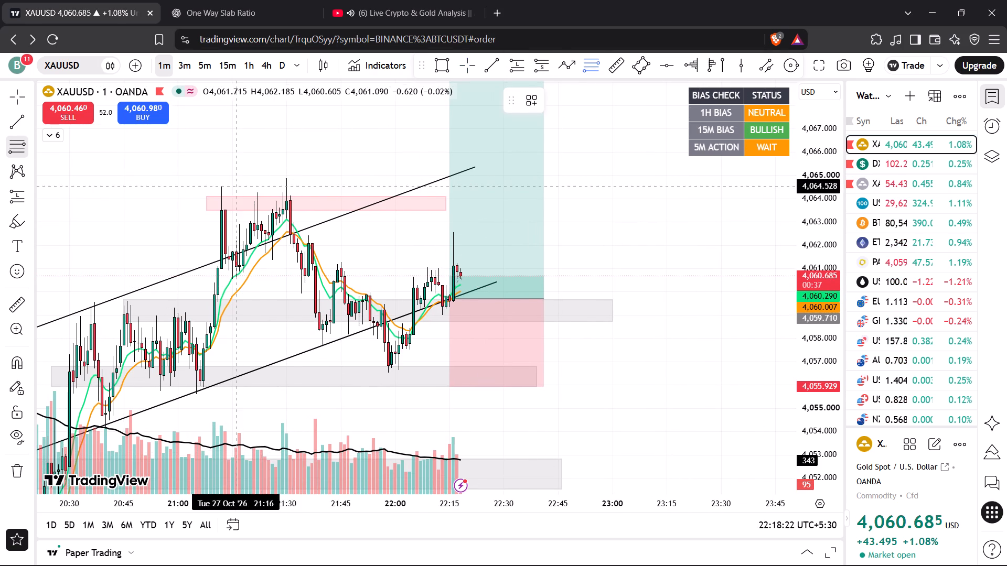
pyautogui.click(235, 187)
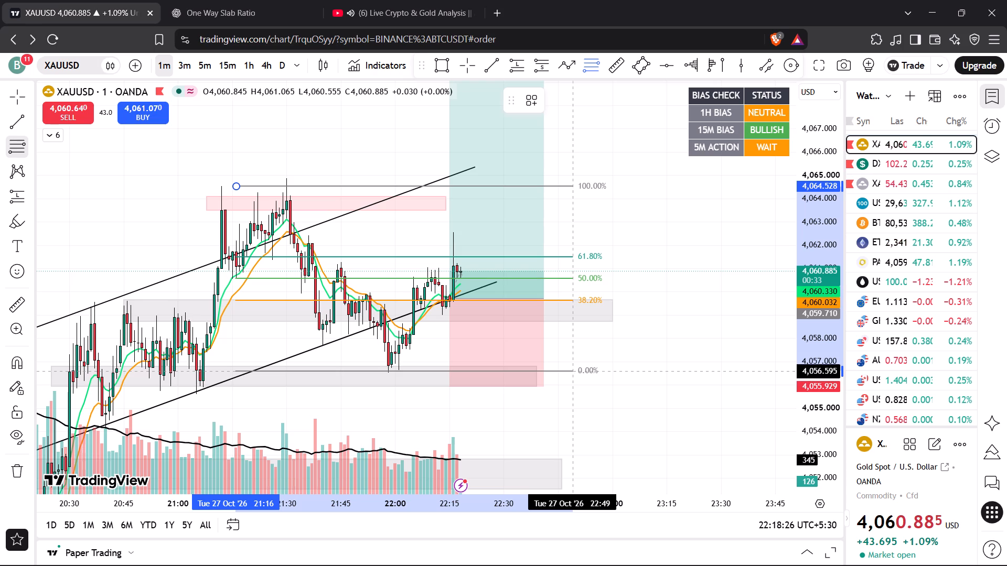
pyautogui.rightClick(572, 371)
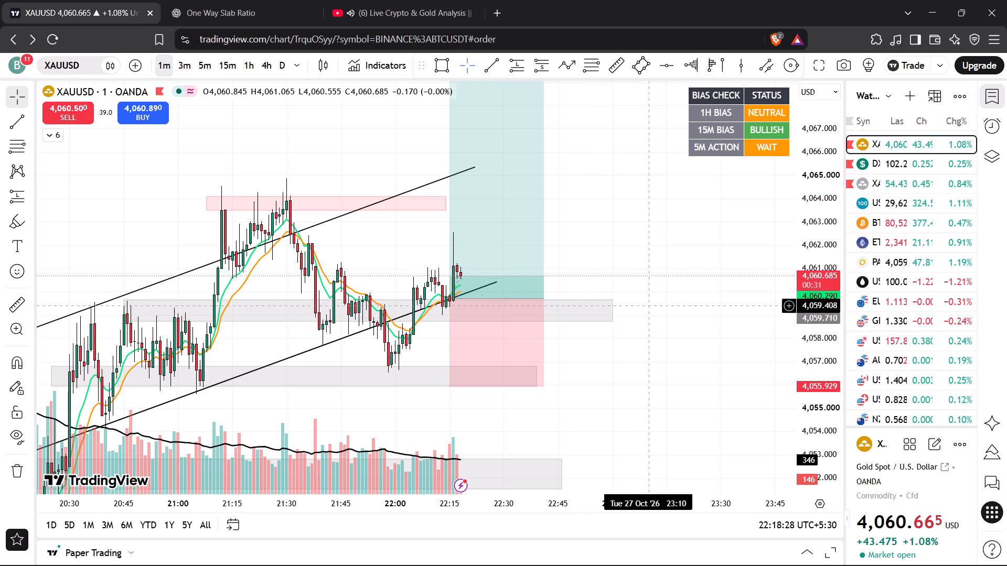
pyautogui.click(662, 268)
# Examine US Tech 100 against its trendline and grey zone on the 1-, 3- and 5-minute charts, and check the YouTube livestream.
pyautogui.click(877, 201)
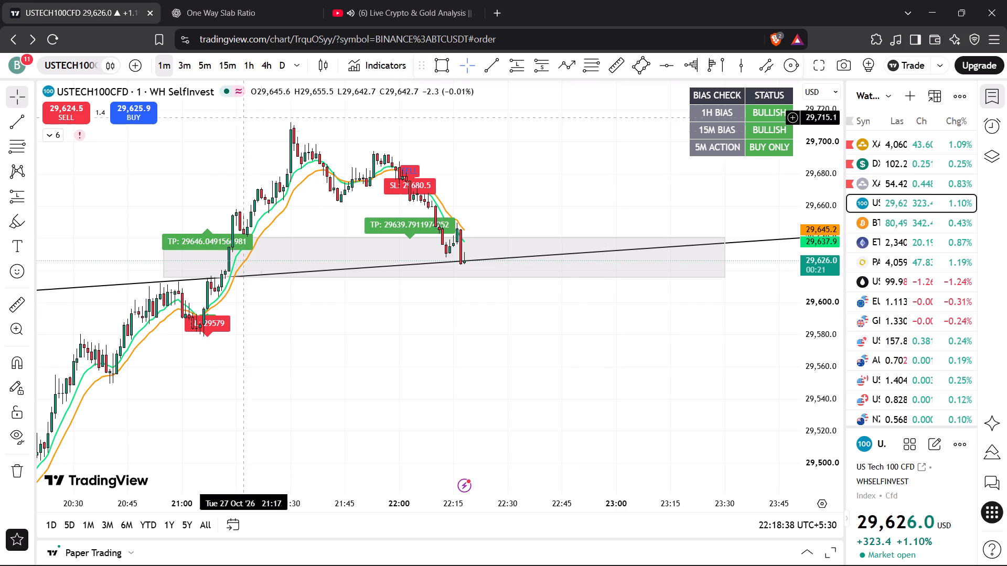
pyautogui.click(196, 71)
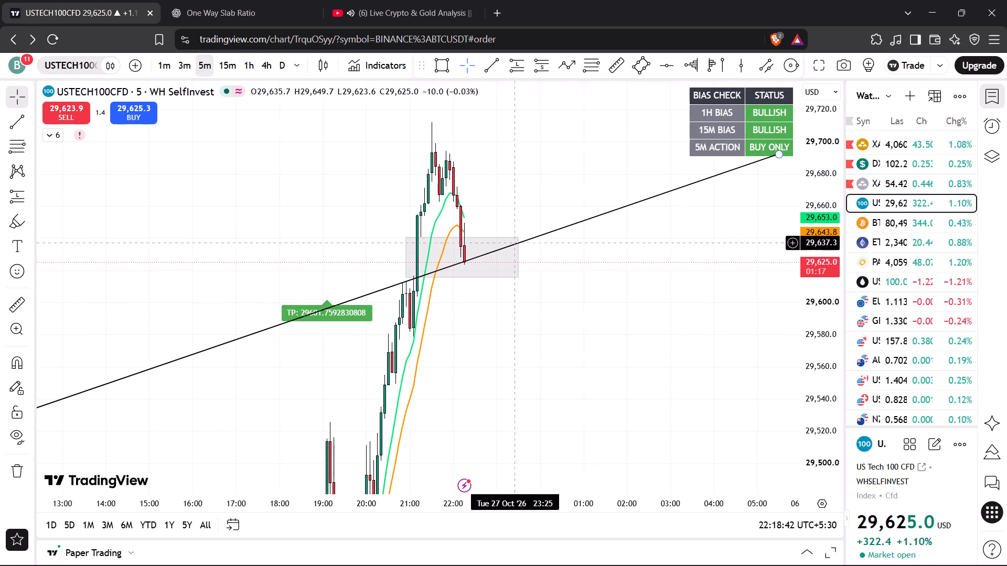
pyautogui.click(178, 63)
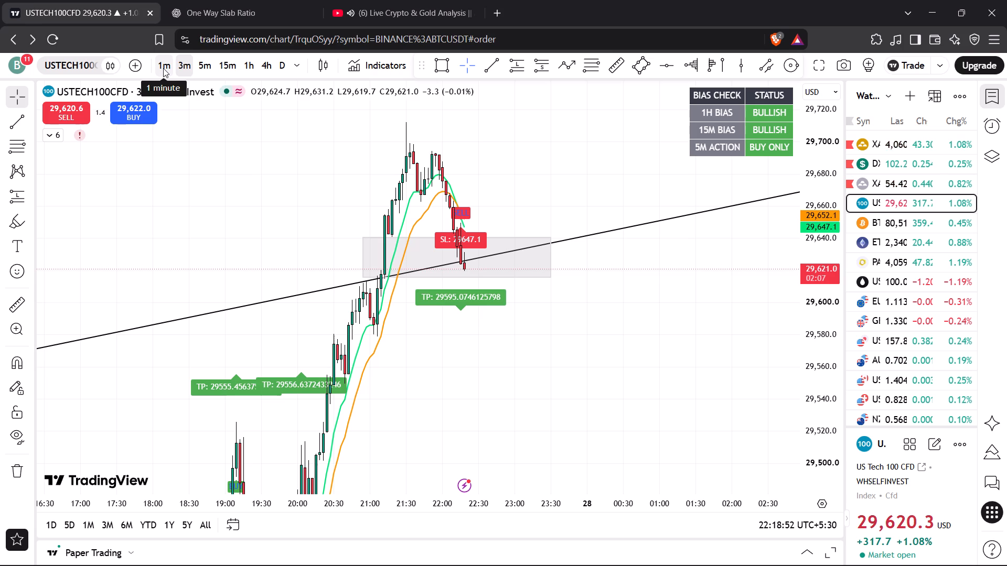
pyautogui.click(163, 68)
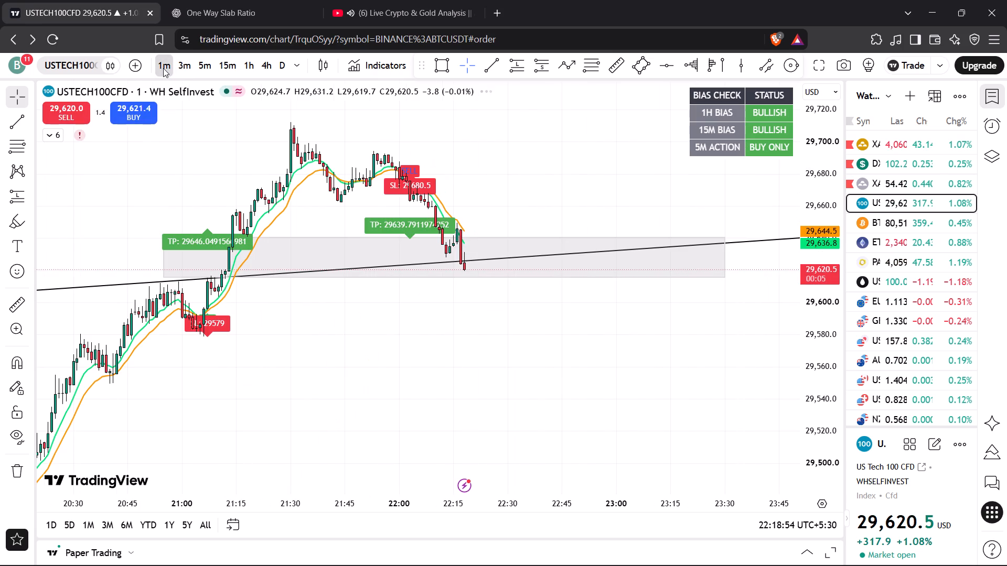
pyautogui.click(187, 71)
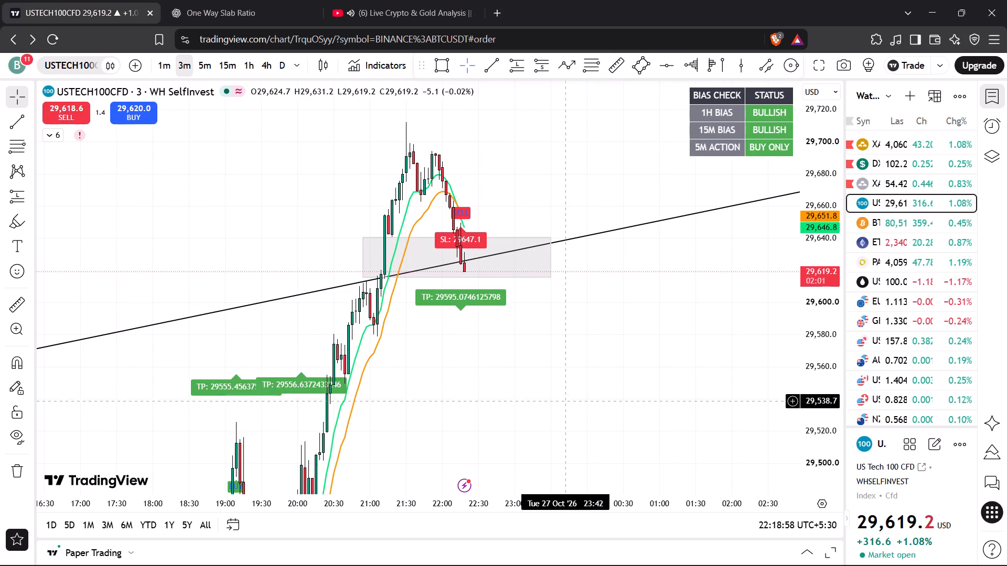
pyautogui.moveTo(569, 382); pyautogui.dragTo(647, 423)
pyautogui.moveTo(818, 409); pyautogui.dragTo(817, 370)
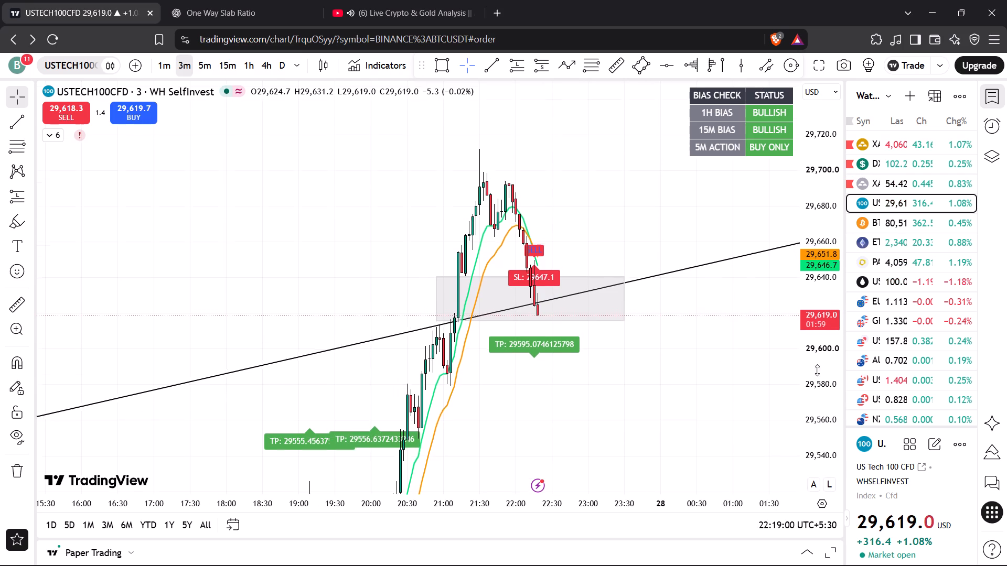
pyautogui.moveTo(817, 370); pyautogui.dragTo(806, 298)
pyautogui.scroll(5, 692, 375)
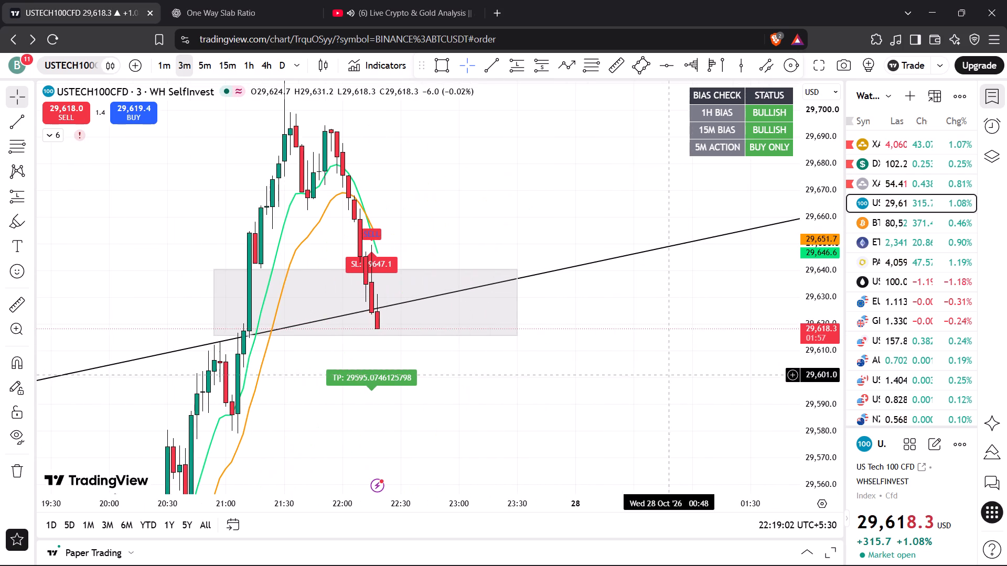
pyautogui.moveTo(526, 386); pyautogui.dragTo(551, 349)
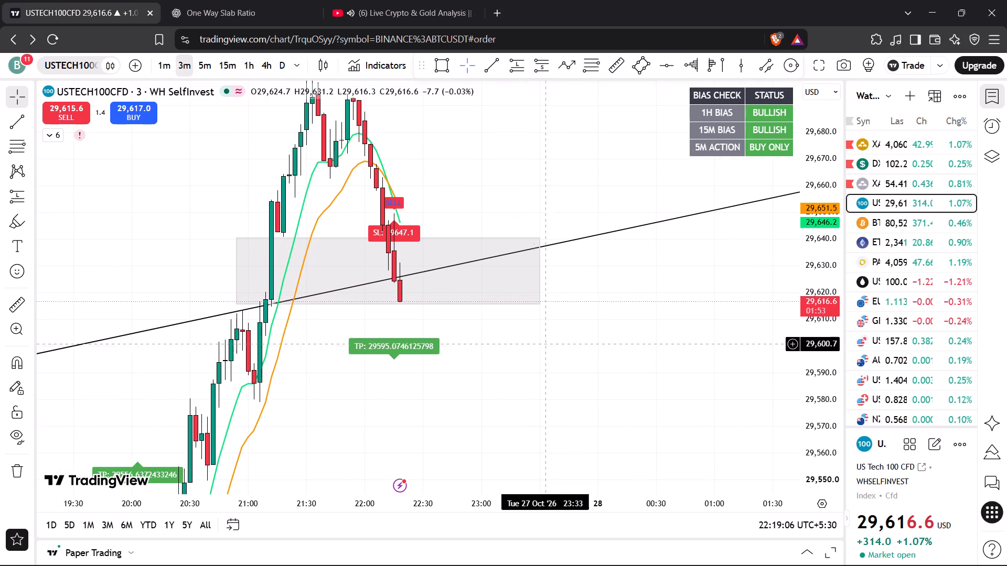
pyautogui.click(420, 10)
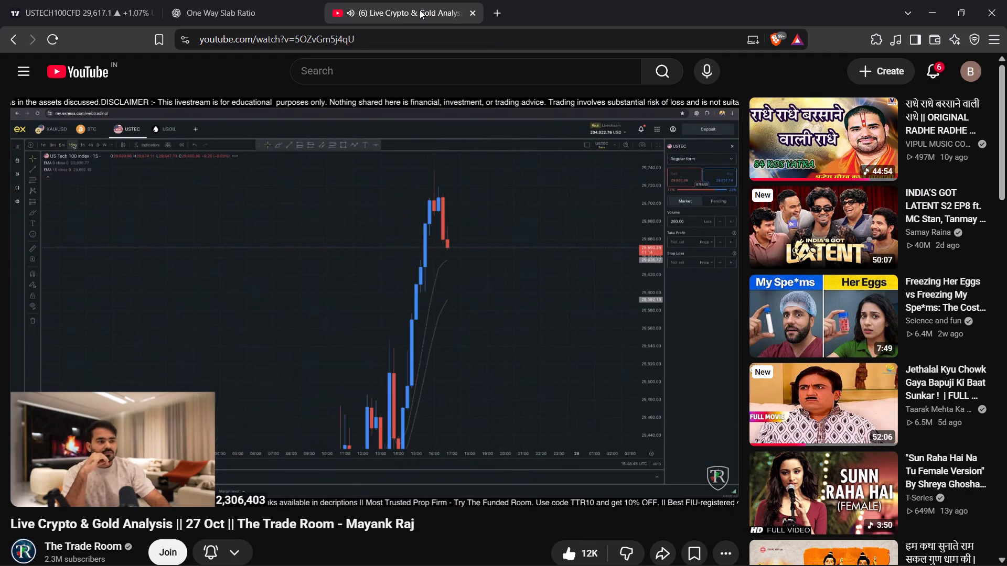
pyautogui.click(69, 0)
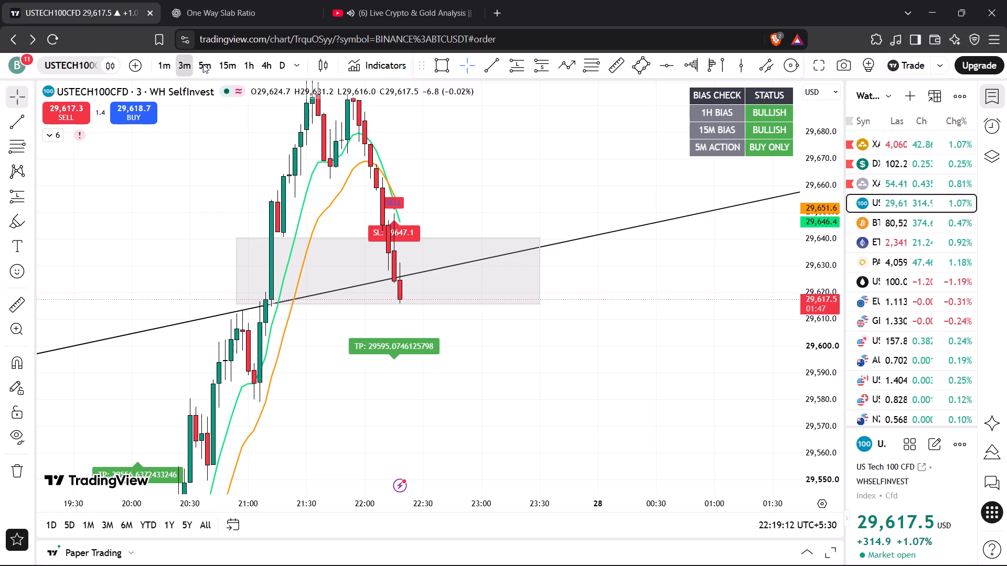
# On the US Tech 100 5-minute chart, add a short position at 22:20 with entry about 29,619, stop about 29,652.2 and target about 29,552.6.
pyautogui.click(206, 67)
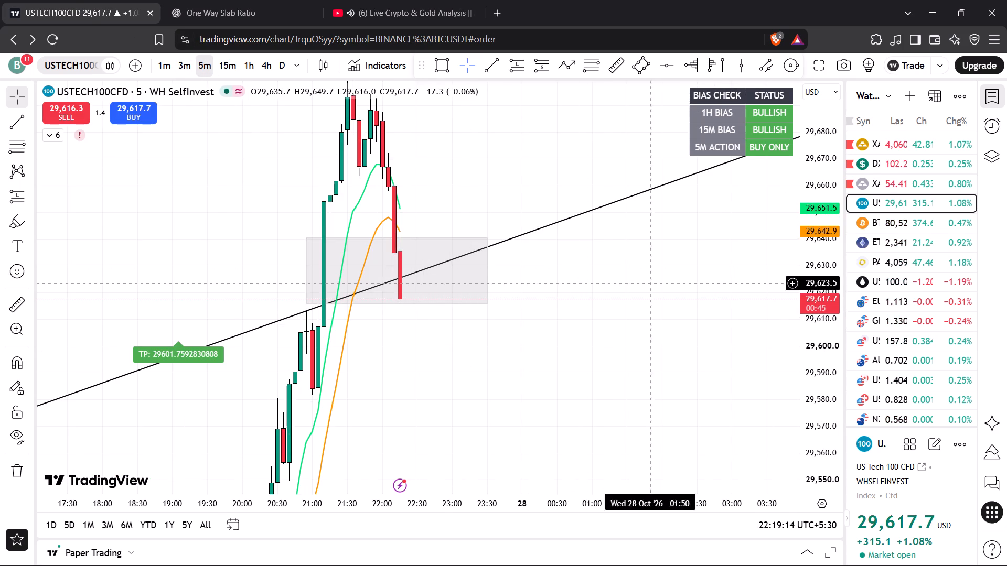
pyautogui.moveTo(820, 194); pyautogui.dragTo(819, 410)
pyautogui.moveTo(604, 418); pyautogui.dragTo(602, 407)
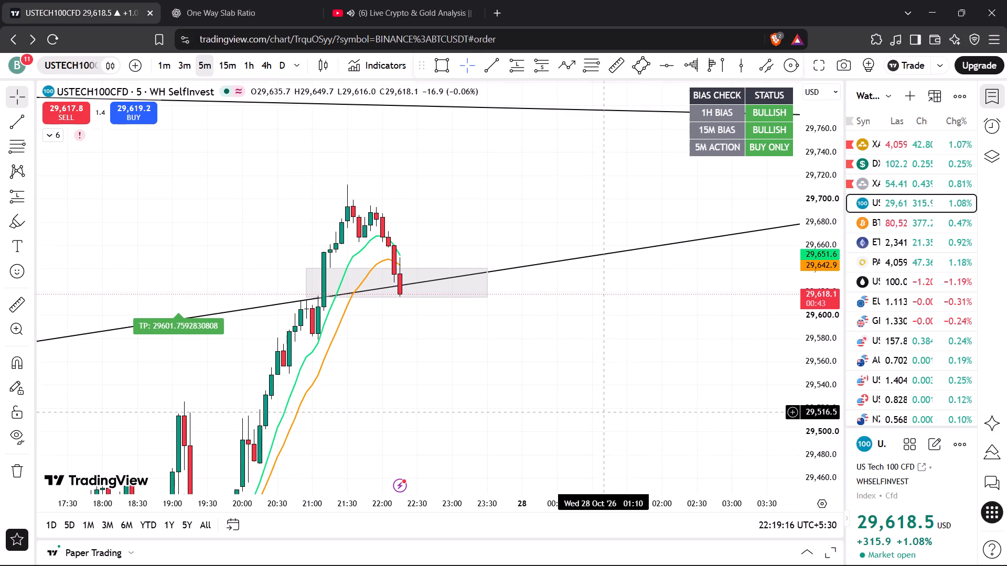
pyautogui.moveTo(602, 407); pyautogui.dragTo(598, 363)
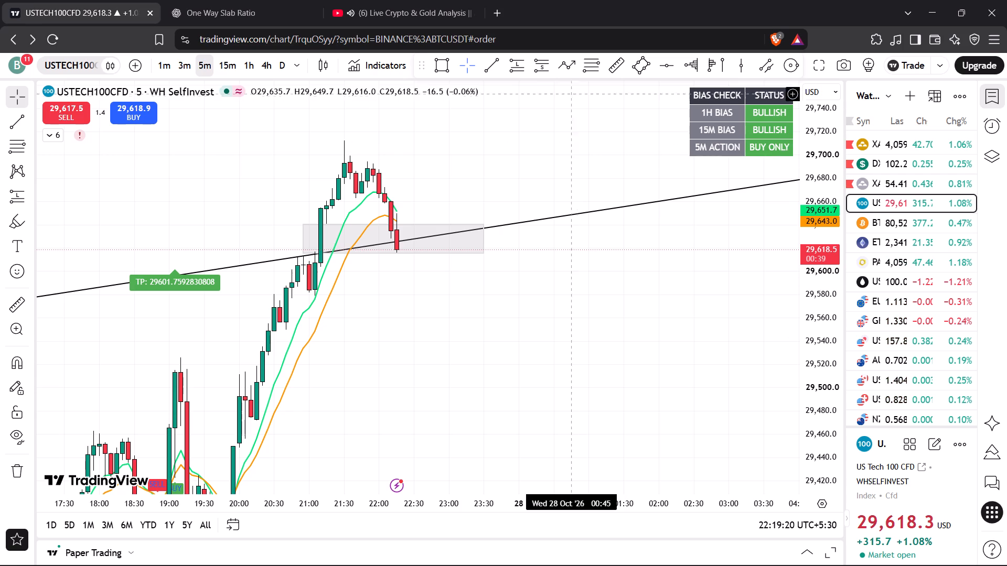
pyautogui.click(533, 67)
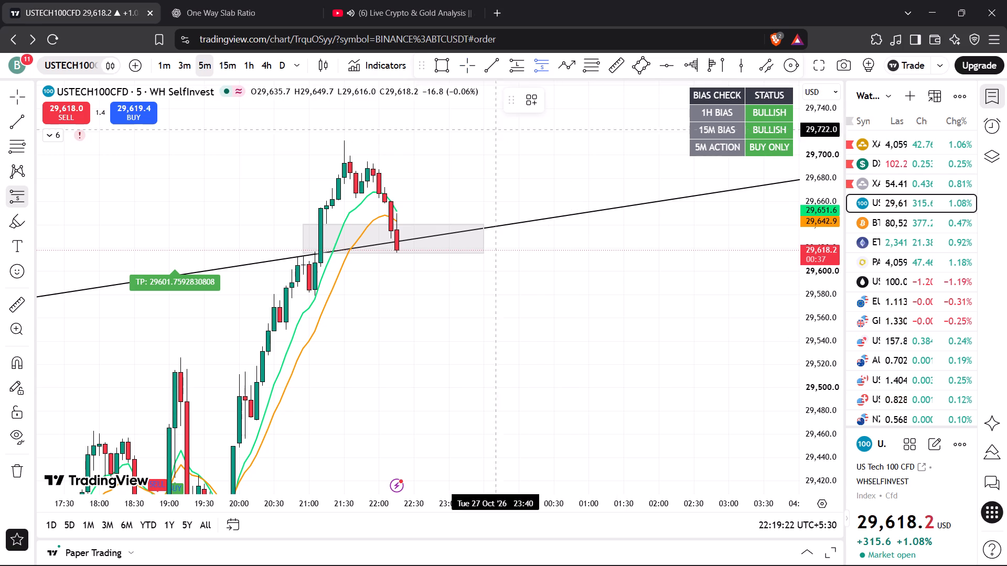
pyautogui.click(403, 249)
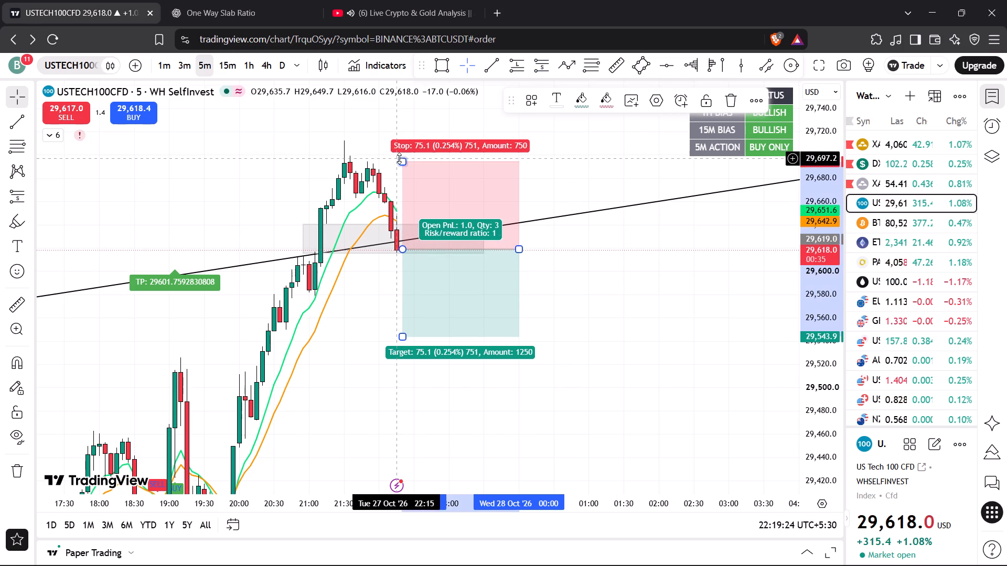
pyautogui.moveTo(399, 158); pyautogui.dragTo(413, 211)
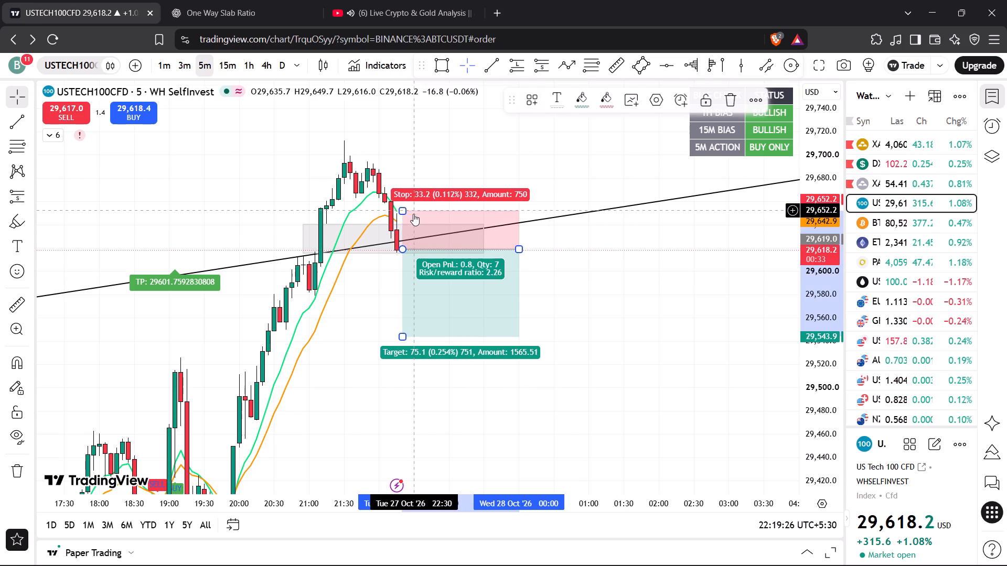
pyautogui.moveTo(402, 338); pyautogui.dragTo(405, 326)
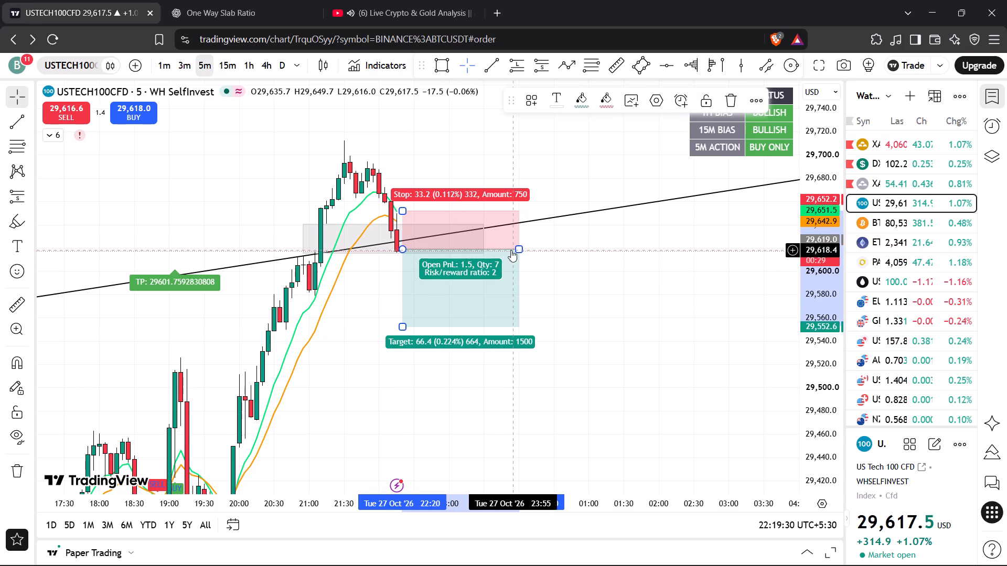
# Shorten the US Tech 100 short position's time span so that it ends at about 23:05.
pyautogui.moveTo(517, 249); pyautogui.dragTo(456, 247)
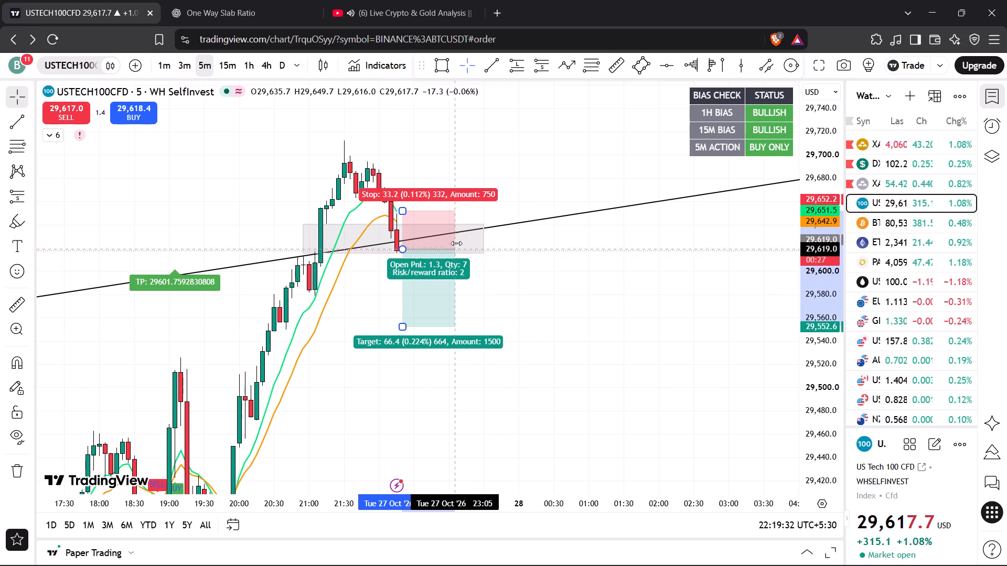
pyautogui.click(497, 176)
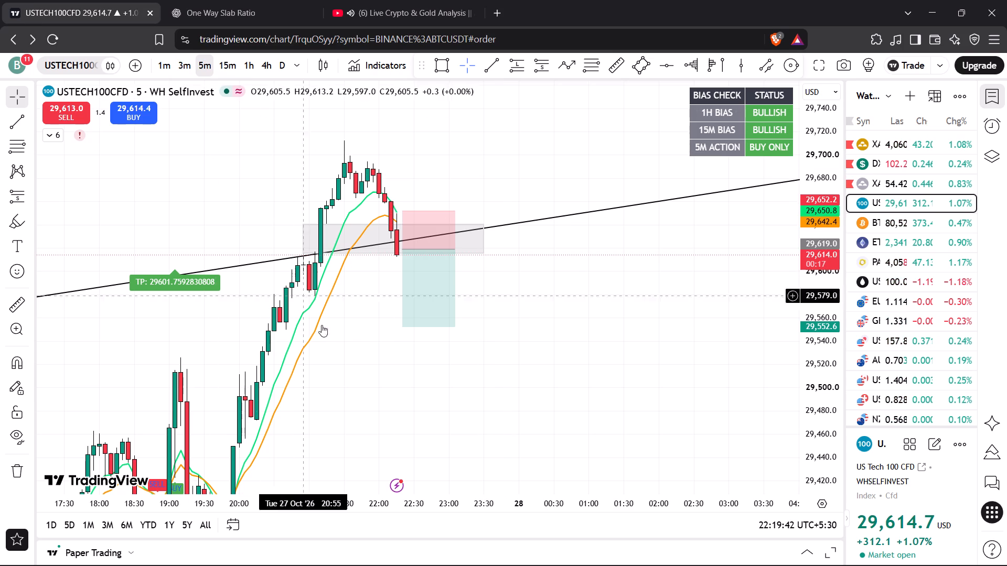
# Compare XAUUSD on the 5-minute and 4-hour charts with US Tech 100 on the 5-minute, 4-hour and 1-hour charts.
pyautogui.moveTo(353, 369); pyautogui.dragTo(426, 297)
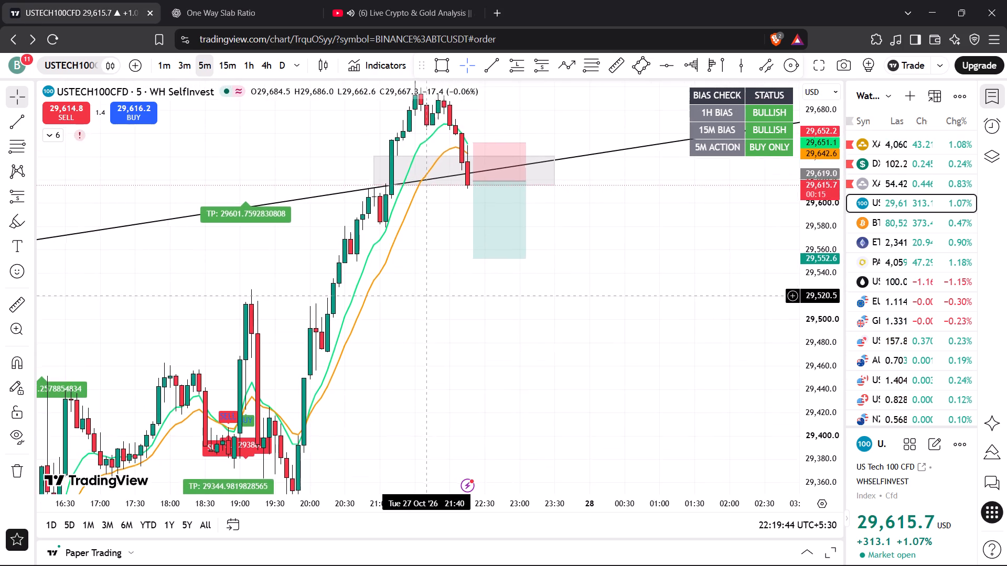
pyautogui.moveTo(426, 297); pyautogui.dragTo(426, 306)
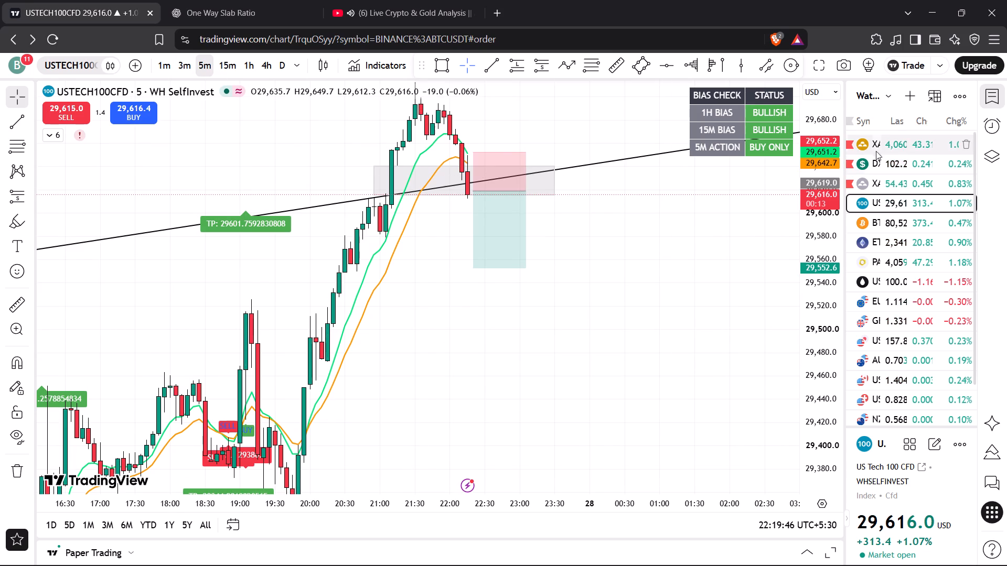
pyautogui.click(881, 142)
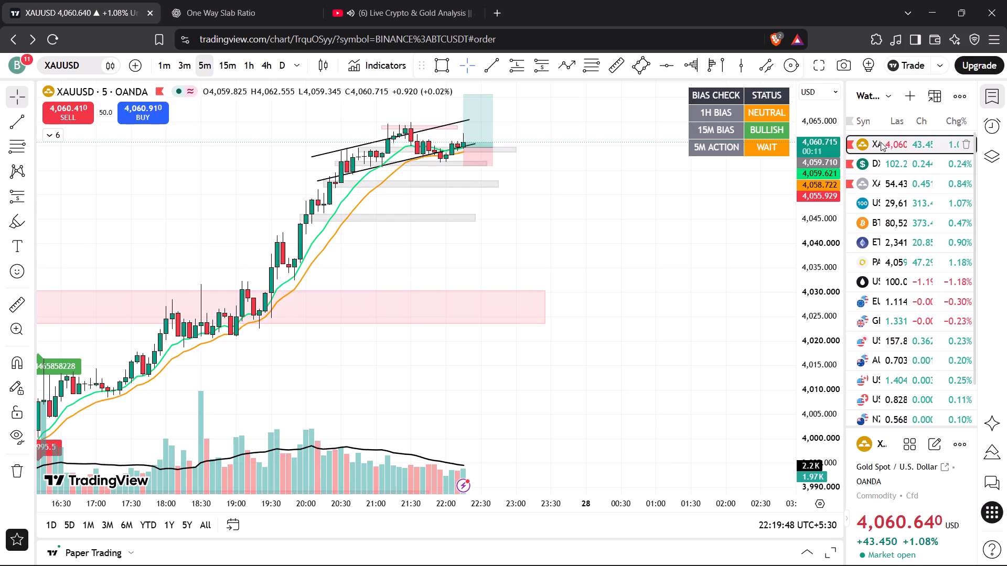
pyautogui.moveTo(641, 184); pyautogui.dragTo(646, 282)
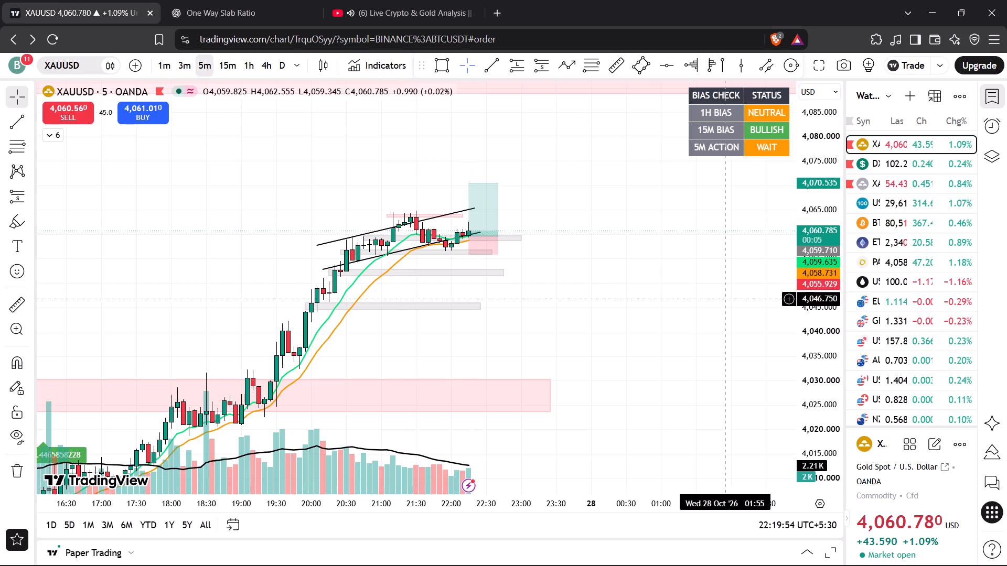
pyautogui.moveTo(820, 250); pyautogui.dragTo(821, 298)
pyautogui.scroll(-2, 583, 314)
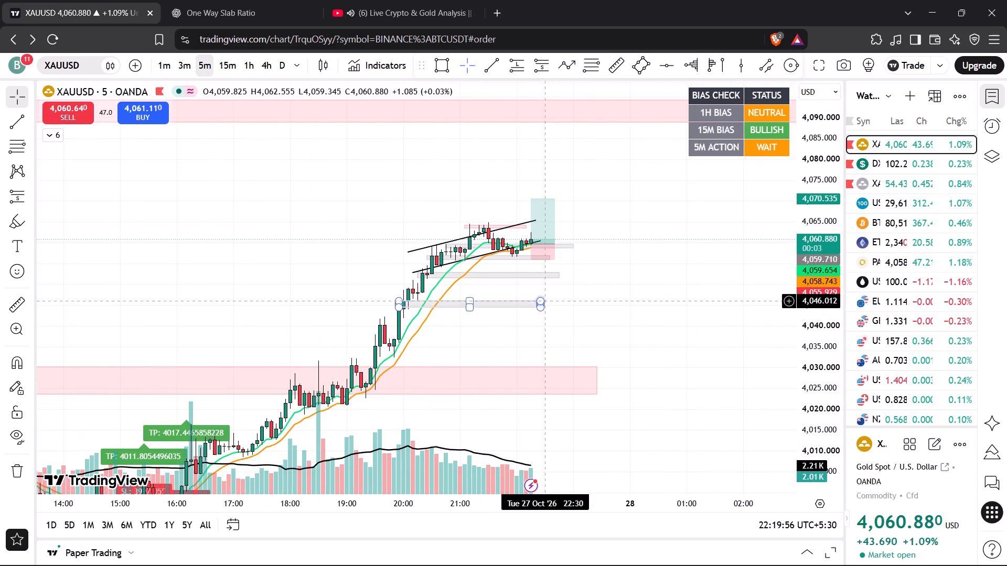
pyautogui.click(268, 69)
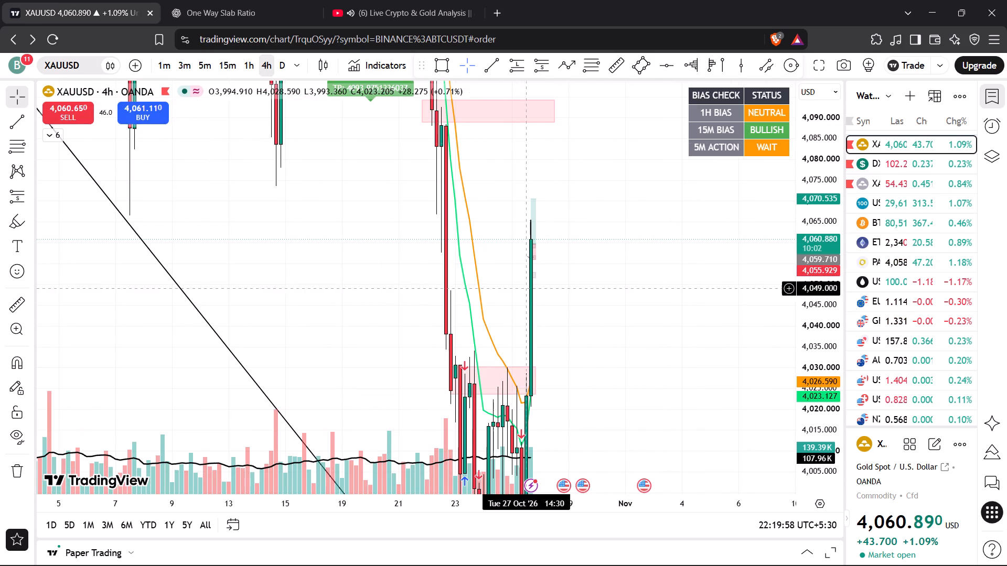
pyautogui.scroll(5, 588, 315)
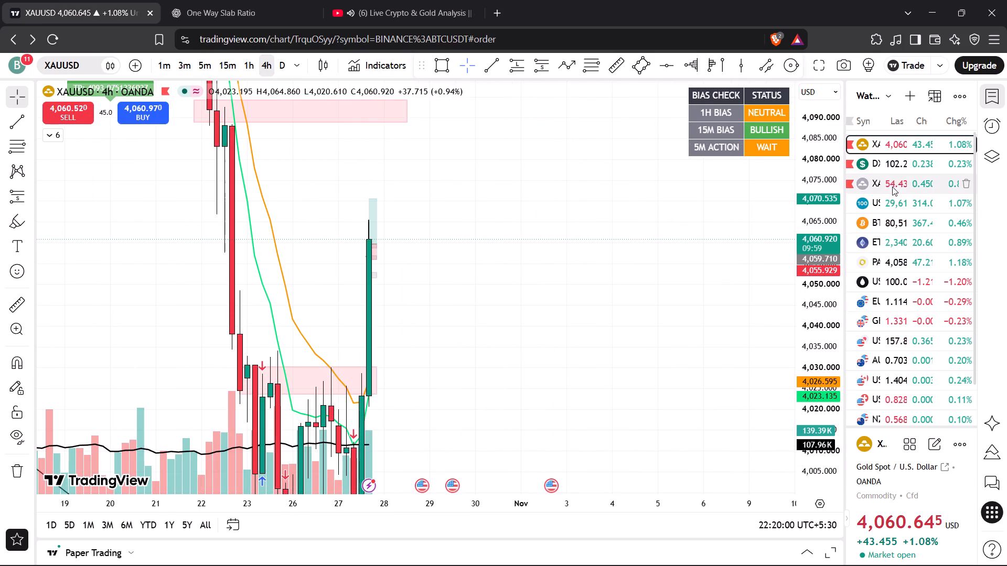
pyautogui.click(900, 201)
pyautogui.moveTo(814, 207); pyautogui.dragTo(816, 268)
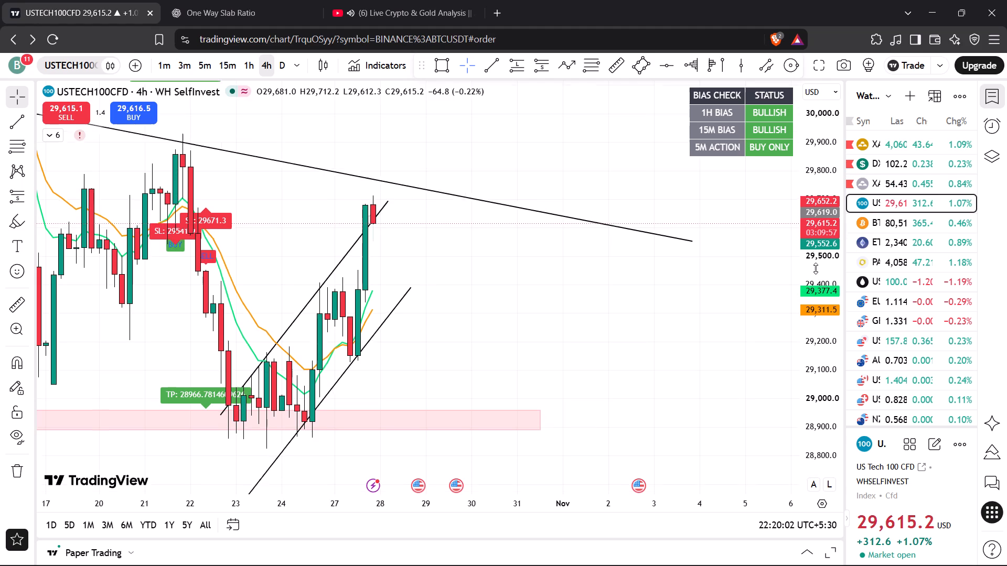
pyautogui.moveTo(816, 268); pyautogui.dragTo(815, 345)
pyautogui.moveTo(532, 309); pyautogui.dragTo(599, 296)
pyautogui.click(254, 66)
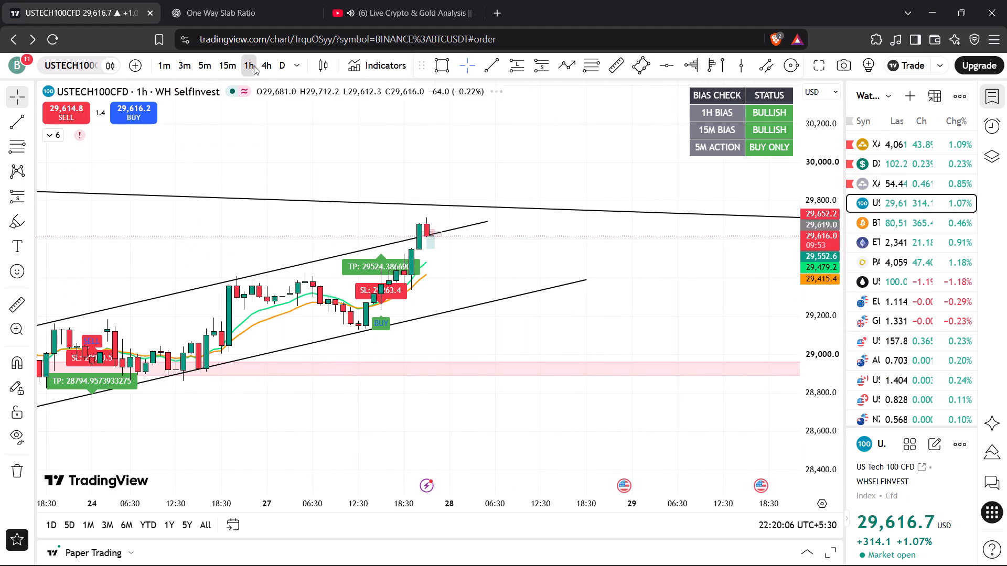
# Examine XAUUSD on the 1-hour, 15-minute and 5-minute charts around the rising channel, grey zones, EMAs and long position.
pyautogui.click(895, 148)
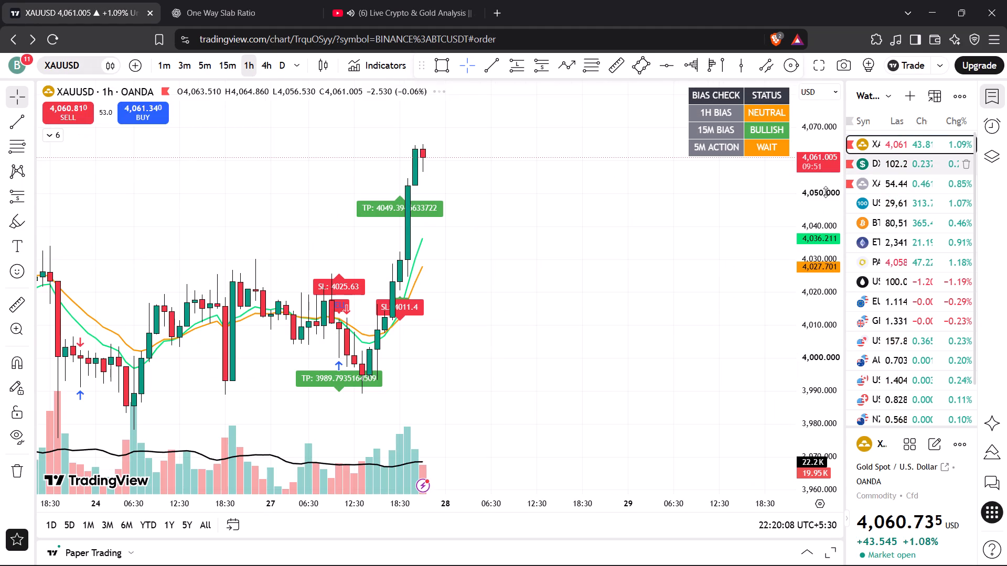
pyautogui.moveTo(812, 201); pyautogui.dragTo(808, 314)
pyautogui.moveTo(663, 314); pyautogui.dragTo(693, 278)
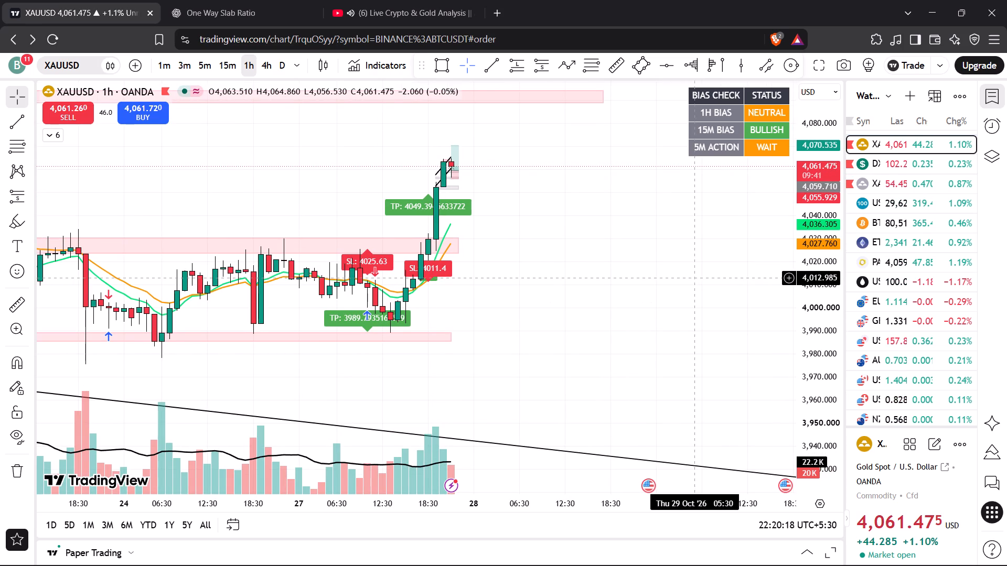
pyautogui.moveTo(675, 270); pyautogui.dragTo(688, 301)
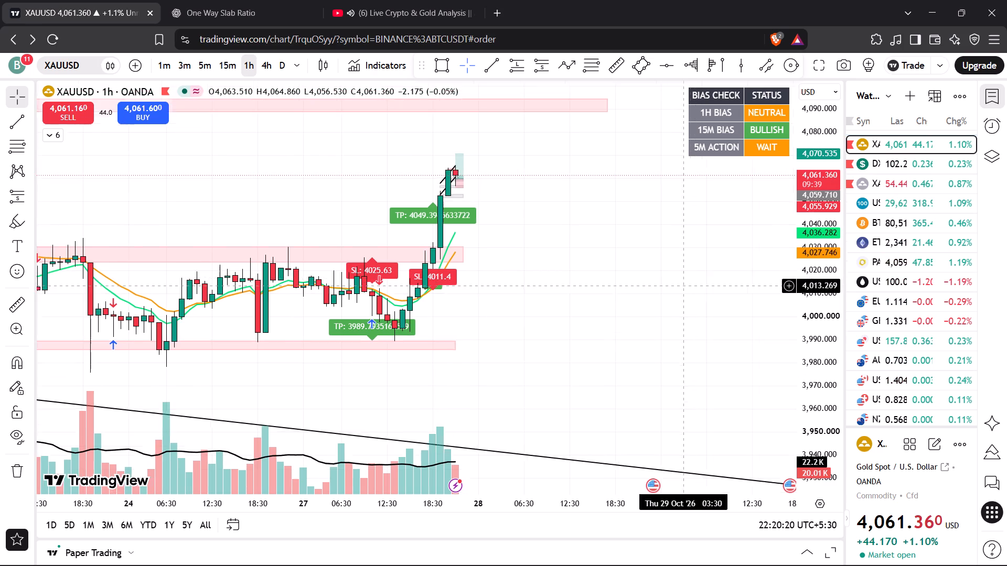
pyautogui.moveTo(688, 301); pyautogui.dragTo(727, 359)
pyautogui.moveTo(810, 405); pyautogui.dragTo(821, 202)
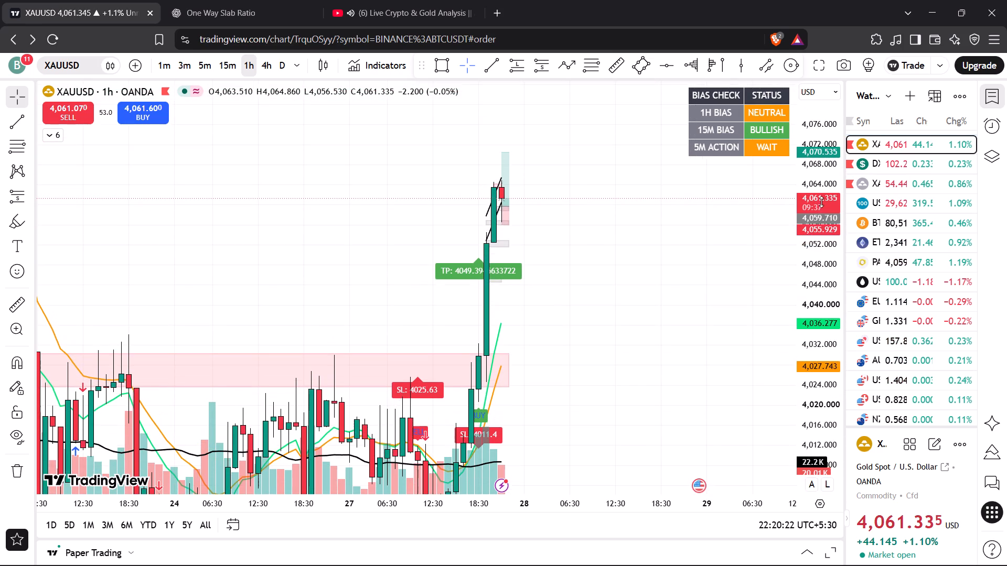
pyautogui.scroll(4, 715, 306)
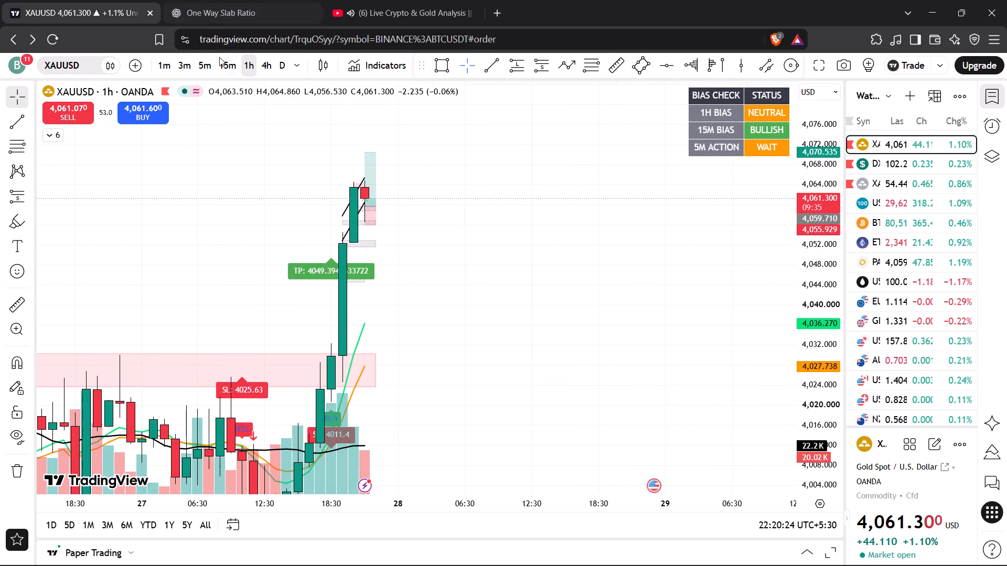
pyautogui.click(219, 57)
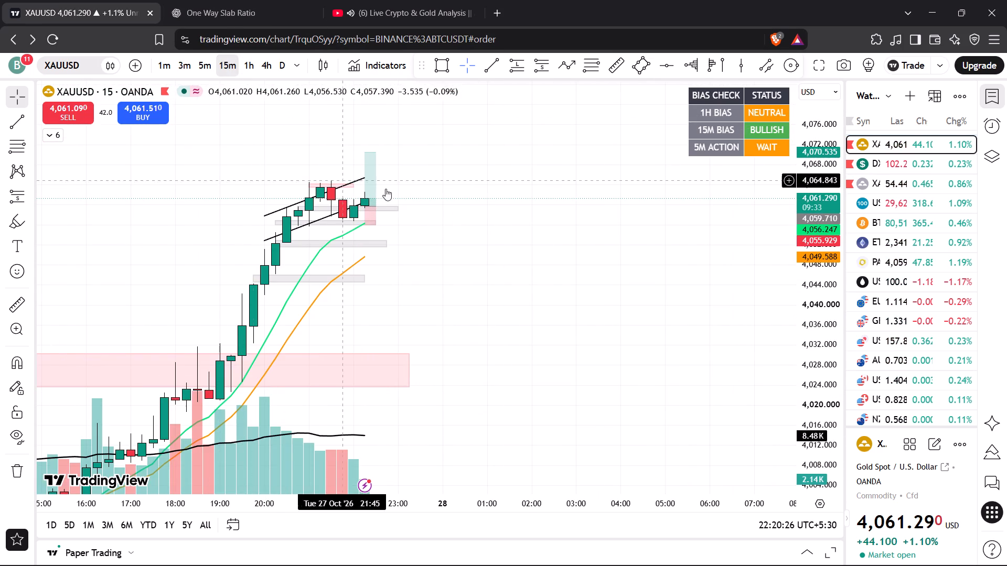
pyautogui.moveTo(488, 179); pyautogui.dragTo(560, 222)
pyautogui.moveTo(814, 379); pyautogui.dragTo(821, 278)
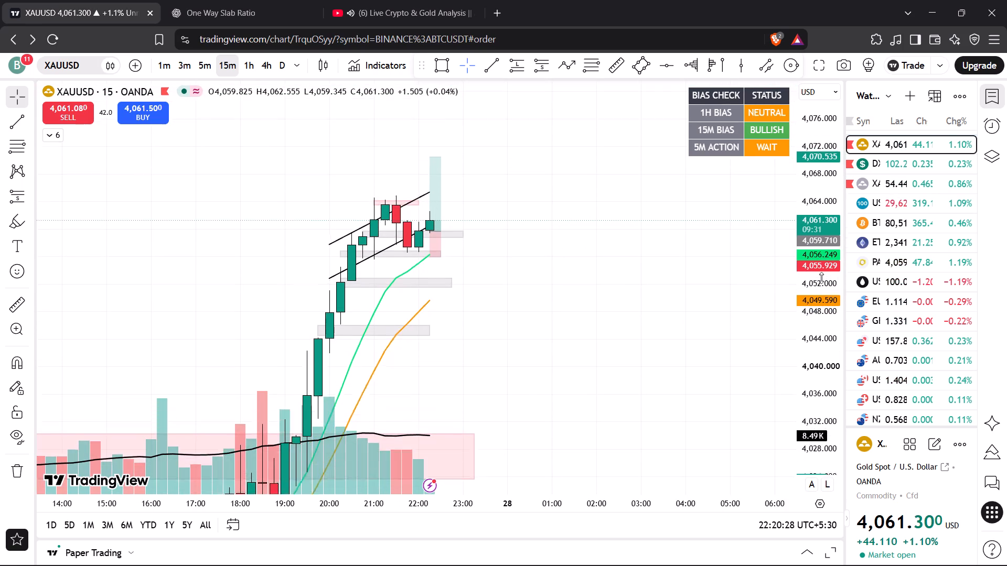
pyautogui.moveTo(821, 278); pyautogui.dragTo(821, 210)
pyautogui.click(200, 68)
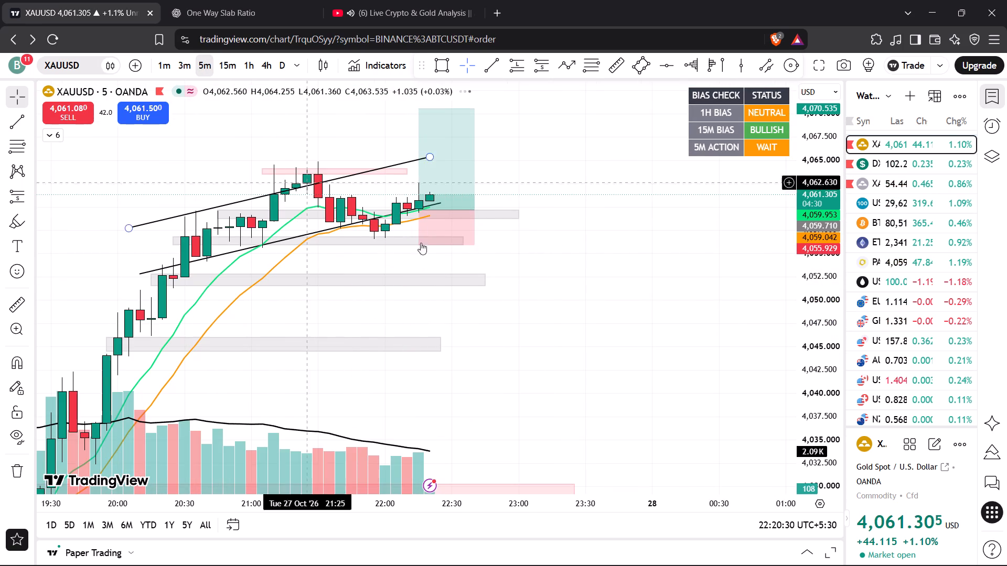
pyautogui.moveTo(701, 291); pyautogui.dragTo(767, 405)
pyautogui.moveTo(833, 408); pyautogui.dragTo(823, 191)
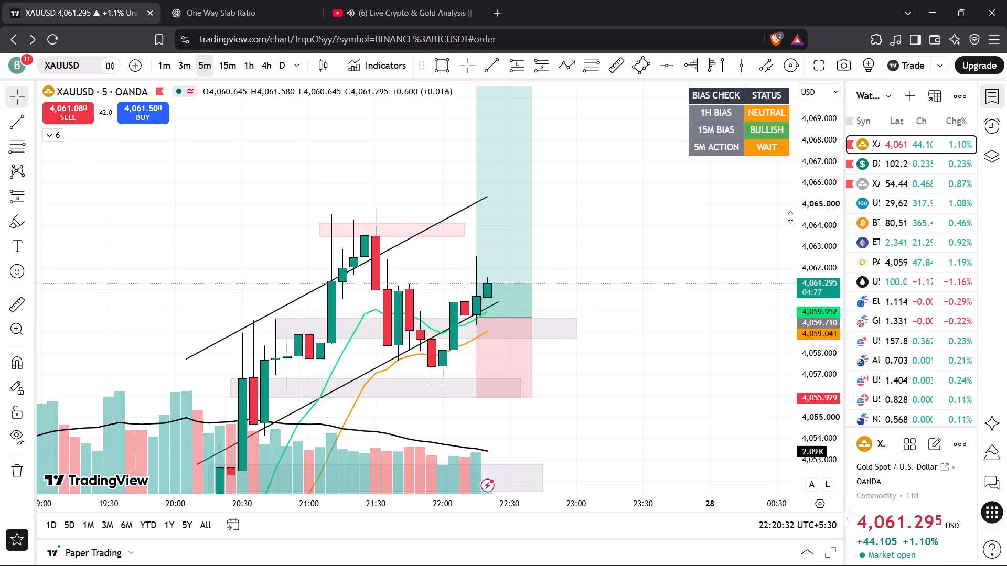
pyautogui.scroll(-3, 676, 284)
pyautogui.moveTo(679, 276); pyautogui.dragTo(658, 181)
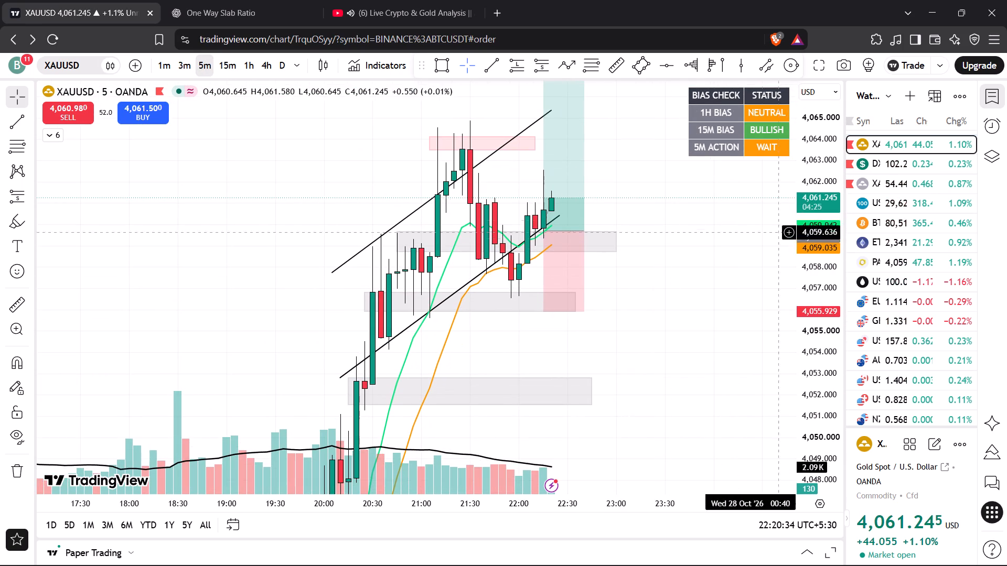
pyautogui.moveTo(815, 203); pyautogui.dragTo(817, 292)
pyautogui.scroll(-2, 712, 324)
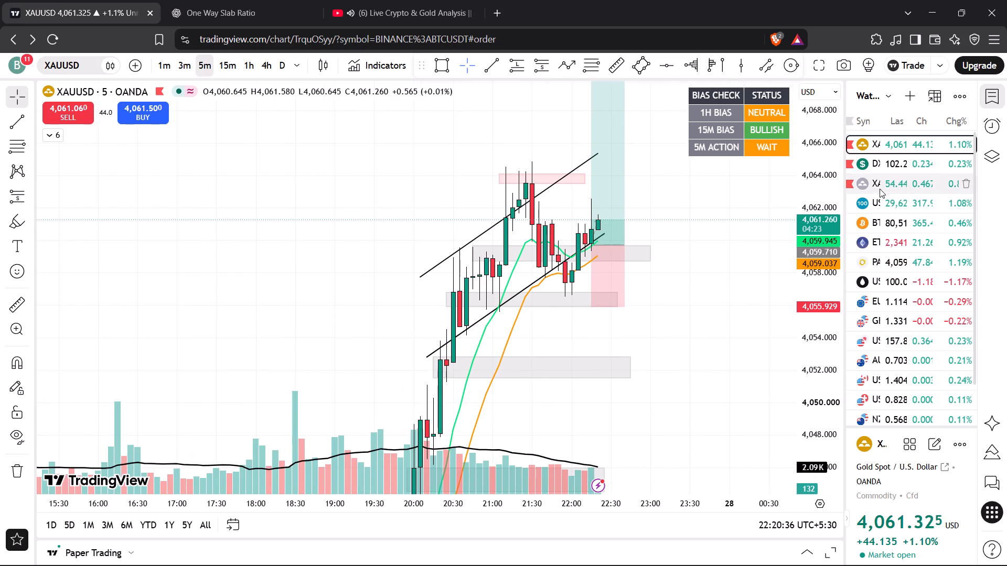
pyautogui.moveTo(718, 227); pyautogui.dragTo(609, 225)
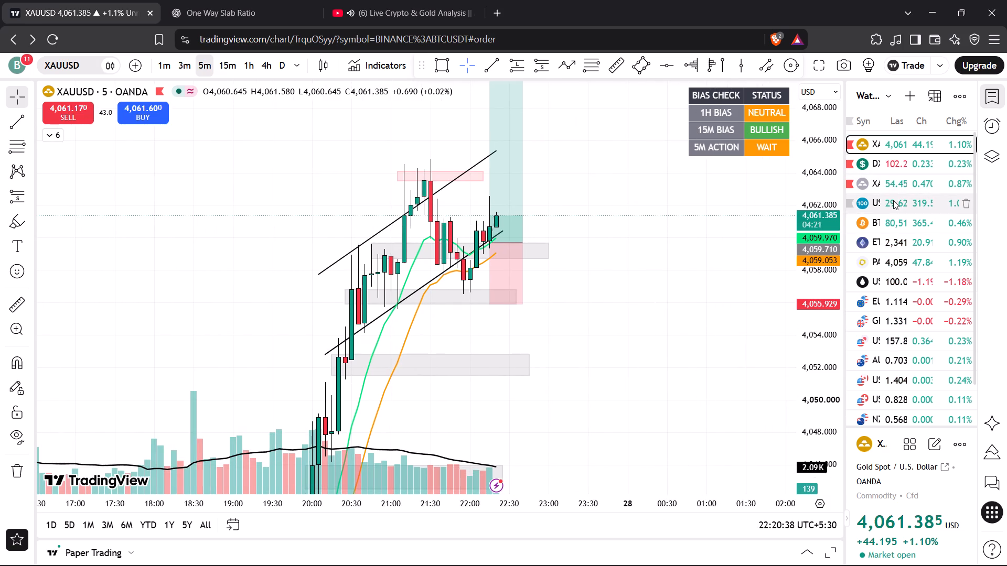
# Check the US Tech 100 short position on the 5-minute chart, and switch to the YouTube livestream at its live point.
pyautogui.click(894, 202)
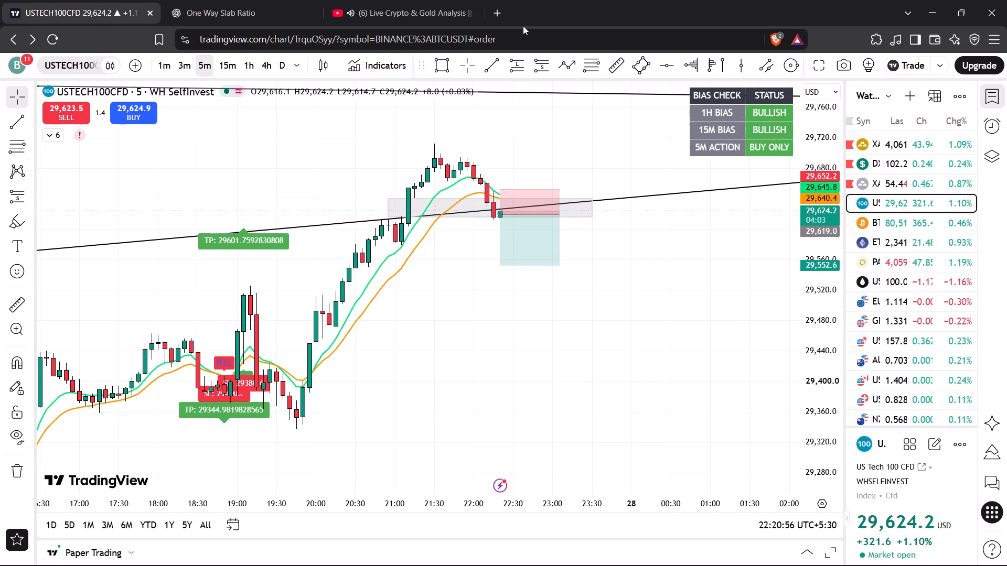
pyautogui.click(424, 6)
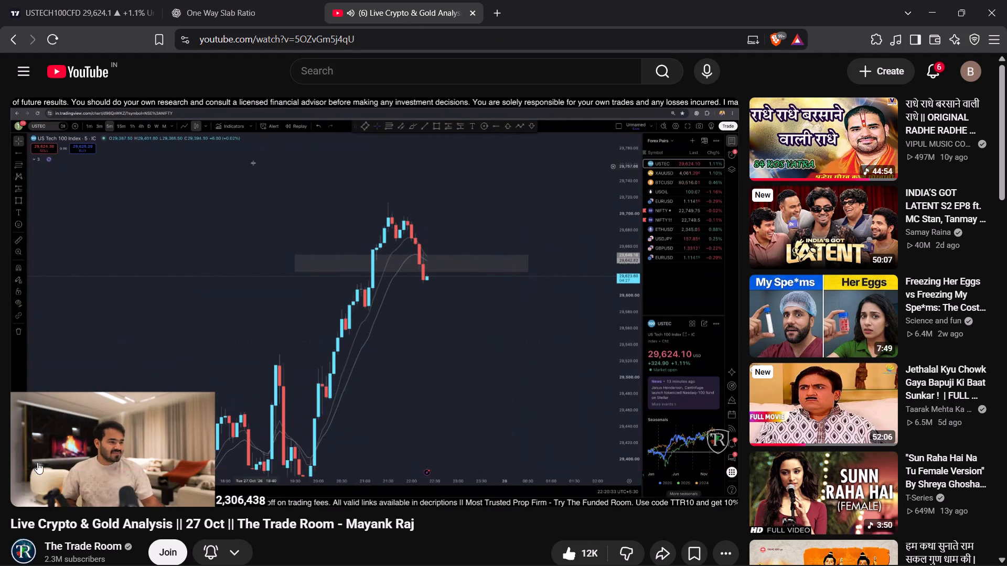
pyautogui.click(111, 485)
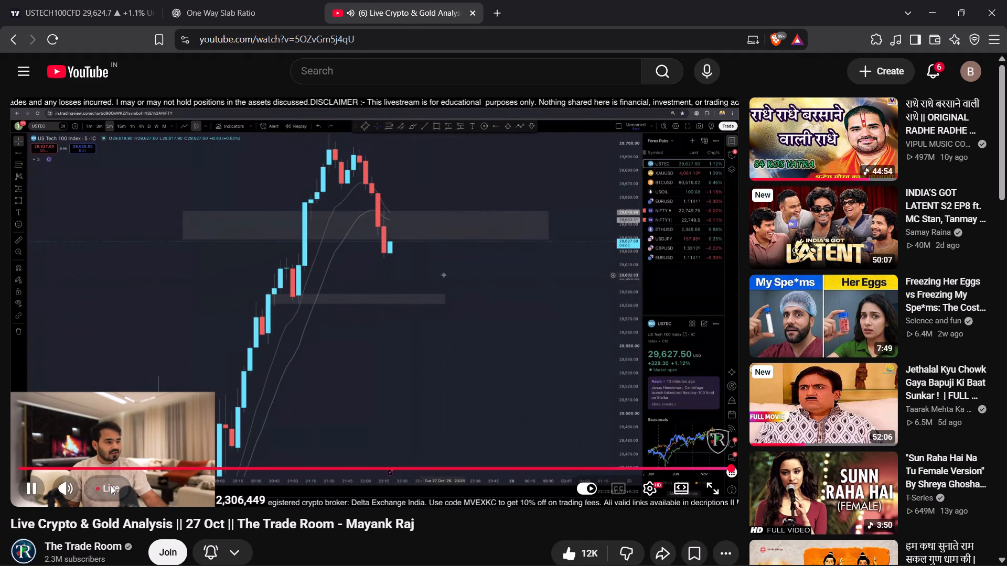
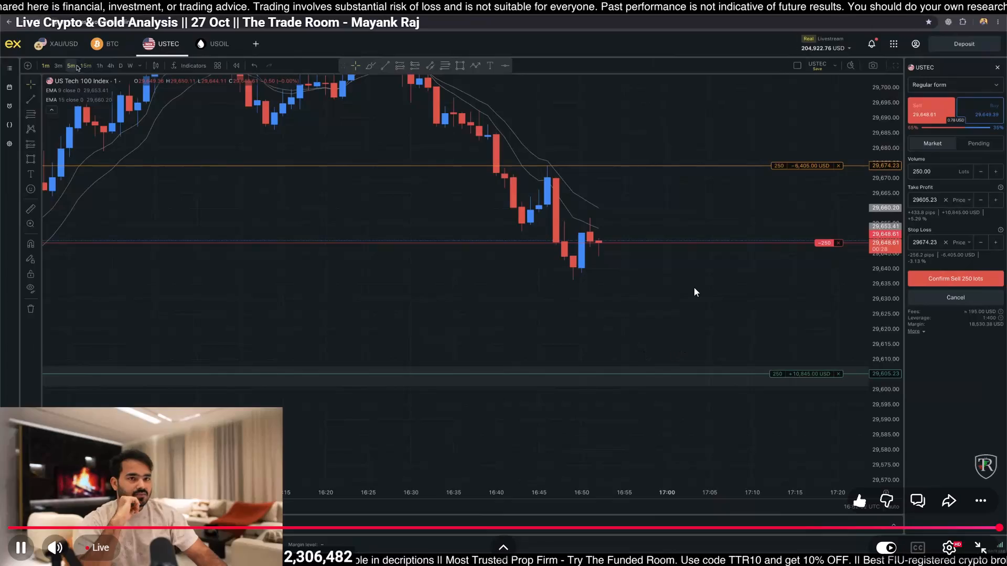
# Return from the livestream to the US Tech 100 chart, switch it to 3 minutes, and tighten the short position's stop to 29,650.2.
pyautogui.click(494, 40)
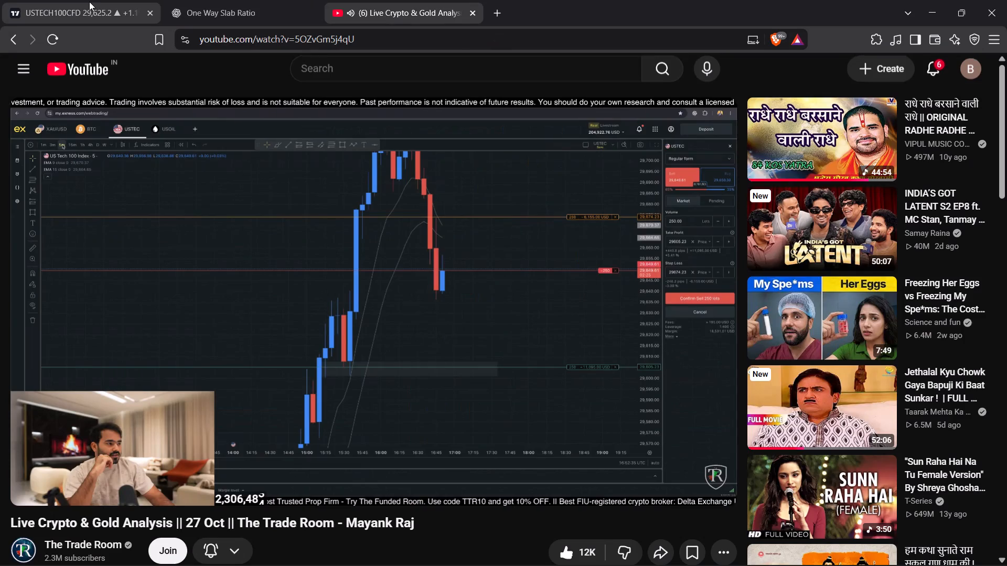
pyautogui.click(89, 2)
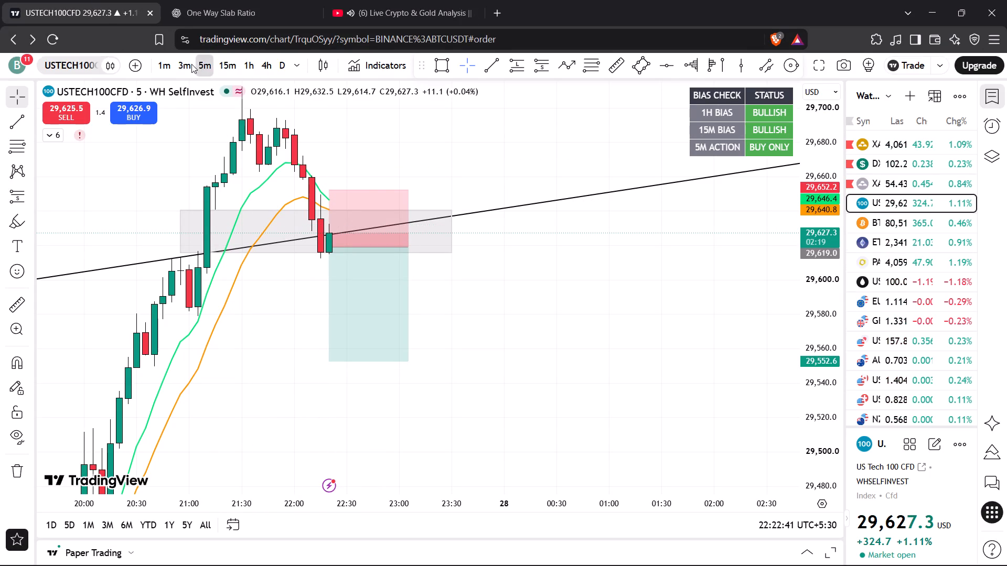
pyautogui.click(191, 64)
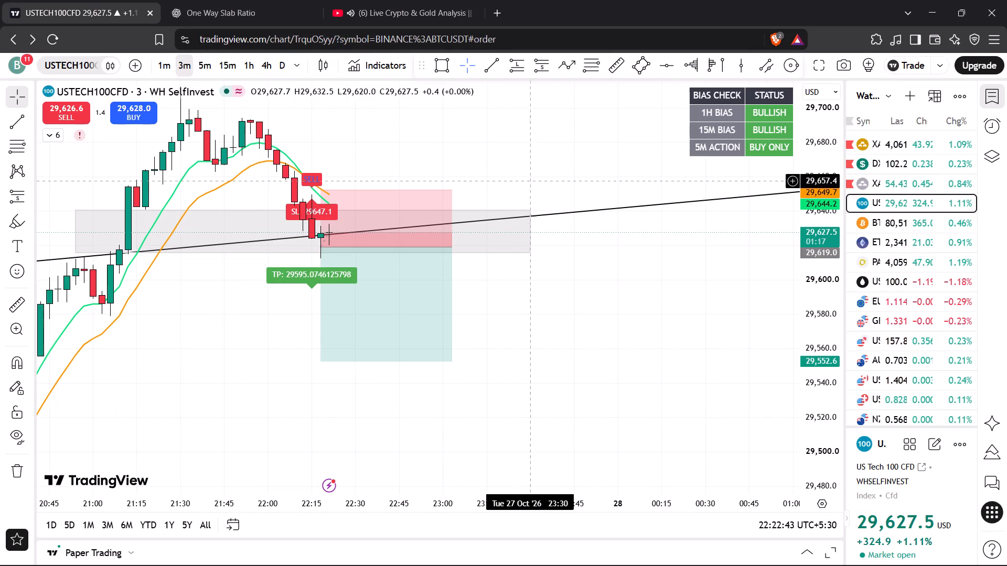
pyautogui.moveTo(552, 146); pyautogui.dragTo(572, 147)
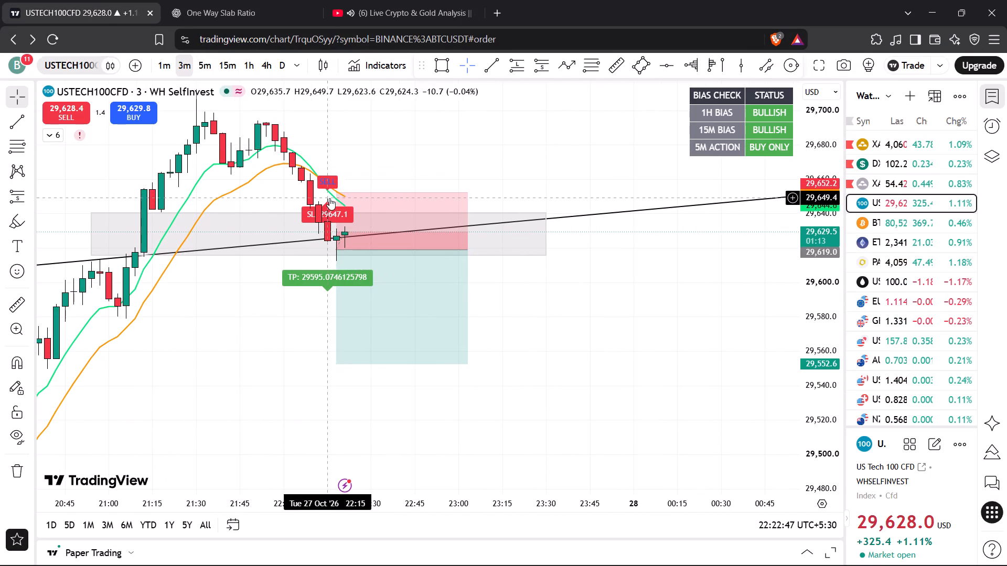
pyautogui.moveTo(481, 150); pyautogui.dragTo(571, 136)
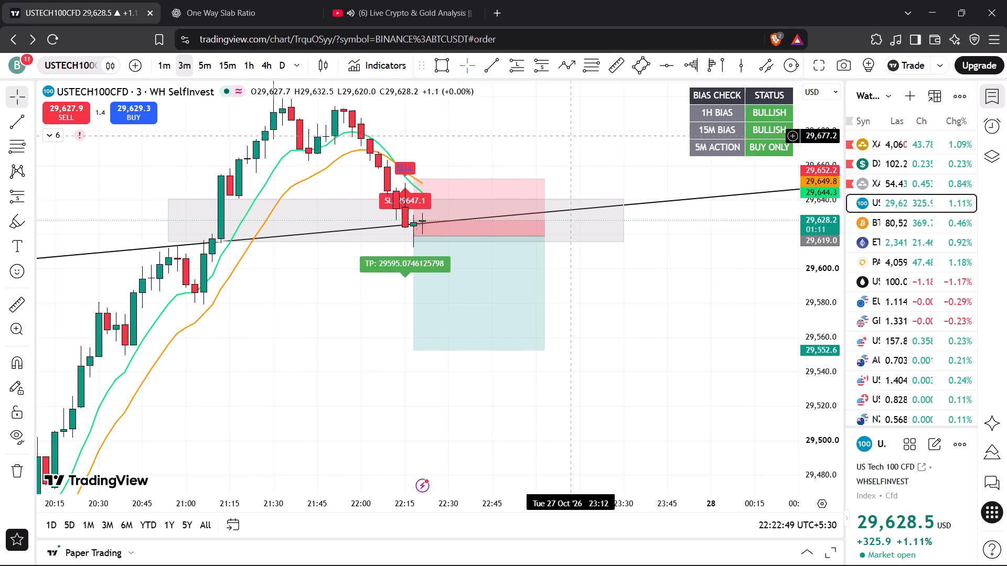
pyautogui.moveTo(414, 177); pyautogui.dragTo(420, 175)
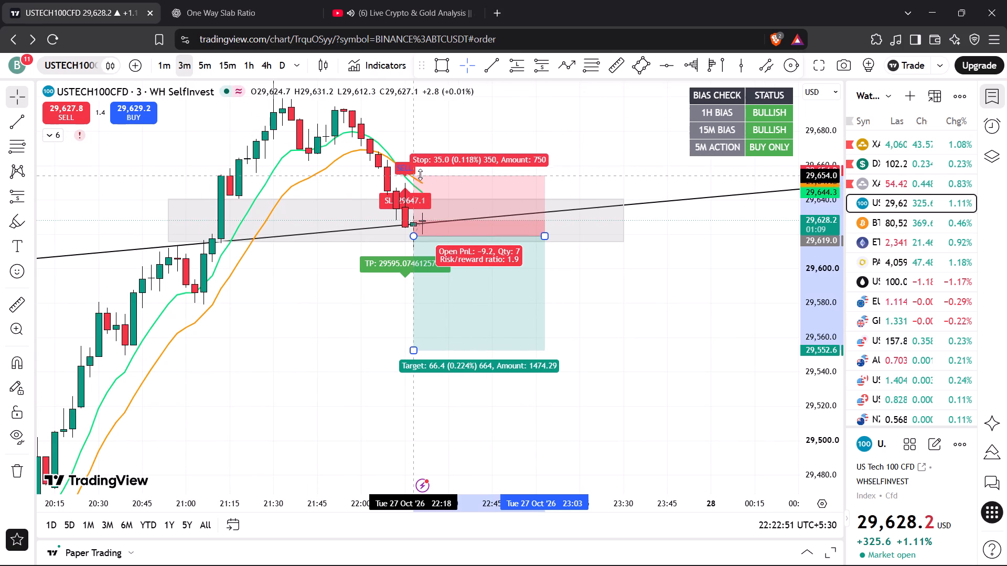
pyautogui.moveTo(420, 175); pyautogui.dragTo(437, 182)
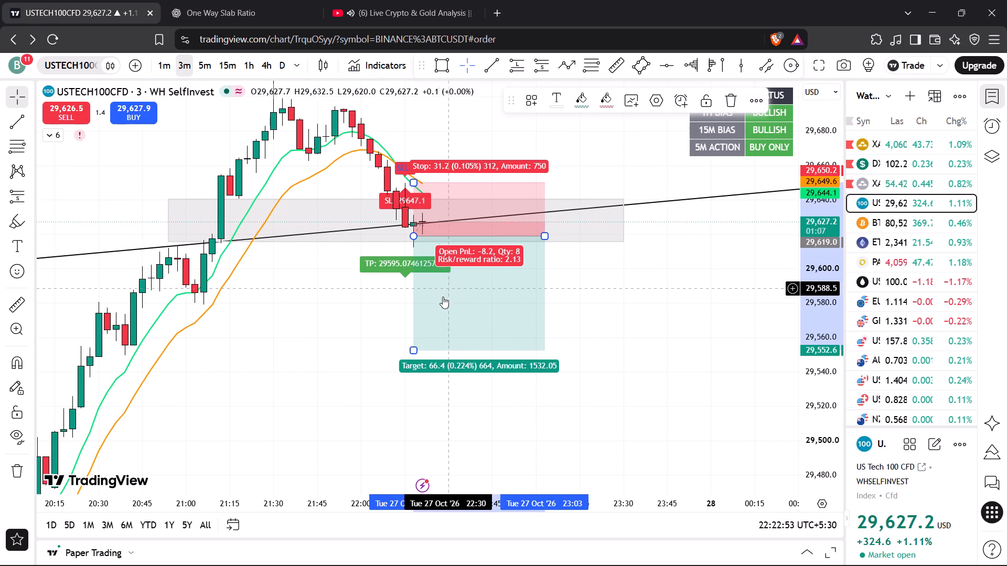
# Set the short position's target to 29,556.1 and shorten its time span so that it ends at about 22:51.
pyautogui.moveTo(412, 349); pyautogui.dragTo(412, 344)
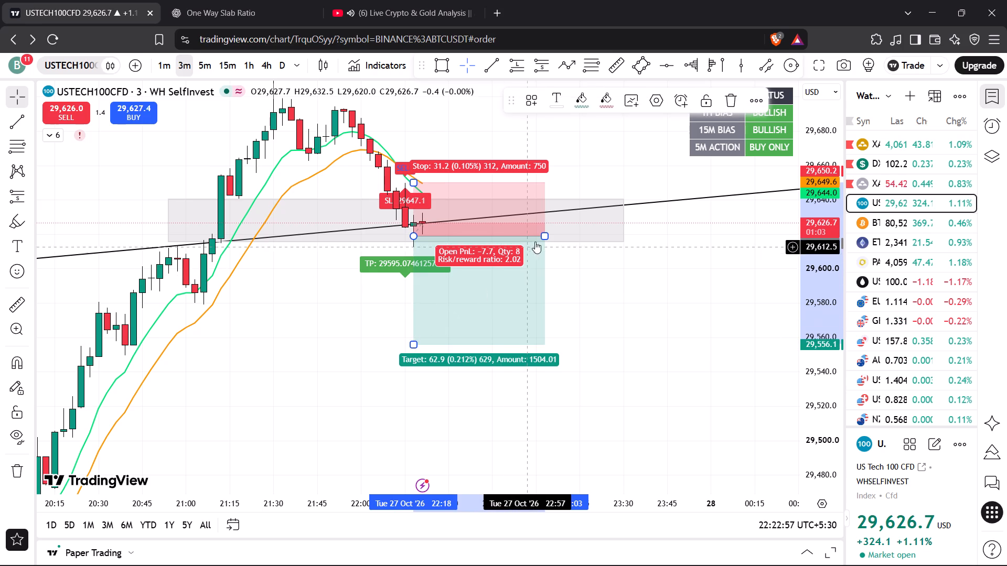
pyautogui.moveTo(541, 236); pyautogui.dragTo(508, 244)
pyautogui.click(532, 263)
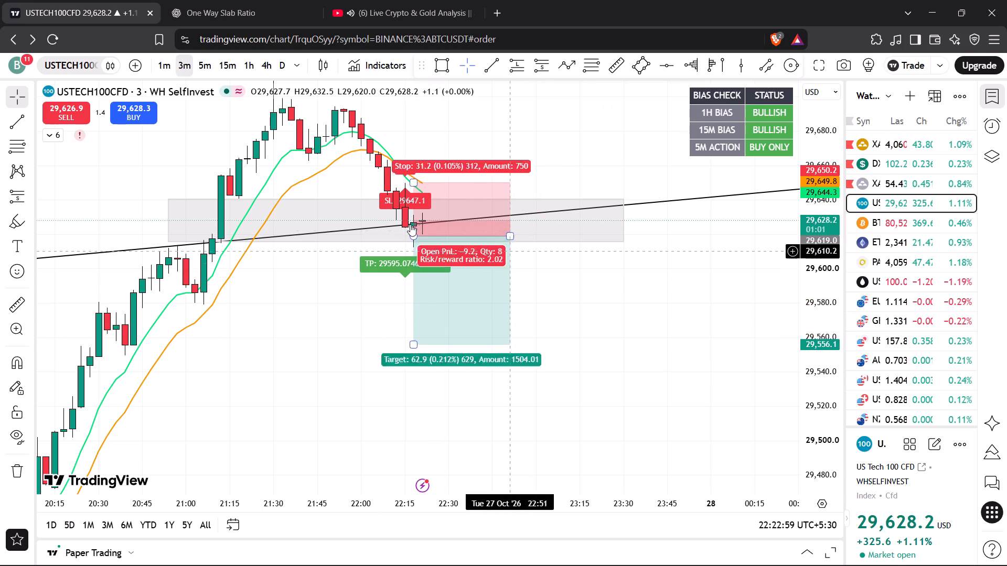
# Draft a 0.5-unit US Tech 100 sell limit order at 29,631.0 with take profit at 29,555.4 and stop loss at 29,650.6.
pyautogui.click(62, 111)
pyautogui.click(501, 220)
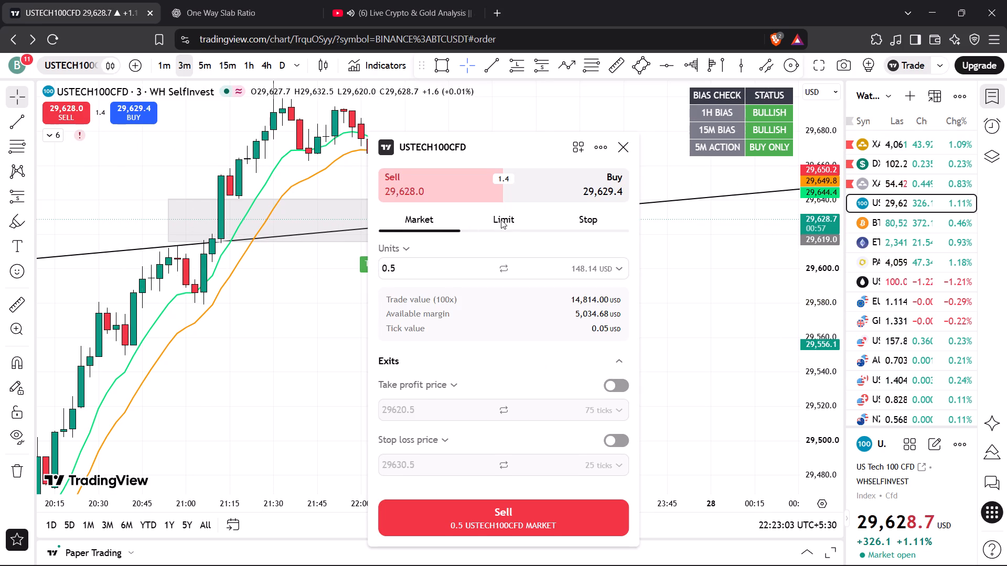
pyautogui.click(624, 79)
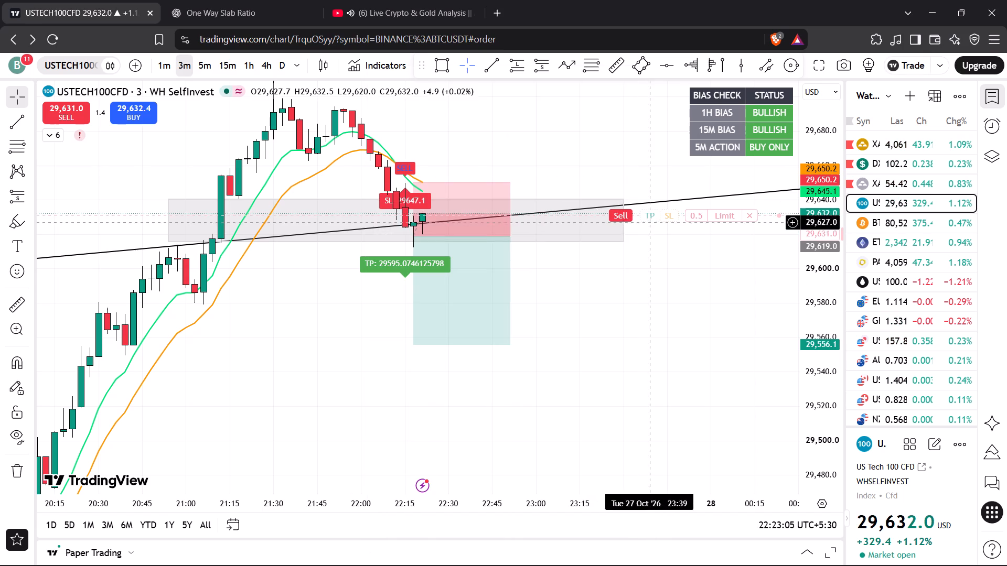
pyautogui.moveTo(646, 213); pyautogui.dragTo(637, 330)
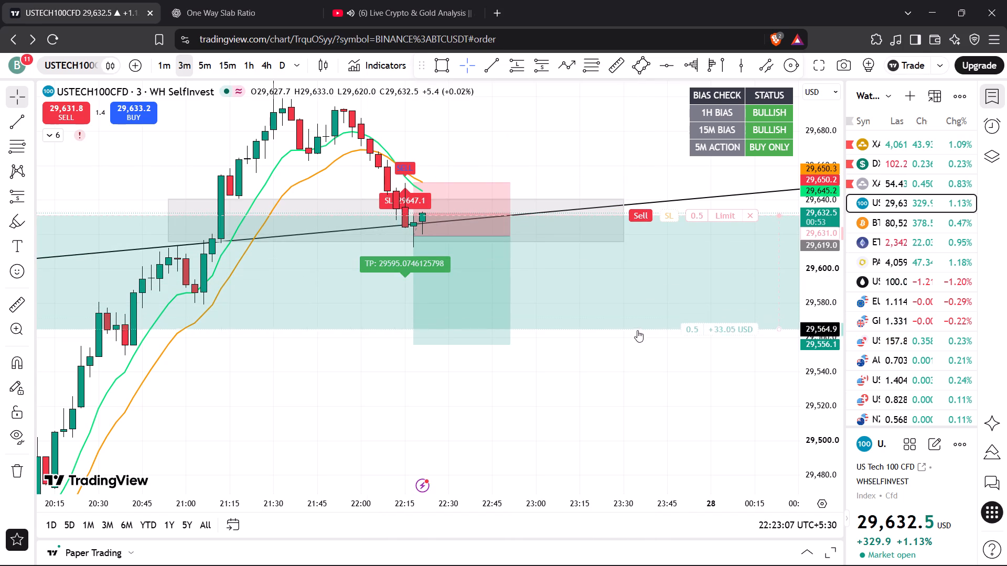
pyautogui.moveTo(637, 330); pyautogui.dragTo(628, 345)
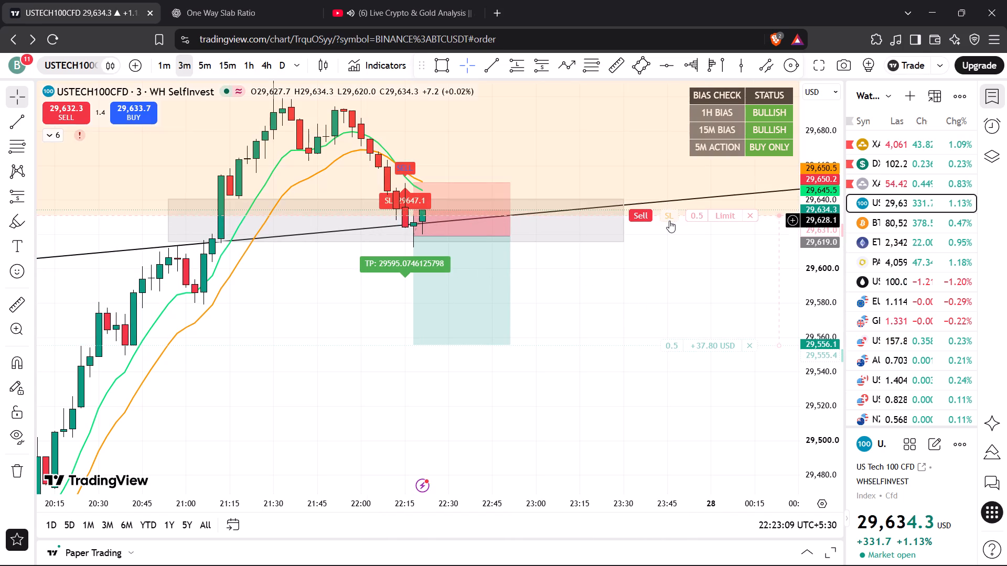
pyautogui.moveTo(669, 221); pyautogui.dragTo(670, 184)
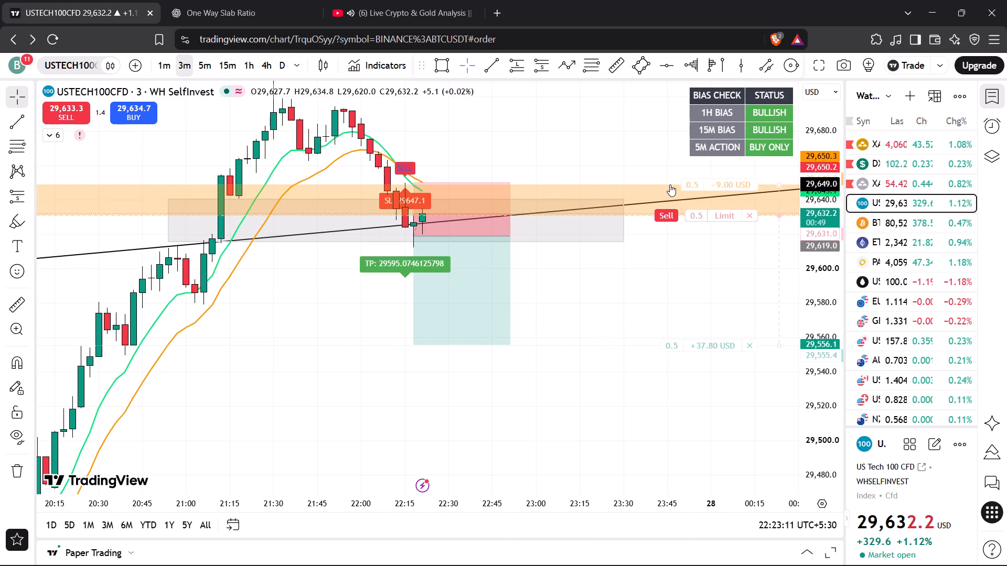
pyautogui.moveTo(670, 184); pyautogui.dragTo(669, 182)
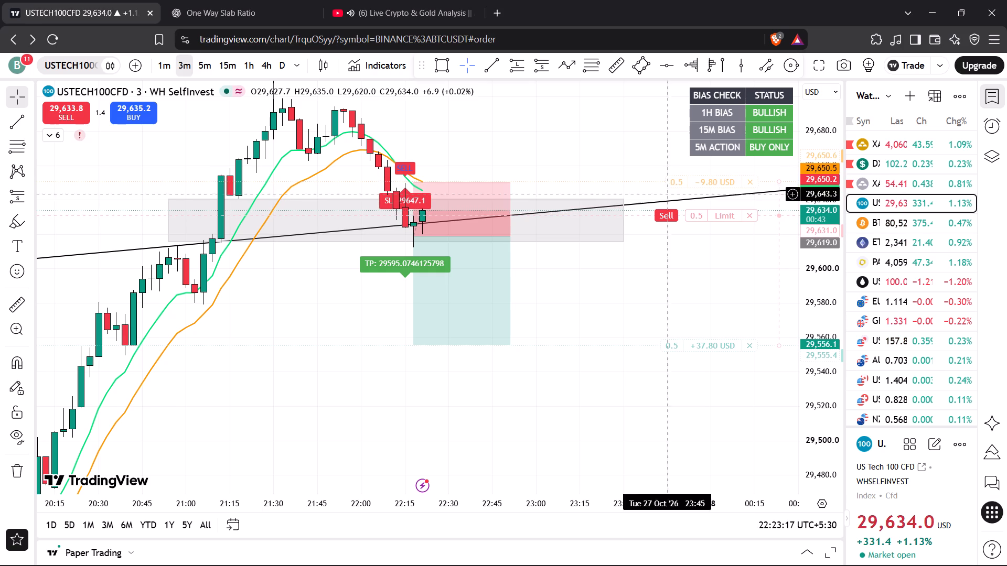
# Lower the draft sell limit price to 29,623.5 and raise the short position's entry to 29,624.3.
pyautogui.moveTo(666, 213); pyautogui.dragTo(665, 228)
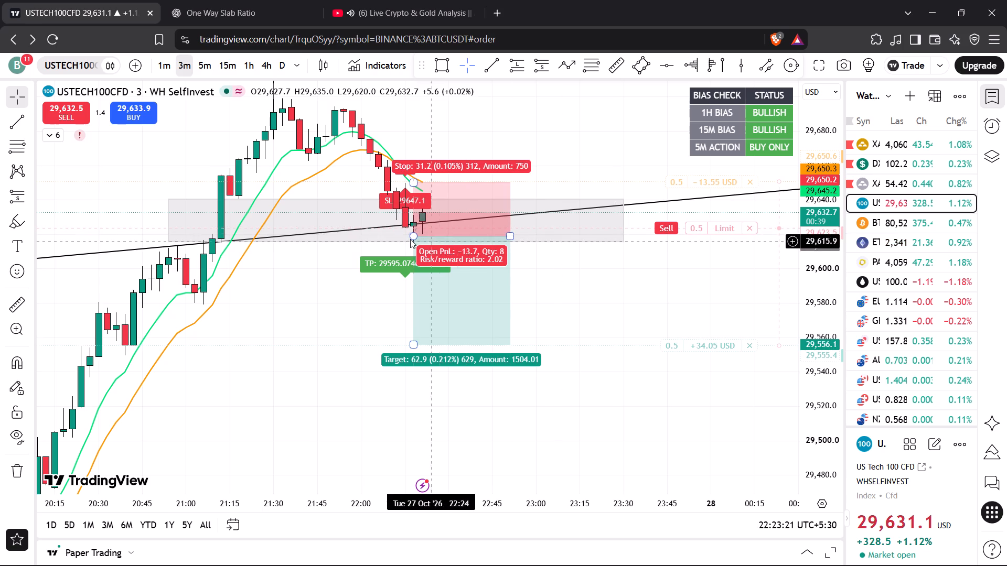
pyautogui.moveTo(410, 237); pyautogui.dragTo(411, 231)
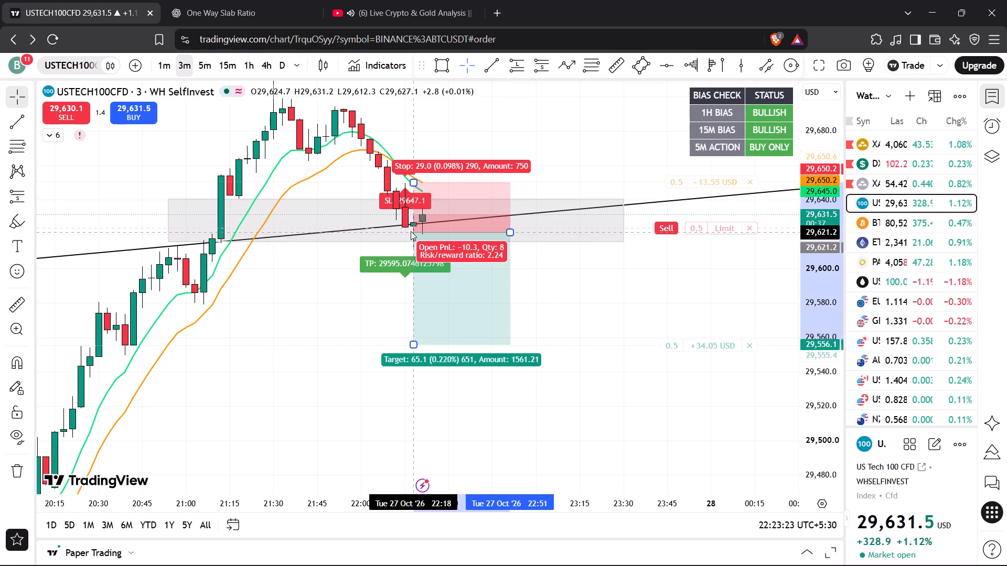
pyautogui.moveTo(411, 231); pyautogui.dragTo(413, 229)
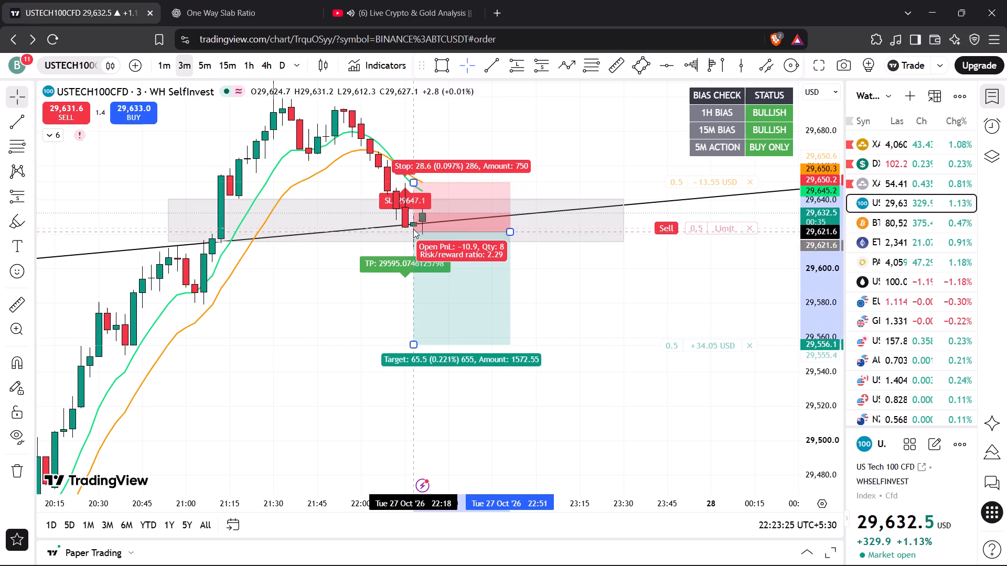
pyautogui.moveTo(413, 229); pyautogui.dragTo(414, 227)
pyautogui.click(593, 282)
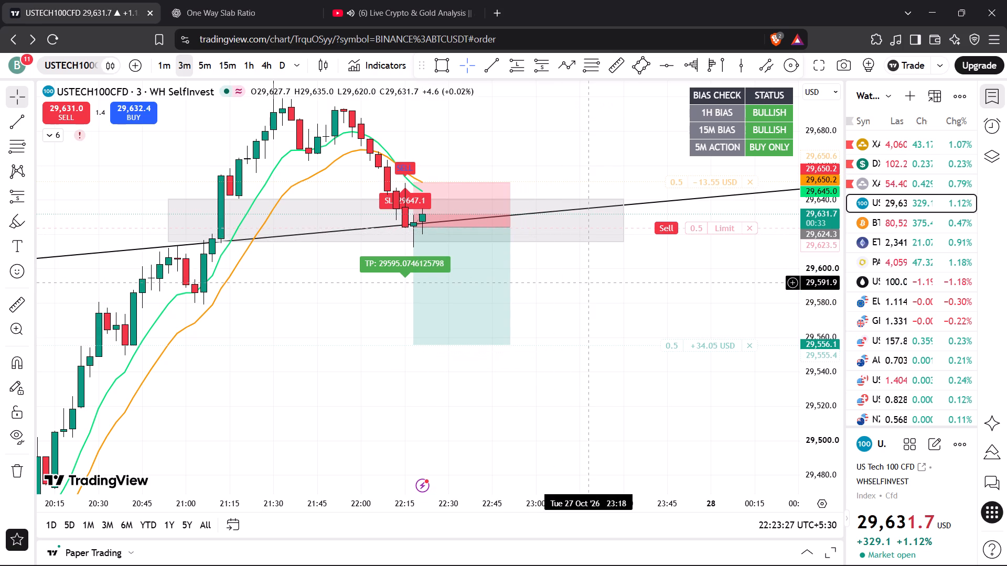
# Check the livestream, switch US Tech 100 to the 1-minute chart, and raise the draft sell limit price to 29,631.1.
pyautogui.moveTo(593, 282); pyautogui.dragTo(559, 268)
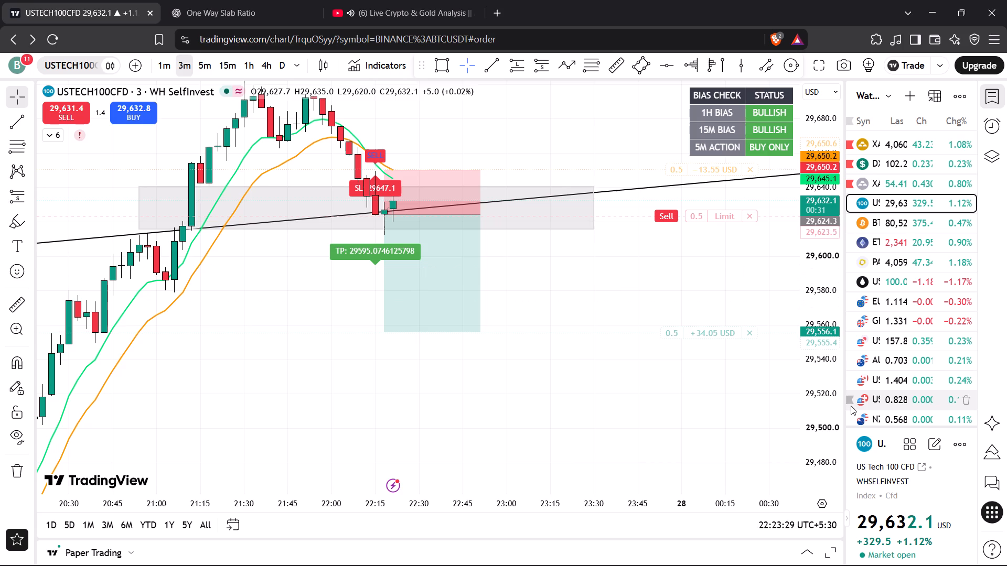
pyautogui.moveTo(820, 405); pyautogui.dragTo(818, 327)
pyautogui.moveTo(615, 267); pyautogui.dragTo(590, 332)
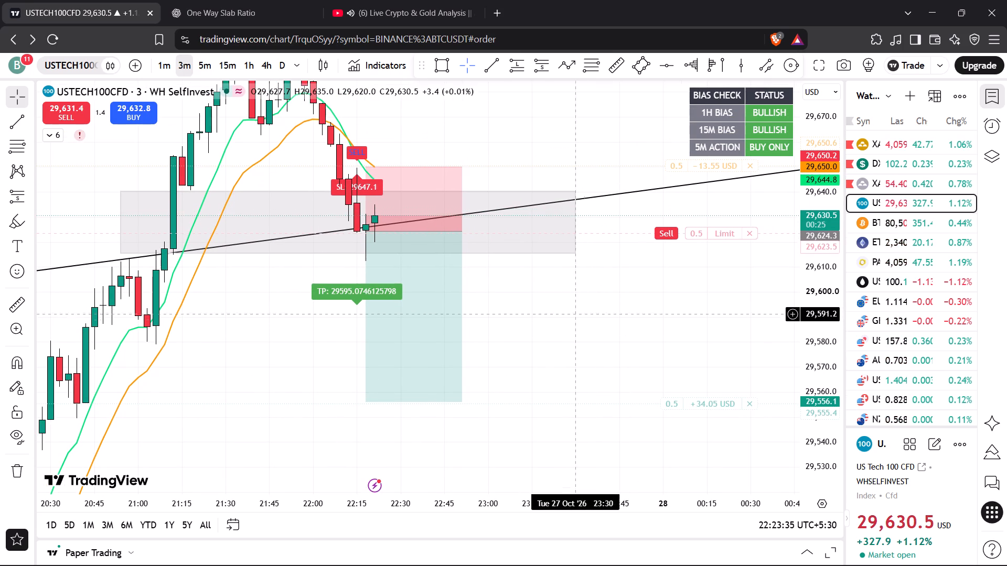
pyautogui.moveTo(811, 228); pyautogui.dragTo(818, 314)
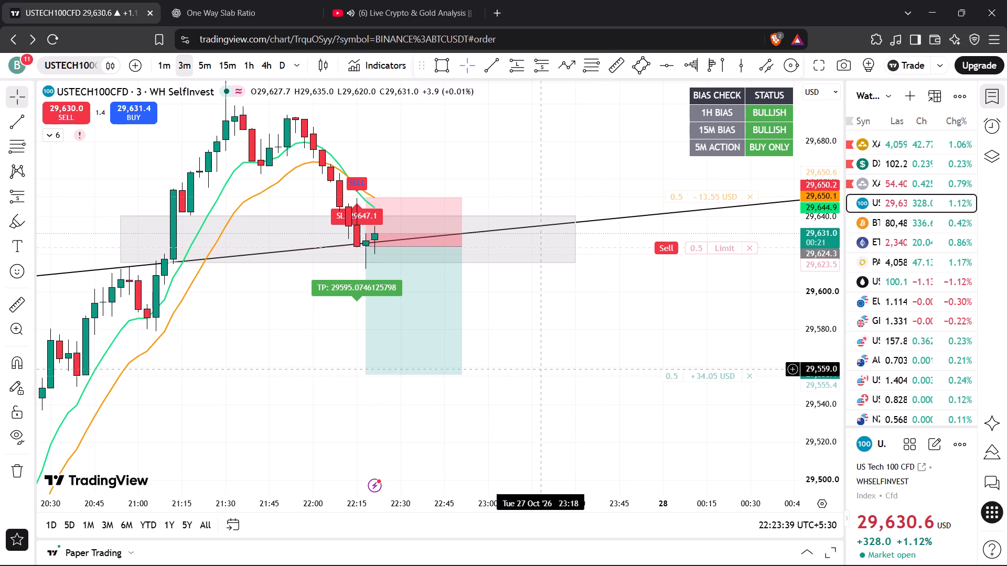
pyautogui.click(423, 8)
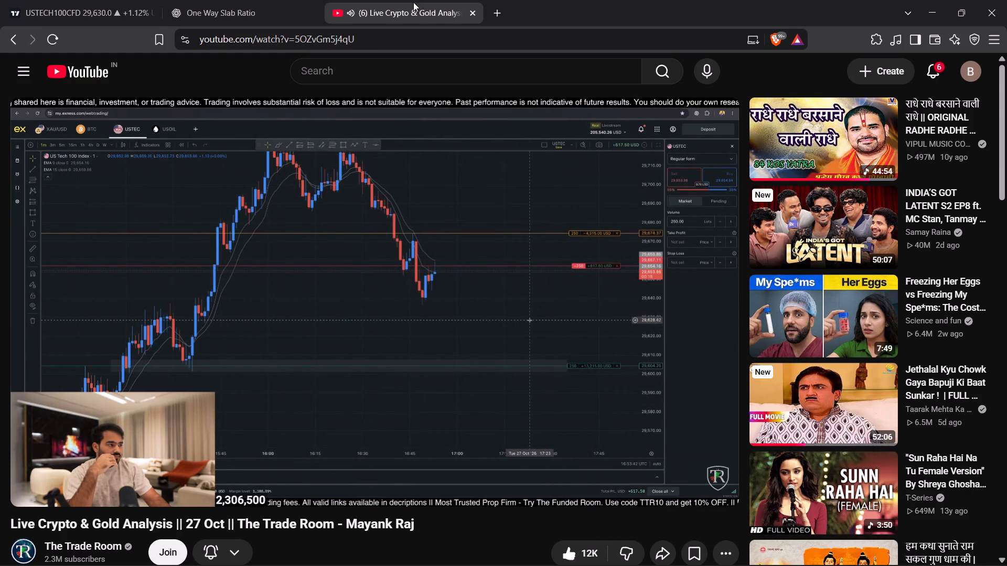
pyautogui.click(127, 6)
pyautogui.click(157, 67)
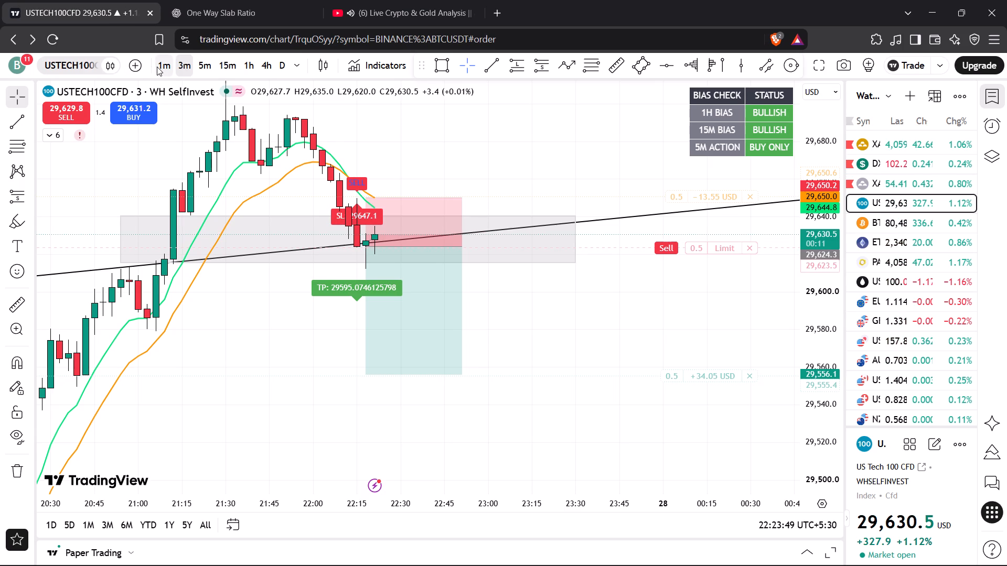
pyautogui.moveTo(817, 336); pyautogui.dragTo(819, 304)
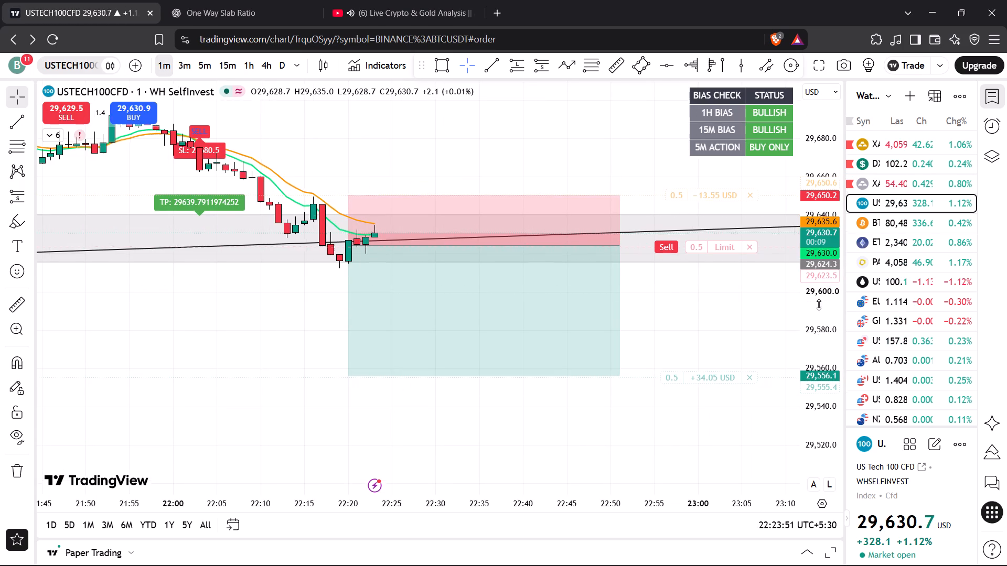
pyautogui.moveTo(819, 304); pyautogui.dragTo(813, 154)
pyautogui.moveTo(690, 305); pyautogui.dragTo(691, 348)
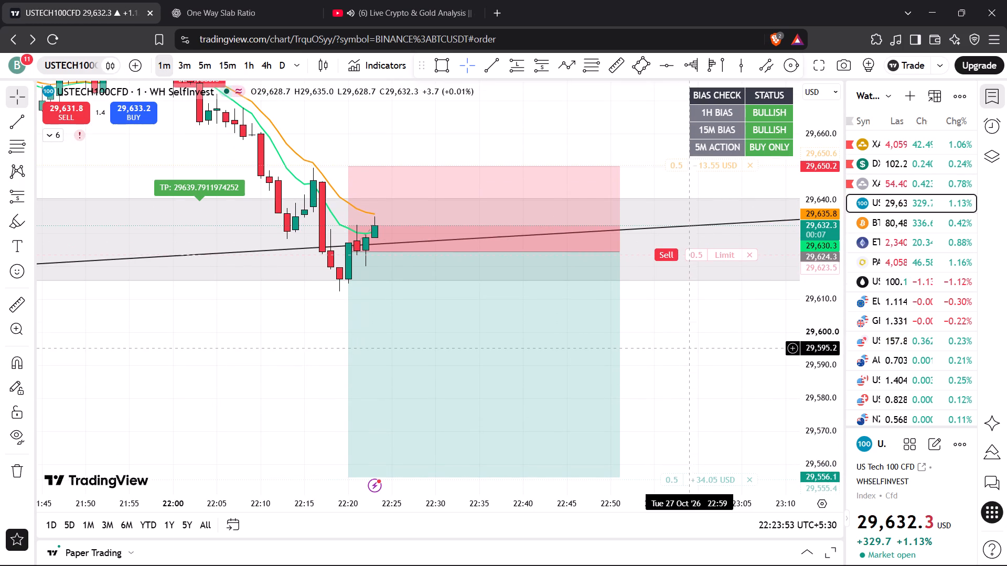
pyautogui.moveTo(705, 257); pyautogui.dragTo(711, 249)
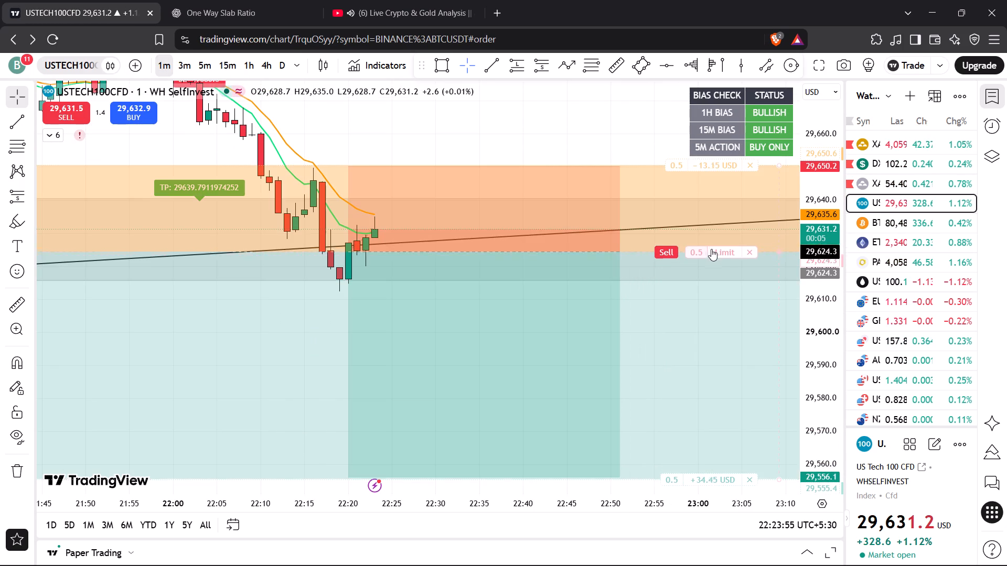
pyautogui.moveTo(711, 249); pyautogui.dragTo(725, 230)
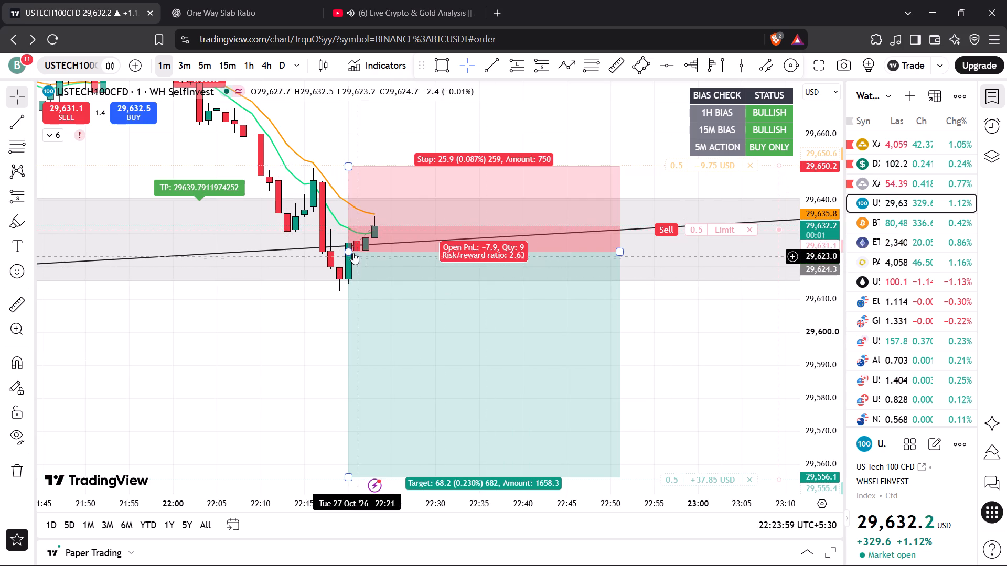
# Raise the short position's entry to 29,631.9 and shorten its time span so that it ends at about 22:46.
pyautogui.moveTo(353, 252); pyautogui.dragTo(347, 227)
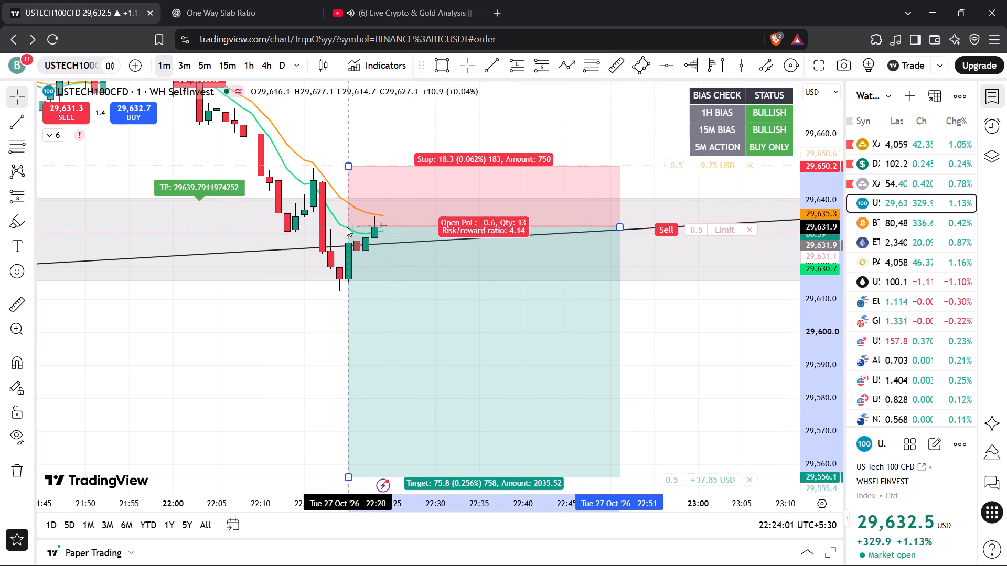
pyautogui.click(655, 329)
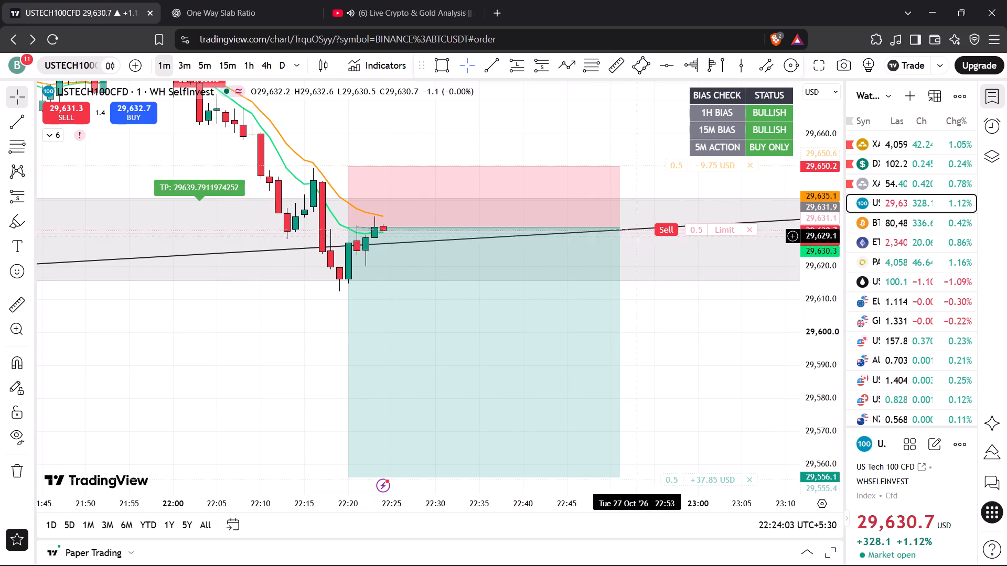
pyautogui.moveTo(617, 225); pyautogui.dragTo(580, 228)
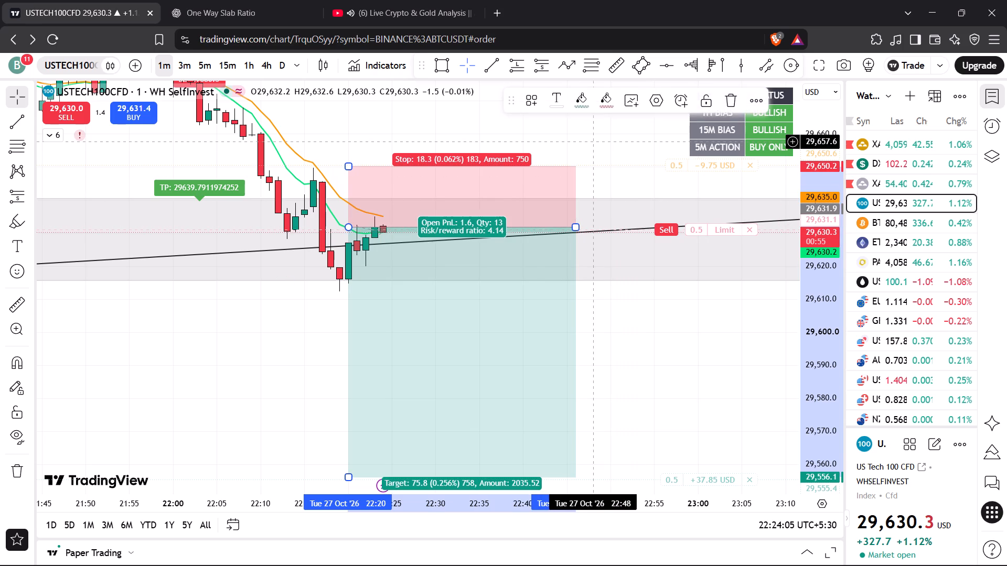
pyautogui.click(590, 141)
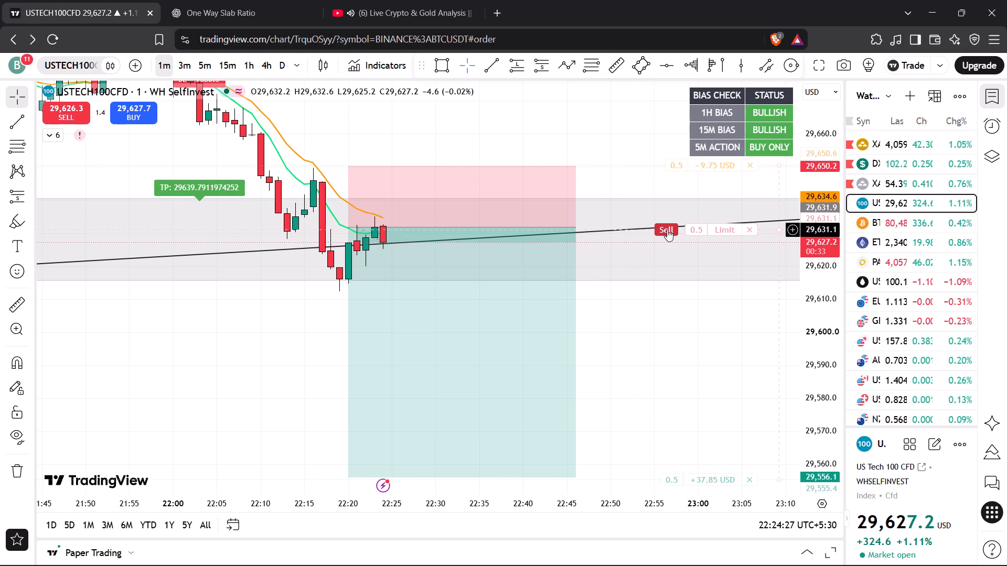
# Raise the sell limit price to 29,635.4 and place the 0.5-unit order with its take profit and stop loss.
pyautogui.moveTo(667, 230); pyautogui.dragTo(666, 224)
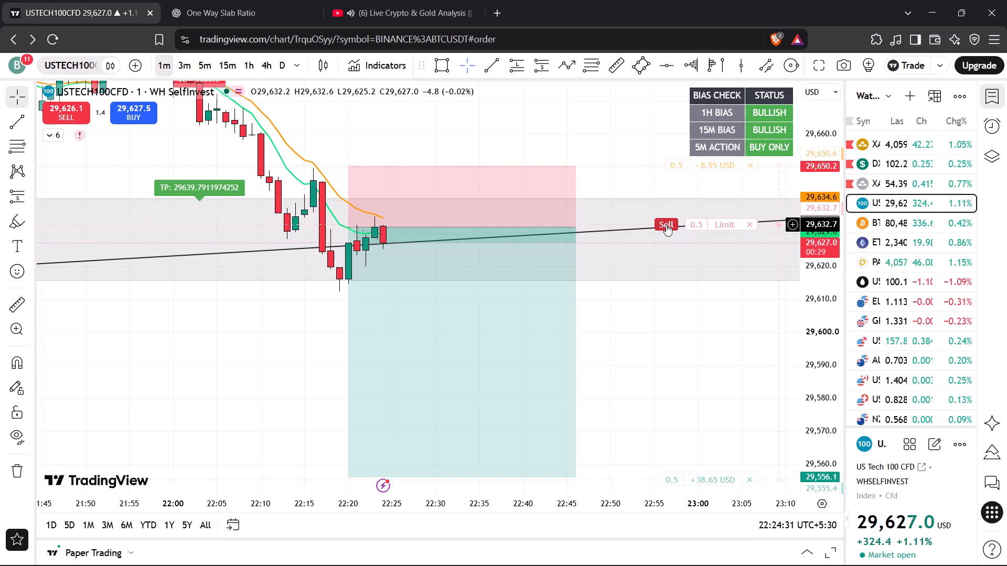
pyautogui.moveTo(666, 224); pyautogui.dragTo(669, 215)
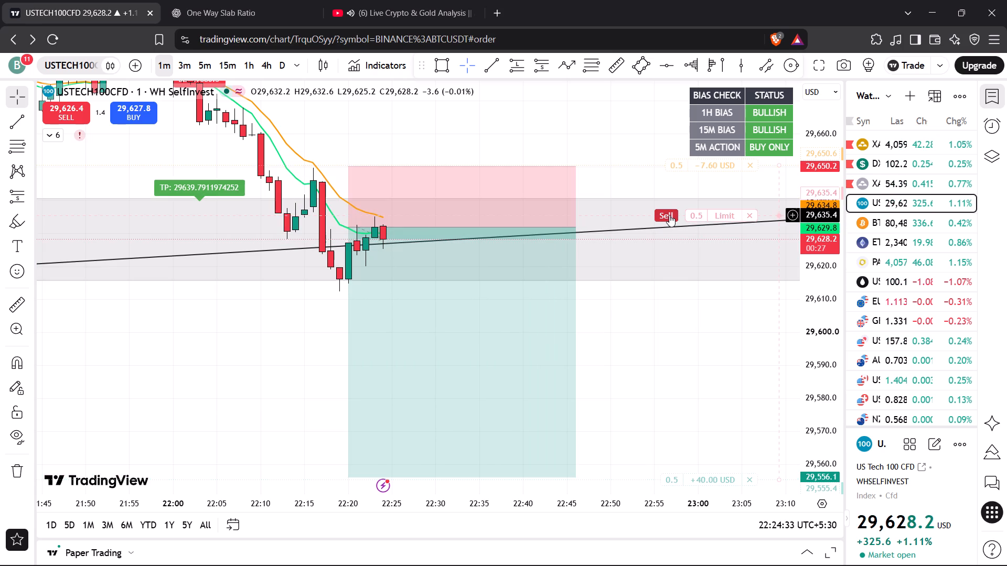
pyautogui.click(669, 215)
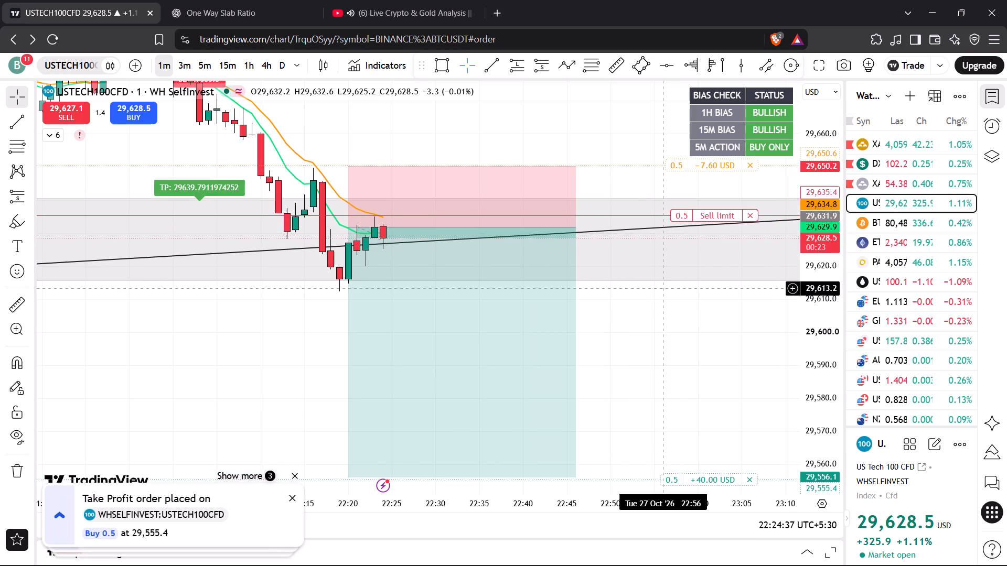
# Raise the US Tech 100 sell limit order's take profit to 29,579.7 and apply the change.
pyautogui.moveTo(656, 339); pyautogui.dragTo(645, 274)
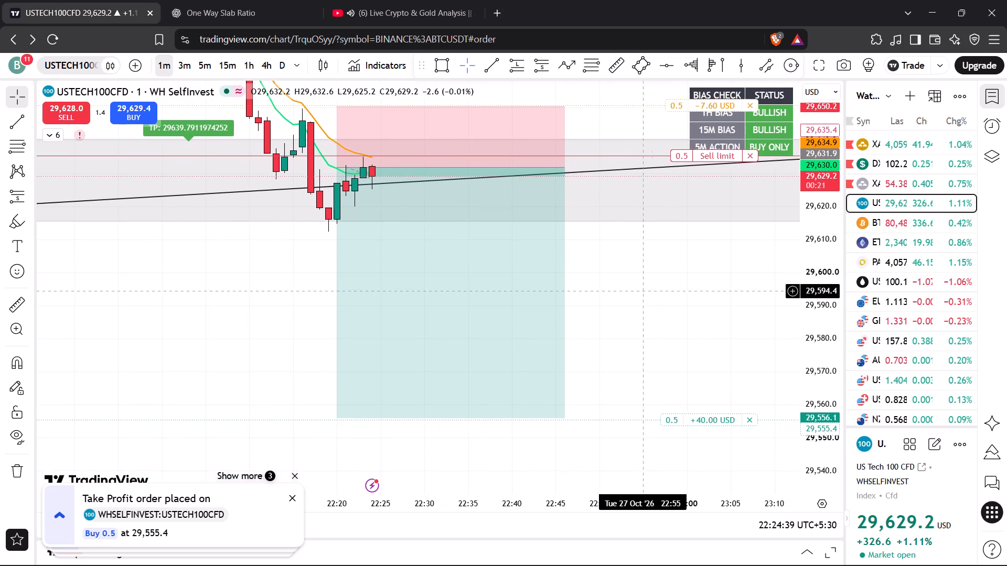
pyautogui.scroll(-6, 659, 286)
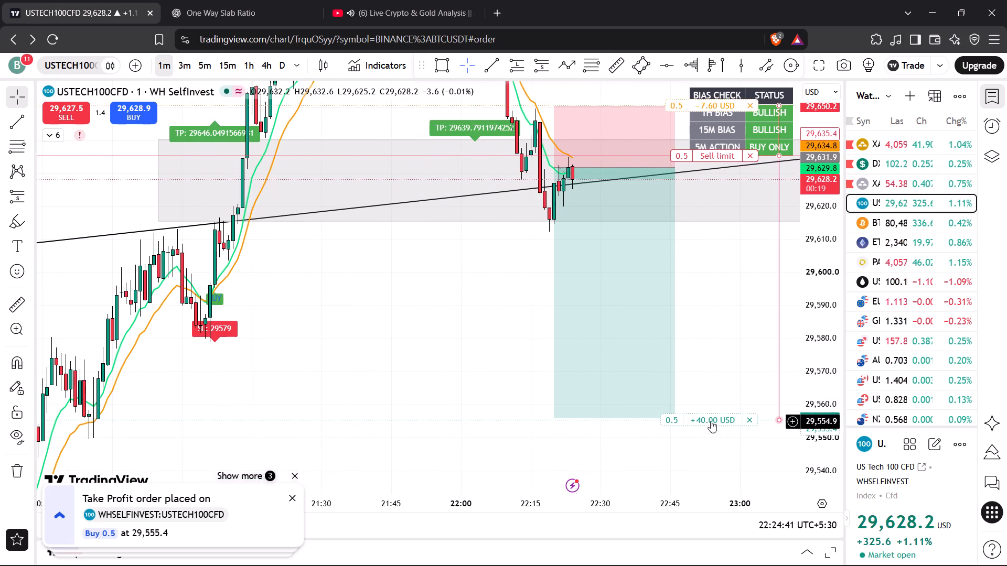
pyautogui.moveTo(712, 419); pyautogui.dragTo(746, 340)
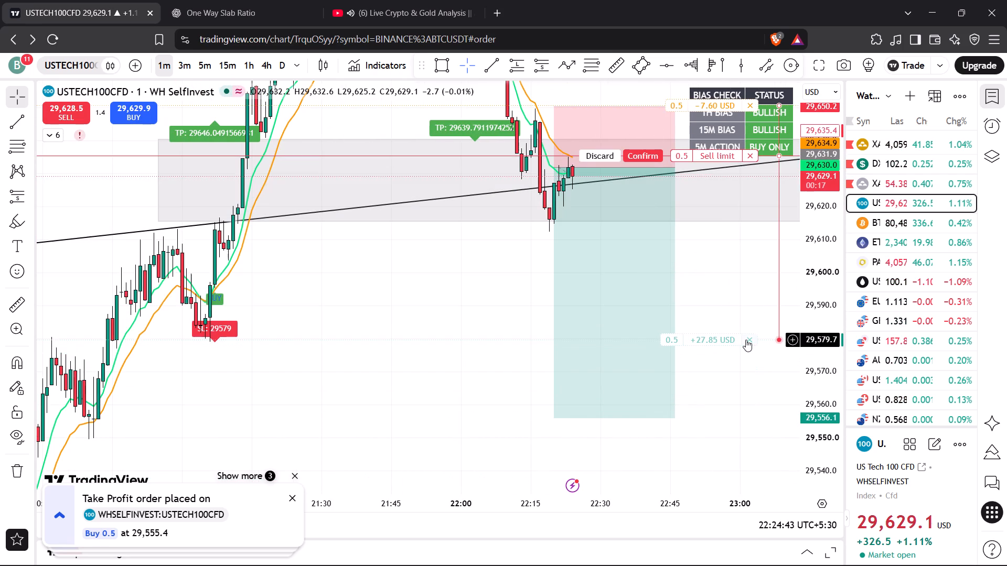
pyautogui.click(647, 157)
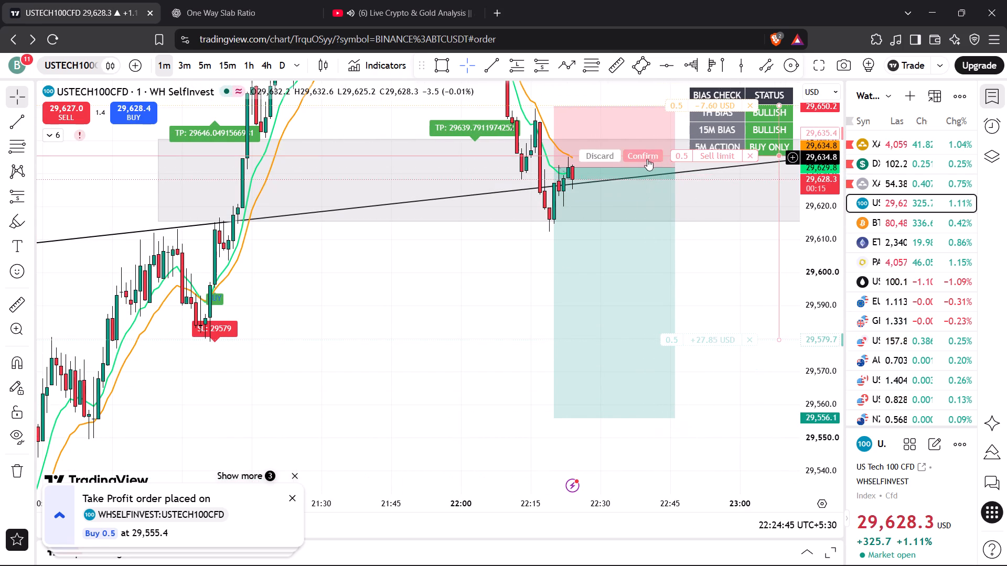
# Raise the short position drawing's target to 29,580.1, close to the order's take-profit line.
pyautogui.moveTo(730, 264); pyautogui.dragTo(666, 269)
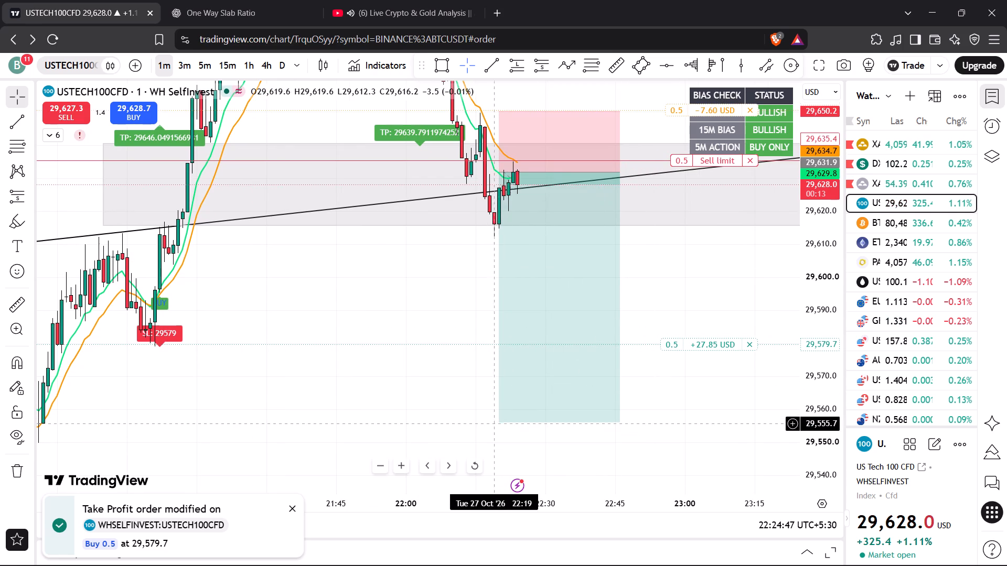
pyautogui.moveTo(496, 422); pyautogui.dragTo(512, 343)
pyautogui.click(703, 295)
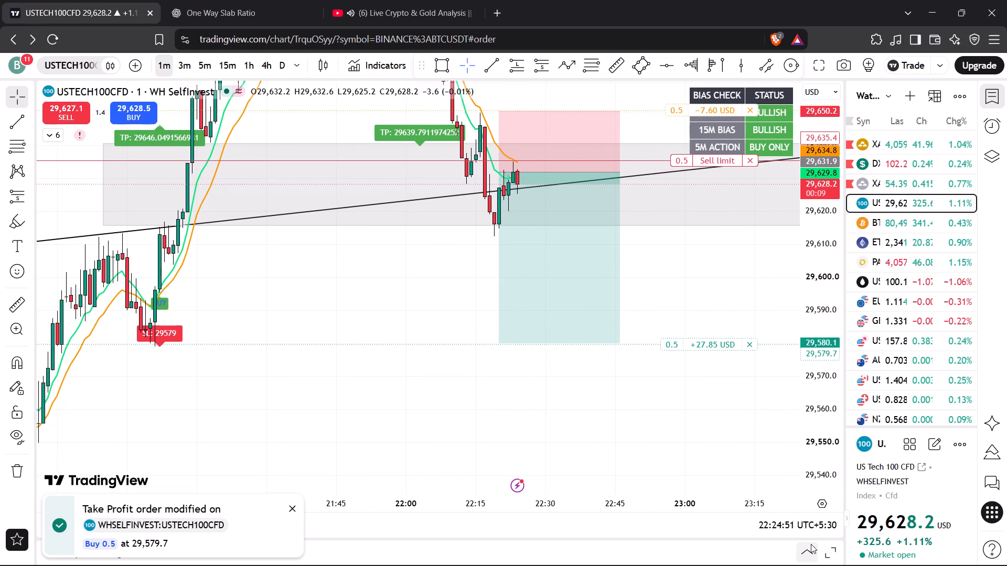
# Check the paper-trading account's positions and the livestream's current US Tech 100 setup, and return to the chart.
pyautogui.click(805, 548)
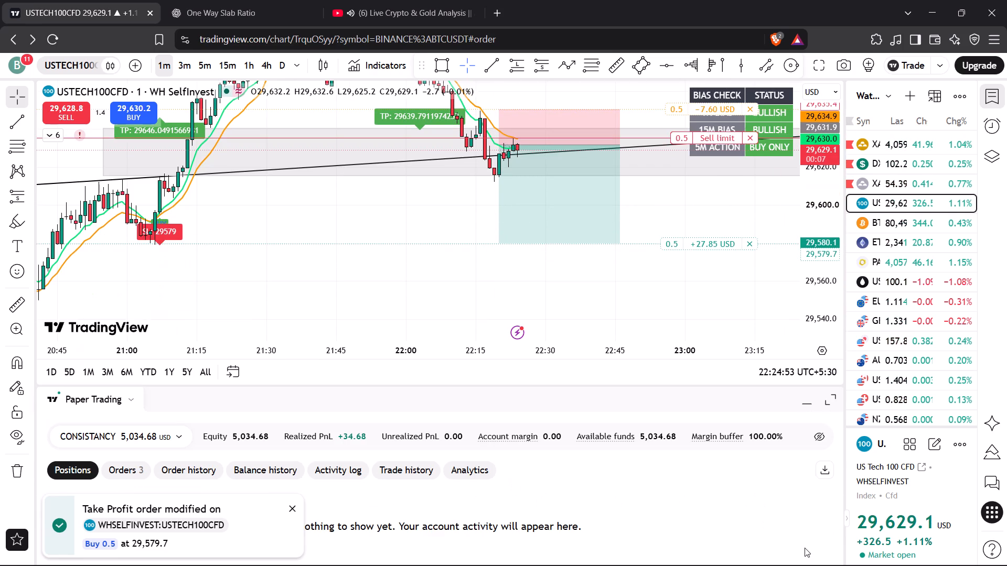
pyautogui.click(811, 410)
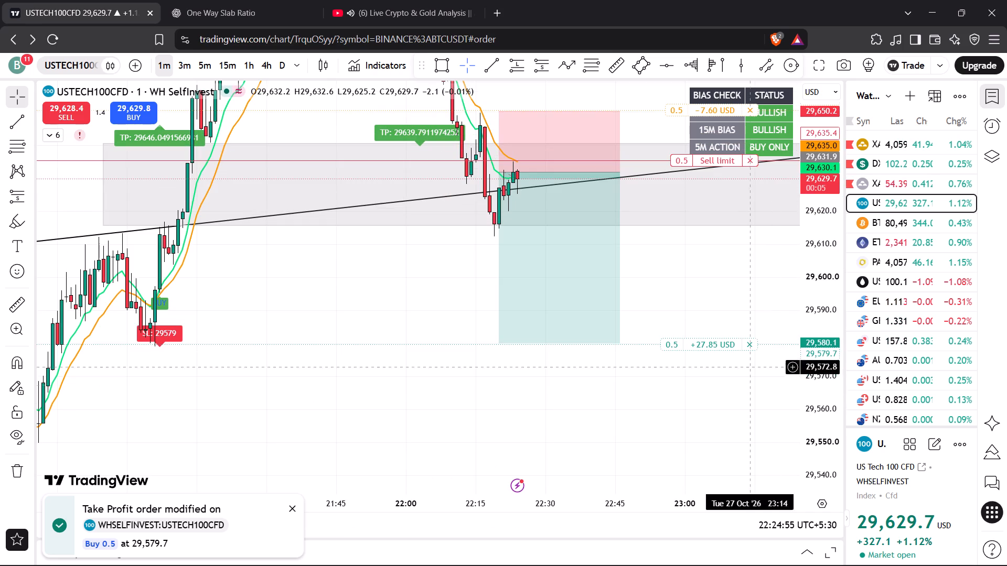
pyautogui.click(720, 274)
pyautogui.moveTo(720, 274); pyautogui.dragTo(665, 322)
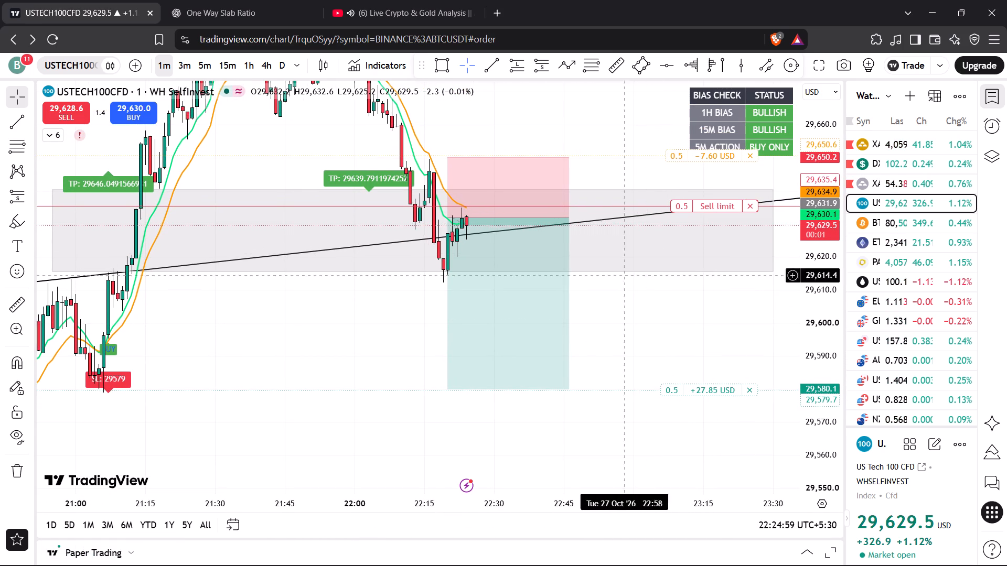
pyautogui.click(409, 17)
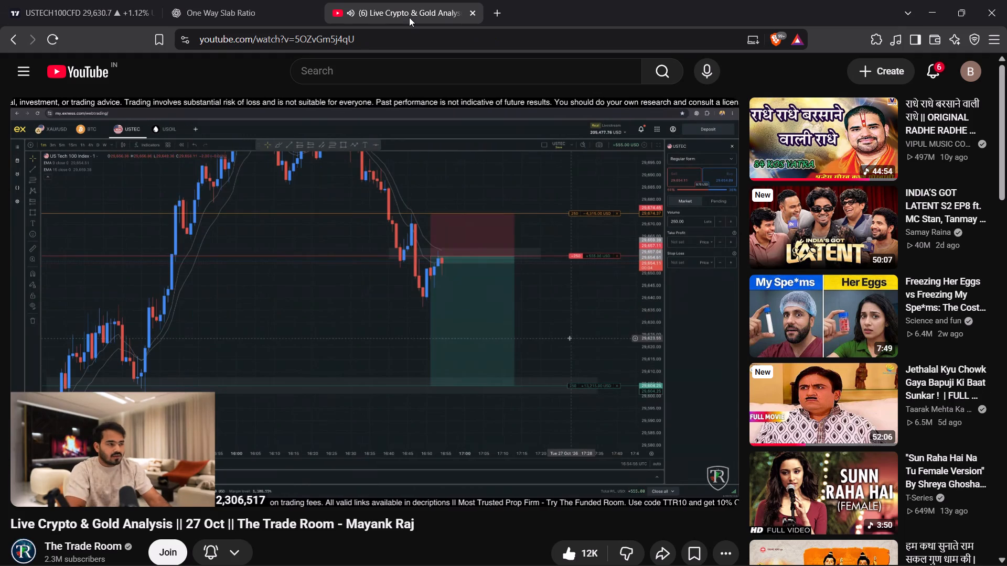
pyautogui.click(102, 6)
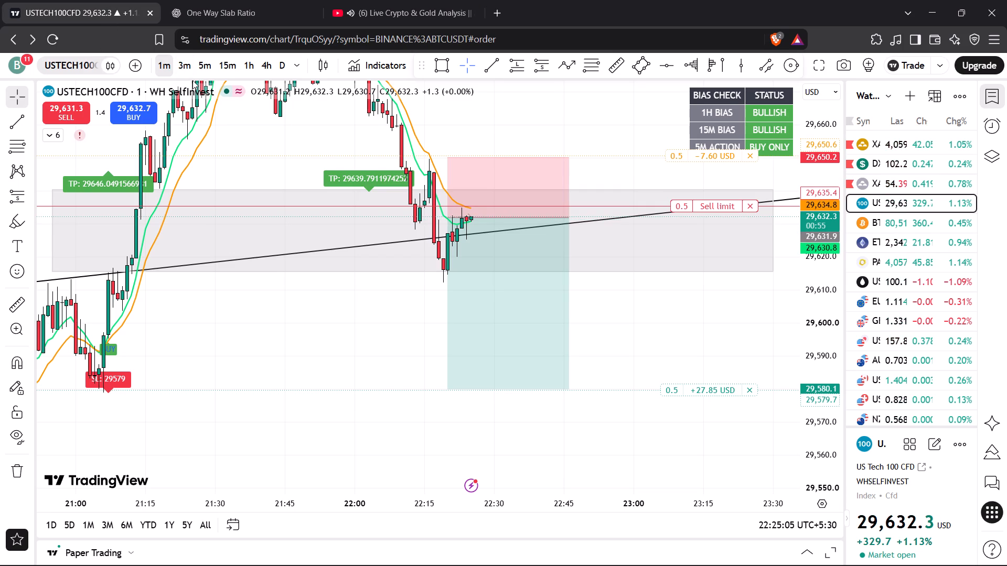
# Lower the sell limit order's stop loss to 29,649.9 and apply the change.
pyautogui.click(719, 156)
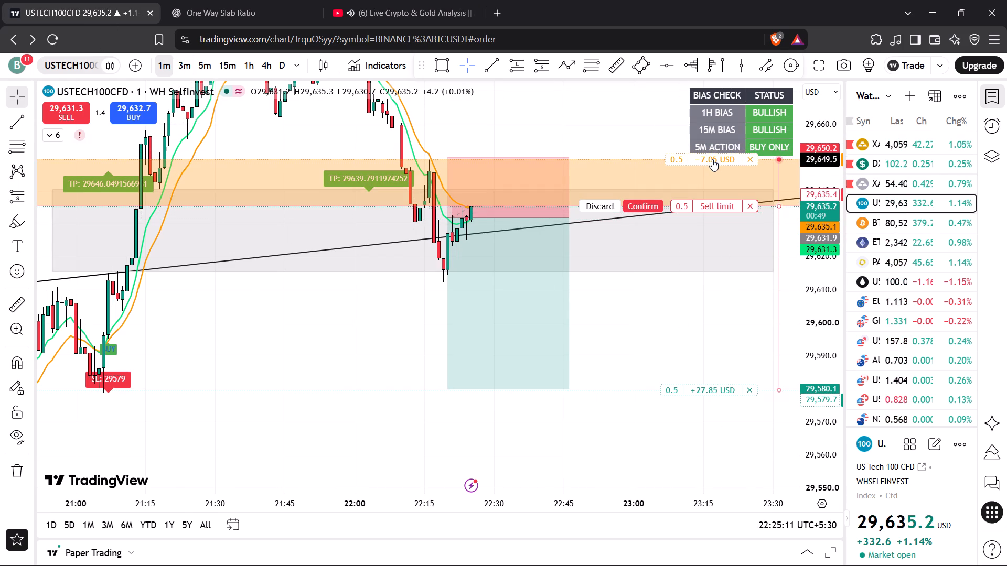
pyautogui.click(640, 202)
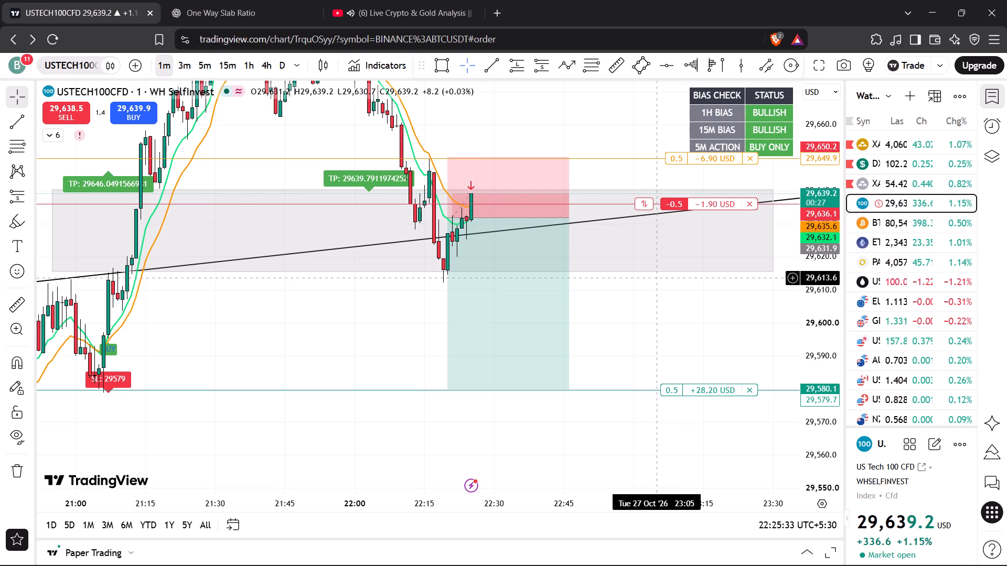
# View the 3-minute chart, switch to 5 minutes, and raise the open short trade's take profit to 29,584.9.
pyautogui.click(181, 69)
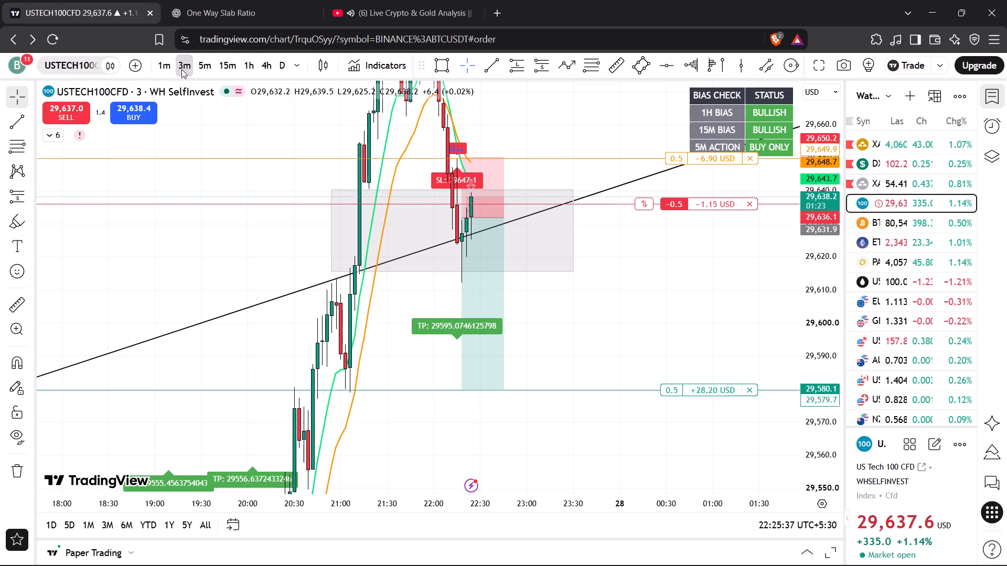
pyautogui.click(203, 68)
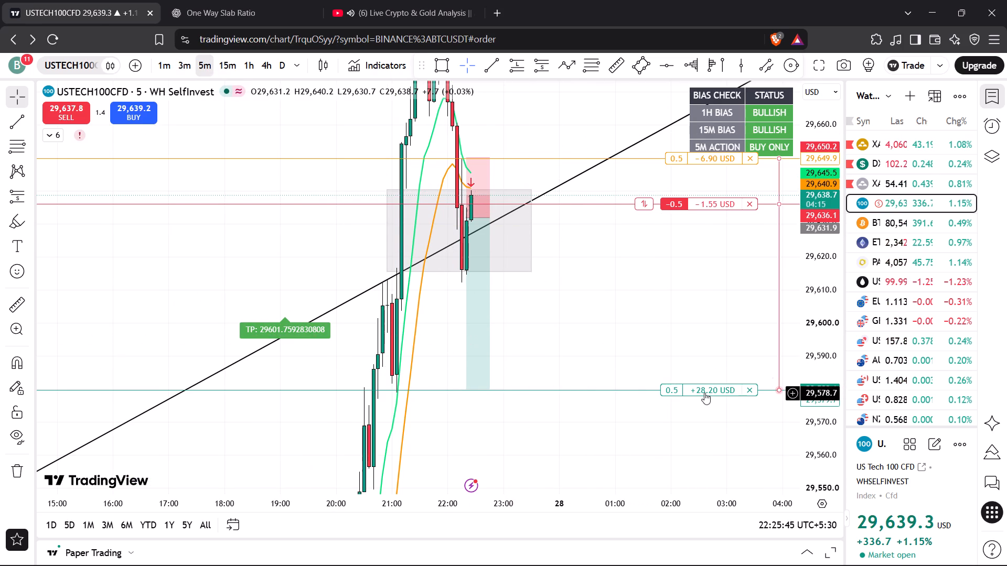
pyautogui.moveTo(704, 393); pyautogui.dragTo(720, 380)
pyautogui.moveTo(720, 378); pyautogui.dragTo(724, 373)
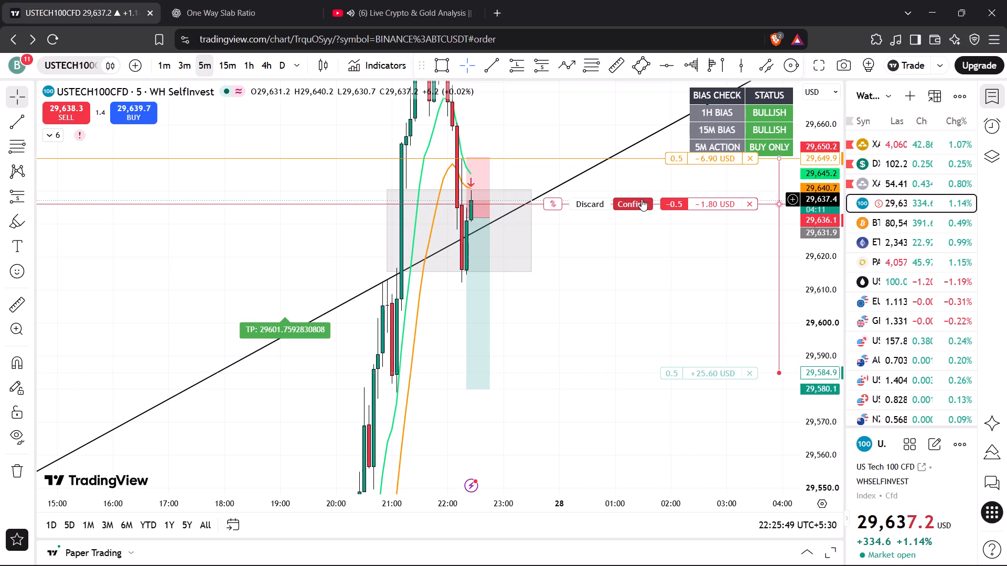
pyautogui.click(641, 199)
# Raise the short position drawing's target to 29,583.9, near the trade's take-profit line.
pyautogui.moveTo(812, 189); pyautogui.dragTo(805, 368)
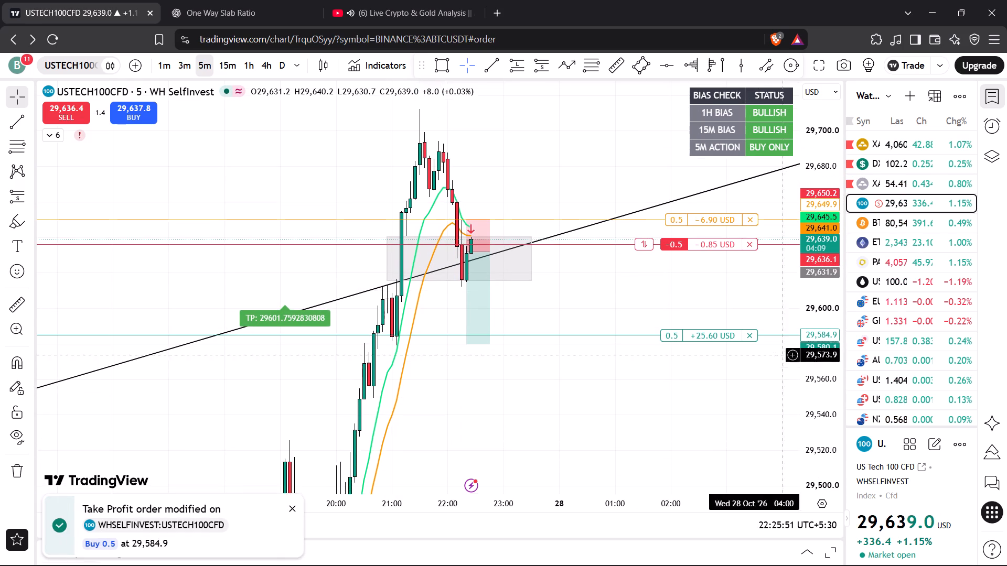
pyautogui.scroll(5, 602, 290)
pyautogui.moveTo(497, 297); pyautogui.dragTo(573, 285)
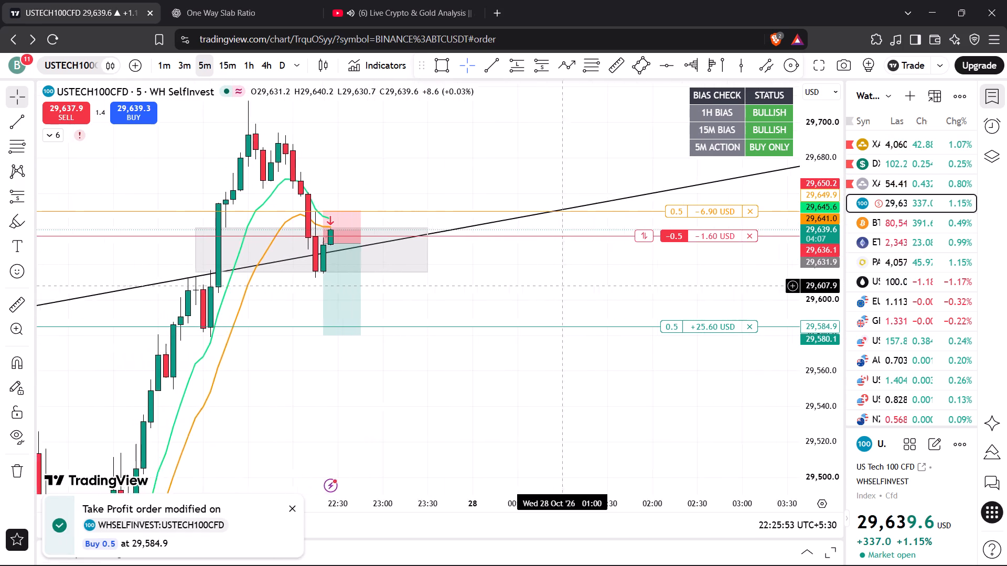
pyautogui.moveTo(573, 285); pyautogui.dragTo(590, 280)
pyautogui.moveTo(533, 286); pyautogui.dragTo(616, 275)
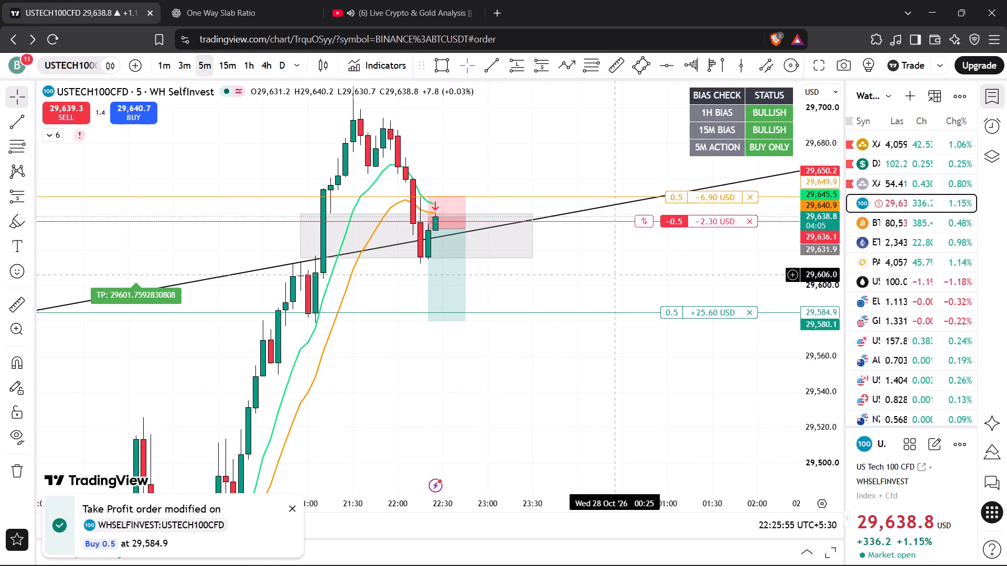
pyautogui.moveTo(428, 321); pyautogui.dragTo(432, 315)
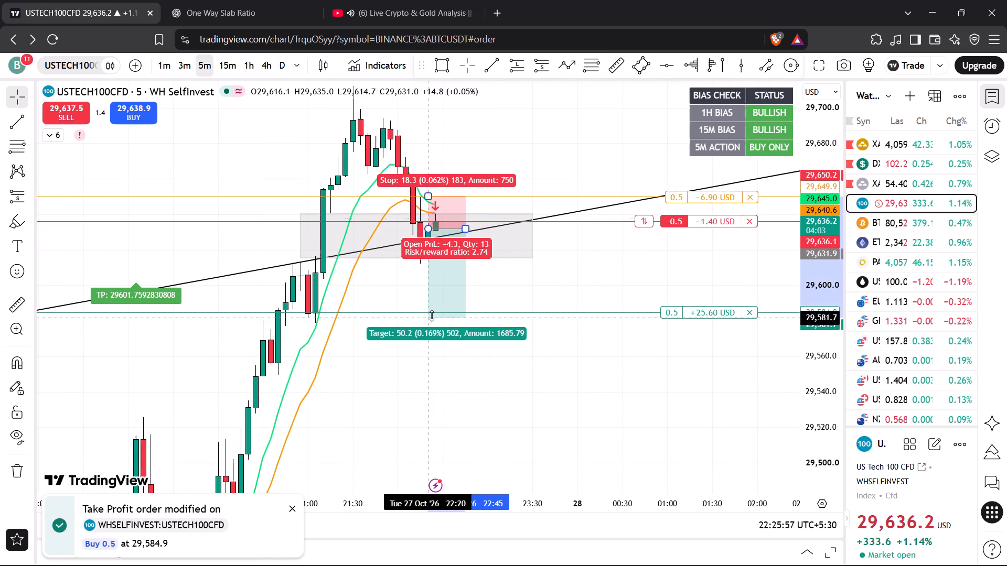
pyautogui.moveTo(432, 315); pyautogui.dragTo(433, 314)
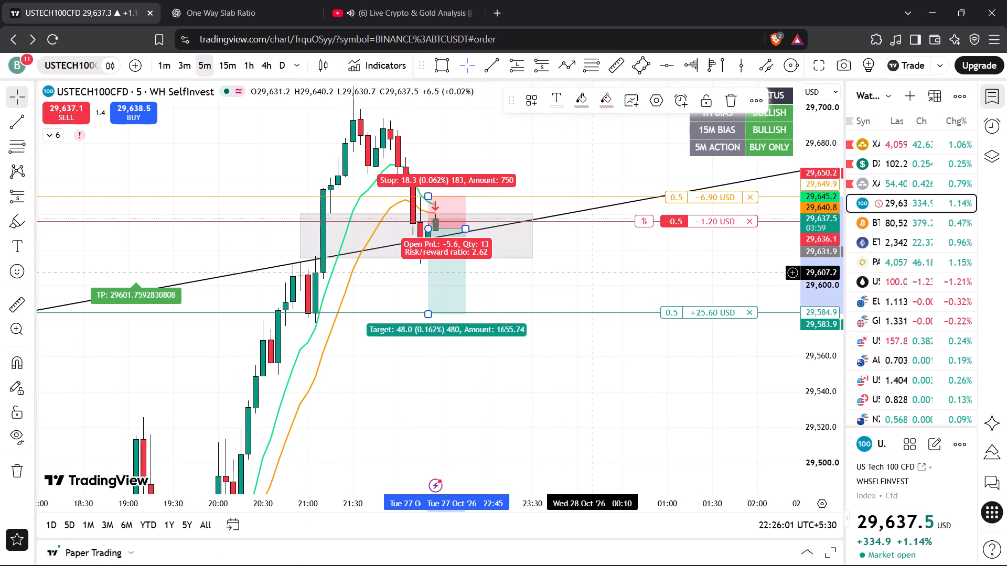
pyautogui.click(547, 277)
# Raise the short position drawing's entry to 29,636.2, near the trade's fill line, and move its start to 22:25.
pyautogui.moveTo(542, 284); pyautogui.dragTo(639, 302)
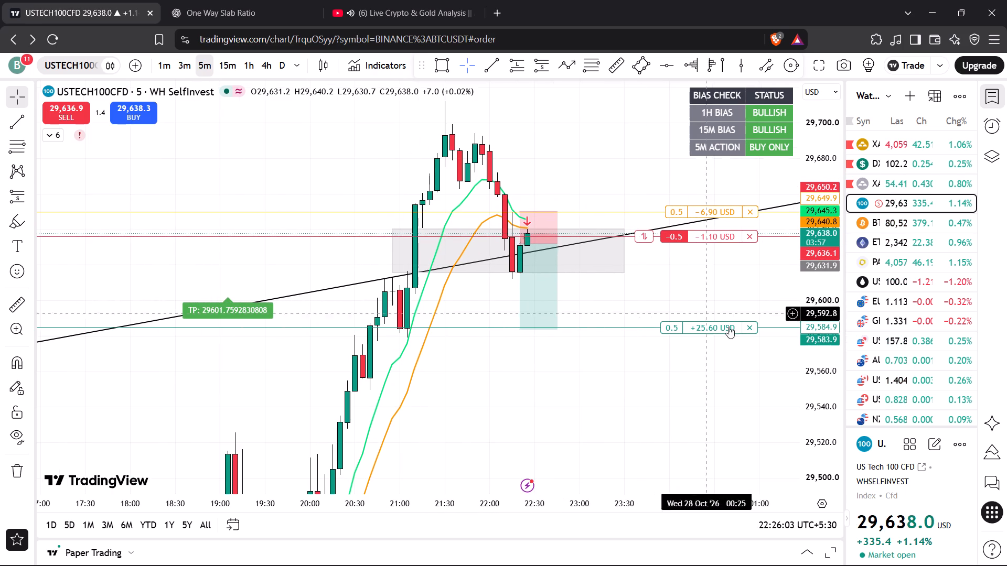
pyautogui.moveTo(827, 394); pyautogui.dragTo(823, 203)
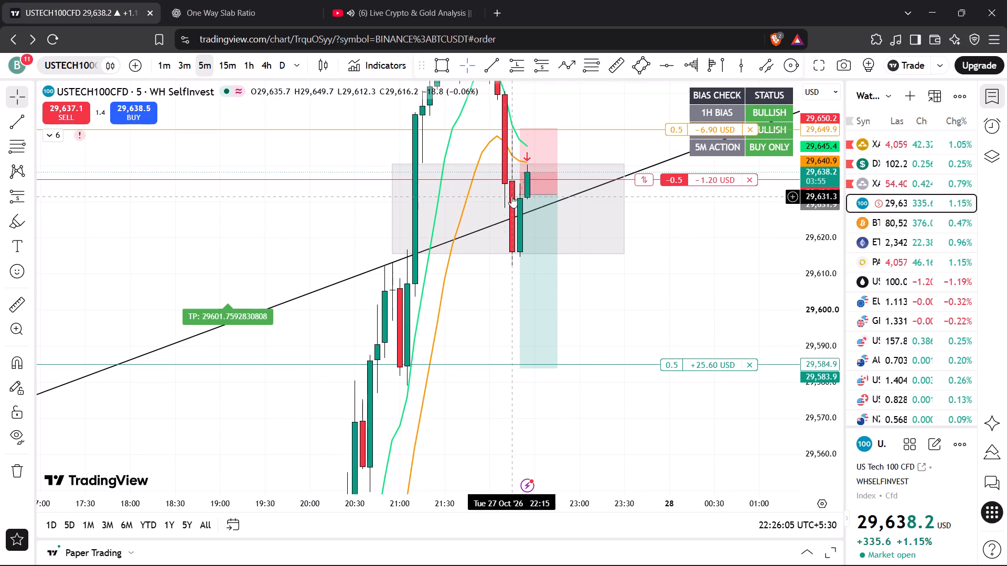
pyautogui.moveTo(517, 193); pyautogui.dragTo(517, 179)
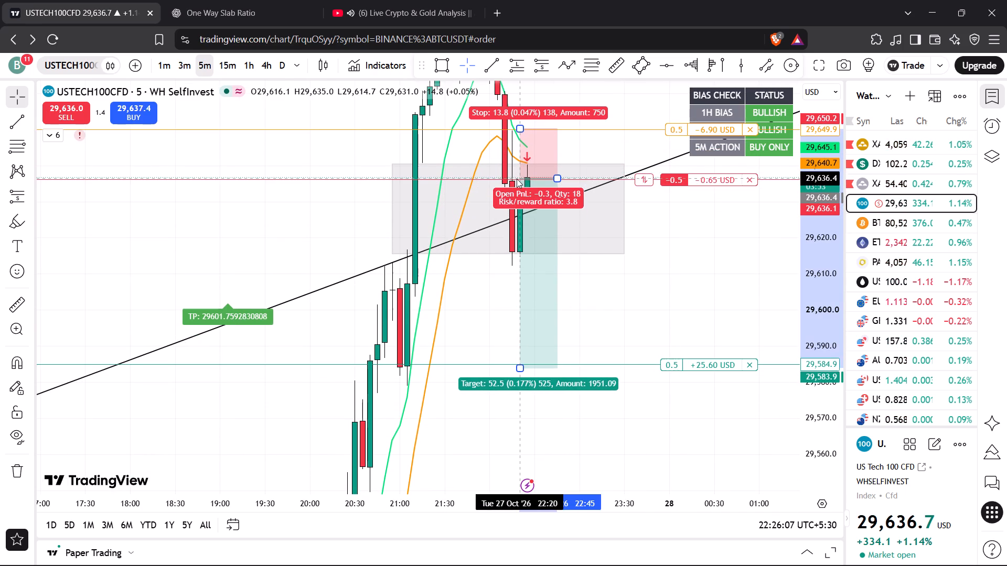
pyautogui.moveTo(517, 179); pyautogui.dragTo(519, 180)
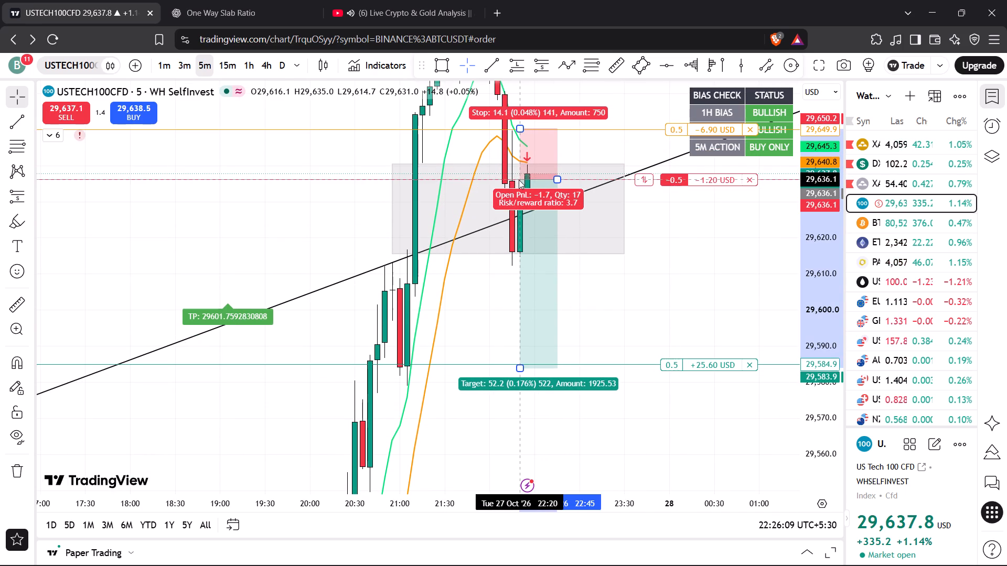
pyautogui.moveTo(519, 180); pyautogui.dragTo(525, 179)
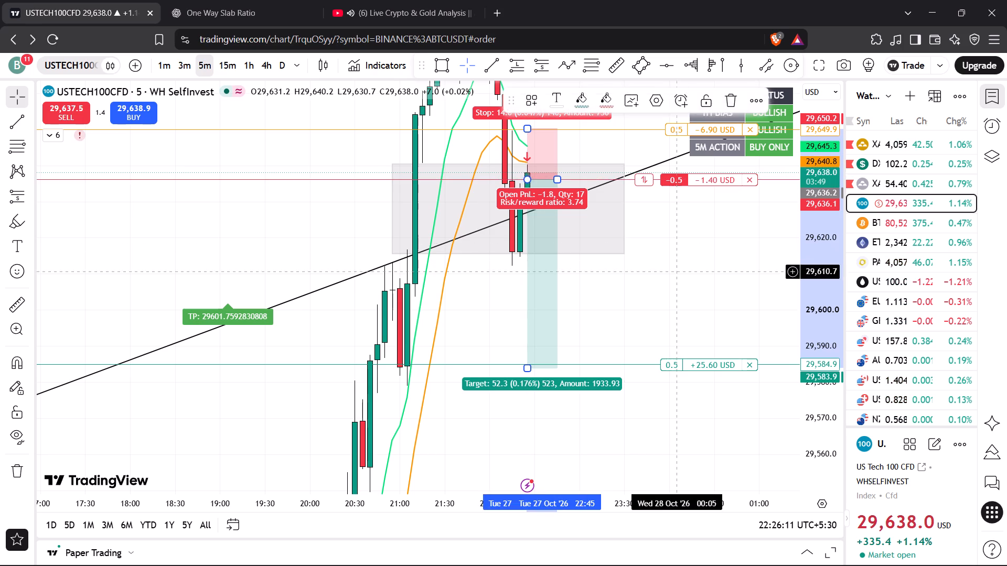
pyautogui.click(676, 271)
# Examine the open US Tech 100 short on the 5-minute, 1-minute and 3-minute charts, ending on 3 minutes.
pyautogui.moveTo(684, 268); pyautogui.dragTo(657, 300)
pyautogui.moveTo(823, 255); pyautogui.dragTo(823, 287)
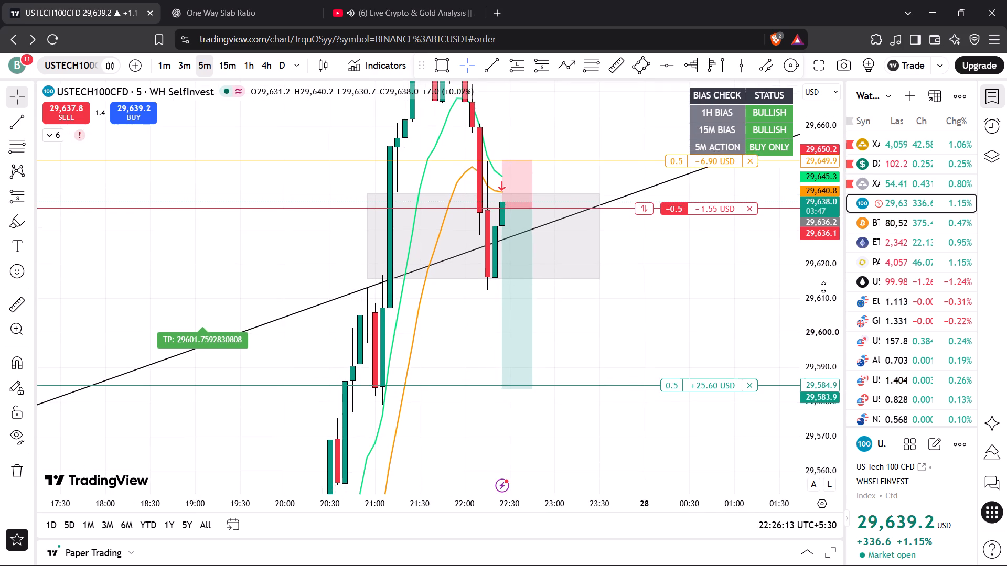
pyautogui.moveTo(823, 287); pyautogui.dragTo(819, 346)
pyautogui.scroll(3, 737, 297)
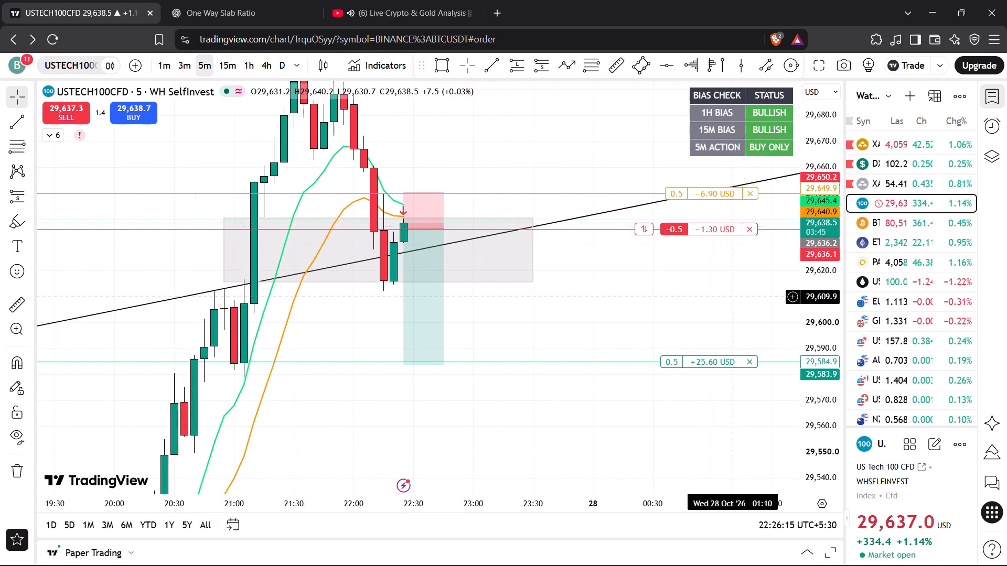
pyautogui.click(169, 65)
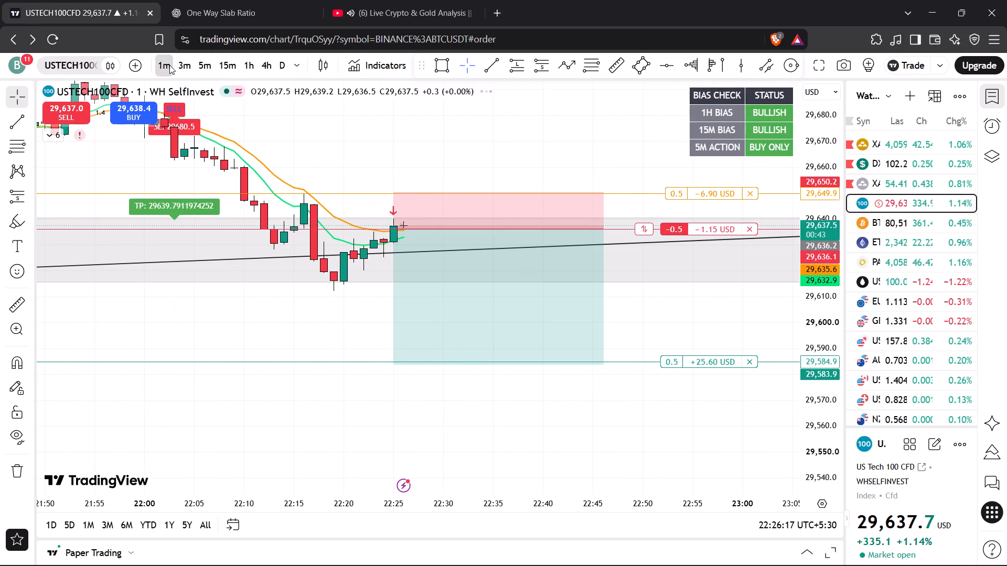
pyautogui.click(180, 59)
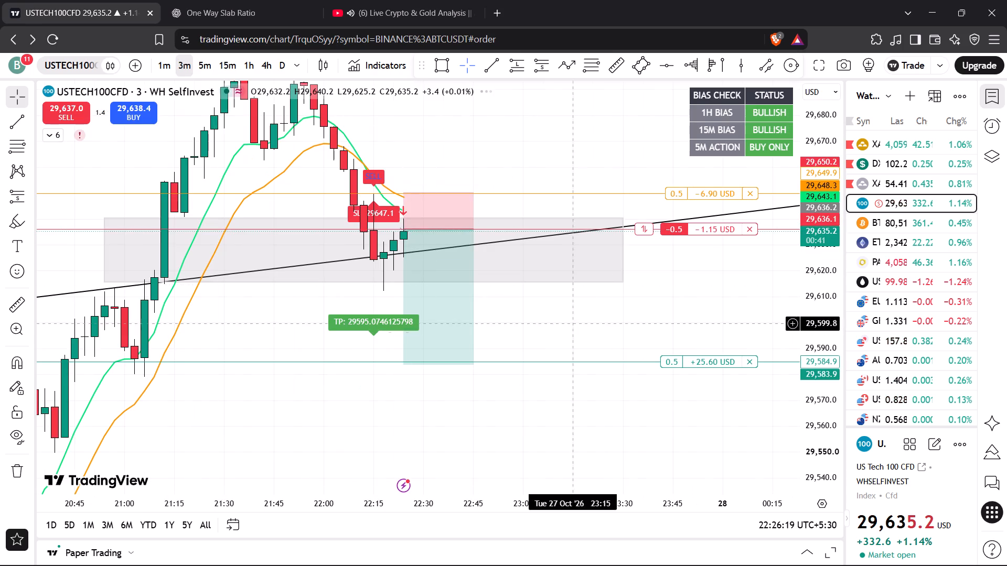
pyautogui.moveTo(820, 314); pyautogui.dragTo(821, 188)
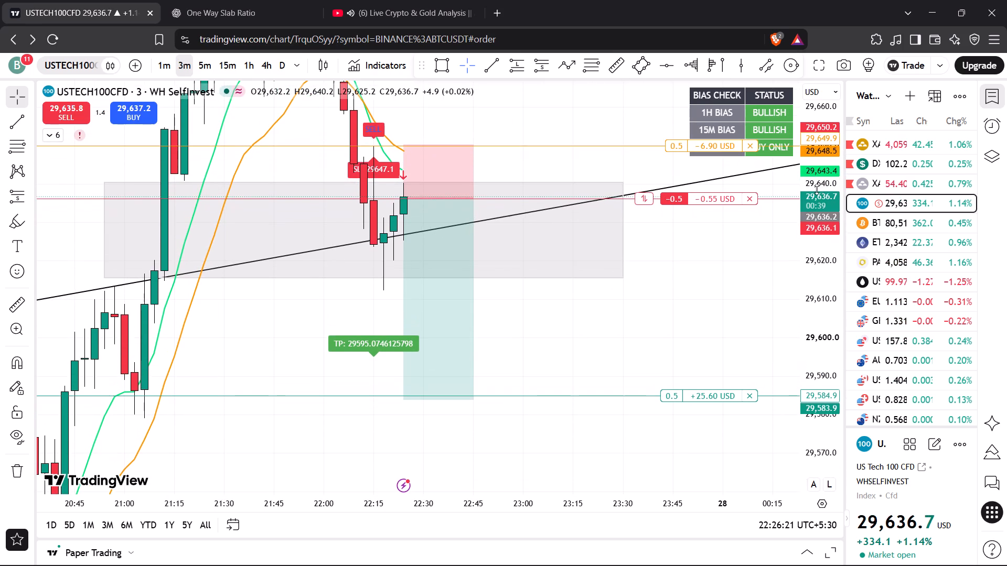
pyautogui.moveTo(732, 278); pyautogui.dragTo(721, 360)
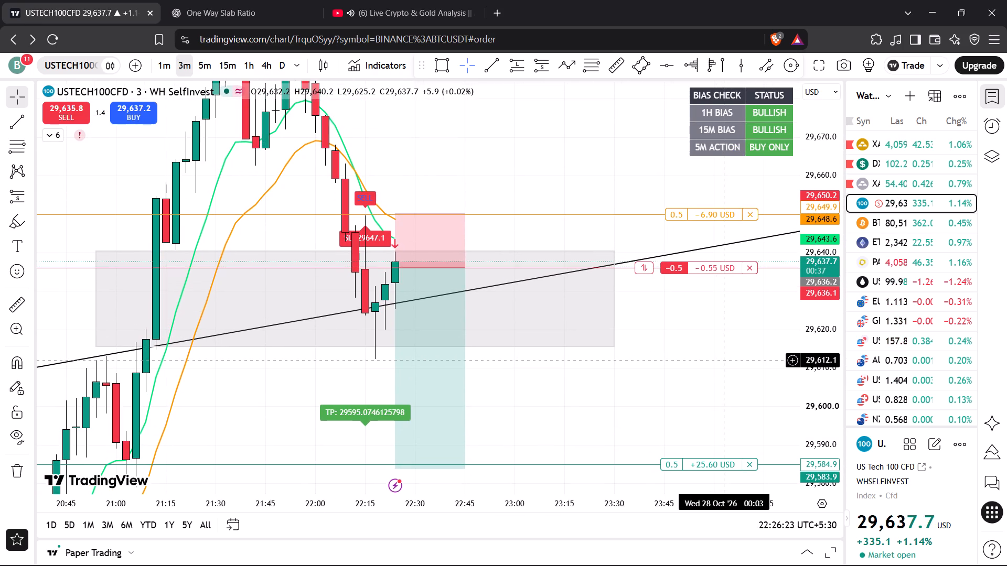
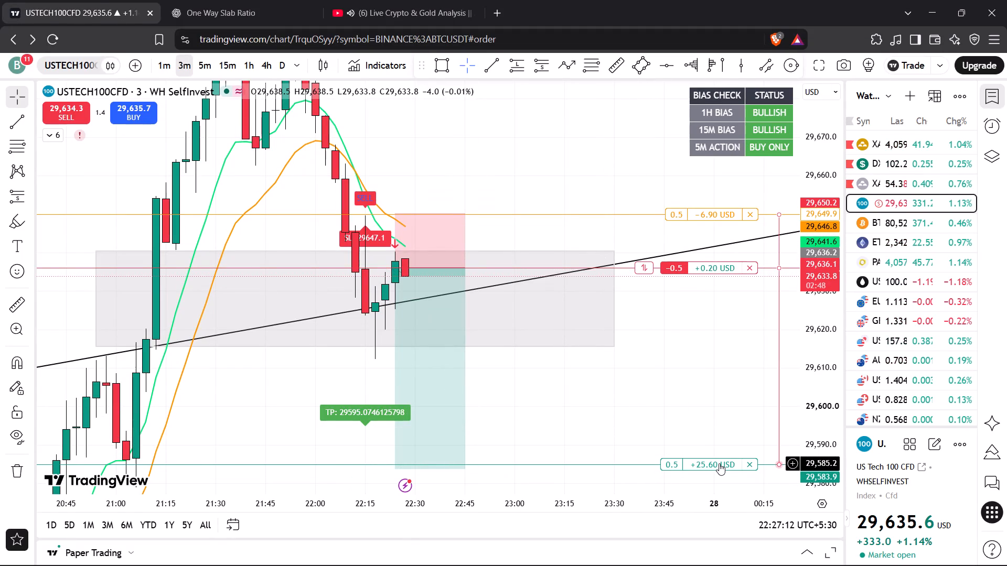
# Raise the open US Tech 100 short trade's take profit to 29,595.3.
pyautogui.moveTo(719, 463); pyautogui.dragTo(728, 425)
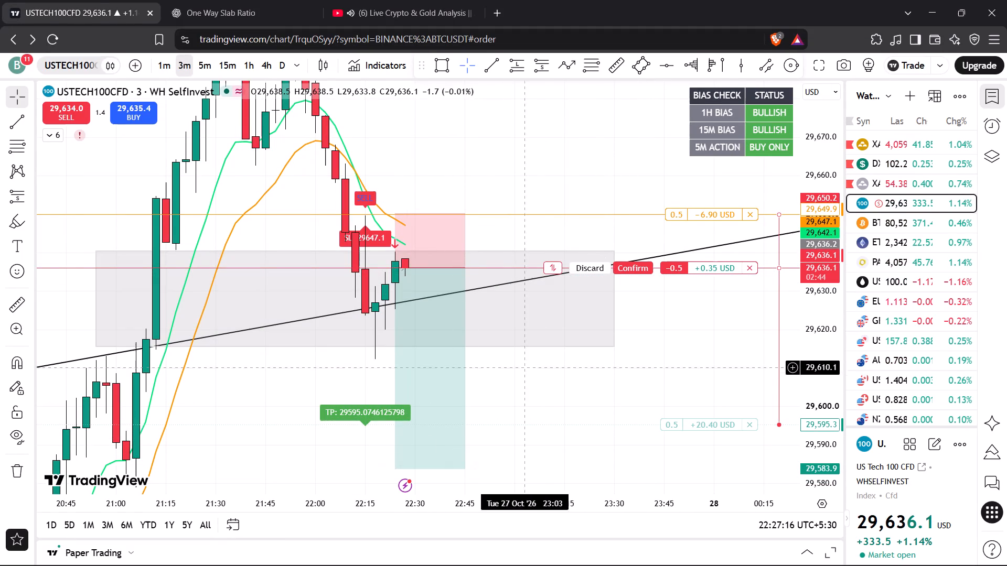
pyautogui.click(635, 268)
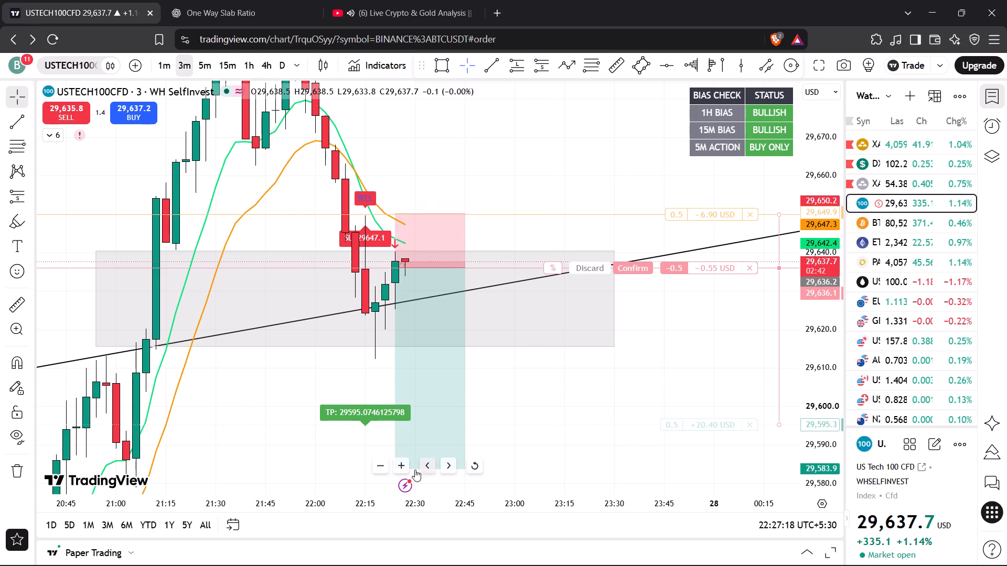
# Raise the short position drawing's target to 29,594.2, near the trade's take-profit line.
pyautogui.moveTo(507, 390); pyautogui.dragTo(509, 340)
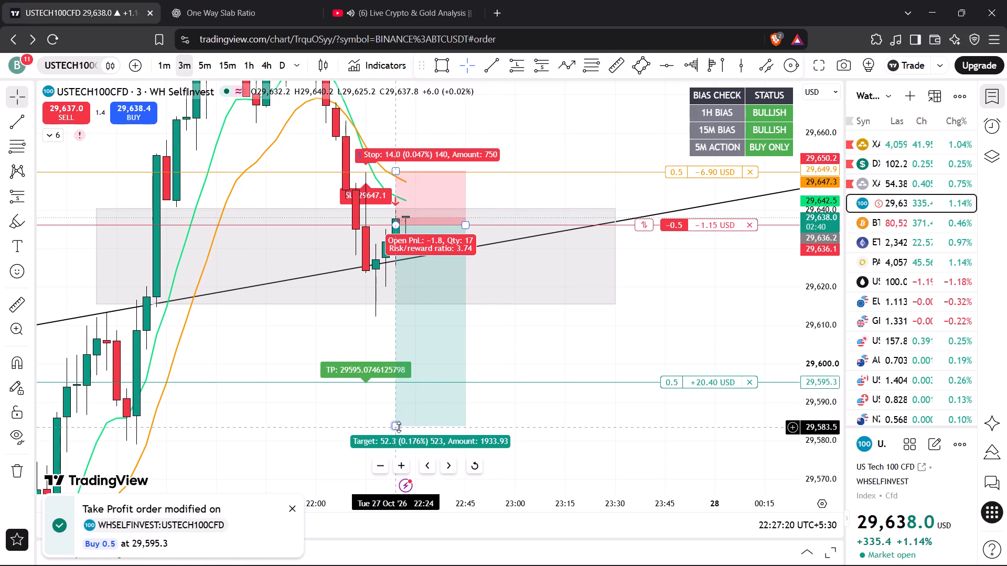
pyautogui.moveTo(399, 427); pyautogui.dragTo(399, 389)
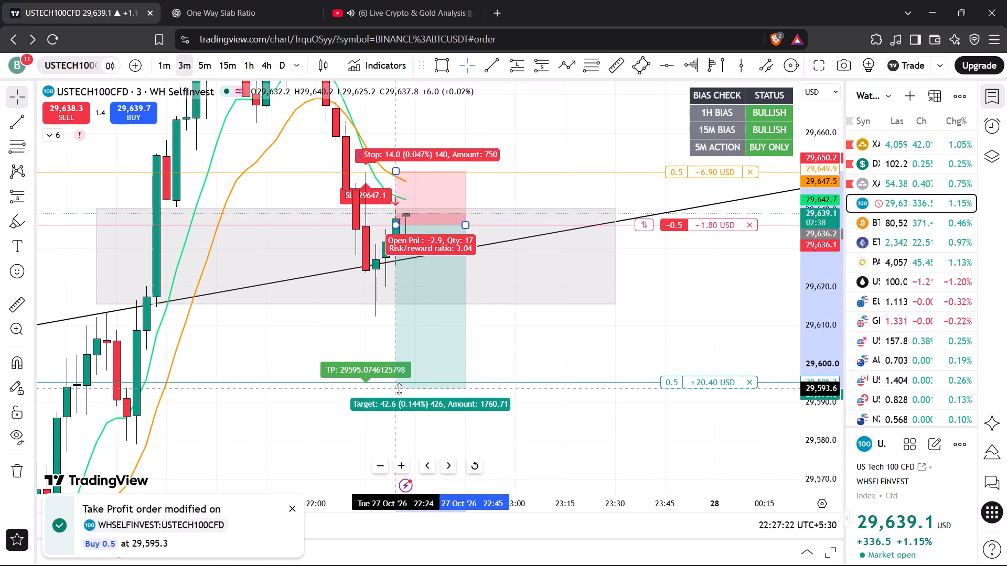
pyautogui.moveTo(399, 389); pyautogui.dragTo(398, 386)
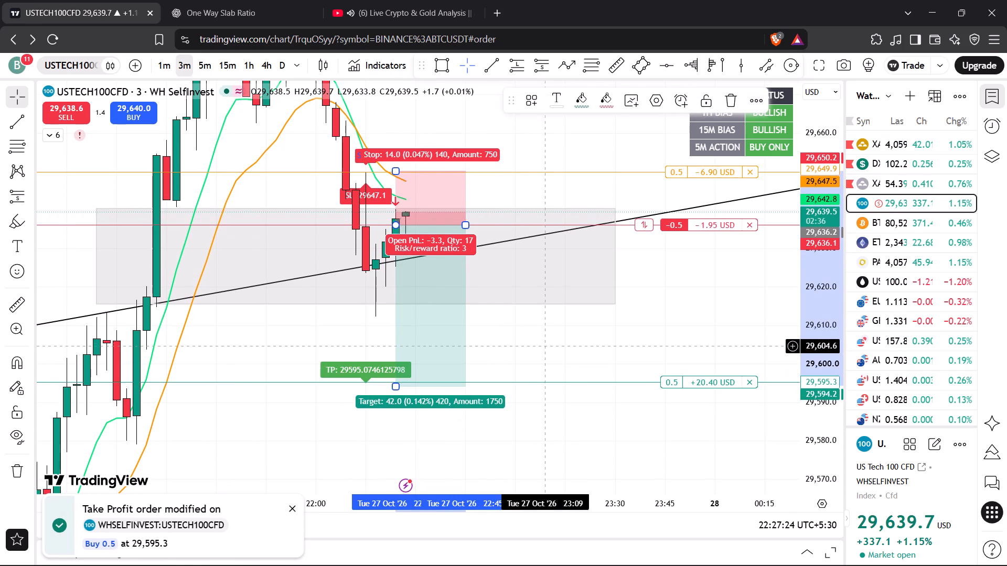
# Set the open short trade's take profit to 29,594.4, matching the position drawing's target edge.
pyautogui.moveTo(702, 379); pyautogui.dragTo(710, 374)
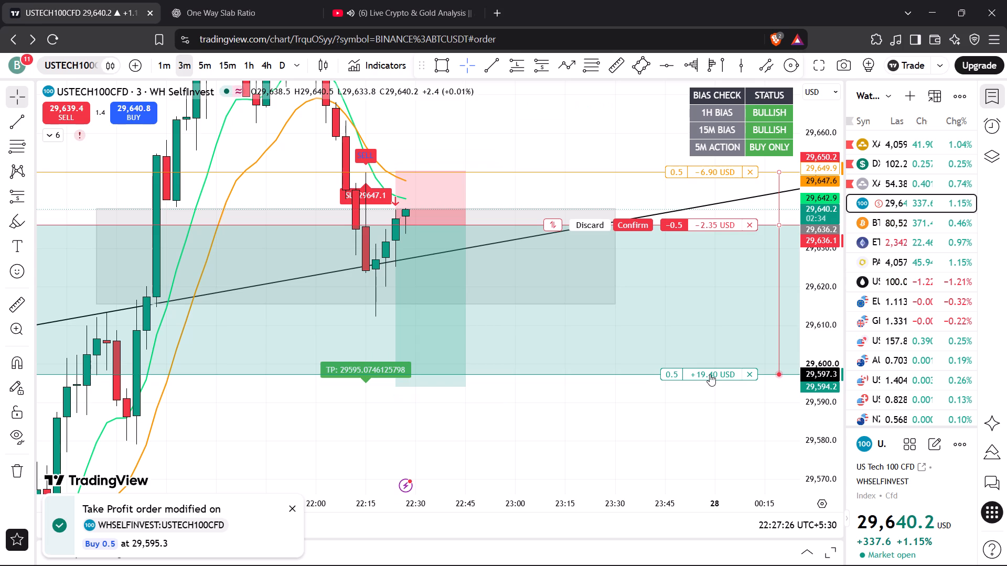
pyautogui.moveTo(710, 374); pyautogui.dragTo(709, 386)
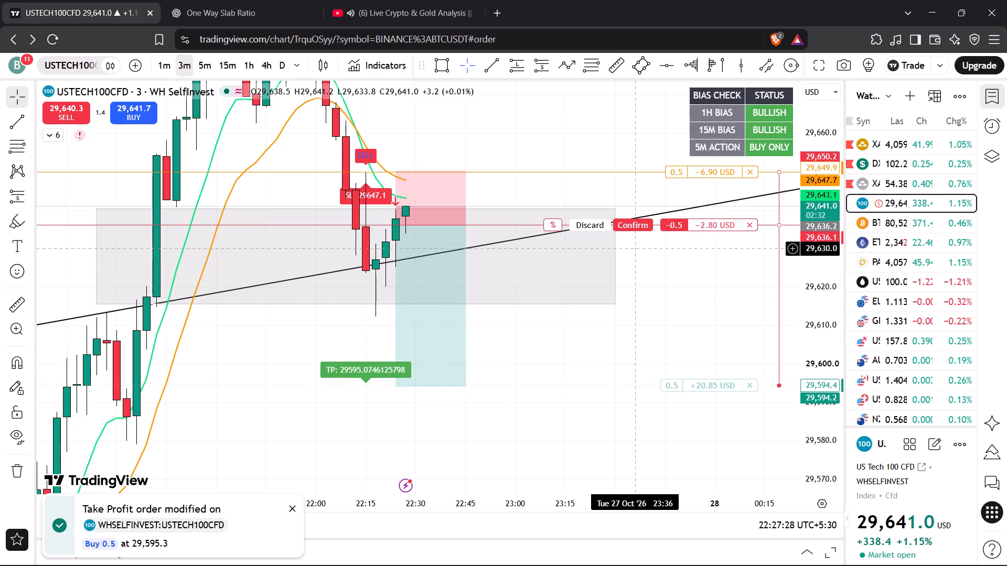
pyautogui.click(636, 227)
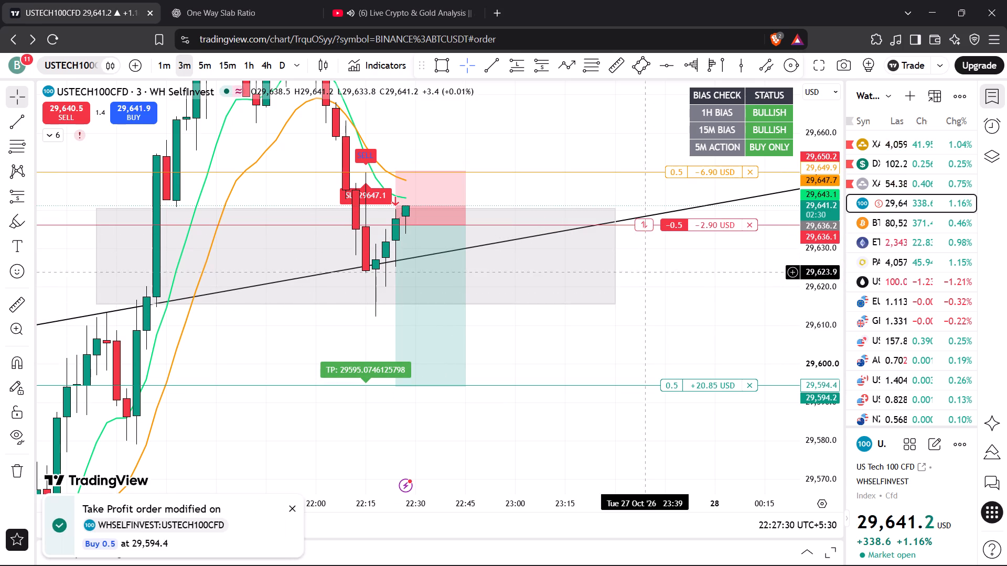
# Look over the short on the 3-minute chart, then switch to the YouTube livestream and bring it to the live point.
pyautogui.click(698, 283)
pyautogui.moveTo(824, 260); pyautogui.dragTo(828, 318)
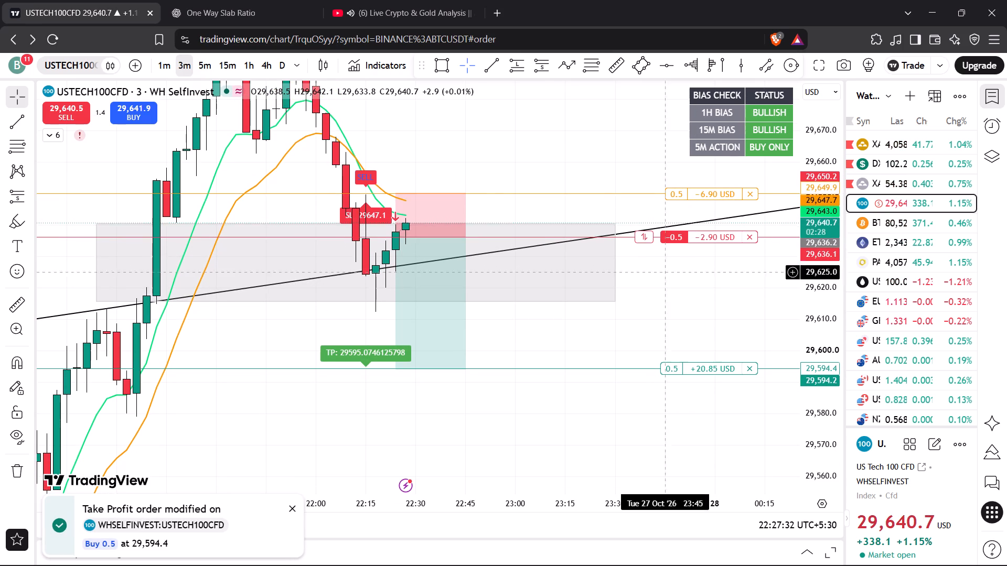
pyautogui.moveTo(549, 157); pyautogui.dragTo(544, 237)
pyautogui.scroll(-2, 542, 237)
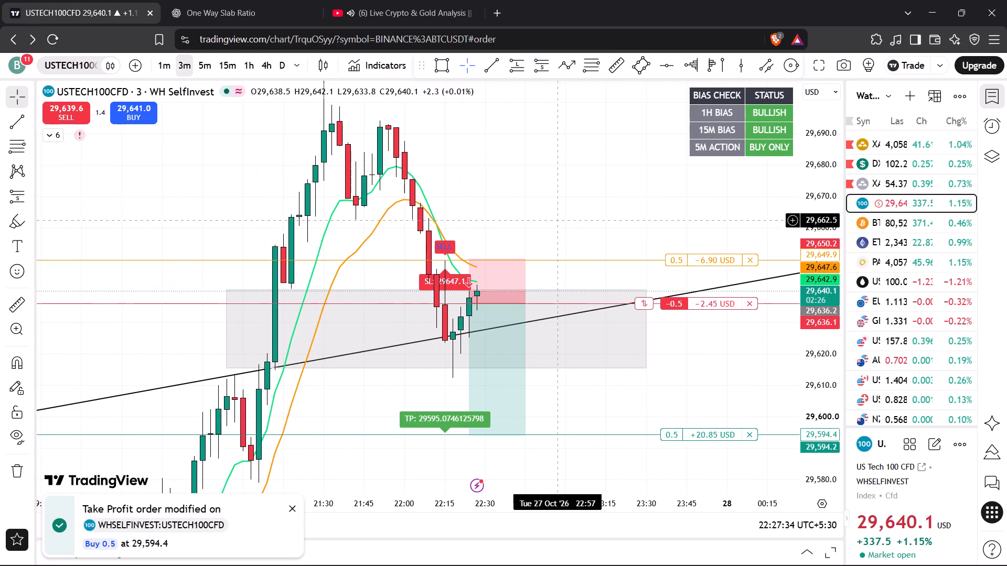
pyautogui.moveTo(560, 217); pyautogui.dragTo(532, 189)
pyautogui.click(384, 7)
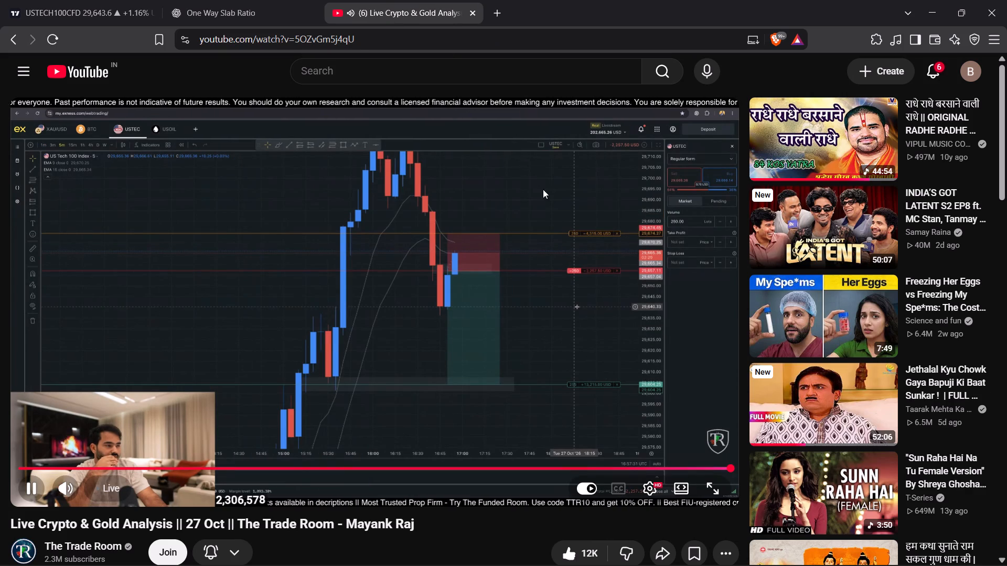
pyautogui.click(101, 491)
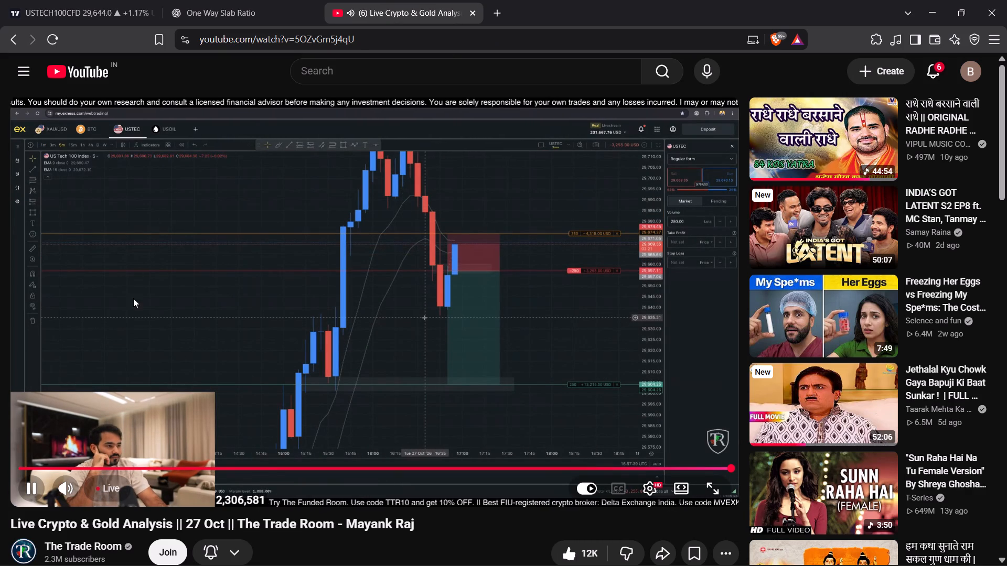
# Return to the TradingView chart and examine the open US Tech 100 short on 3 minutes, ending on the 5-minute chart.
pyautogui.click(100, 5)
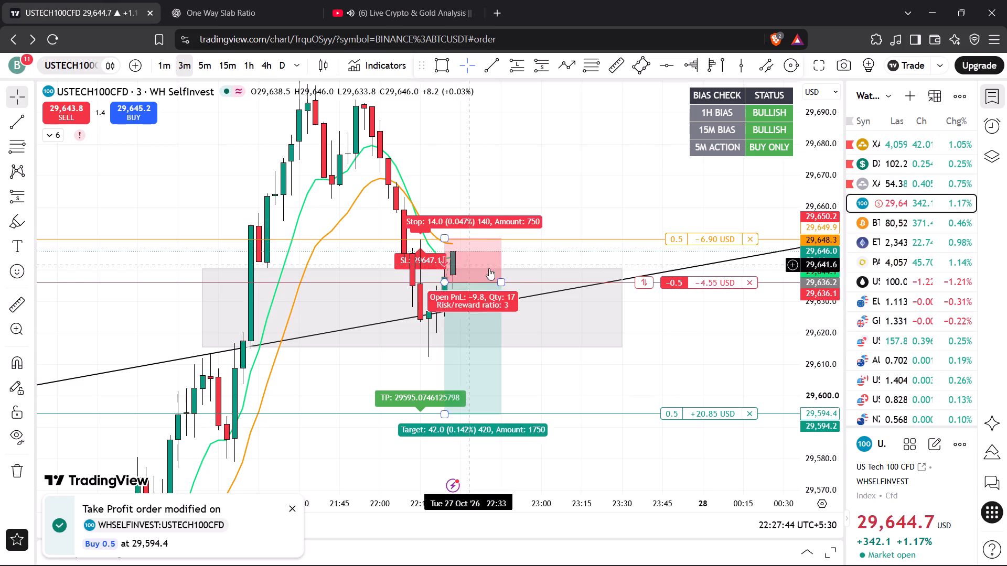
pyautogui.moveTo(593, 170); pyautogui.dragTo(575, 133)
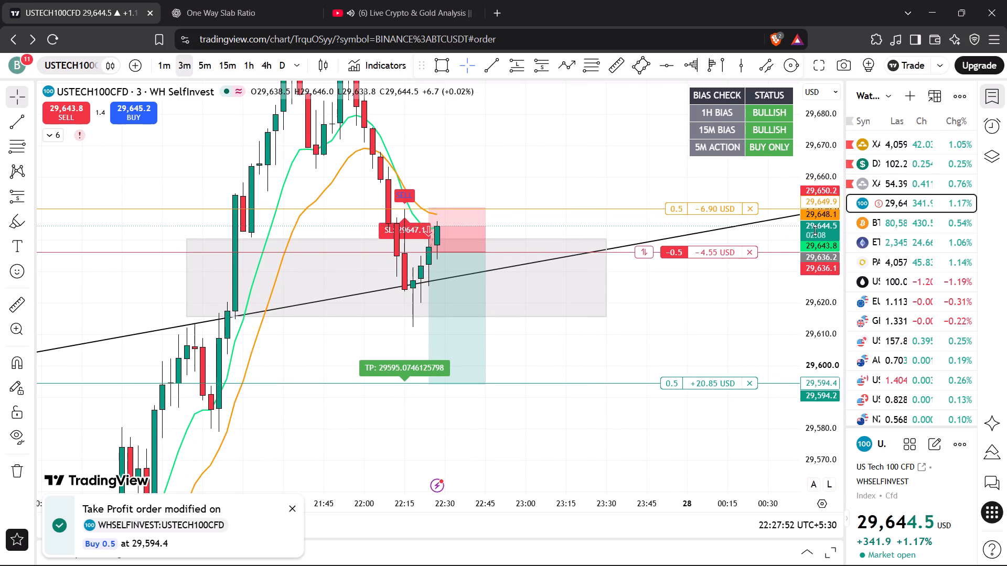
pyautogui.moveTo(817, 235); pyautogui.dragTo(814, 293)
pyautogui.click(203, 61)
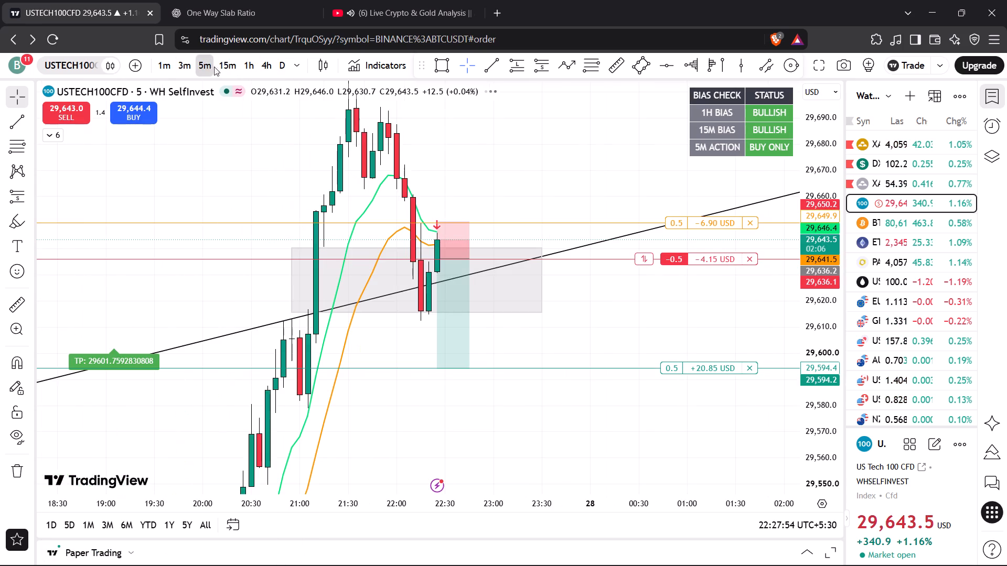
pyautogui.scroll(3, 509, 175)
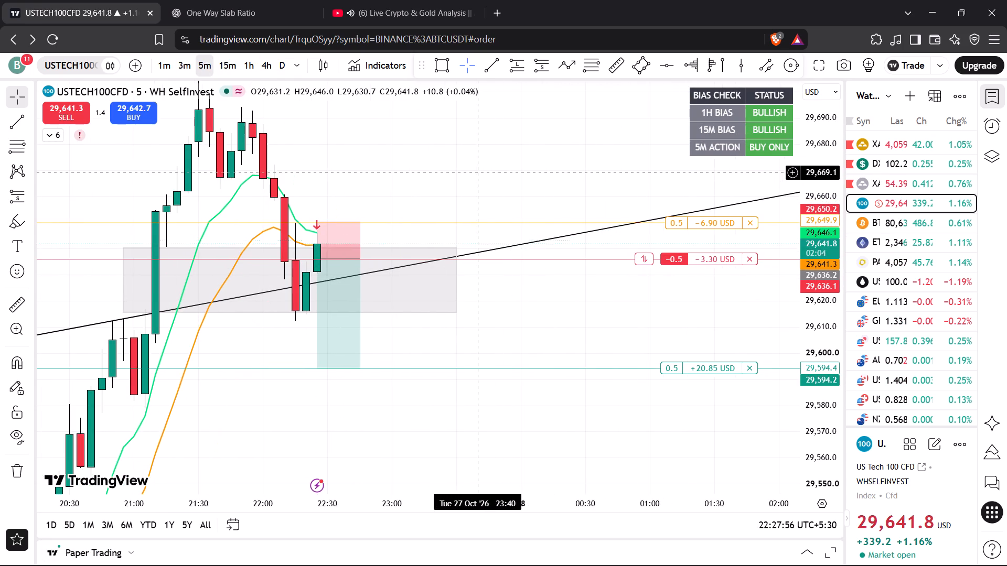
pyautogui.moveTo(477, 172); pyautogui.dragTo(533, 140)
pyautogui.moveTo(533, 140); pyautogui.dragTo(544, 141)
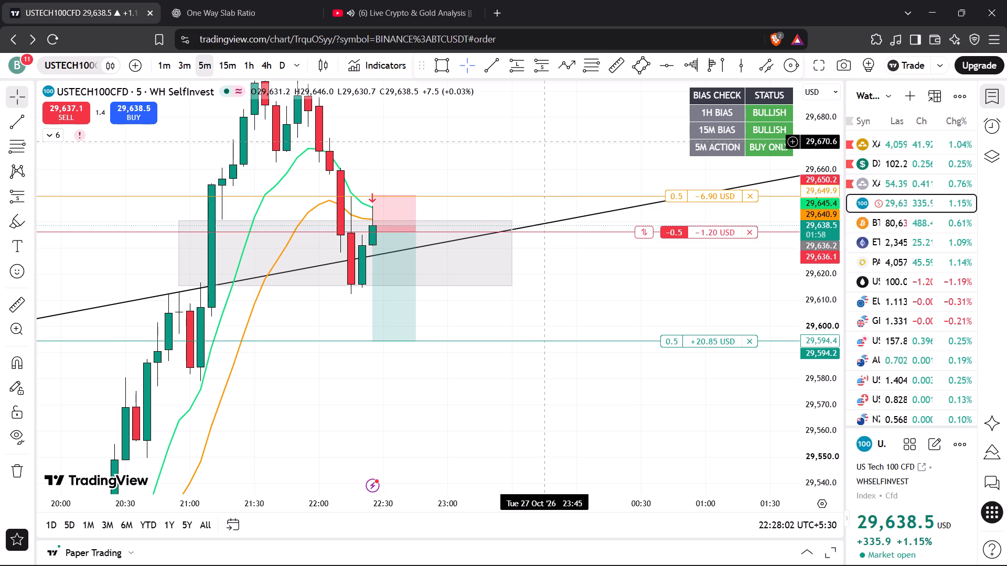
pyautogui.moveTo(544, 141); pyautogui.dragTo(539, 132)
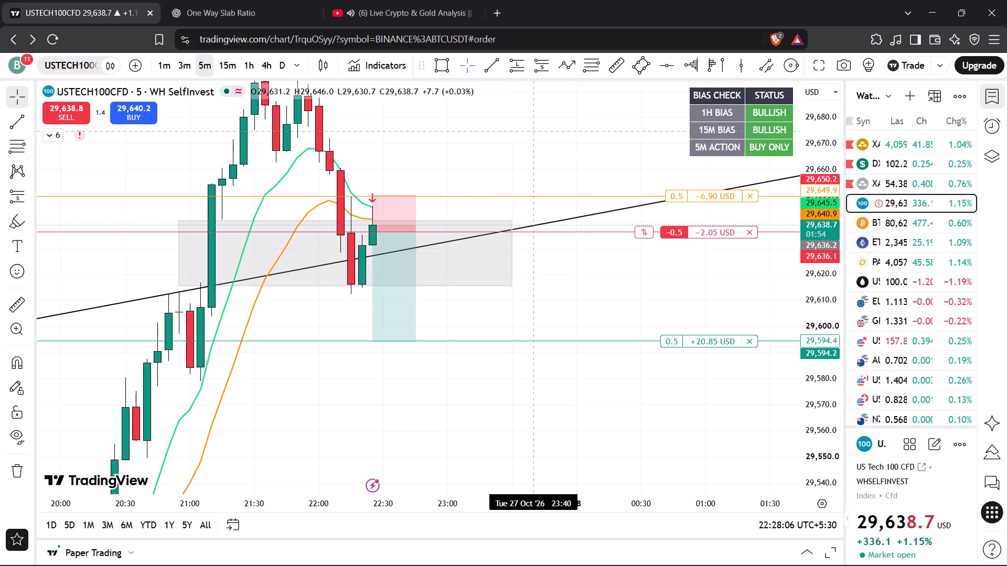
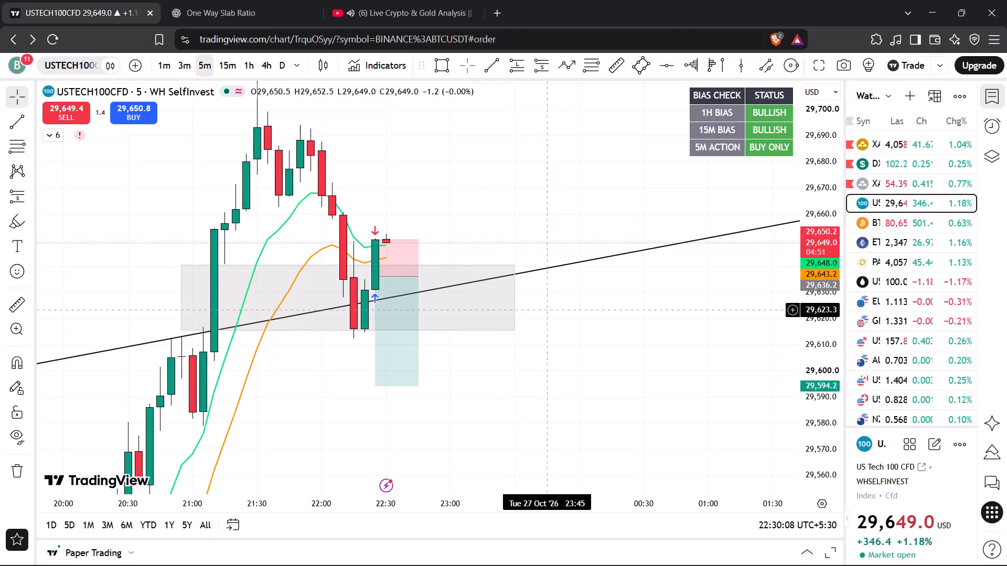
# Check the livestream's US Tech 100 short, then examine the own short setup and wider price structure on the 5-minute chart.
pyautogui.click(433, 8)
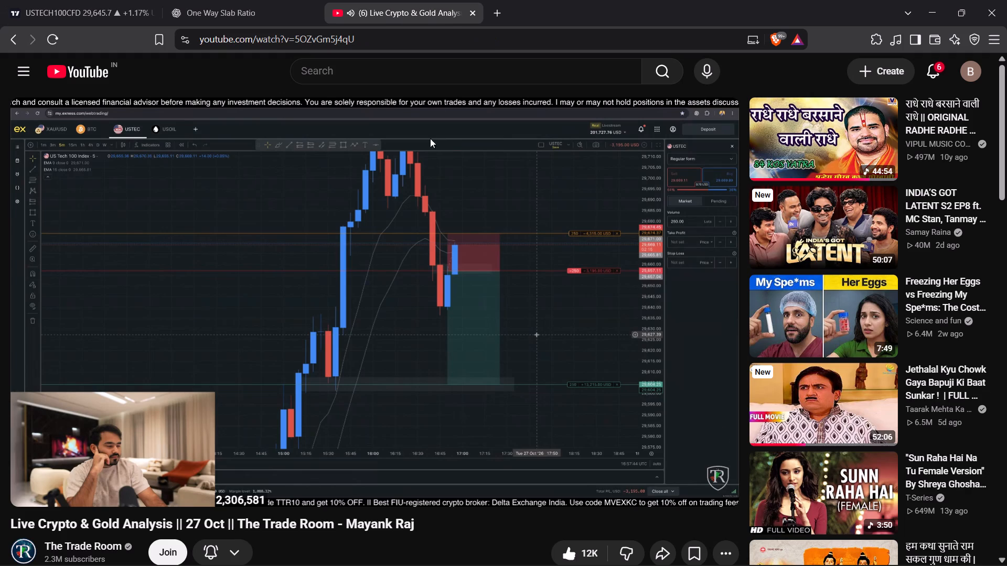
pyautogui.click(113, 3)
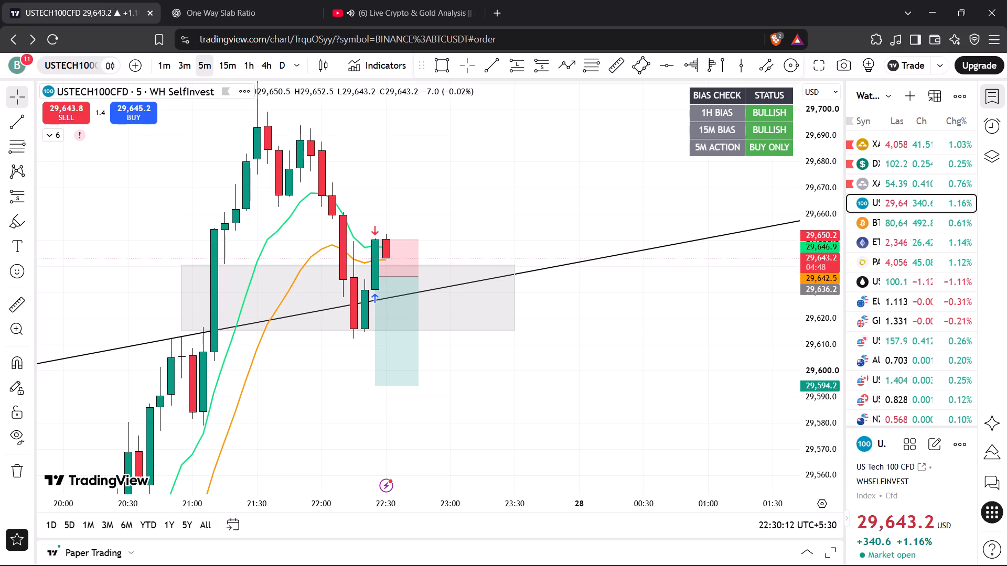
pyautogui.moveTo(817, 219); pyautogui.dragTo(819, 328)
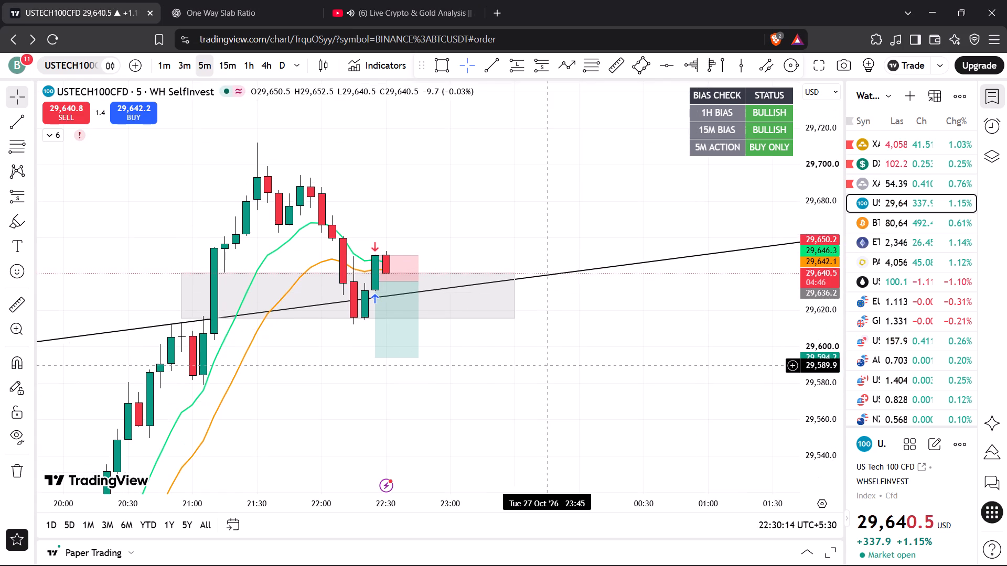
pyautogui.scroll(-4, 547, 369)
pyautogui.moveTo(604, 410); pyautogui.dragTo(634, 309)
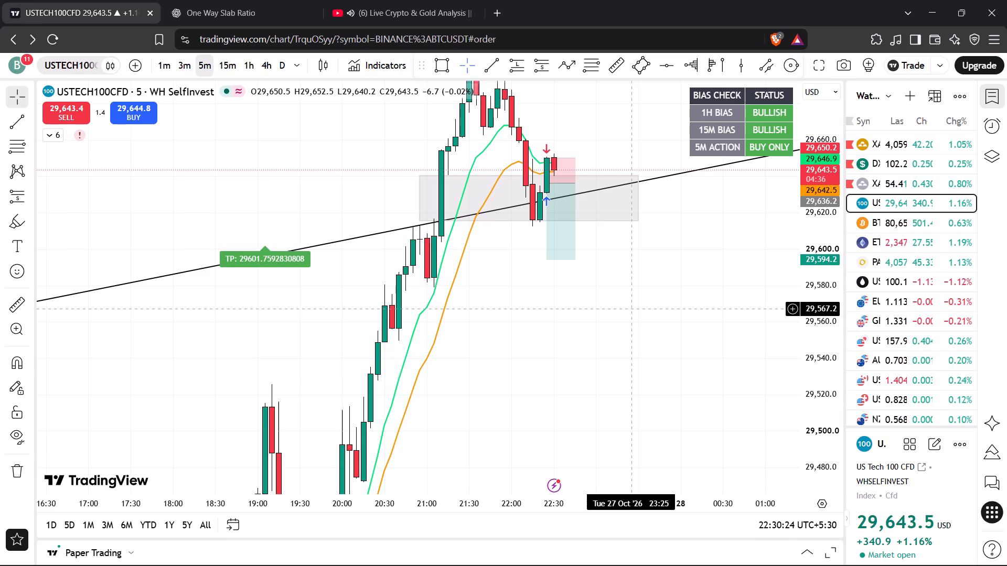
pyautogui.moveTo(819, 239); pyautogui.dragTo(820, 242)
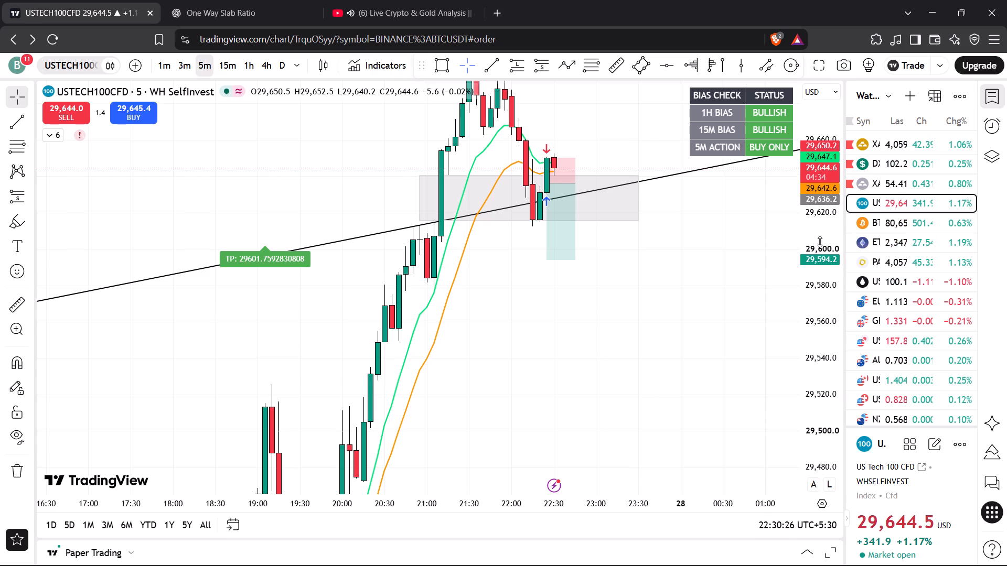
pyautogui.moveTo(820, 242); pyautogui.dragTo(813, 396)
pyautogui.scroll(-4, 586, 378)
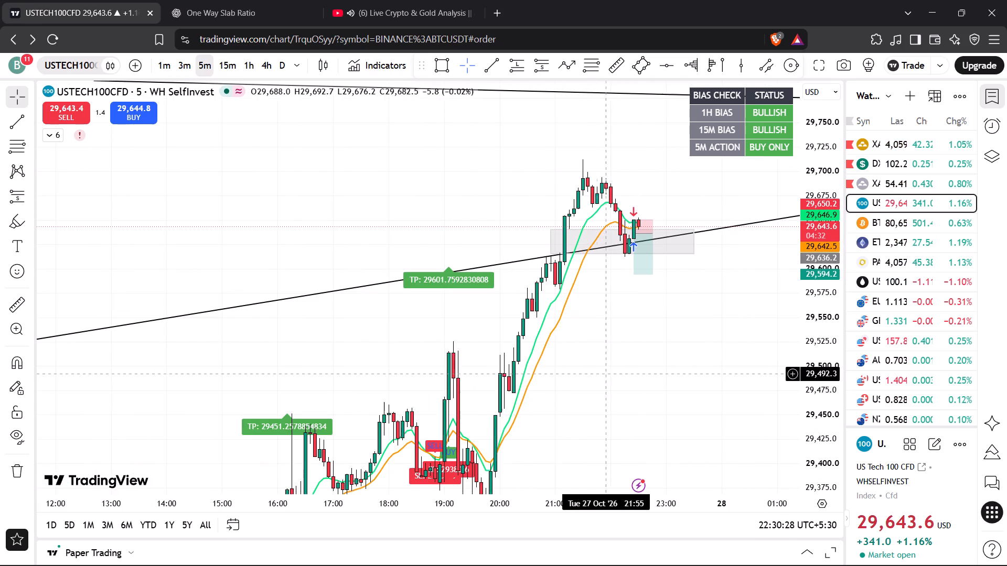
pyautogui.moveTo(610, 374); pyautogui.dragTo(525, 334)
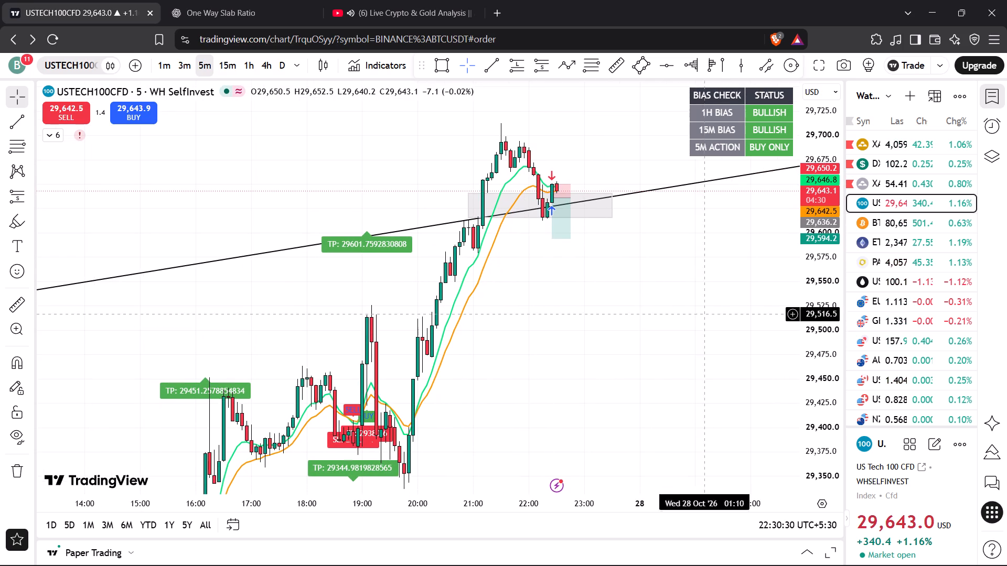
pyautogui.moveTo(823, 273); pyautogui.dragTo(821, 293)
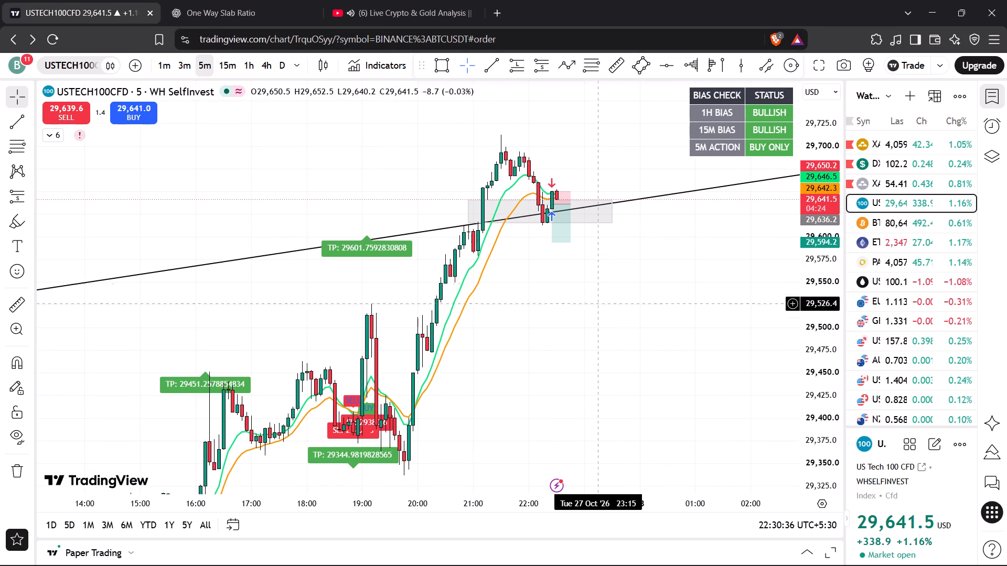
pyautogui.moveTo(598, 319); pyautogui.dragTo(564, 399)
pyautogui.scroll(3, 564, 399)
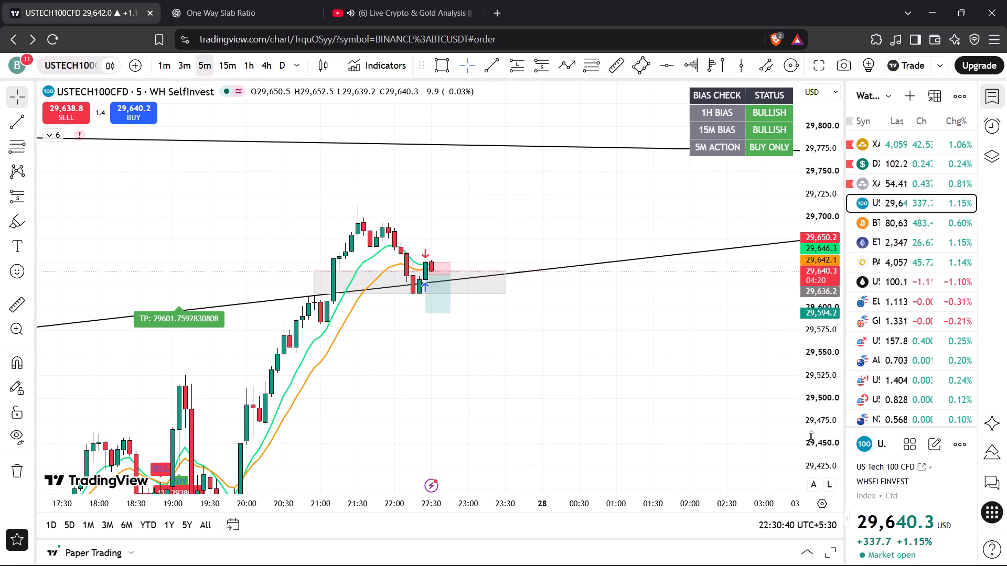
# Delete the short position drawing with the 29,594.2 target from the US Tech 100 5-minute chart.
pyautogui.moveTo(811, 437); pyautogui.dragTo(813, 266)
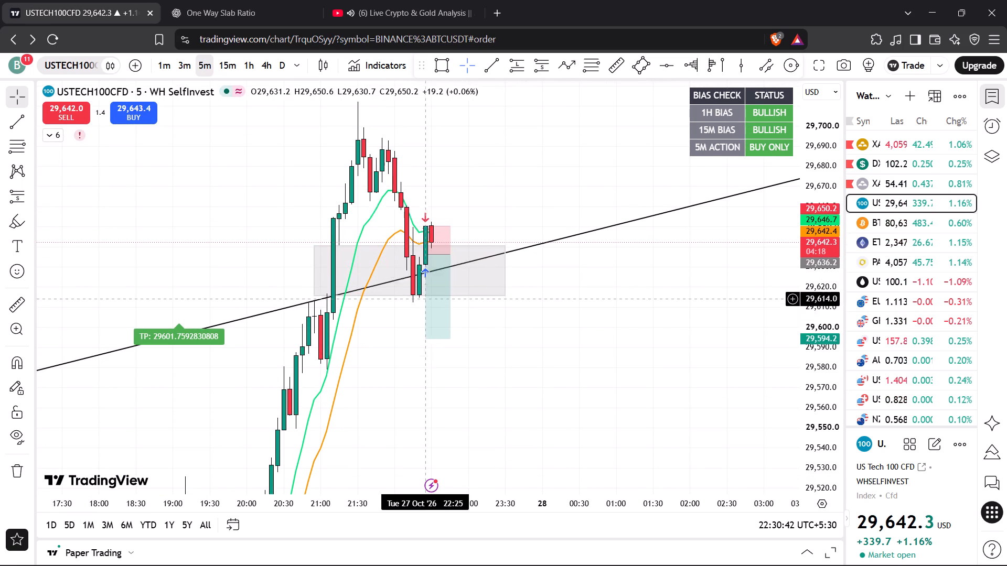
pyautogui.click(432, 313)
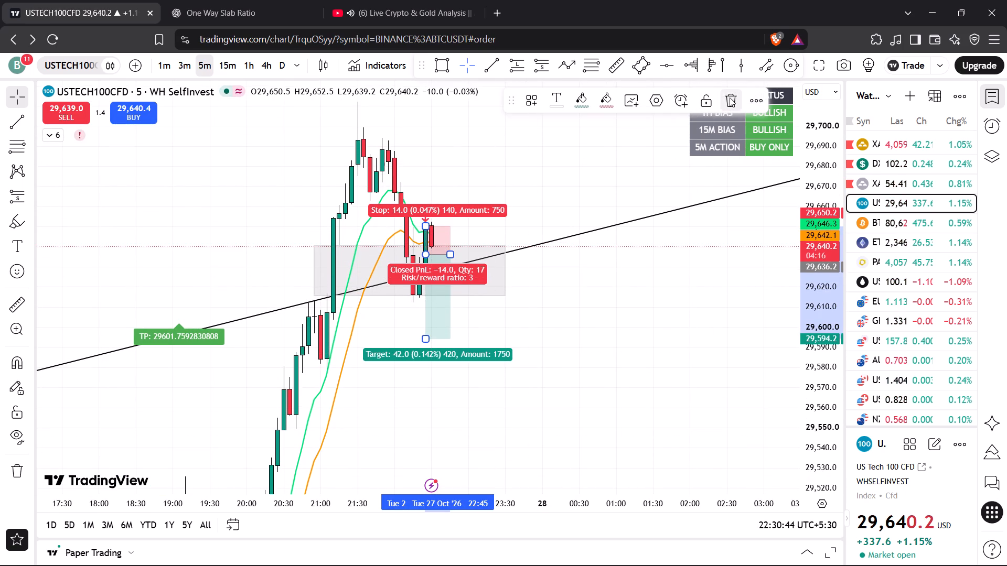
pyautogui.click(730, 97)
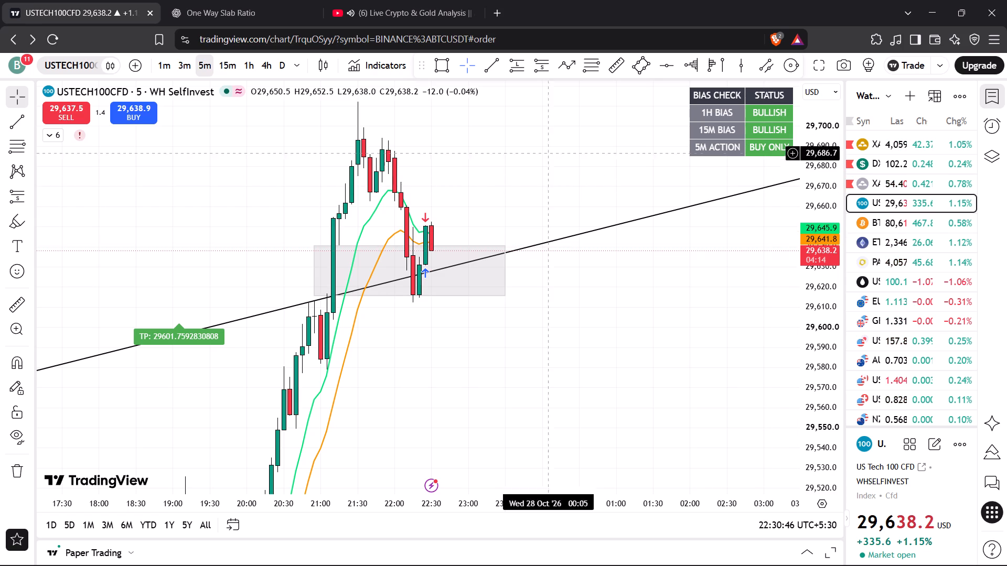
# Switch to XAUUSD and examine the long position drawing, channel and nearby zones on the 5-minute chart.
pyautogui.click(879, 140)
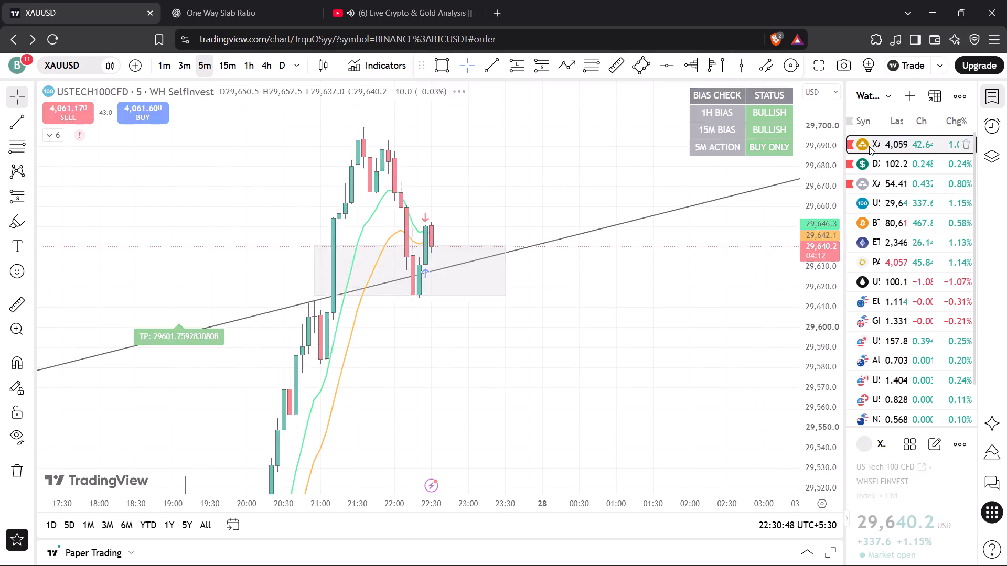
pyautogui.moveTo(656, 276); pyautogui.dragTo(679, 447)
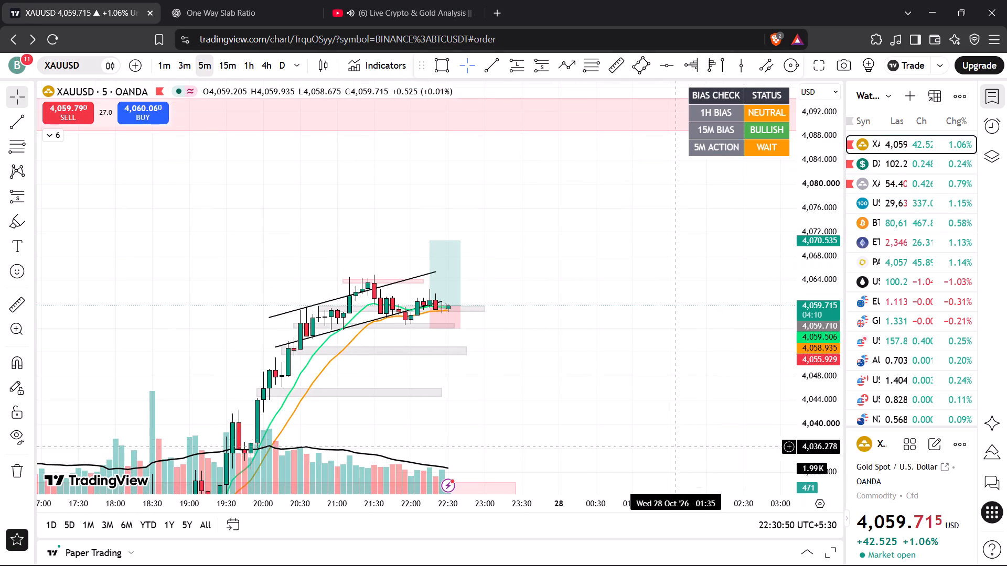
pyautogui.moveTo(823, 401); pyautogui.dragTo(835, 158)
pyautogui.scroll(2, 691, 339)
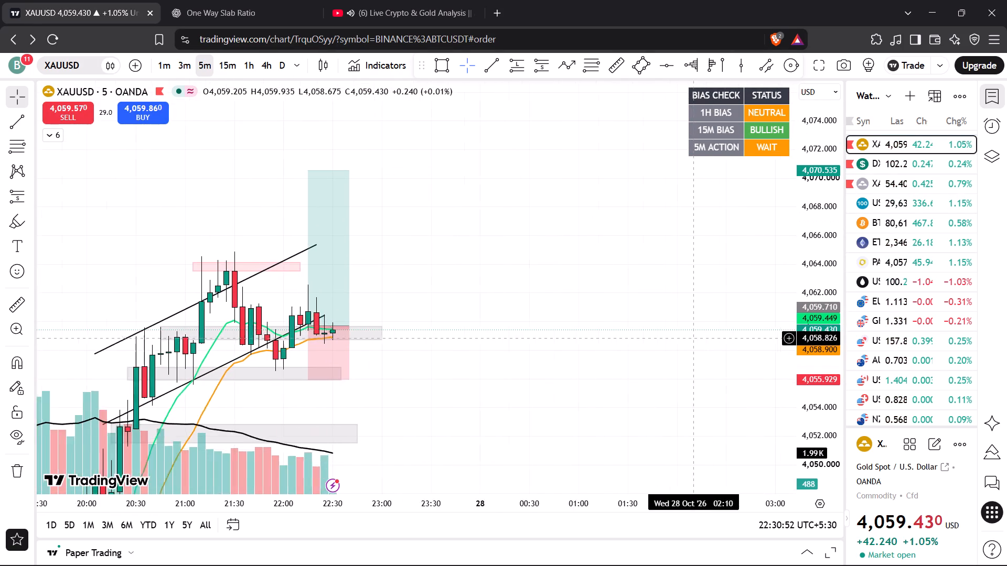
pyautogui.scroll(2, 691, 339)
pyautogui.moveTo(628, 349); pyautogui.dragTo(710, 297)
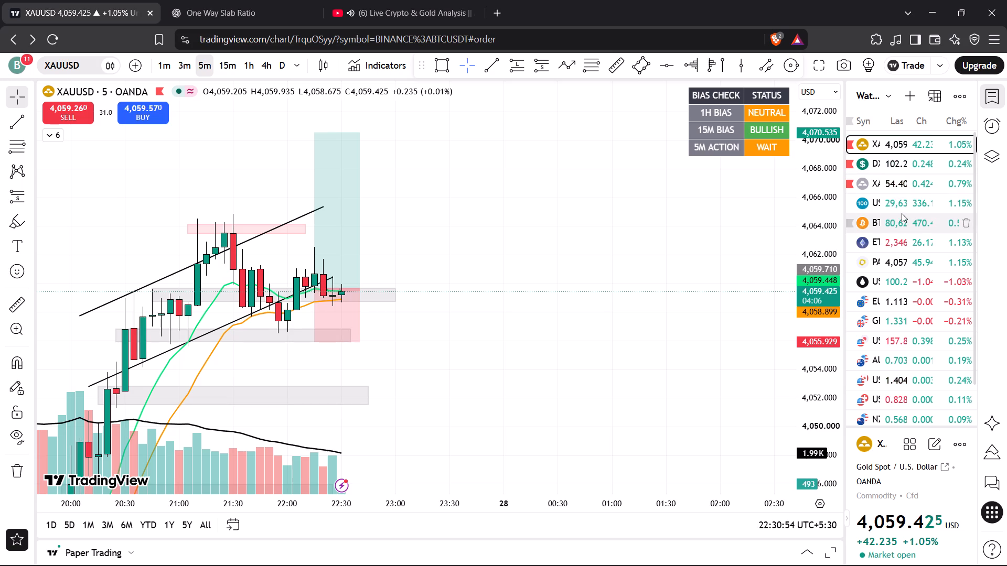
# Examine US Tech 100 around the rising trendline and grey zone on the 5-minute and 15-minute charts.
pyautogui.click(902, 204)
pyautogui.moveTo(506, 297); pyautogui.dragTo(570, 379)
pyautogui.scroll(-4, 572, 382)
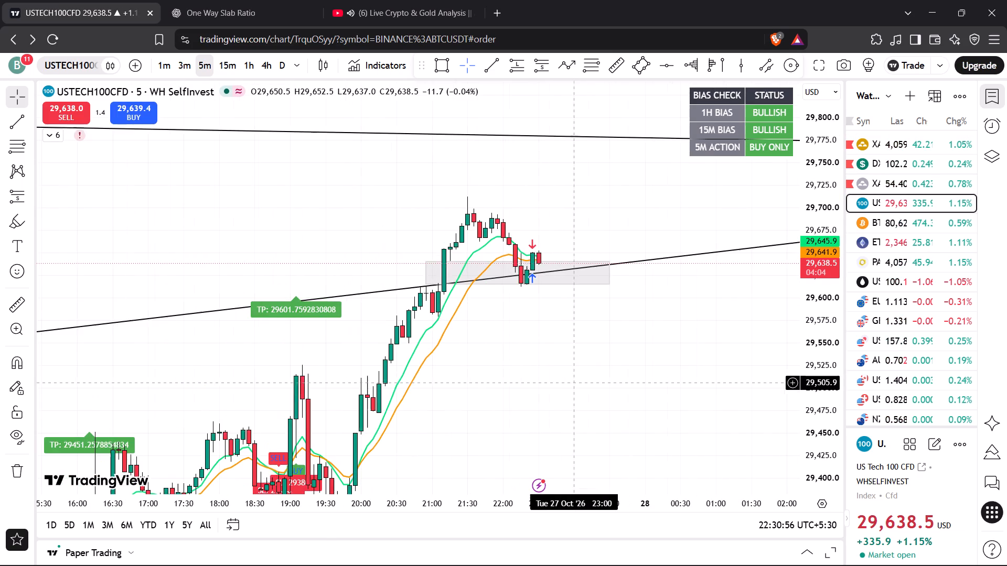
pyautogui.moveTo(569, 330); pyautogui.dragTo(572, 387)
pyautogui.scroll(-4, 577, 386)
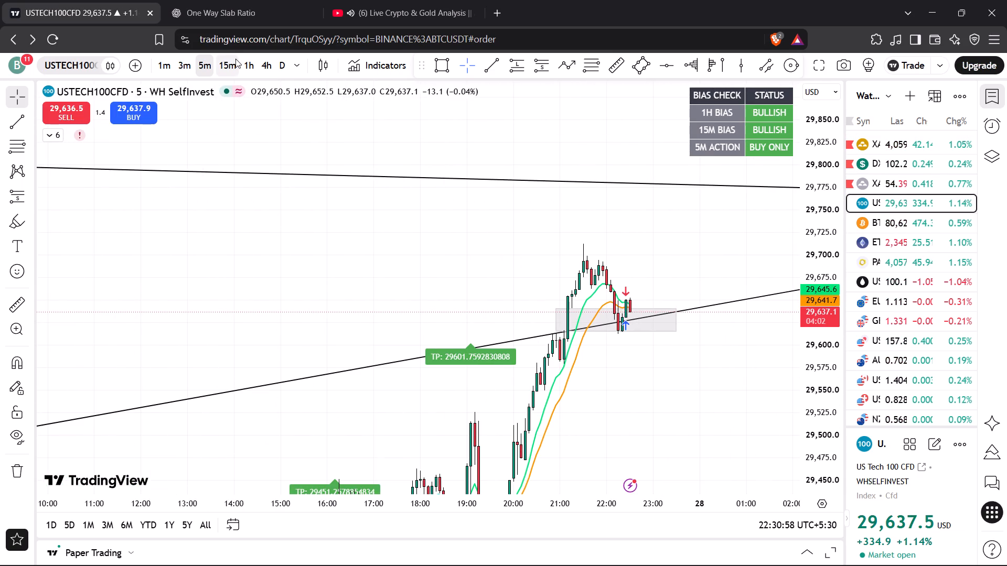
pyautogui.click(235, 59)
pyautogui.moveTo(826, 198); pyautogui.dragTo(824, 274)
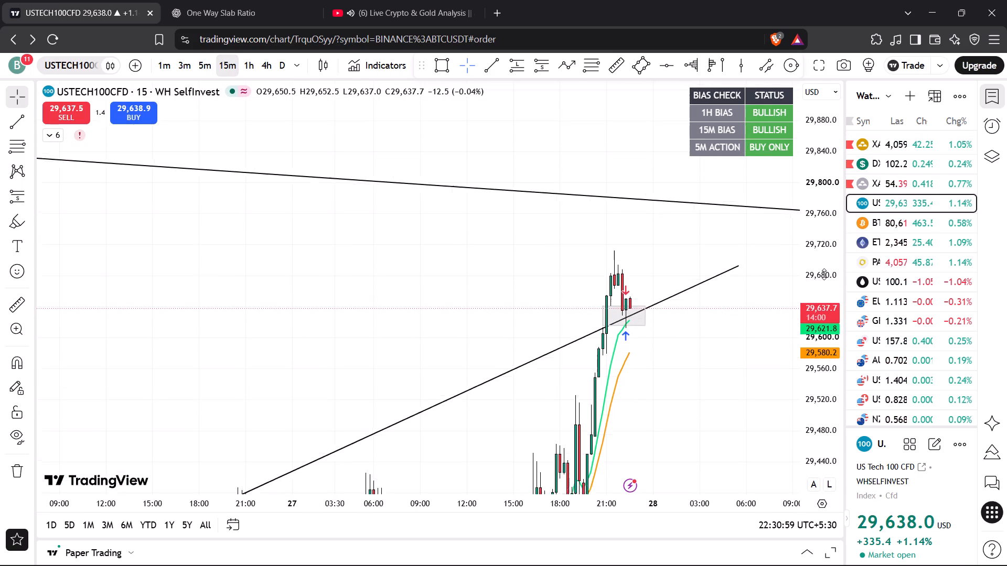
pyautogui.moveTo(824, 274); pyautogui.dragTo(819, 372)
pyautogui.moveTo(729, 365); pyautogui.dragTo(613, 386)
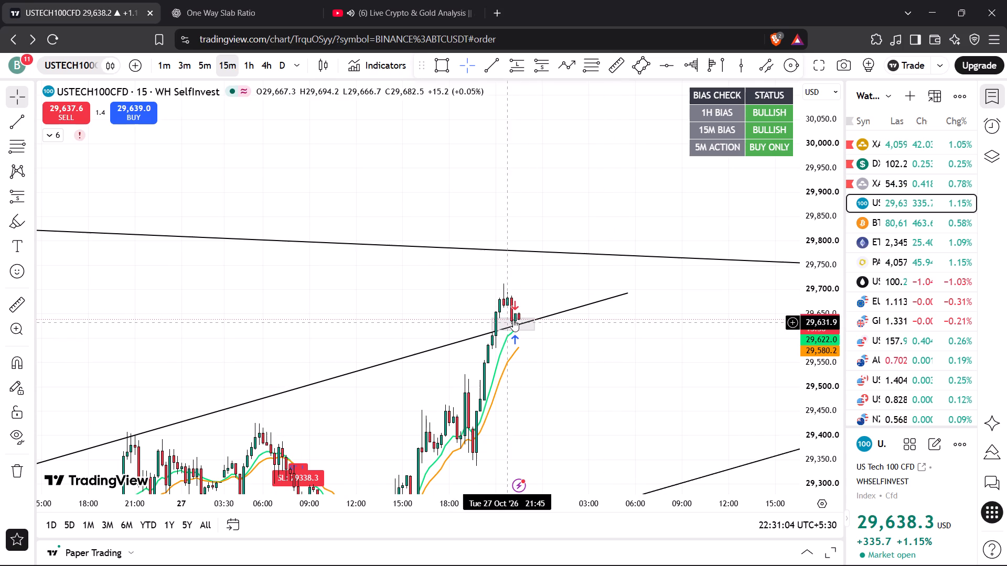
# Examine XAUUSD on the 15-minute chart around the channel, long position drawing and the support zones below.
pyautogui.click(896, 150)
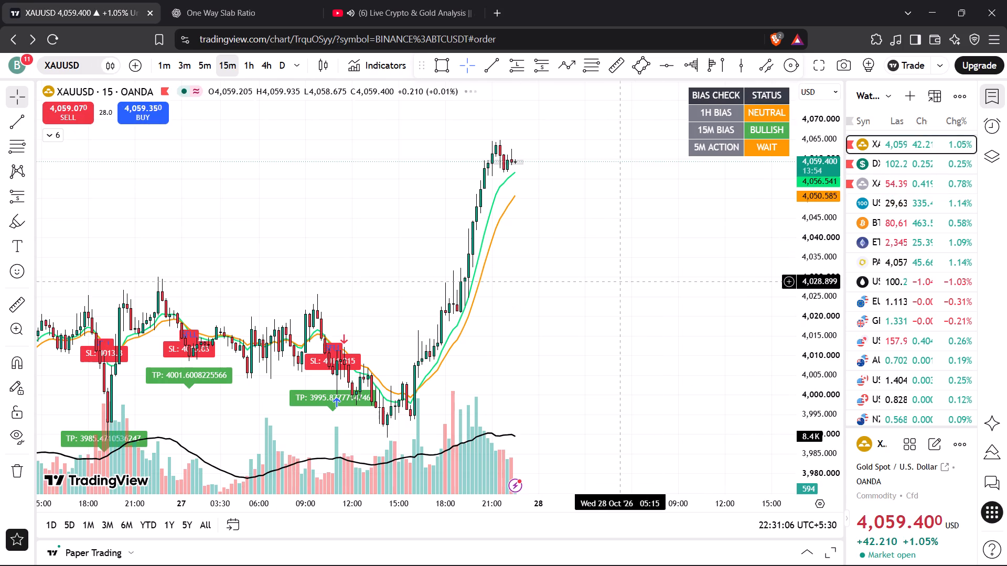
pyautogui.moveTo(608, 281); pyautogui.dragTo(606, 356)
pyautogui.scroll(4, 639, 309)
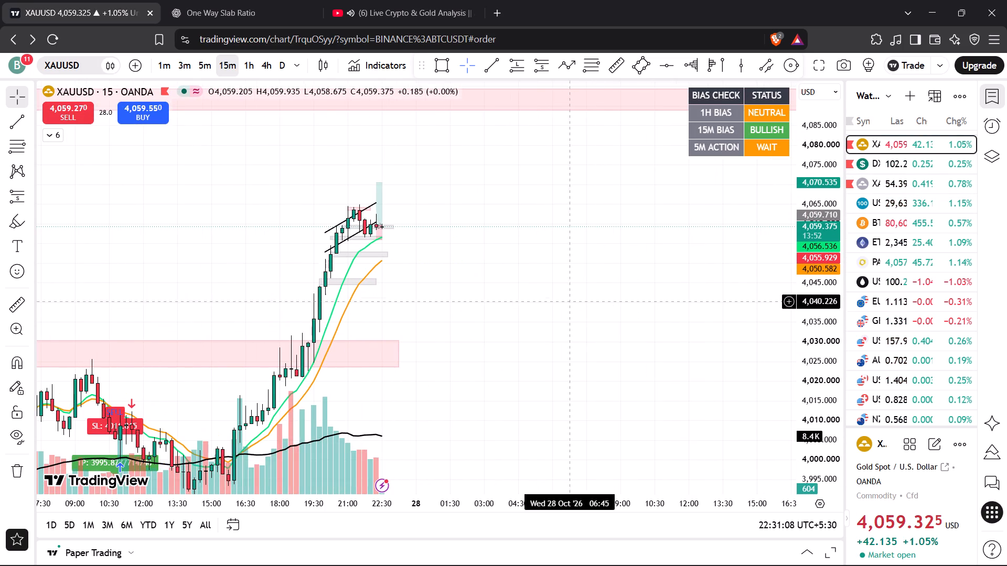
pyautogui.moveTo(547, 296); pyautogui.dragTo(608, 347)
pyautogui.scroll(1, 618, 347)
pyautogui.moveTo(556, 345); pyautogui.dragTo(632, 350)
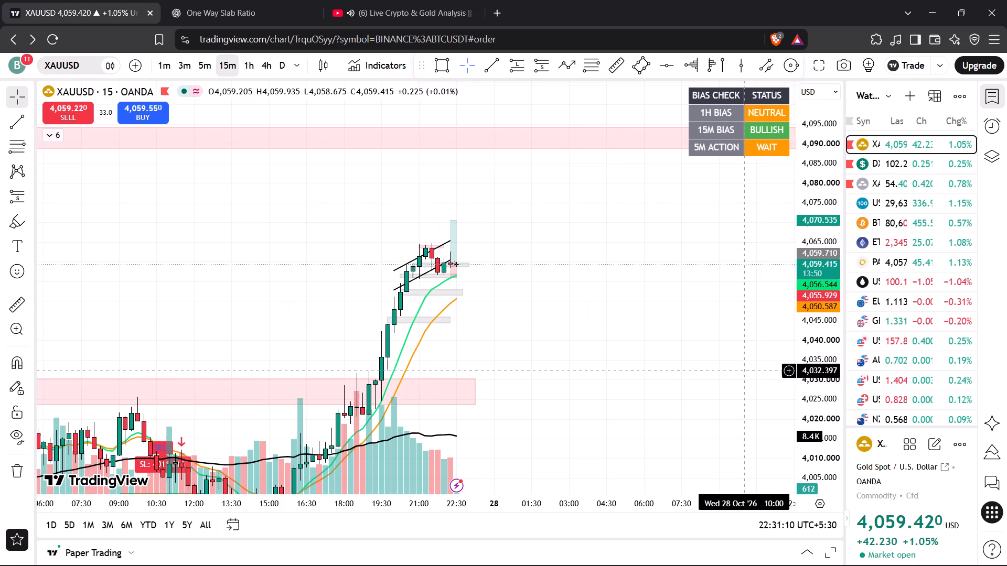
pyautogui.moveTo(812, 402); pyautogui.dragTo(823, 329)
pyautogui.scroll(3, 616, 341)
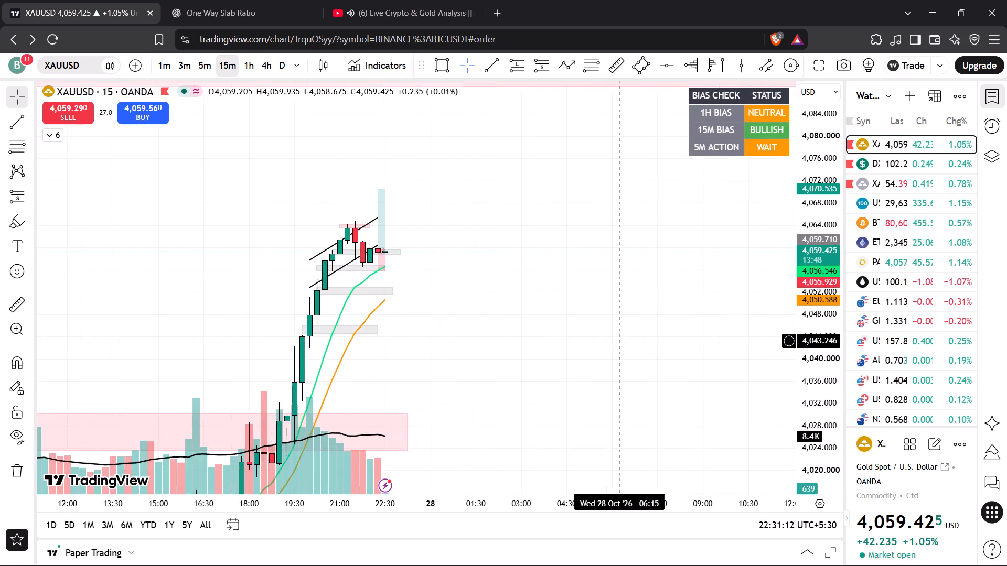
pyautogui.moveTo(519, 347); pyautogui.dragTo(701, 348)
pyautogui.scroll(3, 700, 348)
pyautogui.moveTo(576, 347); pyautogui.dragTo(638, 349)
pyautogui.moveTo(638, 349); pyautogui.dragTo(644, 284)
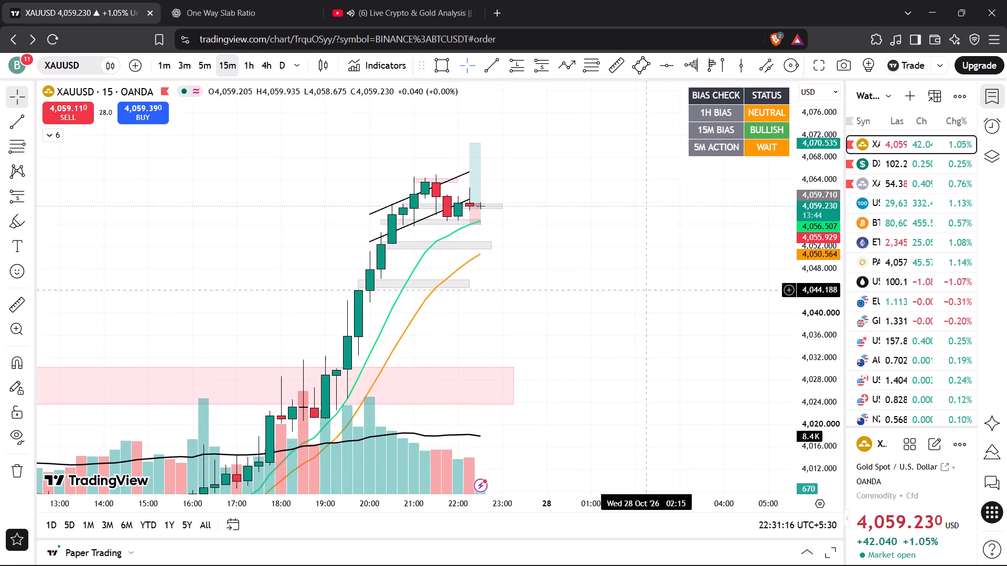
pyautogui.moveTo(644, 284); pyautogui.dragTo(644, 283)
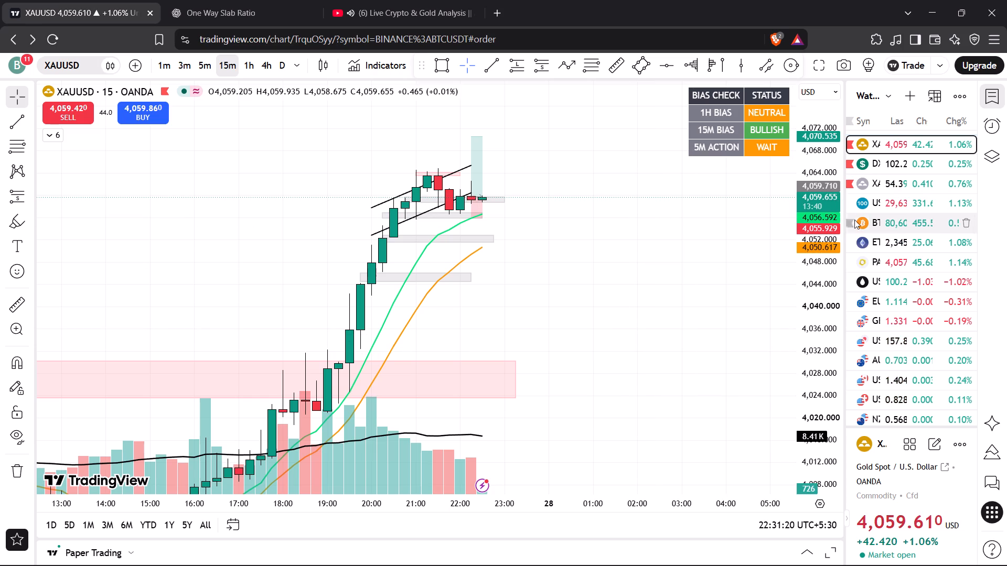
# Place a short position drawing on the US Tech 100 5-minute chart just after the latest candle, with entry at 29,630.3.
pyautogui.click(881, 199)
pyautogui.moveTo(673, 259); pyautogui.dragTo(666, 320)
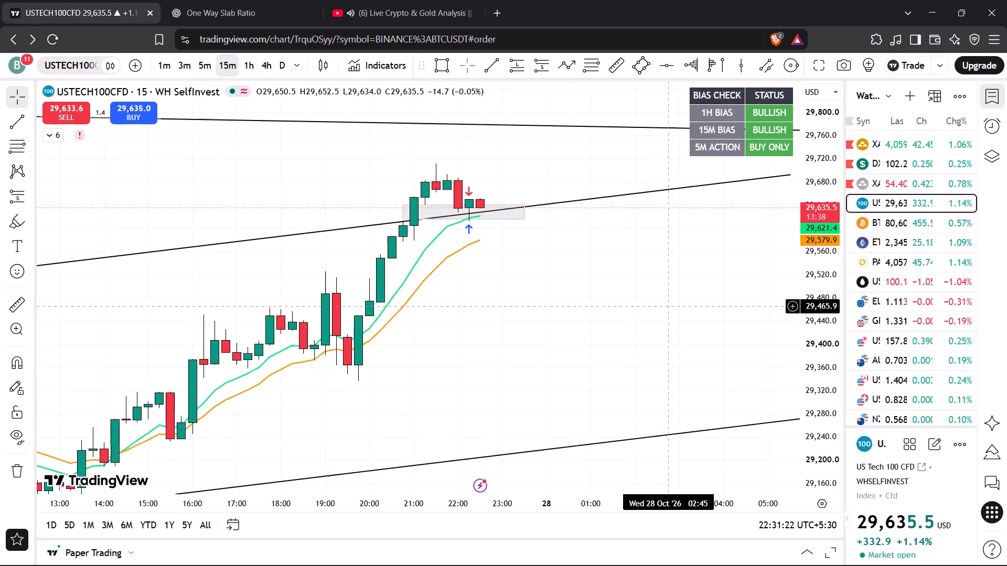
pyautogui.moveTo(666, 320); pyautogui.dragTo(663, 377)
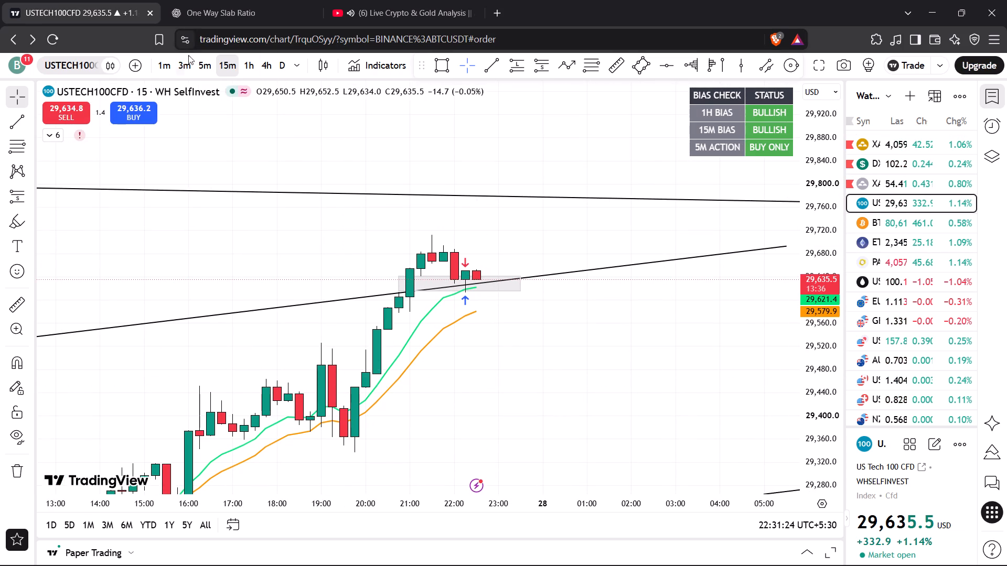
pyautogui.click(202, 61)
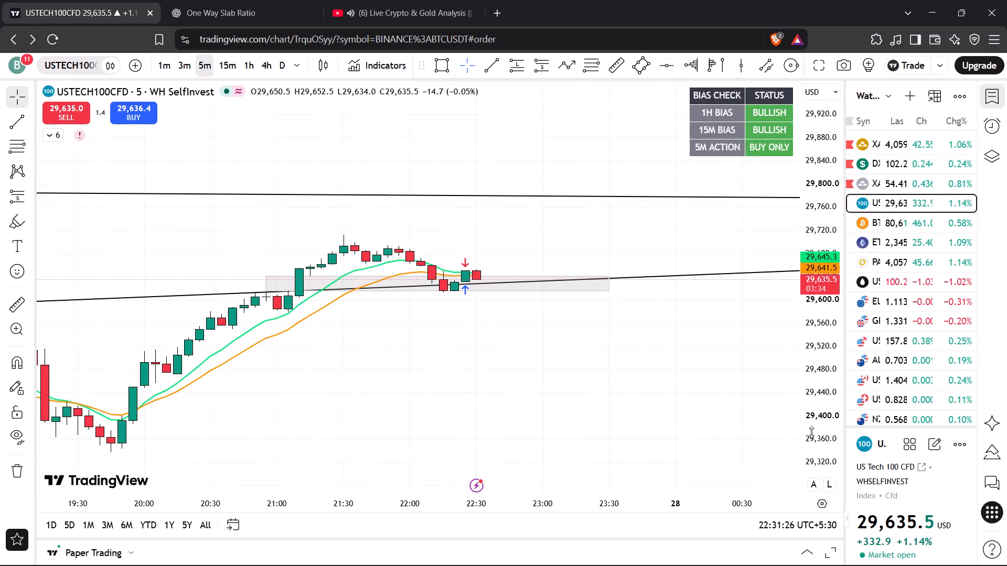
pyautogui.moveTo(814, 430); pyautogui.dragTo(823, 160)
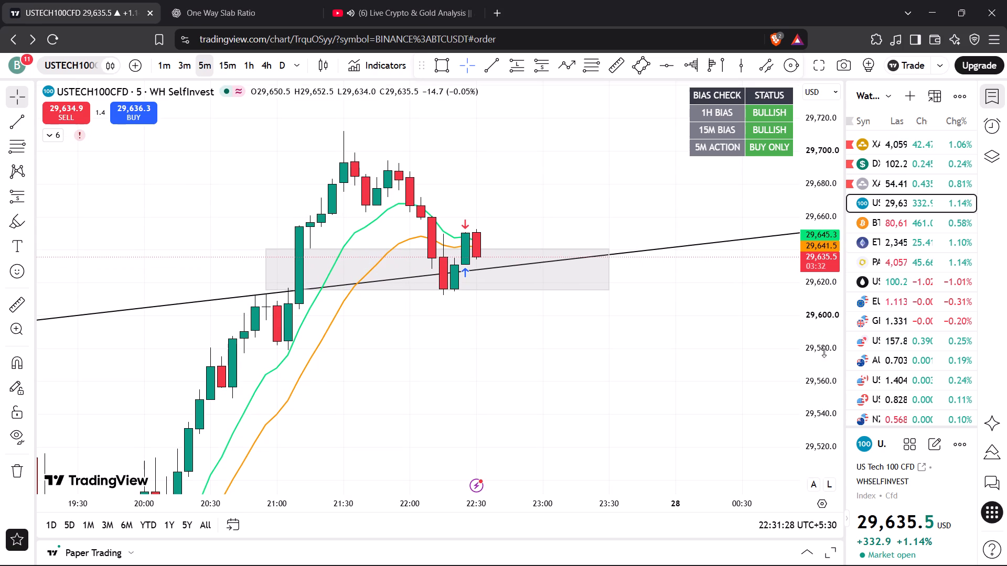
pyautogui.moveTo(826, 356); pyautogui.dragTo(828, 240)
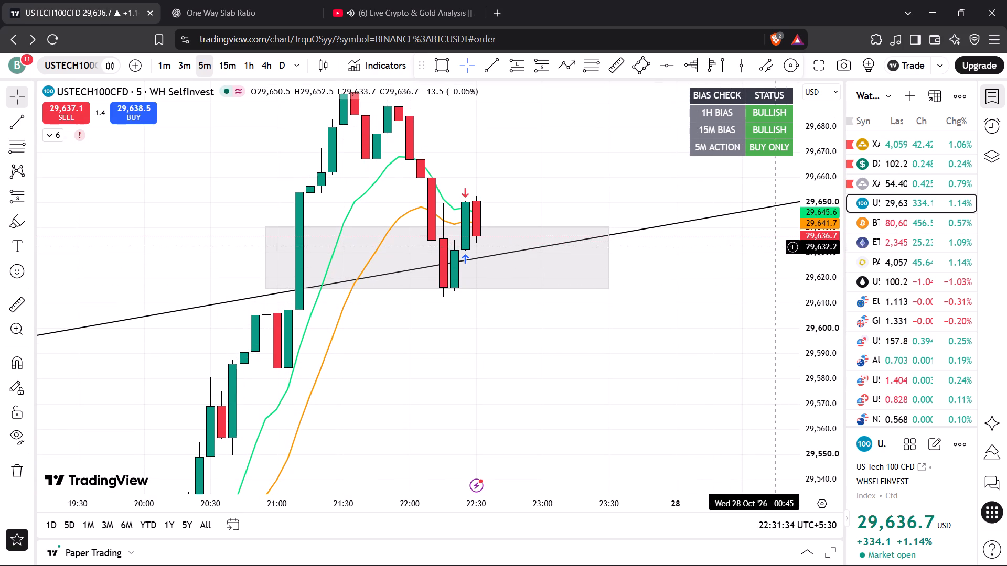
pyautogui.moveTo(819, 277); pyautogui.dragTo(812, 346)
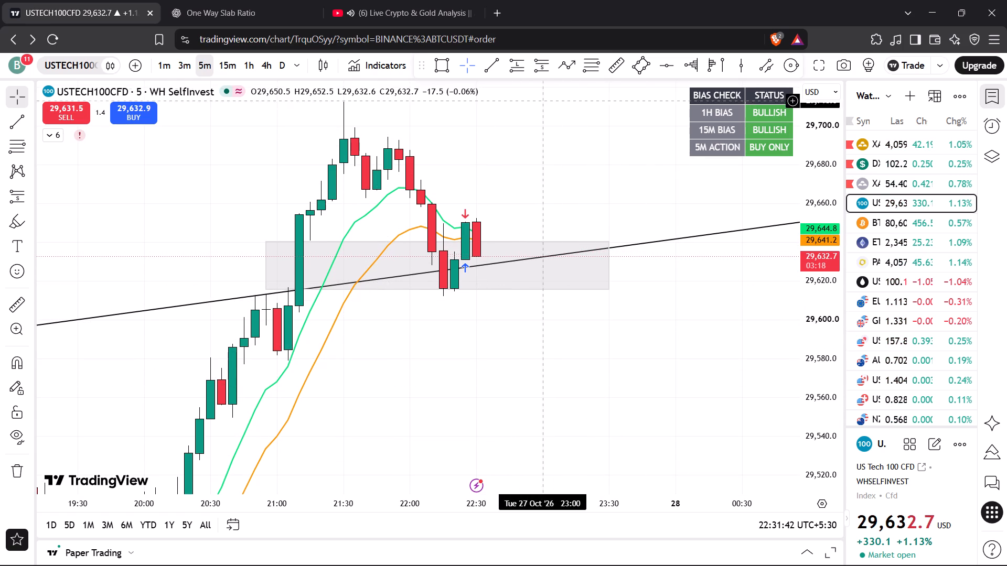
pyautogui.click(533, 70)
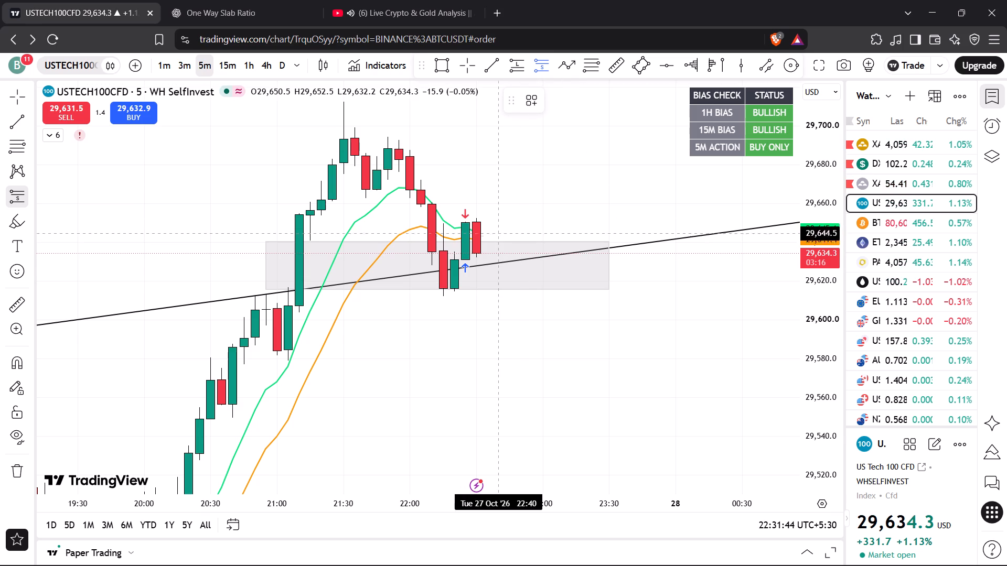
pyautogui.click(490, 261)
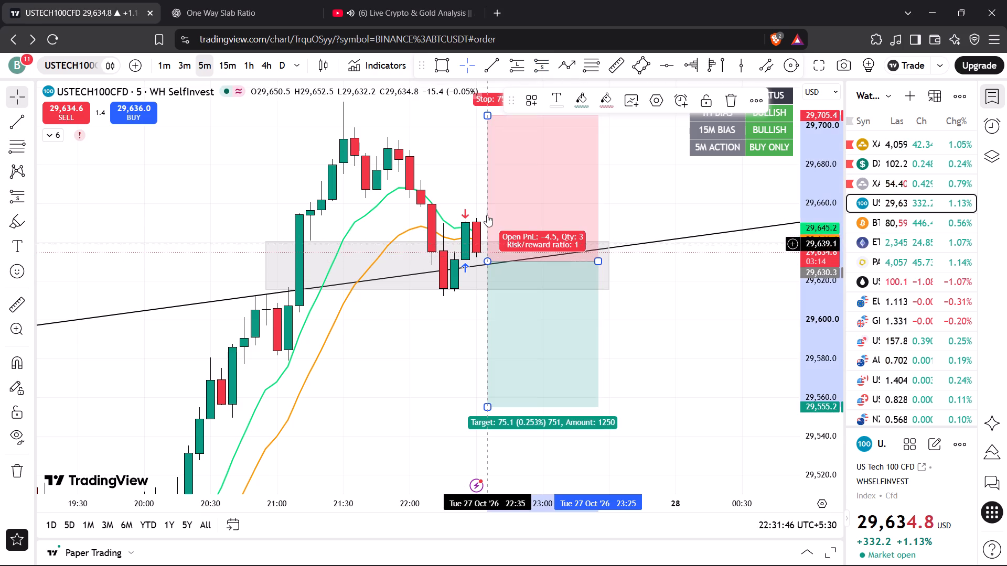
# Tighten the US Tech 100 short position's stop to 29,652.9 and move its entry to 29,631.7 at the latest candle.
pyautogui.click(490, 110)
pyautogui.moveTo(487, 115); pyautogui.dragTo(492, 157)
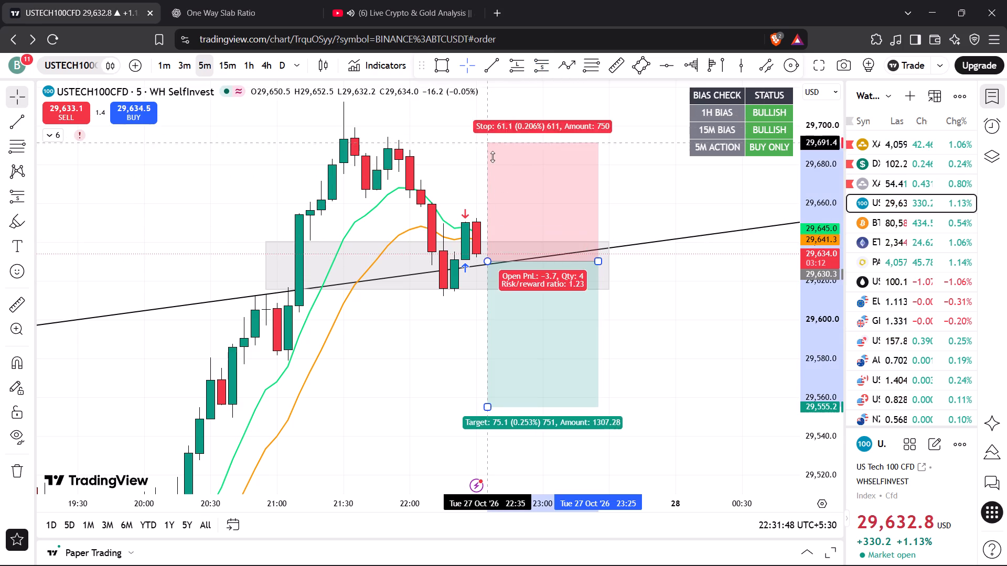
pyautogui.moveTo(492, 157); pyautogui.dragTo(490, 221)
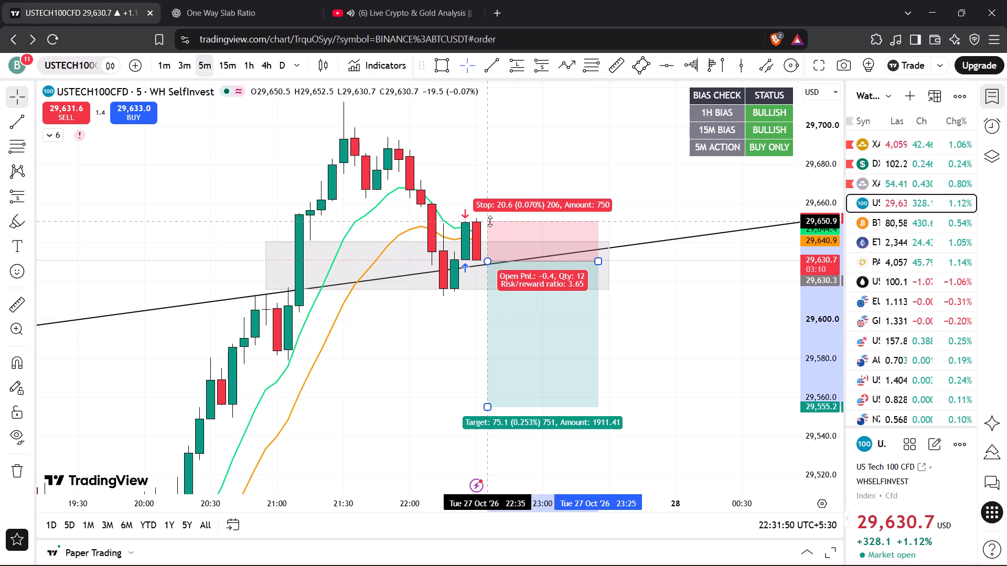
pyautogui.moveTo(490, 221); pyautogui.dragTo(490, 217)
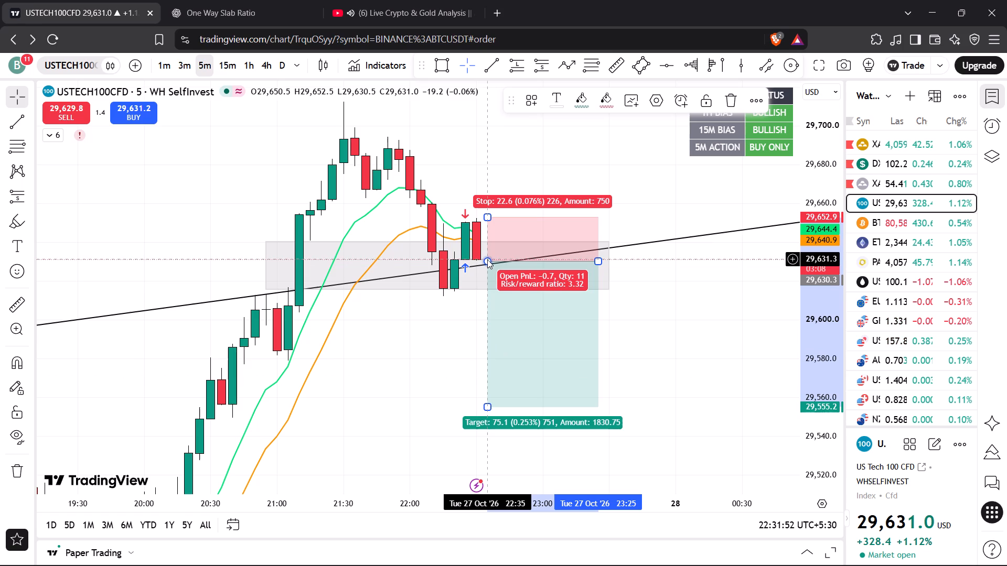
pyautogui.moveTo(487, 259); pyautogui.dragTo(477, 258)
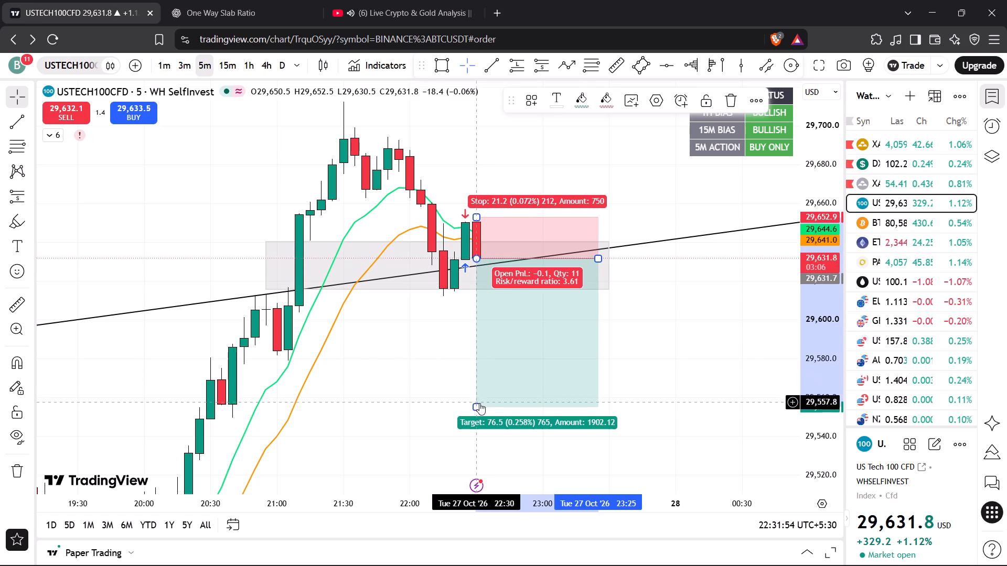
# Raise the short position's target to 29,581.1 and shorten the drawing's time span slightly.
pyautogui.moveTo(477, 405); pyautogui.dragTo(484, 378)
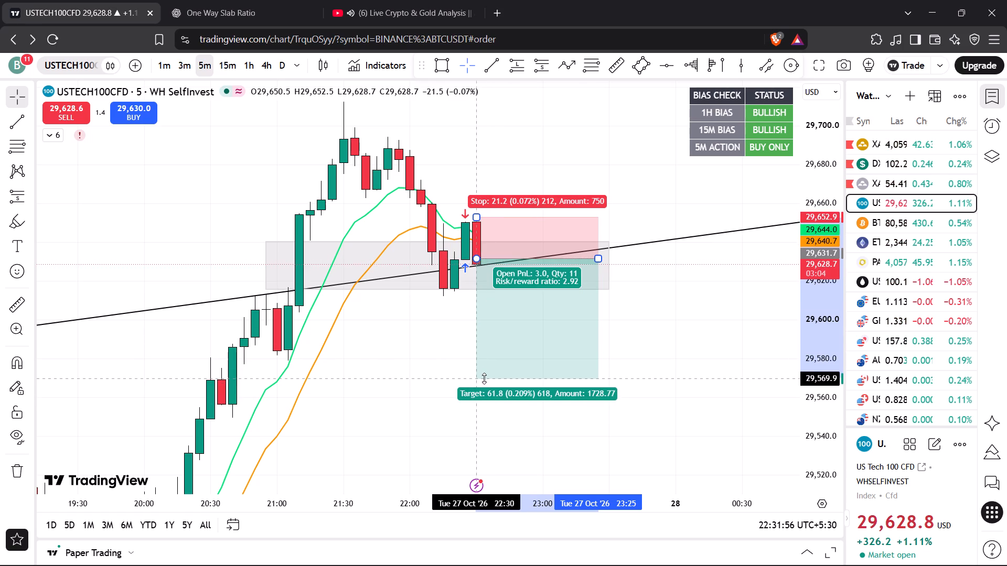
pyautogui.moveTo(484, 378); pyautogui.dragTo(491, 359)
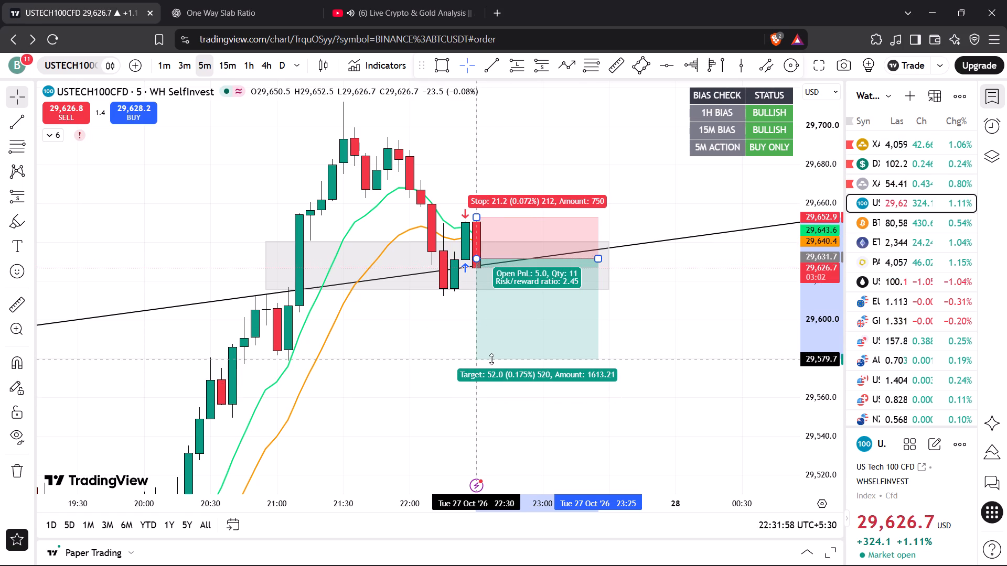
pyautogui.moveTo(491, 359); pyautogui.dragTo(491, 356)
pyautogui.click(449, 340)
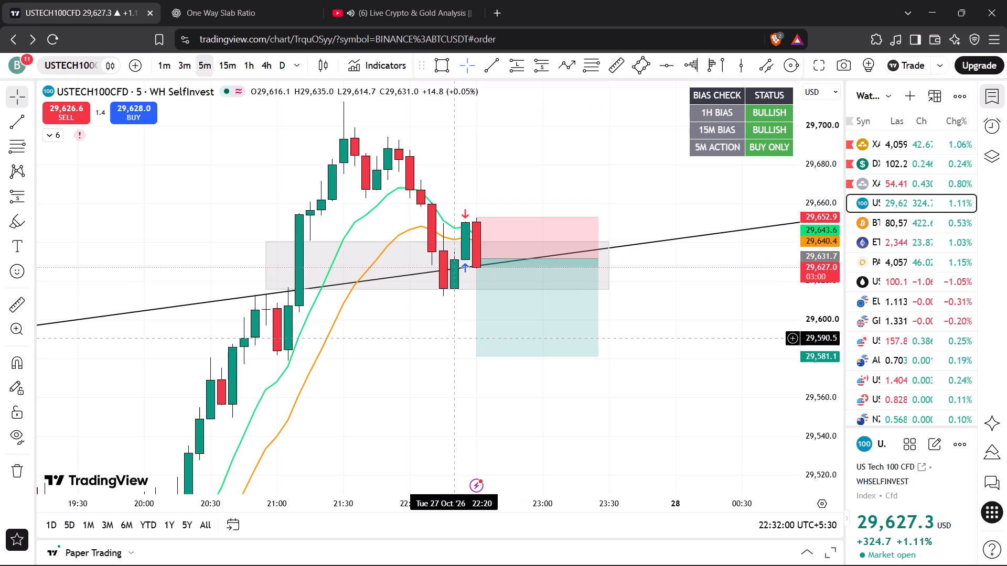
pyautogui.moveTo(595, 258); pyautogui.dragTo(572, 258)
pyautogui.click(614, 197)
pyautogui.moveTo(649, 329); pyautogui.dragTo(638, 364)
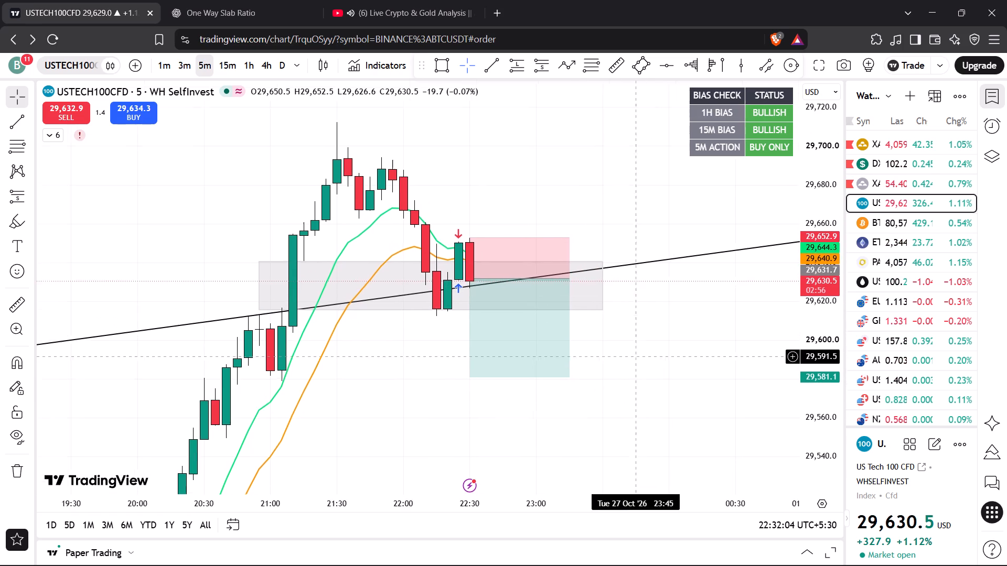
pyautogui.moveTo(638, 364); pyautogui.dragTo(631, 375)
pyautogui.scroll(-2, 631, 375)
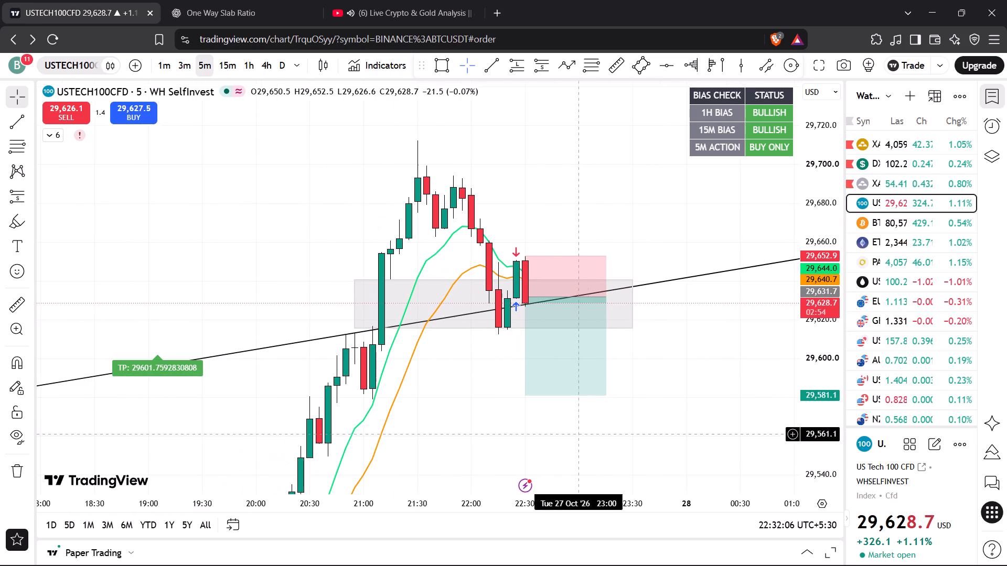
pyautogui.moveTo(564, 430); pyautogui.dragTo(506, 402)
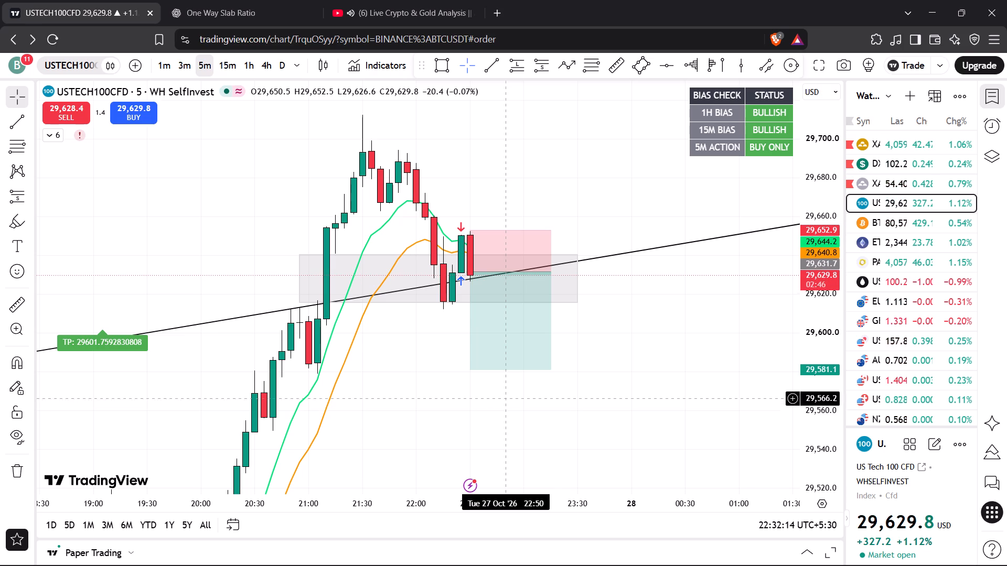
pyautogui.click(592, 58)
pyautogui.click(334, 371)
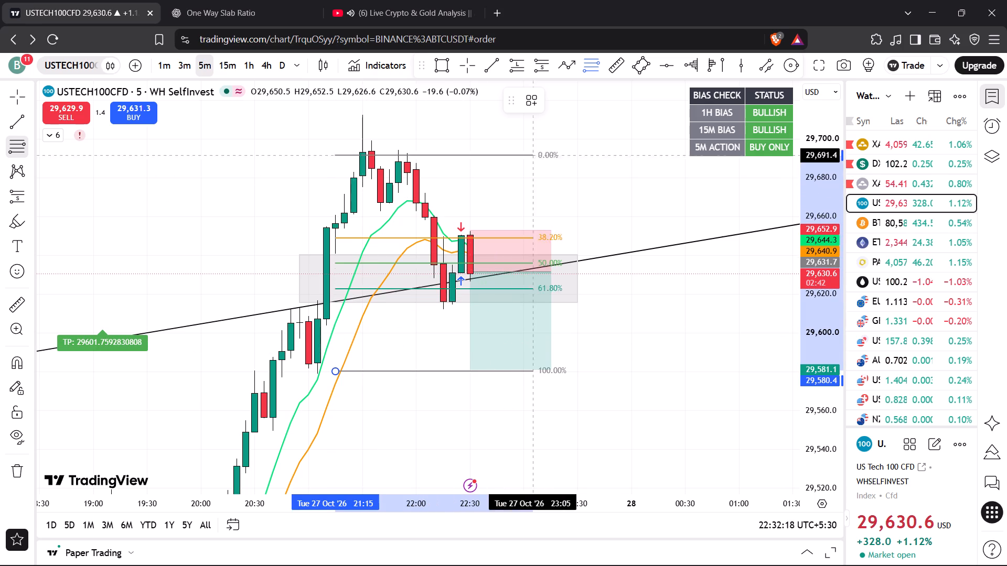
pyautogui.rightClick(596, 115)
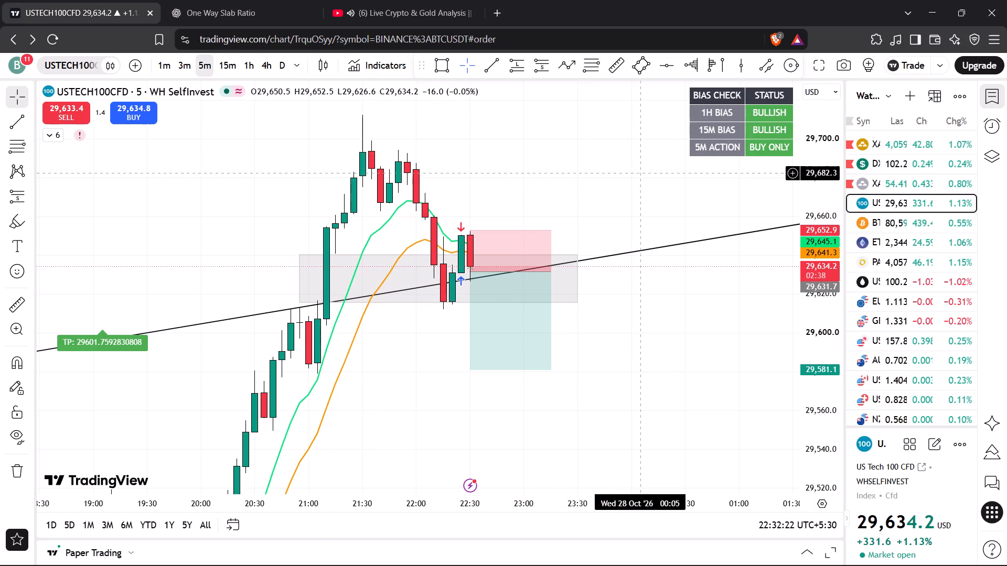
# Draw a Fibonacci retracement on the US Tech 100 rally from 29,550.7 at 20:50 up to the swing high at 29,711.7.
pyautogui.click(590, 72)
pyautogui.click(291, 429)
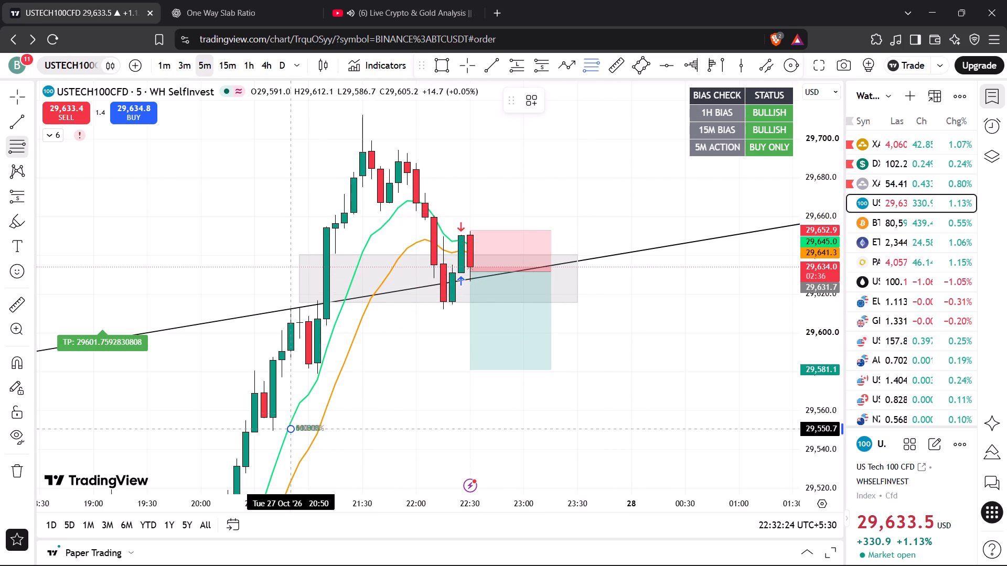
pyautogui.click(591, 116)
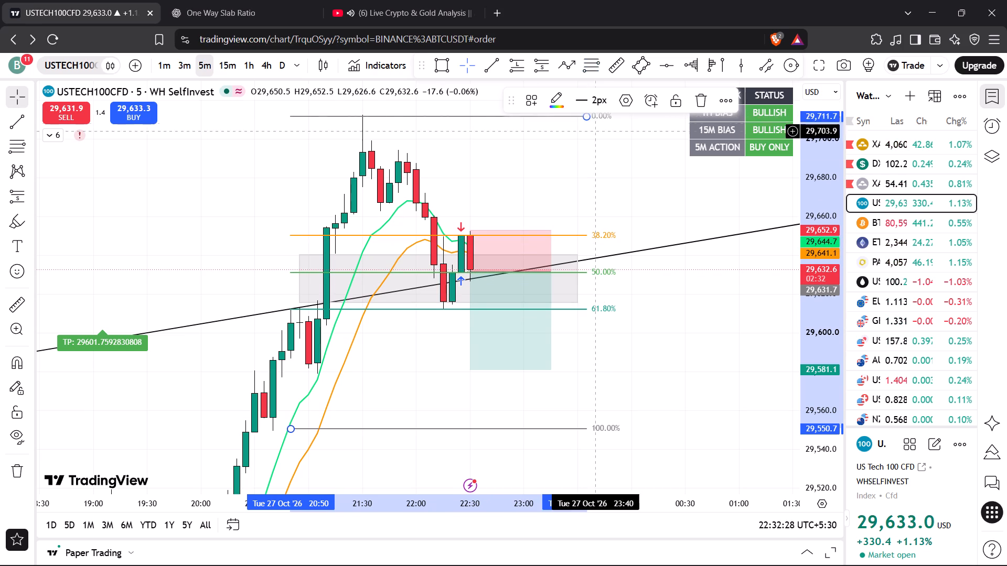
pyautogui.click(620, 179)
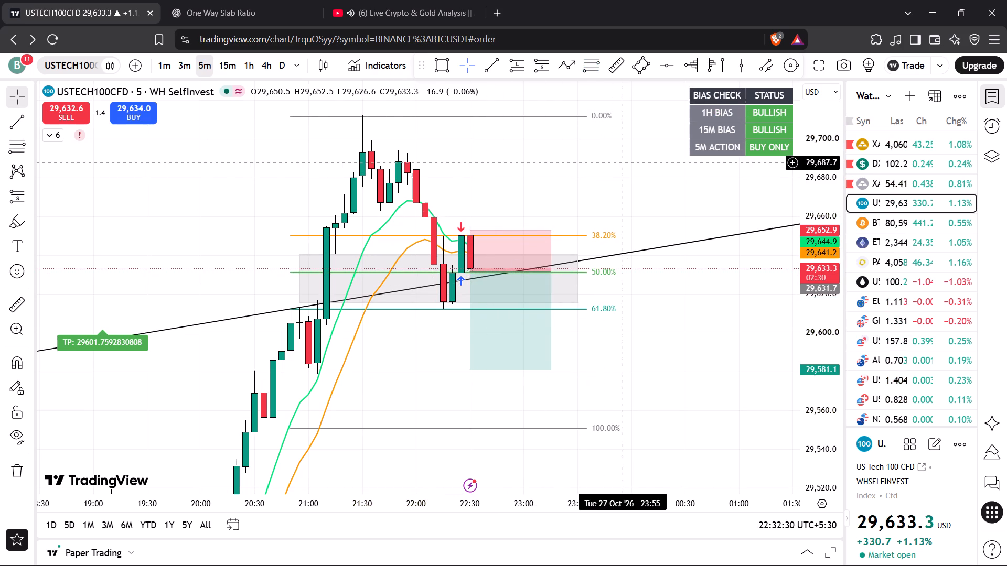
pyautogui.click(623, 163)
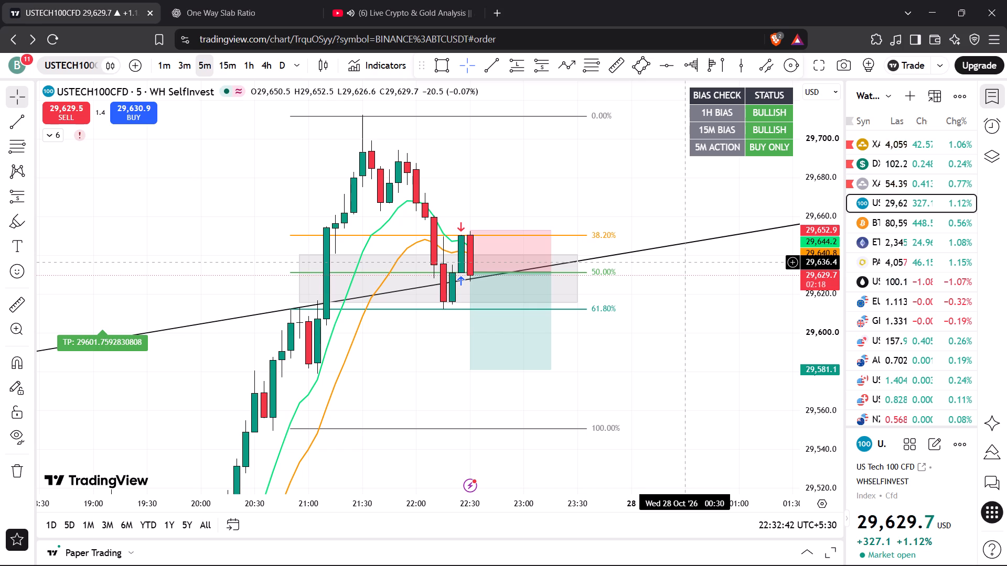
# Examine the US Tech 100 5-minute chart around the Fibonacci levels, grey zone, rising trendline and short position drawing.
pyautogui.moveTo(563, 203); pyautogui.dragTo(597, 182)
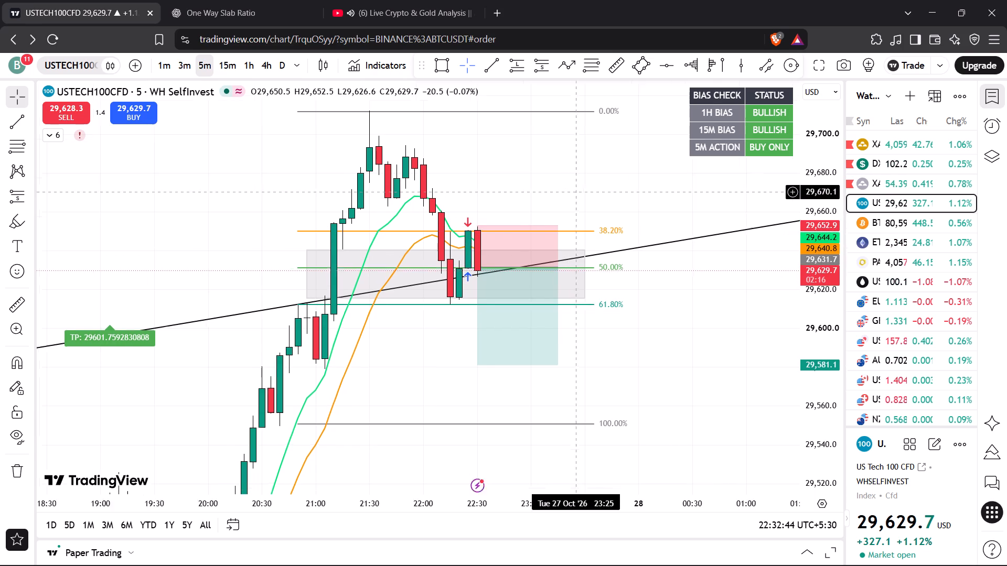
pyautogui.moveTo(597, 182); pyautogui.dragTo(599, 181)
pyautogui.moveTo(817, 251); pyautogui.dragTo(822, 348)
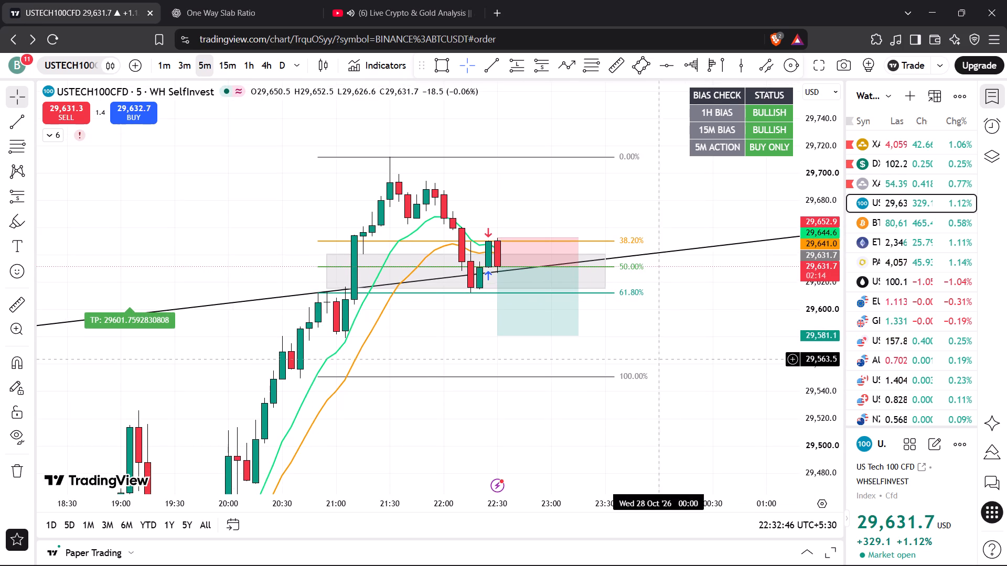
pyautogui.scroll(-3, 644, 342)
pyautogui.moveTo(551, 353); pyautogui.dragTo(528, 330)
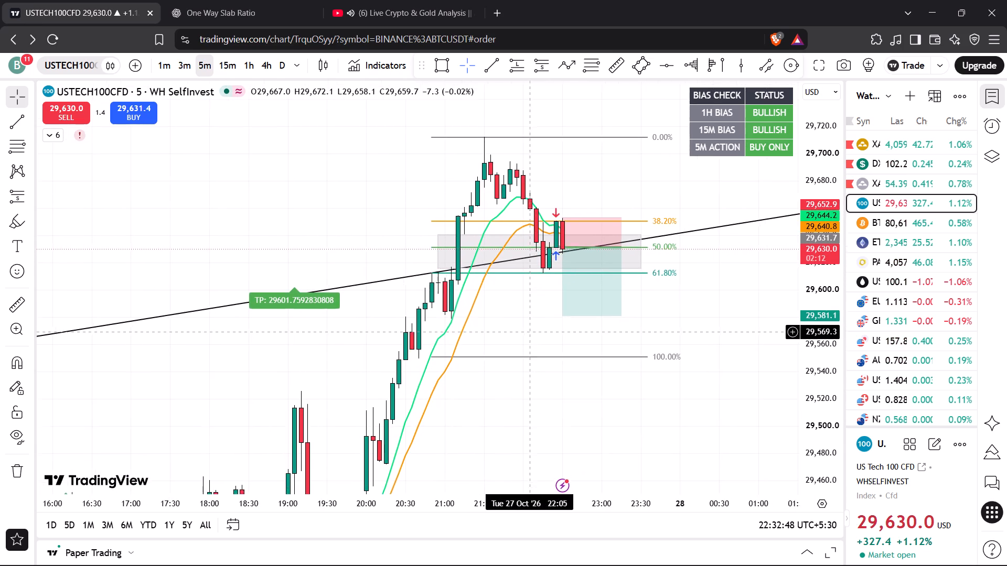
pyautogui.moveTo(528, 330); pyautogui.dragTo(521, 324)
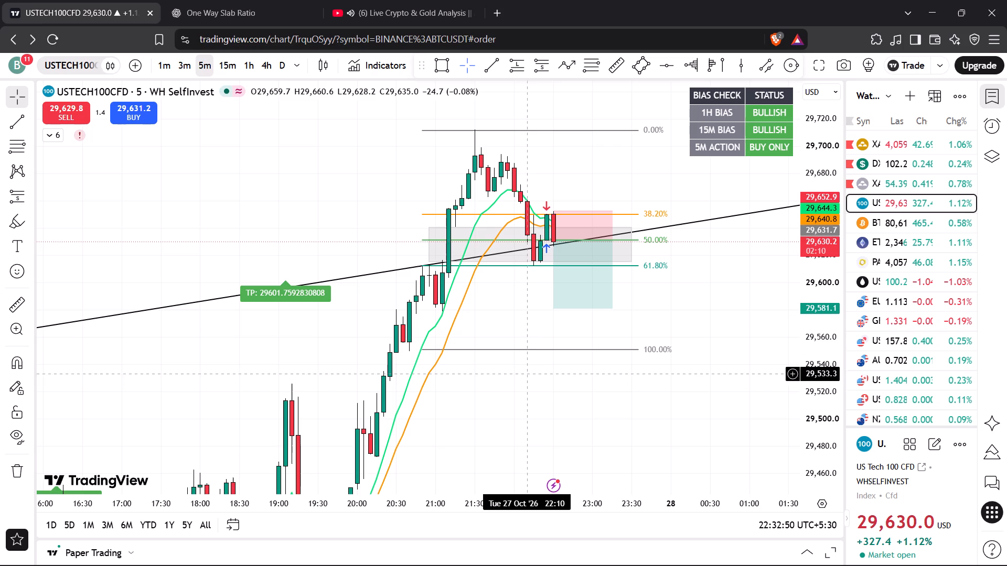
pyautogui.moveTo(542, 401); pyautogui.dragTo(482, 377)
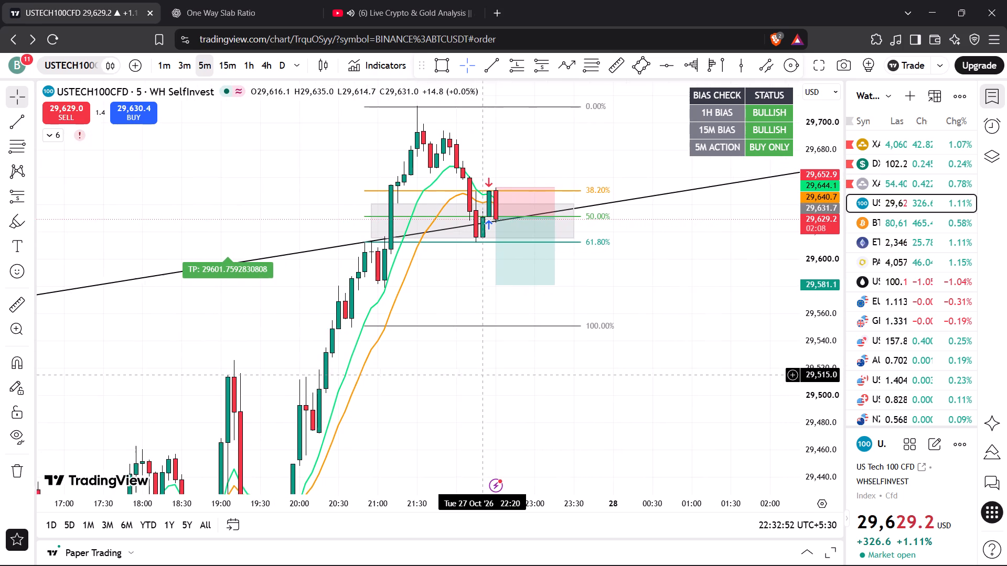
pyautogui.moveTo(482, 377); pyautogui.dragTo(481, 379)
pyautogui.moveTo(517, 385); pyautogui.dragTo(528, 390)
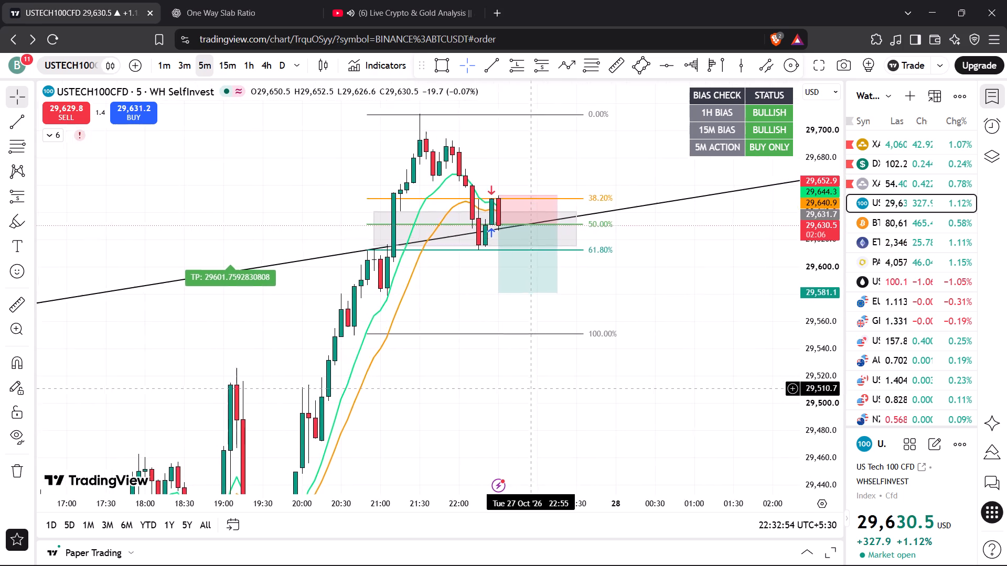
pyautogui.moveTo(528, 390); pyautogui.dragTo(508, 395)
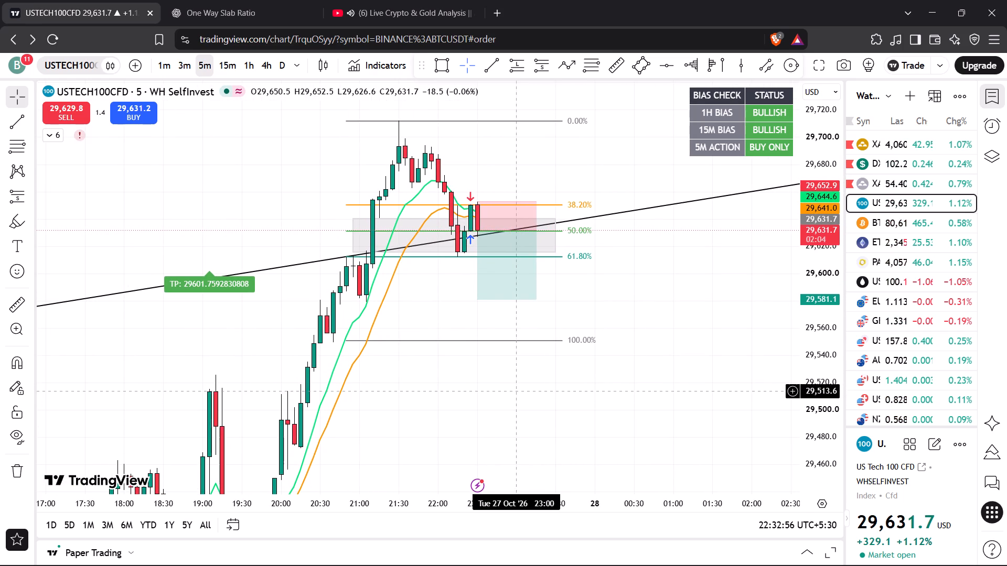
pyautogui.moveTo(524, 382); pyautogui.dragTo(534, 398)
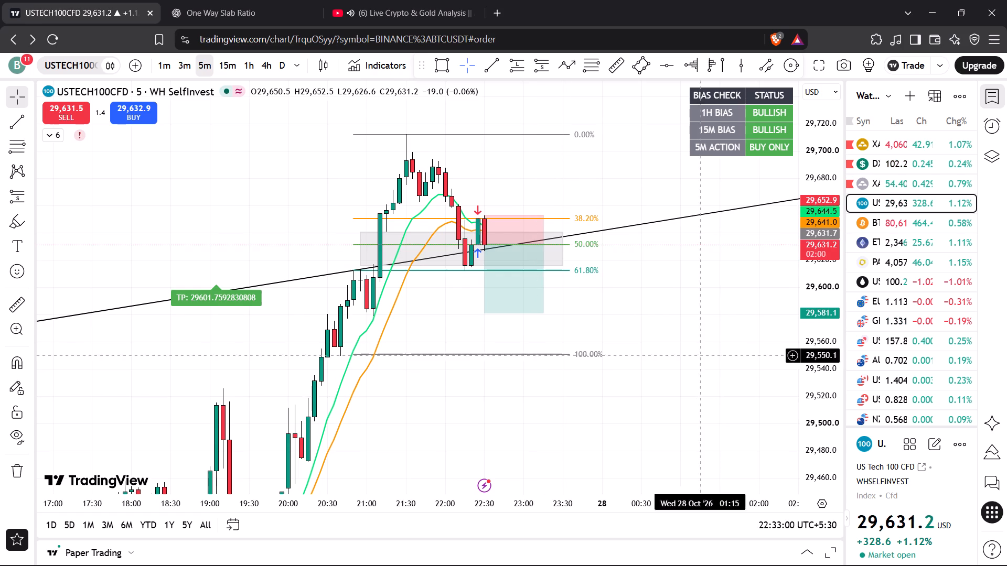
pyautogui.moveTo(813, 300); pyautogui.dragTo(817, 334)
pyautogui.scroll(-1, 672, 332)
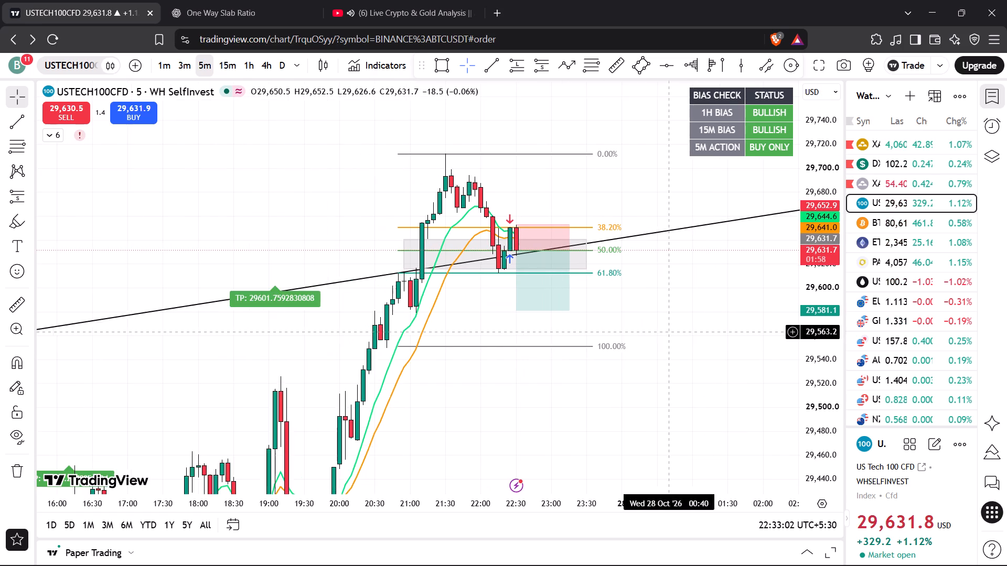
pyautogui.scroll(-1, 672, 332)
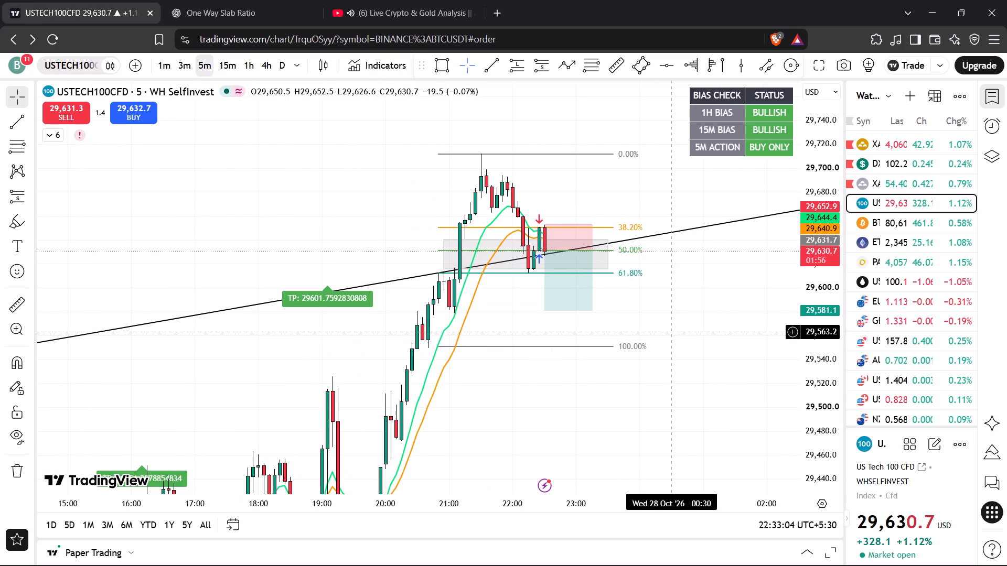
pyautogui.moveTo(684, 307); pyautogui.dragTo(605, 279)
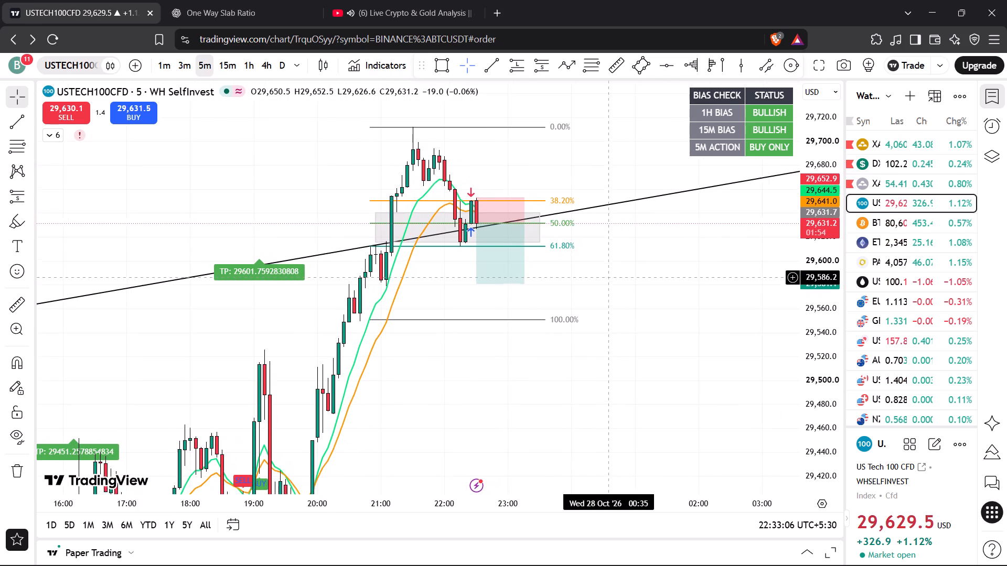
pyautogui.moveTo(605, 279); pyautogui.dragTo(604, 280)
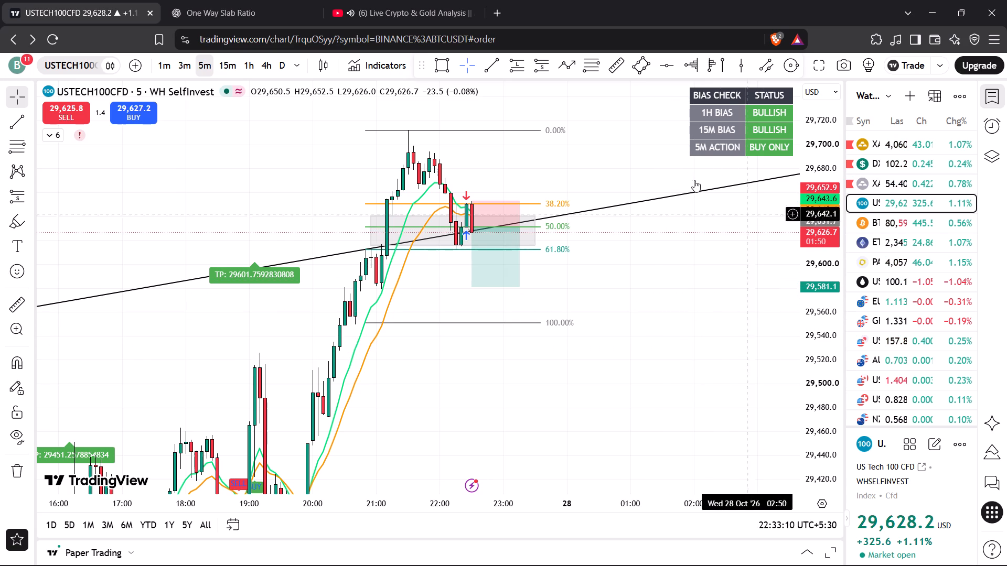
# Close the YouTube livestream tab.
pyautogui.click(473, 17)
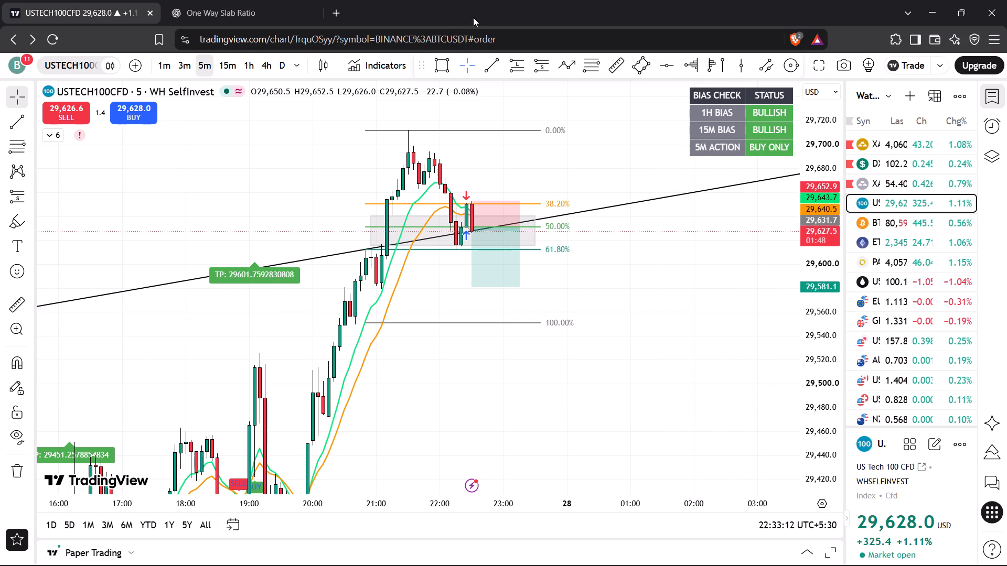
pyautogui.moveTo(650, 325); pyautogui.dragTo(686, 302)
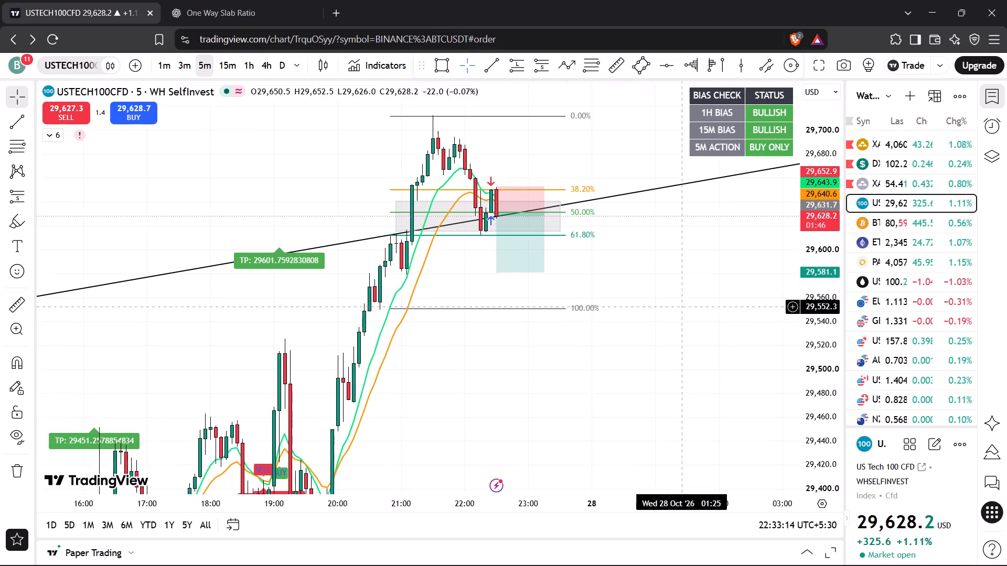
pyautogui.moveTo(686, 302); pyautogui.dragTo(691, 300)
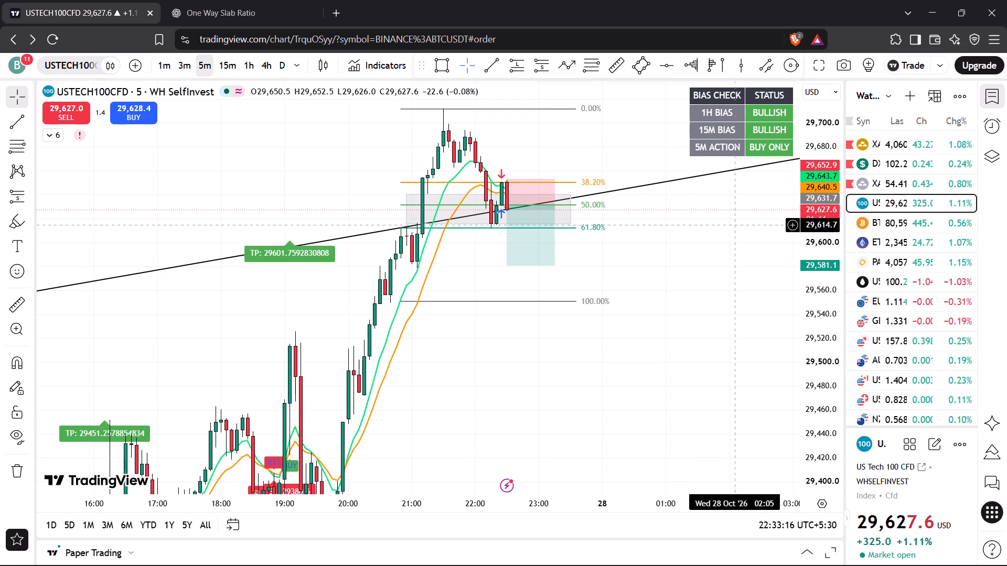
# Switch to XAUUSD and examine the long position drawing, channel and nearby zones on the 5-minute chart.
pyautogui.click(899, 140)
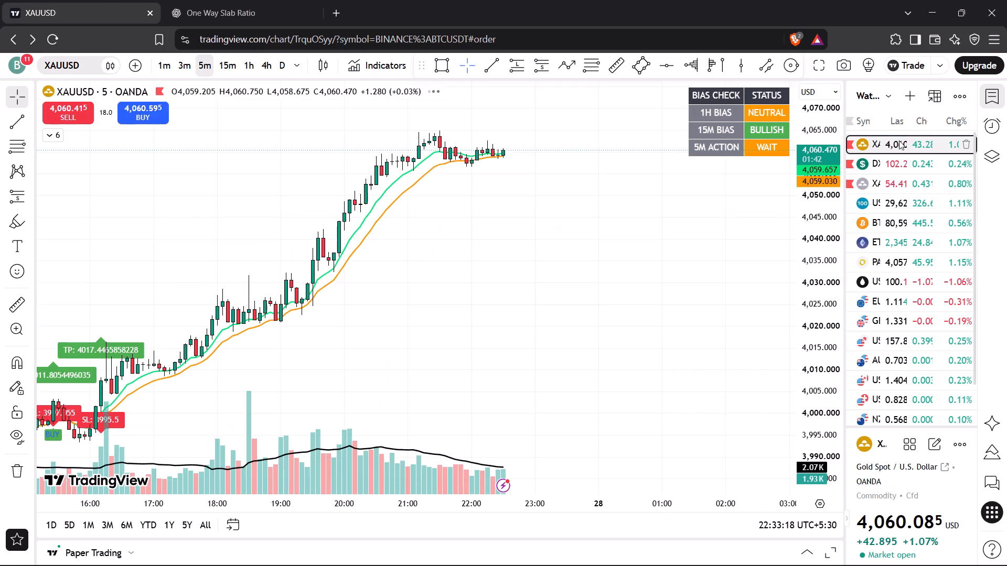
pyautogui.moveTo(704, 219); pyautogui.dragTo(725, 314)
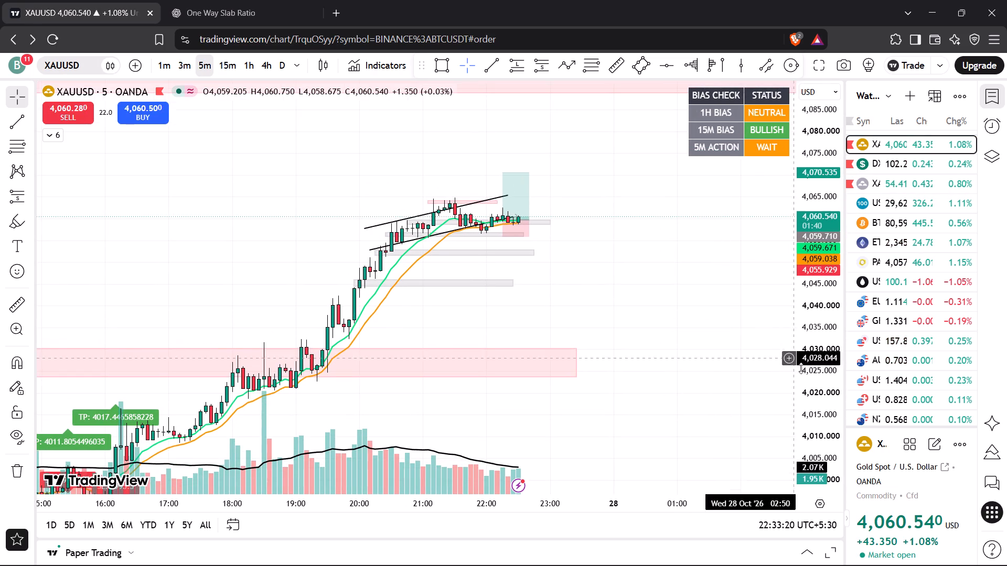
pyautogui.moveTo(816, 394); pyautogui.dragTo(789, 160)
pyautogui.moveTo(697, 213); pyautogui.dragTo(687, 280)
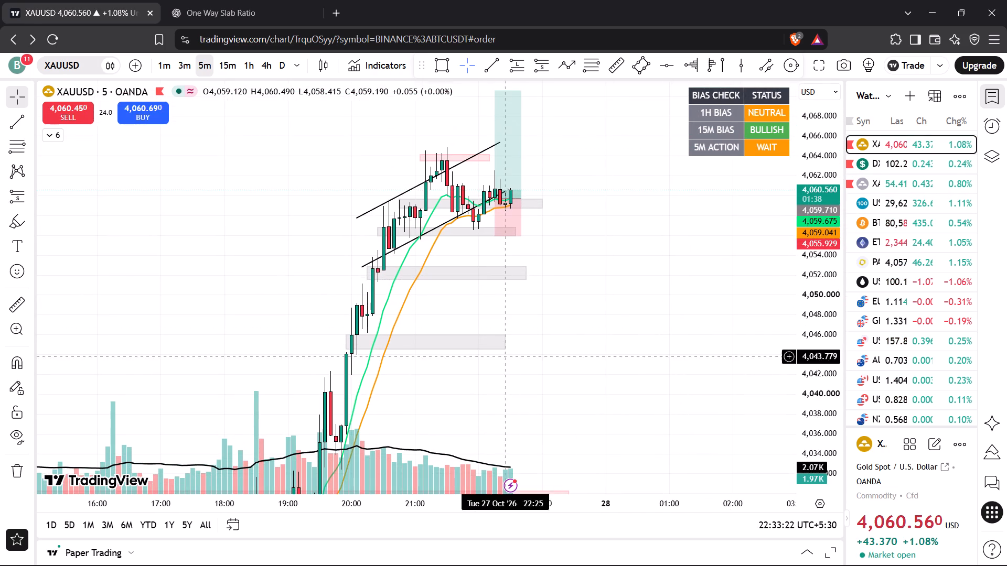
pyautogui.scroll(1, 636, 289)
pyautogui.moveTo(641, 275); pyautogui.dragTo(645, 330)
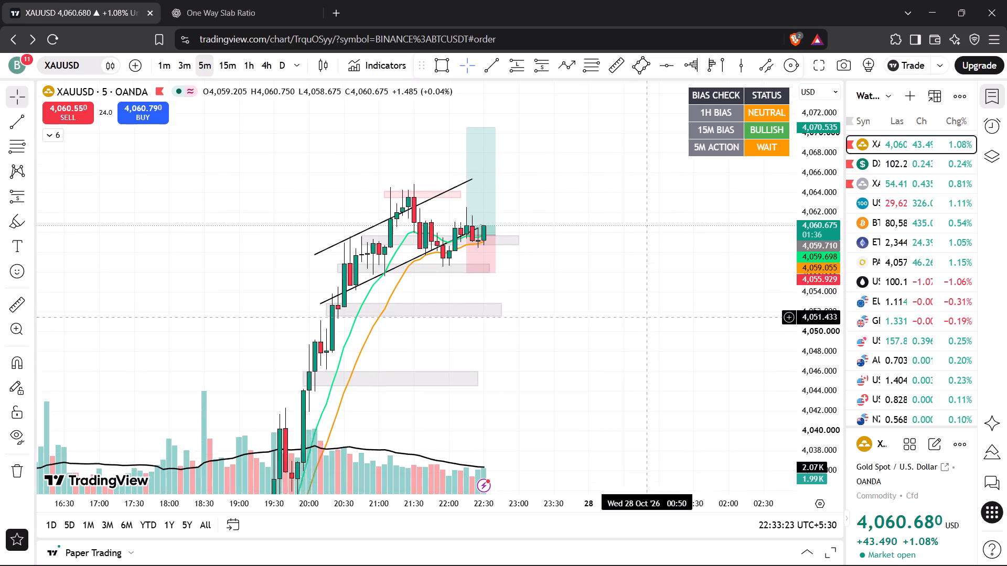
# Examine the XAUUSD 5-minute chart around the long position drawing, the rising channel and the nearby grey zones.
pyautogui.moveTo(645, 330); pyautogui.dragTo(645, 354)
pyautogui.scroll(2, 648, 346)
pyautogui.moveTo(647, 316); pyautogui.dragTo(648, 349)
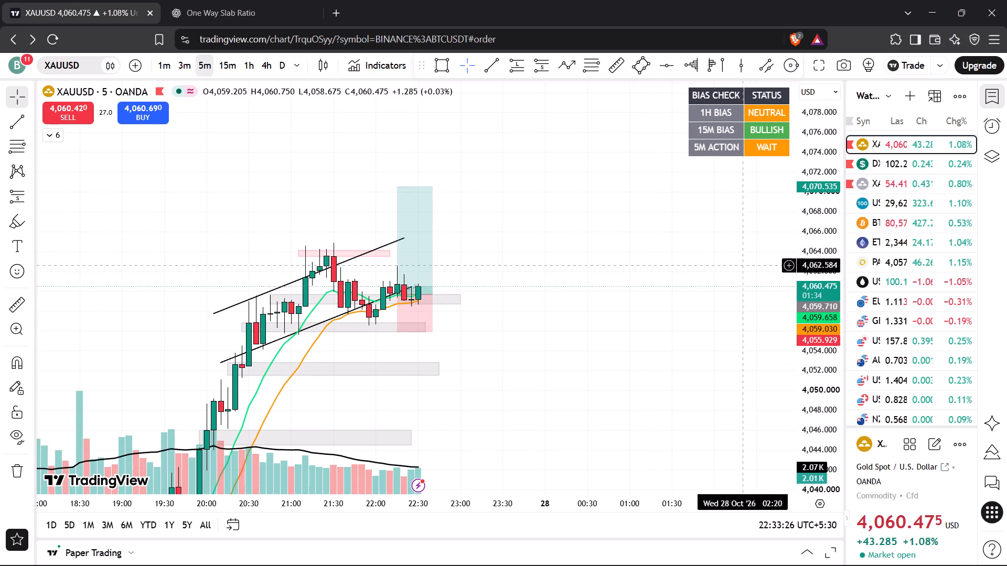
pyautogui.moveTo(629, 284); pyautogui.dragTo(646, 262)
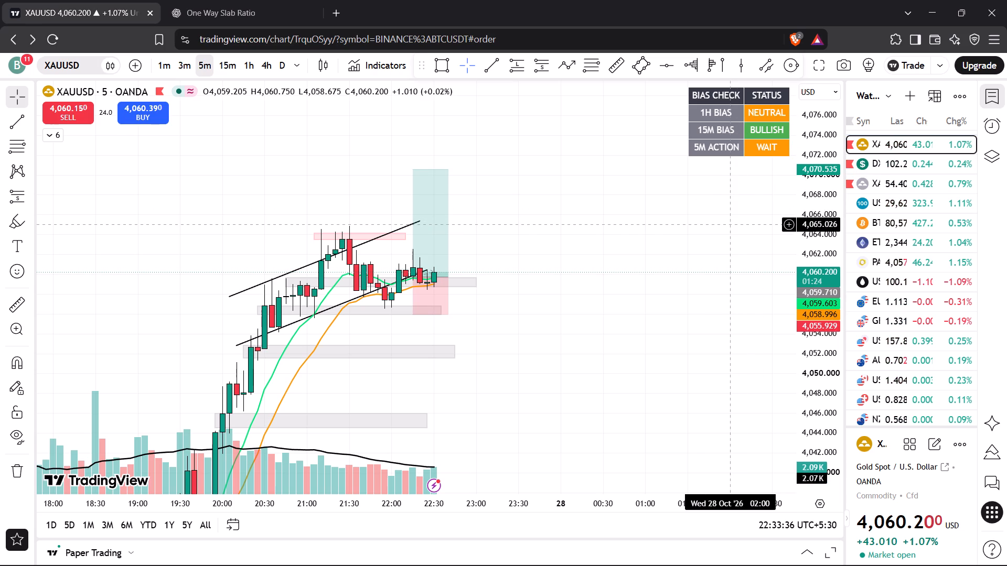
pyautogui.moveTo(627, 274); pyautogui.dragTo(663, 276)
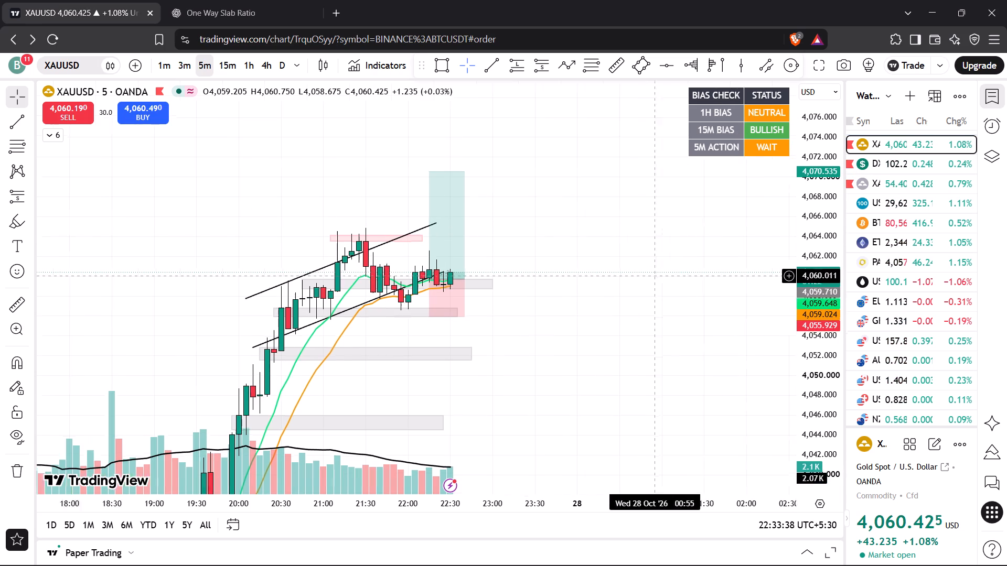
pyautogui.moveTo(663, 276); pyautogui.dragTo(708, 280)
pyautogui.moveTo(608, 329); pyautogui.dragTo(644, 332)
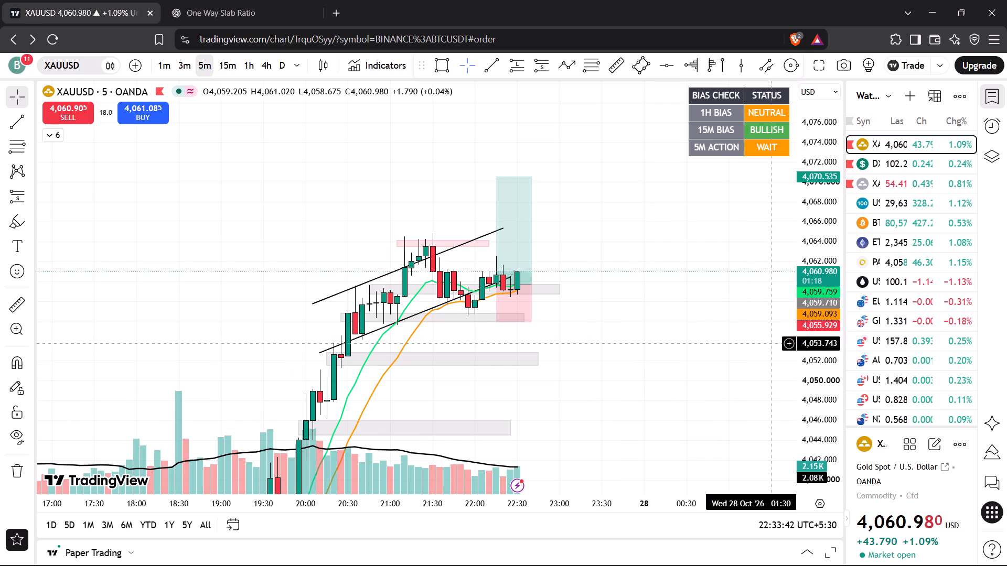
pyautogui.moveTo(808, 380); pyautogui.dragTo(804, 202)
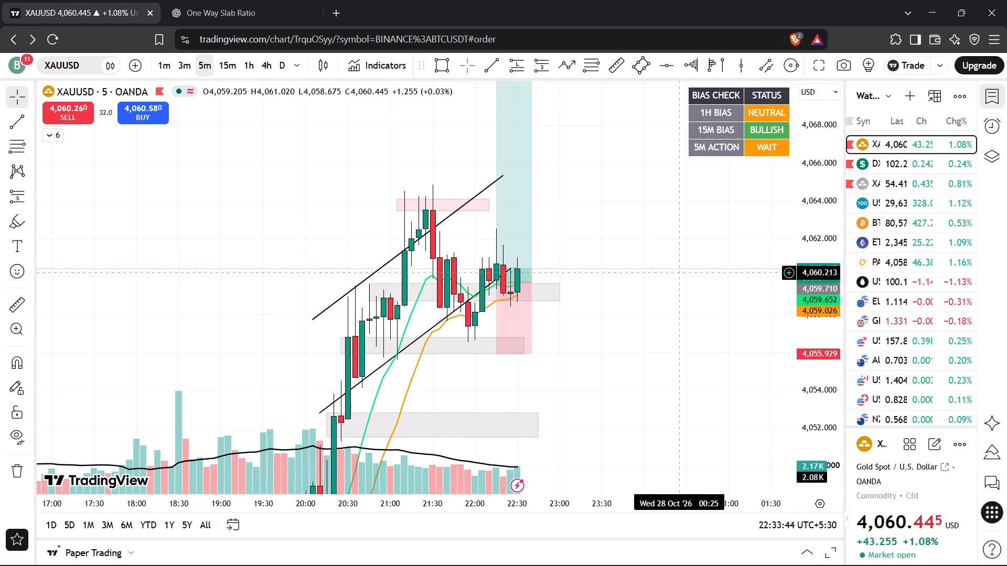
pyautogui.scroll(3, 680, 273)
pyautogui.scroll(-6, 634, 284)
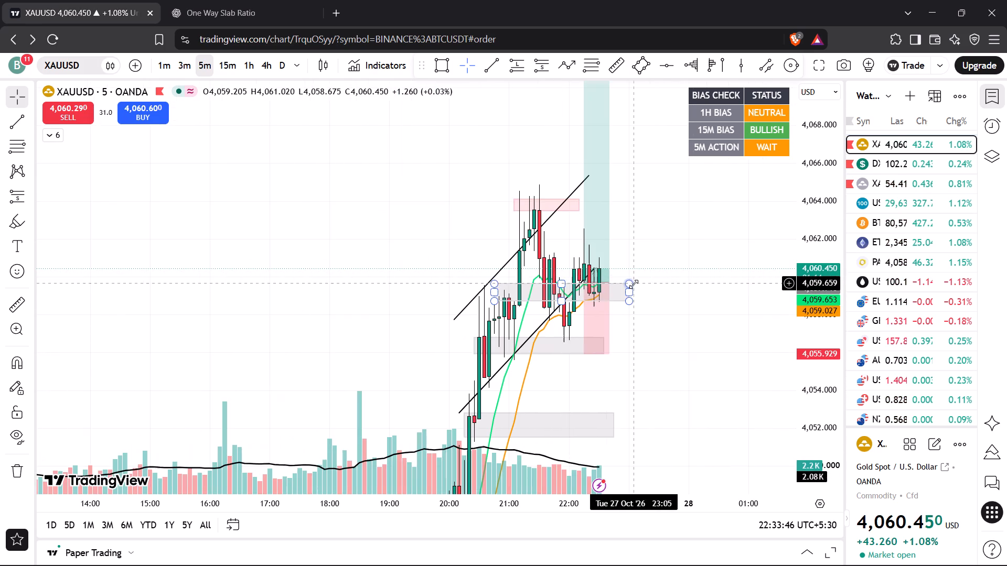
pyautogui.moveTo(666, 314); pyautogui.dragTo(646, 340)
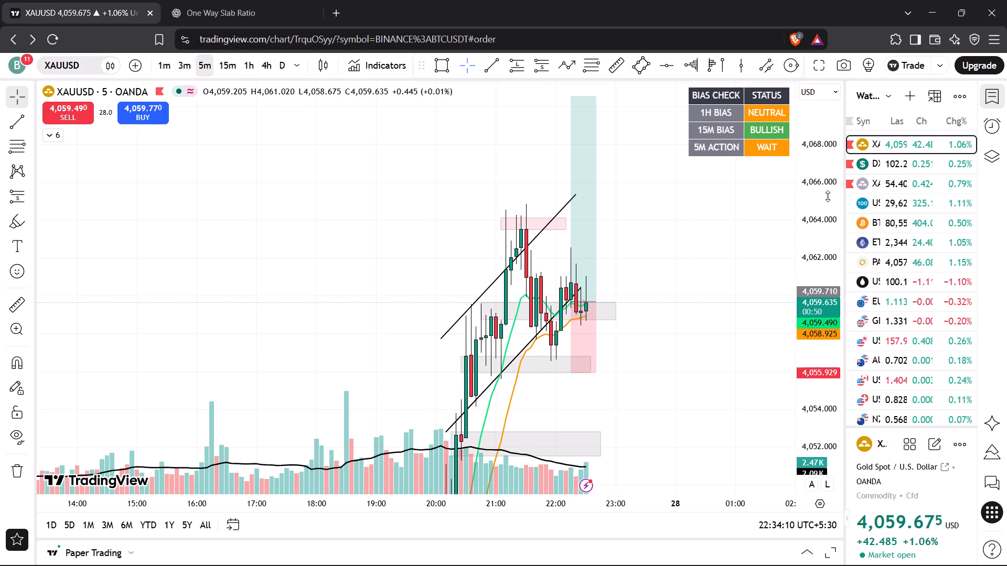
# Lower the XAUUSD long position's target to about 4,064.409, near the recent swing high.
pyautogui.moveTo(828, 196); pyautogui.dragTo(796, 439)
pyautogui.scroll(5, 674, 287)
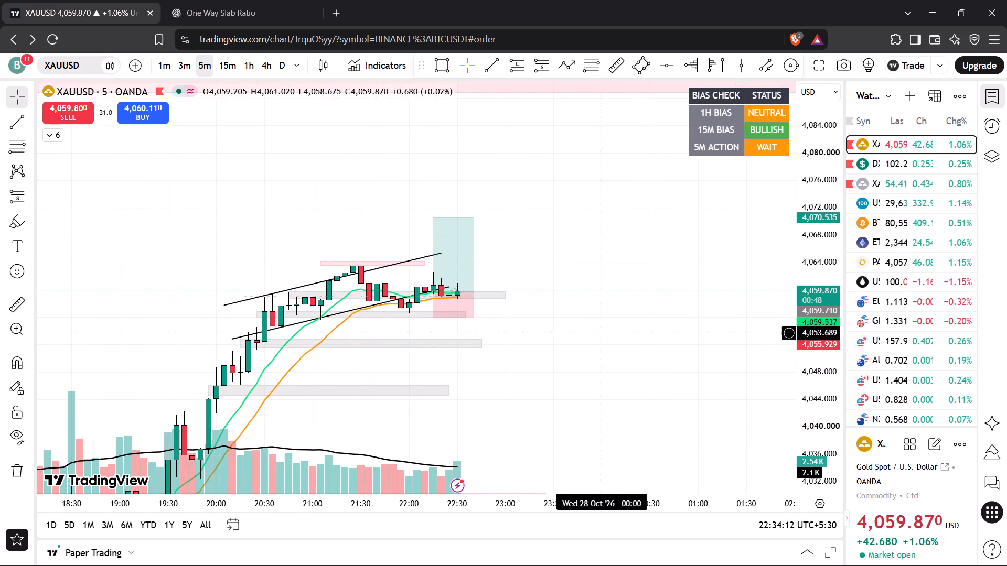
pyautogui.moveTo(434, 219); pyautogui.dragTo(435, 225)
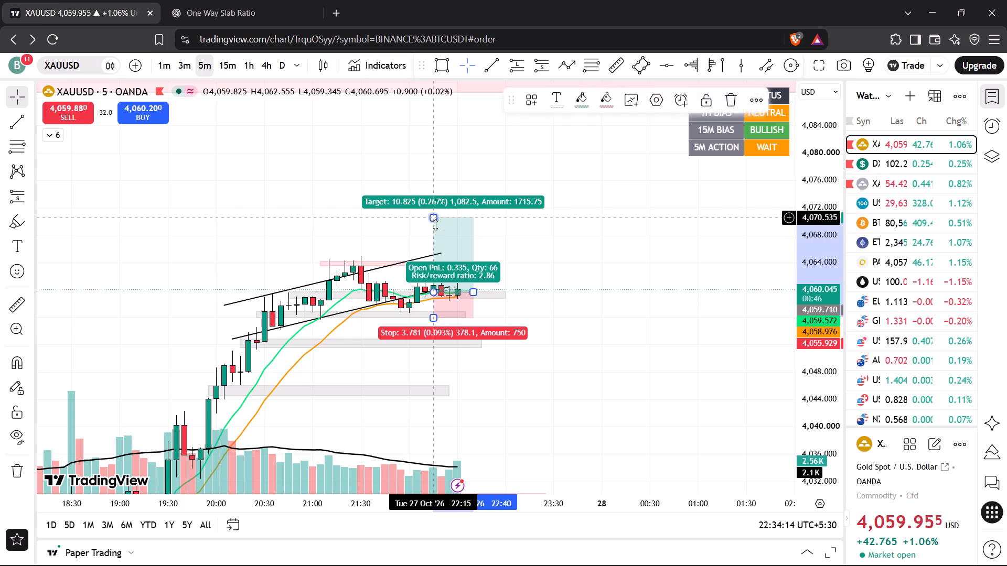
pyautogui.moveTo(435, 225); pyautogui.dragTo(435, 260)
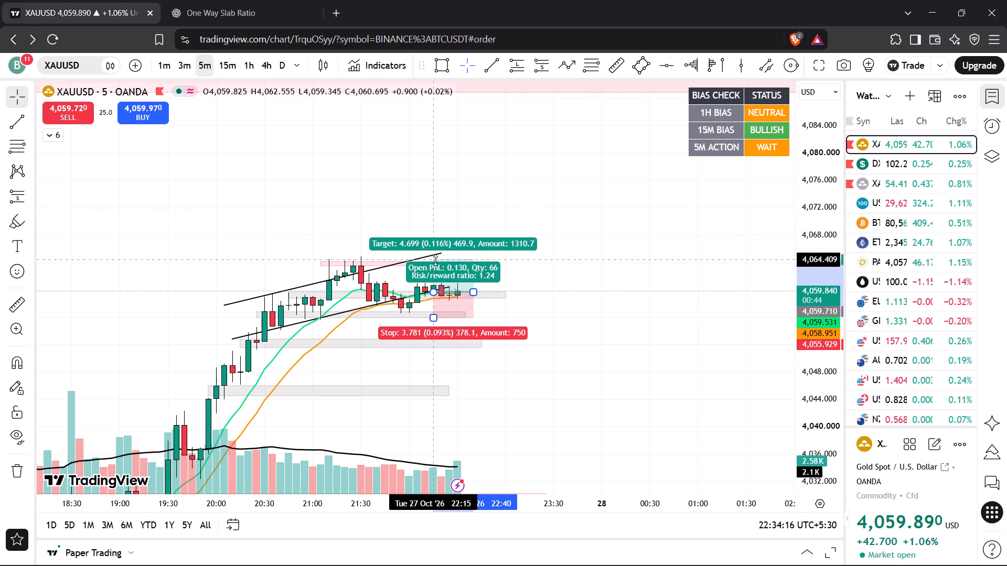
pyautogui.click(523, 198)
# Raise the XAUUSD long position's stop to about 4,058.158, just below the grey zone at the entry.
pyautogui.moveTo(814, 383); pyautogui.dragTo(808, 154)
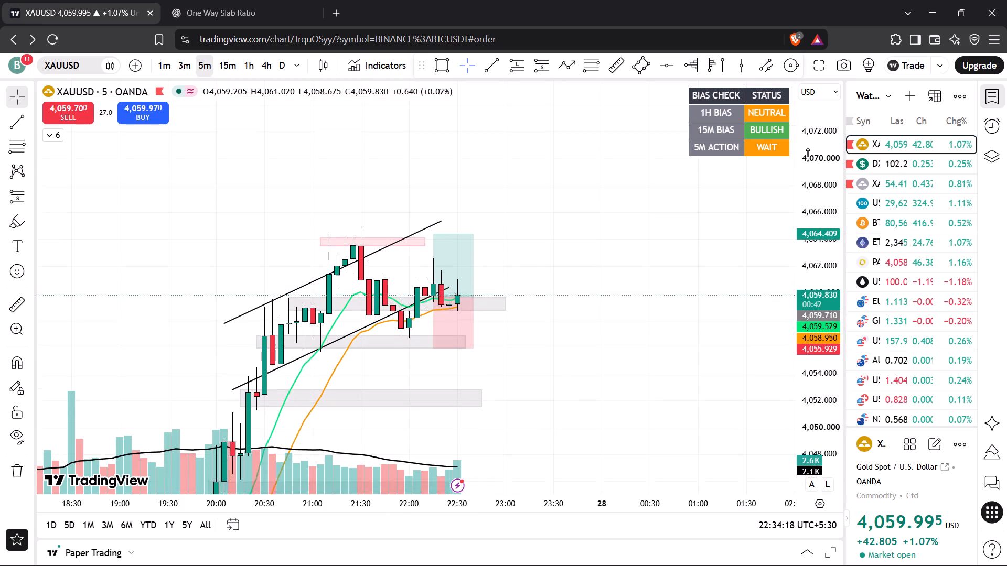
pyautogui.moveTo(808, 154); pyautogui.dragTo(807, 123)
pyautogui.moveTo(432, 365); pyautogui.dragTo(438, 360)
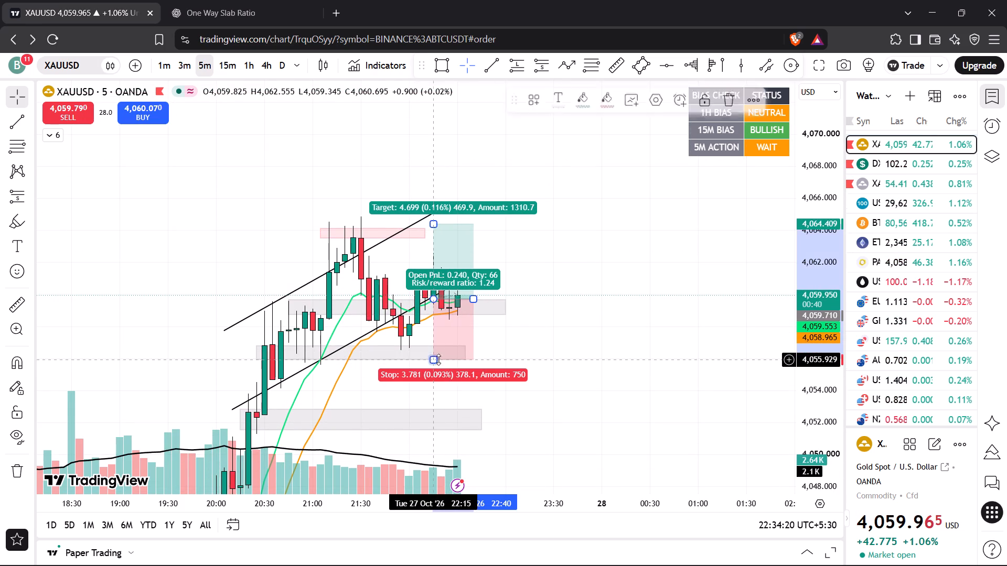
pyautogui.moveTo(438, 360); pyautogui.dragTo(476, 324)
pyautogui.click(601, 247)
# Fine-tune the XAUUSD long position's stop to about 4,058.208.
pyautogui.moveTo(601, 247); pyautogui.dragTo(646, 307)
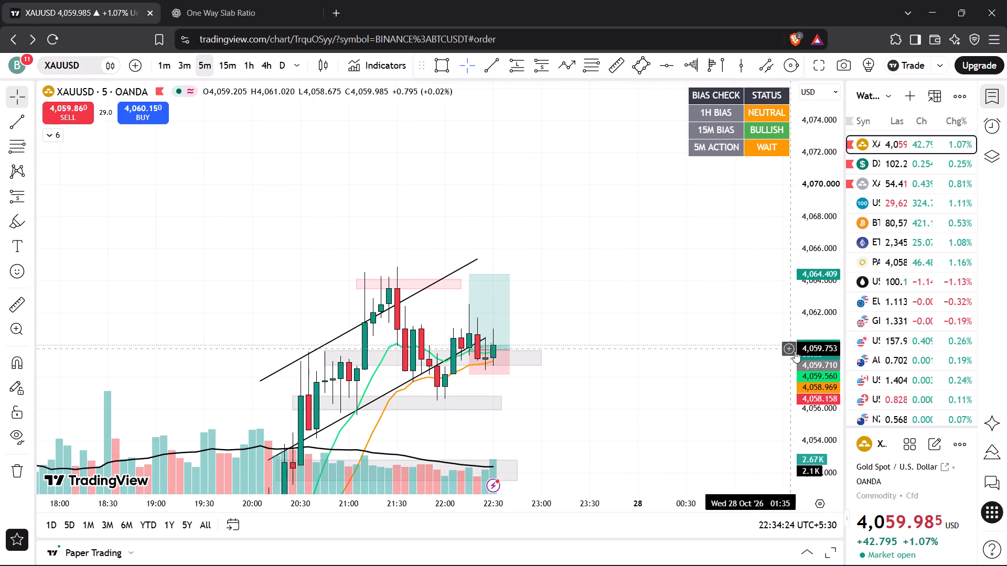
pyautogui.moveTo(806, 350); pyautogui.dragTo(810, 308)
pyautogui.scroll(-1, 701, 341)
pyautogui.moveTo(701, 341); pyautogui.dragTo(697, 274)
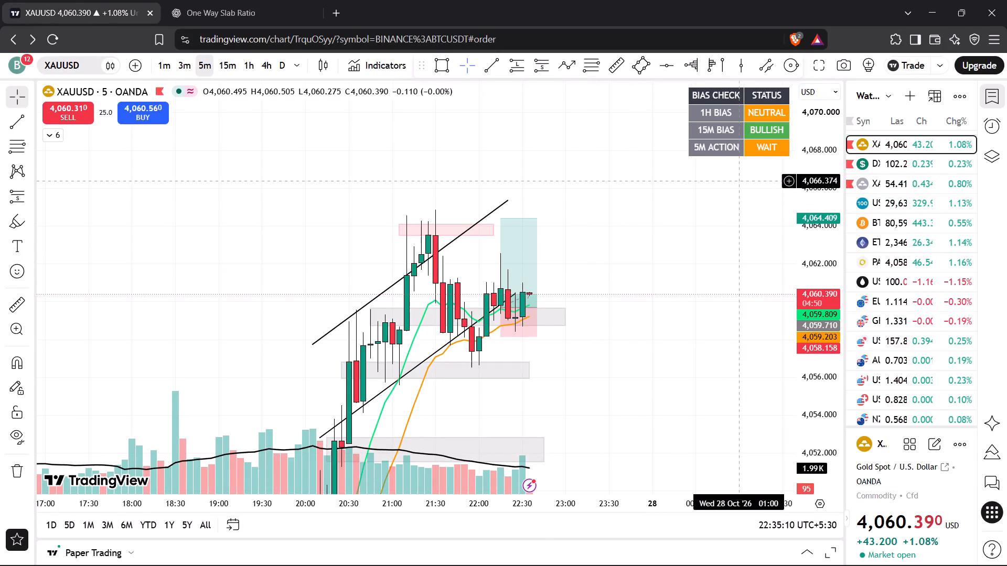
pyautogui.moveTo(820, 200); pyautogui.dragTo(820, 222)
pyautogui.click(667, 222)
pyautogui.moveTo(668, 232); pyautogui.dragTo(670, 216)
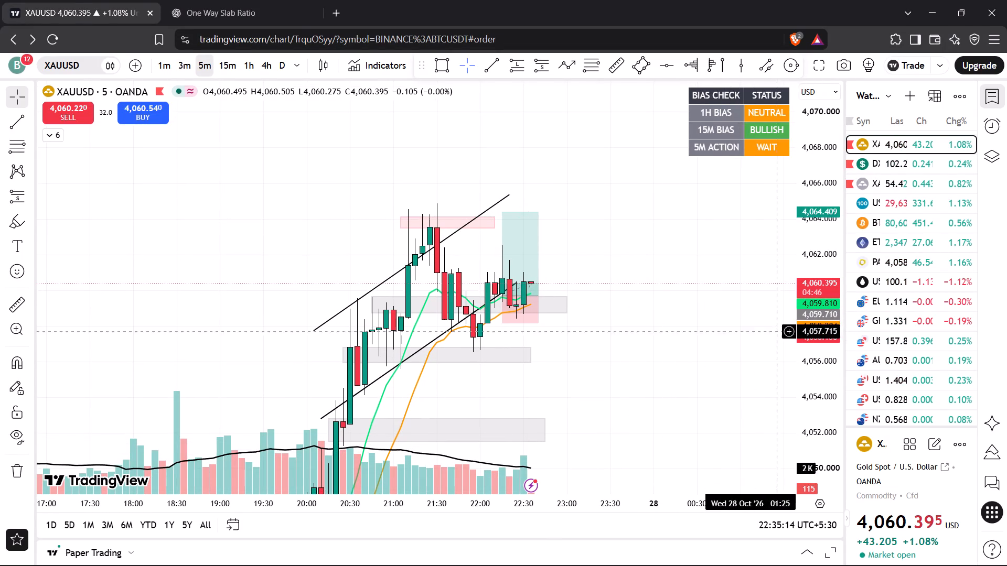
pyautogui.moveTo(811, 374); pyautogui.dragTo(808, 187)
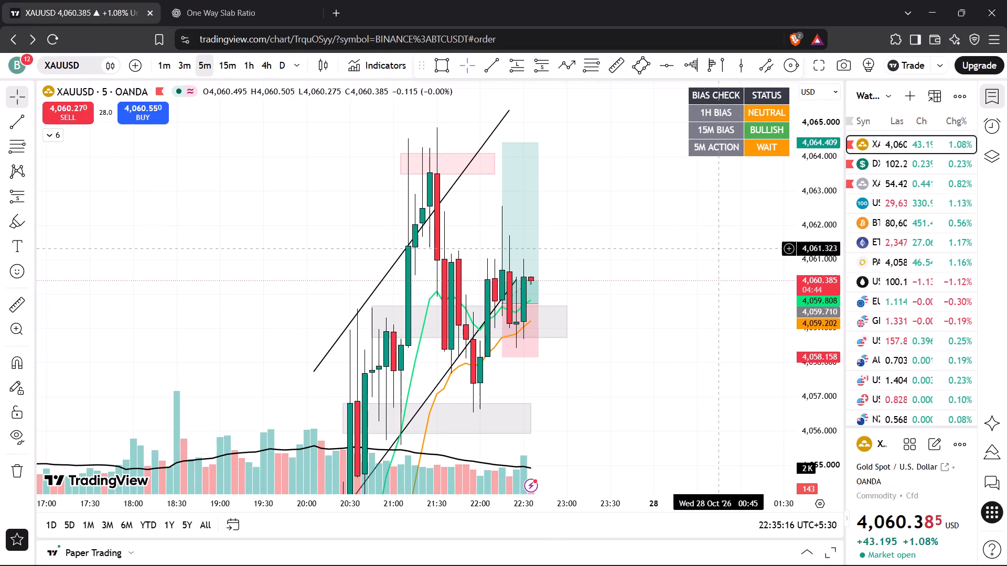
pyautogui.scroll(3, 701, 249)
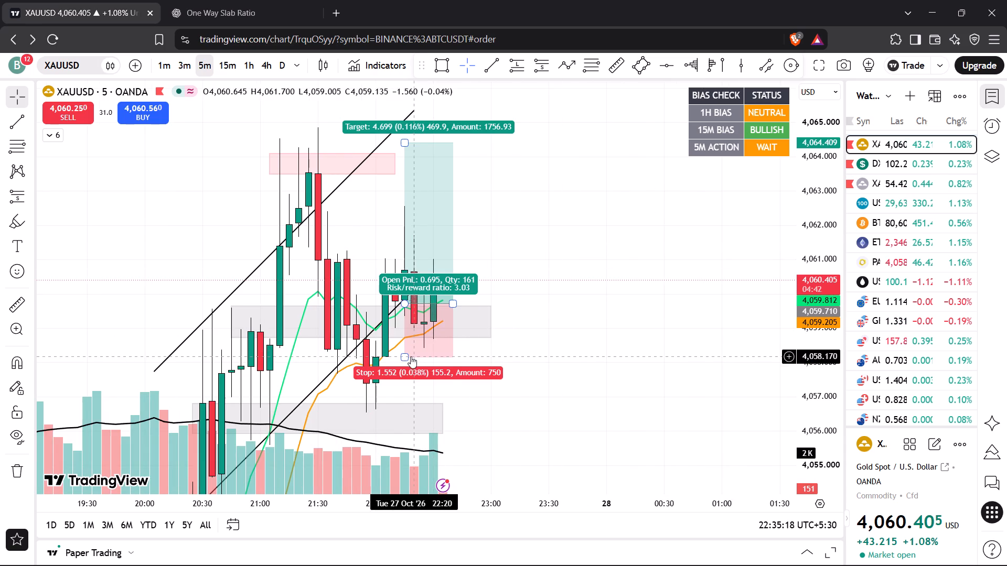
pyautogui.moveTo(404, 356); pyautogui.dragTo(410, 355)
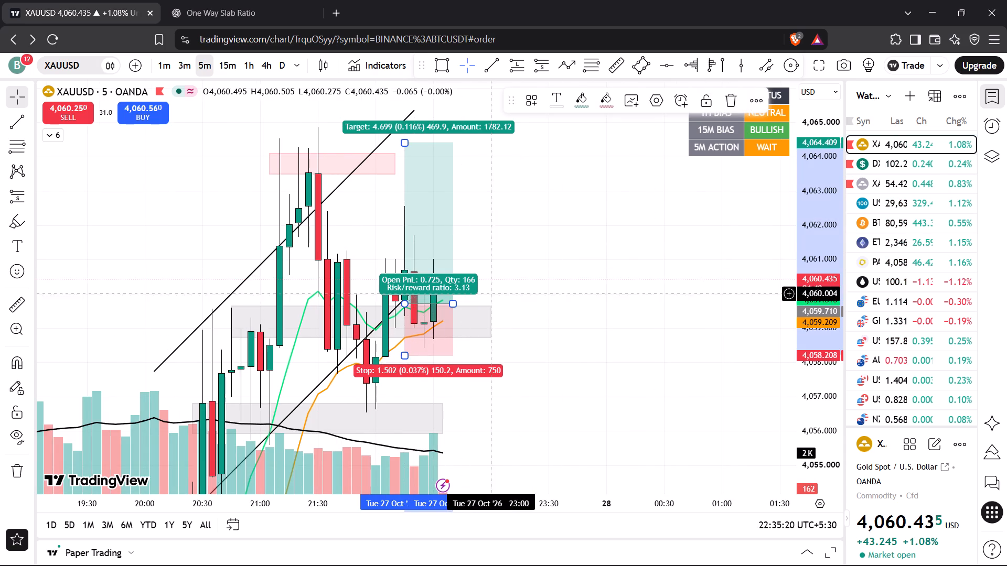
pyautogui.click(532, 255)
# Fine-tune the XAUUSD long position's target to about 4,064.246, near the top of the pink zone.
pyautogui.moveTo(538, 221); pyautogui.dragTo(551, 256)
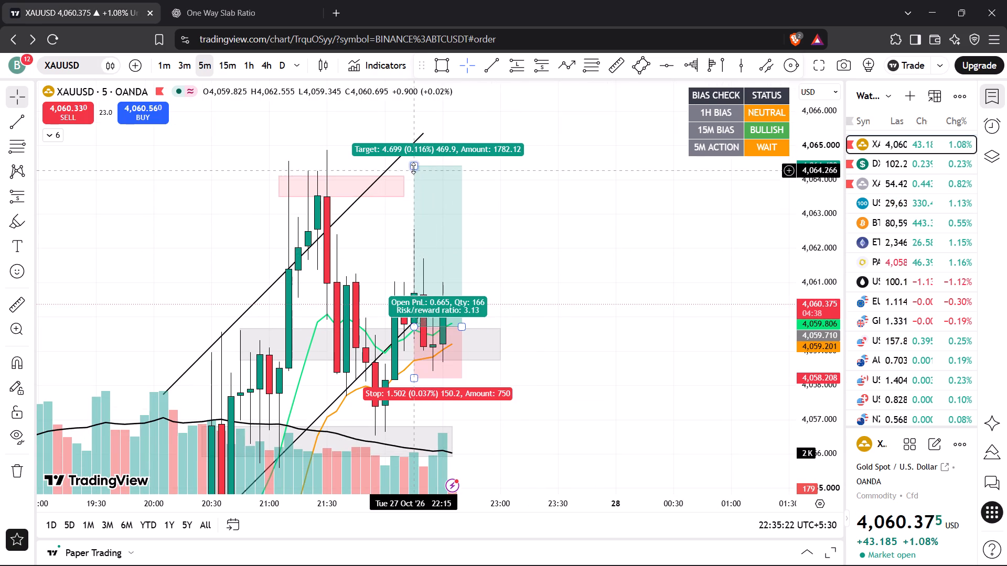
pyautogui.moveTo(413, 165); pyautogui.dragTo(442, 172)
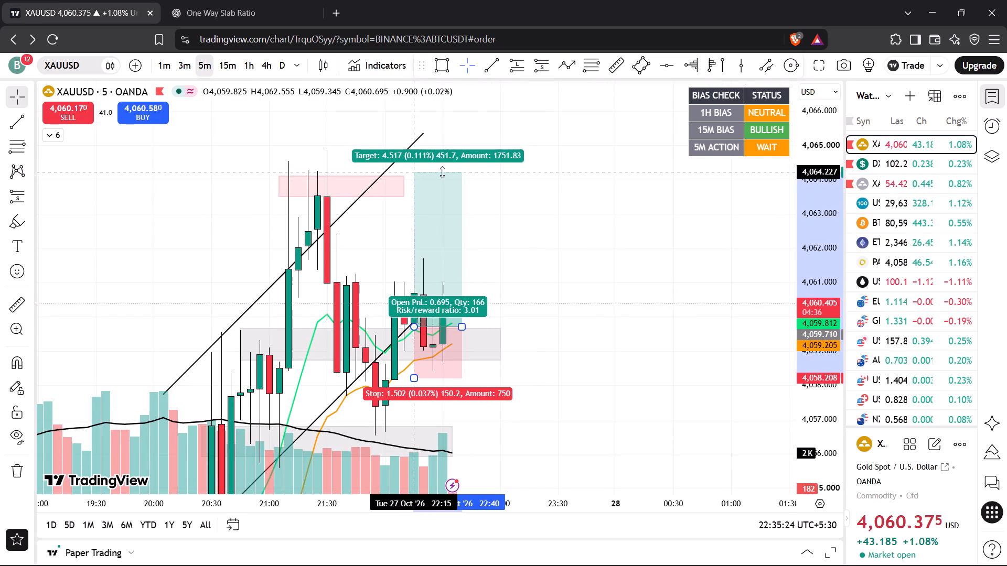
pyautogui.moveTo(442, 172); pyautogui.dragTo(451, 171)
pyautogui.click(545, 176)
# Extend the XAUUSD long position drawing forward in time to about 22:50.
pyautogui.moveTo(550, 227); pyautogui.dragTo(586, 213)
pyautogui.moveTo(812, 206); pyautogui.dragTo(808, 314)
pyautogui.moveTo(665, 260); pyautogui.dragTo(677, 235)
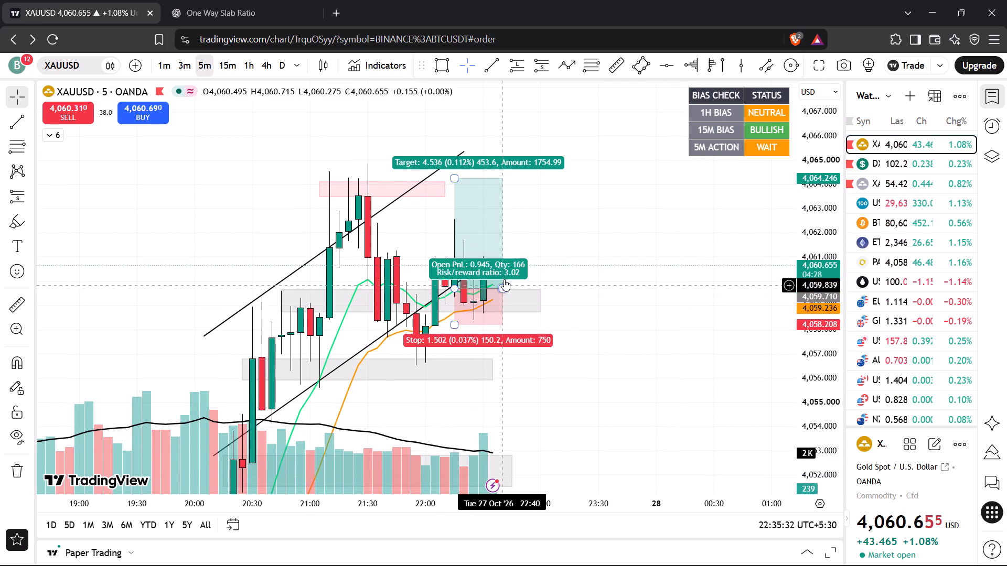
pyautogui.moveTo(500, 285); pyautogui.dragTo(523, 276)
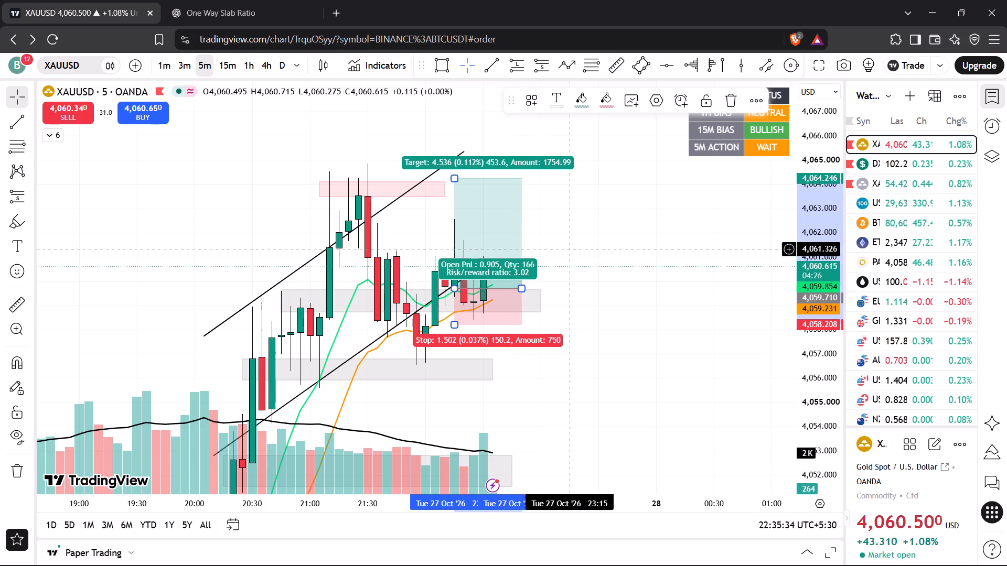
pyautogui.click(569, 249)
# Check the DXY and XAGUSD 5-minute charts.
pyautogui.click(896, 160)
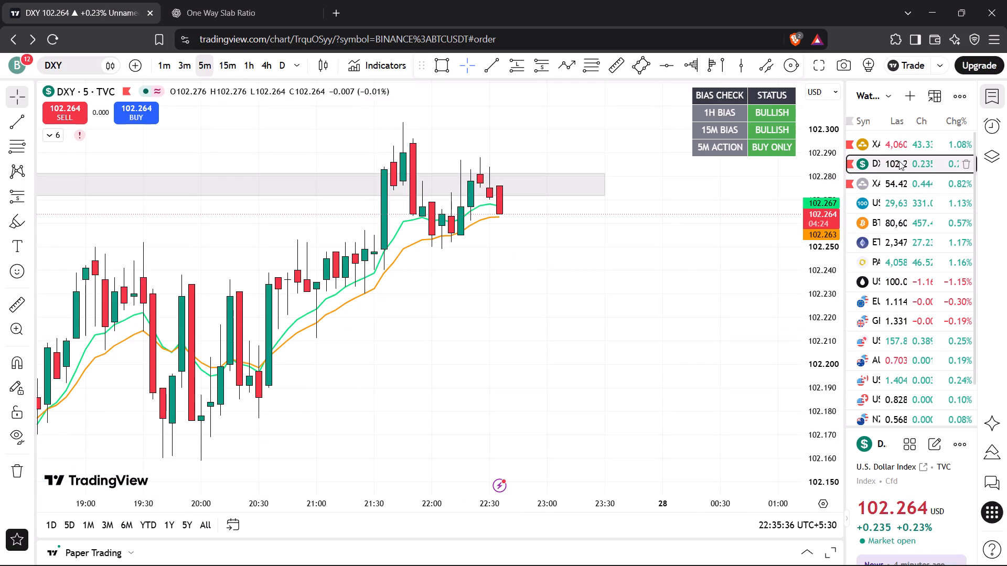
pyautogui.click(910, 184)
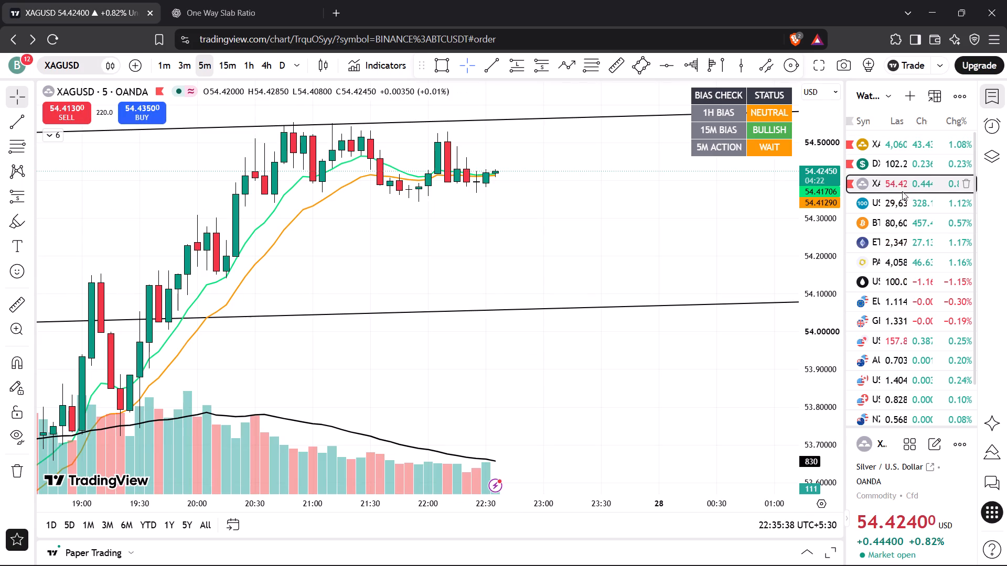
# Switch to US Tech 100 and delete the Fibonacci retracement from the chart.
pyautogui.click(895, 198)
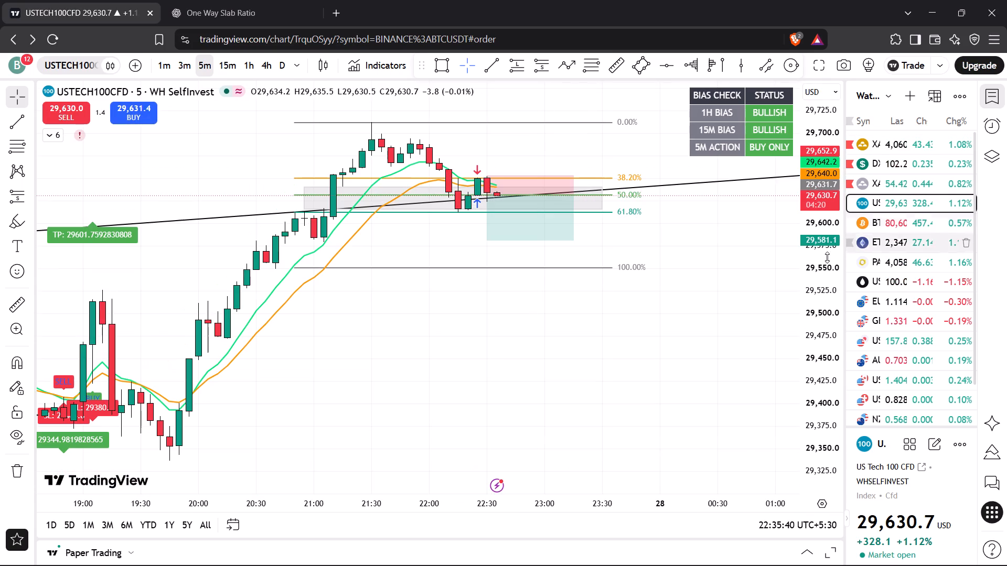
pyautogui.click(746, 271)
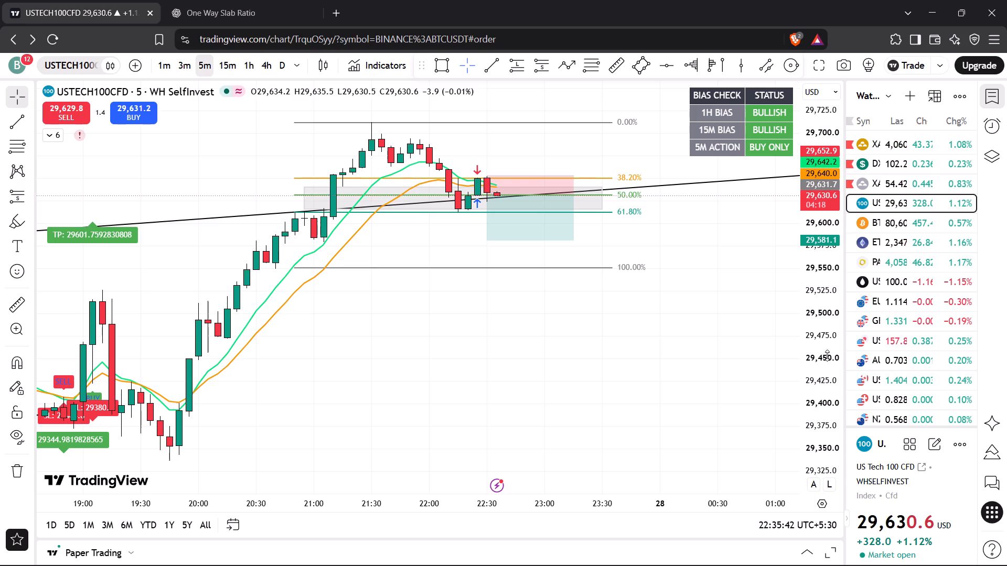
pyautogui.moveTo(827, 355); pyautogui.dragTo(818, 199)
pyautogui.click(699, 213)
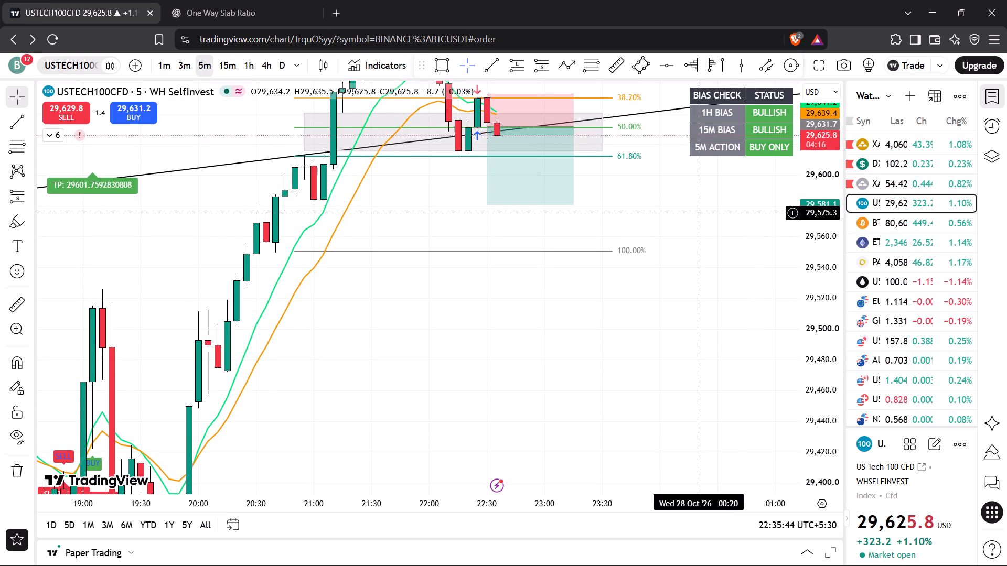
pyautogui.moveTo(699, 213); pyautogui.dragTo(636, 295)
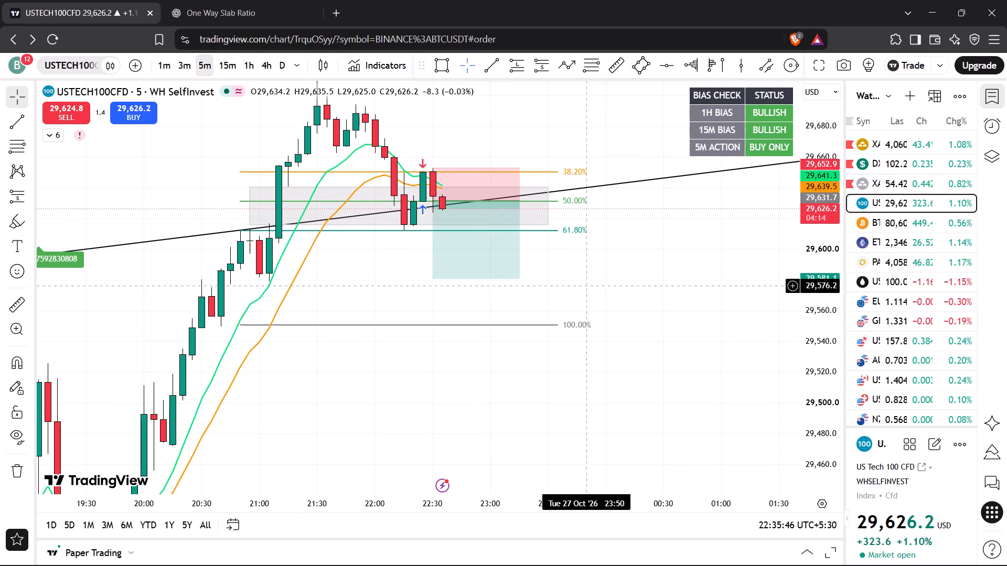
pyautogui.click(579, 324)
pyautogui.click(701, 107)
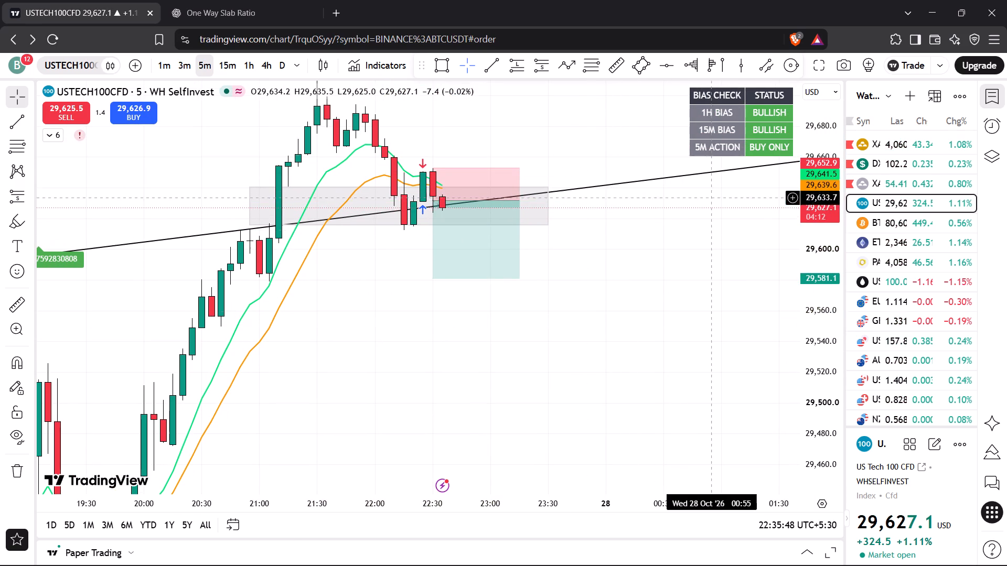
# Examine the US Tech 100 short position against the grey zone and rising trendline on the 5-minute and 15-minute charts.
pyautogui.moveTo(686, 263); pyautogui.dragTo(678, 312)
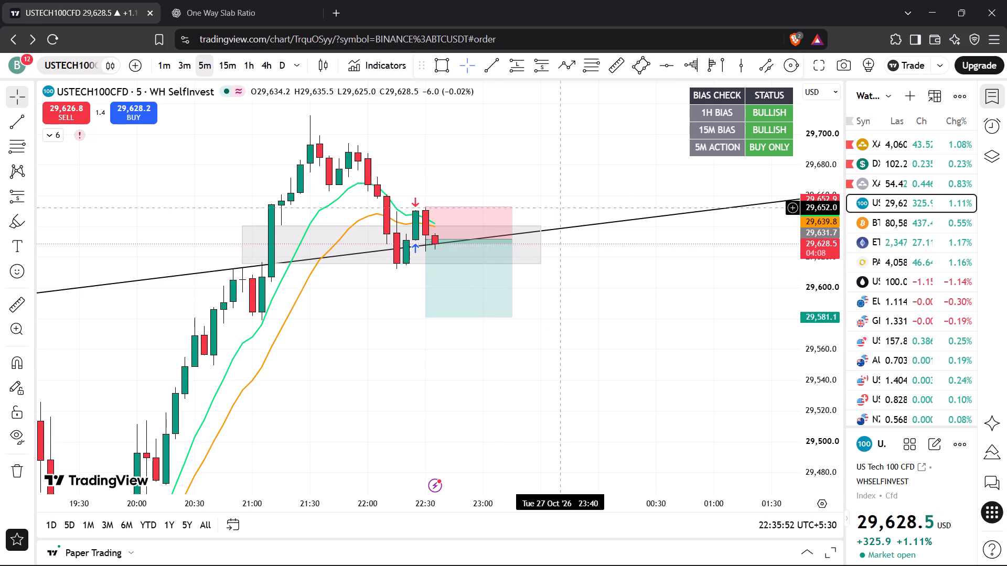
pyautogui.moveTo(824, 358); pyautogui.dragTo(822, 286)
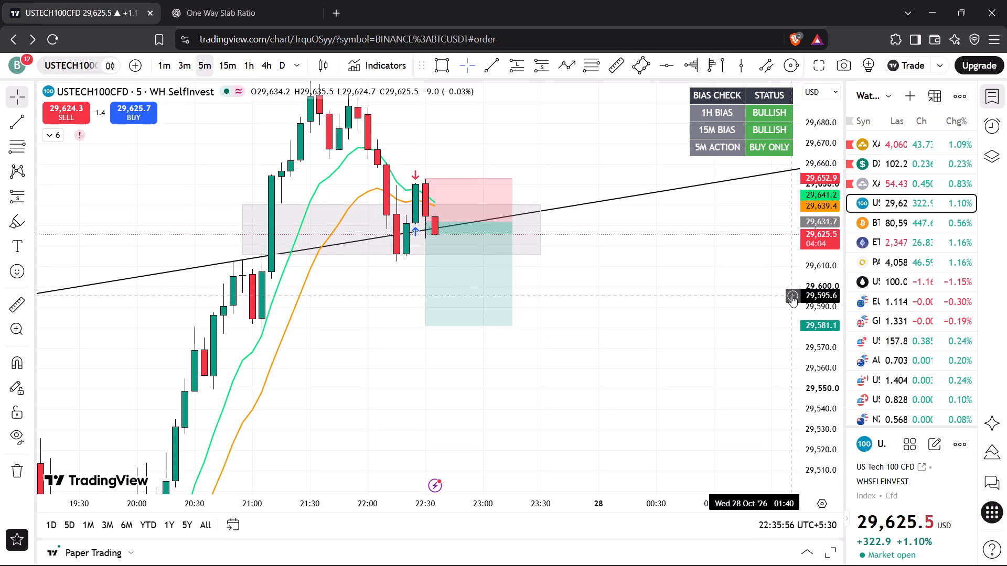
pyautogui.moveTo(684, 260); pyautogui.dragTo(679, 303)
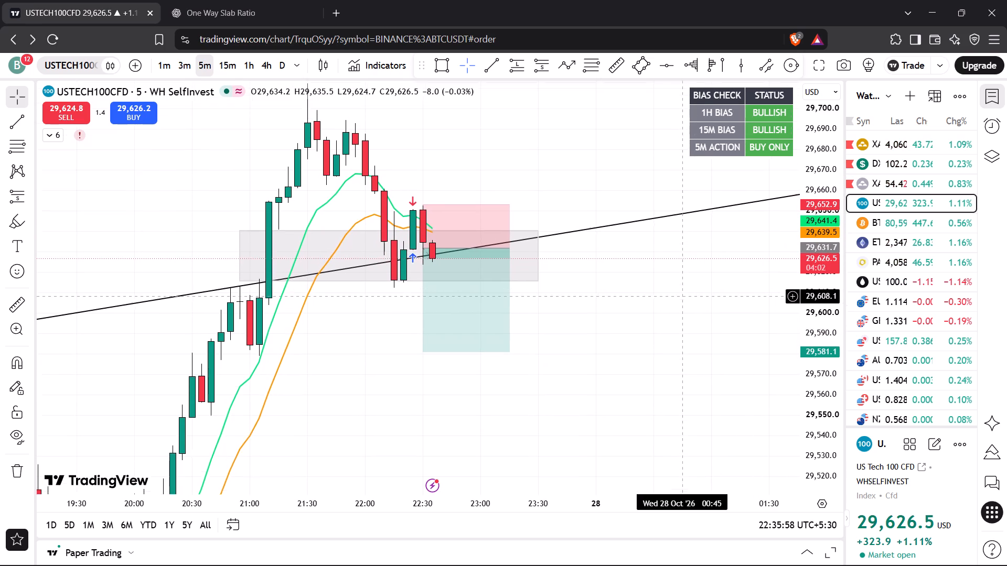
pyautogui.moveTo(679, 303); pyautogui.dragTo(678, 312)
pyautogui.scroll(-3, 672, 308)
pyautogui.click(228, 68)
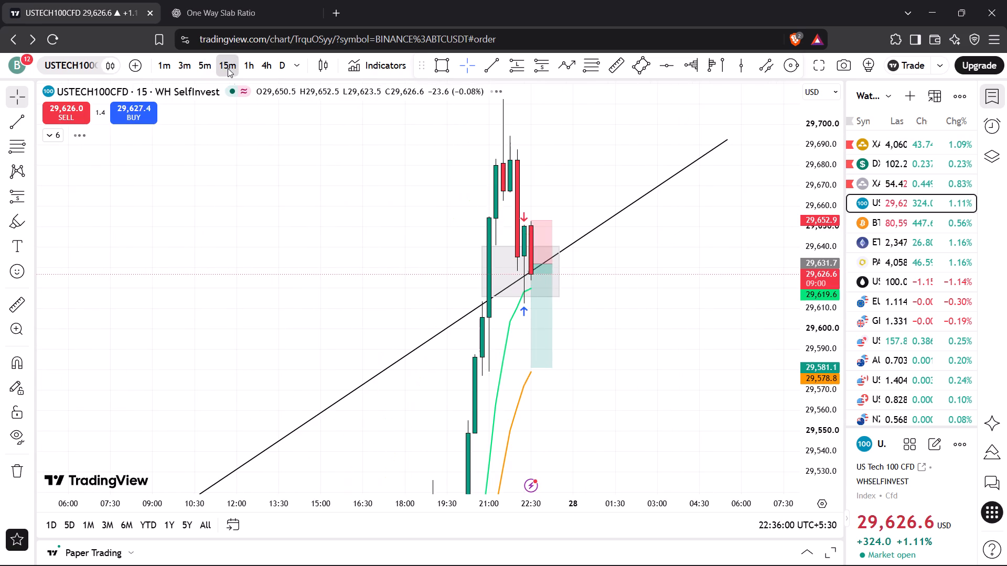
pyautogui.moveTo(817, 181); pyautogui.dragTo(816, 308)
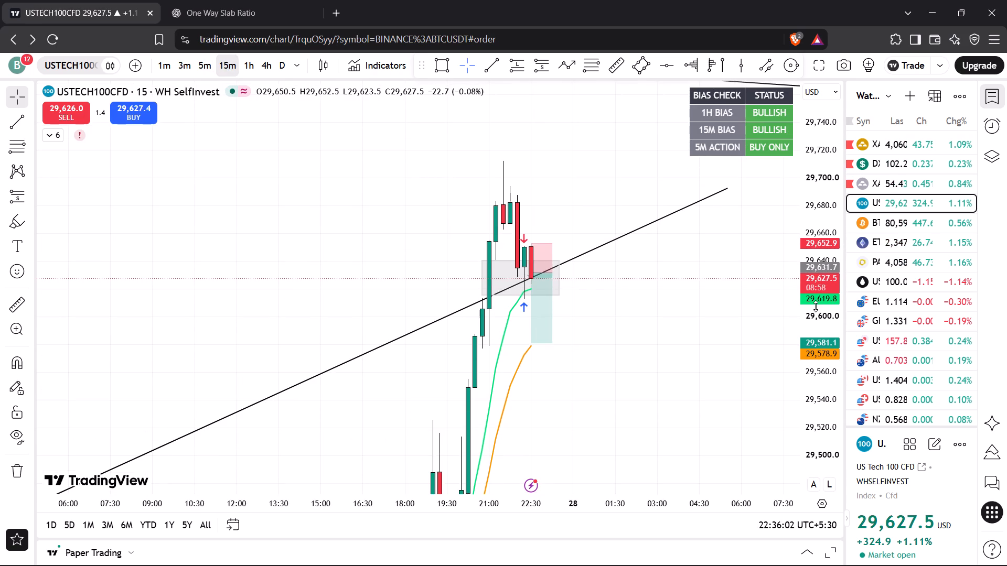
# Switch to the BTCUSDT 15-minute chart.
pyautogui.click(883, 220)
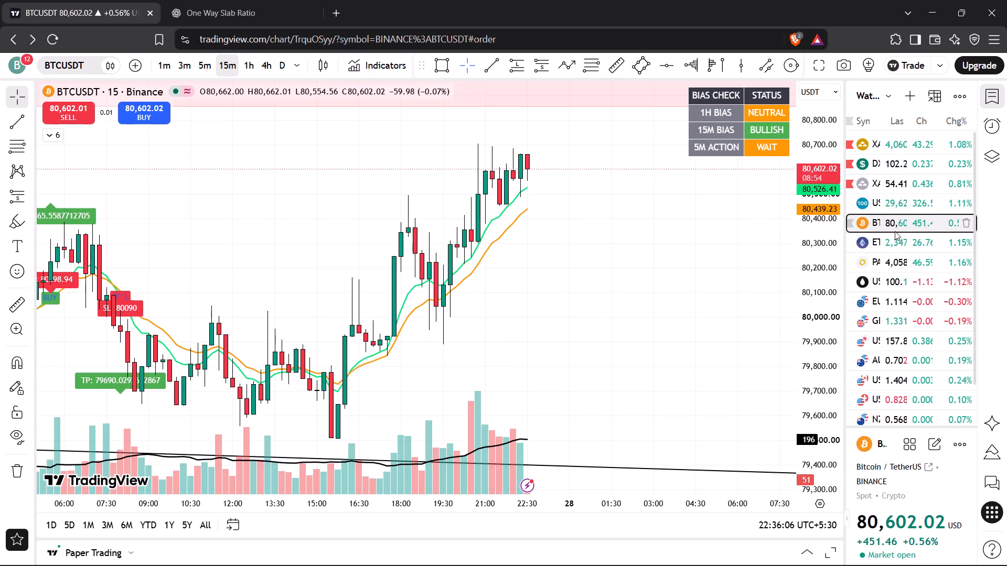
# Check the DXY, XAUUSD, US Tech 100 and USOIL charts on the 5-minute timeframe.
pyautogui.click(893, 168)
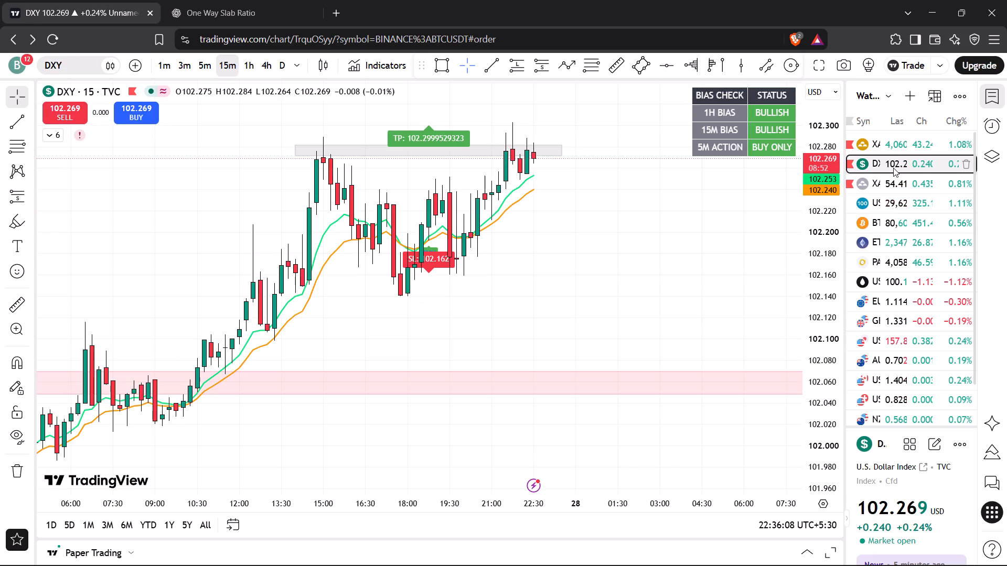
pyautogui.click(201, 68)
pyautogui.scroll(-5, 554, 325)
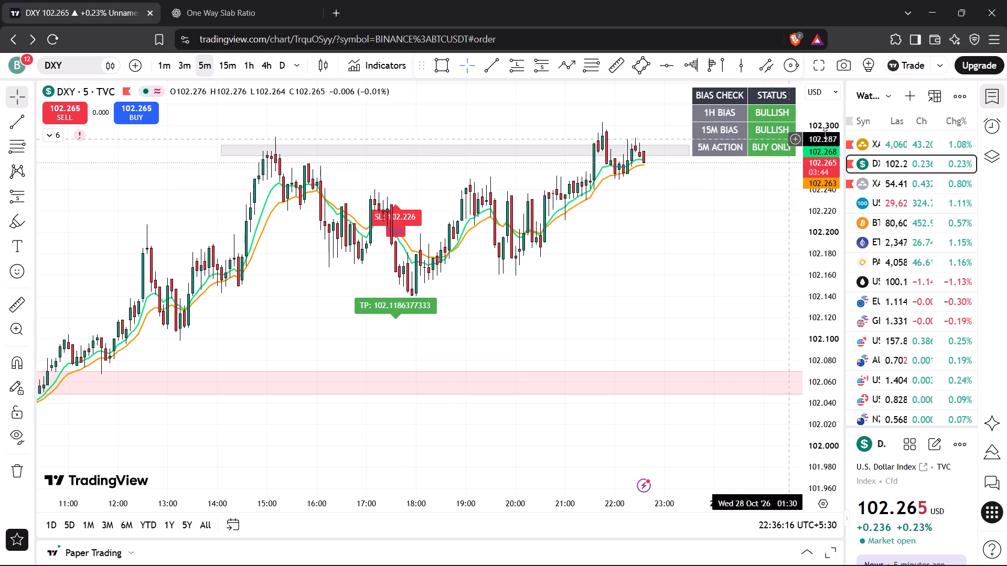
pyautogui.click(887, 137)
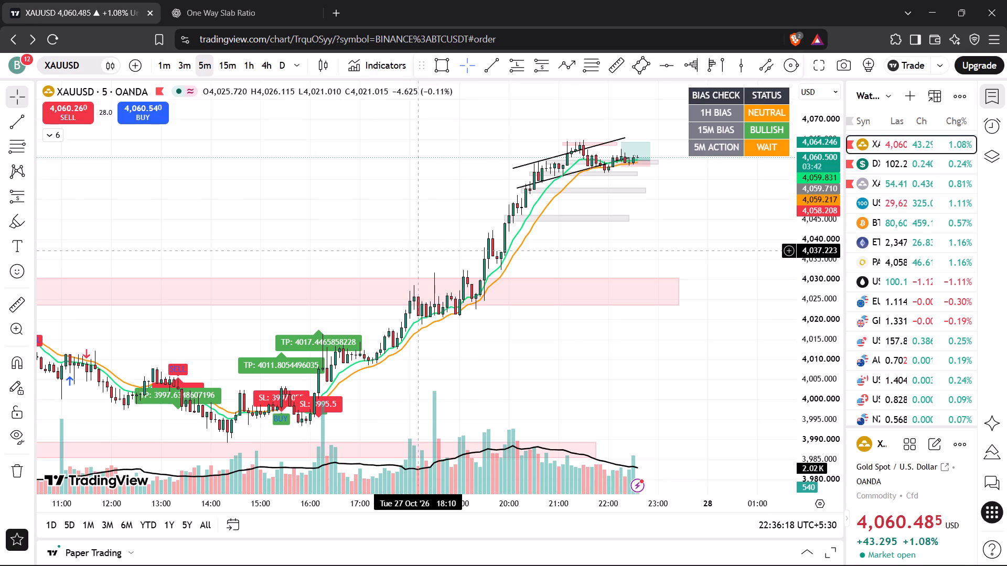
pyautogui.rightClick(387, 230)
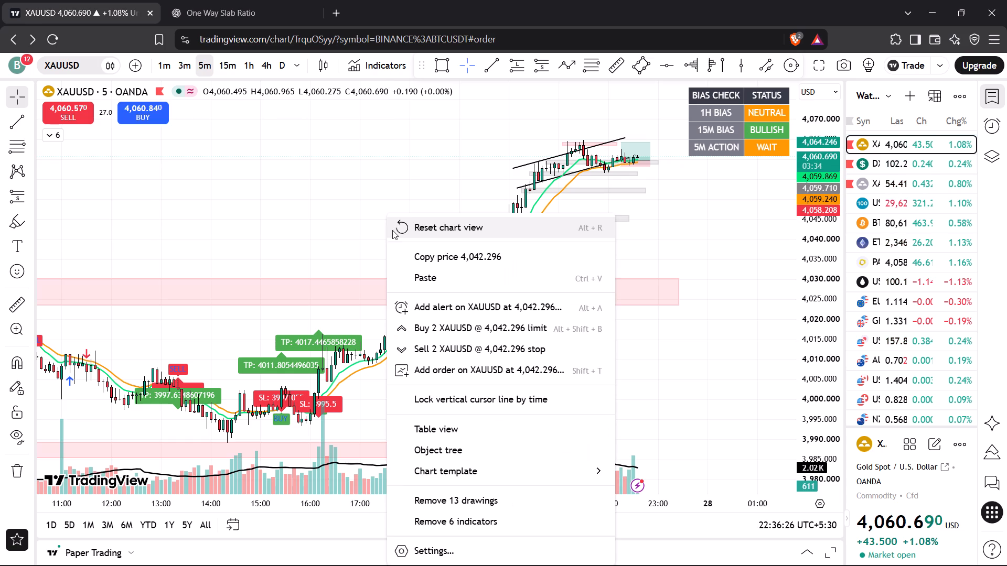
pyautogui.click(393, 202)
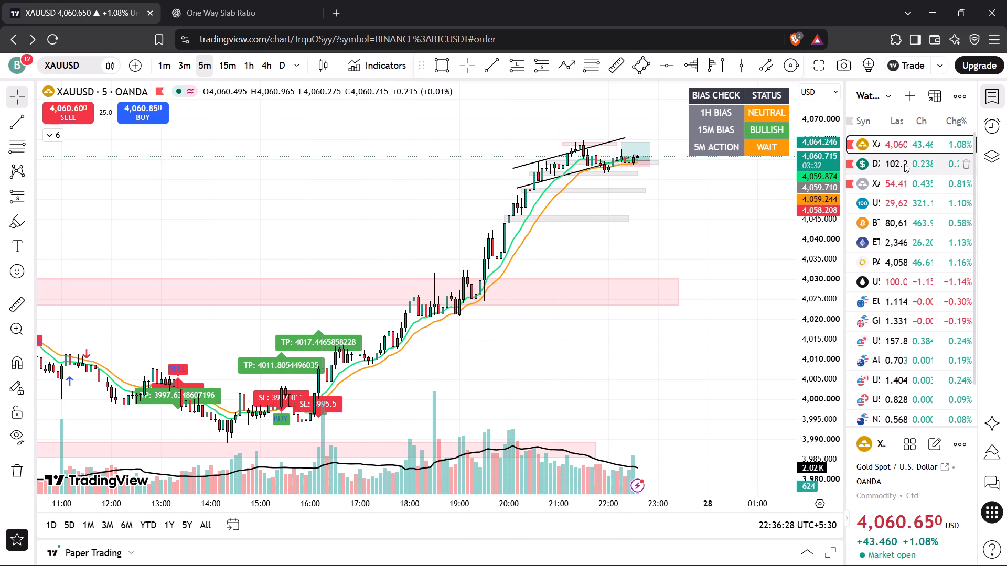
pyautogui.click(904, 160)
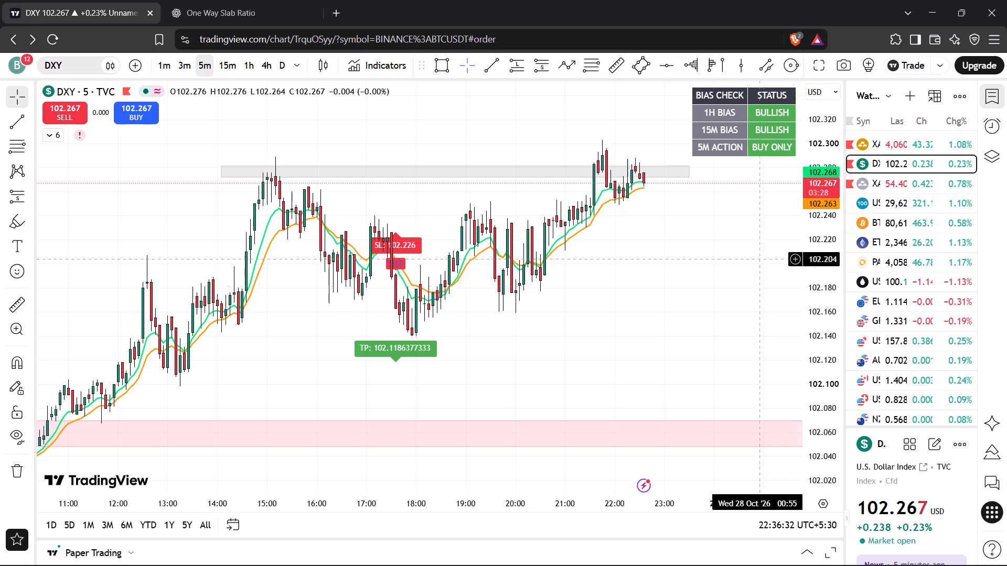
pyautogui.moveTo(550, 367); pyautogui.dragTo(728, 328)
pyautogui.moveTo(746, 302); pyautogui.dragTo(632, 321)
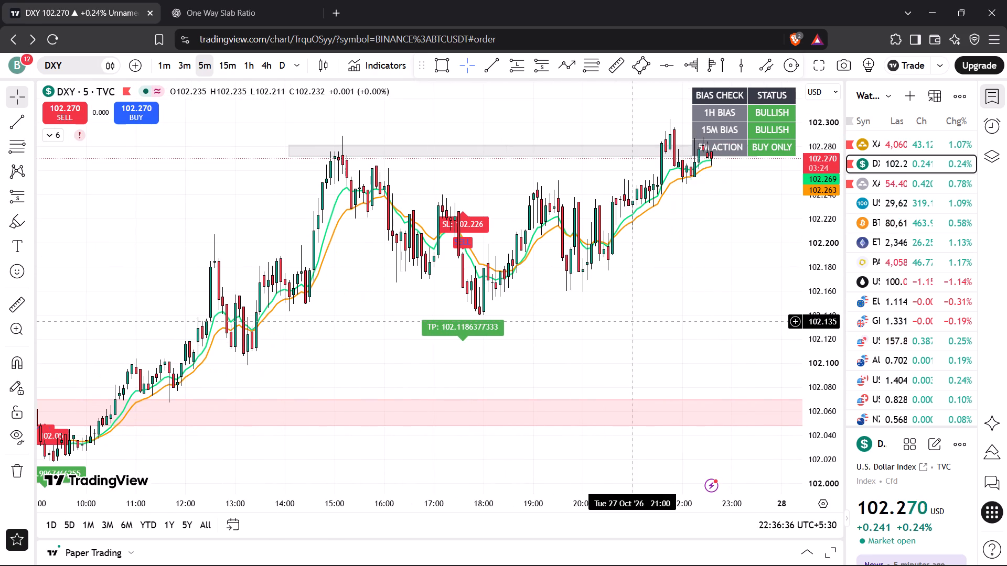
pyautogui.click(897, 199)
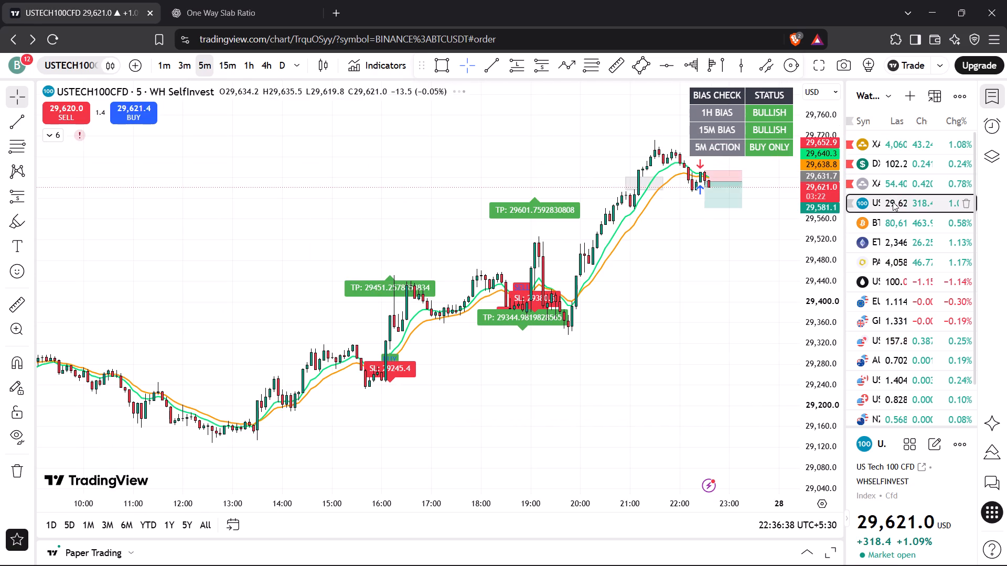
pyautogui.moveTo(741, 267); pyautogui.dragTo(608, 285)
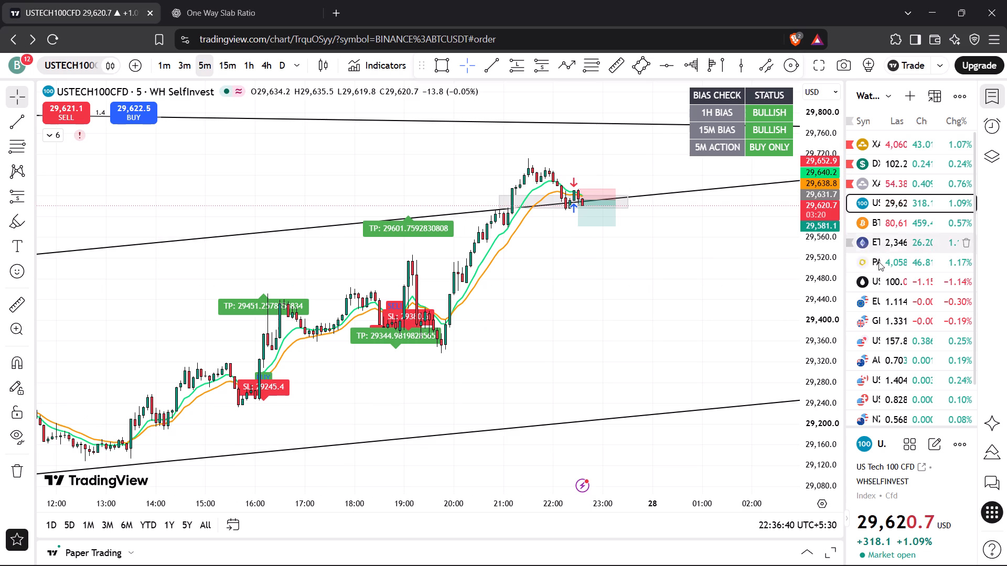
pyautogui.click(884, 290)
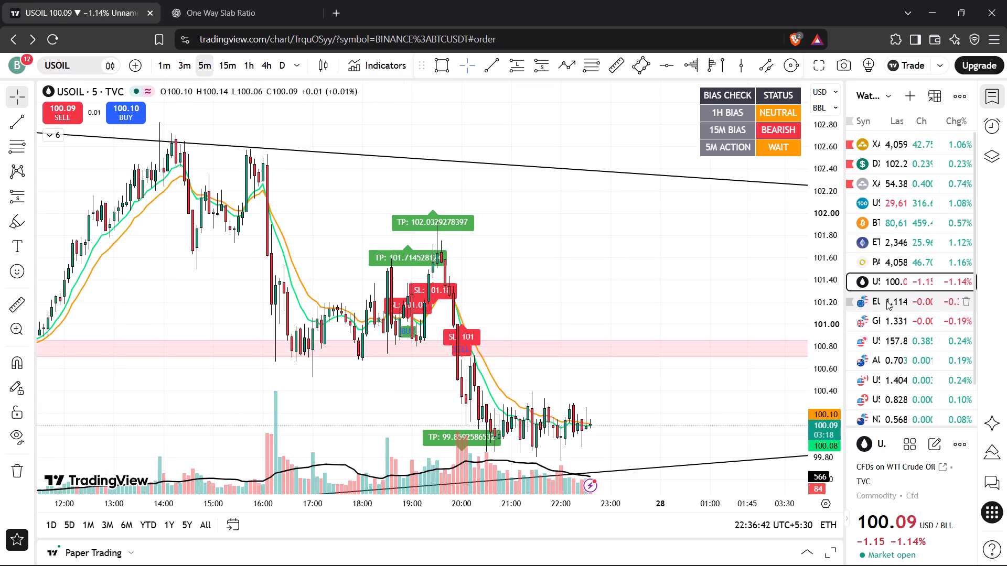
# Examine EURUSD price action around the two pink zones on the 5-minute, 15-minute and 1-hour charts.
pyautogui.click(886, 301)
pyautogui.moveTo(712, 217); pyautogui.dragTo(699, 182)
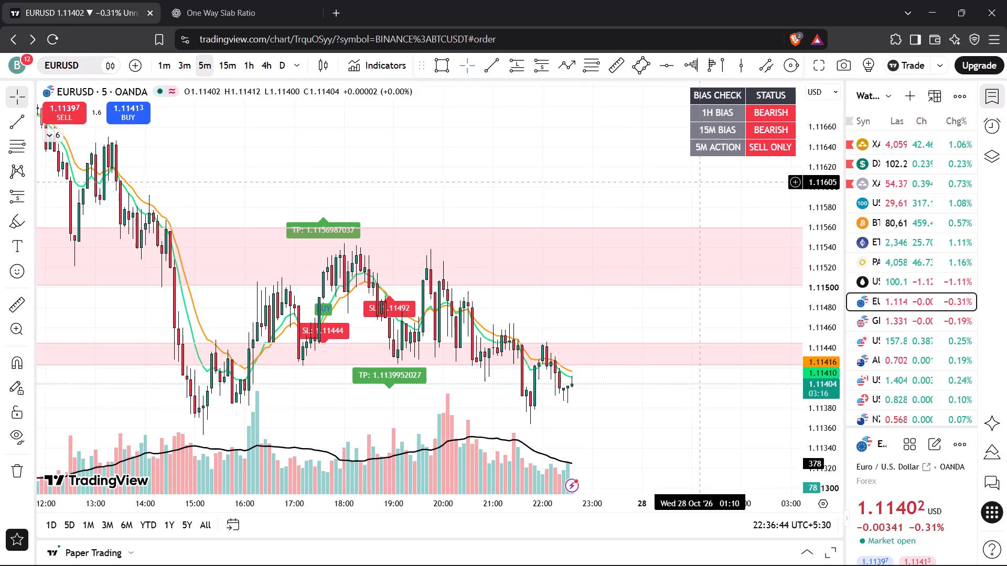
pyautogui.scroll(-3, 572, 212)
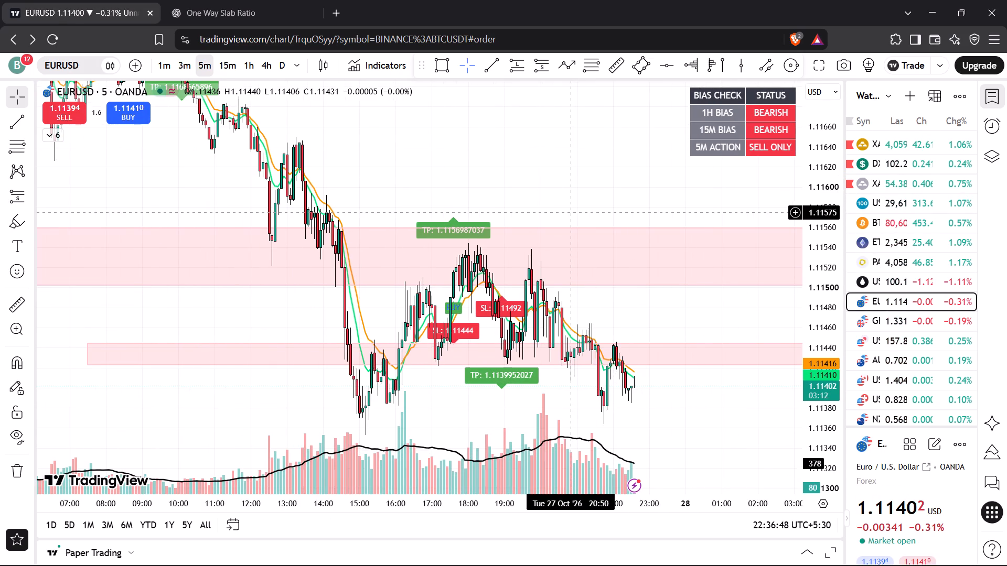
pyautogui.moveTo(692, 317); pyautogui.dragTo(677, 269)
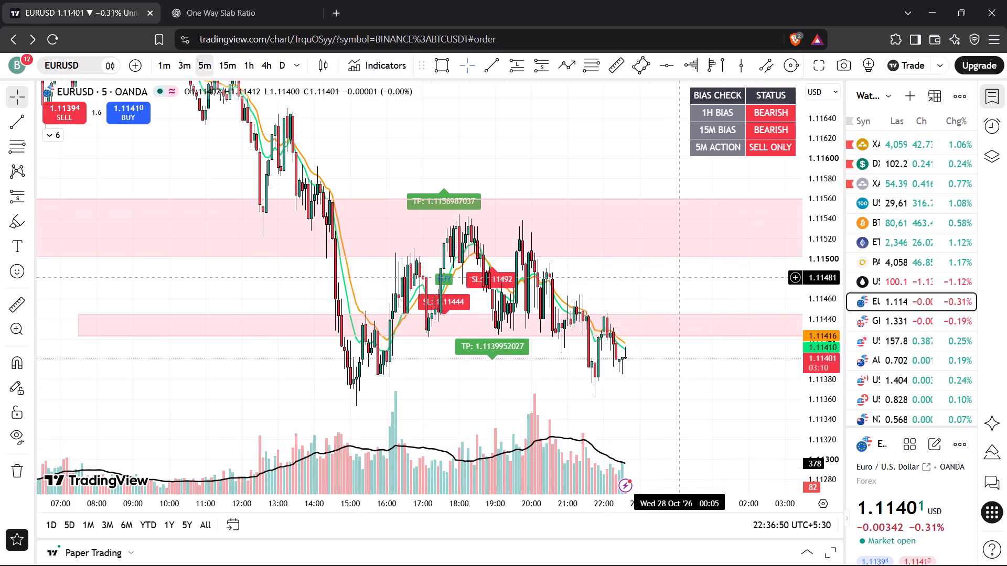
pyautogui.moveTo(677, 269); pyautogui.dragTo(671, 231)
pyautogui.click(230, 61)
pyautogui.click(245, 57)
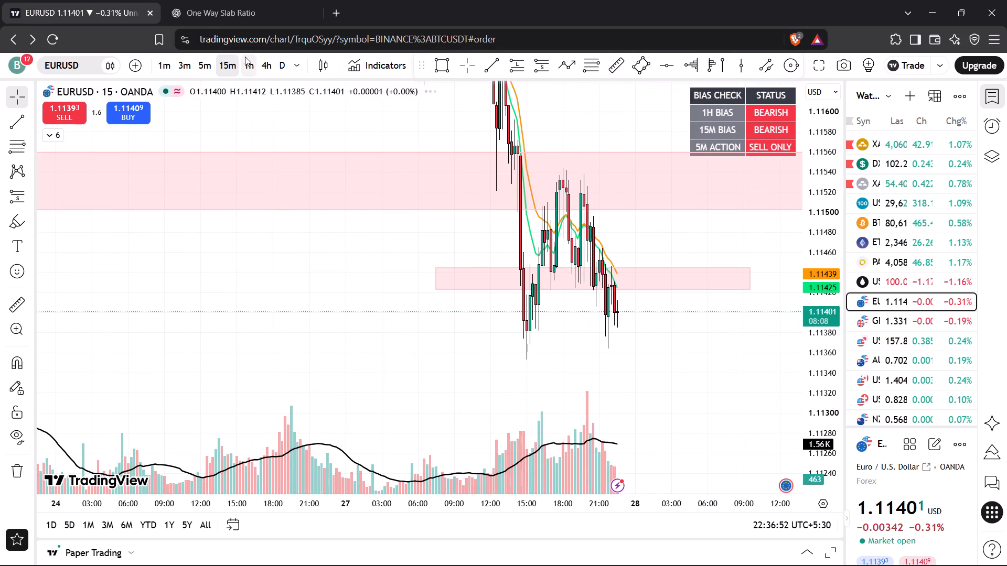
pyautogui.moveTo(830, 155); pyautogui.dragTo(811, 339)
pyautogui.scroll(2, 645, 312)
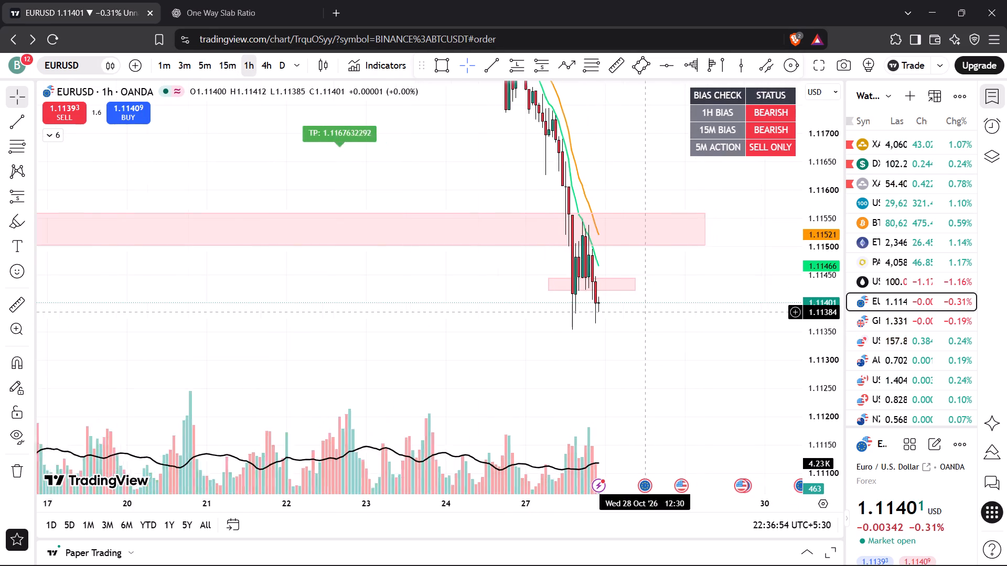
pyautogui.scroll(4, 645, 312)
pyautogui.moveTo(192, 149); pyautogui.dragTo(305, 341)
pyautogui.scroll(1, 265, 95)
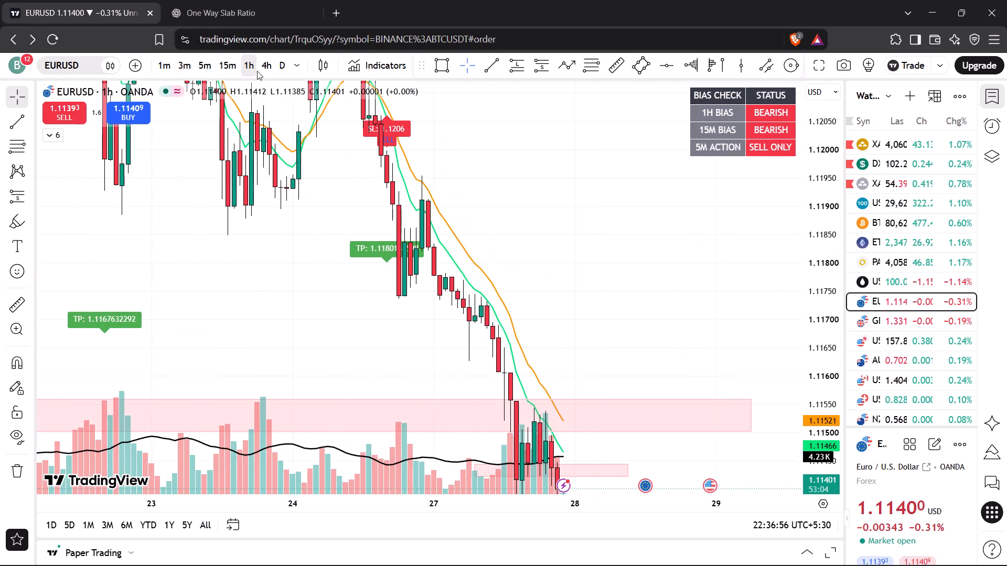
pyautogui.click(226, 63)
pyautogui.moveTo(830, 190); pyautogui.dragTo(826, 203)
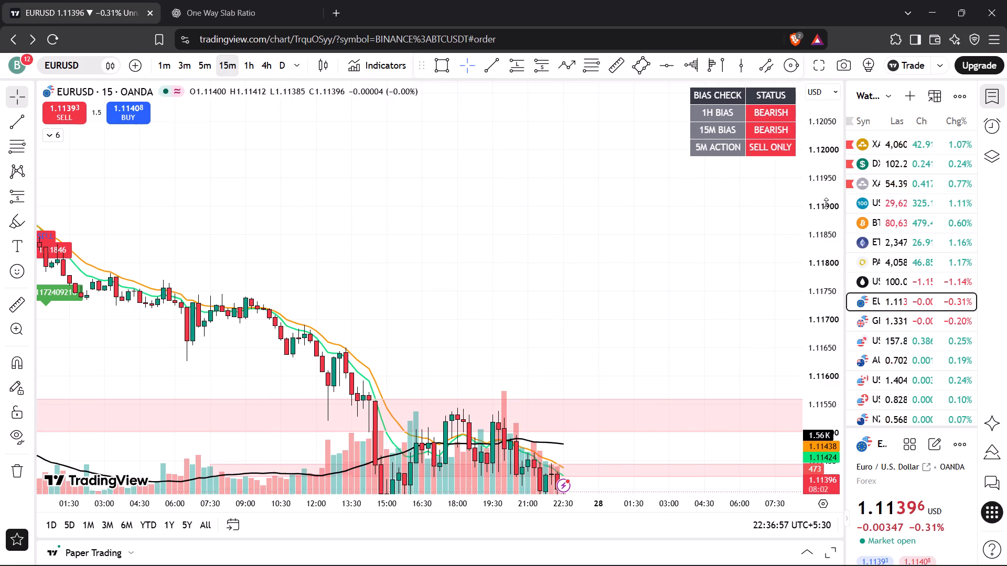
pyautogui.moveTo(826, 203); pyautogui.dragTo(799, 306)
pyautogui.scroll(-8, 612, 299)
pyautogui.moveTo(590, 206); pyautogui.dragTo(652, 323)
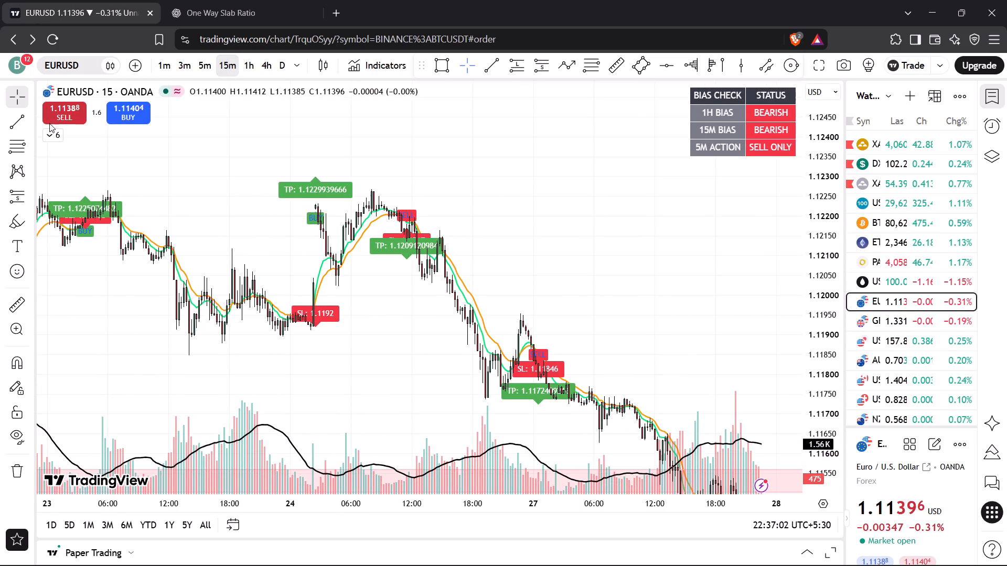
# Hide the 9 & 15 EMA Scalping - Momentum TP indicator on the EURUSD chart.
pyautogui.click(47, 137)
pyautogui.click(228, 164)
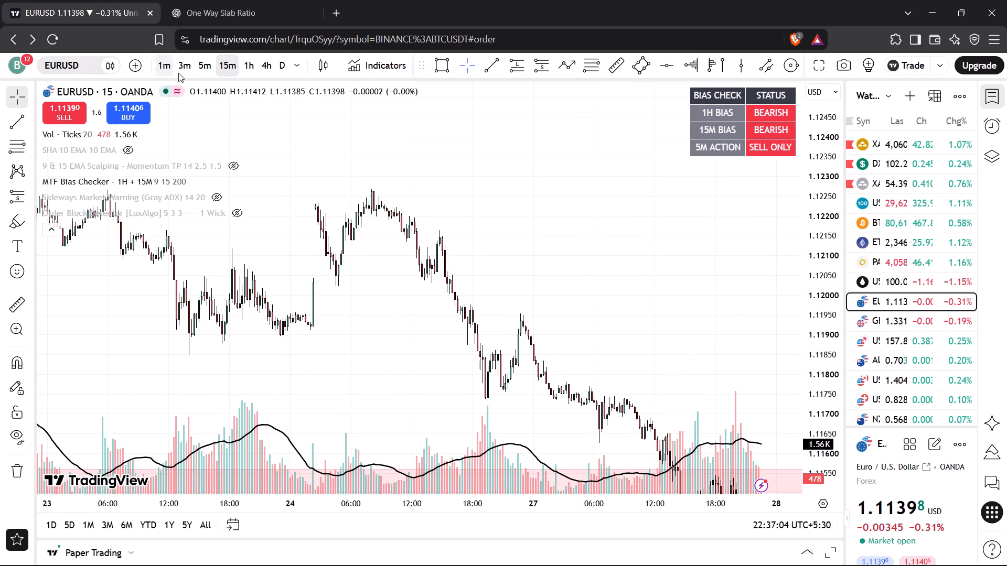
# Examine the EURUSD 5-minute downtrend from 26 October to the latest candles around the pink zones.
pyautogui.click(190, 65)
pyautogui.click(205, 62)
pyautogui.scroll(-5, 449, 254)
pyautogui.moveTo(465, 248); pyautogui.dragTo(430, 68)
pyautogui.moveTo(518, 215); pyautogui.dragTo(591, 238)
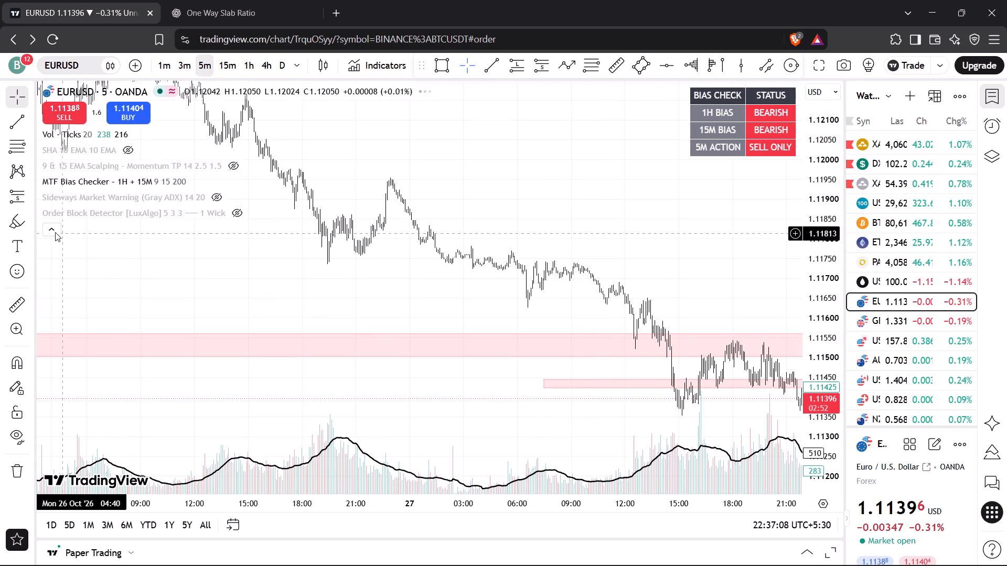
pyautogui.click(55, 232)
pyautogui.moveTo(373, 122); pyautogui.dragTo(433, 217)
pyautogui.scroll(4, 433, 217)
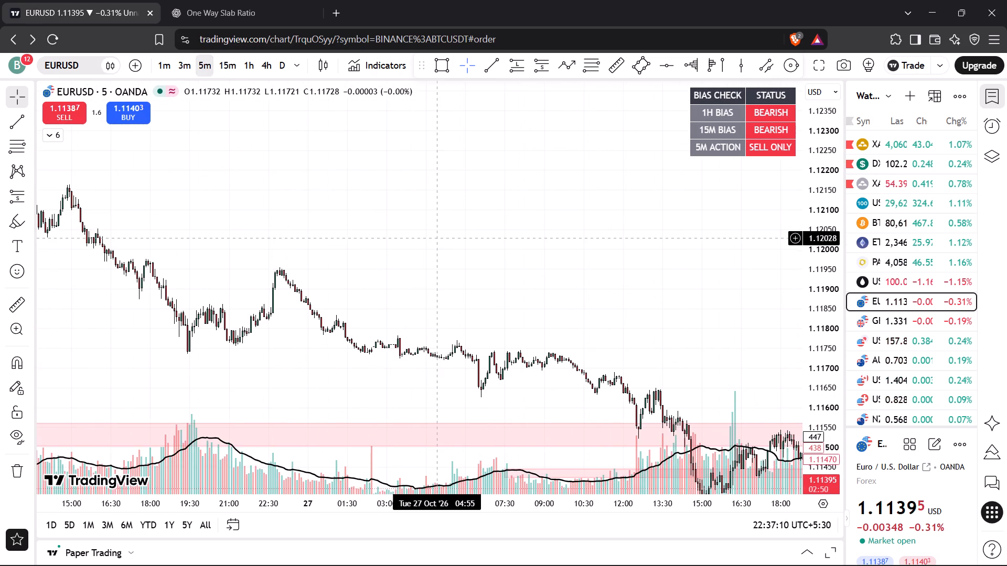
pyautogui.moveTo(437, 238); pyautogui.dragTo(434, 170)
pyautogui.moveTo(829, 334); pyautogui.dragTo(837, 93)
pyautogui.moveTo(827, 330); pyautogui.dragTo(836, 131)
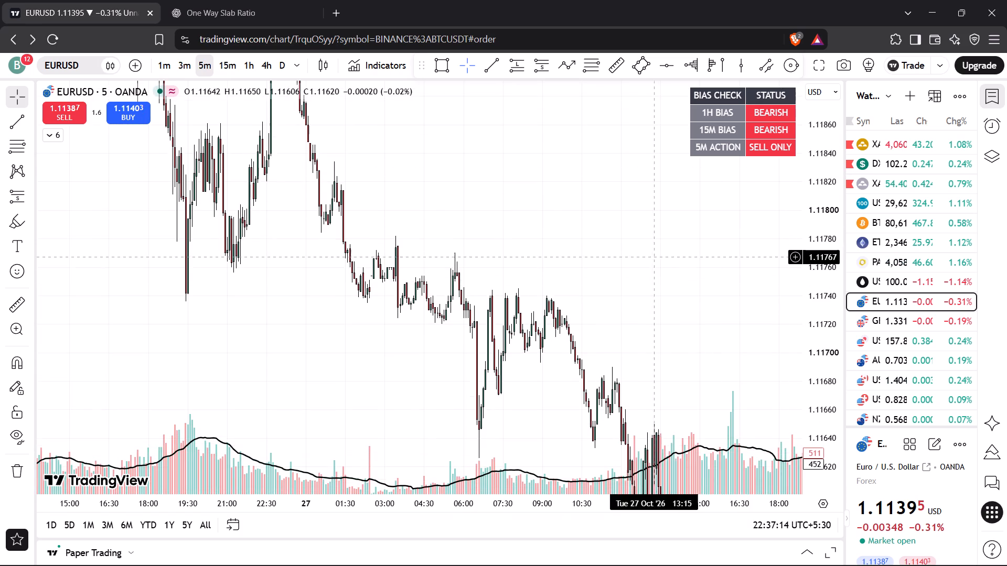
pyautogui.scroll(5, 654, 259)
pyautogui.moveTo(481, 210); pyautogui.dragTo(636, 332)
pyautogui.scroll(-5, 567, 208)
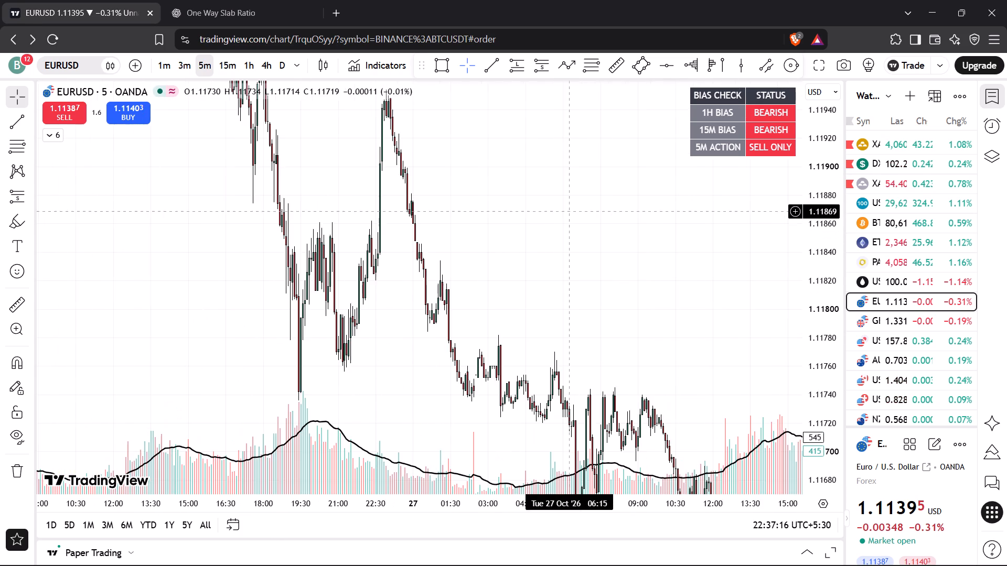
pyautogui.moveTo(821, 175); pyautogui.dragTo(797, 410)
pyautogui.moveTo(581, 291); pyautogui.dragTo(510, 178)
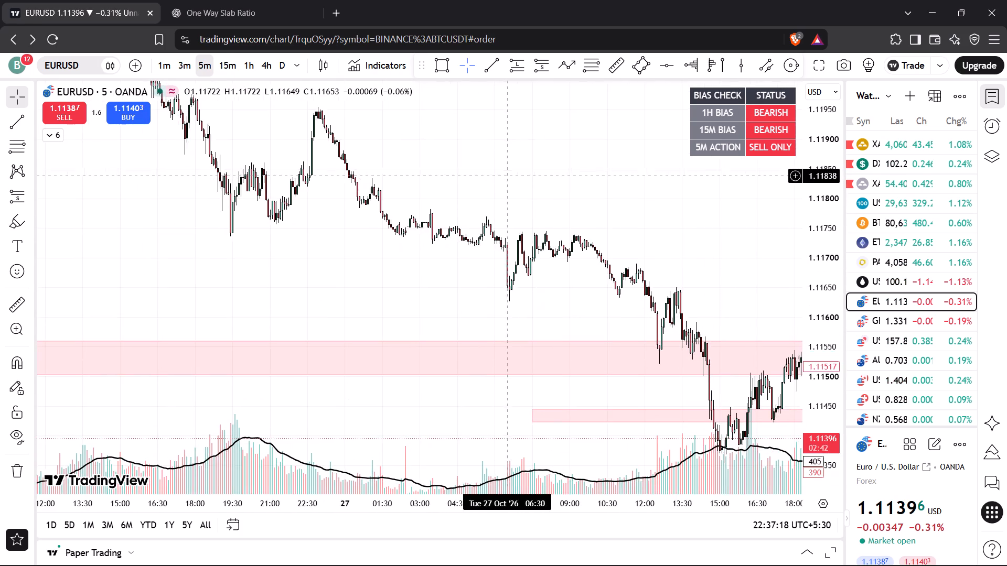
pyautogui.moveTo(629, 211); pyautogui.dragTo(572, 143)
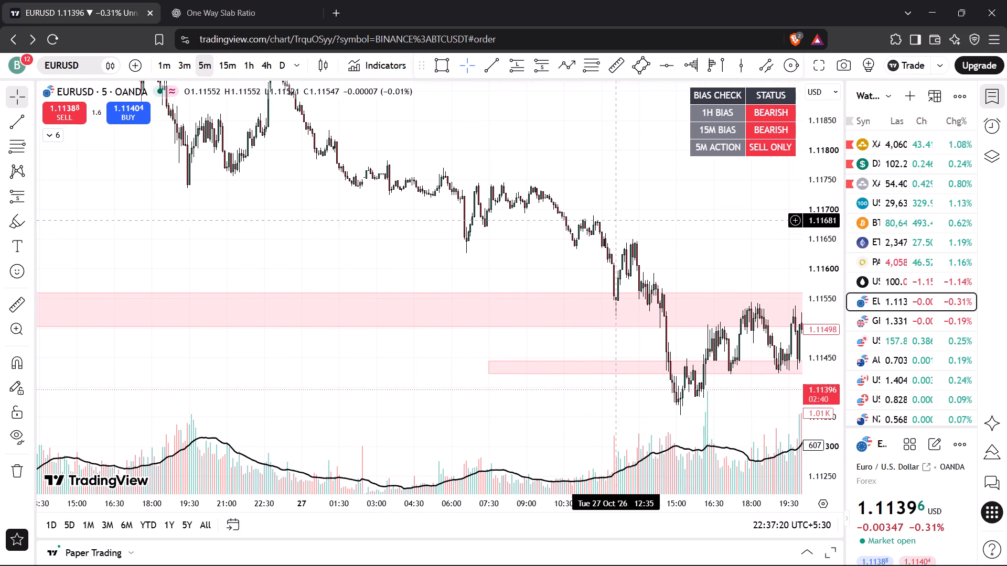
pyautogui.moveTo(618, 193); pyautogui.dragTo(569, 148)
pyautogui.moveTo(628, 201); pyautogui.dragTo(570, 132)
pyautogui.moveTo(632, 167); pyautogui.dragTo(548, 168)
pyautogui.moveTo(631, 150); pyautogui.dragTo(500, 141)
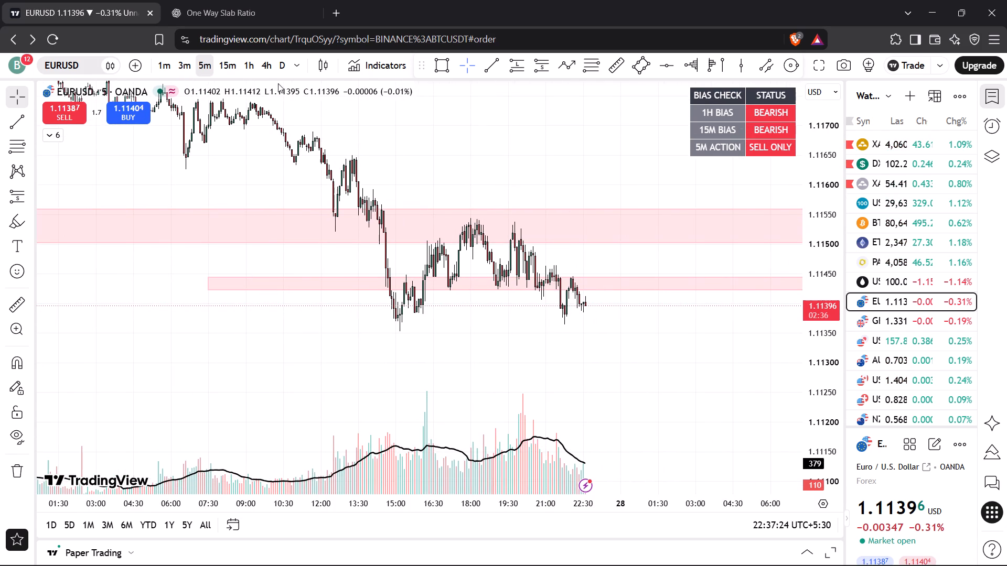
# Draw a thin rectangle zone on the EURUSD 1-hour chart at about 1.1222 to 1.1225, from 22 October to about 28 October.
pyautogui.click(251, 70)
pyautogui.moveTo(700, 218); pyautogui.dragTo(734, 409)
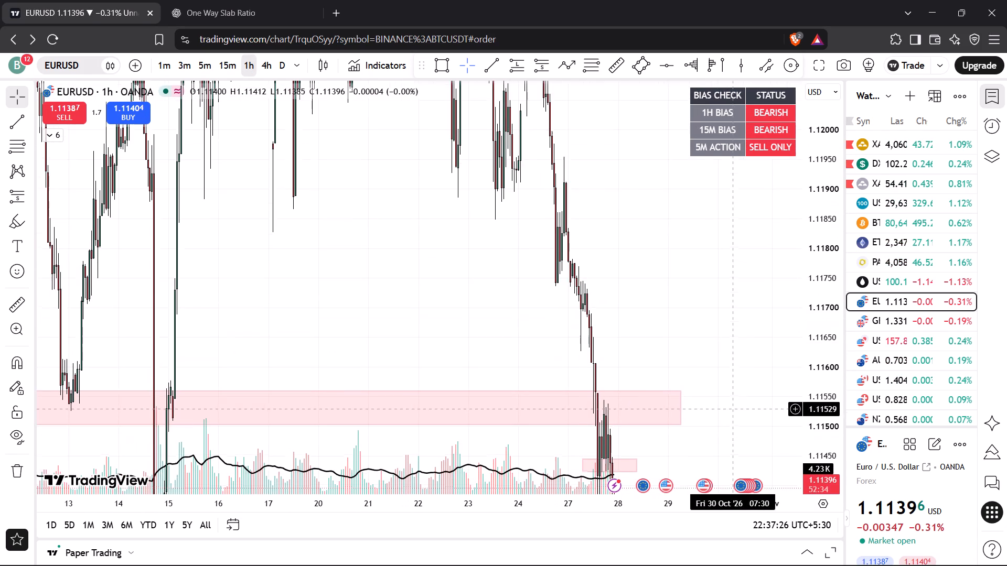
pyautogui.moveTo(821, 216); pyautogui.dragTo(800, 403)
pyautogui.moveTo(655, 214); pyautogui.dragTo(684, 303)
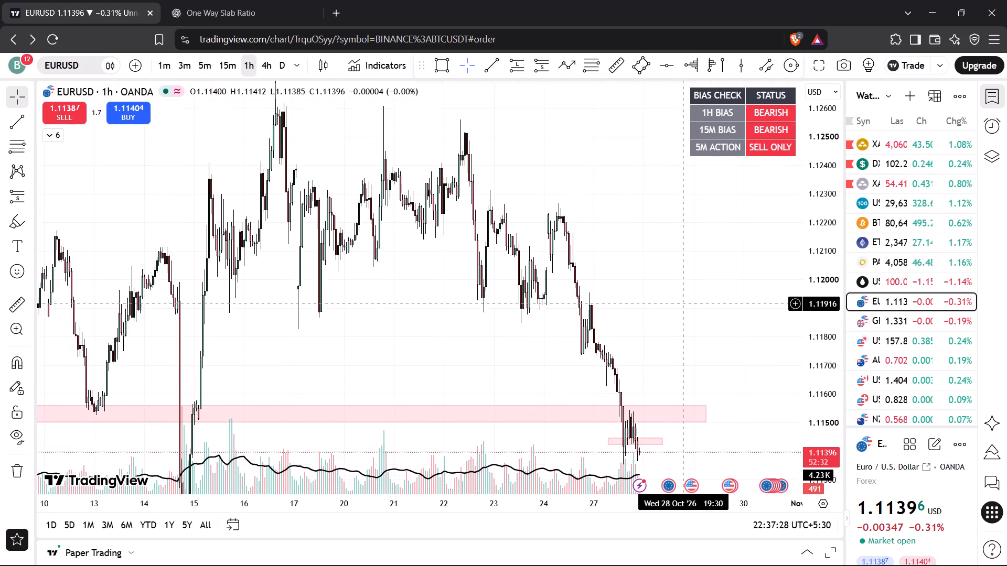
pyautogui.scroll(4, 684, 303)
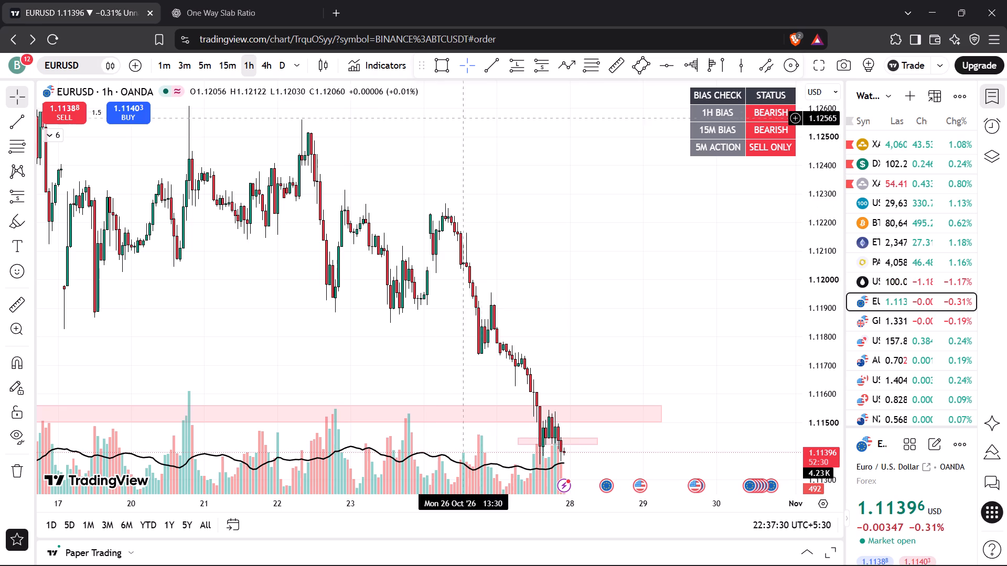
pyautogui.click(444, 63)
pyautogui.click(327, 209)
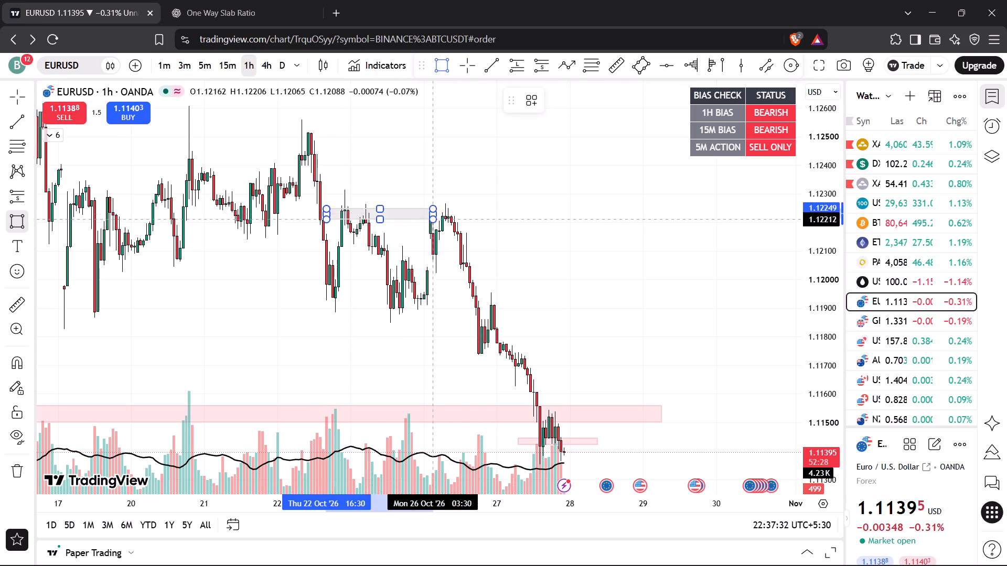
pyautogui.click(570, 215)
pyautogui.click(561, 178)
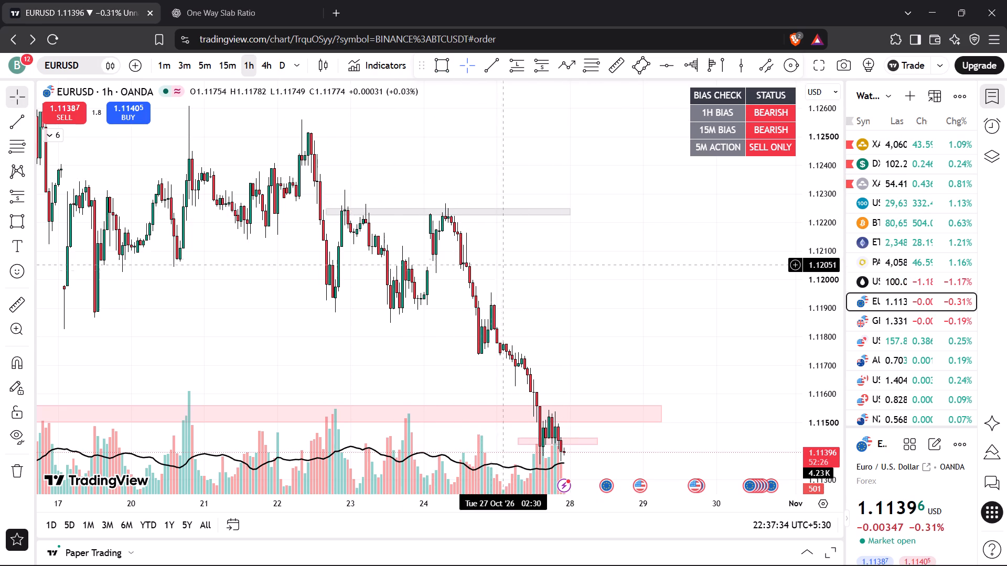
# Draw a rising trendline on the EURUSD 1-hour chart from 1.12281 on 16 October to 1.12567 on 23 October.
pyautogui.moveTo(261, 288); pyautogui.dragTo(425, 367)
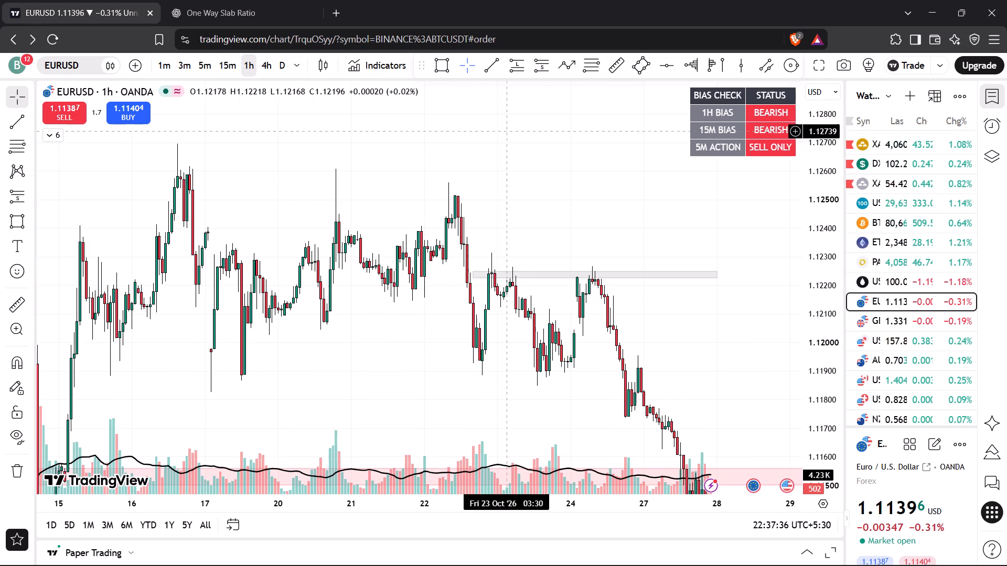
pyautogui.click(488, 73)
pyautogui.click(203, 262)
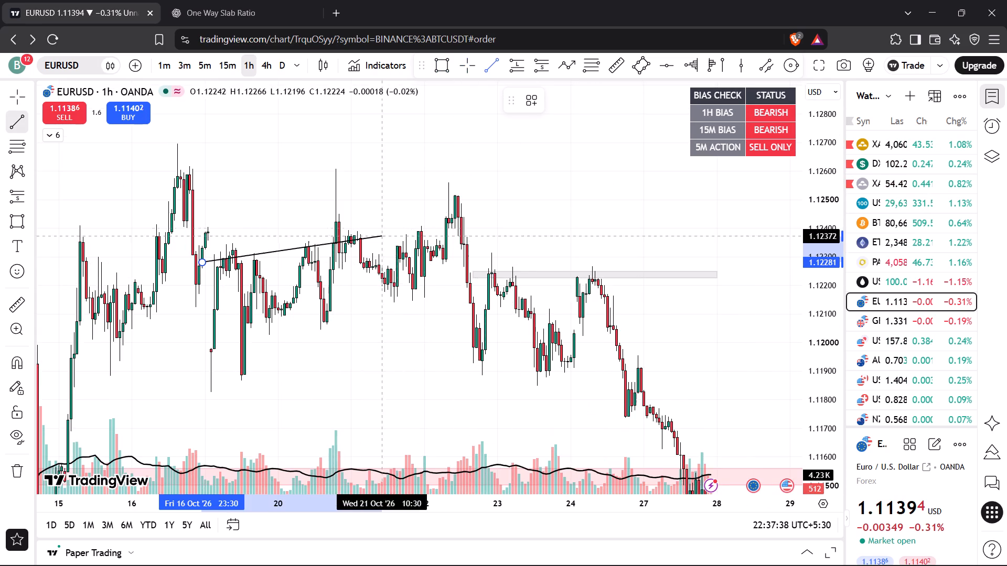
pyautogui.click(500, 180)
pyautogui.click(387, 169)
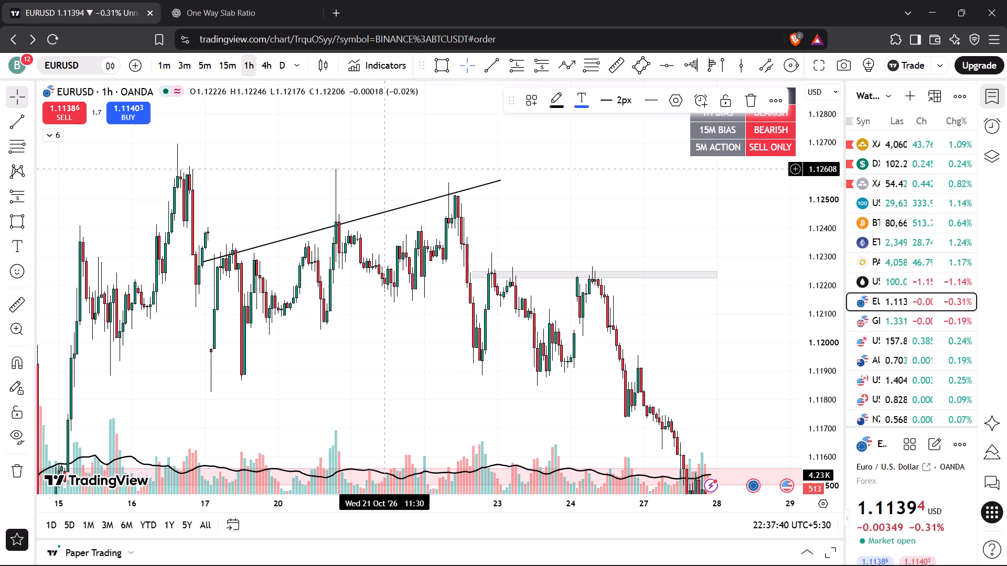
# Clone the rising trendline and place the copy parallel below it, from 1.11946 on 16 October to 1.12233 on 23 October.
pyautogui.rightClick(398, 210)
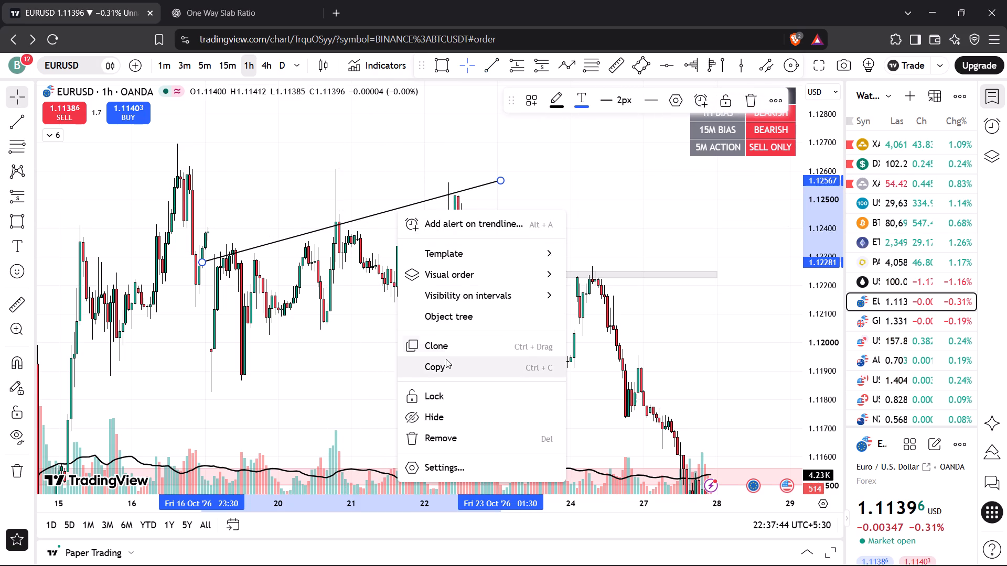
pyautogui.click(445, 346)
pyautogui.moveTo(415, 178); pyautogui.dragTo(427, 255)
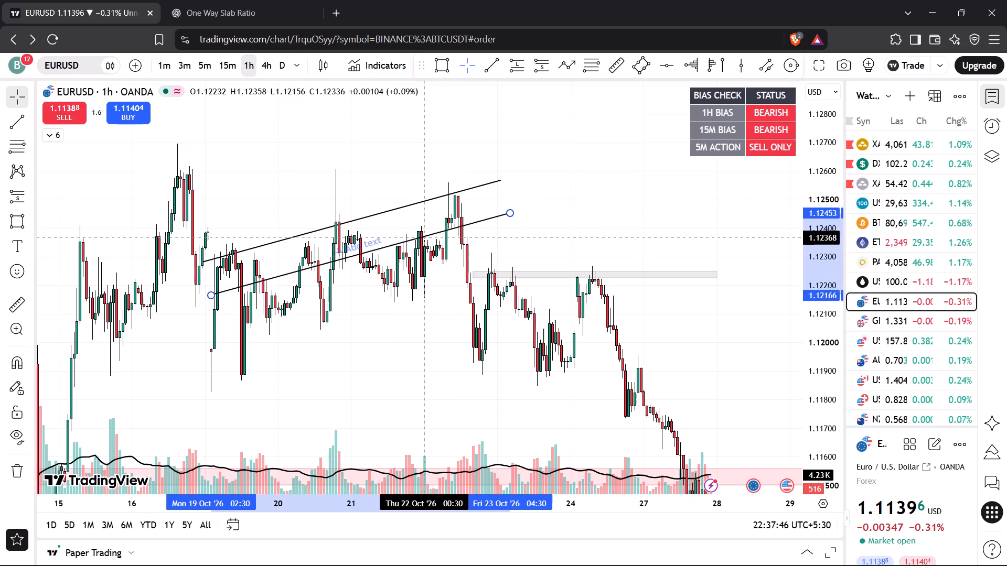
pyautogui.moveTo(427, 255); pyautogui.dragTo(415, 300)
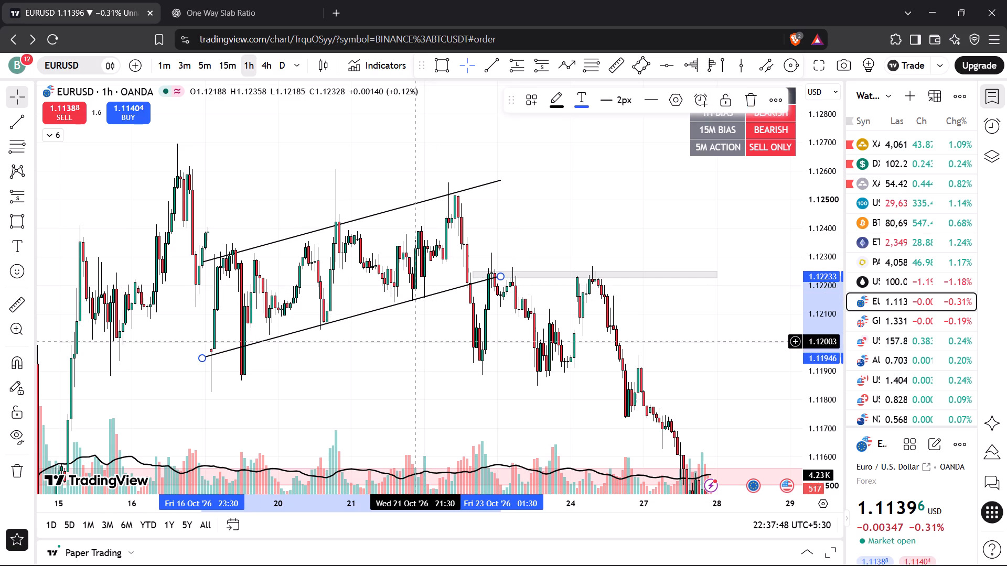
pyautogui.click(414, 354)
# Examine the EURUSD 1-hour price action since early October around the rising channel and the pink zones.
pyautogui.moveTo(414, 361); pyautogui.dragTo(414, 267)
pyautogui.moveTo(408, 328); pyautogui.dragTo(420, 252)
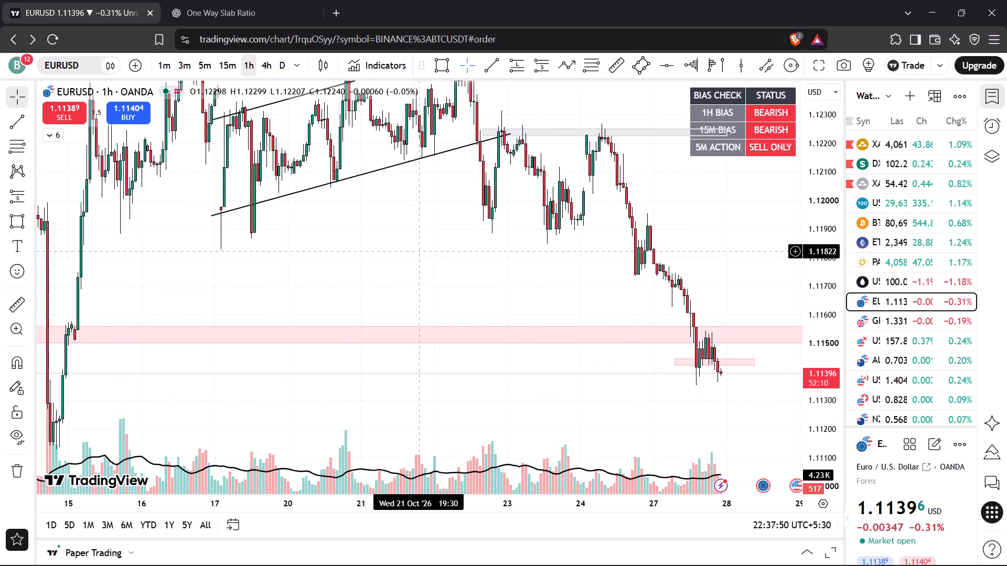
pyautogui.scroll(-2, 420, 251)
pyautogui.moveTo(821, 155); pyautogui.dragTo(830, 266)
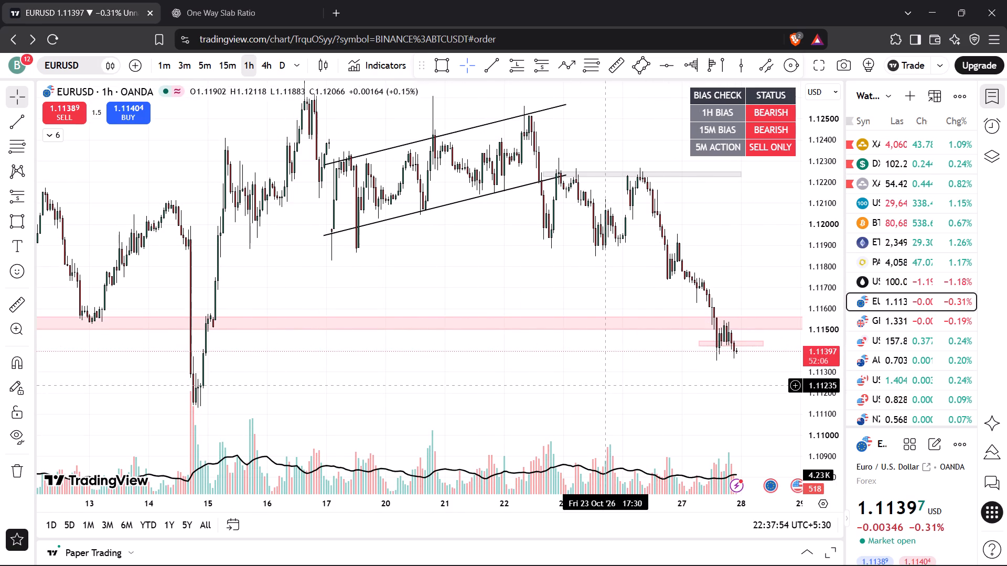
pyautogui.moveTo(570, 385); pyautogui.dragTo(608, 307)
pyautogui.scroll(-4, 608, 307)
pyautogui.moveTo(610, 332); pyautogui.dragTo(630, 441)
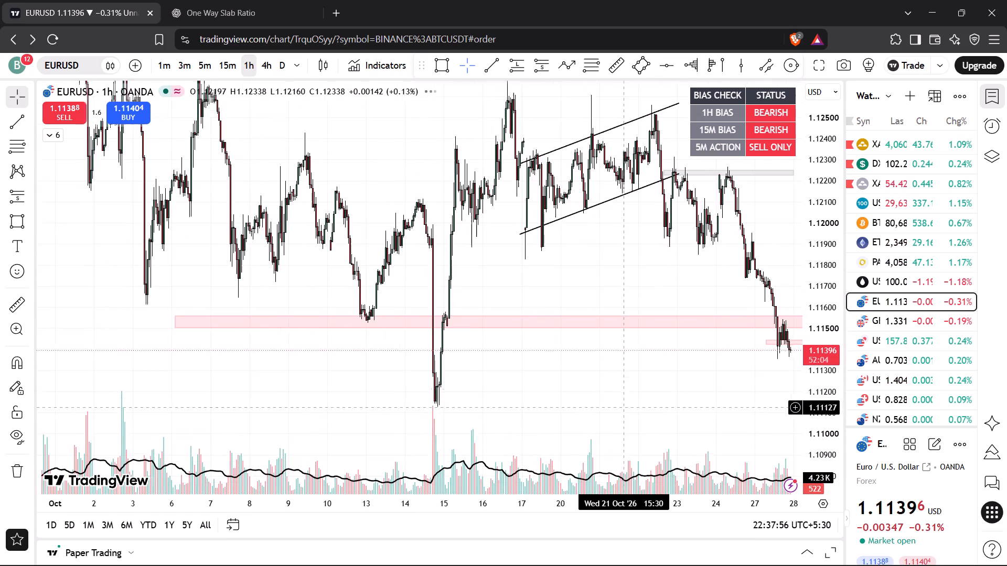
pyautogui.moveTo(630, 441); pyautogui.dragTo(630, 445)
pyautogui.moveTo(815, 214); pyautogui.dragTo(806, 327)
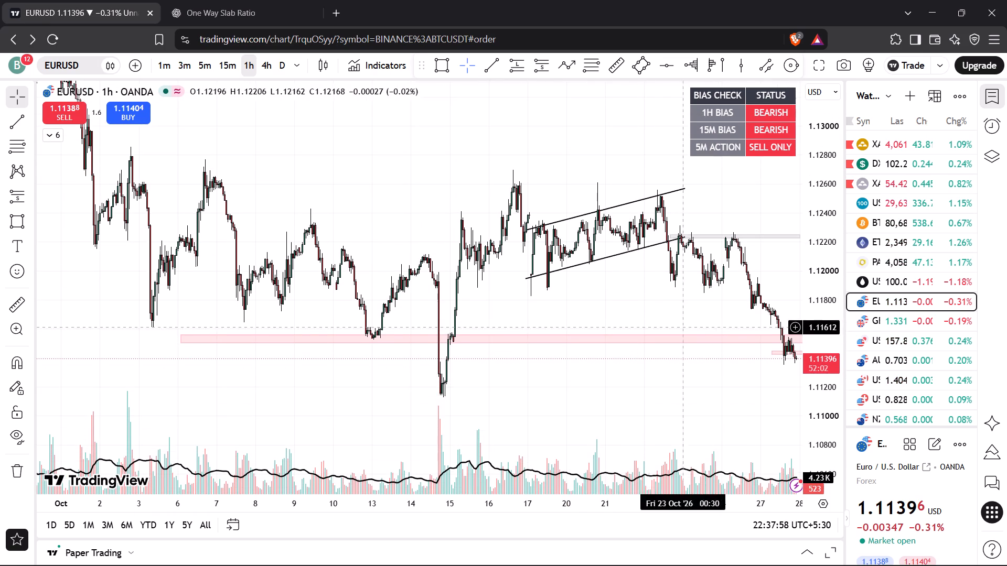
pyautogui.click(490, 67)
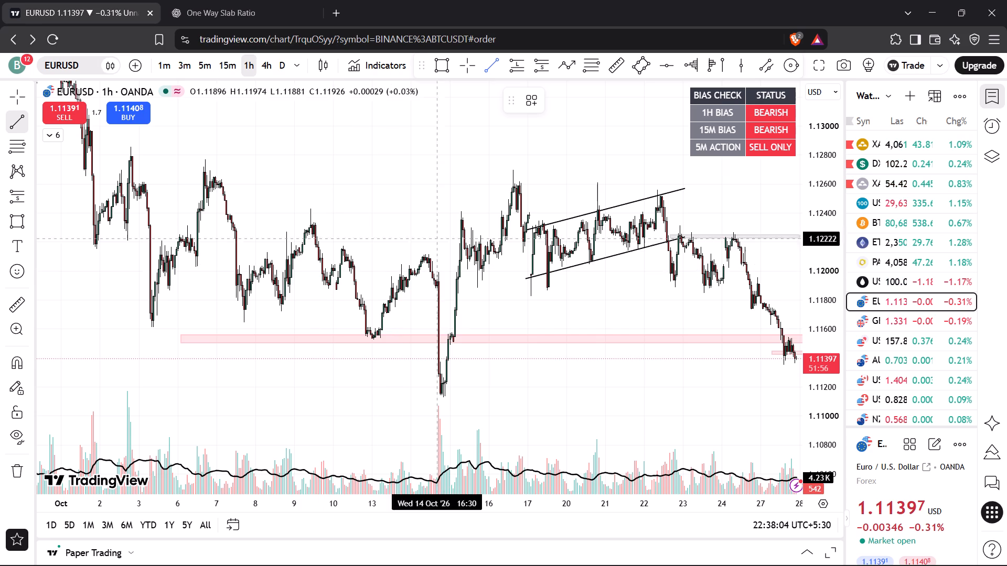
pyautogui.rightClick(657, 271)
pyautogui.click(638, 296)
# Examine the latest EURUSD candles around the pink zones on the 1-hour and 15-minute charts.
pyautogui.moveTo(637, 296); pyautogui.dragTo(615, 259)
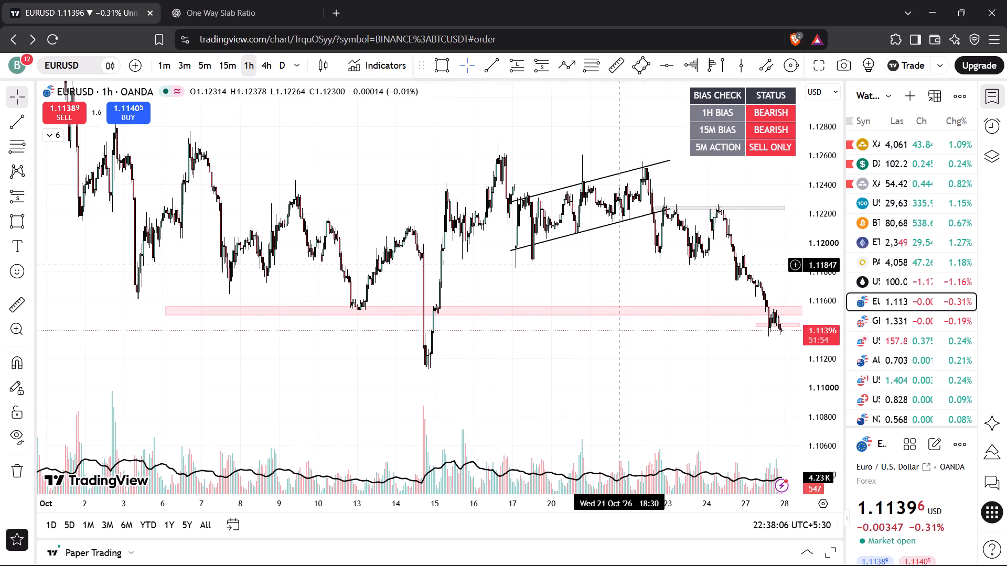
pyautogui.moveTo(615, 259); pyautogui.dragTo(601, 244)
pyautogui.moveTo(597, 244); pyautogui.dragTo(518, 249)
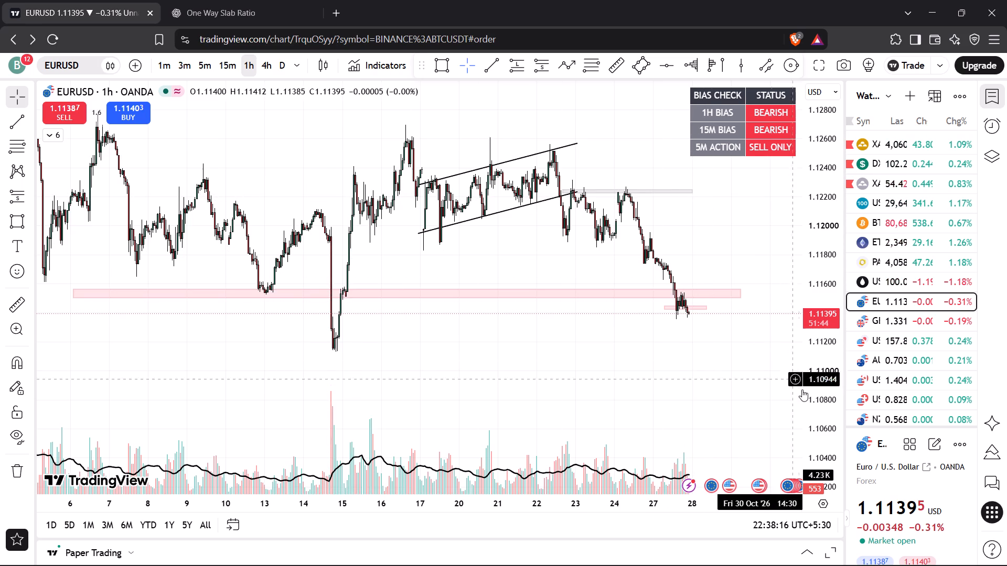
pyautogui.moveTo(815, 407); pyautogui.dragTo(840, 212)
pyautogui.scroll(8, 677, 363)
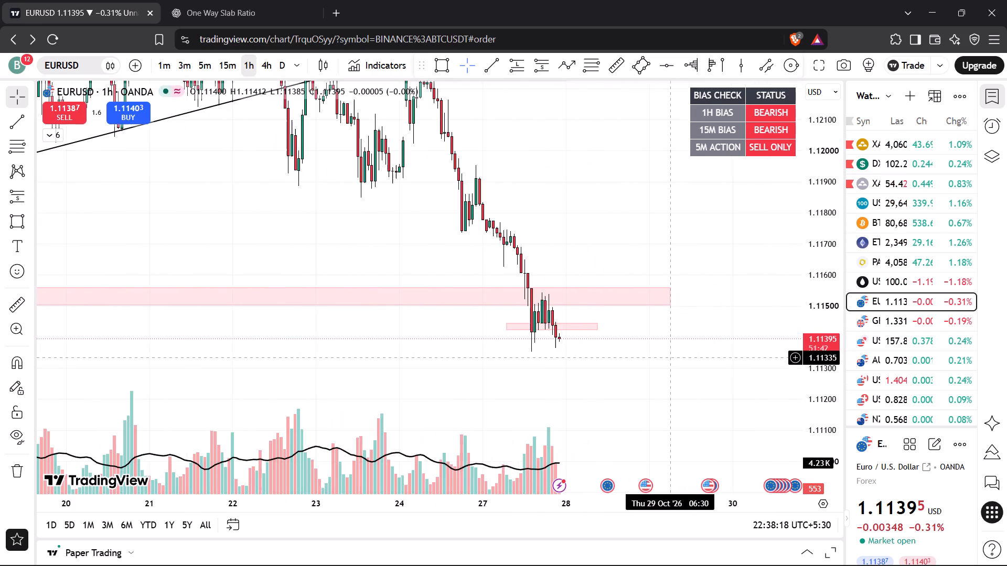
pyautogui.scroll(2, 669, 355)
pyautogui.moveTo(627, 366); pyautogui.dragTo(683, 298)
pyautogui.scroll(2, 671, 310)
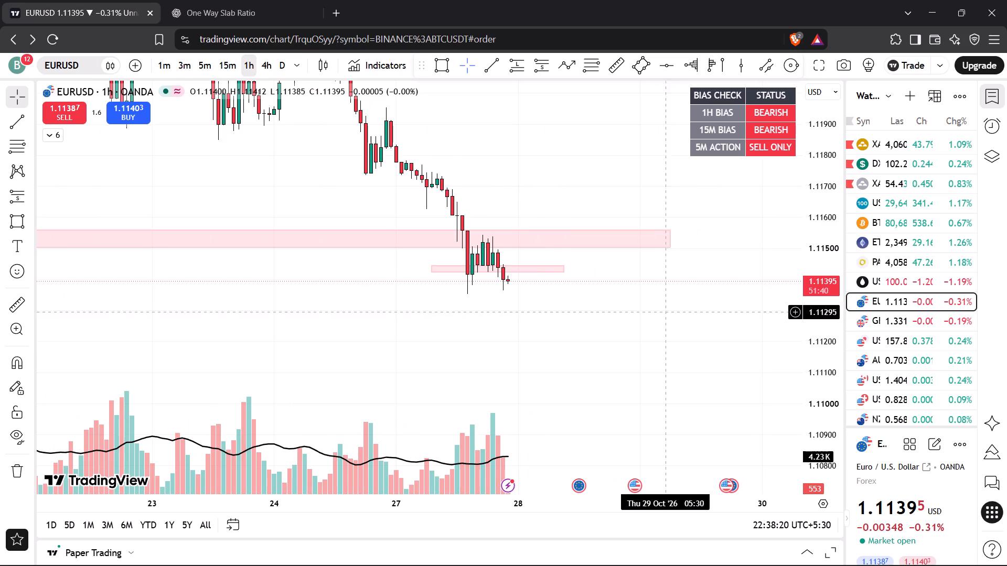
pyautogui.click(223, 63)
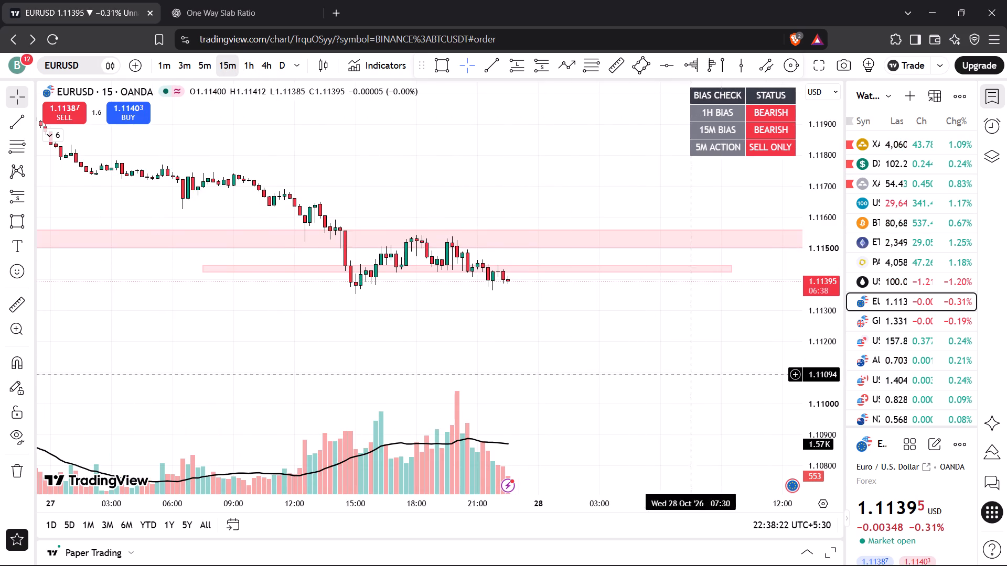
pyautogui.moveTo(820, 376); pyautogui.dragTo(853, 117)
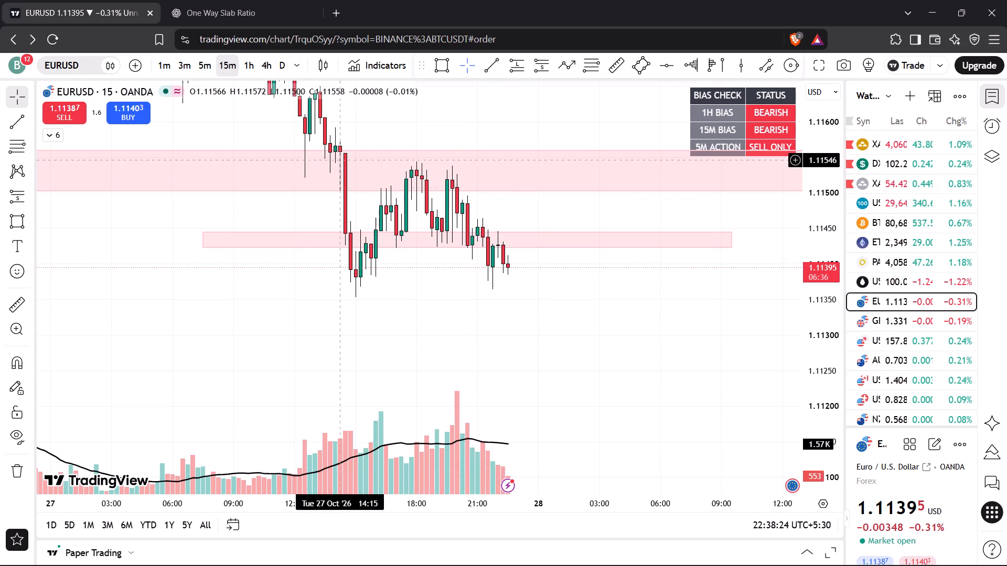
# Draw a thin rectangle zone on the EURUSD 5-minute chart at about 1.11375 to 1.11384, from 14:20 on 27 October to about 01:20 on 28 October.
pyautogui.click(211, 66)
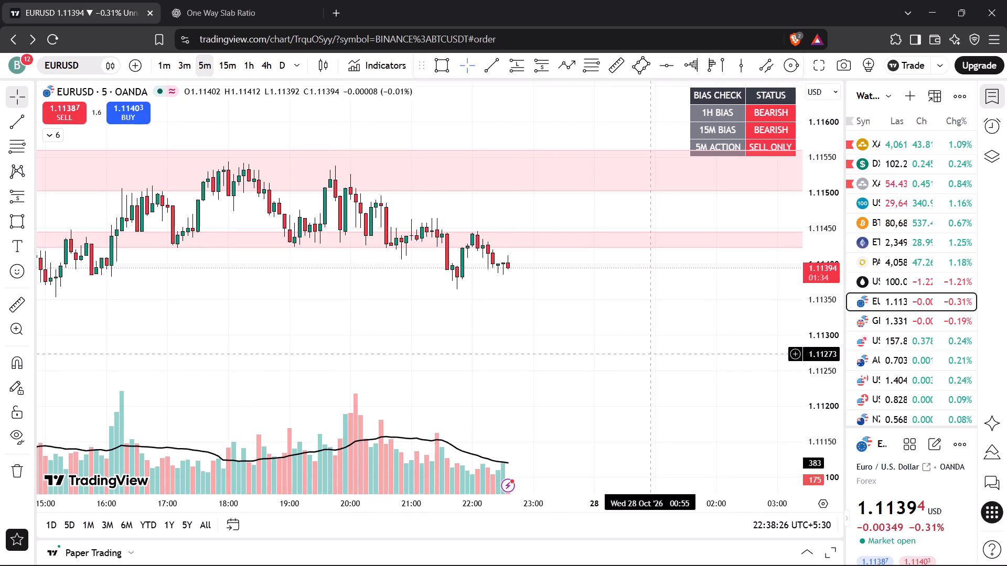
pyautogui.moveTo(817, 409); pyautogui.dragTo(829, 211)
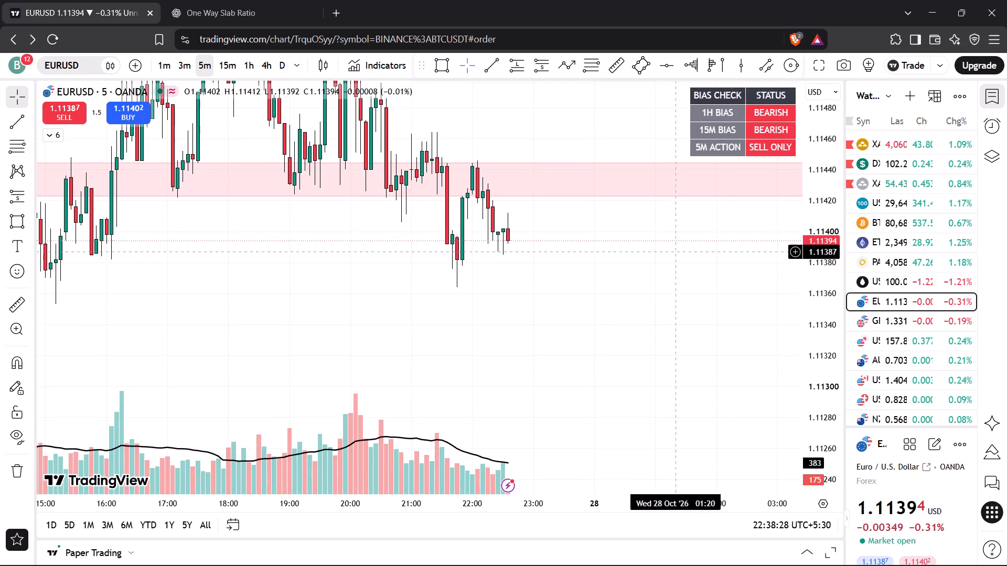
pyautogui.scroll(-3, 602, 264)
pyautogui.moveTo(478, 306); pyautogui.dragTo(506, 291)
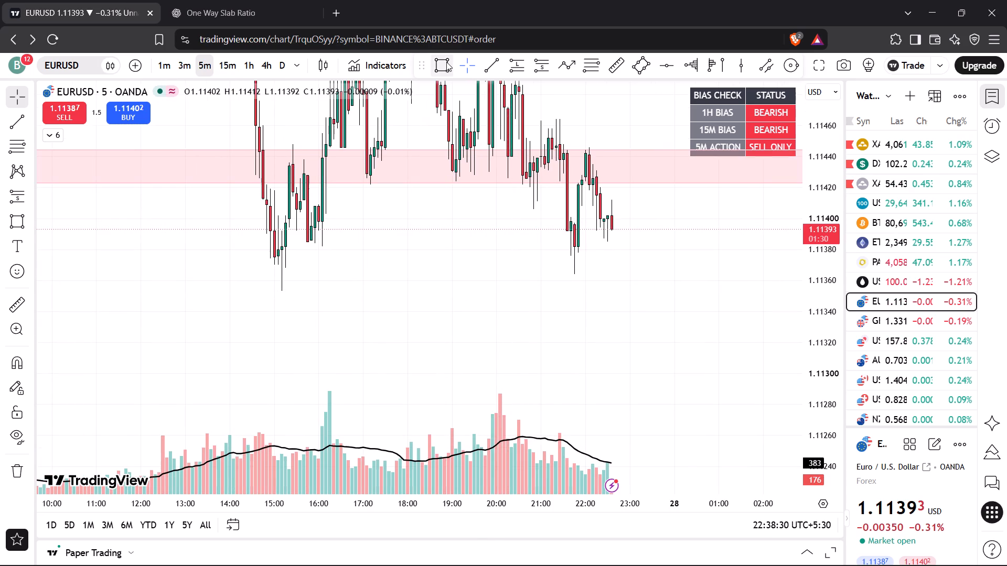
pyautogui.click(446, 62)
pyautogui.click(245, 244)
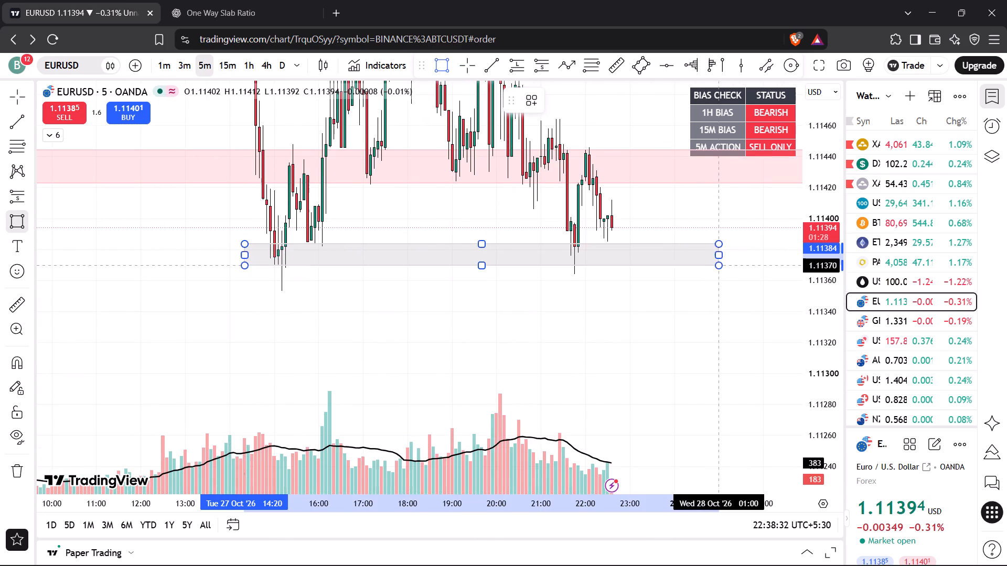
pyautogui.click(735, 257)
pyautogui.click(714, 215)
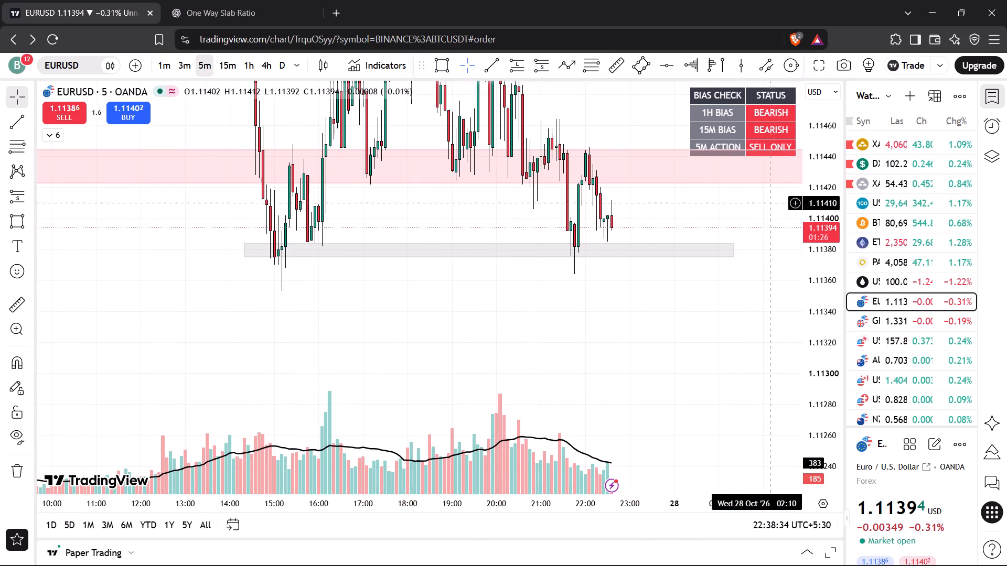
# Examine the EURUSD 5-minute candles between the grey zone and the two pink zones above it.
pyautogui.moveTo(823, 173); pyautogui.dragTo(824, 243)
pyautogui.scroll(-2, 633, 355)
pyautogui.moveTo(638, 342); pyautogui.dragTo(589, 407)
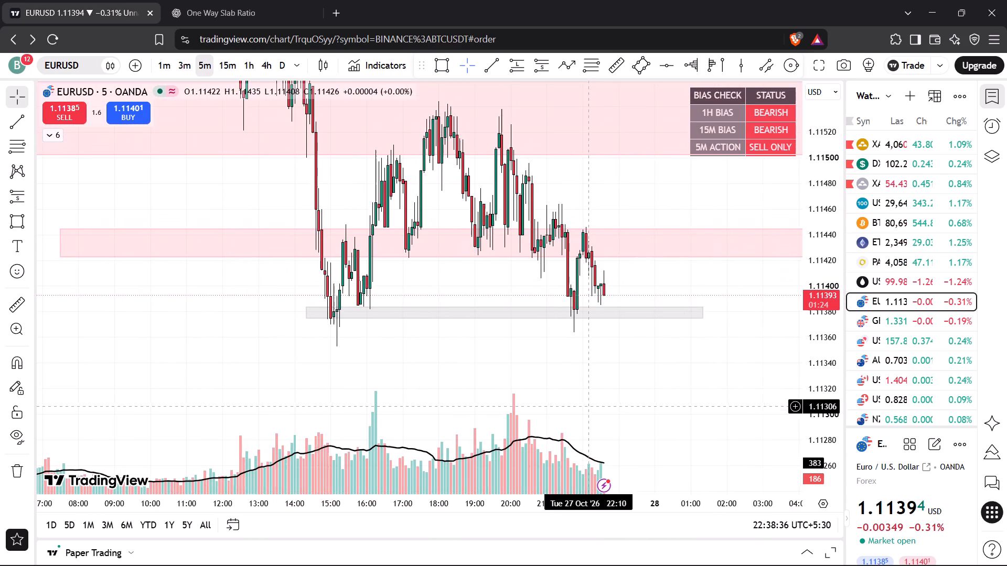
pyautogui.moveTo(821, 225); pyautogui.dragTo(818, 302)
pyautogui.moveTo(636, 344); pyautogui.dragTo(608, 365)
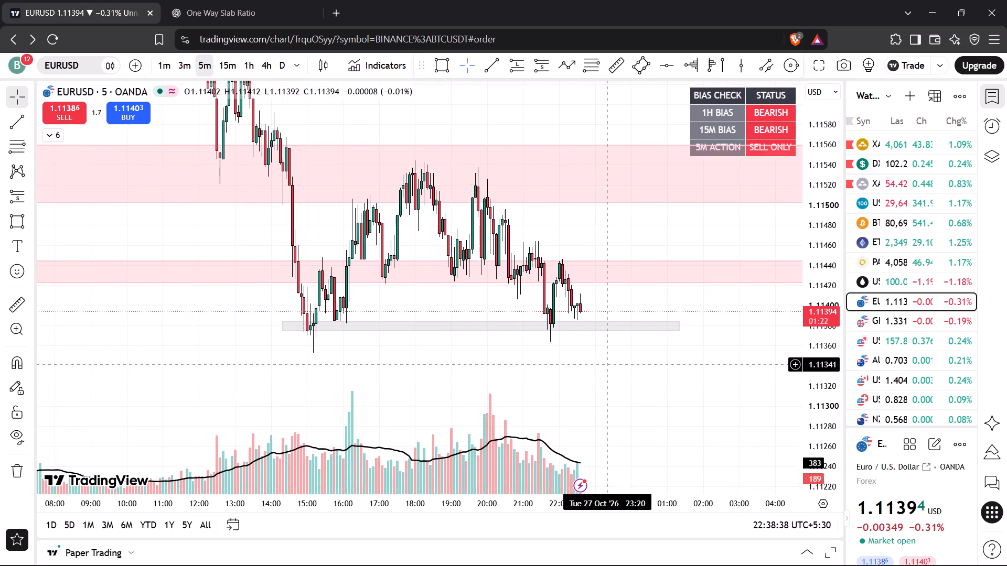
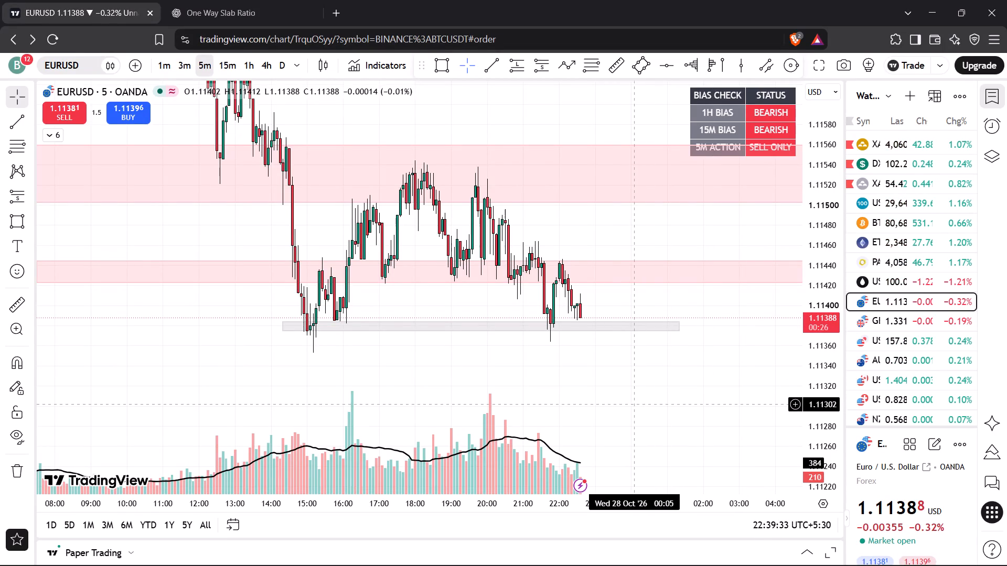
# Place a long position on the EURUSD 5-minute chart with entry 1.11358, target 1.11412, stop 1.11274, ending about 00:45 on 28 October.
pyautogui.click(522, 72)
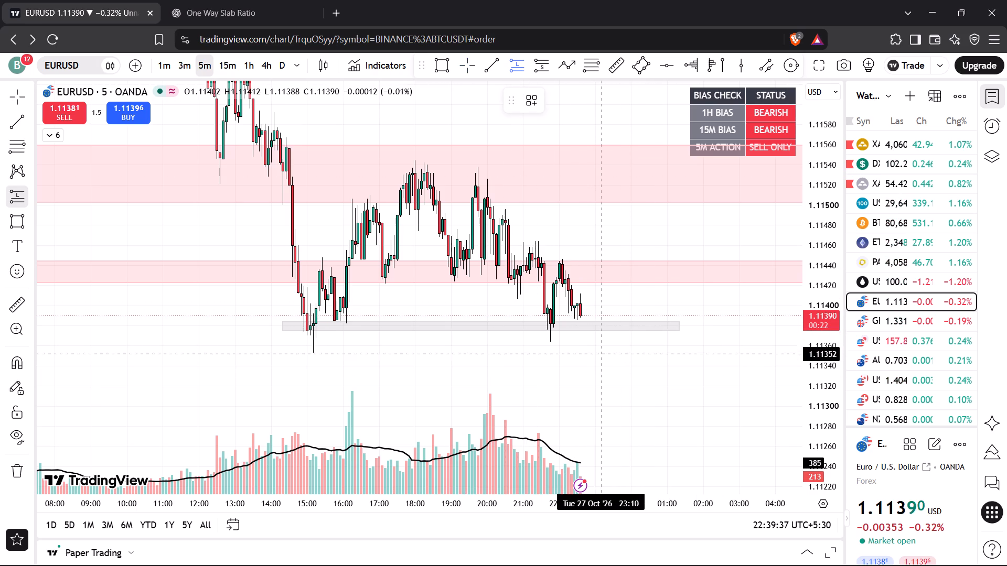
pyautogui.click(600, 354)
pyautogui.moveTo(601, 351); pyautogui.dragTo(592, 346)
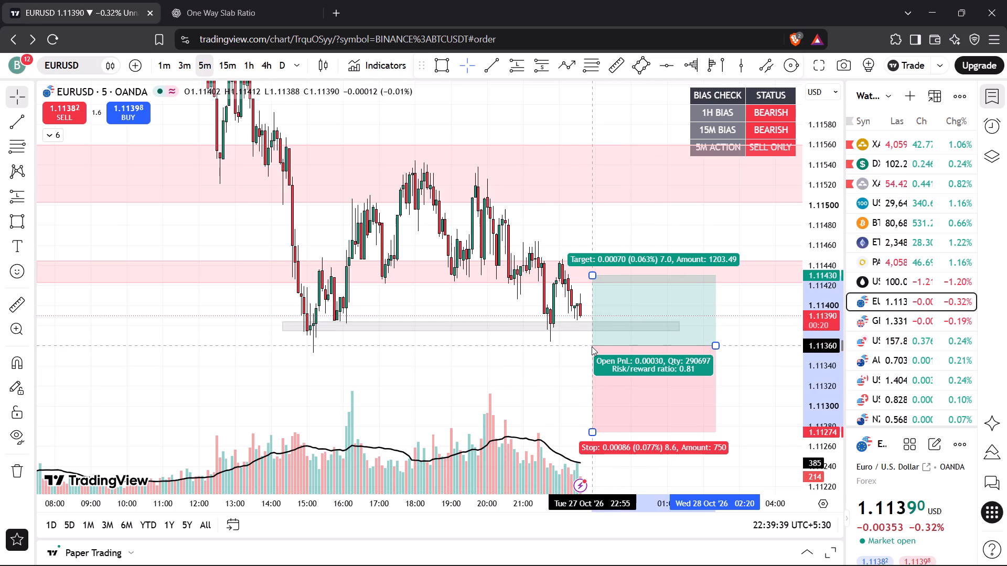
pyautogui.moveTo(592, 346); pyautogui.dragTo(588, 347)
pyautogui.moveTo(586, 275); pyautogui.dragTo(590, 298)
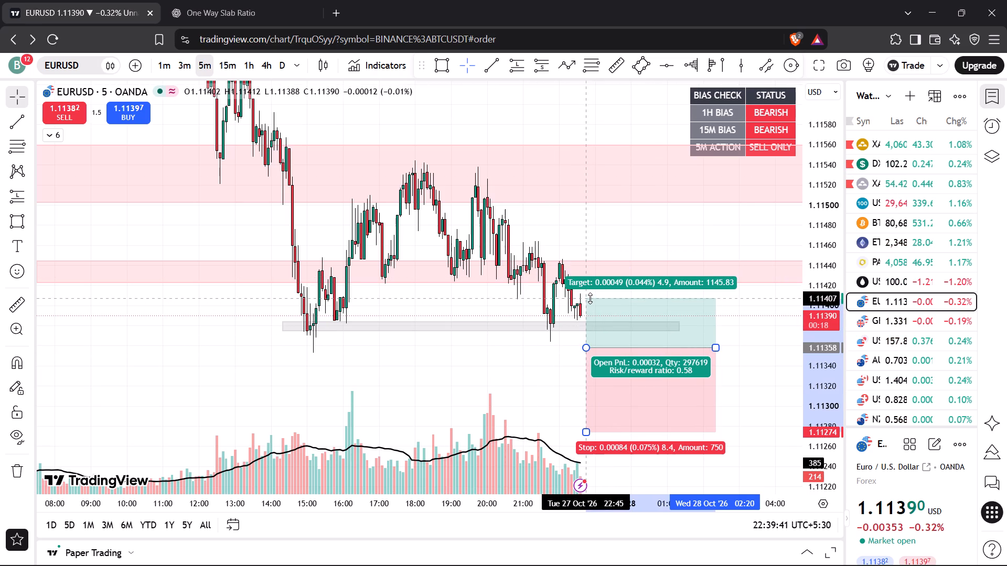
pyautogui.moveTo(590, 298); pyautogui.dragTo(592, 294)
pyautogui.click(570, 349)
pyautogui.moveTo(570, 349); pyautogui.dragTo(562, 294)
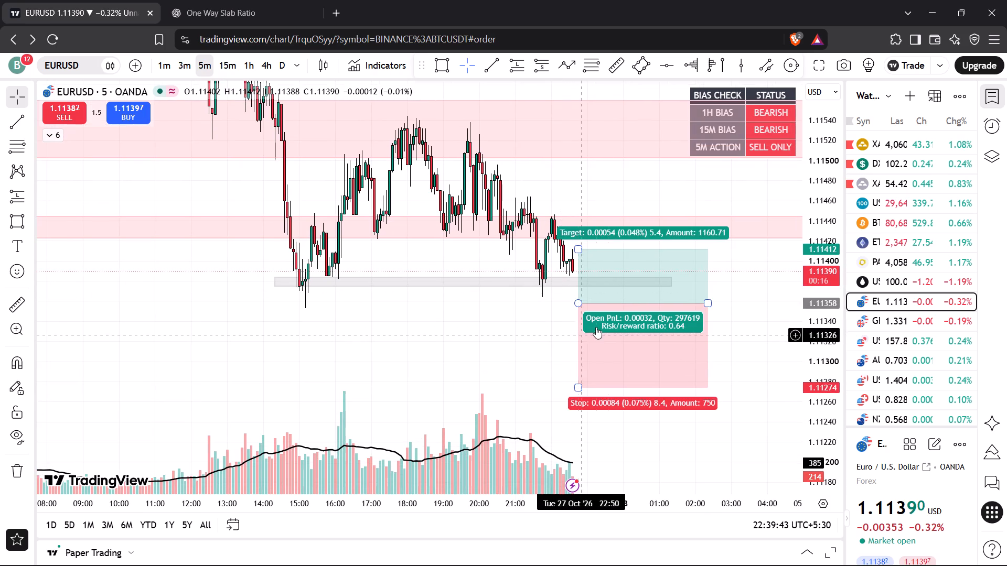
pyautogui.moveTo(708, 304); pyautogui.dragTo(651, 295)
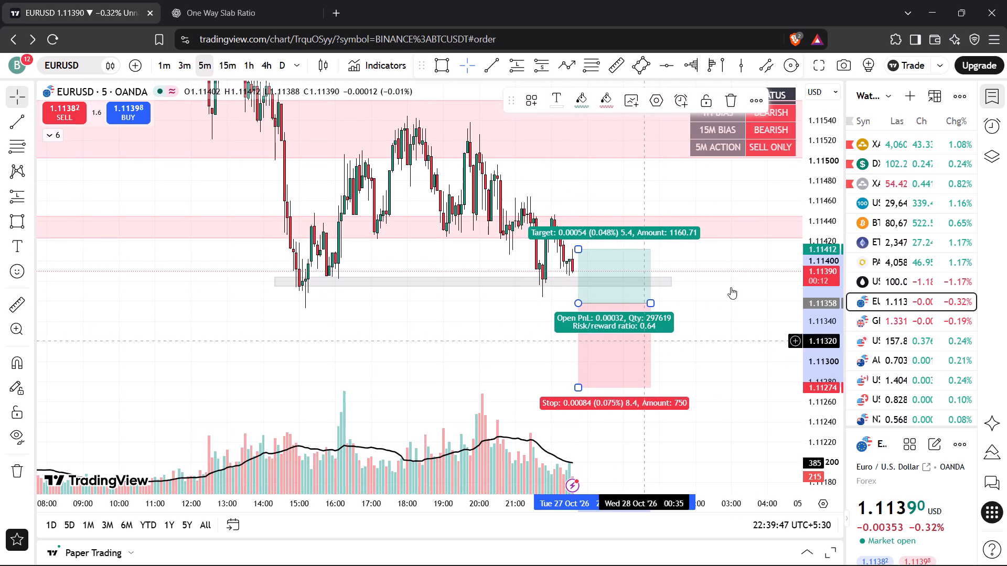
# Examine the EURUSD price action around the long position on the 5-minute, 4-hour and 1-hour charts.
pyautogui.moveTo(827, 189); pyautogui.dragTo(786, 347)
pyautogui.scroll(-1, 744, 351)
pyautogui.click(735, 346)
pyautogui.moveTo(735, 346); pyautogui.dragTo(724, 244)
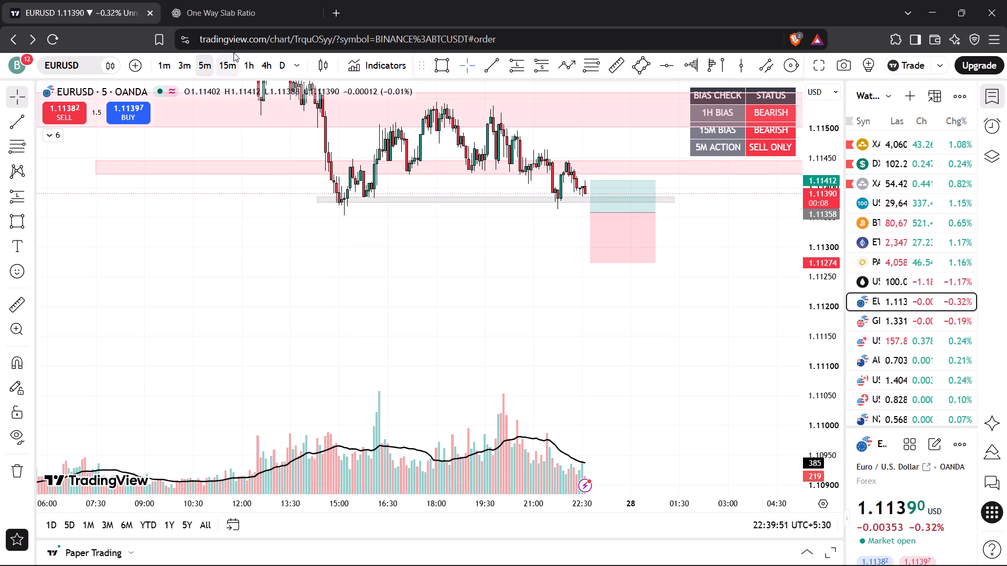
pyautogui.click(258, 70)
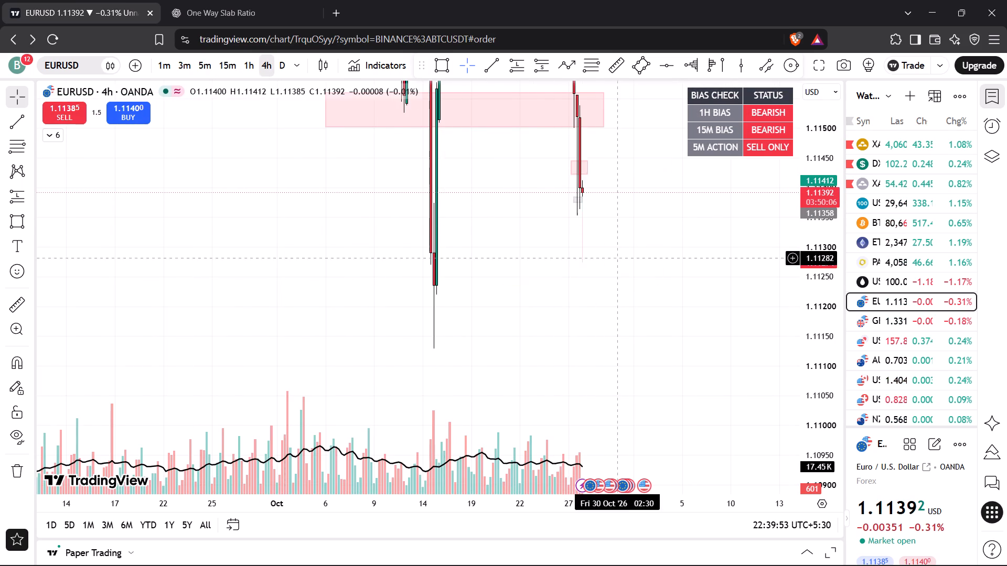
pyautogui.scroll(5, 615, 273)
pyautogui.moveTo(572, 240); pyautogui.dragTo(636, 333)
pyautogui.scroll(3, 630, 335)
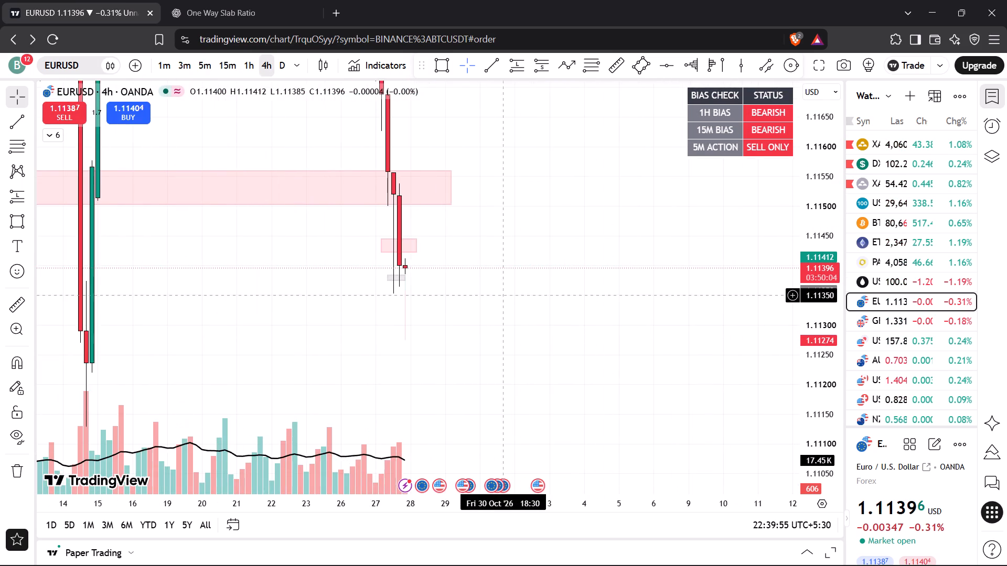
pyautogui.moveTo(500, 295); pyautogui.dragTo(599, 300)
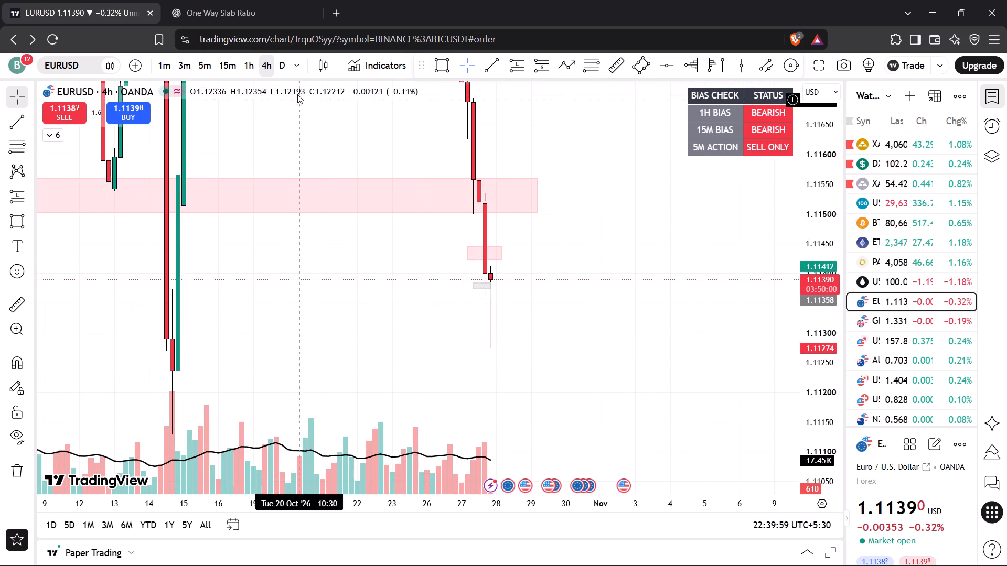
pyautogui.click(249, 66)
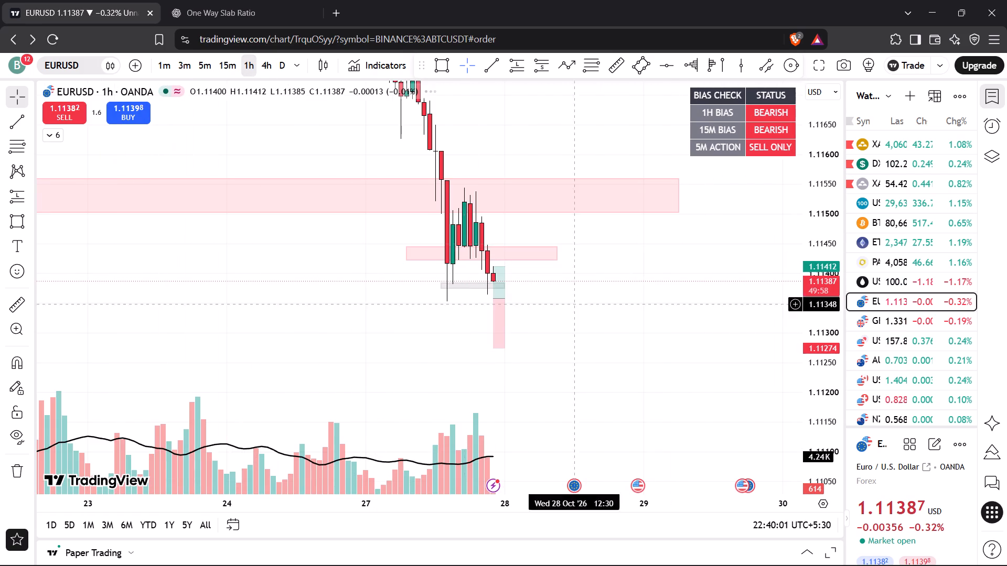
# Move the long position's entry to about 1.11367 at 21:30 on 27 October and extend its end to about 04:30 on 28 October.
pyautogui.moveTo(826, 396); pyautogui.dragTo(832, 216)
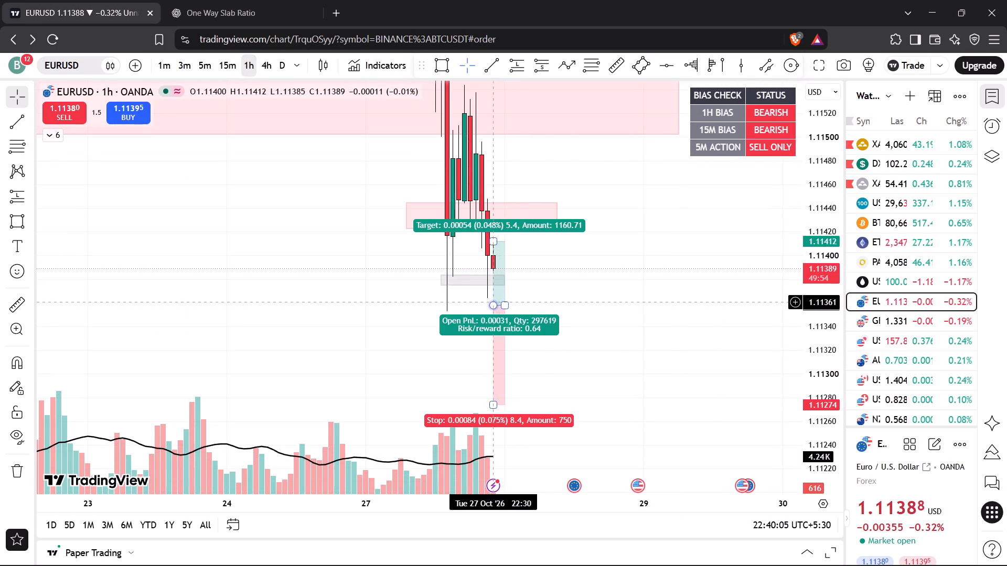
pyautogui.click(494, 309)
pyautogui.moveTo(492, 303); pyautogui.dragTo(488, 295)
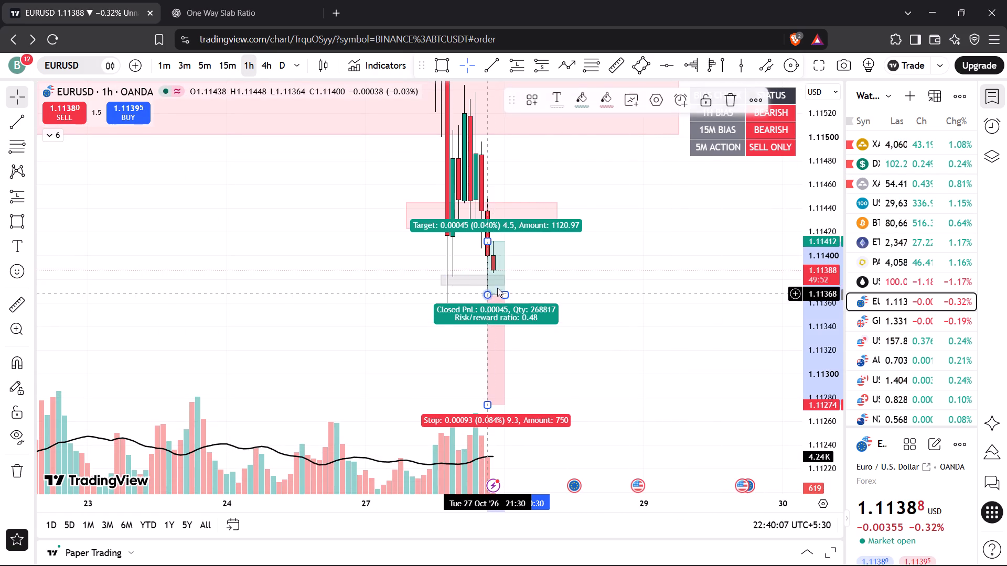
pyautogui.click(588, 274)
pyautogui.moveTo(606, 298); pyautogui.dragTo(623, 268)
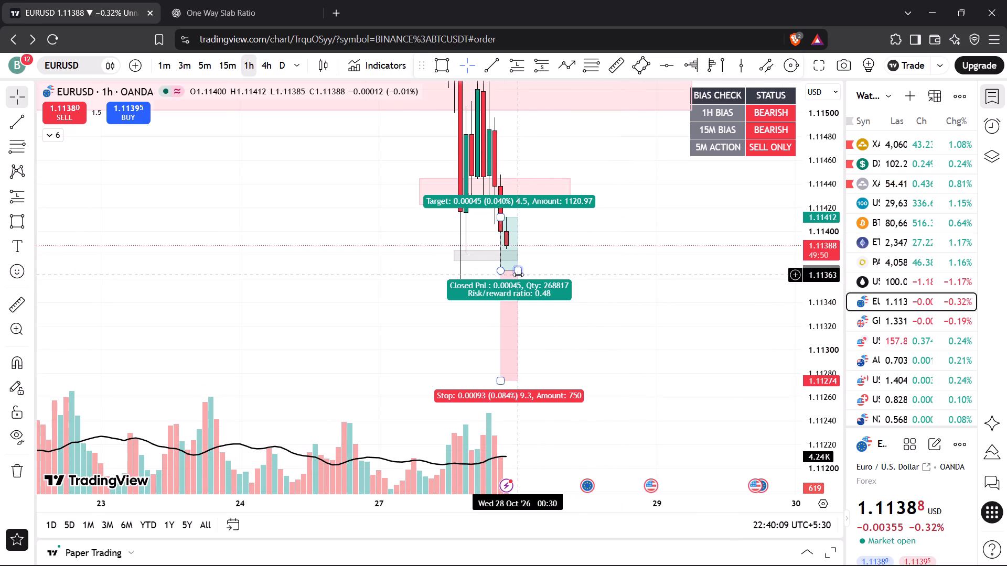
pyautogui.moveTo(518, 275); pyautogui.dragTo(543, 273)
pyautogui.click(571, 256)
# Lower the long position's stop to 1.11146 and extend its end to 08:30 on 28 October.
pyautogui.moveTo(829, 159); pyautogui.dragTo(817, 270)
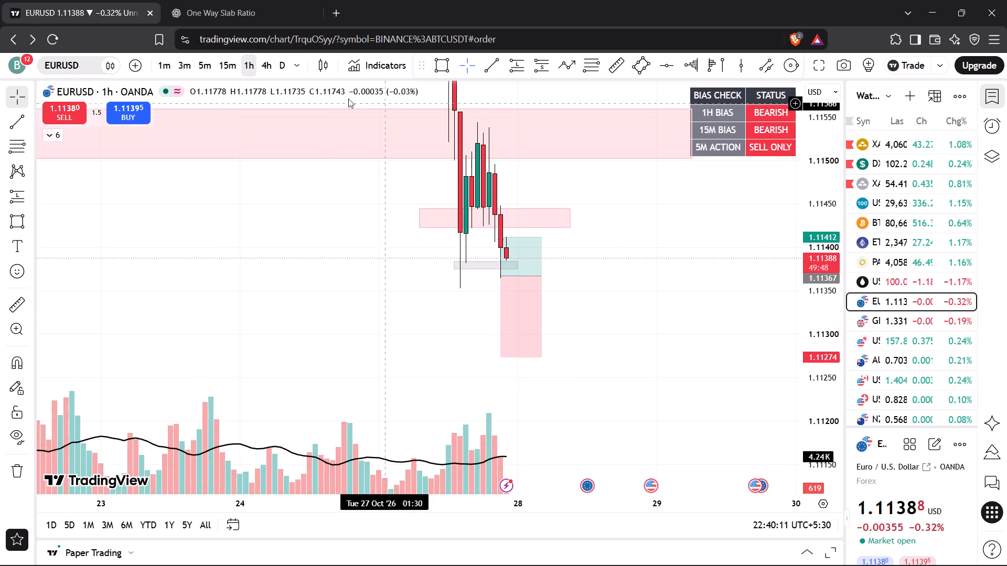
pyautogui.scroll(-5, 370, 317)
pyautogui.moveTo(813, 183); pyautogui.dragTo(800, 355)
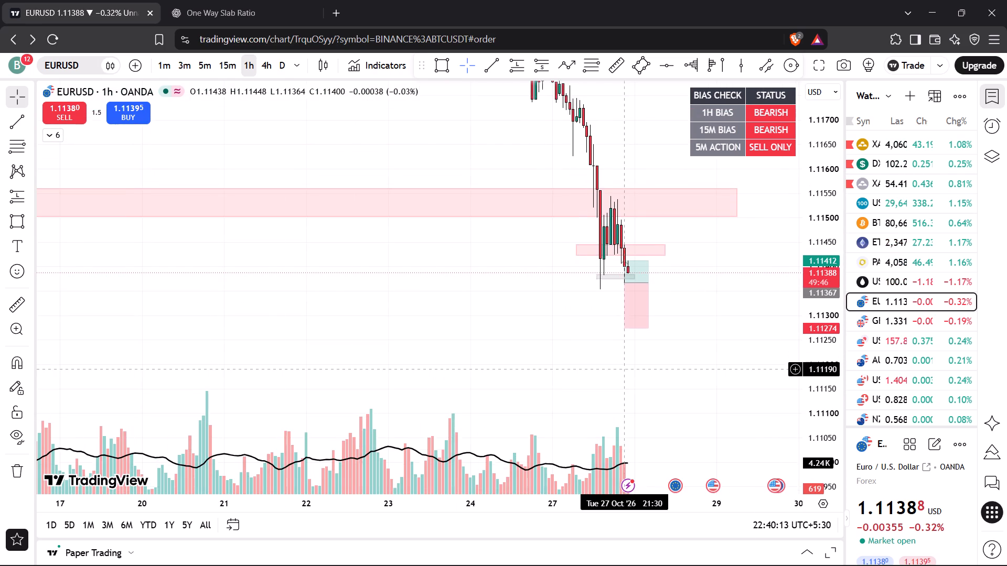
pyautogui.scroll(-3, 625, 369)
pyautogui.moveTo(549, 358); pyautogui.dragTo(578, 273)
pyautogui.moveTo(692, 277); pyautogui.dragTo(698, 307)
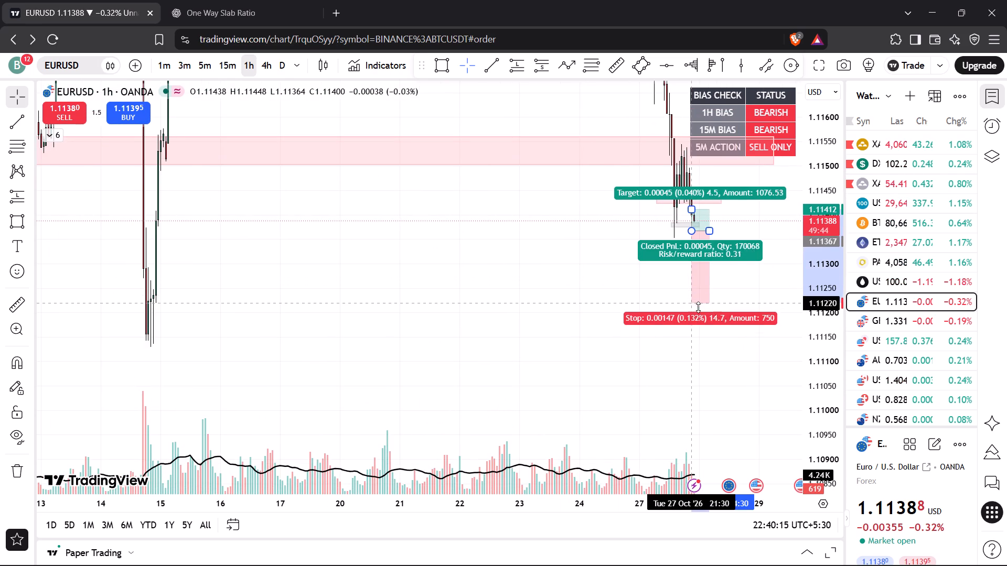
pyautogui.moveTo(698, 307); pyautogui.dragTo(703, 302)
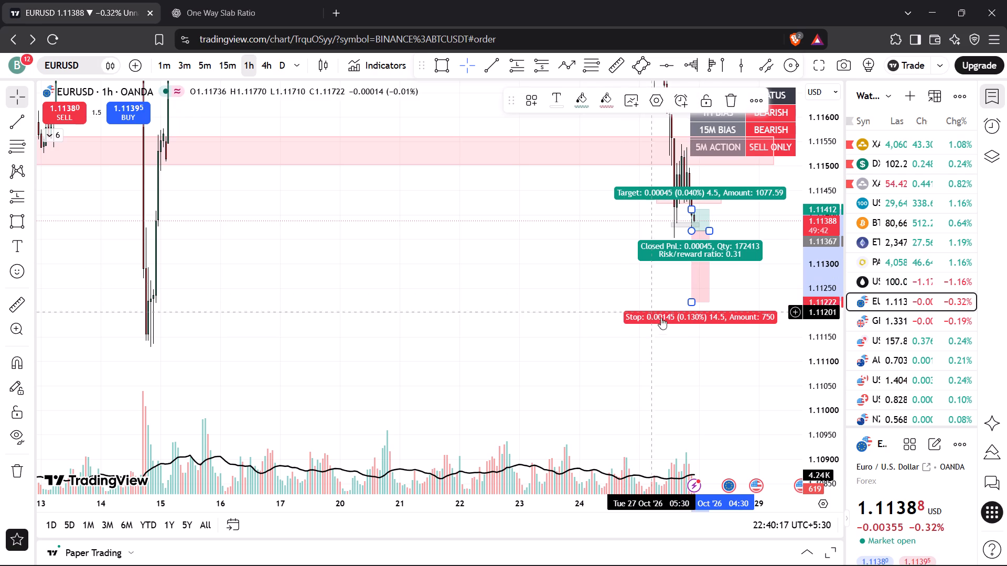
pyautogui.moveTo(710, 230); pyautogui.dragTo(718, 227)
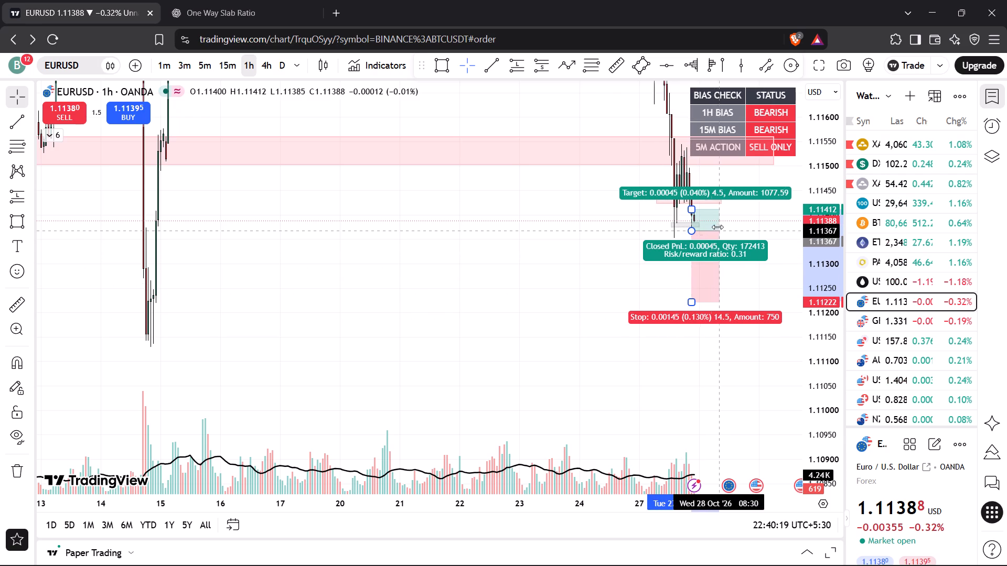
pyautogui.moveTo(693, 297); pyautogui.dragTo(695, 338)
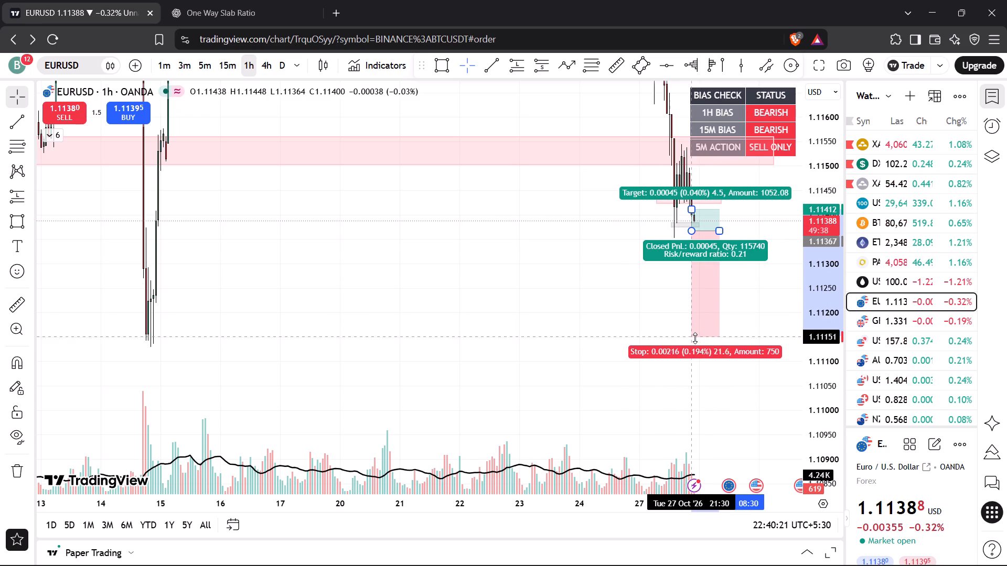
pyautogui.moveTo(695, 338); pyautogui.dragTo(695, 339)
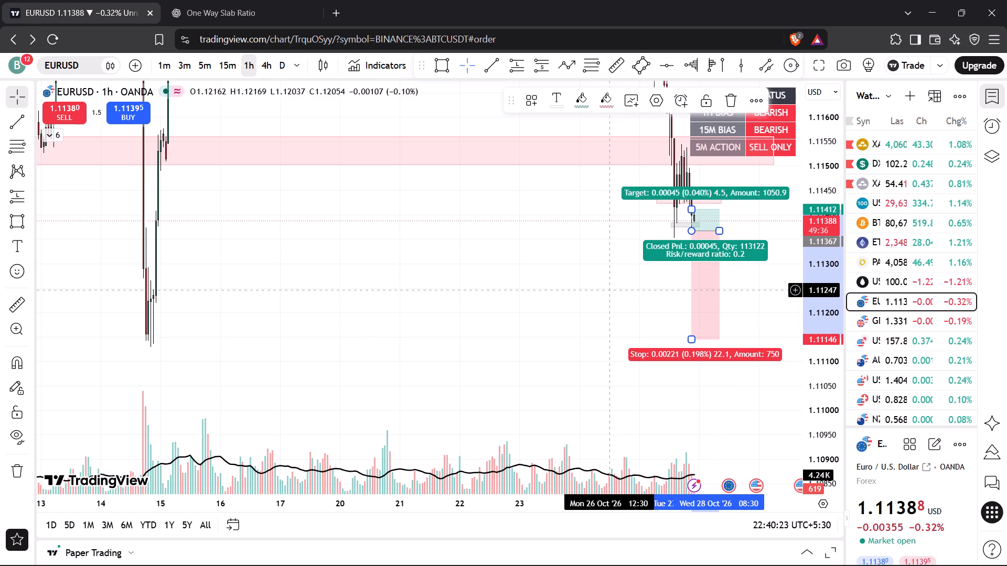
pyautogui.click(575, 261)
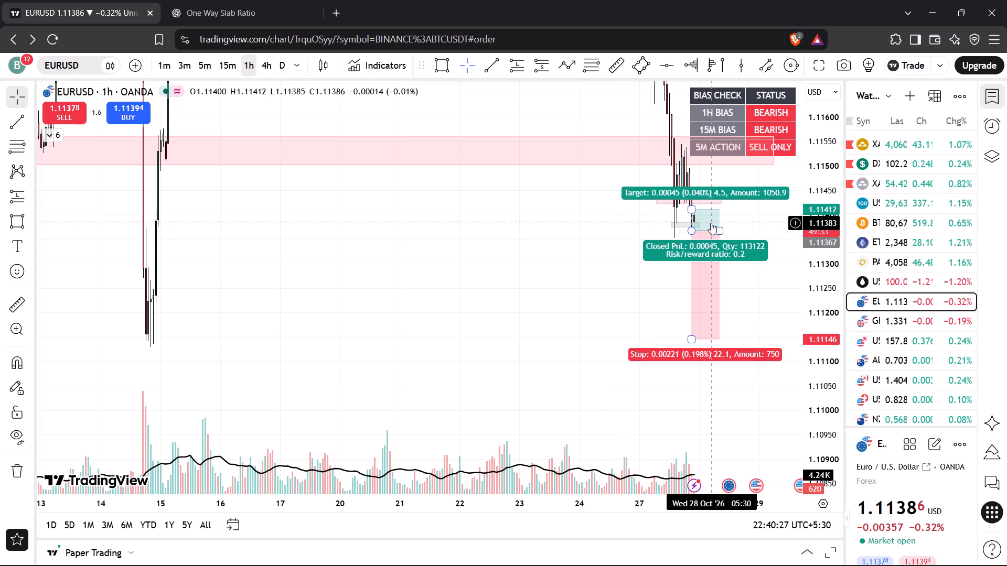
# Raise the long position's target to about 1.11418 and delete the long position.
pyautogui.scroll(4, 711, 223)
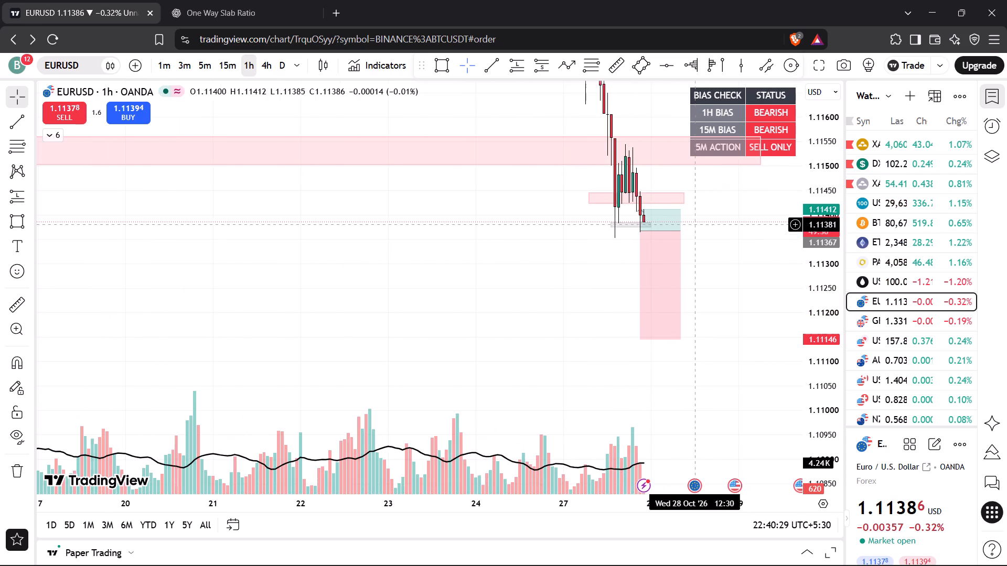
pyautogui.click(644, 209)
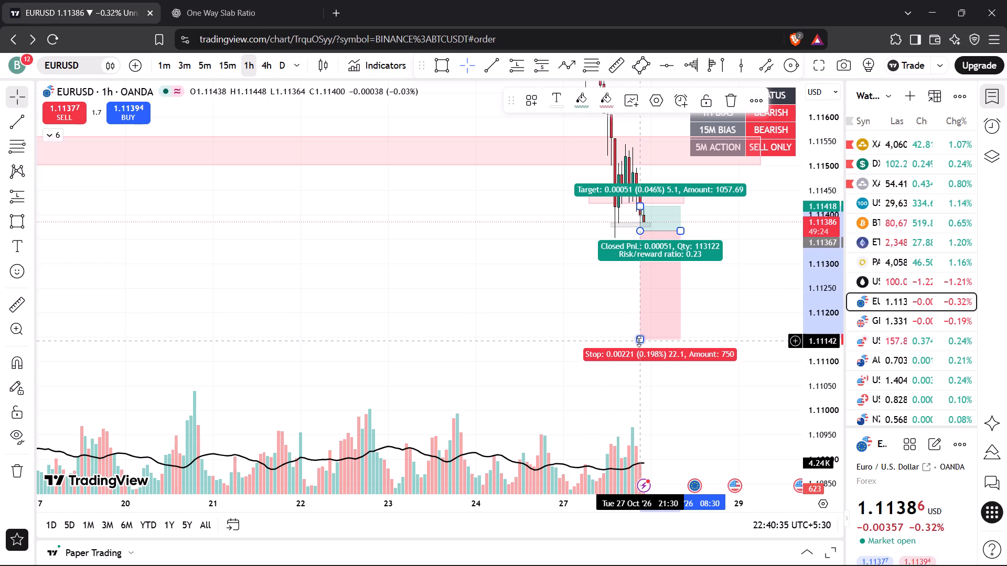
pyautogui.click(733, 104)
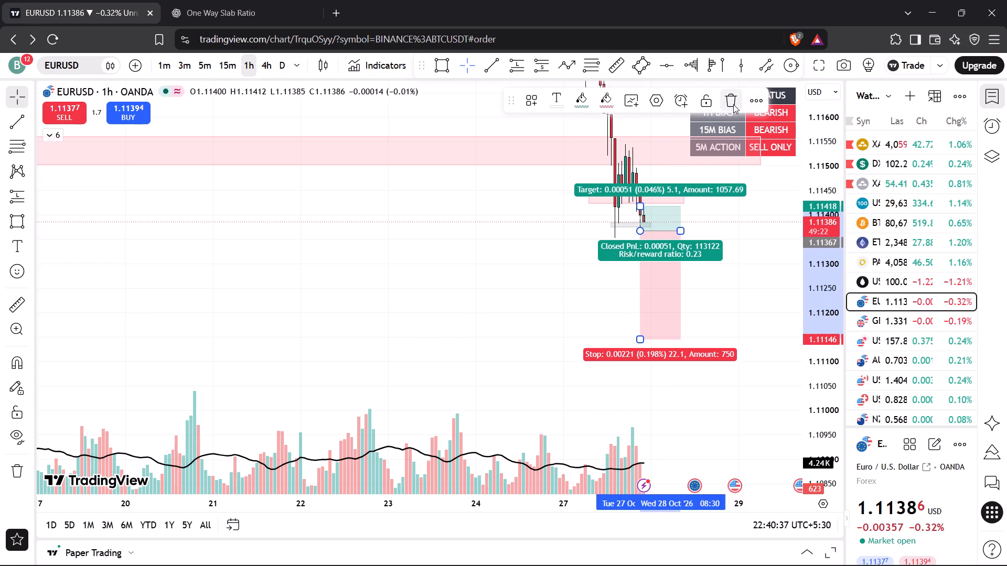
# Place a short position on the EURUSD 1-hour chart with entry 1.11375, stop 1.11447 and target 1.11124, ending at 10:30 on 28 October.
pyautogui.click(540, 62)
pyautogui.click(645, 227)
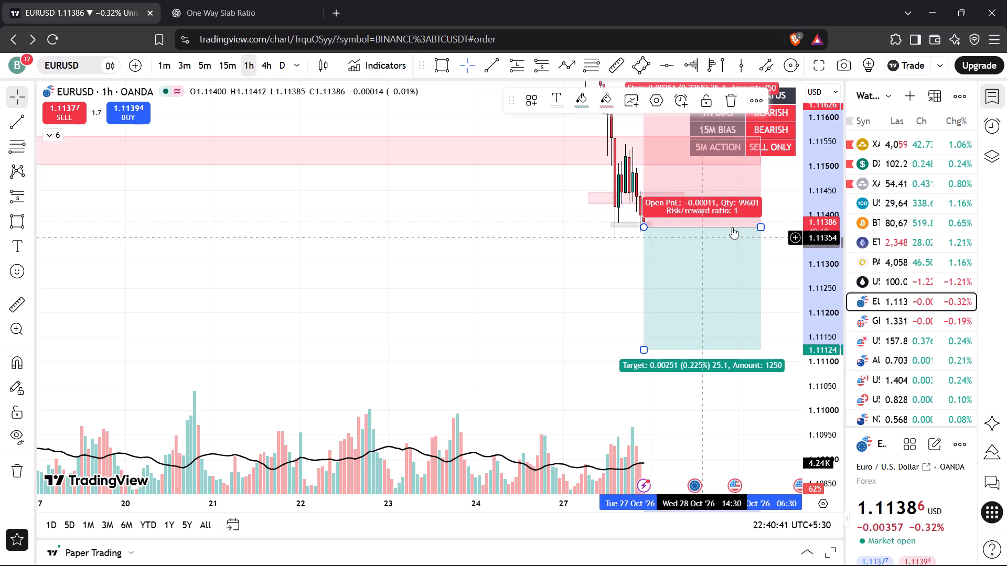
pyautogui.moveTo(827, 182); pyautogui.dragTo(824, 285)
pyautogui.moveTo(645, 147); pyautogui.dragTo(653, 165)
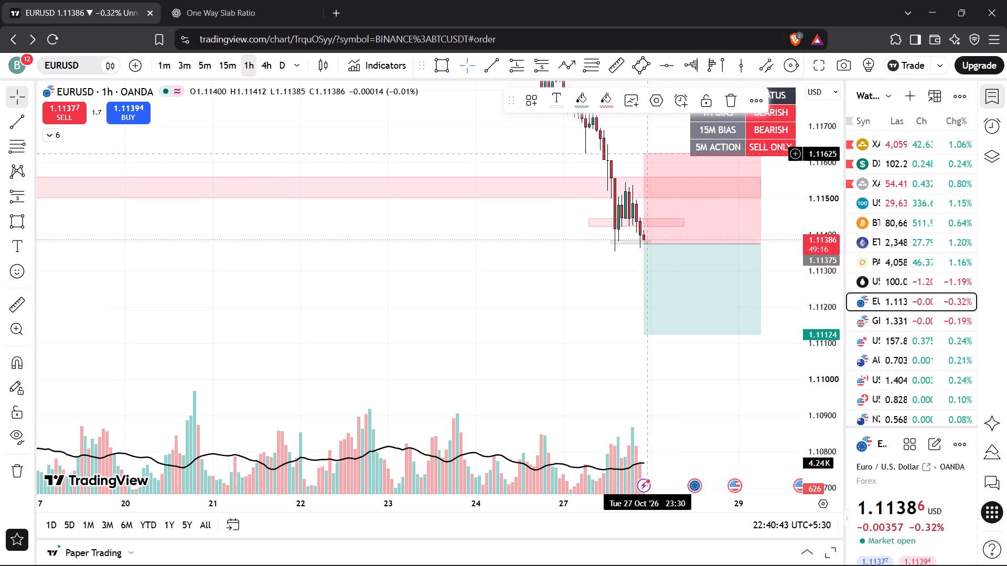
pyautogui.moveTo(653, 165); pyautogui.dragTo(664, 208)
pyautogui.moveTo(656, 197); pyautogui.dragTo(676, 266)
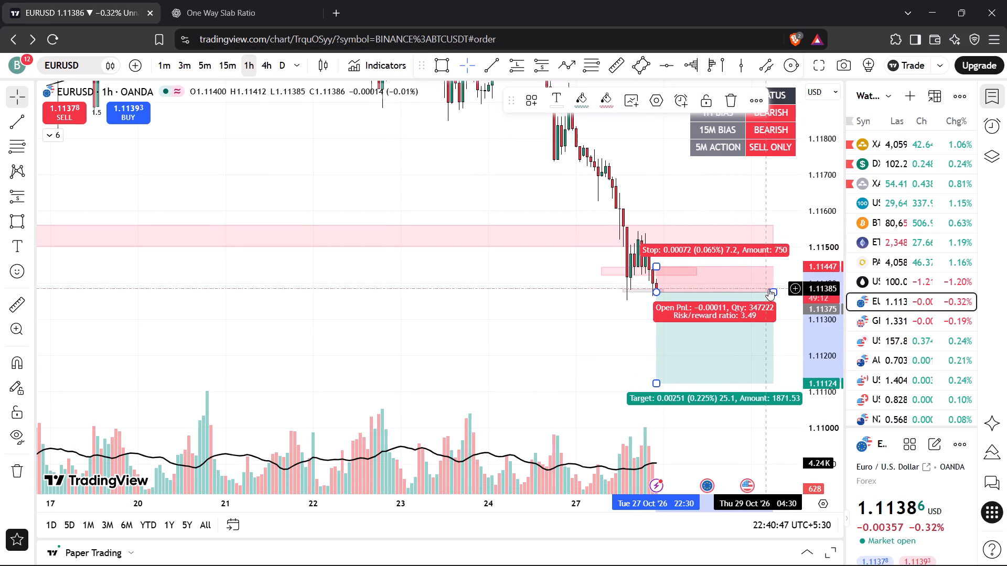
pyautogui.moveTo(774, 292); pyautogui.dragTo(700, 289)
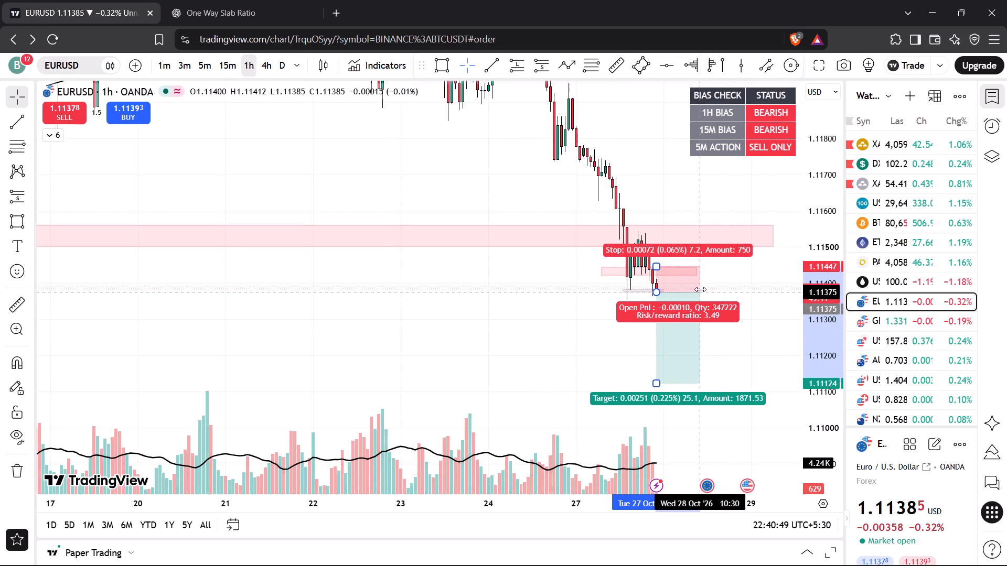
pyautogui.moveTo(700, 289); pyautogui.dragTo(699, 289)
# Set the short position's target to about 1.11207.
pyautogui.click(567, 300)
pyautogui.moveTo(822, 208); pyautogui.dragTo(824, 268)
pyautogui.scroll(-3, 733, 296)
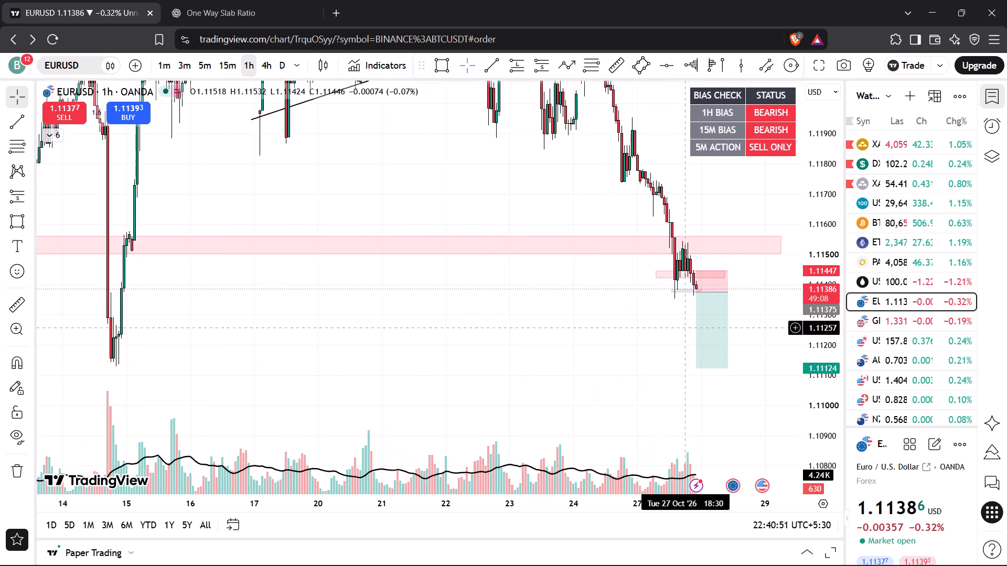
pyautogui.moveTo(604, 363); pyautogui.dragTo(604, 297)
pyautogui.moveTo(695, 315); pyautogui.dragTo(698, 297)
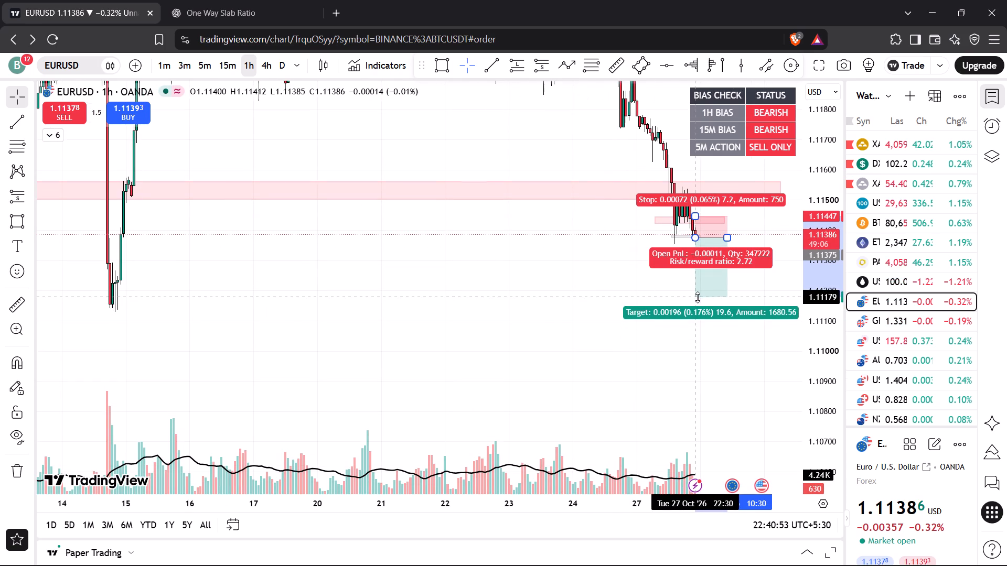
pyautogui.moveTo(698, 297); pyautogui.dragTo(699, 288)
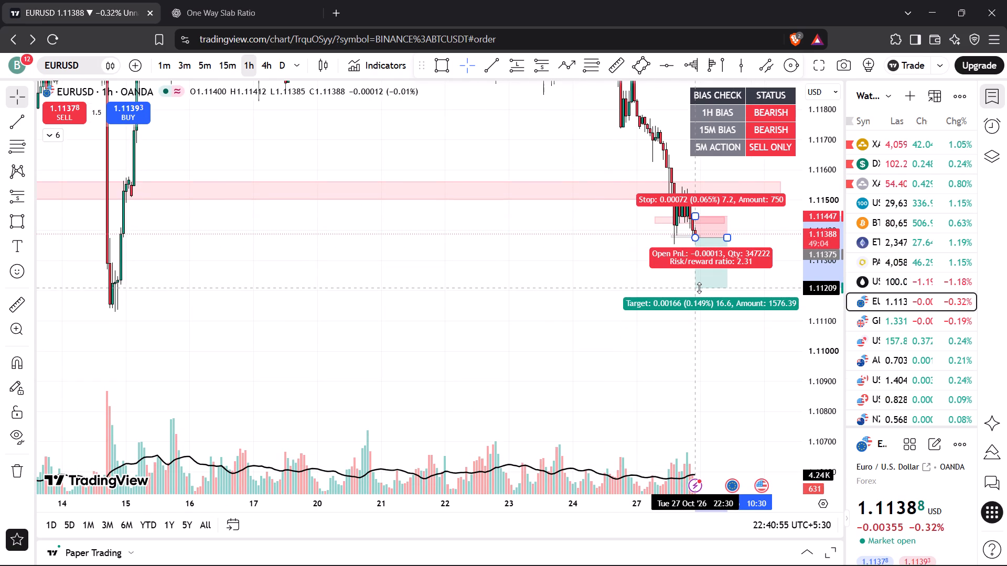
pyautogui.moveTo(699, 288); pyautogui.dragTo(697, 289)
pyautogui.click(598, 261)
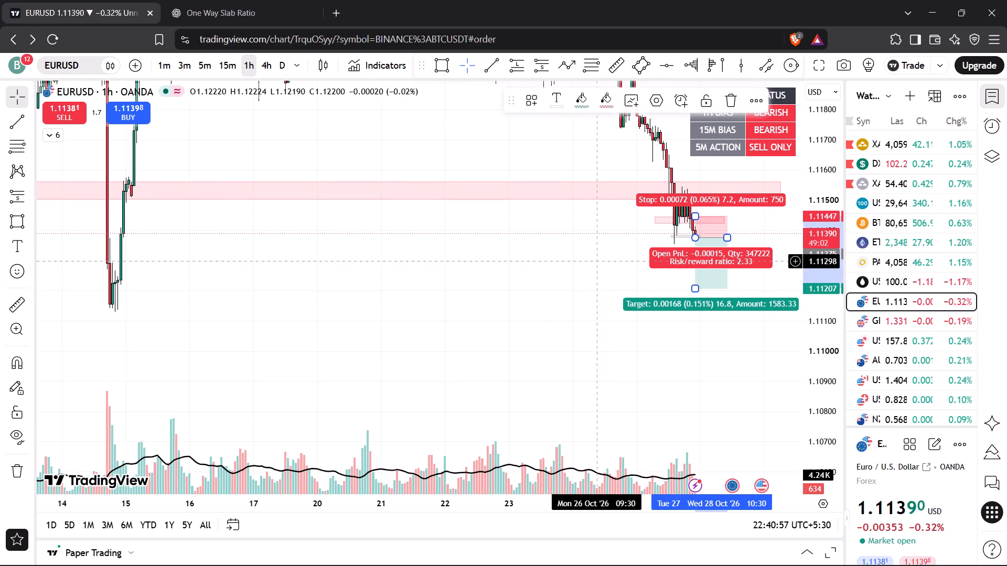
# Examine the short position against the latest EURUSD candles and zones on the 1-hour and 15-minute charts.
pyautogui.scroll(5, 656, 327)
pyautogui.scroll(2, 818, 380)
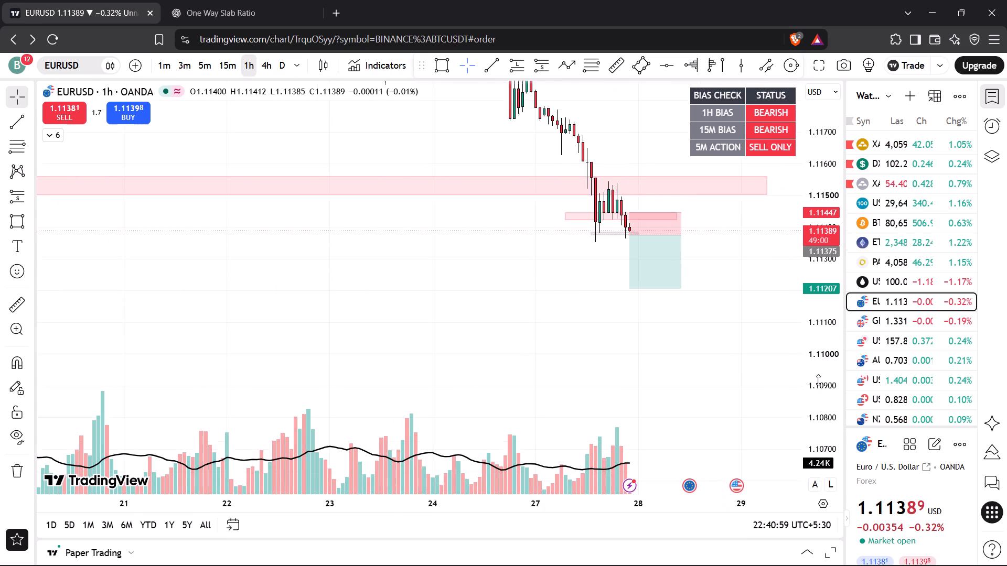
pyautogui.scroll(13, 818, 380)
pyautogui.scroll(4, 682, 336)
pyautogui.moveTo(417, 279); pyautogui.dragTo(412, 310)
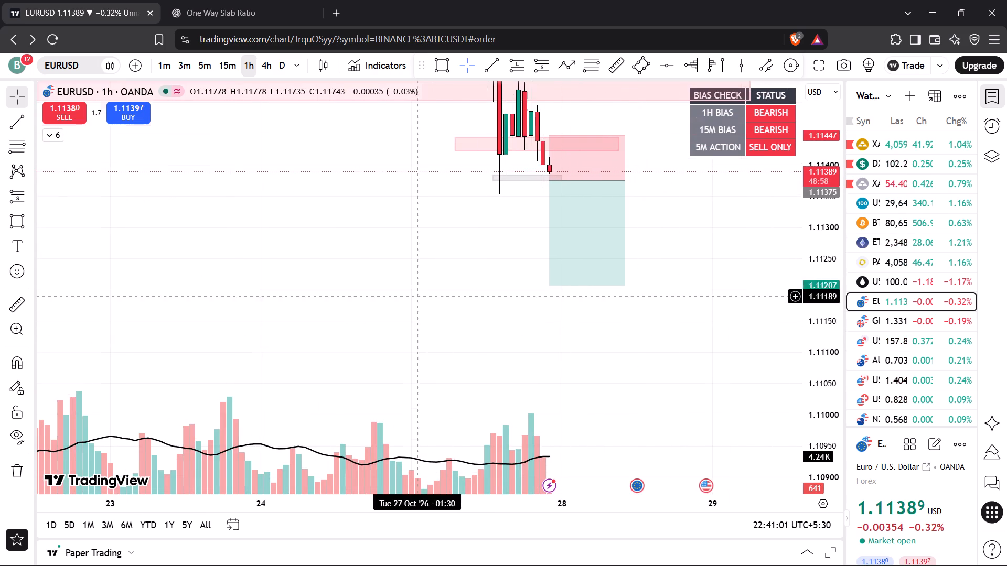
pyautogui.moveTo(412, 310); pyautogui.dragTo(404, 341)
pyautogui.click(230, 66)
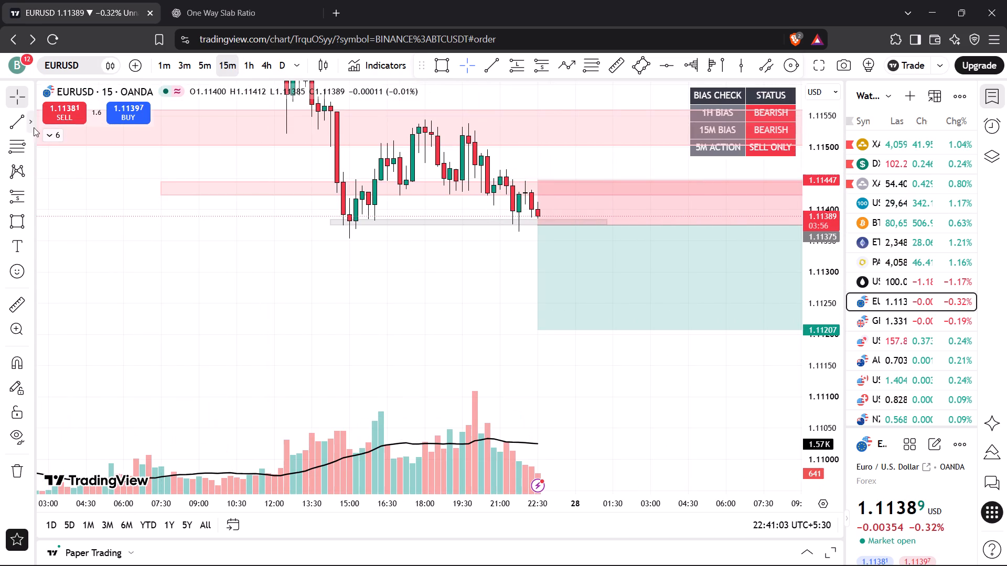
# Show the hidden 9 & 15 EMA Scalping indicator on the EURUSD 15-minute chart and collapse the indicator list again.
pyautogui.click(50, 135)
pyautogui.click(228, 161)
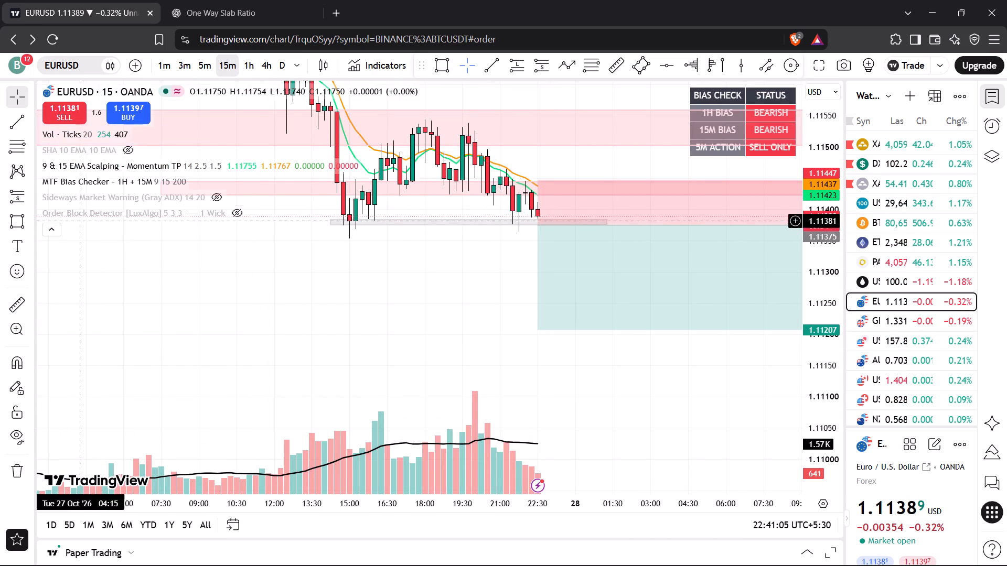
pyautogui.click(42, 232)
pyautogui.click(54, 232)
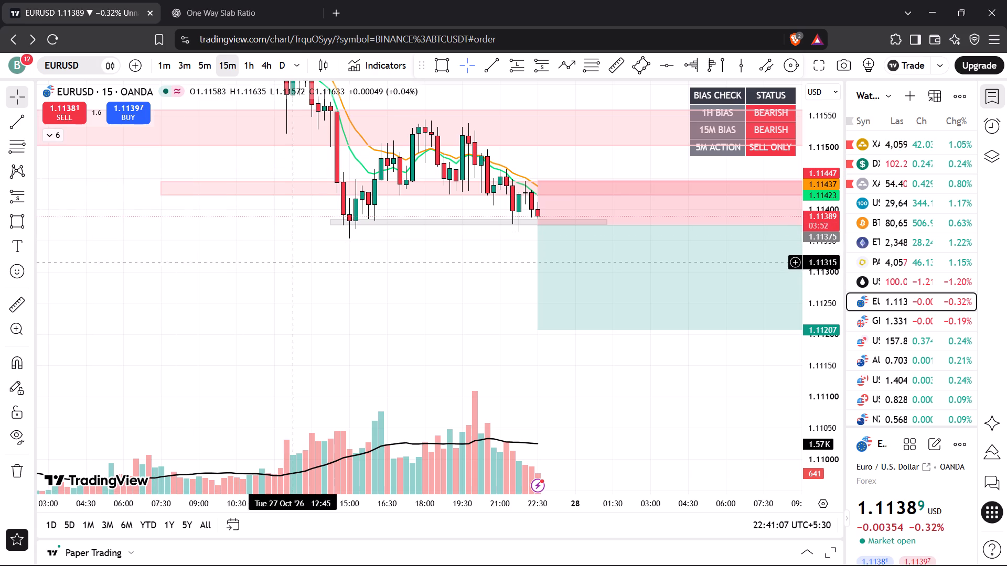
# Shorten the EURUSD short position so it ends at about 01:00 on 28 October on the 5-minute chart.
pyautogui.click(308, 262)
pyautogui.moveTo(320, 263); pyautogui.dragTo(310, 332)
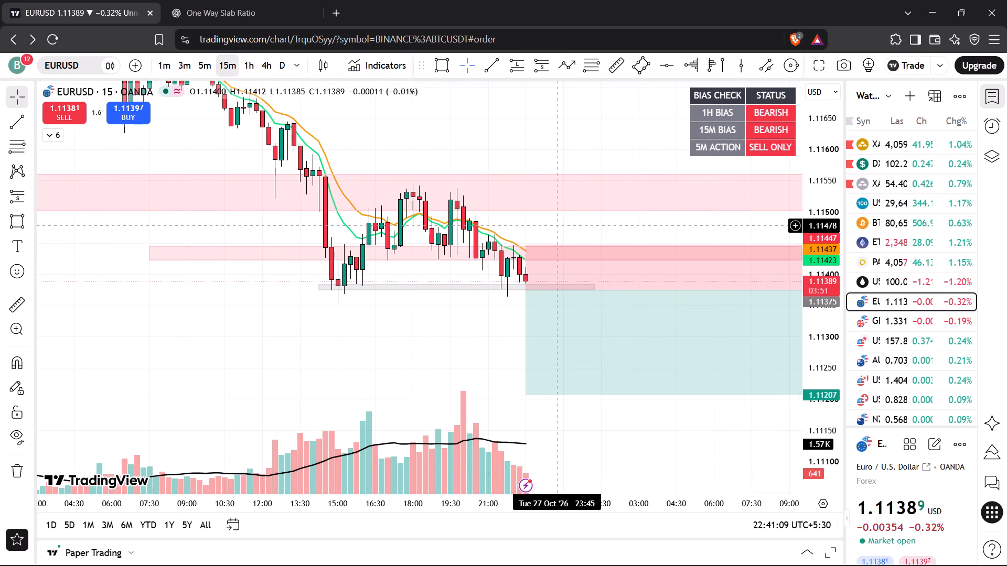
pyautogui.click(558, 225)
pyautogui.moveTo(558, 225); pyautogui.dragTo(477, 219)
pyautogui.moveTo(754, 284); pyautogui.dragTo(663, 283)
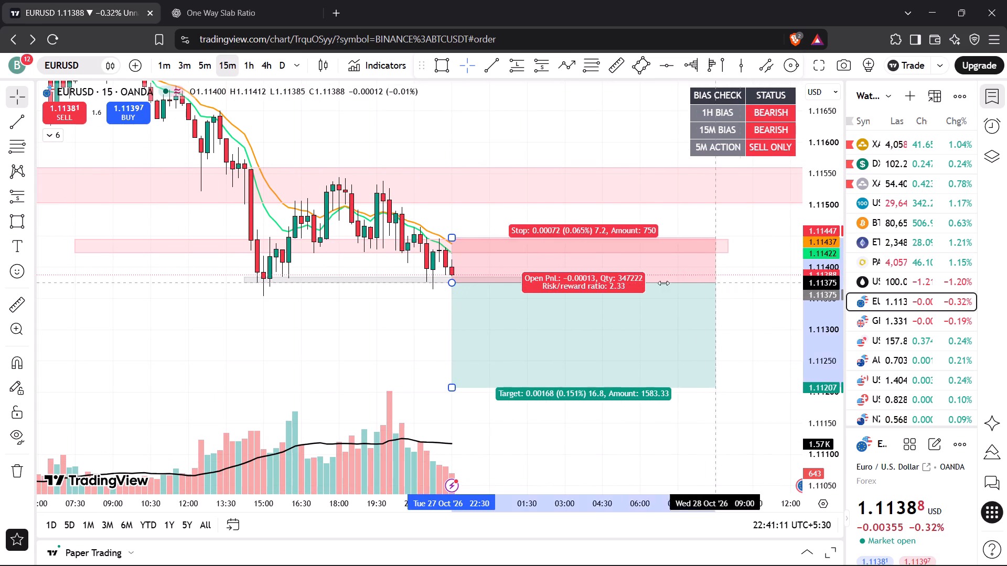
pyautogui.moveTo(663, 283); pyautogui.dragTo(582, 280)
pyautogui.click(200, 64)
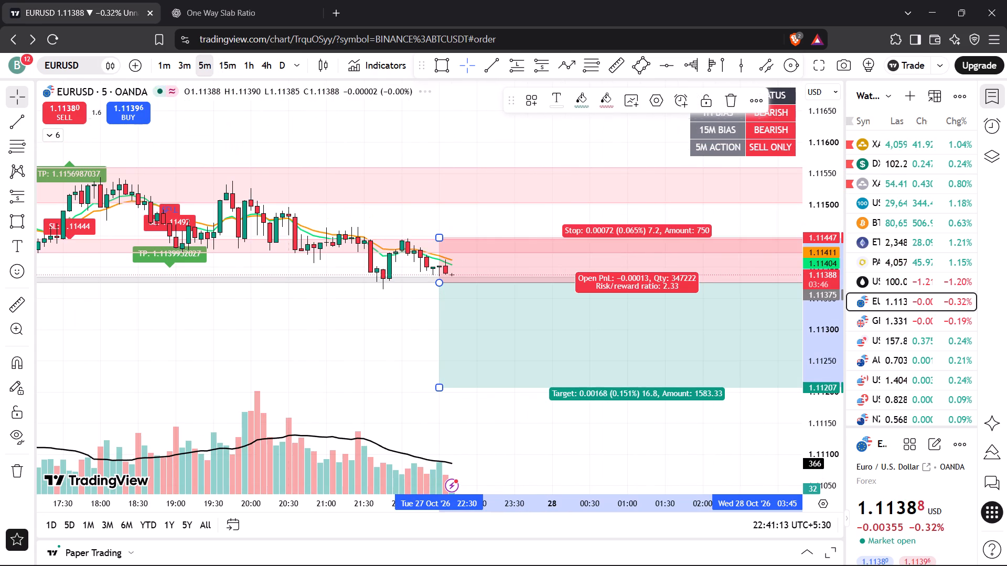
pyautogui.scroll(-5, 744, 200)
pyautogui.moveTo(530, 337); pyautogui.dragTo(444, 335)
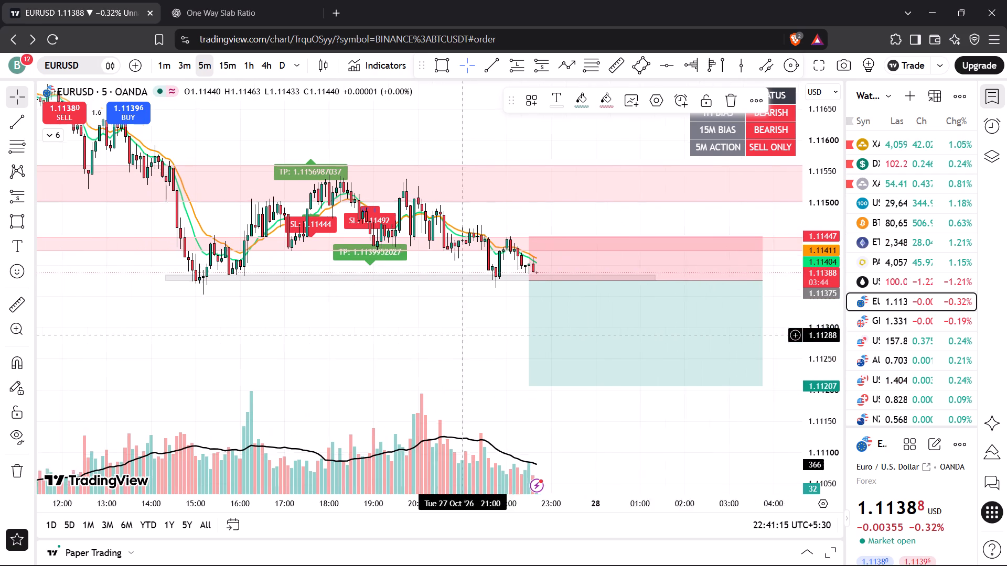
pyautogui.moveTo(444, 335); pyautogui.dragTo(443, 335)
pyautogui.scroll(-2, 441, 332)
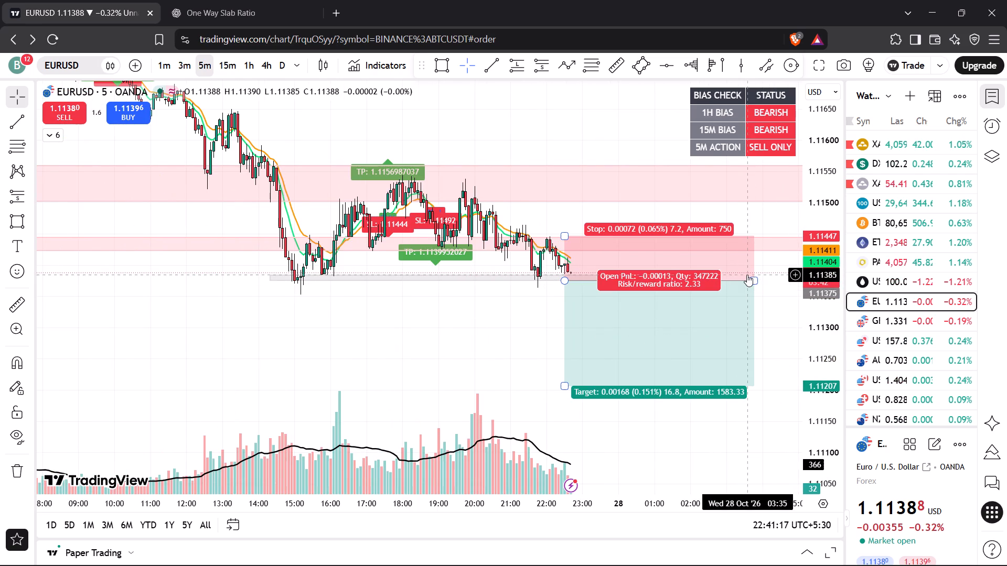
pyautogui.moveTo(756, 280); pyautogui.dragTo(650, 271)
pyautogui.click(708, 228)
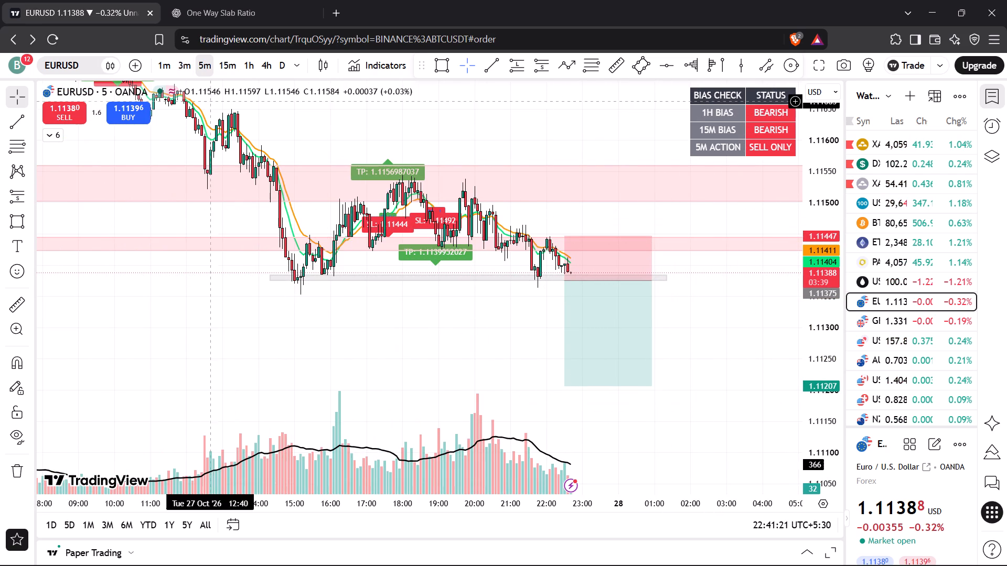
# Compare the EURUSD short position with the latest candles and EMAs on the 15-minute and 5-minute charts.
pyautogui.click(223, 68)
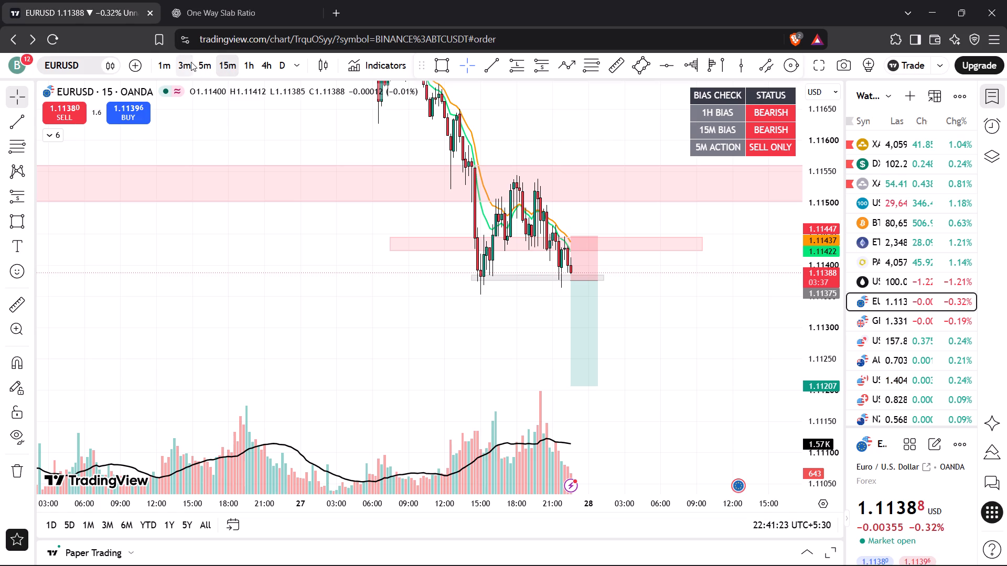
pyautogui.click(198, 59)
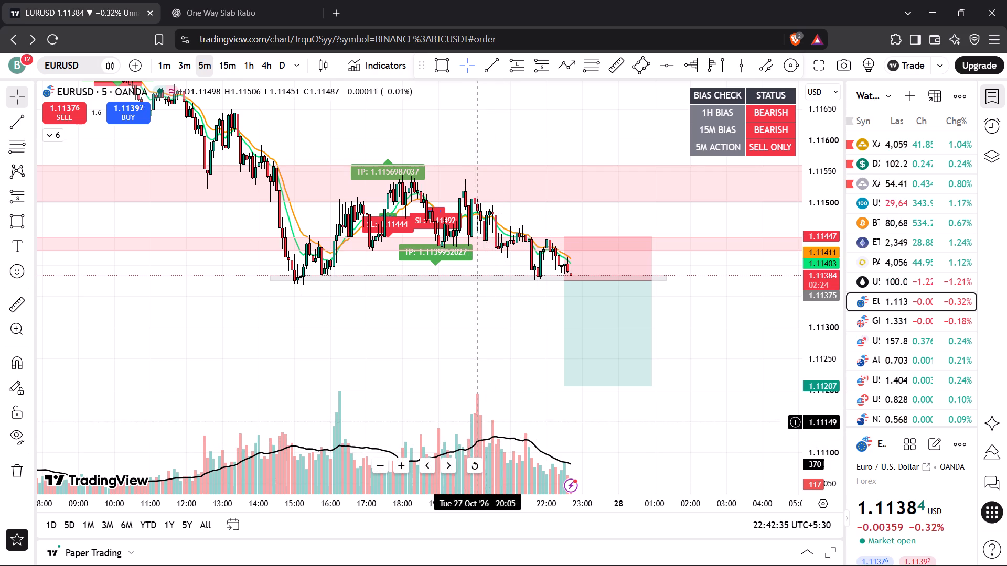
pyautogui.moveTo(814, 304); pyautogui.dragTo(812, 323)
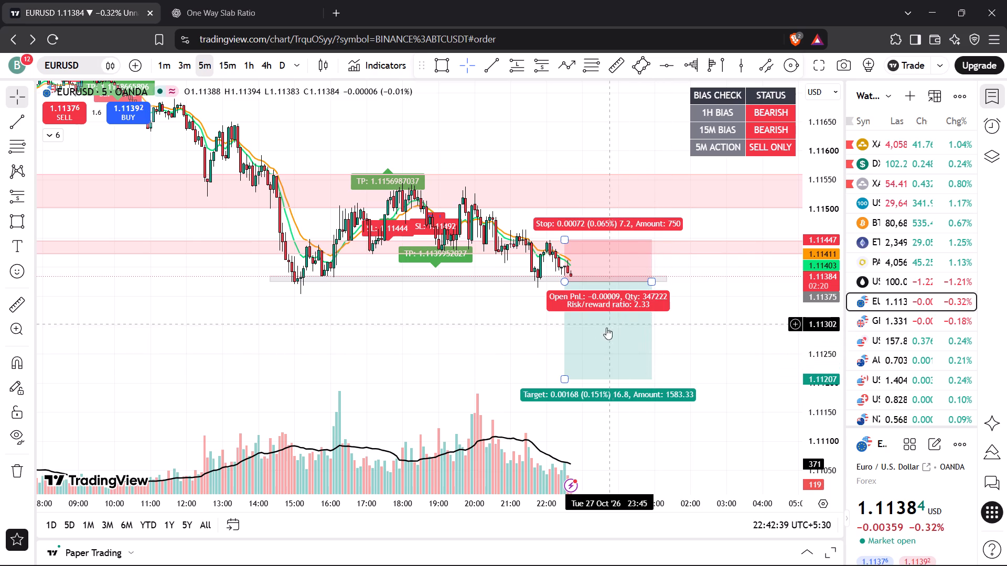
pyautogui.moveTo(519, 351); pyautogui.dragTo(531, 344)
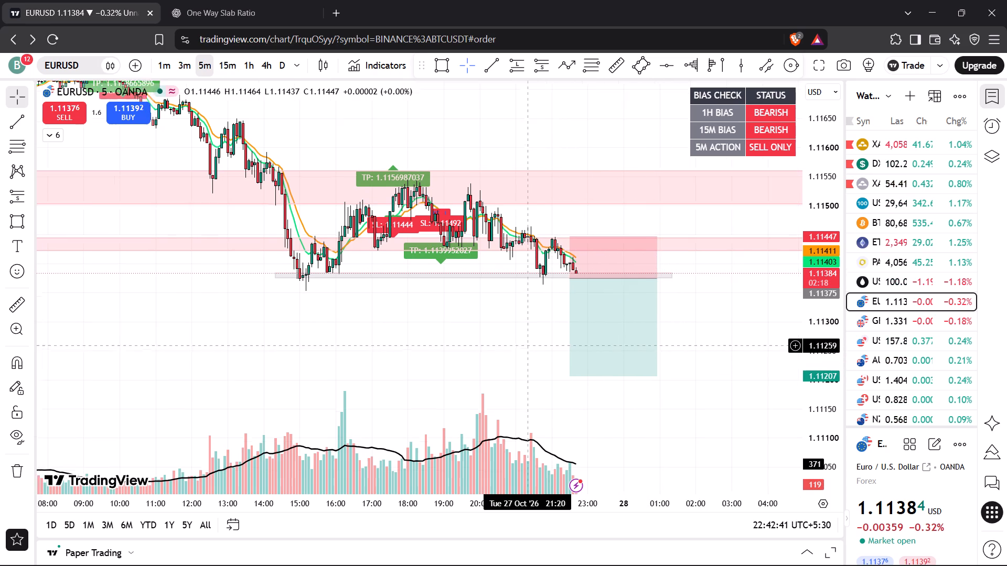
pyautogui.moveTo(531, 344); pyautogui.dragTo(536, 341)
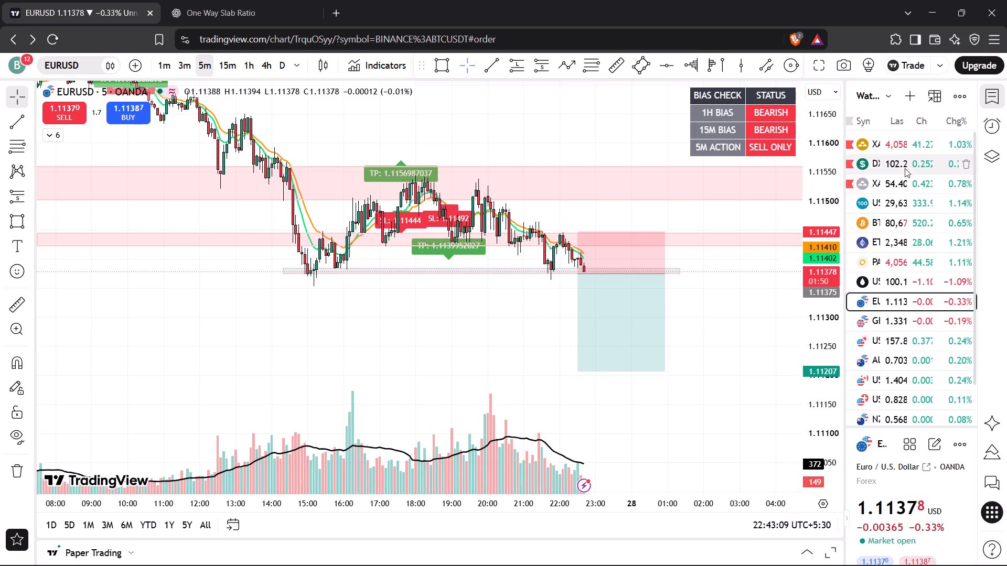
# Examine the XAUUSD 5-minute chart around the long position, the rising channel and the marked support and resistance zones.
pyautogui.click(918, 142)
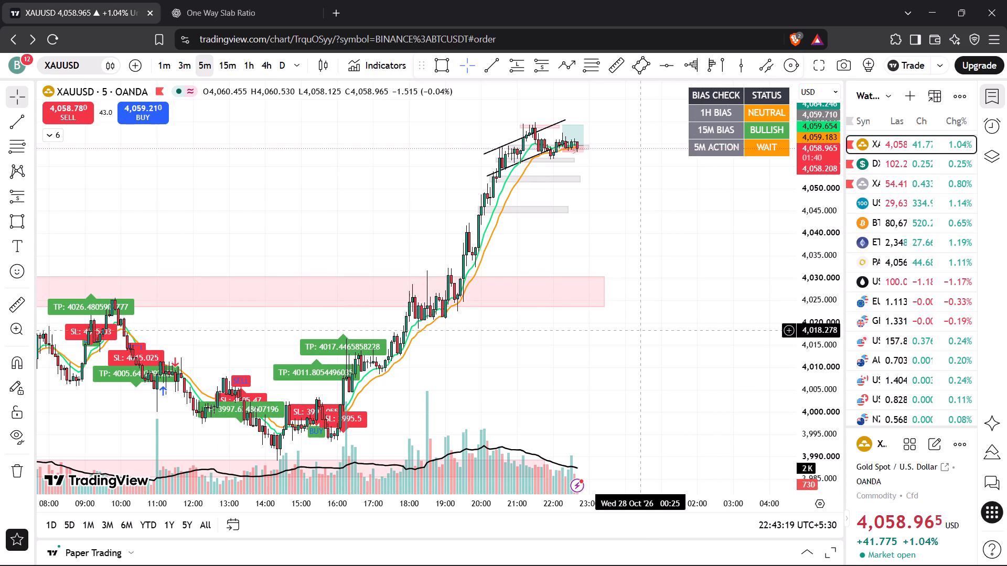
pyautogui.moveTo(700, 270); pyautogui.dragTo(719, 370)
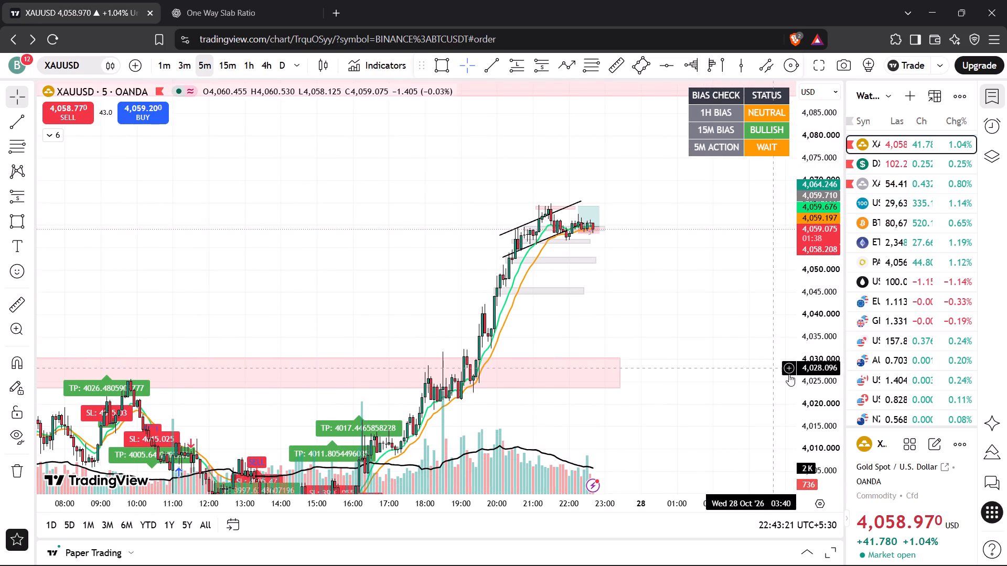
pyautogui.moveTo(815, 390); pyautogui.dragTo(840, 214)
pyautogui.moveTo(725, 271); pyautogui.dragTo(724, 279)
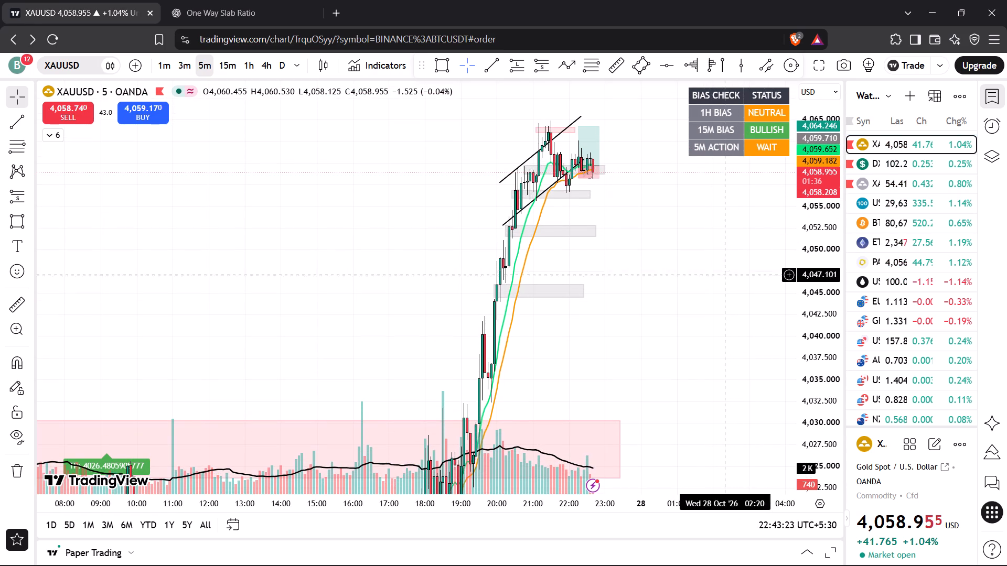
pyautogui.moveTo(724, 279); pyautogui.dragTo(714, 306)
pyautogui.scroll(2, 672, 306)
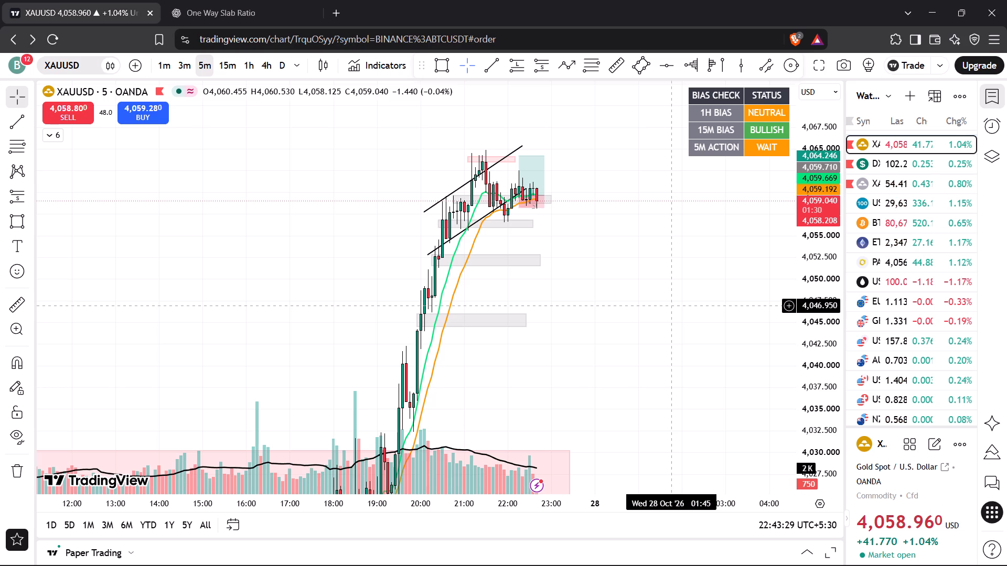
pyautogui.moveTo(625, 282); pyautogui.dragTo(635, 304)
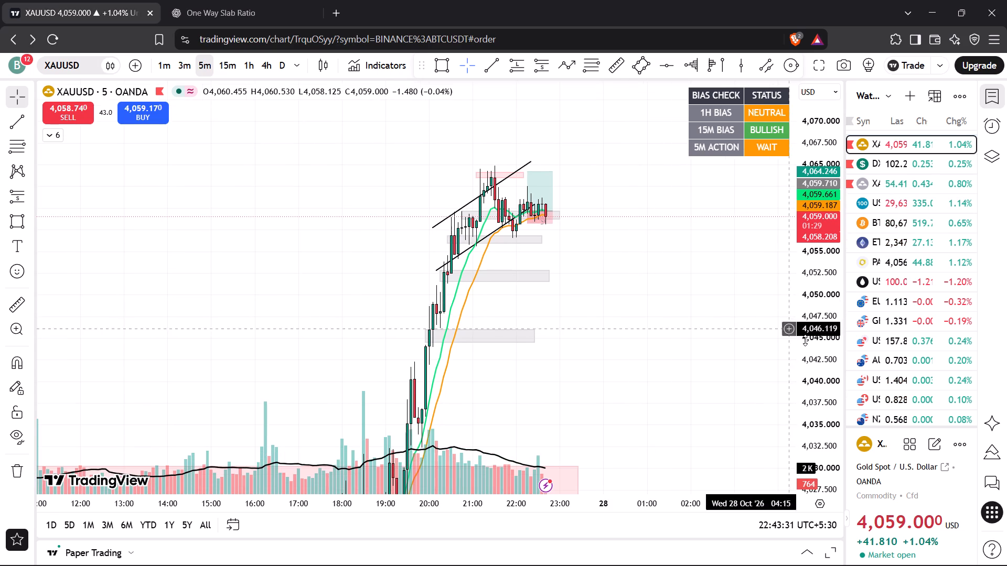
pyautogui.moveTo(806, 339); pyautogui.dragTo(835, 169)
pyautogui.scroll(4, 711, 224)
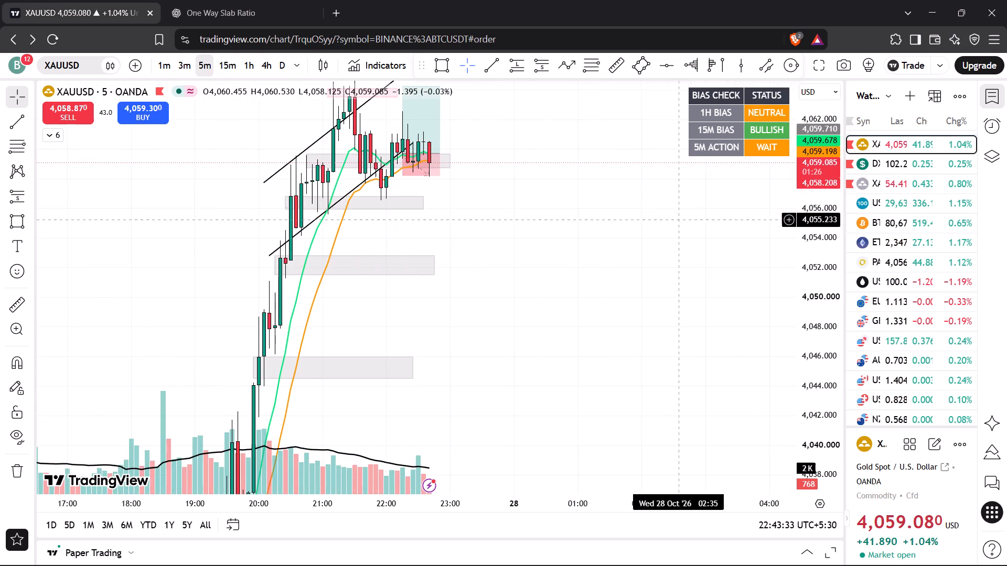
pyautogui.moveTo(594, 202); pyautogui.dragTo(703, 338)
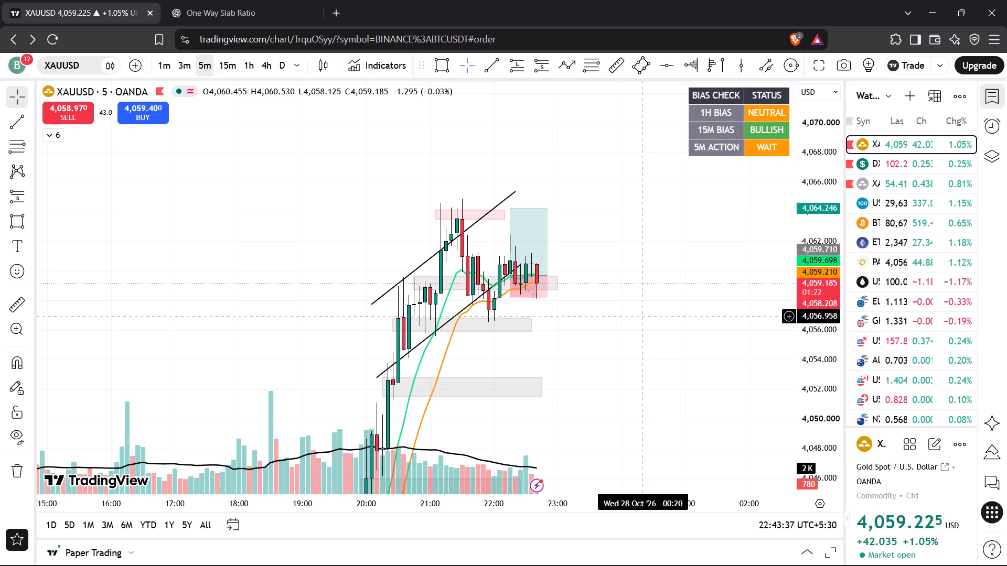
pyautogui.moveTo(651, 291); pyautogui.dragTo(661, 295)
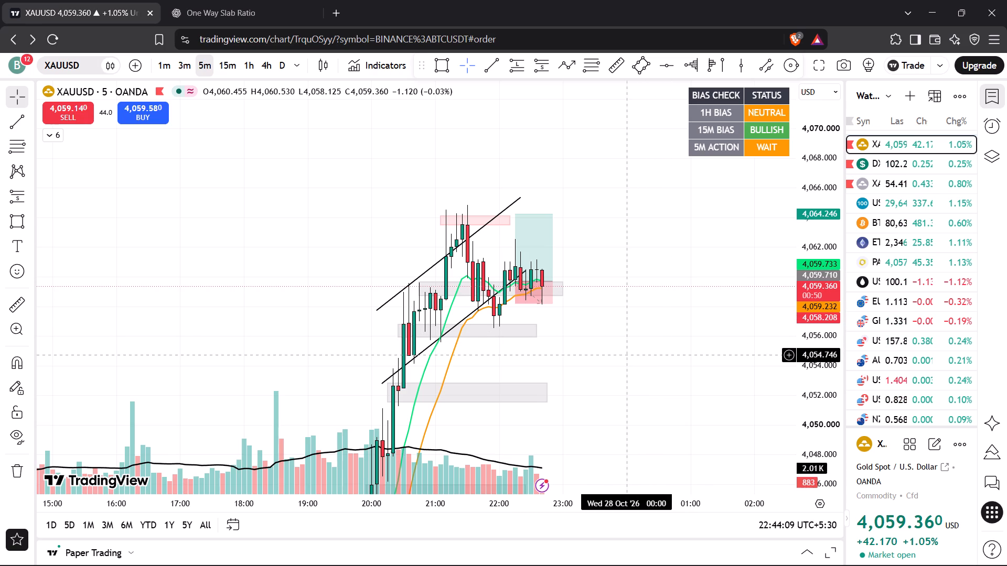
pyautogui.click(594, 281)
pyautogui.moveTo(604, 270); pyautogui.dragTo(607, 306)
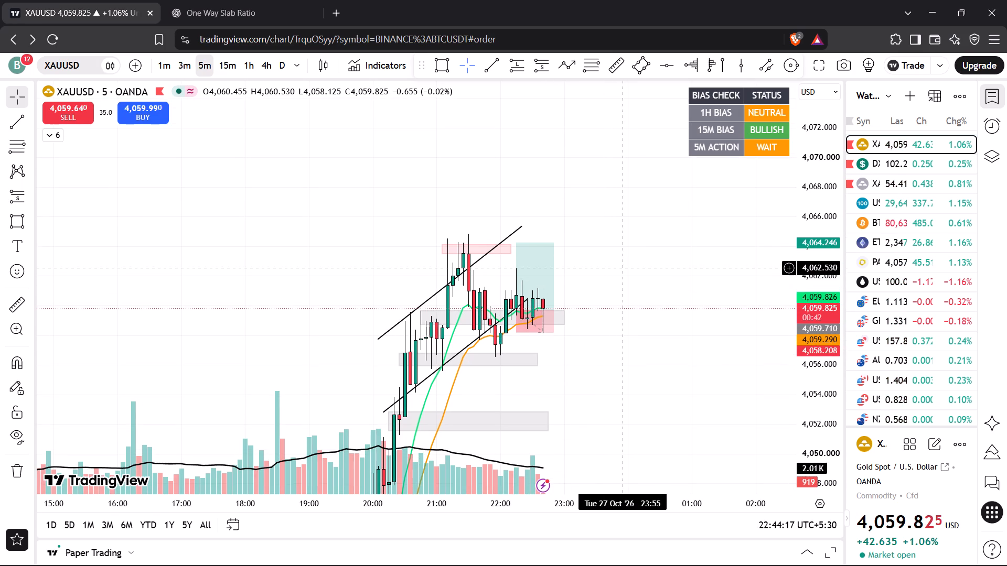
pyautogui.moveTo(625, 264); pyautogui.dragTo(629, 286)
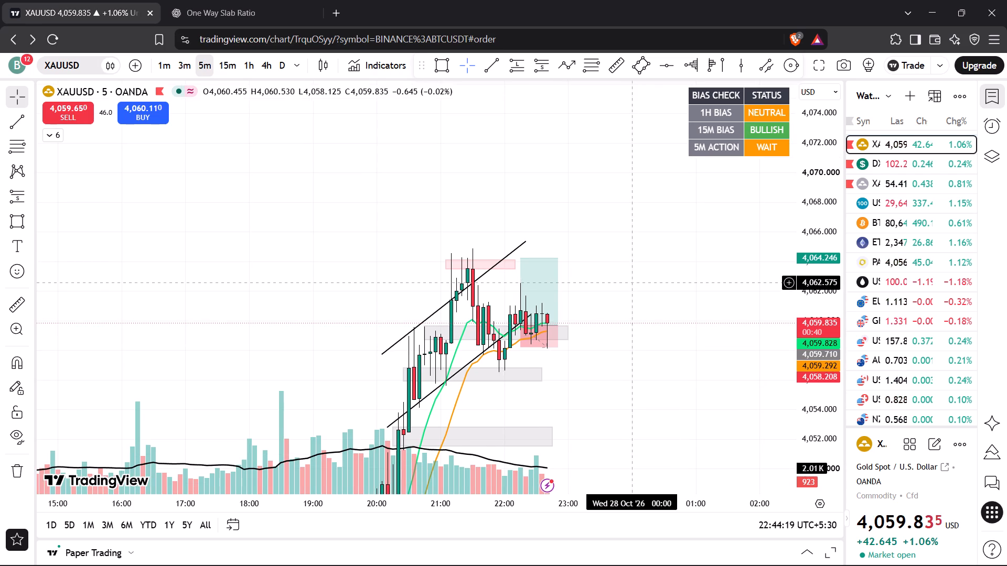
pyautogui.scroll(3, 645, 298)
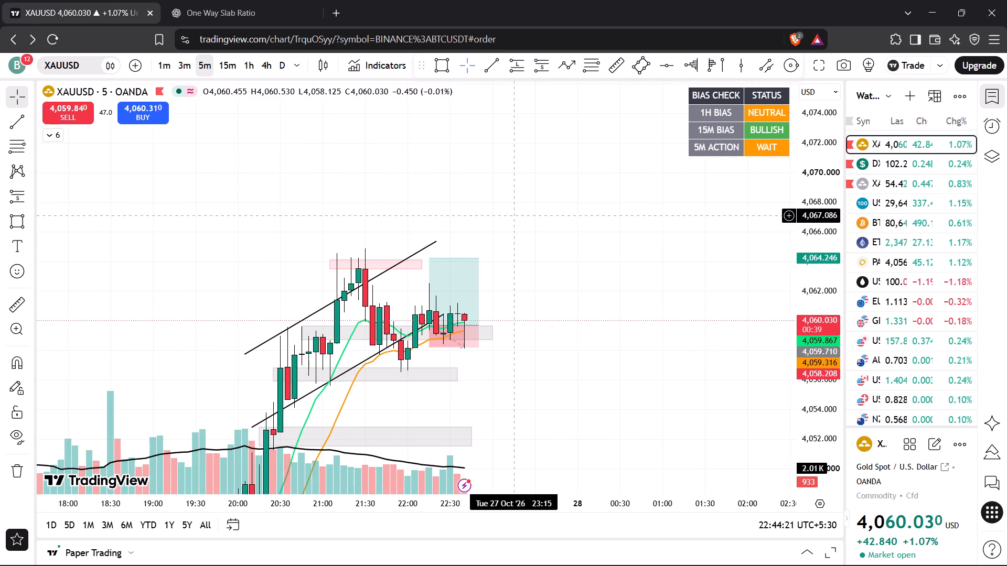
pyautogui.moveTo(577, 258); pyautogui.dragTo(600, 228)
pyautogui.scroll(-2, 601, 227)
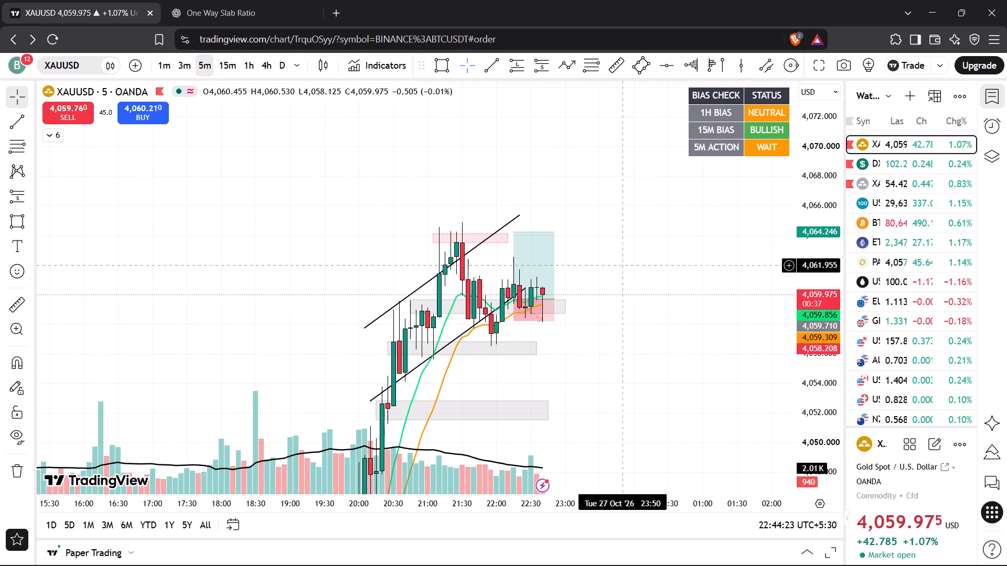
pyautogui.moveTo(630, 298); pyautogui.dragTo(632, 273)
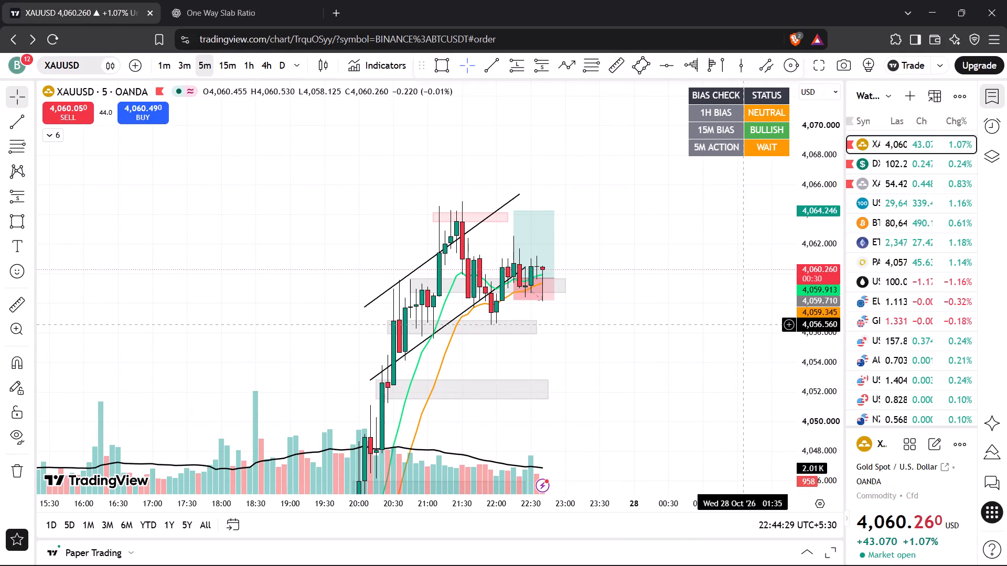
pyautogui.moveTo(812, 370); pyautogui.dragTo(814, 281)
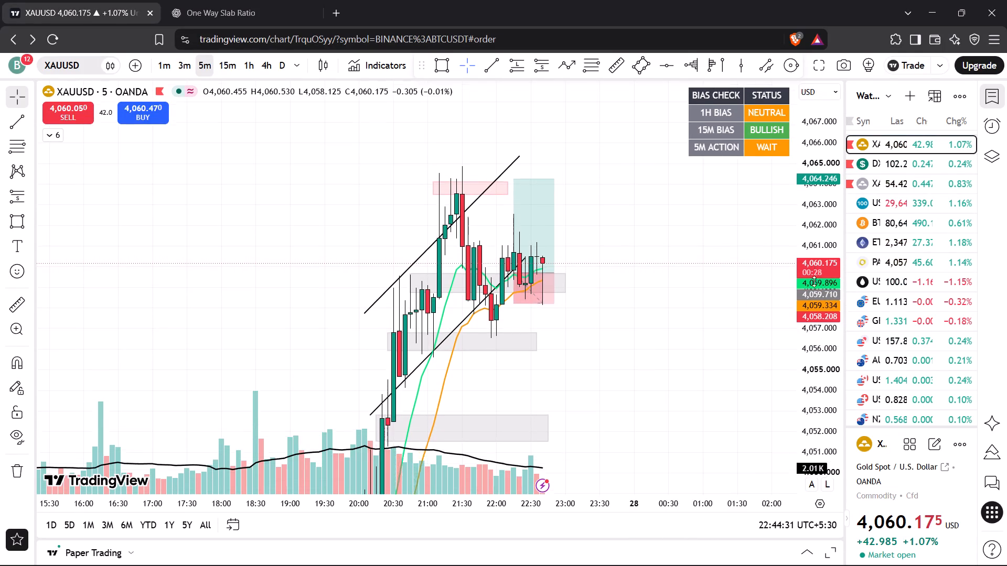
pyautogui.moveTo(814, 281); pyautogui.dragTo(809, 244)
pyautogui.scroll(3, 679, 287)
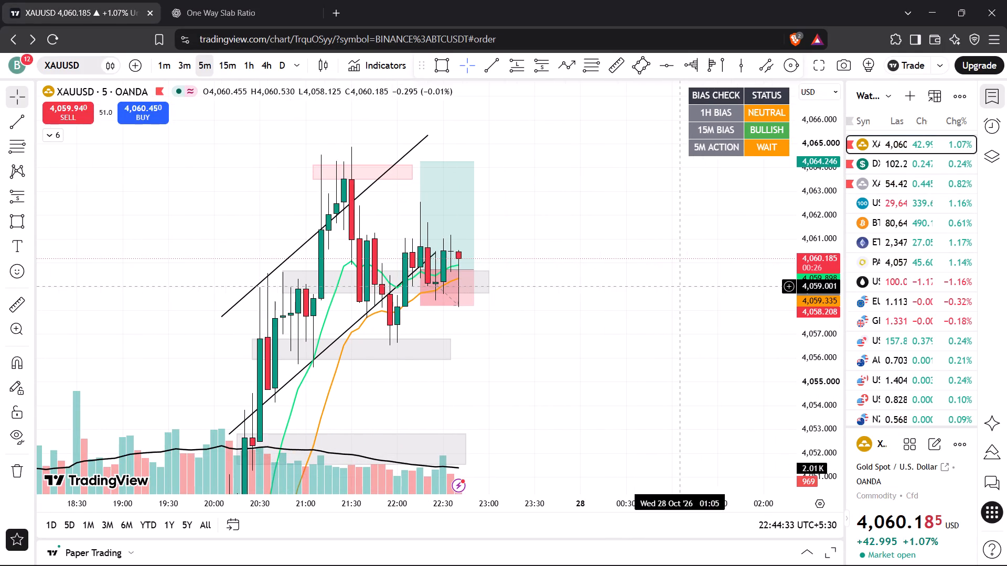
pyautogui.moveTo(635, 260); pyautogui.dragTo(644, 318)
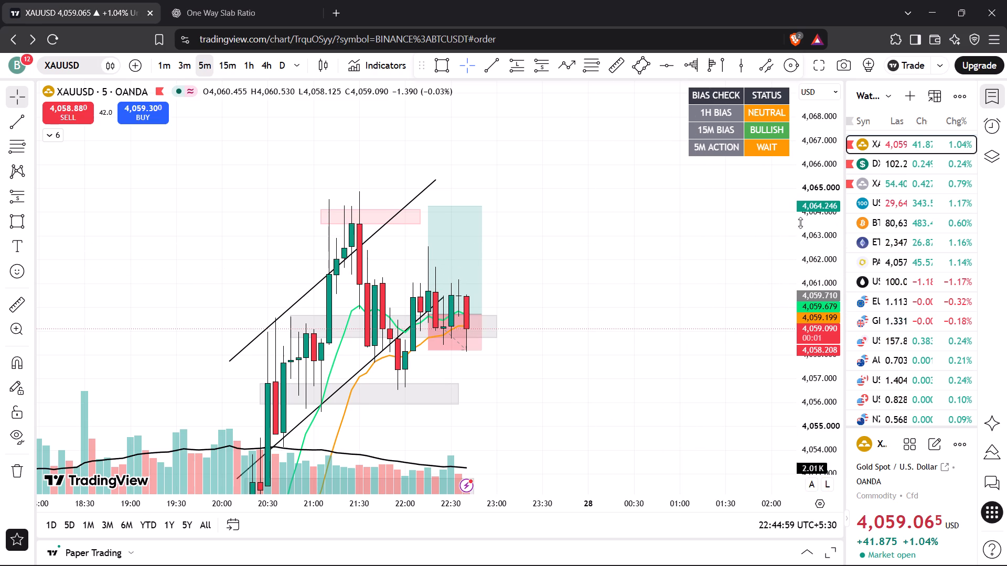
pyautogui.moveTo(819, 223); pyautogui.dragTo(820, 246)
# Examine the DXY 5-minute chart around its grey zone, the recent candles and the EMAs.
pyautogui.click(910, 161)
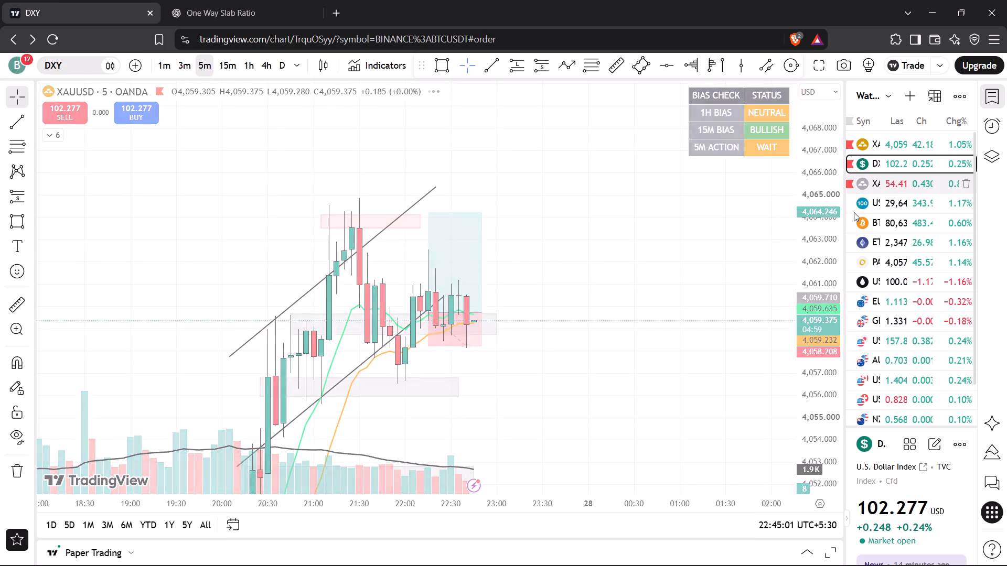
pyautogui.moveTo(650, 275); pyautogui.dragTo(684, 353)
pyautogui.moveTo(614, 362); pyautogui.dragTo(713, 326)
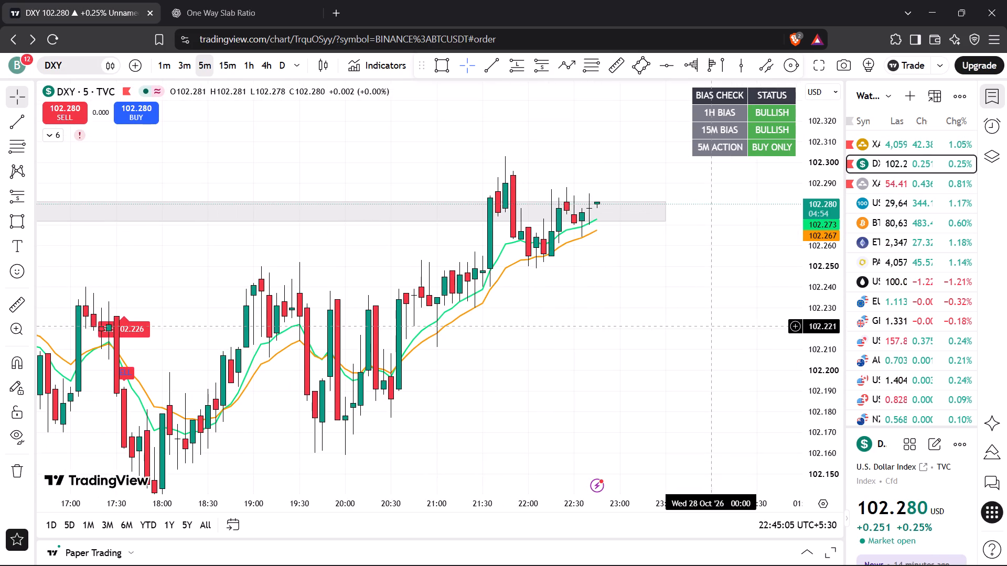
pyautogui.moveTo(706, 340); pyautogui.dragTo(731, 300)
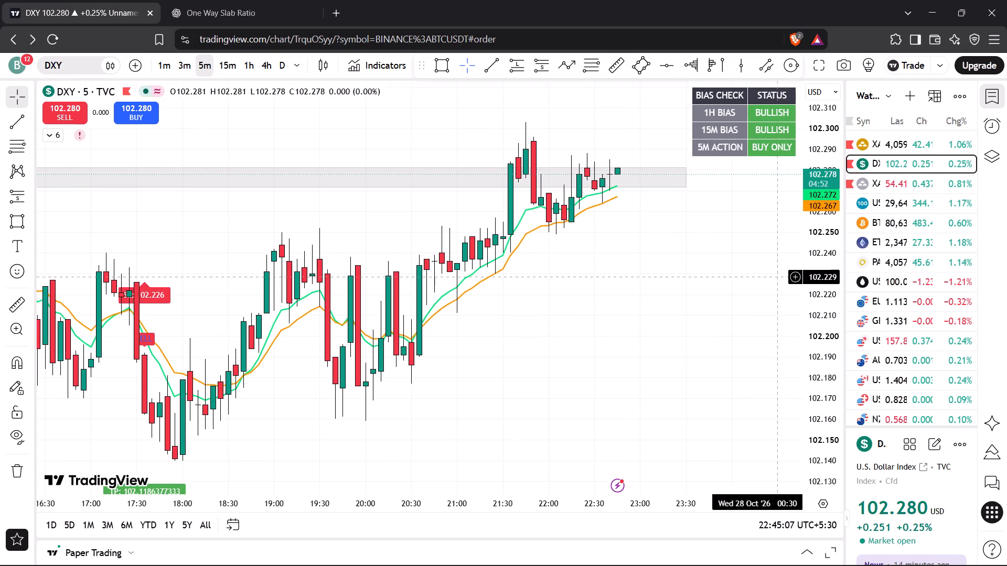
pyautogui.moveTo(814, 243); pyautogui.dragTo(802, 301)
pyautogui.scroll(-2, 706, 294)
pyautogui.moveTo(701, 297); pyautogui.dragTo(633, 313)
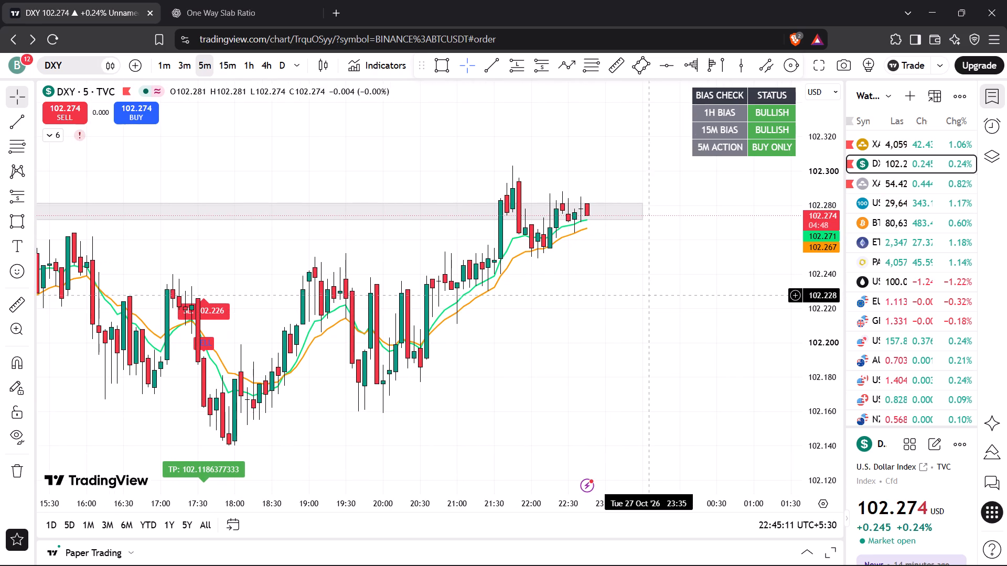
# Check XAGUSD against its two rising trendlines and EMAs on the 5-minute and 15-minute charts.
pyautogui.click(888, 180)
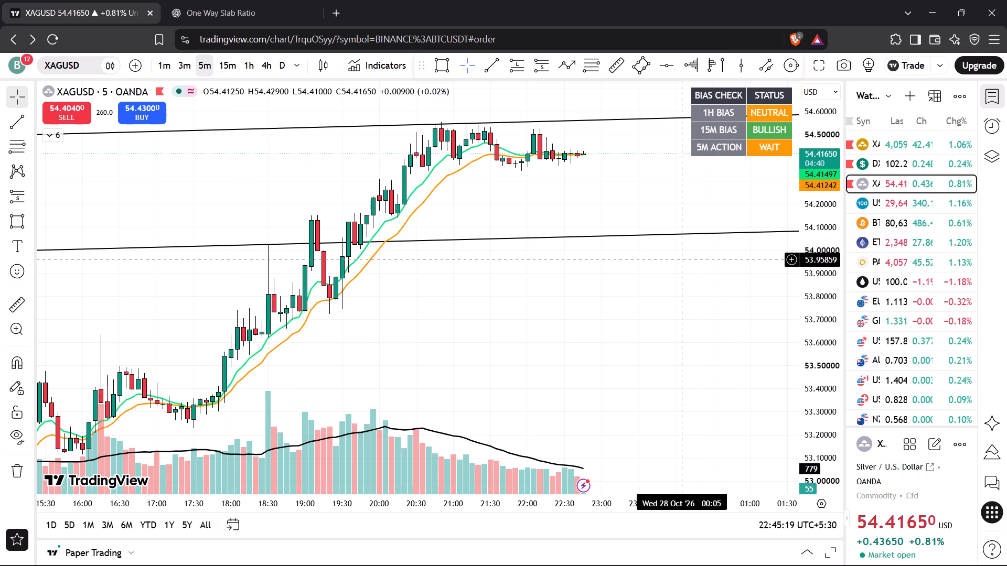
pyautogui.moveTo(660, 202); pyautogui.dragTo(602, 278)
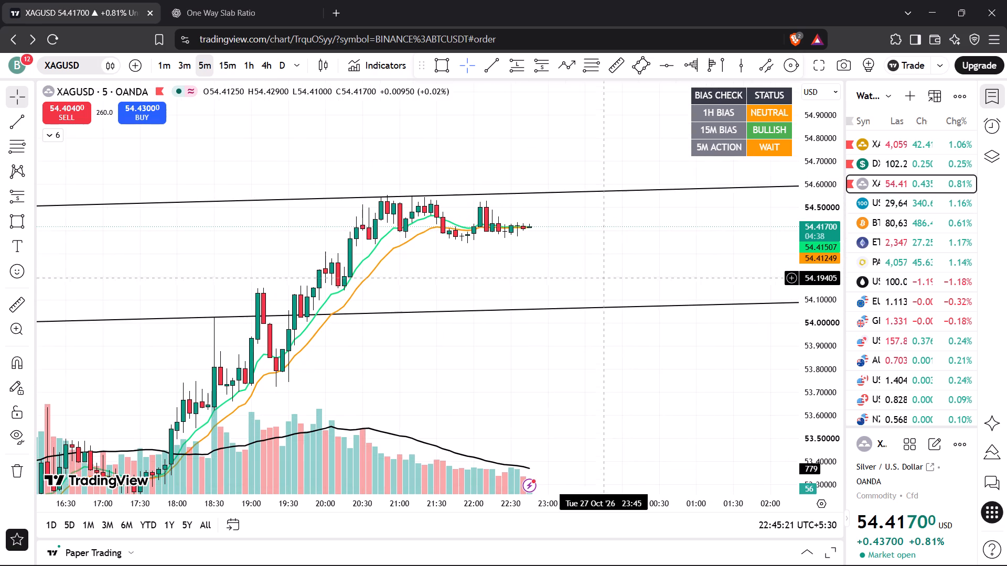
pyautogui.click(221, 68)
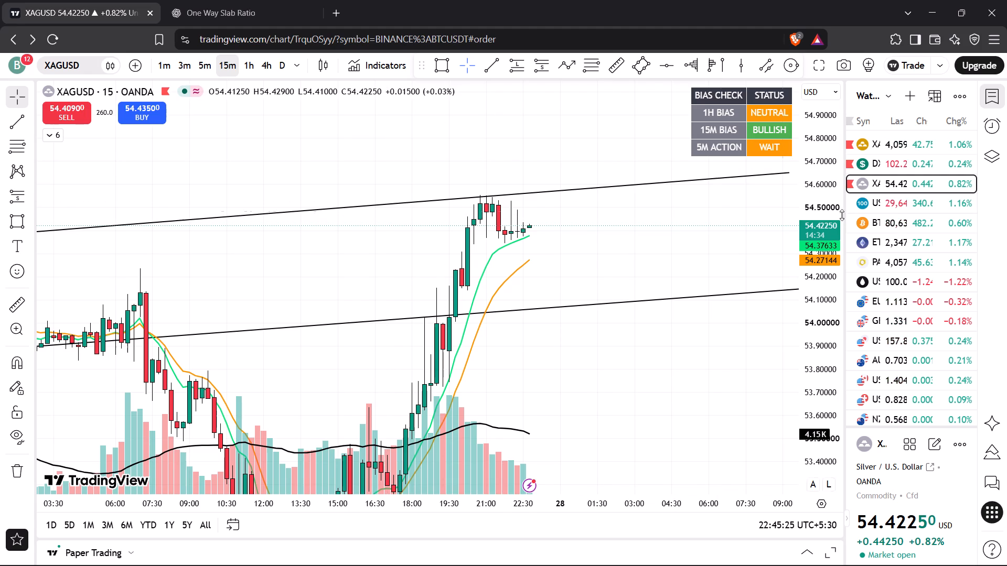
# Examine the US Tech 100 short position, grey zone and rising trendline on the 15-minute and 5-minute charts.
pyautogui.click(881, 199)
pyautogui.moveTo(666, 235); pyautogui.dragTo(652, 265)
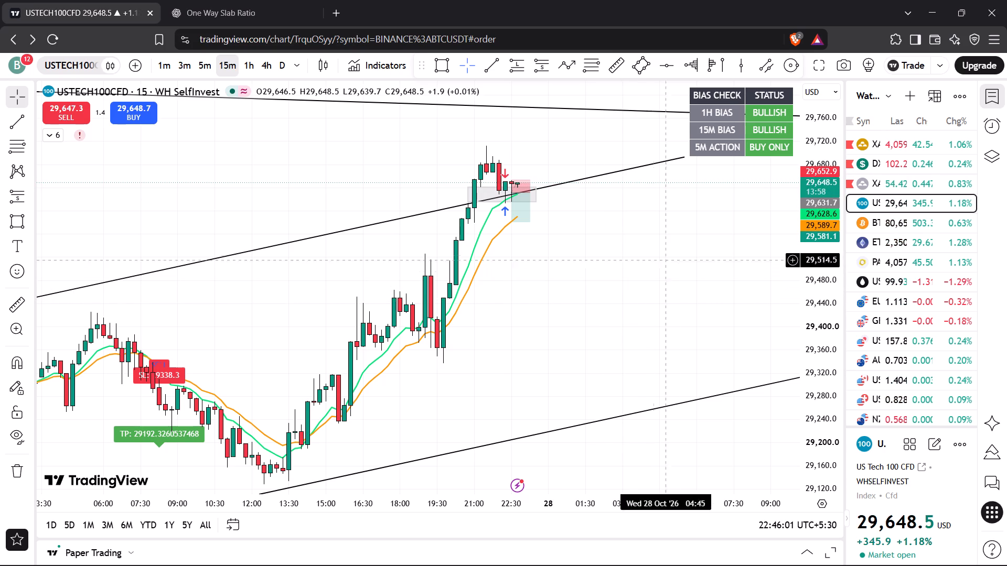
pyautogui.moveTo(822, 233); pyautogui.dragTo(827, 266)
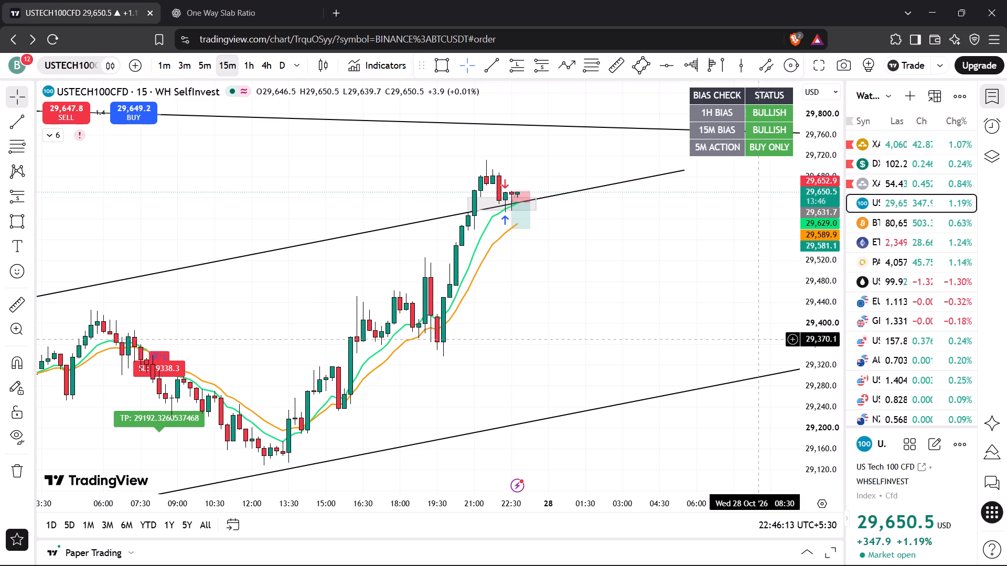
pyautogui.moveTo(706, 298); pyautogui.dragTo(708, 315)
pyautogui.moveTo(820, 326); pyautogui.dragTo(843, 190)
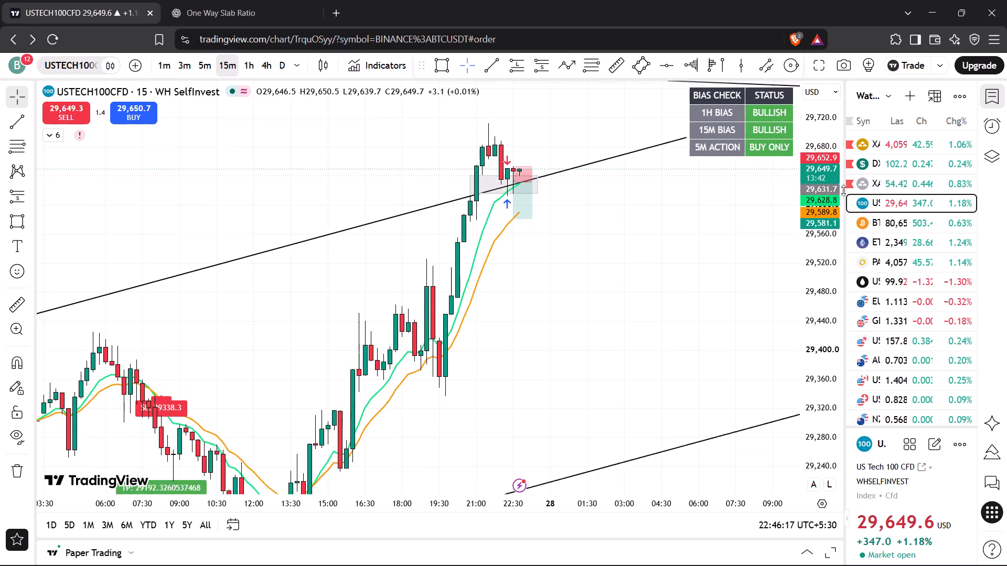
pyautogui.moveTo(843, 190); pyautogui.dragTo(848, 164)
pyautogui.moveTo(724, 220); pyautogui.dragTo(731, 293)
pyautogui.scroll(3, 702, 304)
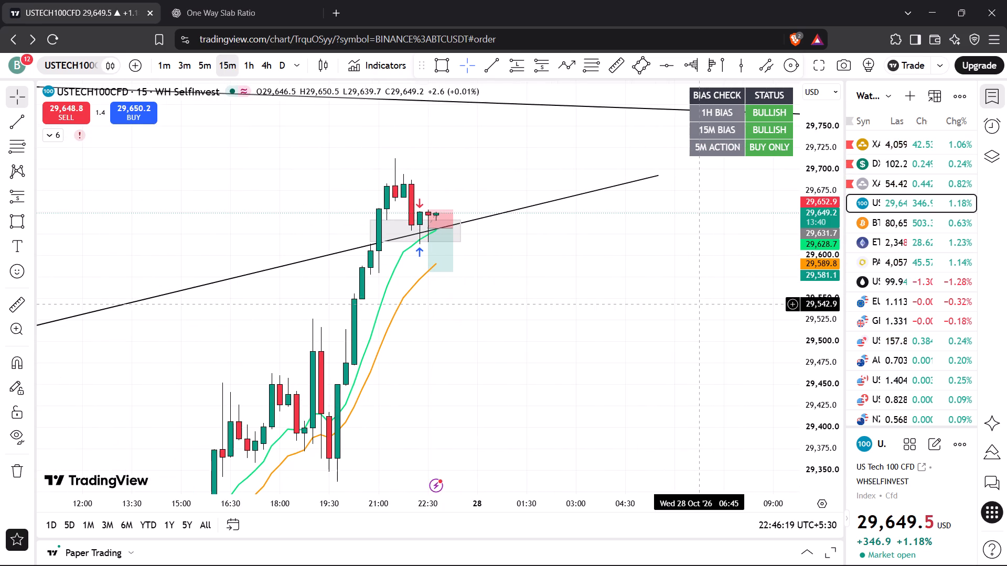
pyautogui.moveTo(605, 285); pyautogui.dragTo(660, 309)
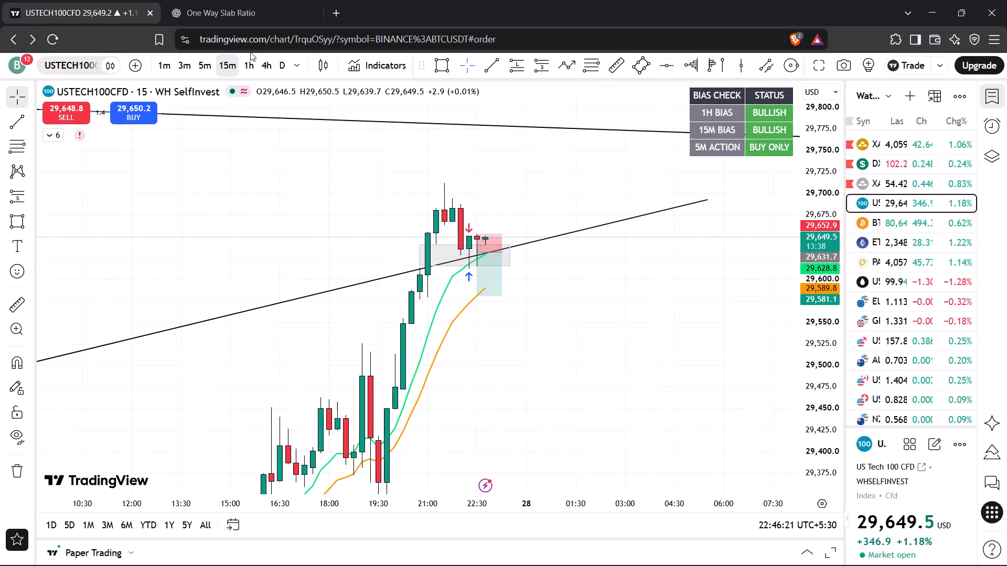
pyautogui.click(206, 66)
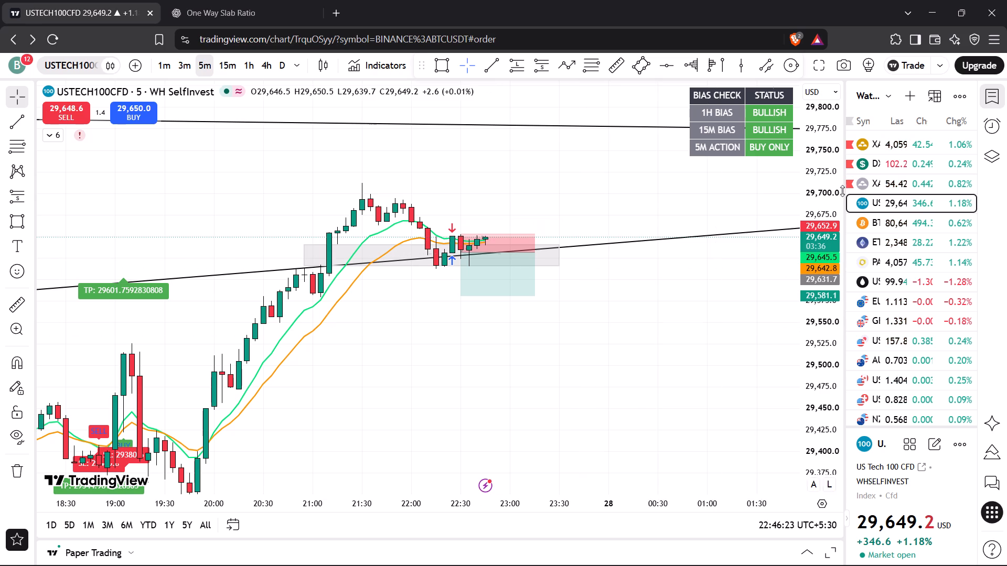
pyautogui.moveTo(815, 332); pyautogui.dragTo(831, 137)
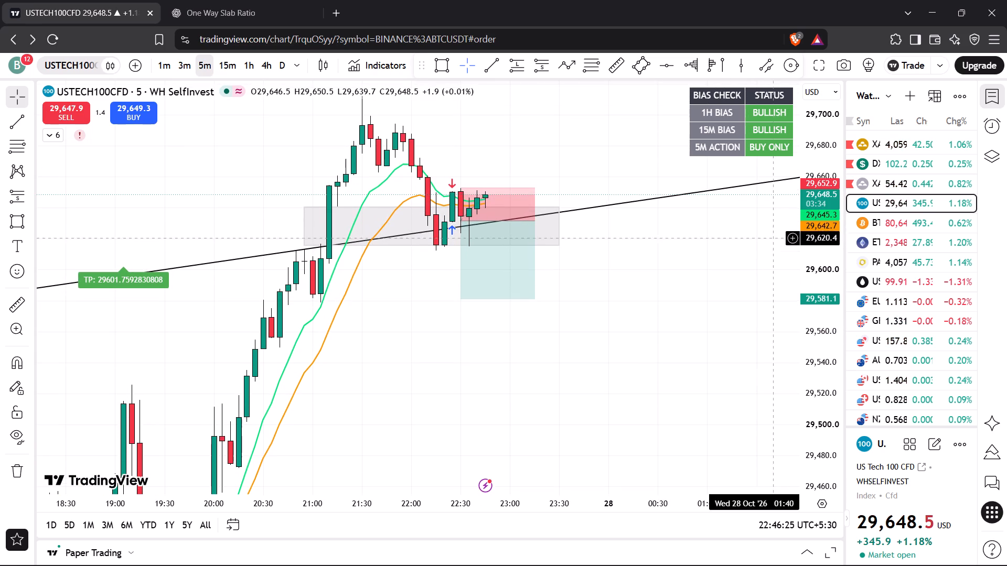
pyautogui.moveTo(709, 276); pyautogui.dragTo(709, 304)
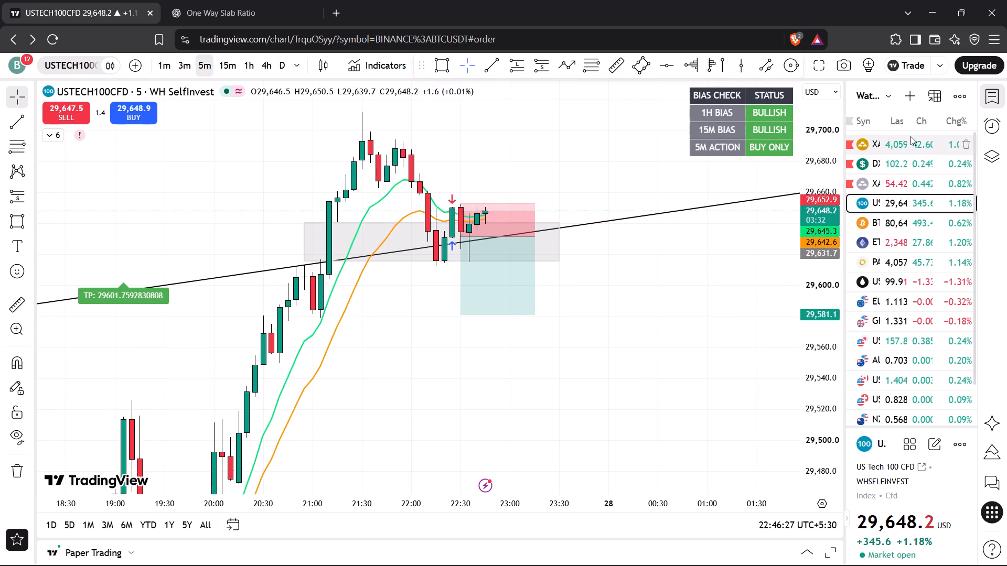
# Examine the latest XAUUSD 5-minute candles around the long position, its stop and target areas, and the rising channel.
pyautogui.click(910, 136)
pyautogui.moveTo(695, 255); pyautogui.dragTo(691, 334)
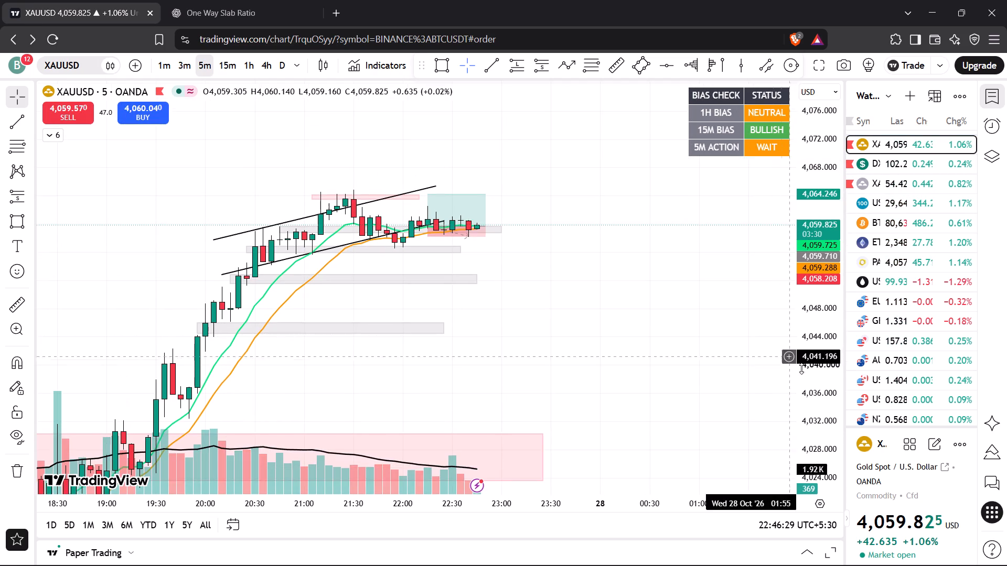
pyautogui.moveTo(810, 376); pyautogui.dragTo(854, 116)
pyautogui.moveTo(735, 208); pyautogui.dragTo(725, 291)
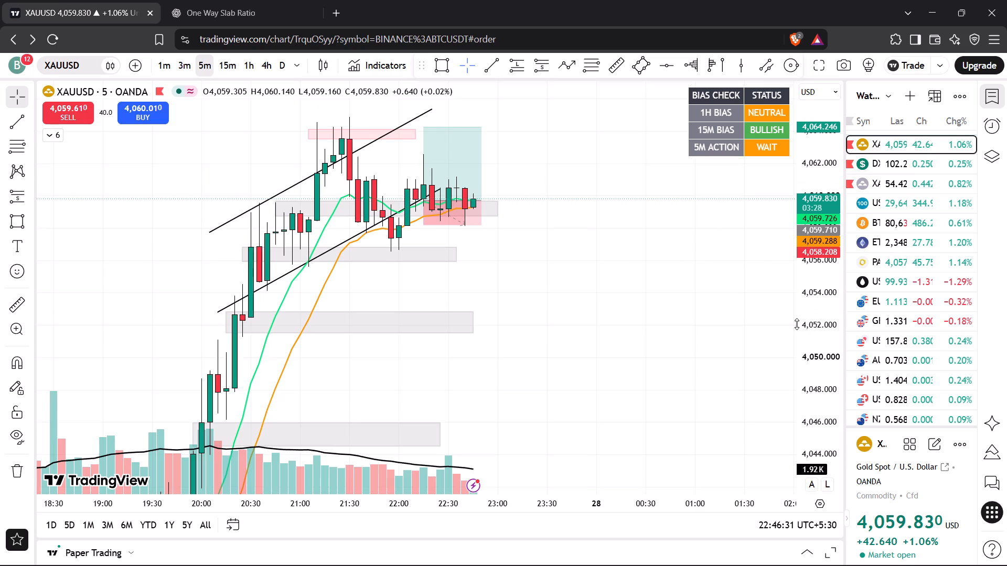
pyautogui.moveTo(798, 323); pyautogui.dragTo(818, 221)
pyautogui.moveTo(708, 231); pyautogui.dragTo(702, 299)
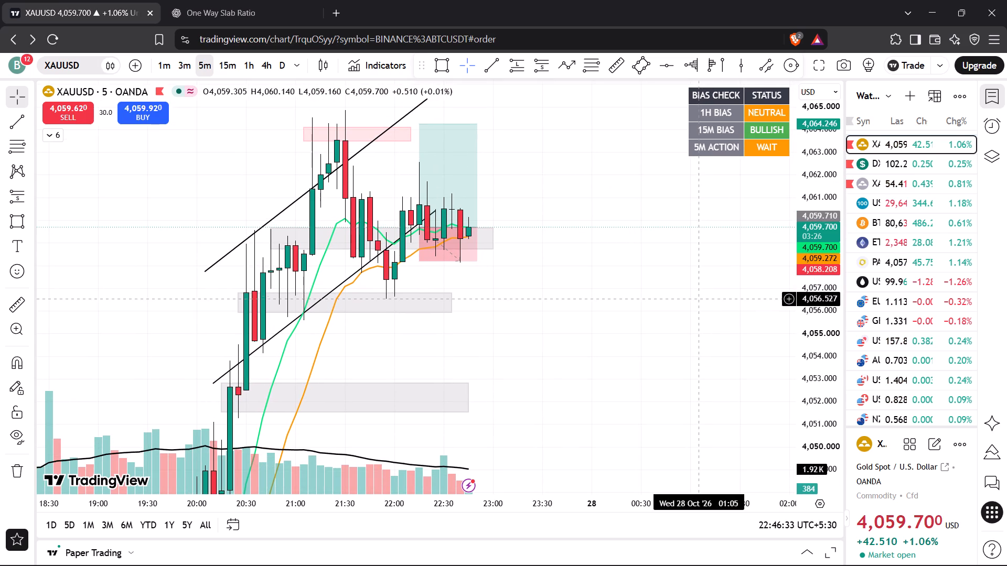
pyautogui.moveTo(695, 275); pyautogui.dragTo(692, 307)
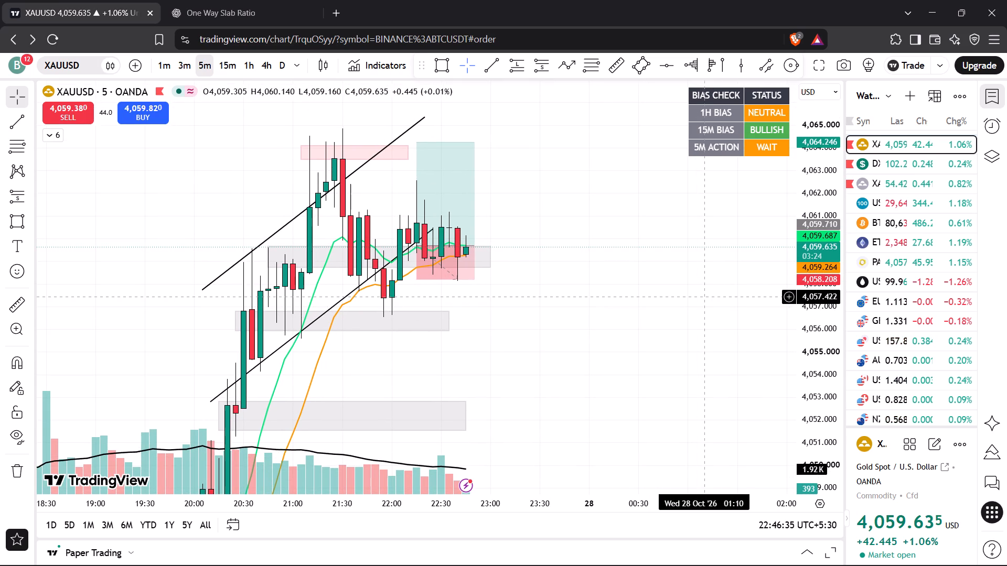
pyautogui.moveTo(819, 206); pyautogui.dragTo(819, 225)
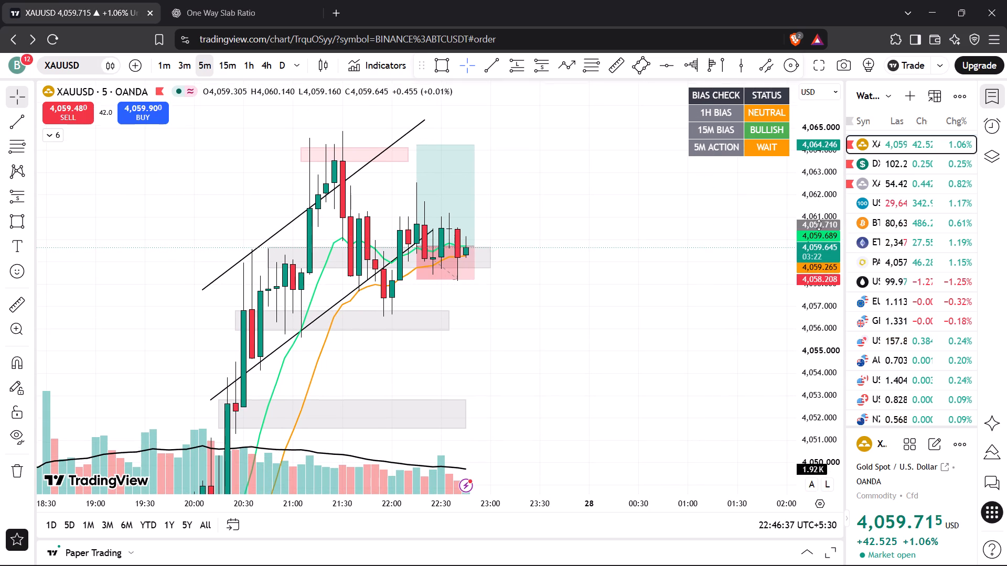
pyautogui.moveTo(819, 225); pyautogui.dragTo(811, 235)
pyautogui.moveTo(670, 227); pyautogui.dragTo(691, 263)
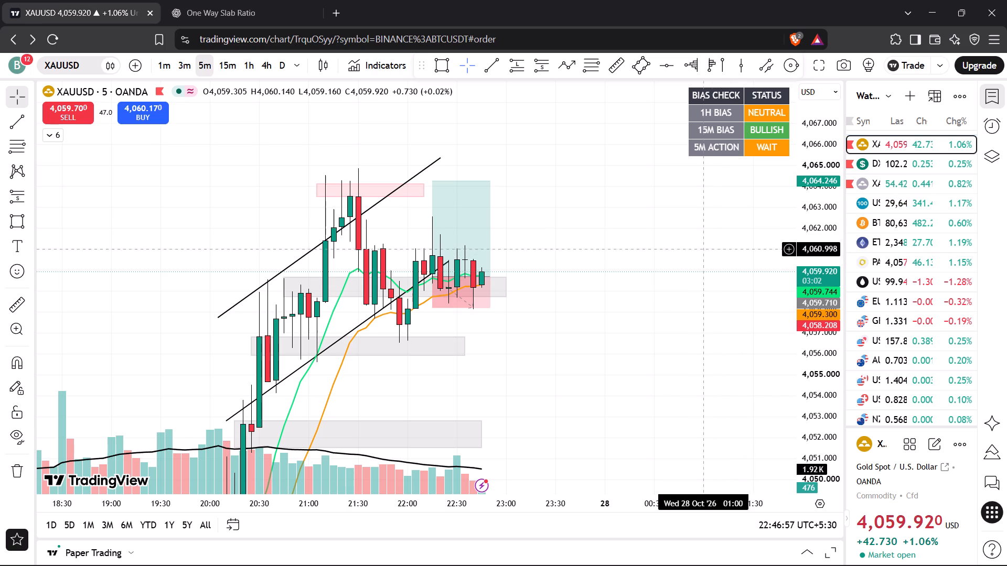
pyautogui.moveTo(670, 251); pyautogui.dragTo(676, 252)
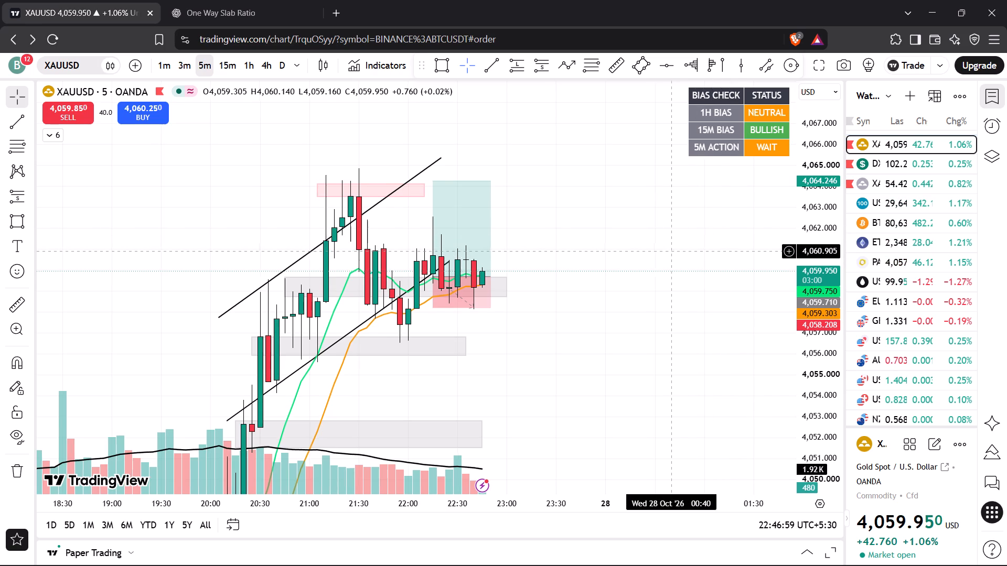
pyautogui.moveTo(676, 252); pyautogui.dragTo(690, 273)
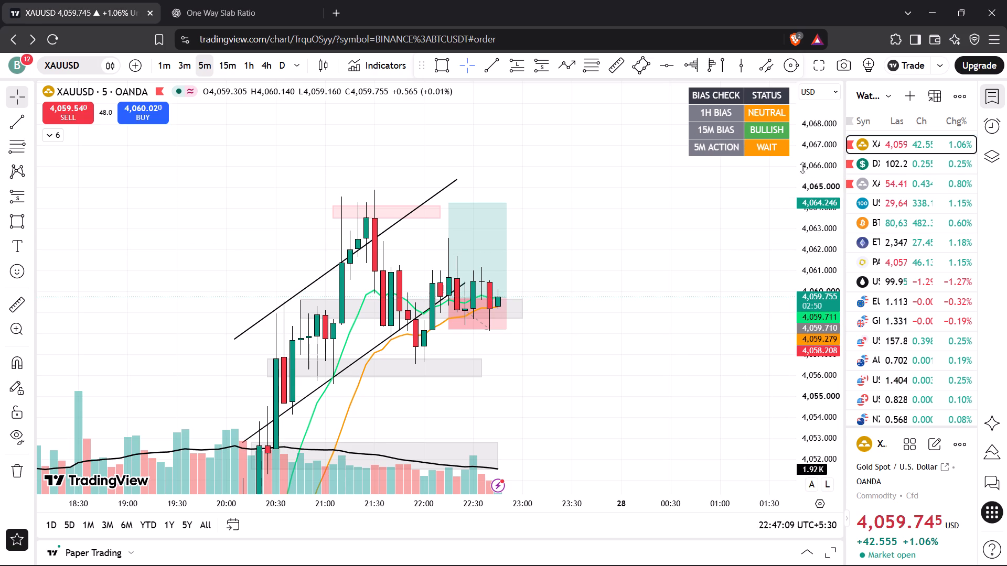
pyautogui.moveTo(810, 173); pyautogui.dragTo(817, 211)
# Examine the latest DXY 5-minute candles against the grey zone and the EMAs.
pyautogui.click(905, 167)
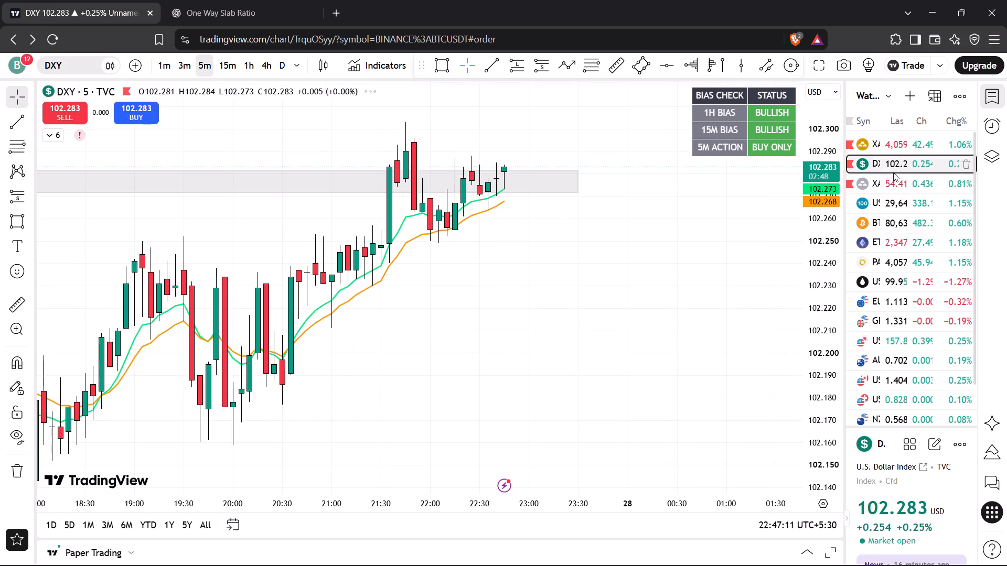
pyautogui.moveTo(819, 170); pyautogui.dragTo(819, 184)
pyautogui.moveTo(646, 249); pyautogui.dragTo(641, 348)
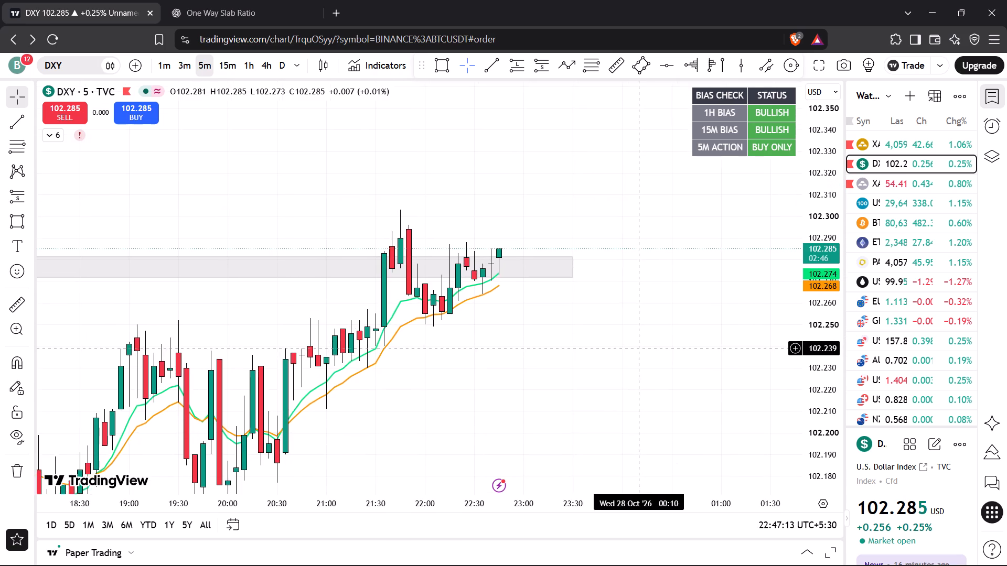
pyautogui.scroll(-1, 640, 348)
pyautogui.moveTo(637, 358); pyautogui.dragTo(603, 333)
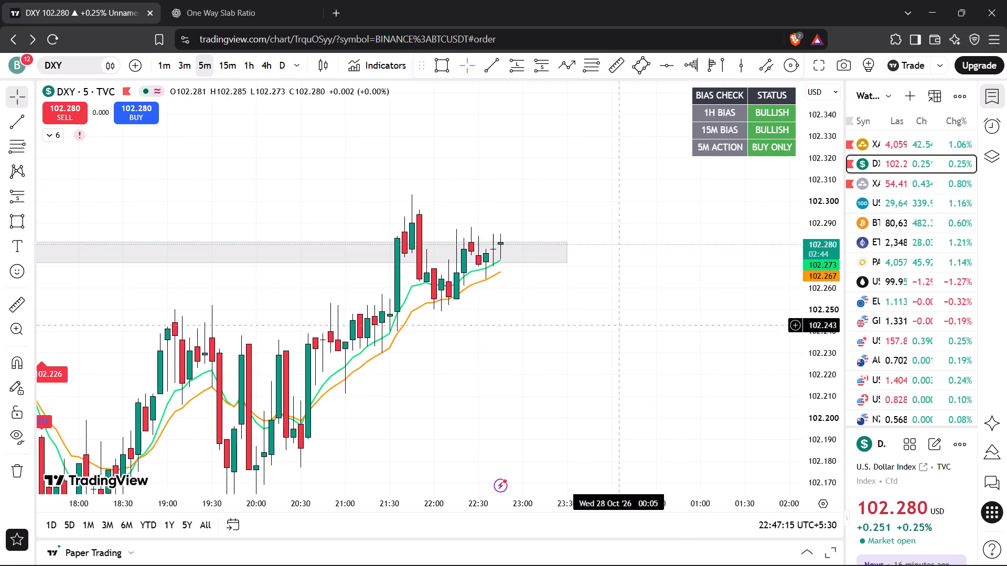
pyautogui.moveTo(813, 371); pyautogui.dragTo(823, 327)
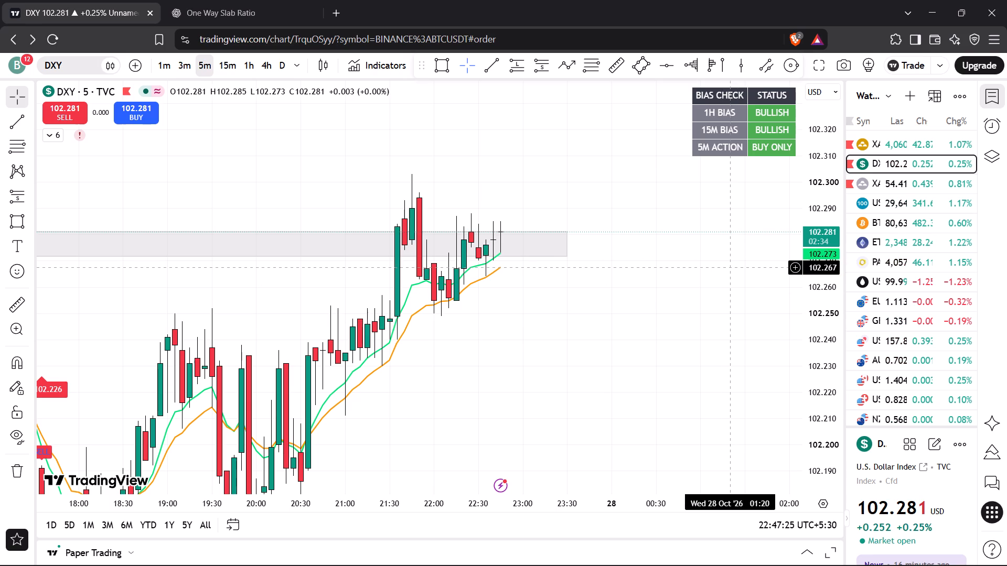
# Compare XAUUSD price action around the long position with DXY at its grey zone on the 5-minute charts.
pyautogui.click(885, 146)
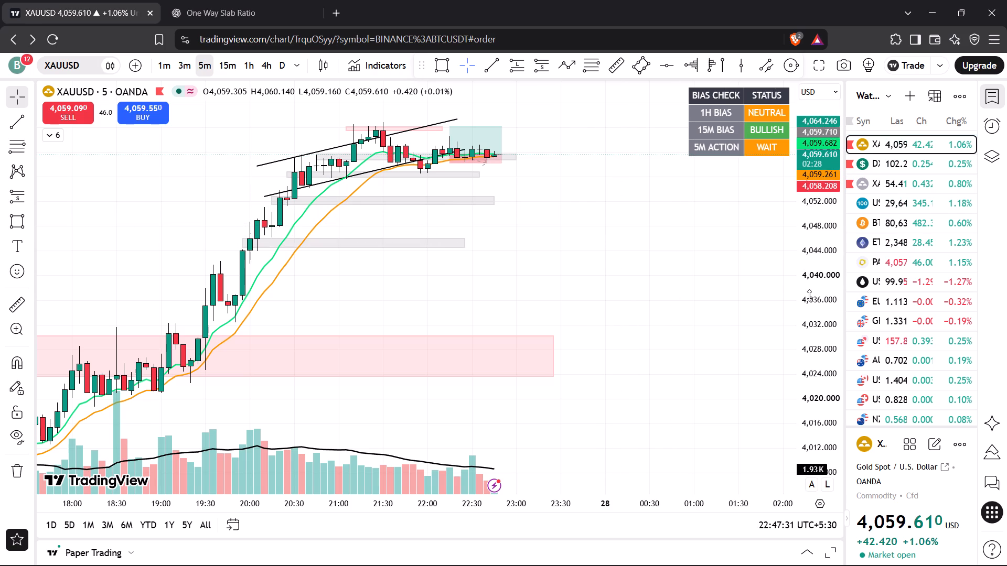
pyautogui.moveTo(809, 295); pyautogui.dragTo(837, 162)
pyautogui.moveTo(712, 241); pyautogui.dragTo(715, 297)
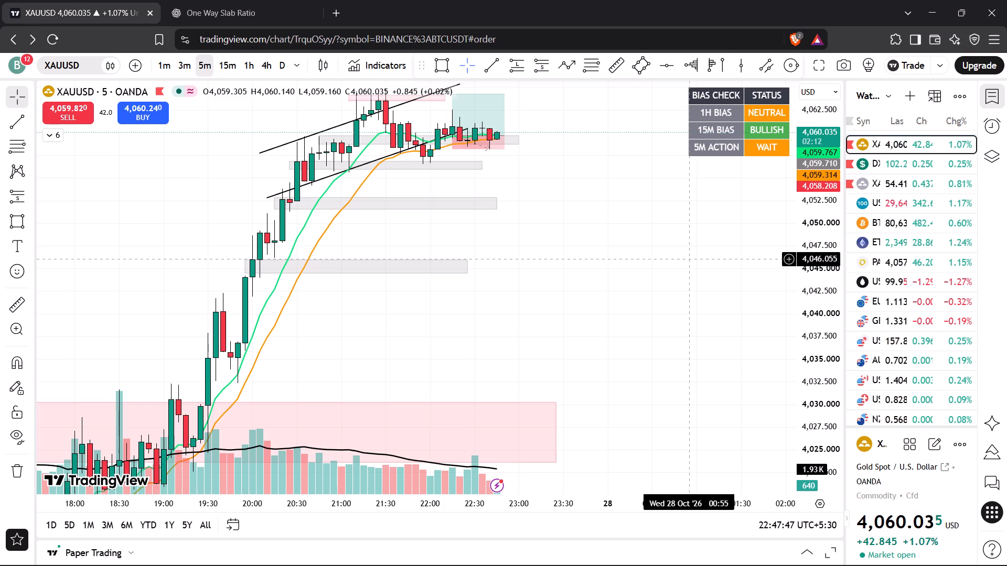
pyautogui.moveTo(685, 258); pyautogui.dragTo(697, 364)
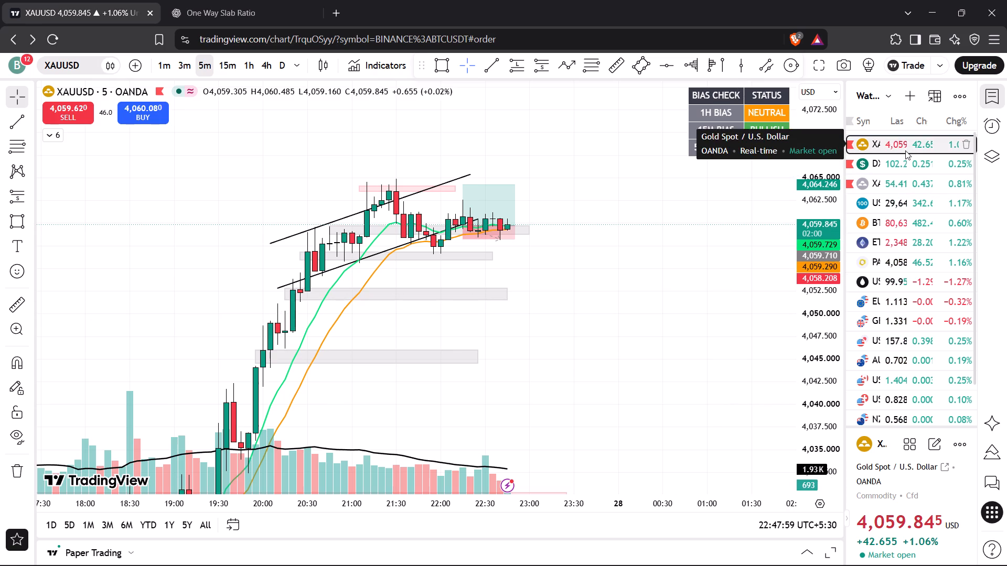
pyautogui.click(894, 161)
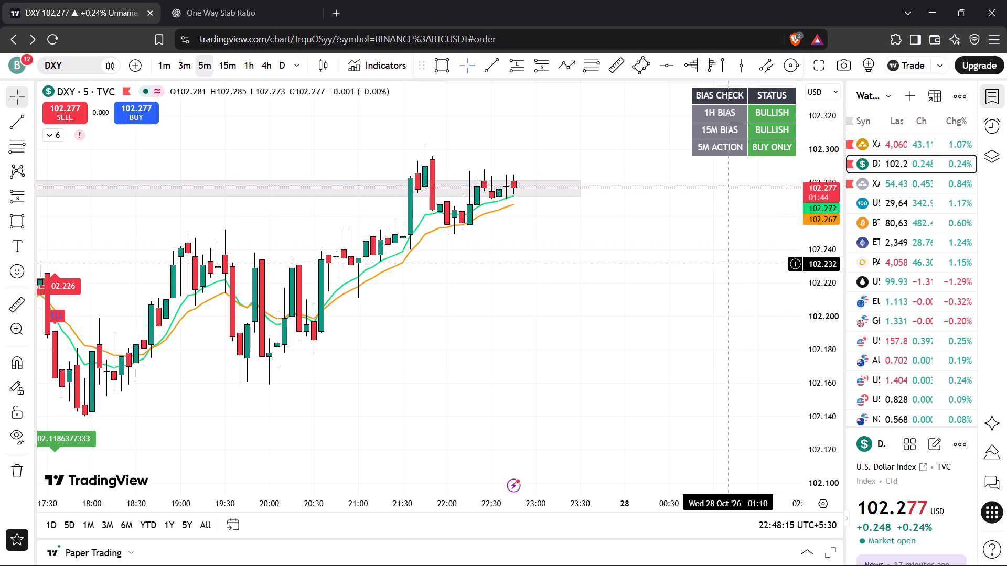
pyautogui.moveTo(653, 268); pyautogui.dragTo(658, 317)
pyautogui.click(904, 142)
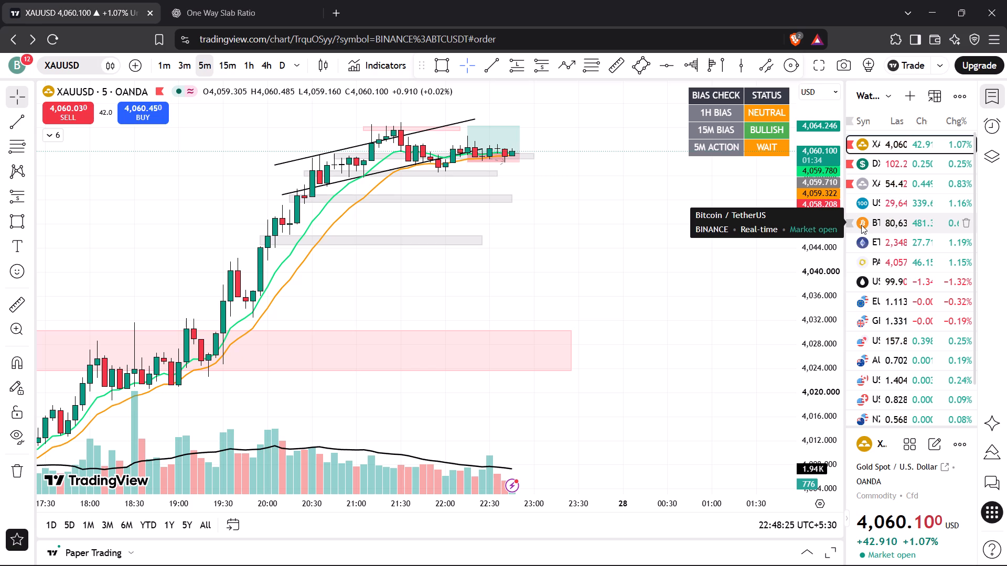
pyautogui.moveTo(672, 211); pyautogui.dragTo(674, 270)
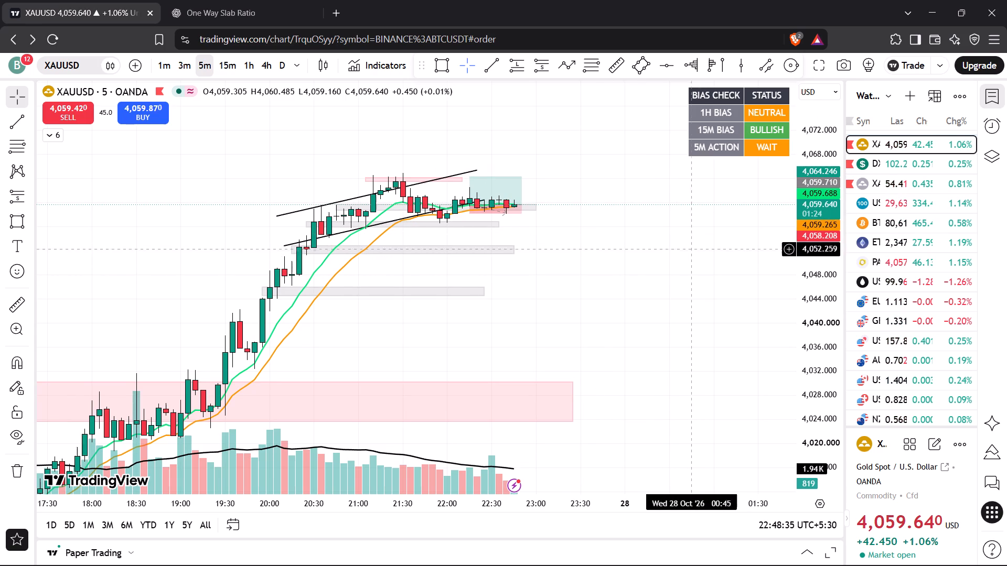
pyautogui.moveTo(809, 364); pyautogui.dragTo(813, 344)
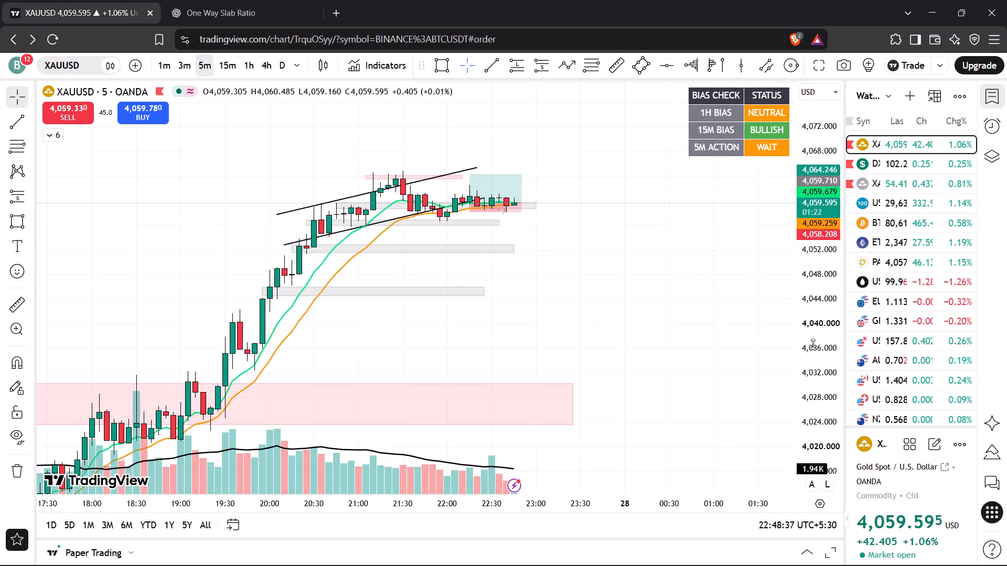
pyautogui.moveTo(813, 344); pyautogui.dragTo(834, 176)
# Examine the US Tech 100 5-minute candles around the short position's entry, the grey zone and the rising trendline.
pyautogui.click(886, 208)
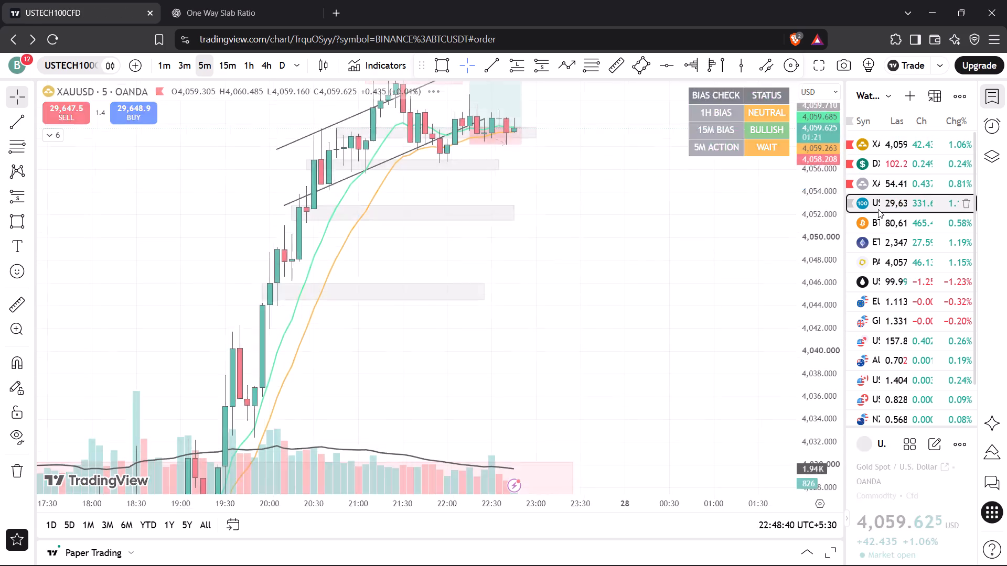
pyautogui.moveTo(809, 344); pyautogui.dragTo(819, 299)
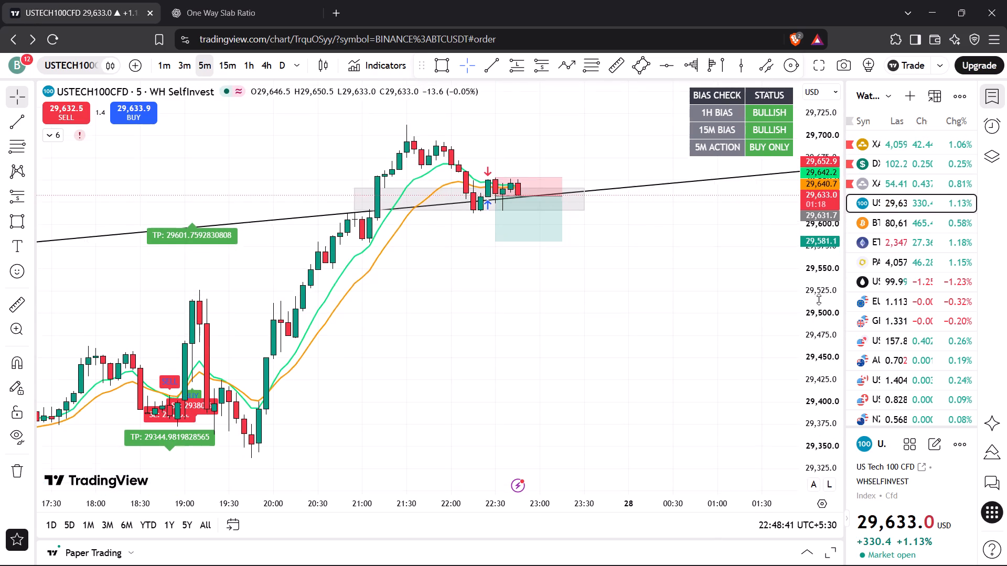
pyautogui.moveTo(819, 299); pyautogui.dragTo(845, 145)
pyautogui.moveTo(725, 234); pyautogui.dragTo(721, 286)
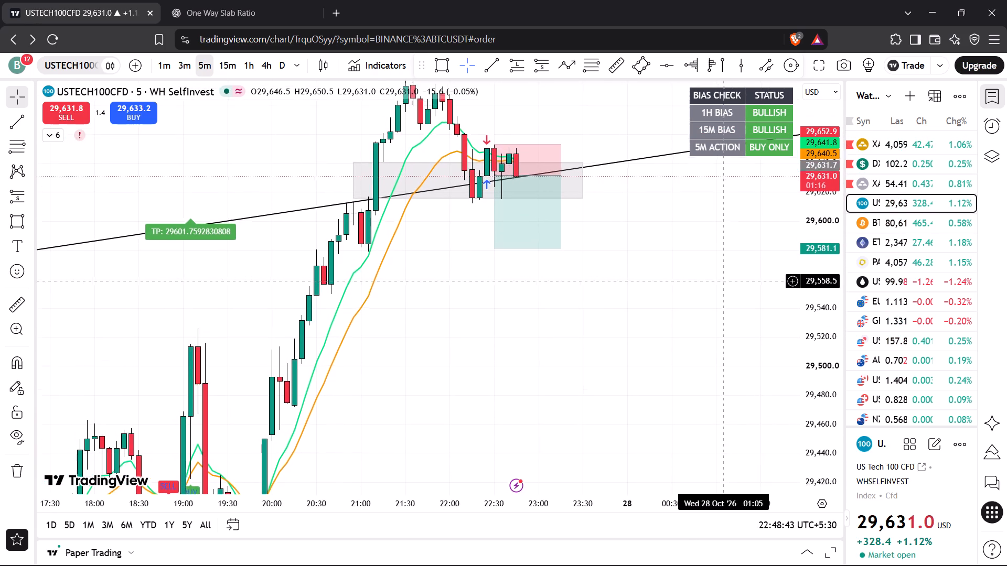
pyautogui.moveTo(721, 286); pyautogui.dragTo(721, 293)
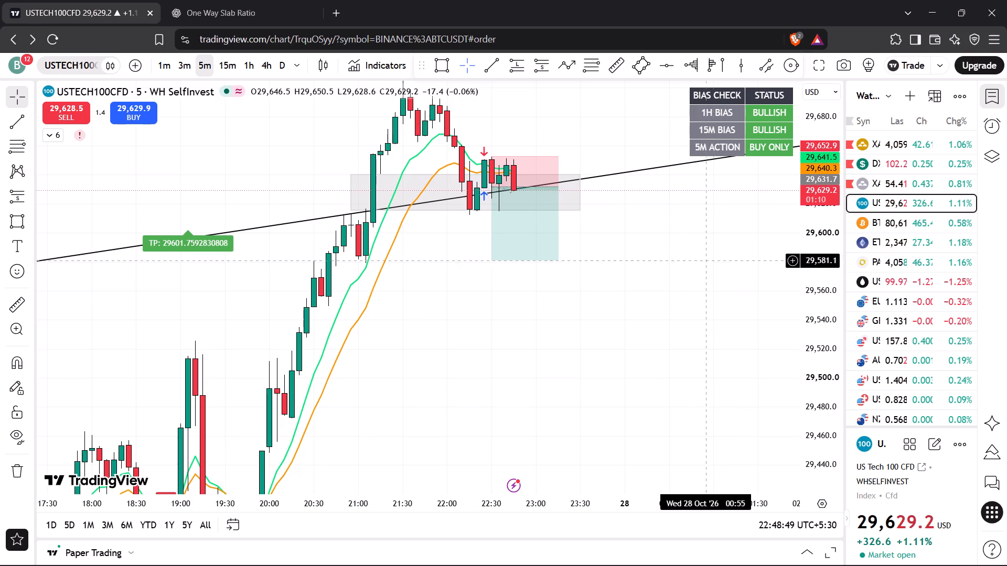
pyautogui.click(684, 241)
pyautogui.moveTo(688, 230); pyautogui.dragTo(684, 262)
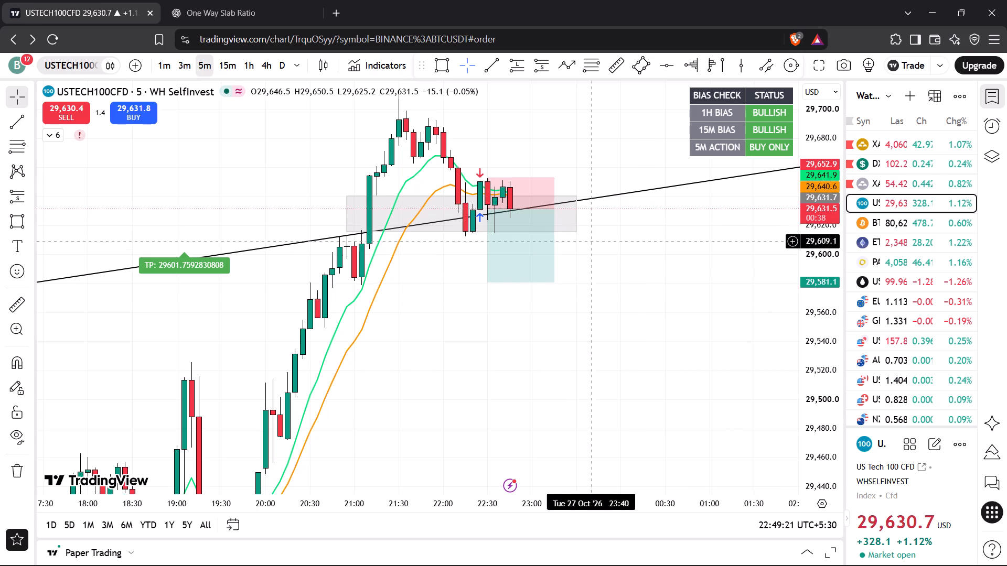
# Delete the short position from the US Tech 100 5-minute chart.
pyautogui.click(538, 251)
pyautogui.click(723, 102)
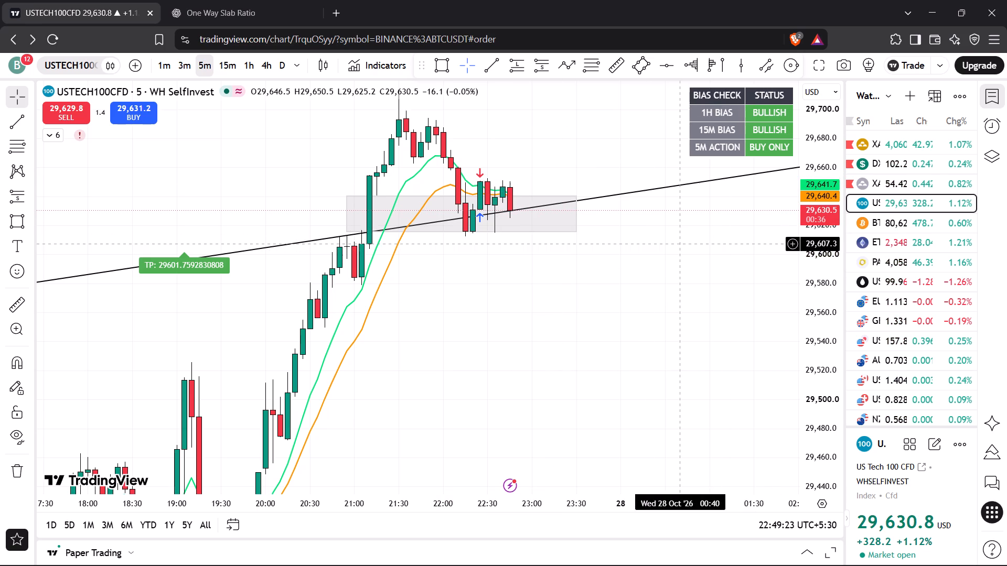
# Place a US Tech 100 long position with entry at about 29,645.2 and stop at about 29,615.4, narrowed to end around 23:30.
pyautogui.click(680, 245)
pyautogui.moveTo(680, 245); pyautogui.dragTo(658, 273)
pyautogui.click(524, 64)
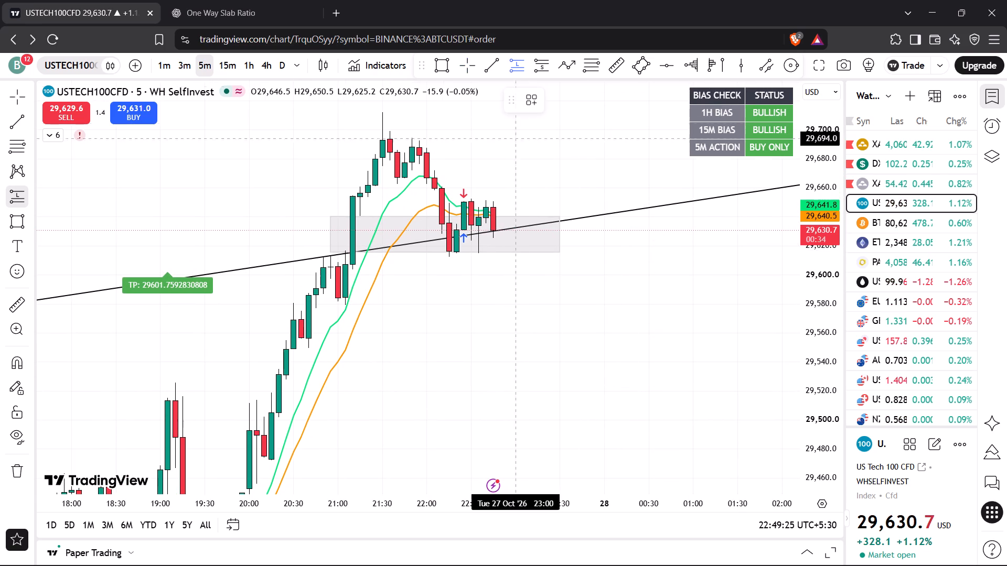
pyautogui.click(503, 209)
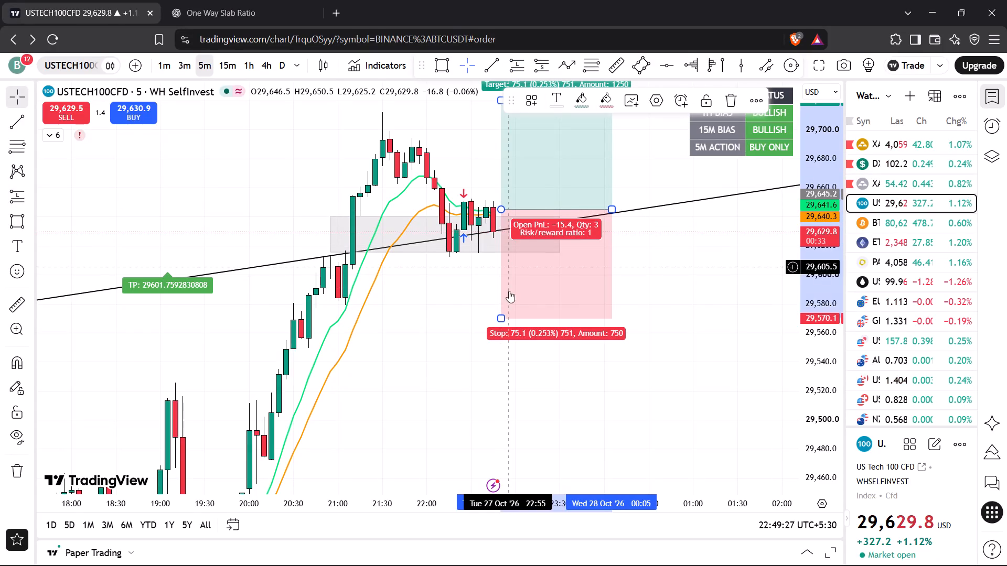
pyautogui.moveTo(499, 318); pyautogui.dragTo(523, 253)
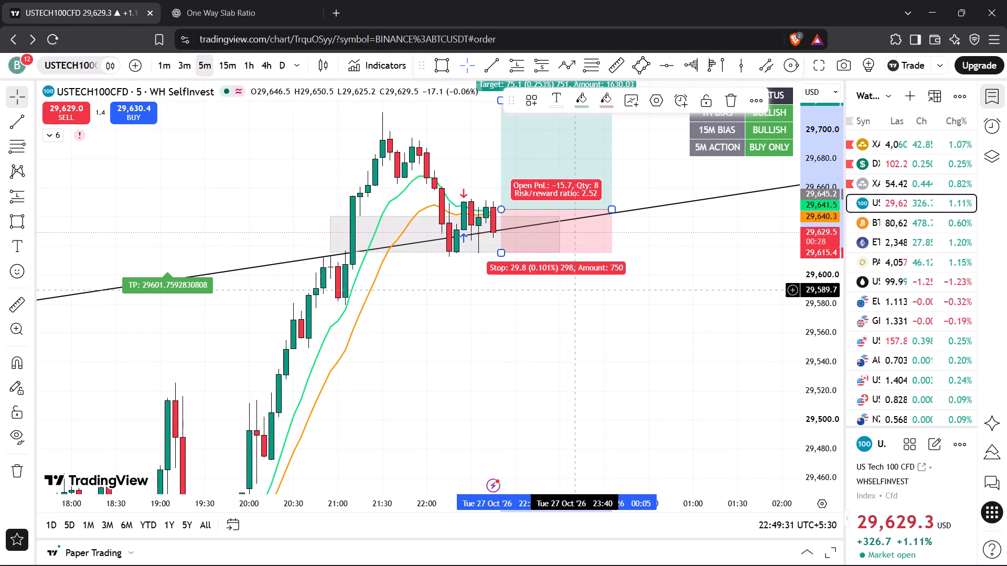
pyautogui.moveTo(612, 205); pyautogui.dragTo(563, 195)
pyautogui.click(616, 169)
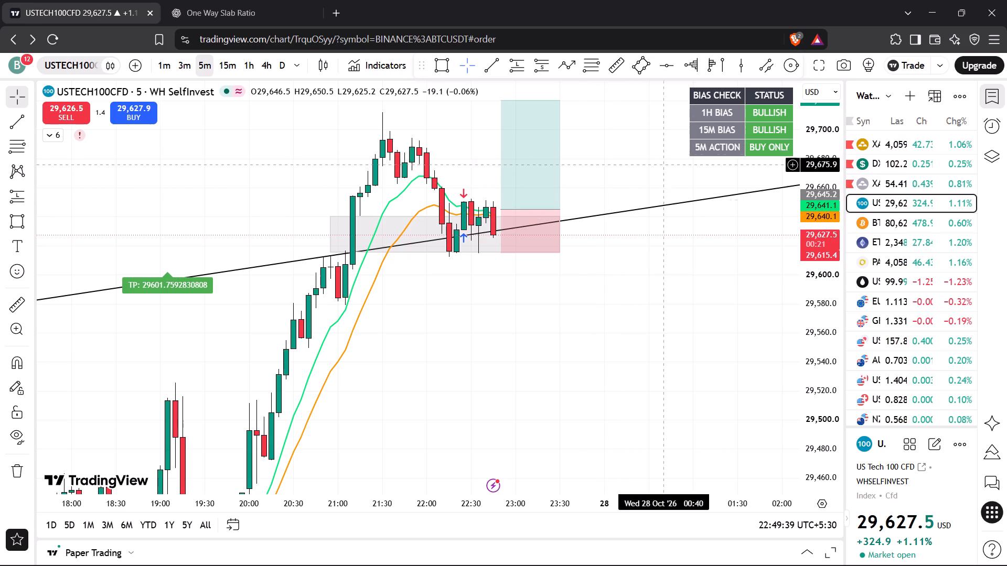
# Adjust the US Tech 100 long position's target to about 29,712.5 and its entry to about 29,648.4.
pyautogui.moveTo(646, 143); pyautogui.dragTo(644, 254)
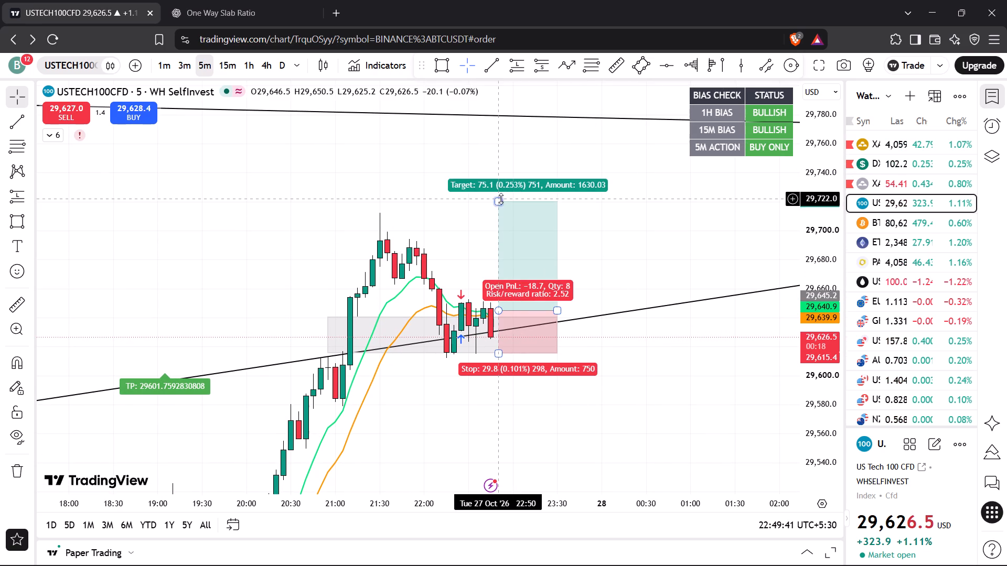
pyautogui.moveTo(499, 200); pyautogui.dragTo(509, 212)
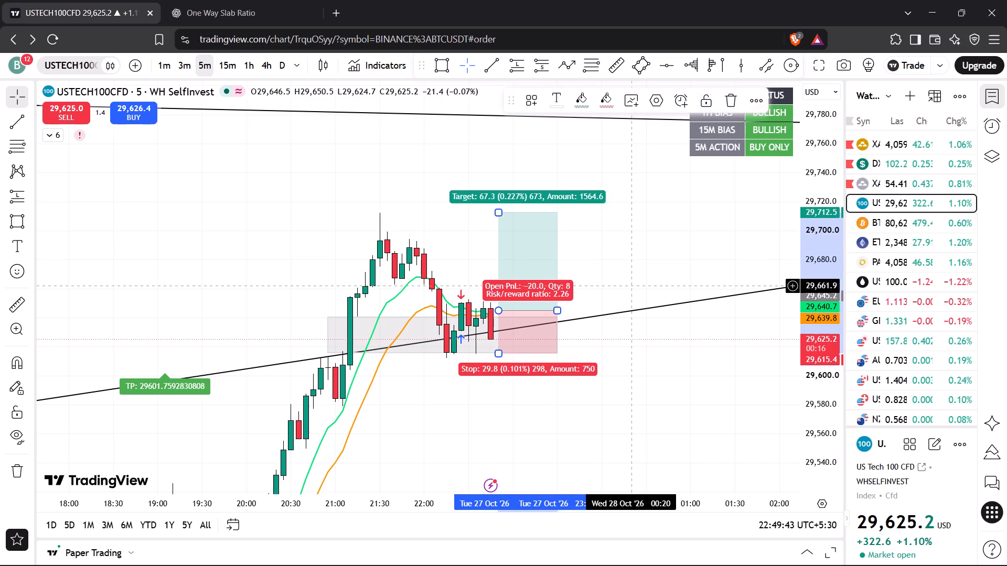
pyautogui.click(635, 286)
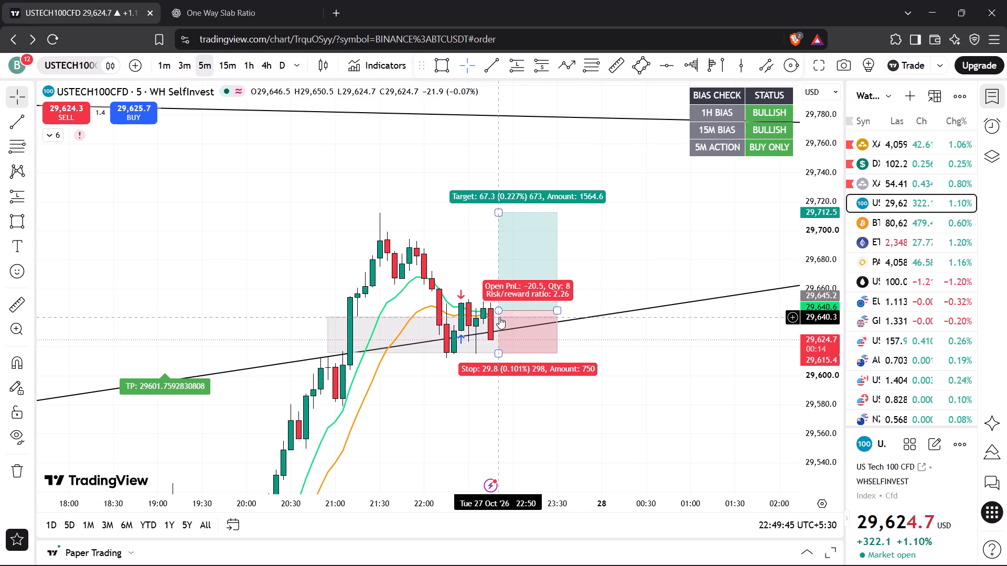
pyautogui.moveTo(498, 313); pyautogui.dragTo(497, 302)
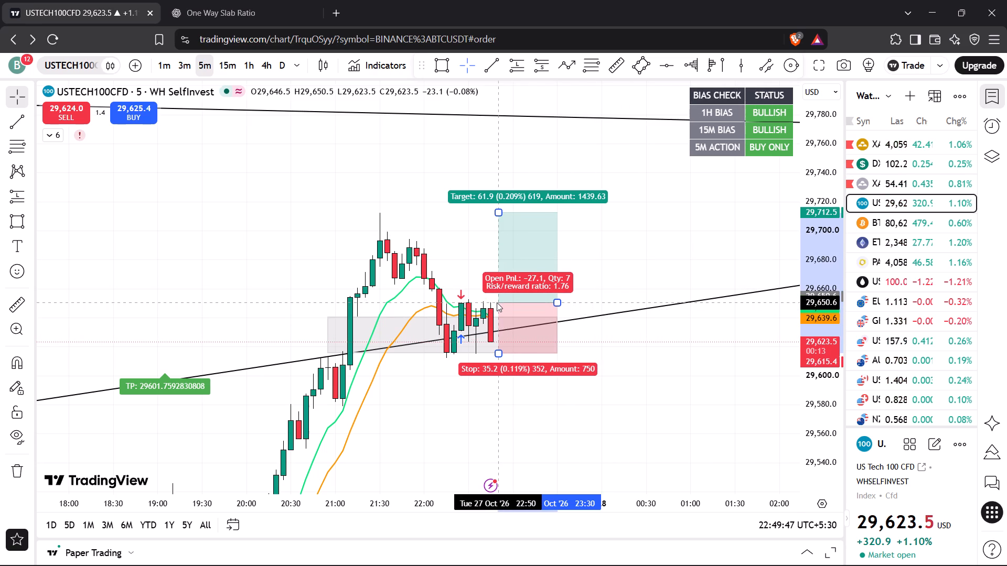
pyautogui.moveTo(497, 302); pyautogui.dragTo(497, 306)
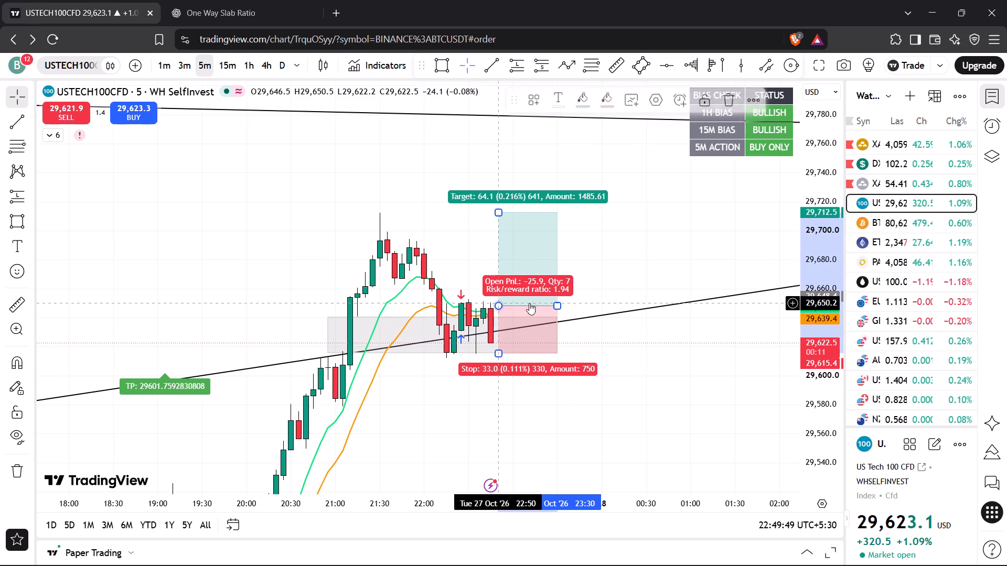
pyautogui.click(647, 278)
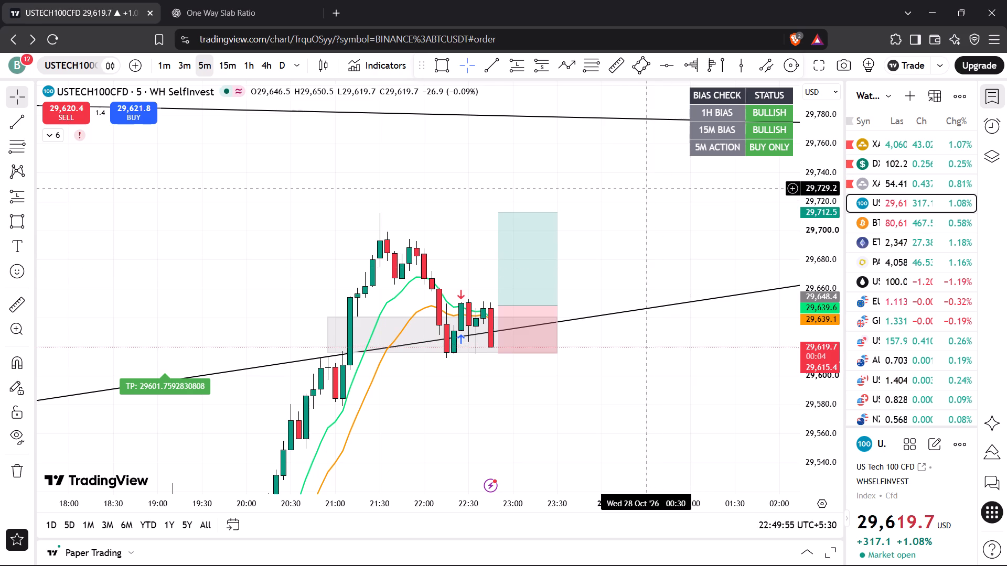
# Check the BTCUSDT 5-minute chart.
pyautogui.click(879, 219)
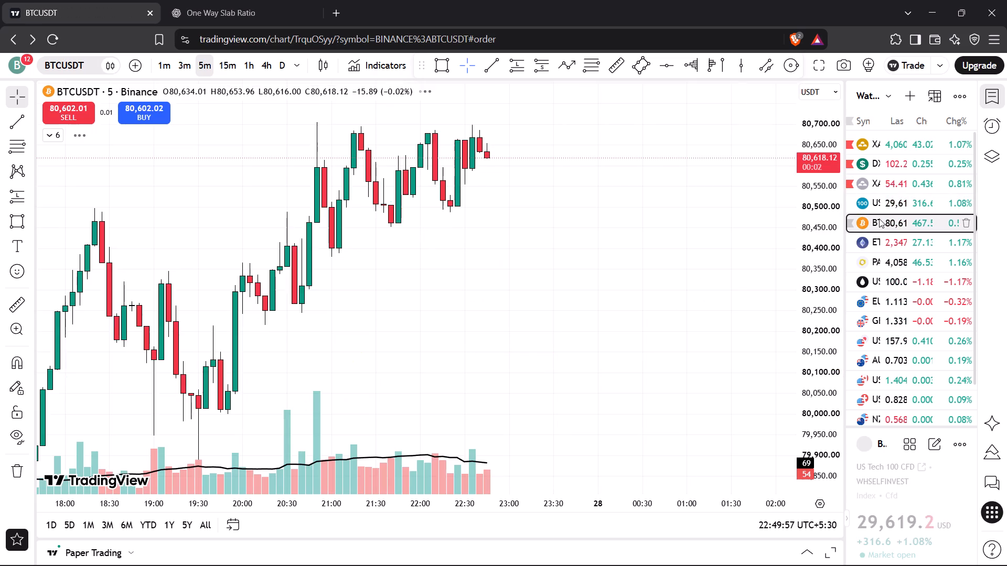
# Examine US Tech 100 on the 1-minute chart around the long position's stop, the grey zone and the rising trendline.
pyautogui.click(897, 195)
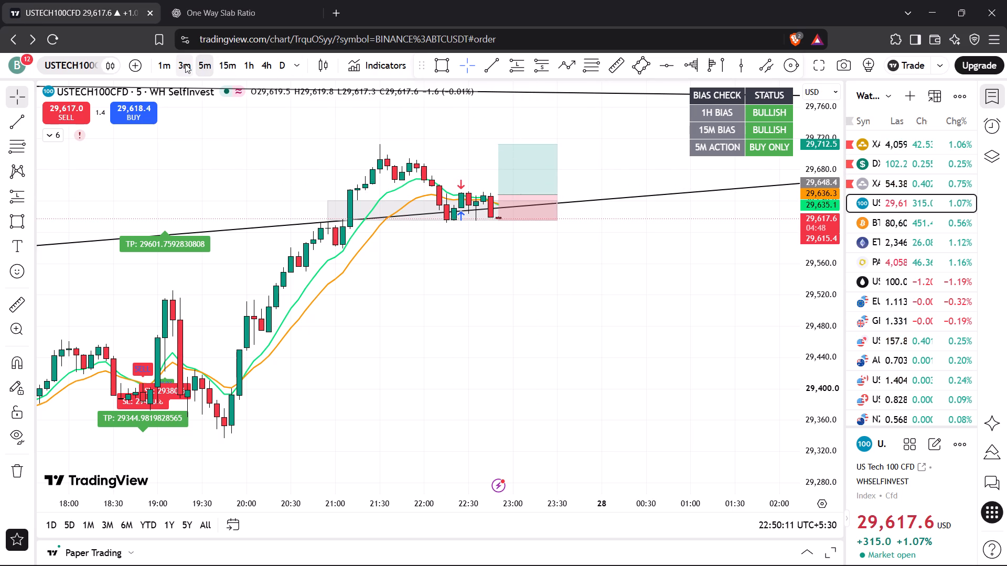
pyautogui.click(157, 67)
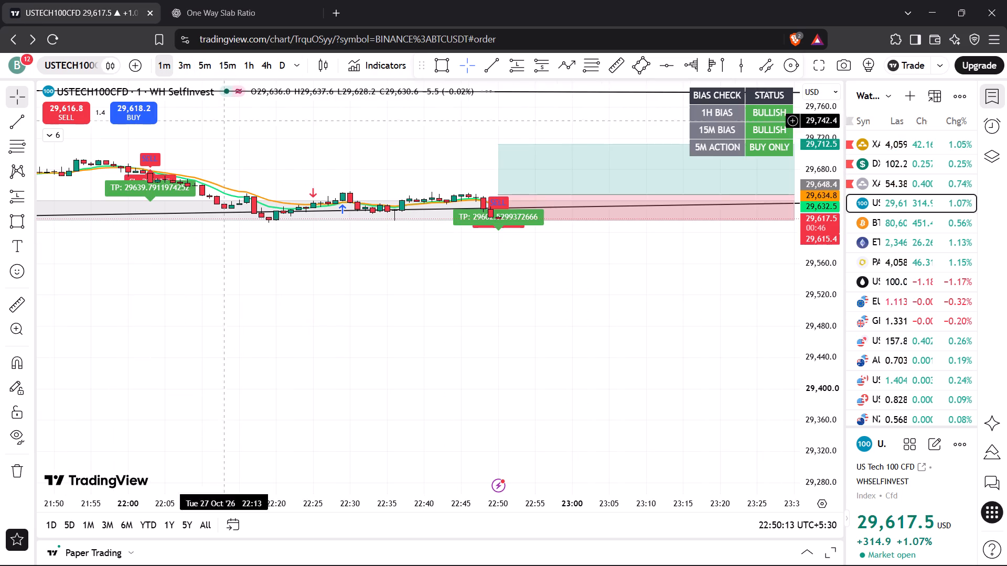
pyautogui.moveTo(822, 420); pyautogui.dragTo(827, 126)
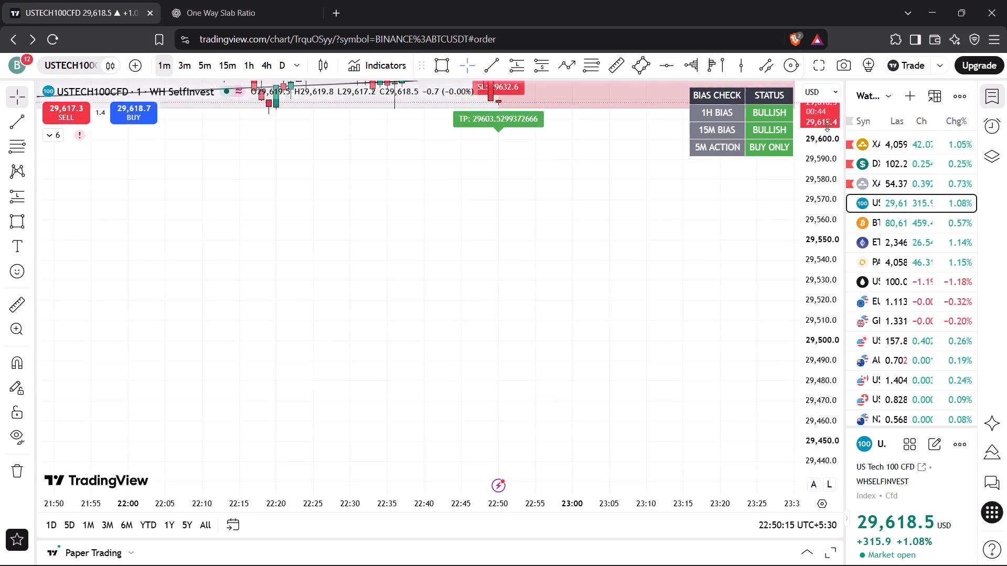
pyautogui.moveTo(827, 126); pyautogui.dragTo(827, 118)
pyautogui.moveTo(656, 200); pyautogui.dragTo(535, 399)
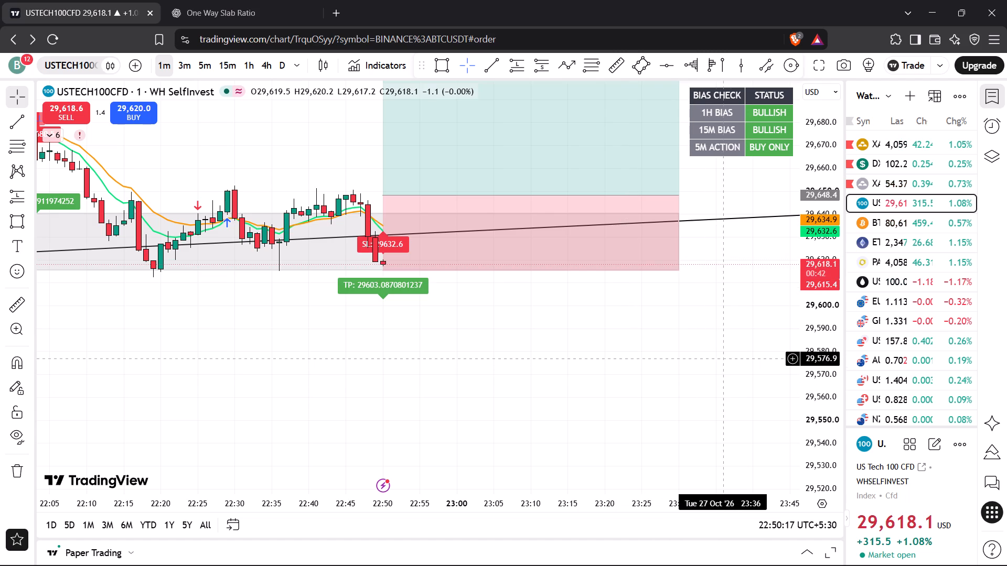
pyautogui.scroll(-3, 601, 349)
pyautogui.moveTo(605, 320); pyautogui.dragTo(601, 355)
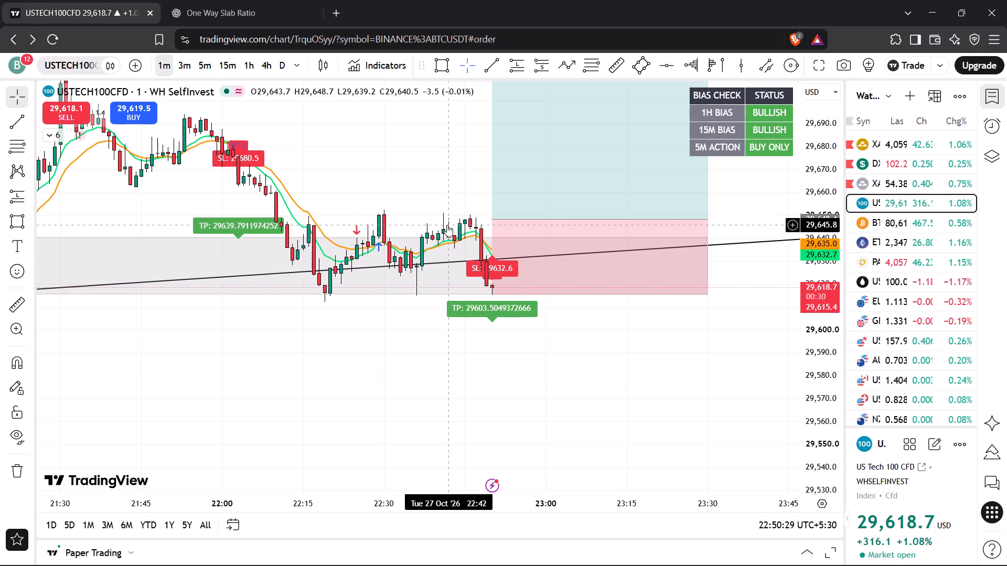
pyautogui.click(772, 206)
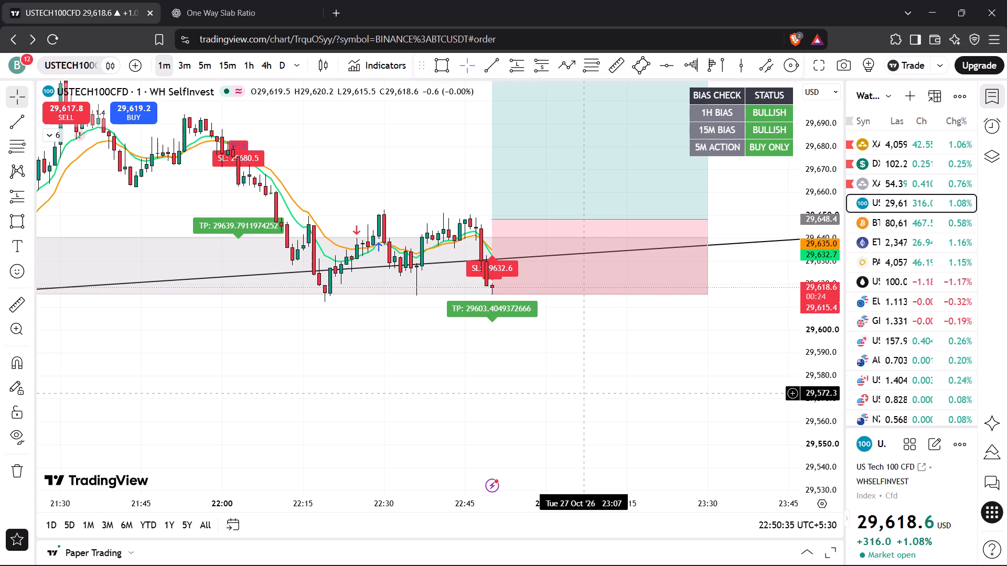
pyautogui.click(363, 155)
pyautogui.moveTo(363, 155); pyautogui.dragTo(567, 306)
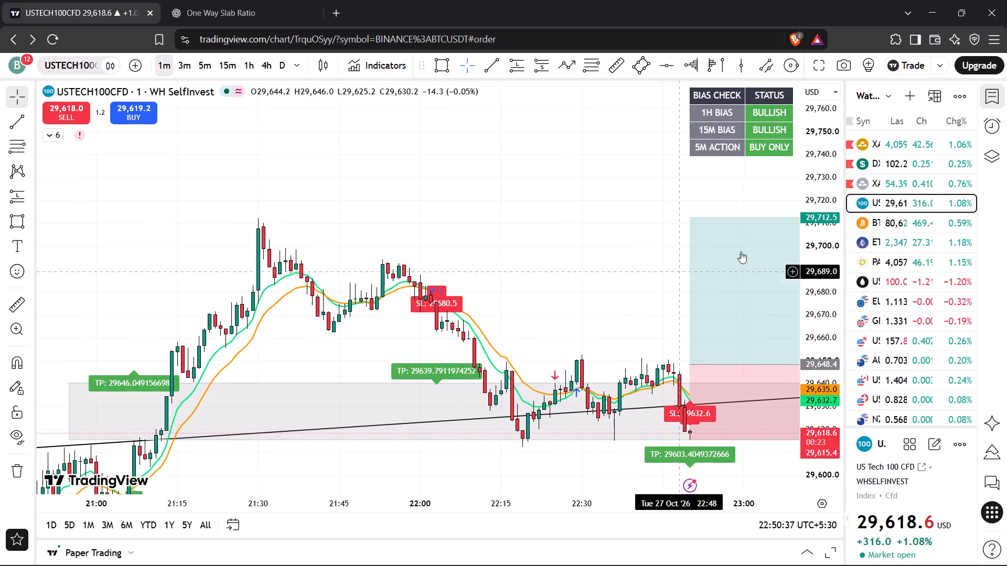
pyautogui.moveTo(824, 170); pyautogui.dragTo(825, 264)
pyautogui.moveTo(656, 228); pyautogui.dragTo(551, 215)
pyautogui.scroll(-4, 526, 207)
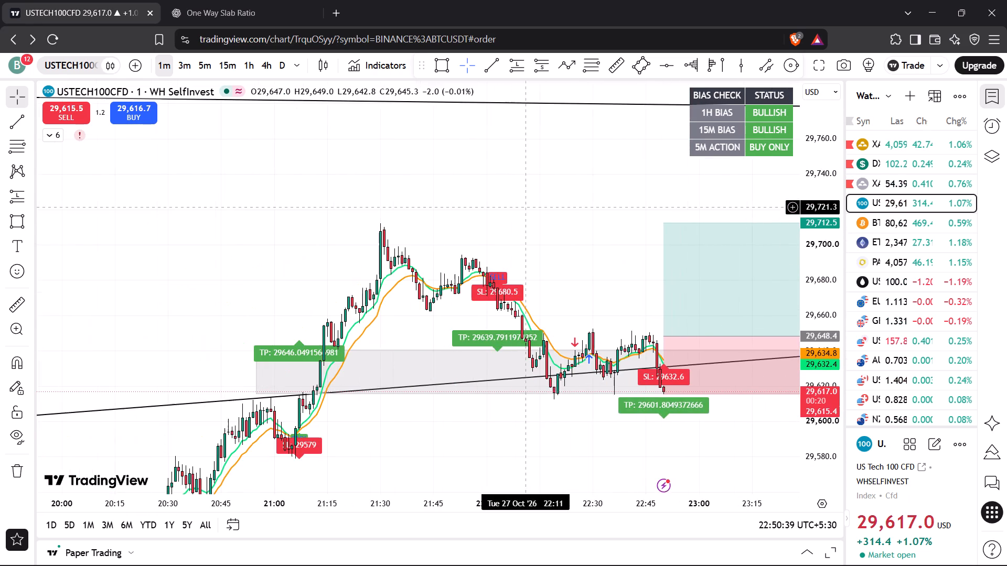
pyautogui.moveTo(585, 234); pyautogui.dragTo(433, 206)
# Check the XAGUSD 1-minute chart.
pyautogui.click(877, 178)
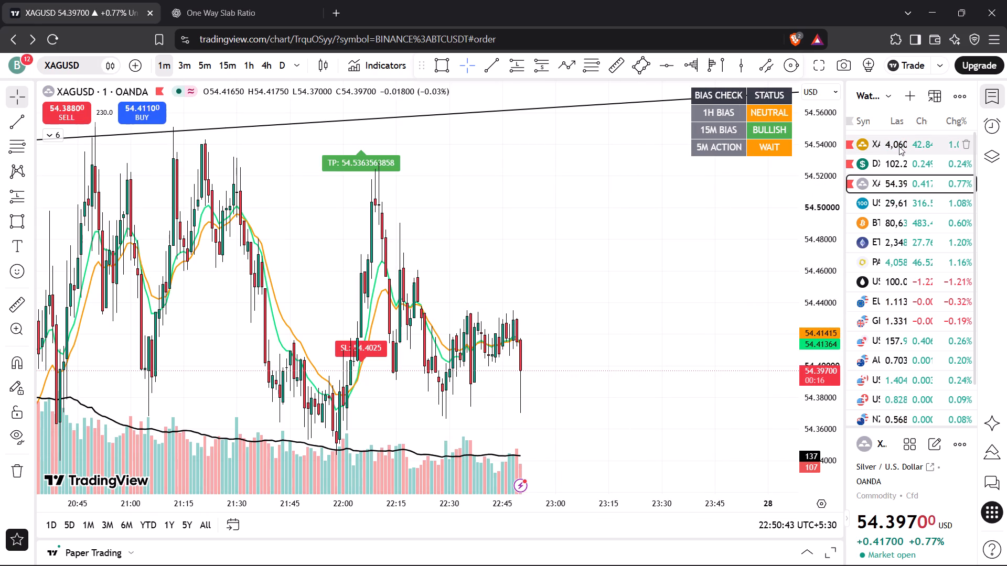
# Lower the XAUUSD long position's stop to about 4,058.093 on the 1-minute chart.
pyautogui.click(899, 146)
pyautogui.moveTo(819, 203); pyautogui.dragTo(815, 258)
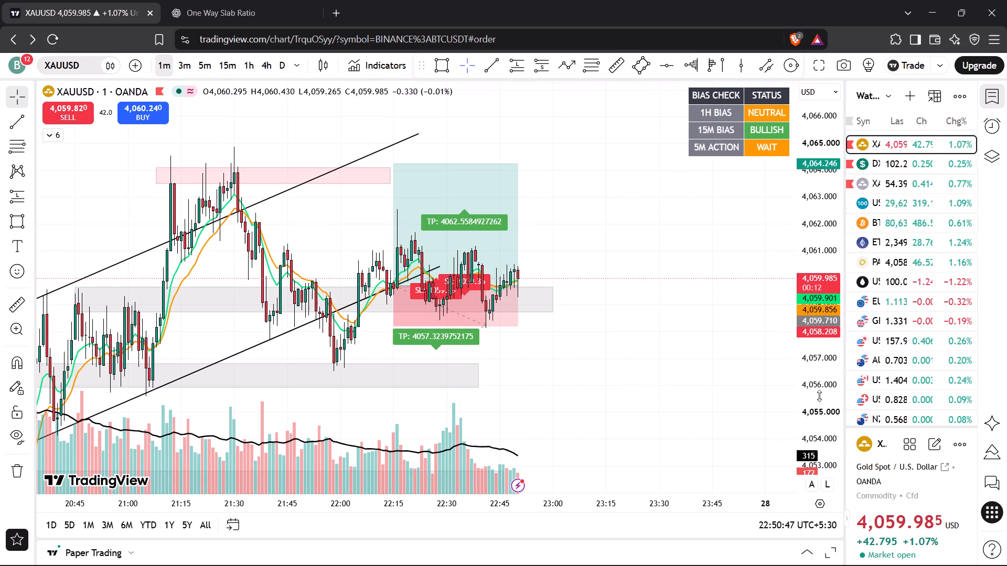
pyautogui.moveTo(820, 397); pyautogui.dragTo(838, 247)
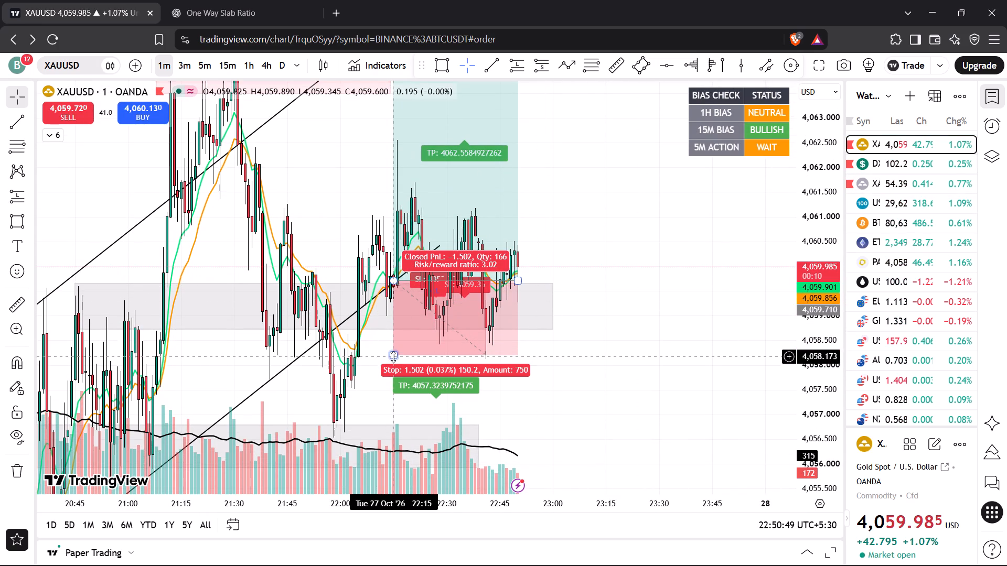
pyautogui.moveTo(393, 357); pyautogui.dragTo(415, 361)
pyautogui.click(630, 287)
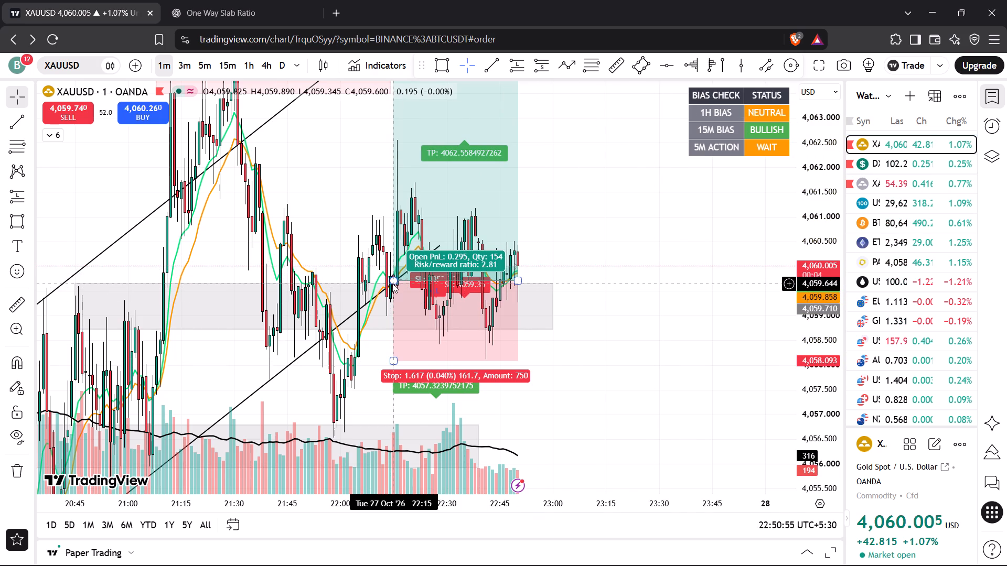
# Shift the XAUUSD long position's start to about 22:39 with entry at about 4,059.697, and extend its end to about 23:11.
pyautogui.moveTo(393, 281); pyautogui.dragTo(477, 281)
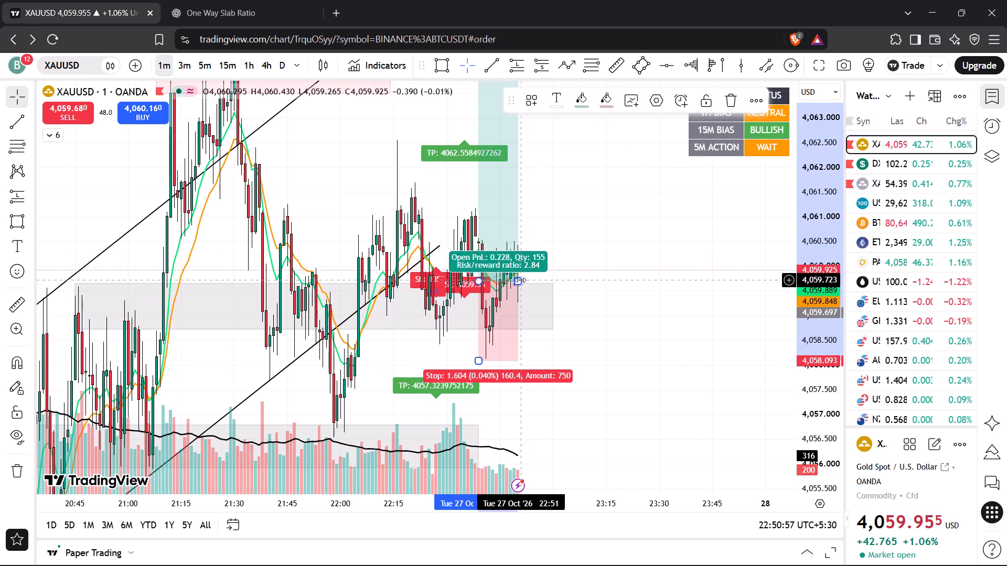
pyautogui.moveTo(520, 280); pyautogui.dragTo(591, 286)
pyautogui.click(650, 271)
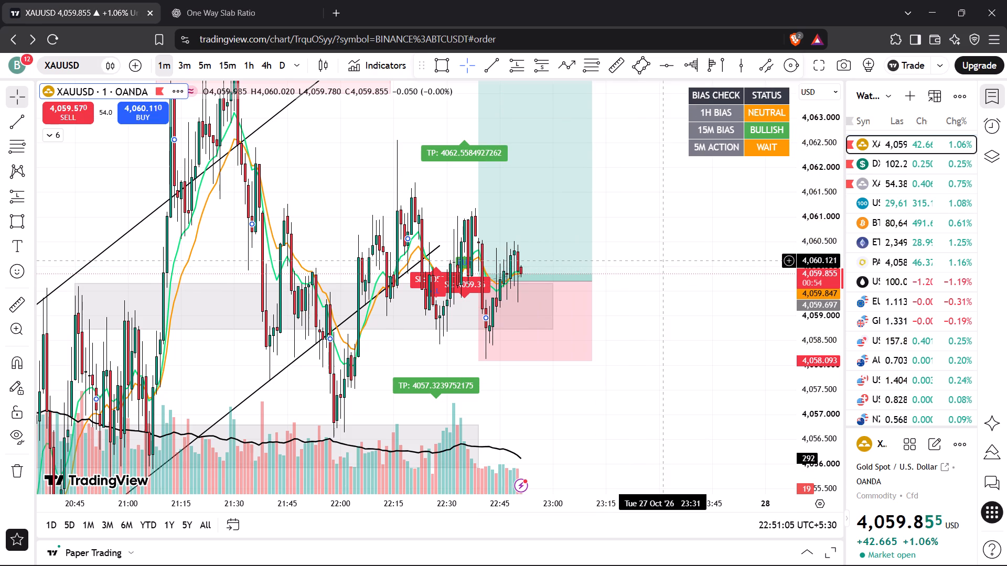
# Monitor the XAUUSD 1-minute candles against the long position's entry, stop and target.
pyautogui.moveTo(828, 192); pyautogui.dragTo(818, 342)
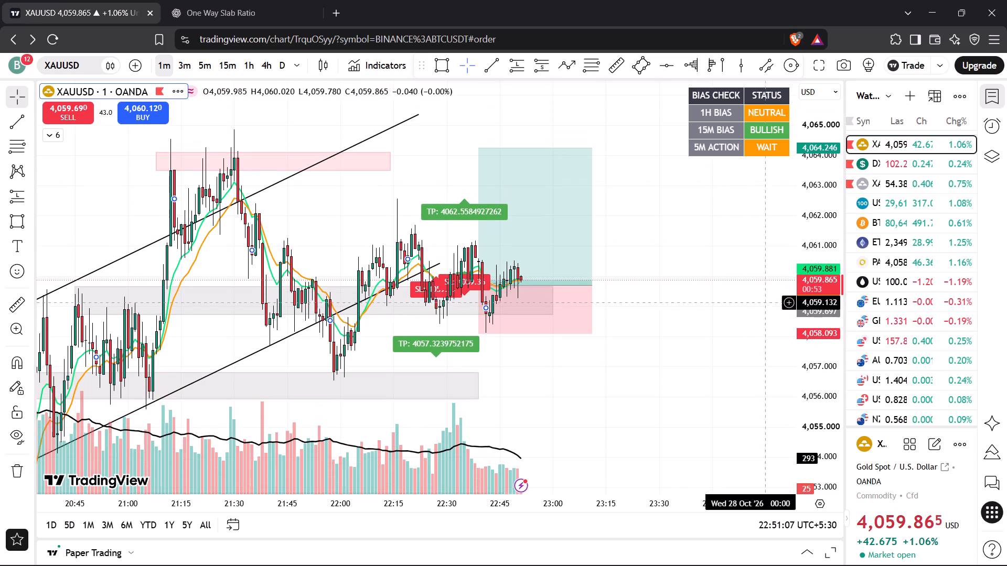
pyautogui.click(698, 237)
pyautogui.moveTo(661, 199); pyautogui.dragTo(647, 224)
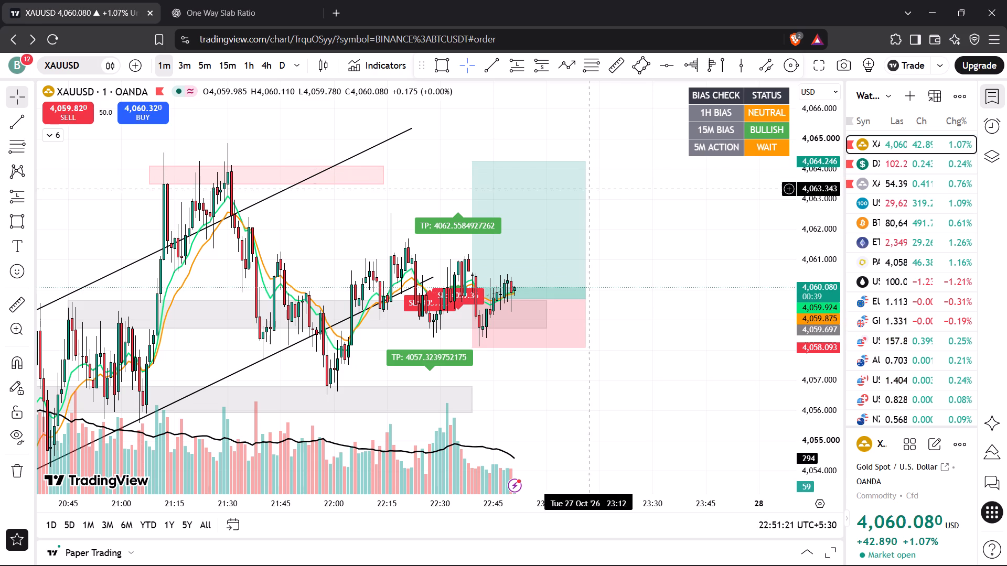
pyautogui.moveTo(821, 214); pyautogui.dragTo(826, 230)
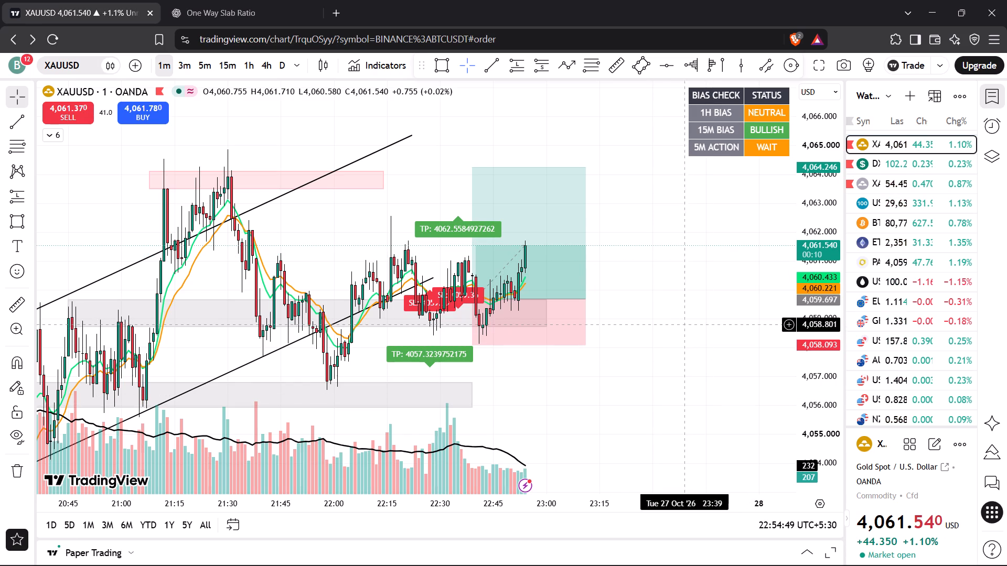
# Draw a thin XAUUSD rectangle zone from about 4,061.432 to 4,061.115, spanning 21:37 to 23:20.
pyautogui.click(442, 59)
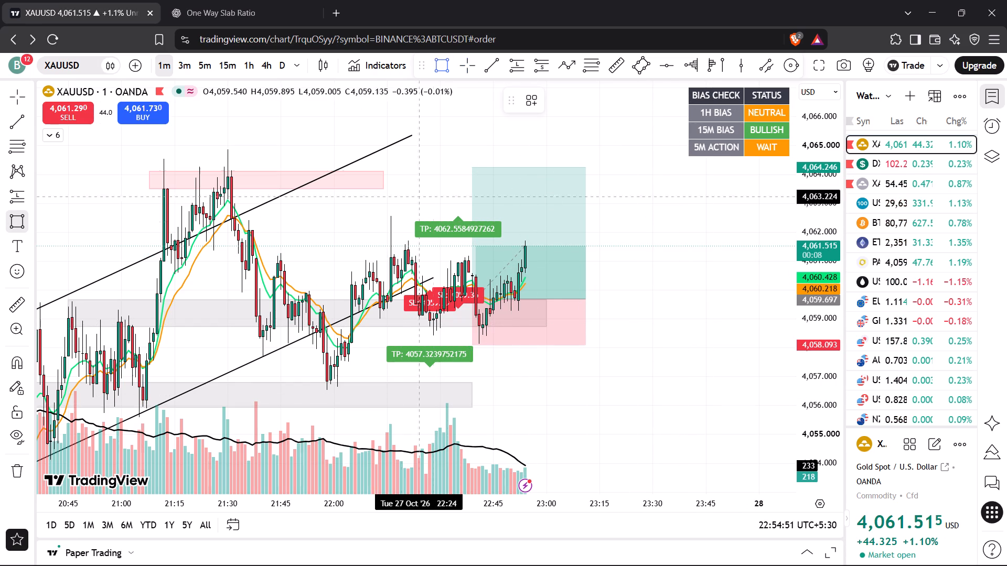
pyautogui.click(252, 248)
pyautogui.click(616, 258)
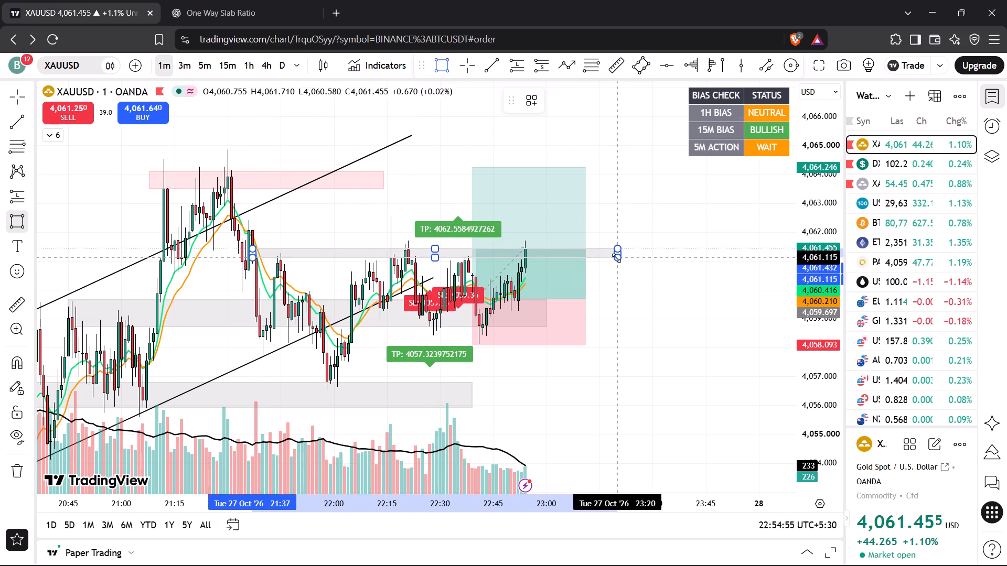
pyautogui.click(650, 212)
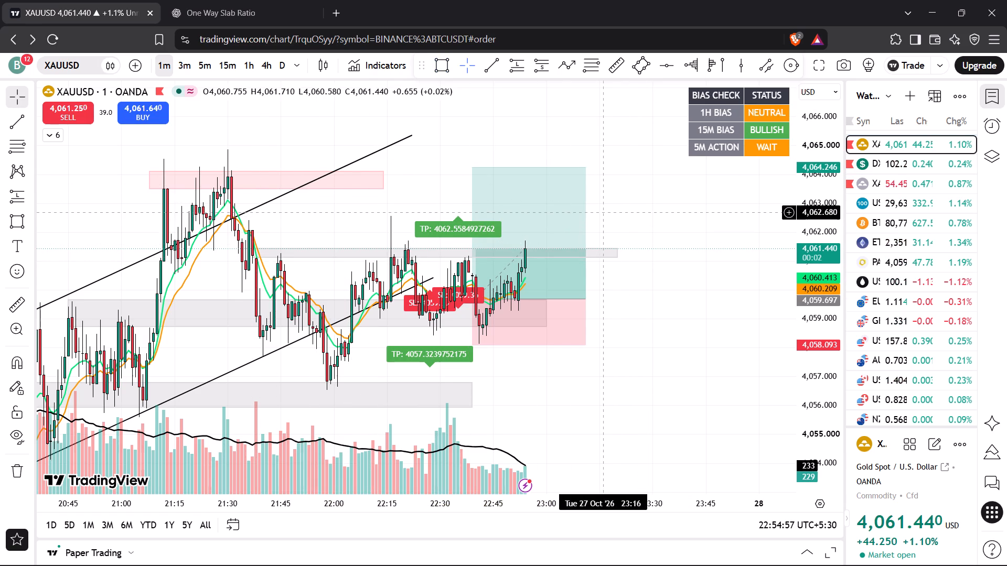
# Extend the pink zone near the XAUUSD long position's target forward in time to about 23:16.
pyautogui.click(648, 181)
pyautogui.moveTo(648, 181); pyautogui.dragTo(657, 193)
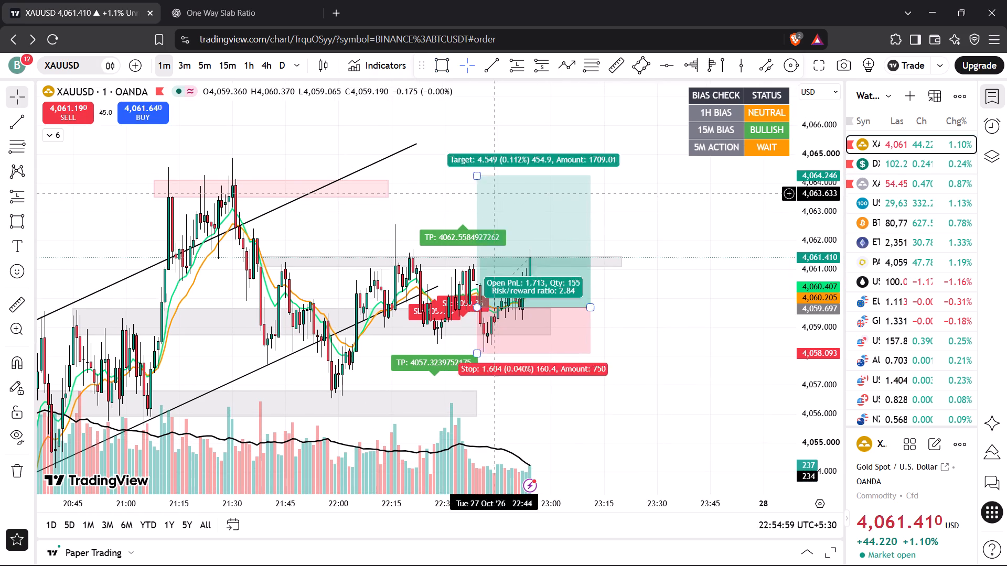
pyautogui.moveTo(389, 189); pyautogui.dragTo(581, 180)
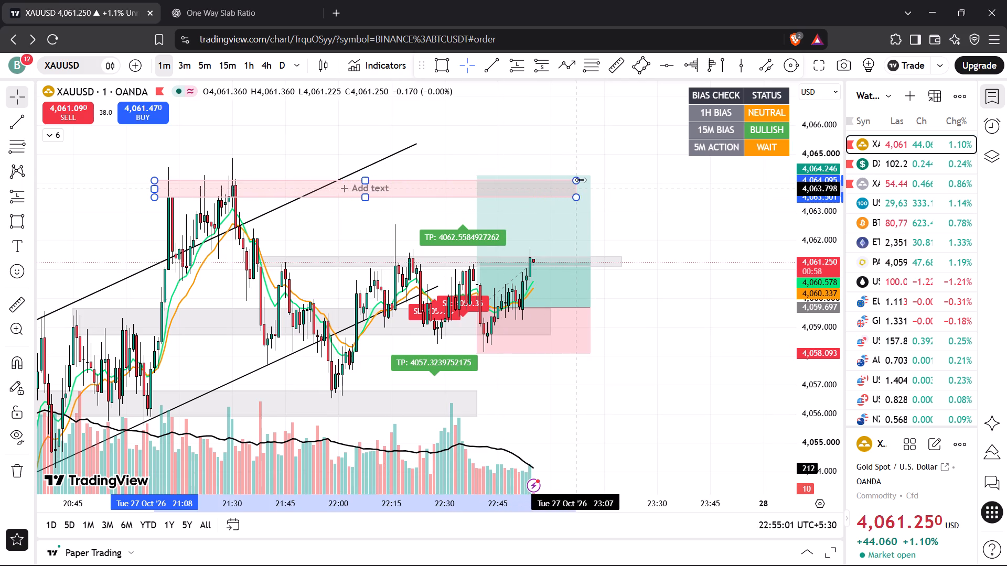
pyautogui.moveTo(581, 180); pyautogui.dragTo(606, 179)
pyautogui.click(615, 149)
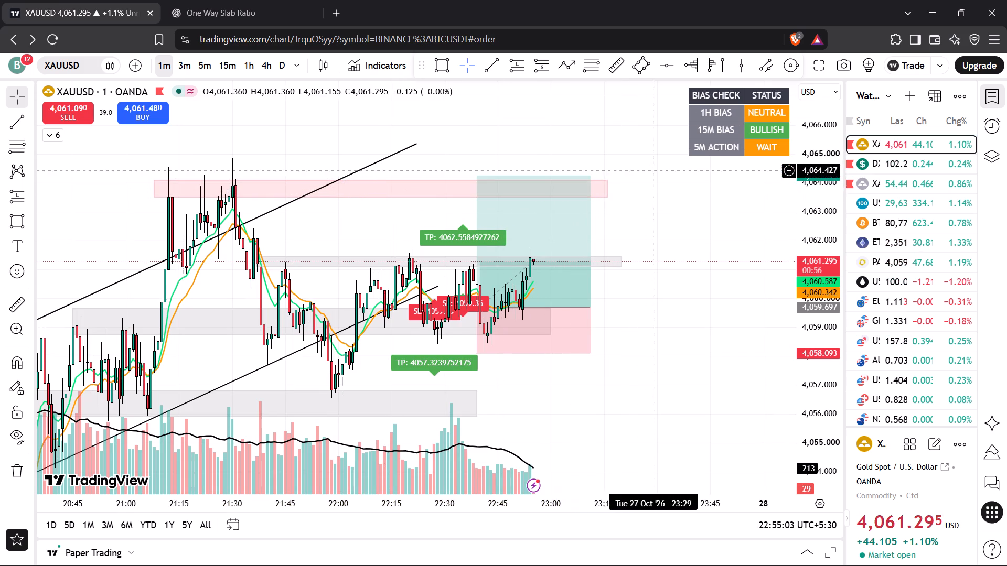
# Monitor the XAUUSD 1-minute candles around the thin grey zone and the long position's target.
pyautogui.moveTo(813, 187); pyautogui.dragTo(814, 226)
pyautogui.moveTo(649, 248); pyautogui.dragTo(652, 258)
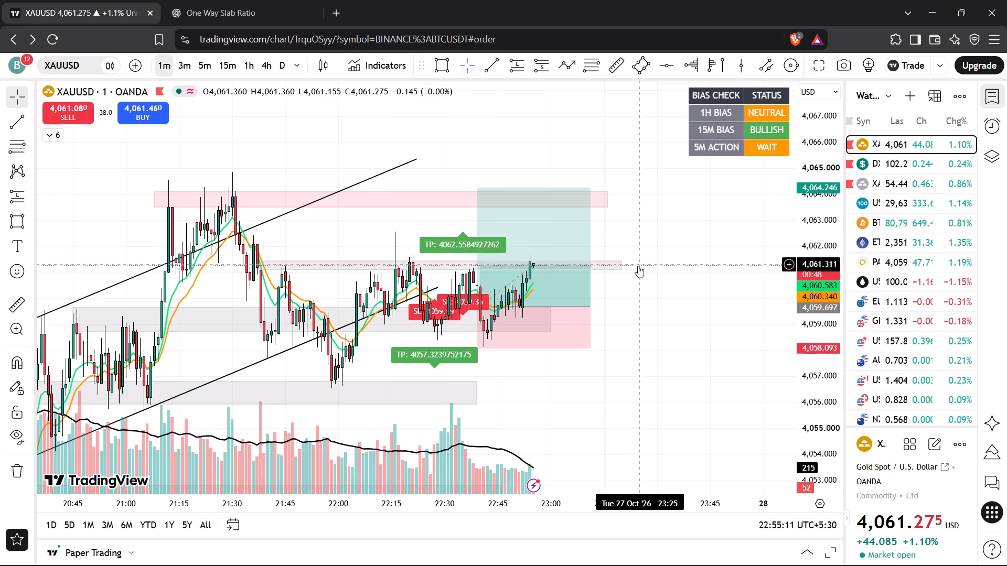
pyautogui.click(659, 235)
pyautogui.moveTo(661, 235); pyautogui.dragTo(668, 216)
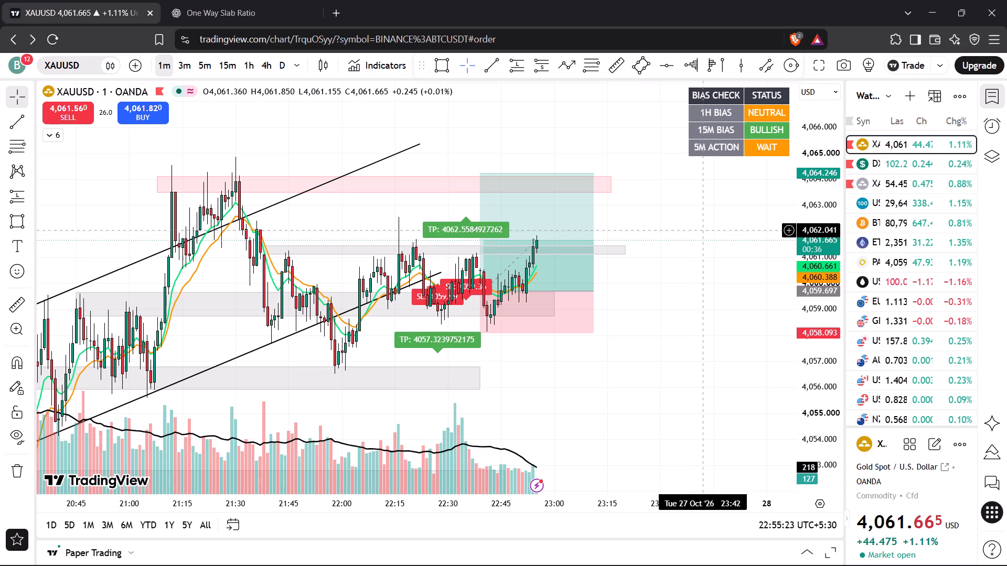
pyautogui.moveTo(721, 245); pyautogui.dragTo(714, 226)
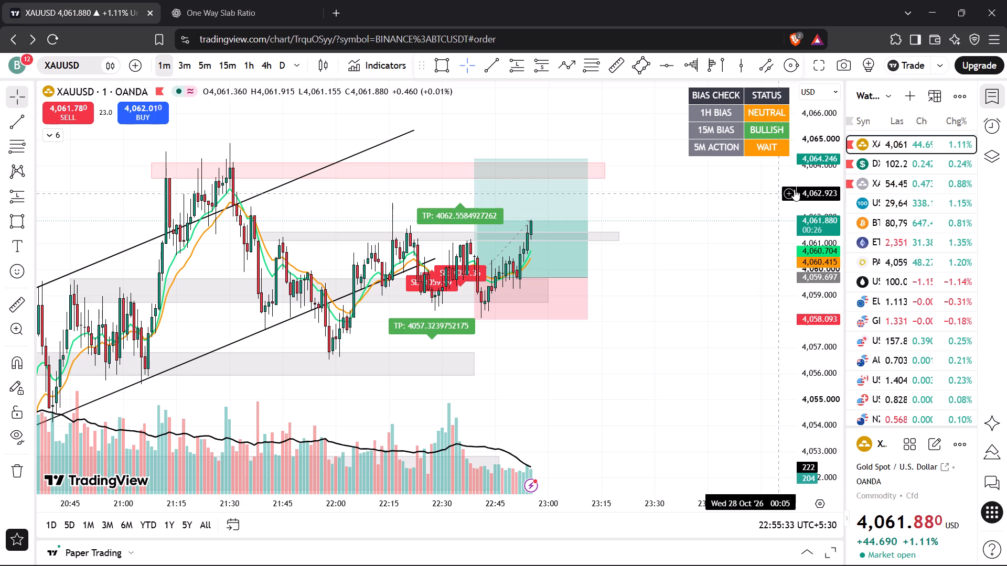
# Switch the chart to US Tech 100 CFD and review its existing long position.
pyautogui.click(884, 209)
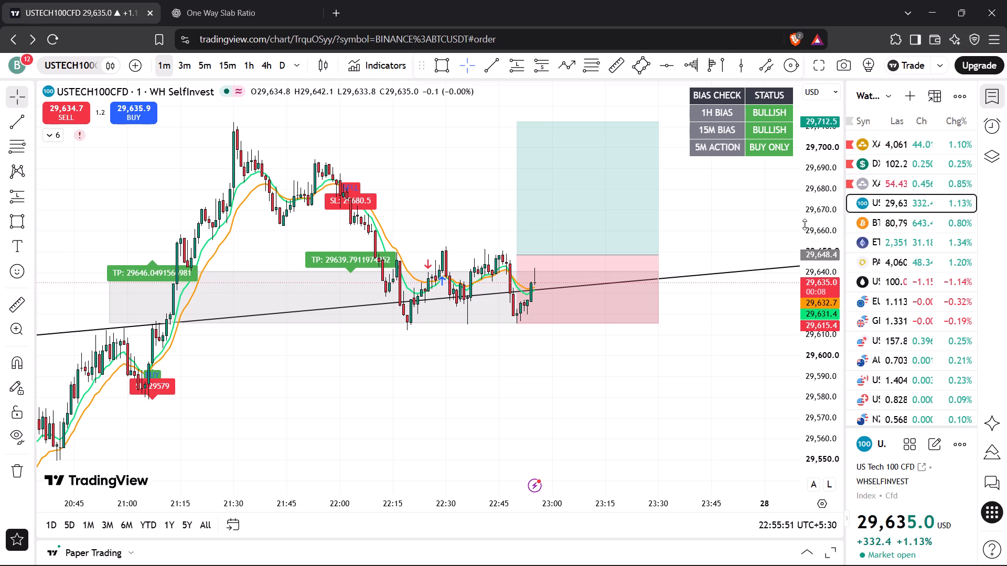
pyautogui.moveTo(735, 223); pyautogui.dragTo(699, 222)
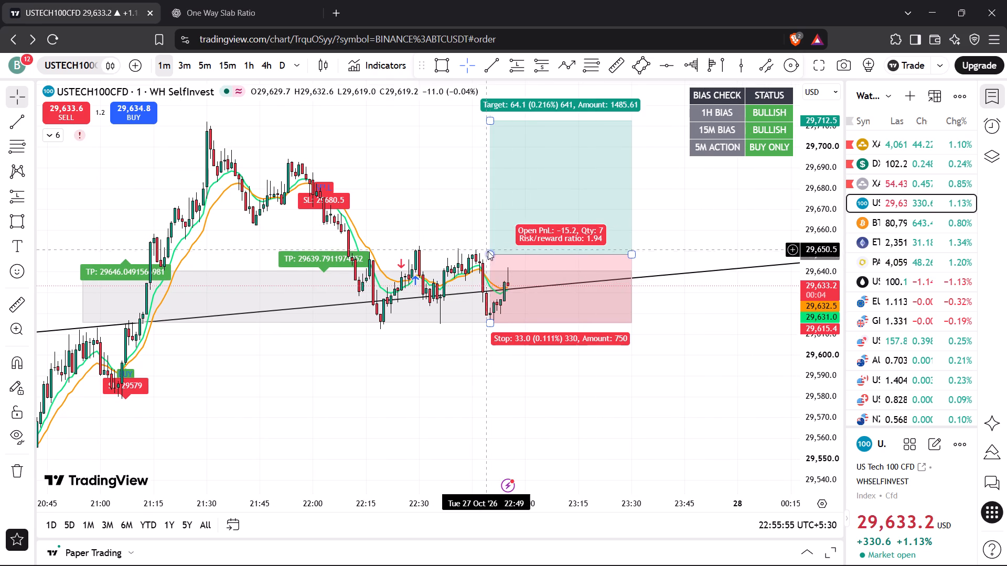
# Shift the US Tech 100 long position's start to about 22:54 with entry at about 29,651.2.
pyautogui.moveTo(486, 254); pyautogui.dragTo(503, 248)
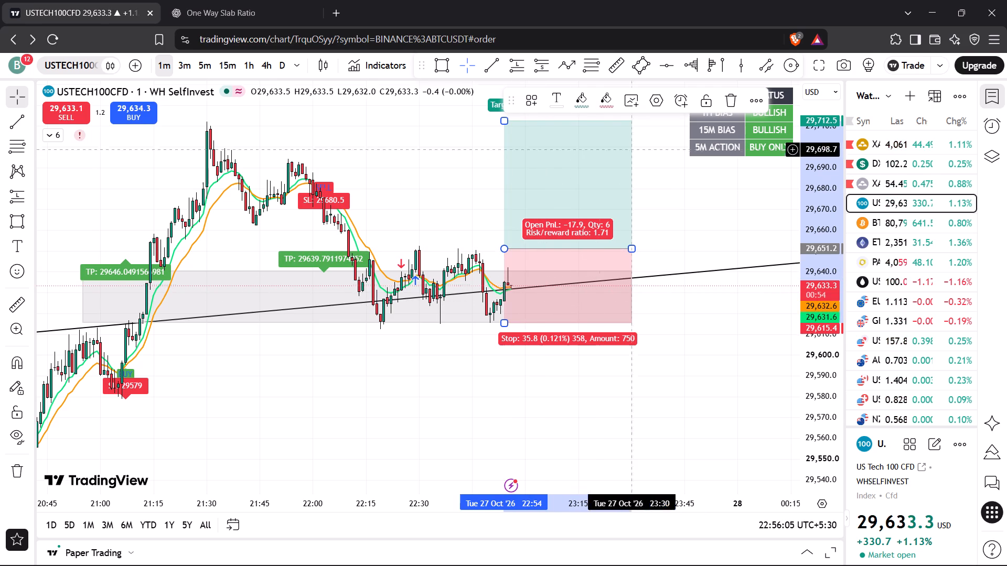
# Delete the long position from the US Tech 100 chart.
pyautogui.click(729, 104)
pyautogui.click(704, 199)
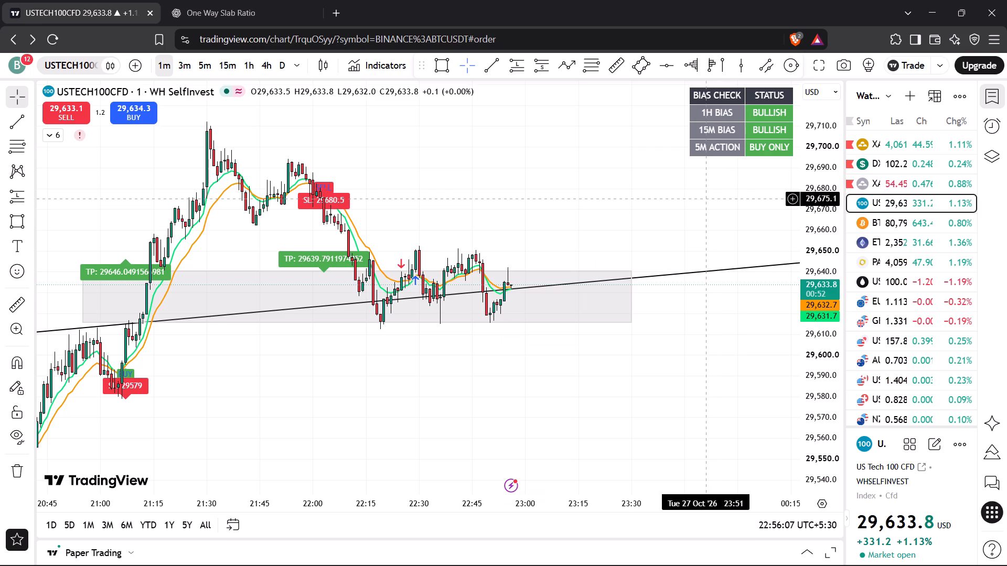
# Examine the US Tech 100 1-minute price action against the grey zone and the rising trendline.
pyautogui.moveTo(703, 199); pyautogui.dragTo(681, 233)
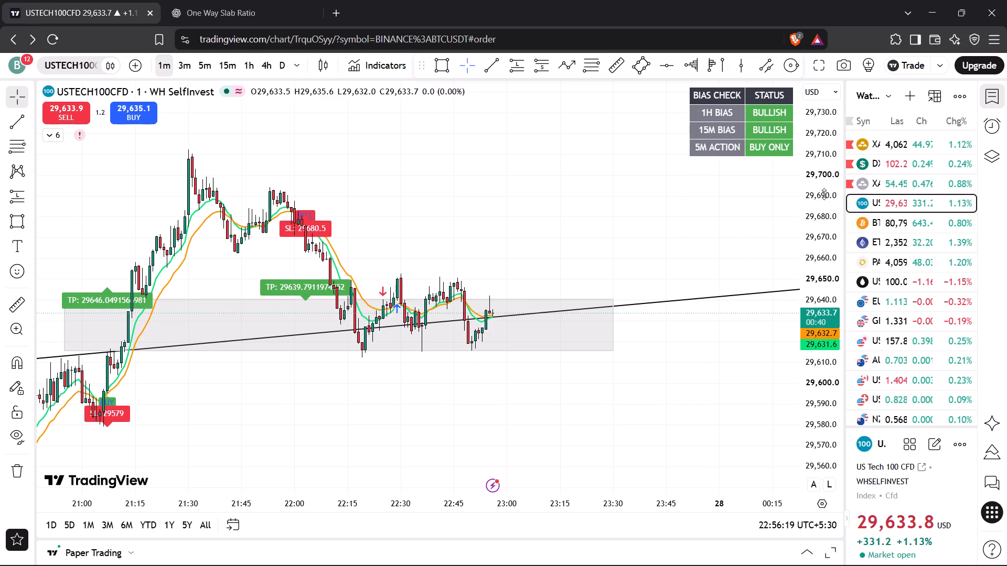
pyautogui.moveTo(824, 194); pyautogui.dragTo(824, 215)
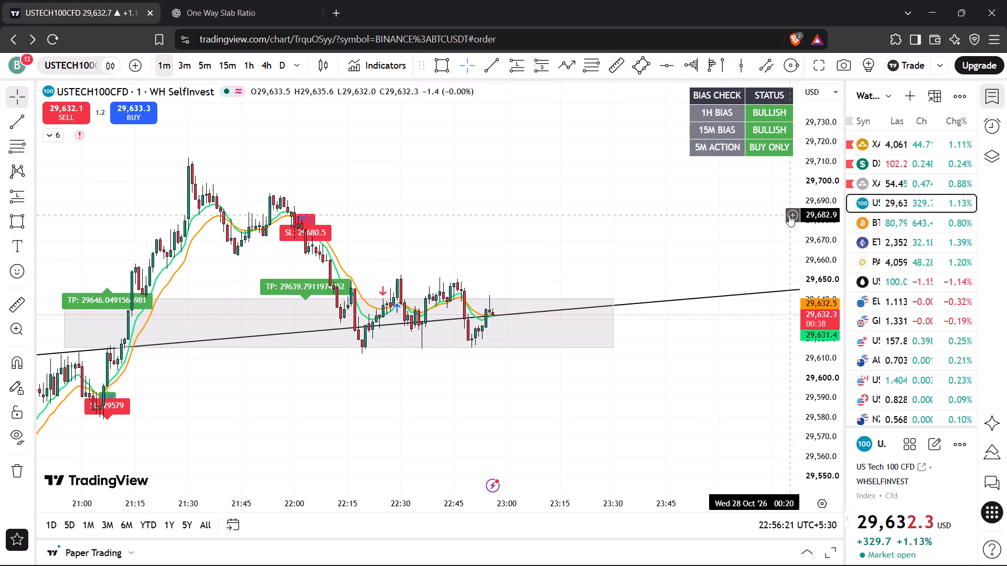
pyautogui.scroll(-1, 618, 218)
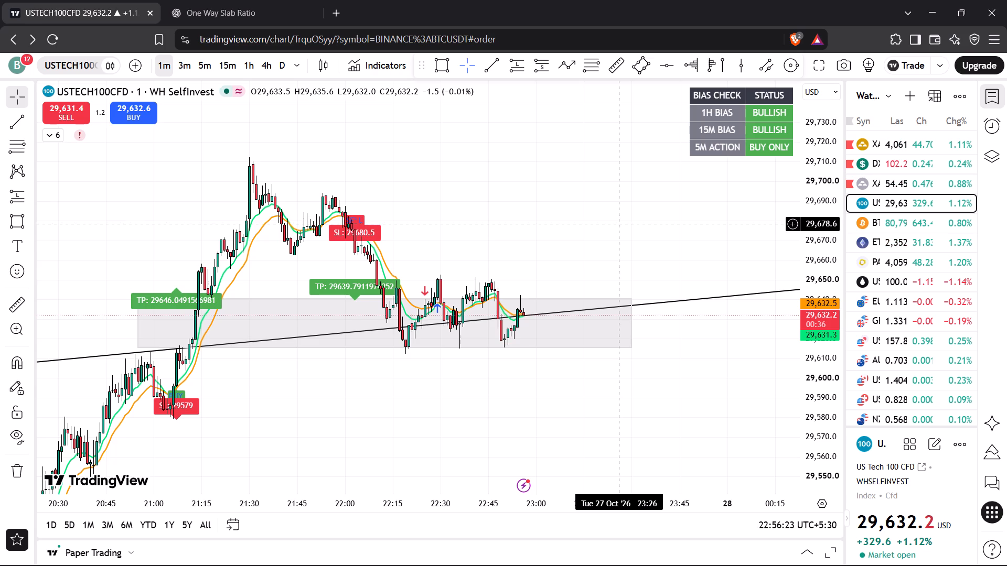
pyautogui.moveTo(618, 224); pyautogui.dragTo(631, 212)
pyautogui.moveTo(626, 215); pyautogui.dragTo(640, 204)
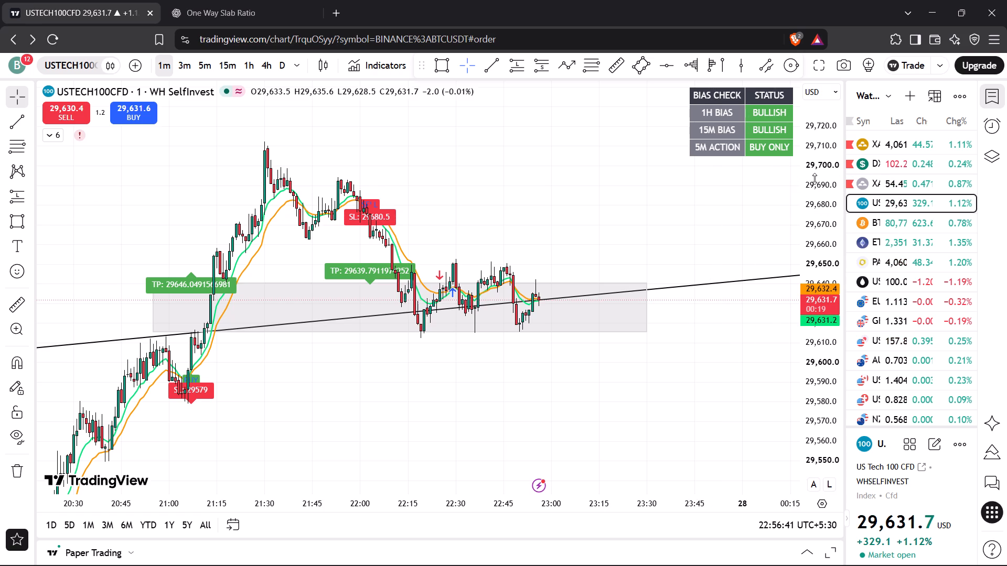
pyautogui.moveTo(817, 182); pyautogui.dragTo(819, 192)
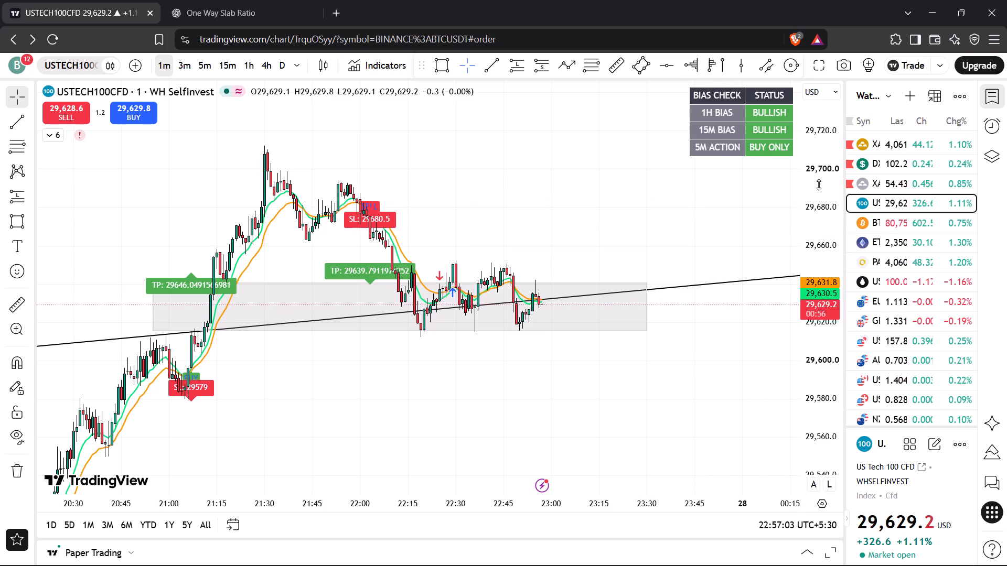
pyautogui.moveTo(821, 188); pyautogui.dragTo(824, 245)
pyautogui.moveTo(722, 236); pyautogui.dragTo(723, 266)
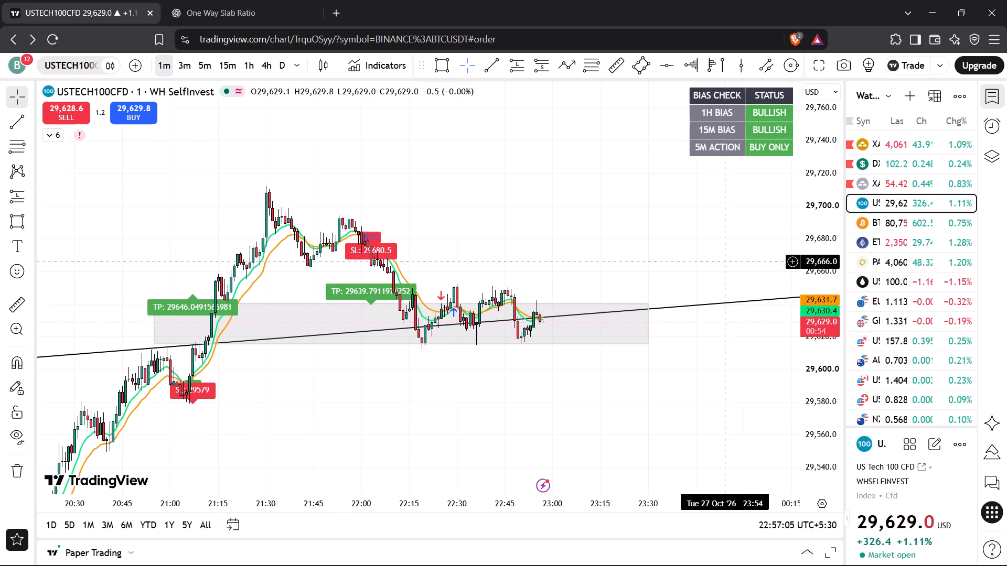
pyautogui.moveTo(723, 266); pyautogui.dragTo(721, 273)
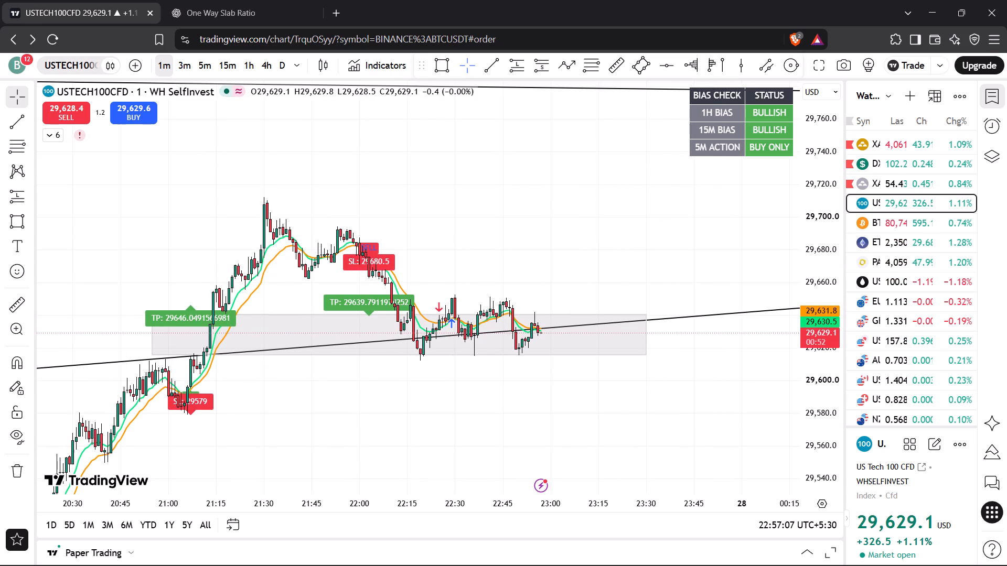
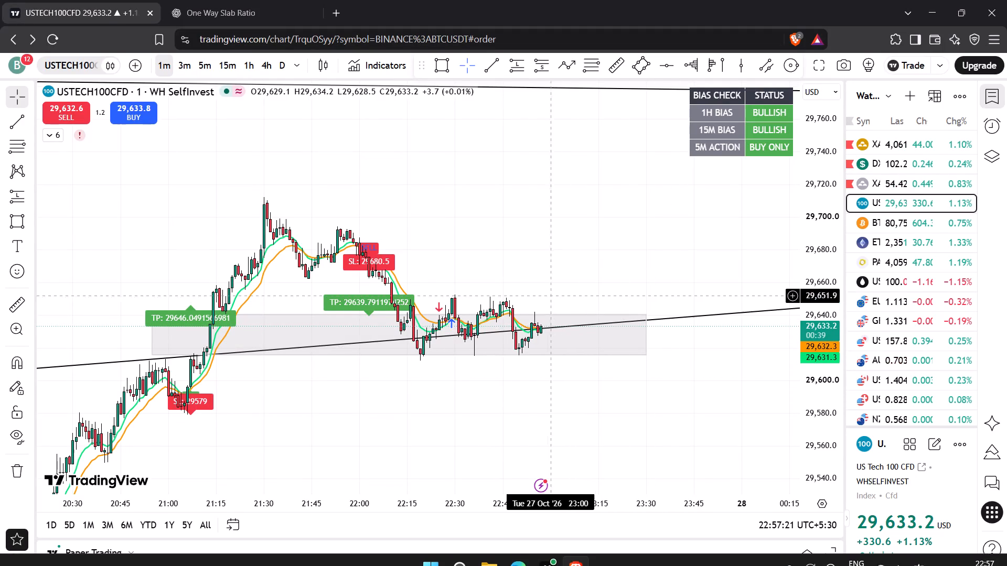
# Switch the chart to XAUUSD and review its long position against the nearby zones.
pyautogui.moveTo(529, 257); pyautogui.dragTo(582, 246)
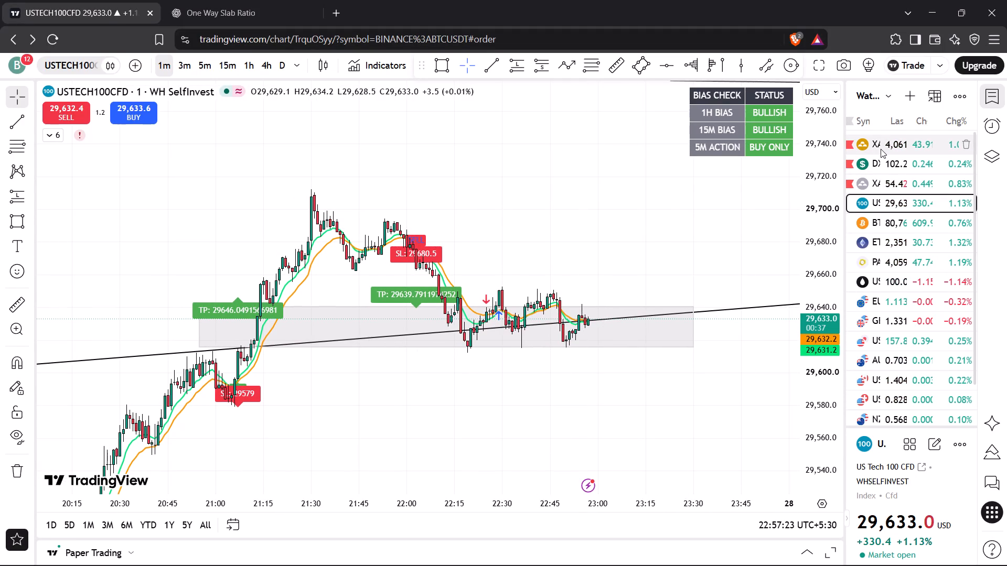
pyautogui.click(881, 149)
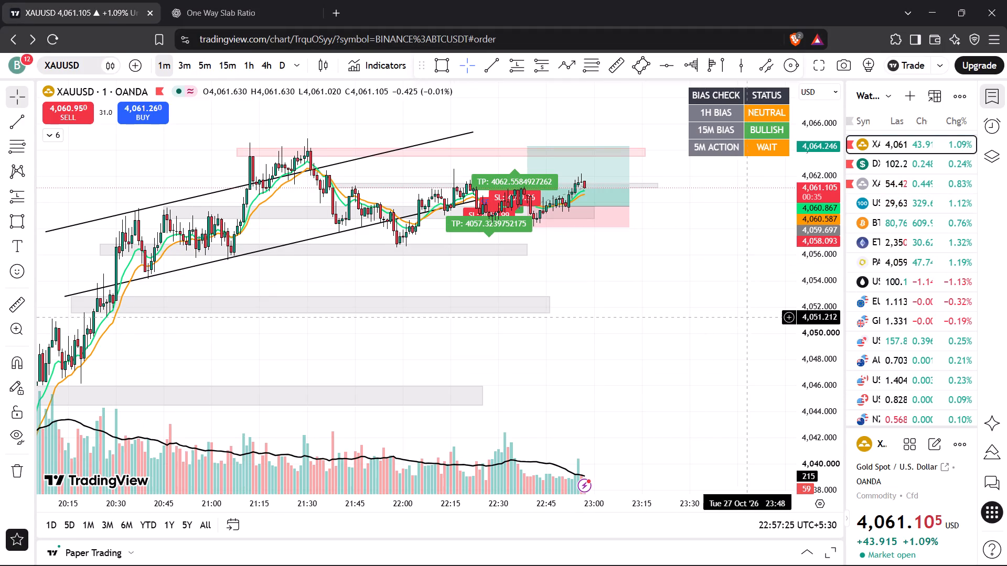
pyautogui.moveTo(747, 319); pyautogui.dragTo(692, 368)
pyautogui.moveTo(822, 409); pyautogui.dragTo(828, 232)
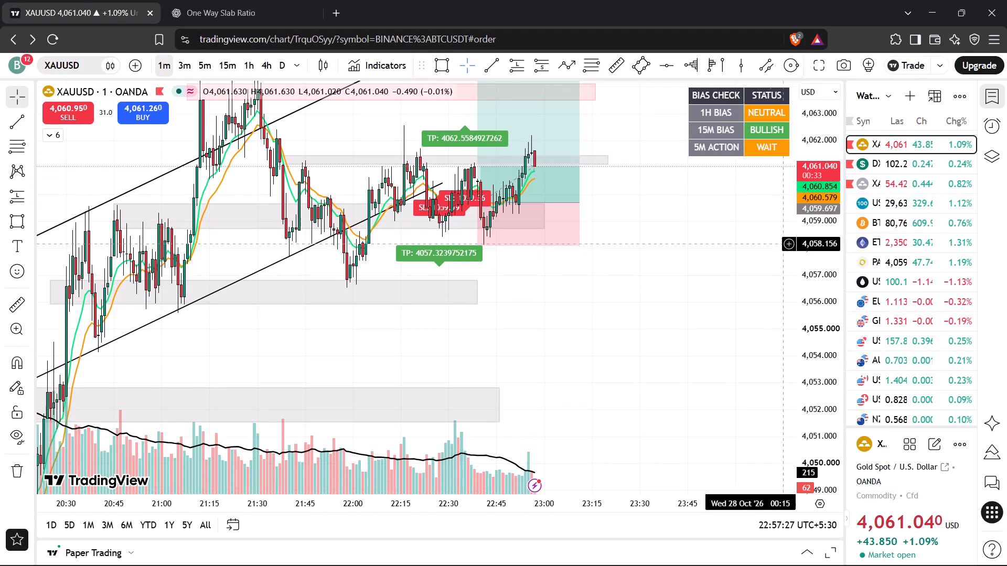
pyautogui.moveTo(769, 250); pyautogui.dragTo(747, 353)
pyautogui.scroll(1, 719, 352)
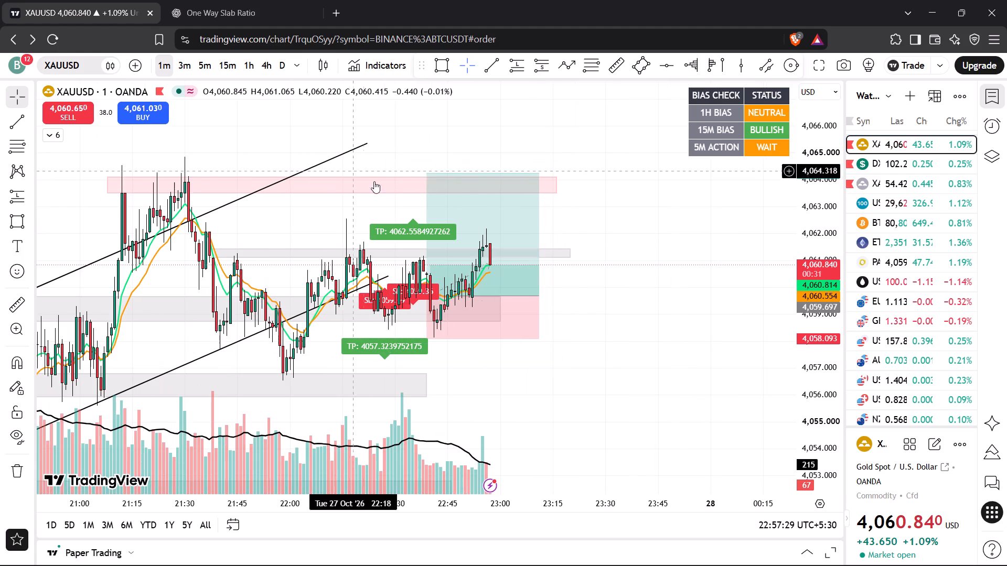
# Hide the 9 & 15 EMA Scalping indicator on the XAUUSD chart.
pyautogui.click(52, 135)
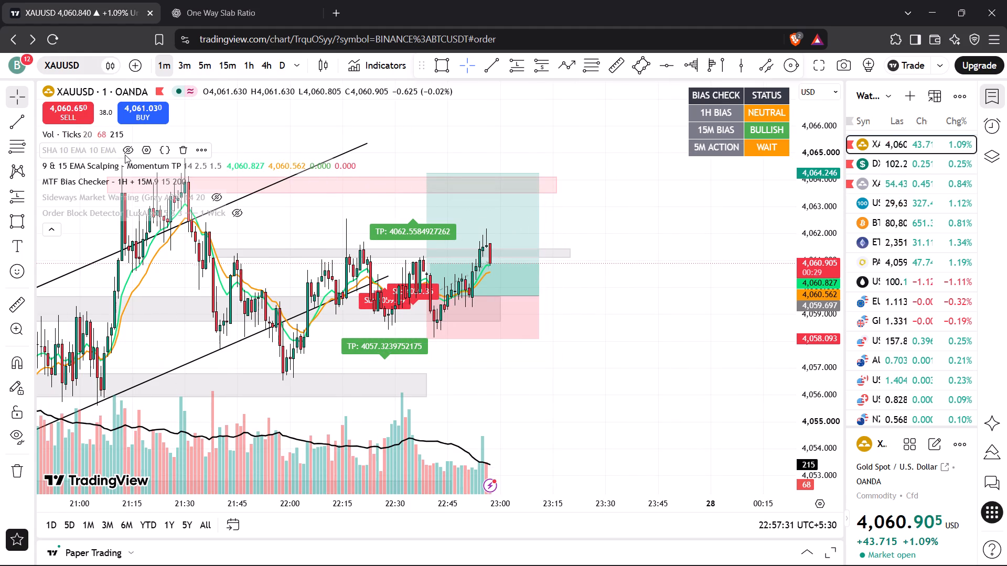
pyautogui.click(233, 163)
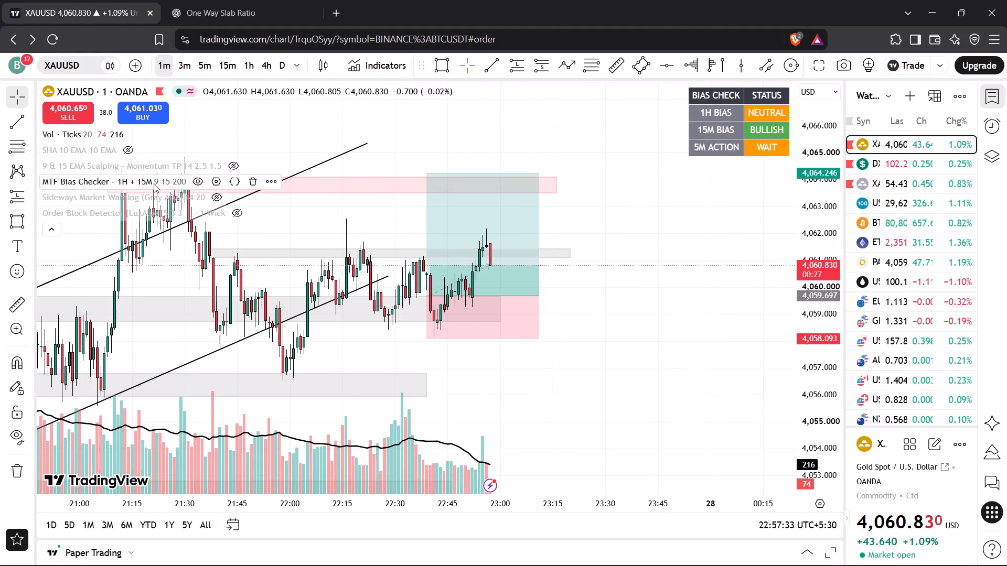
pyautogui.click(51, 231)
pyautogui.click(679, 231)
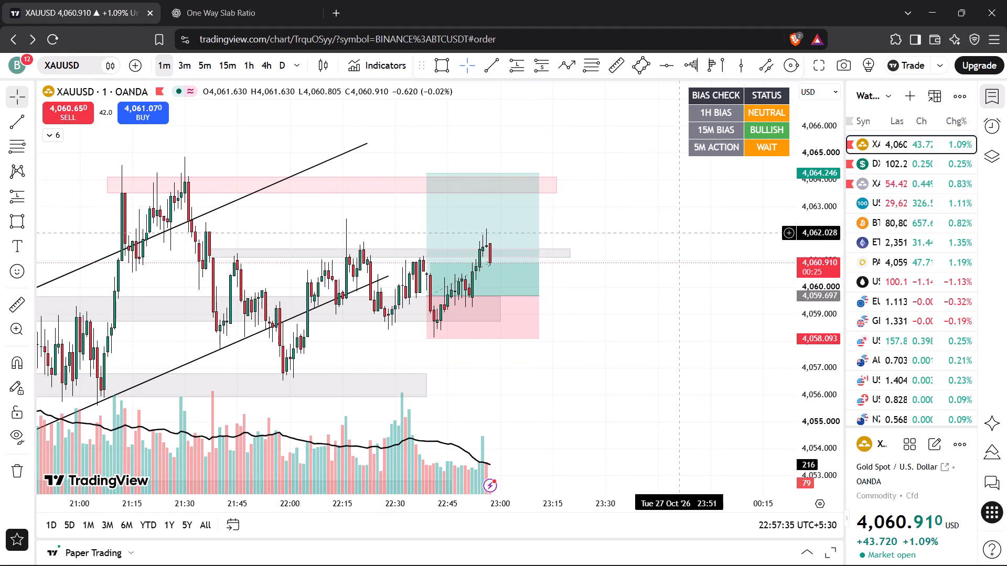
pyautogui.moveTo(679, 236); pyautogui.dragTo(675, 221)
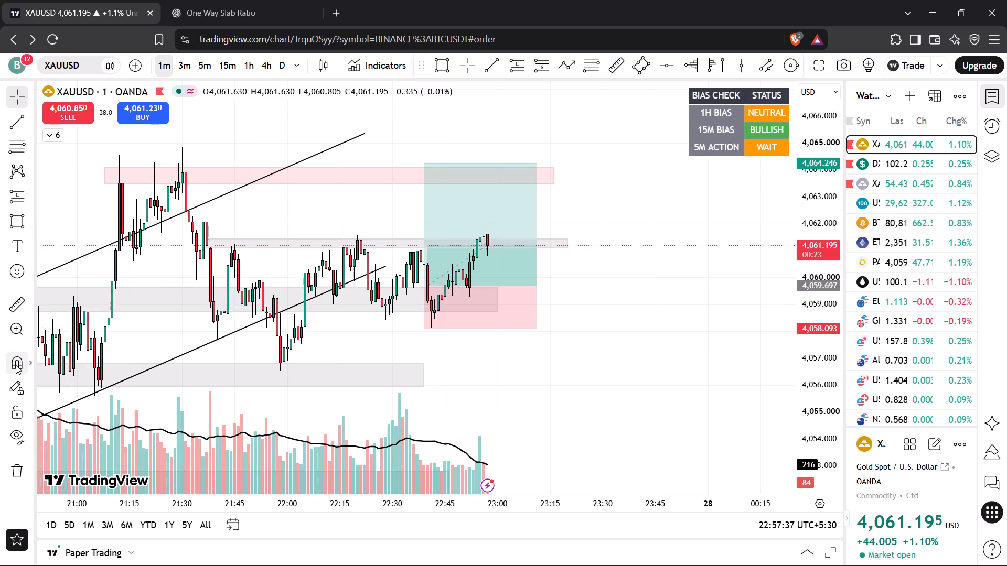
# Turn on magnet snapping for drawings and set it to Strong magnet.
pyautogui.click(15, 365)
pyautogui.click(490, 136)
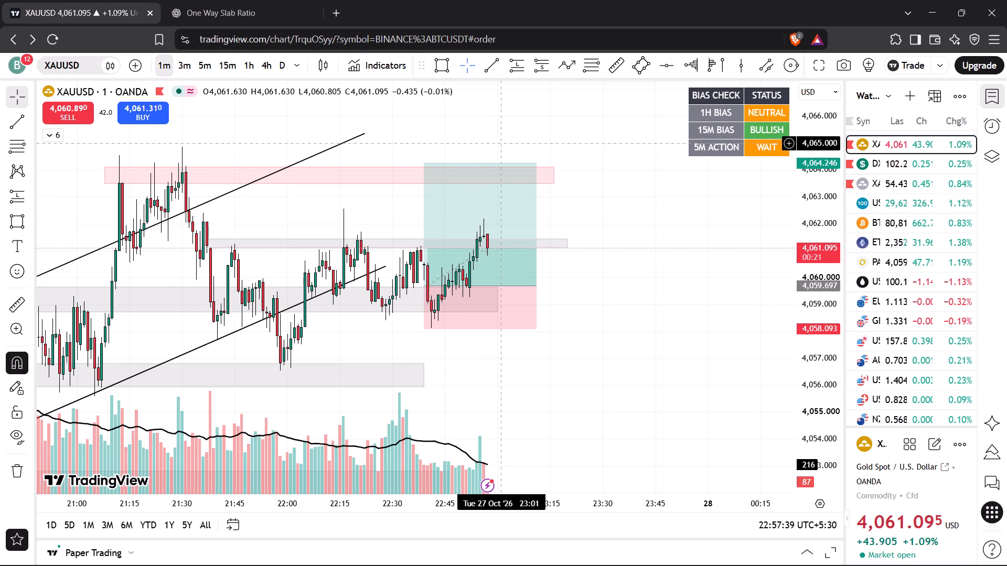
pyautogui.click(499, 146)
pyautogui.moveTo(498, 152); pyautogui.dragTo(511, 133)
pyautogui.click(507, 145)
pyautogui.click(507, 139)
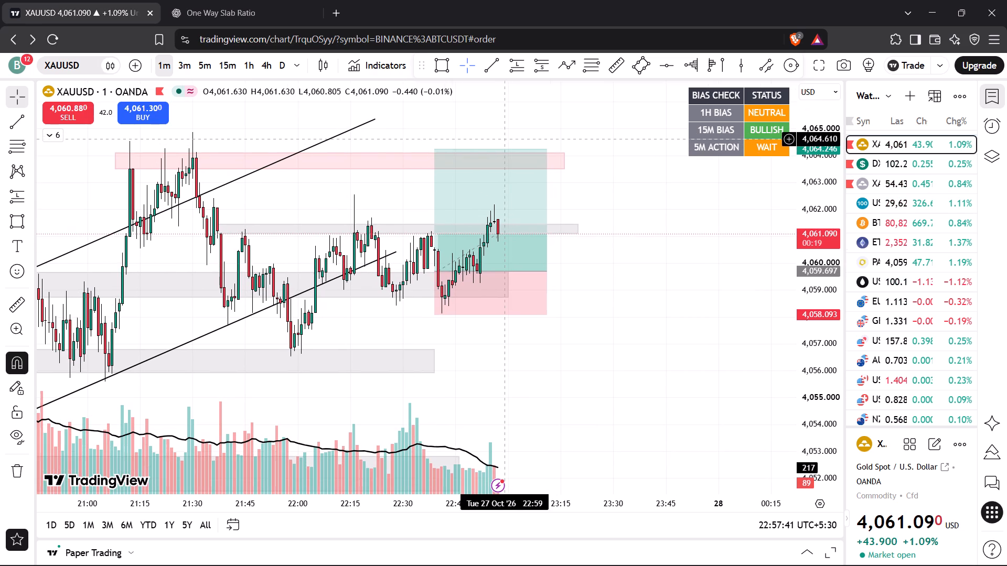
pyautogui.click(29, 364)
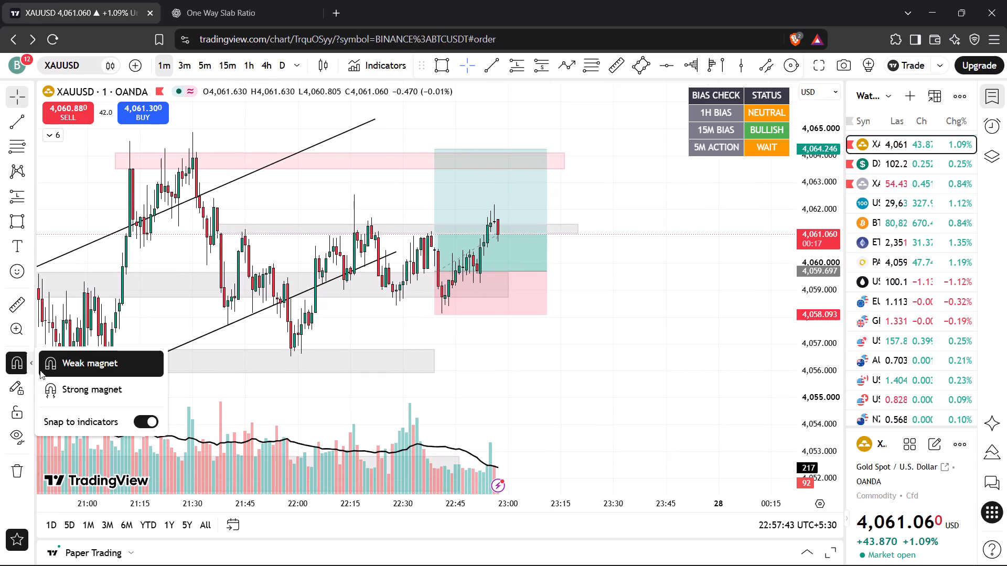
pyautogui.click(66, 386)
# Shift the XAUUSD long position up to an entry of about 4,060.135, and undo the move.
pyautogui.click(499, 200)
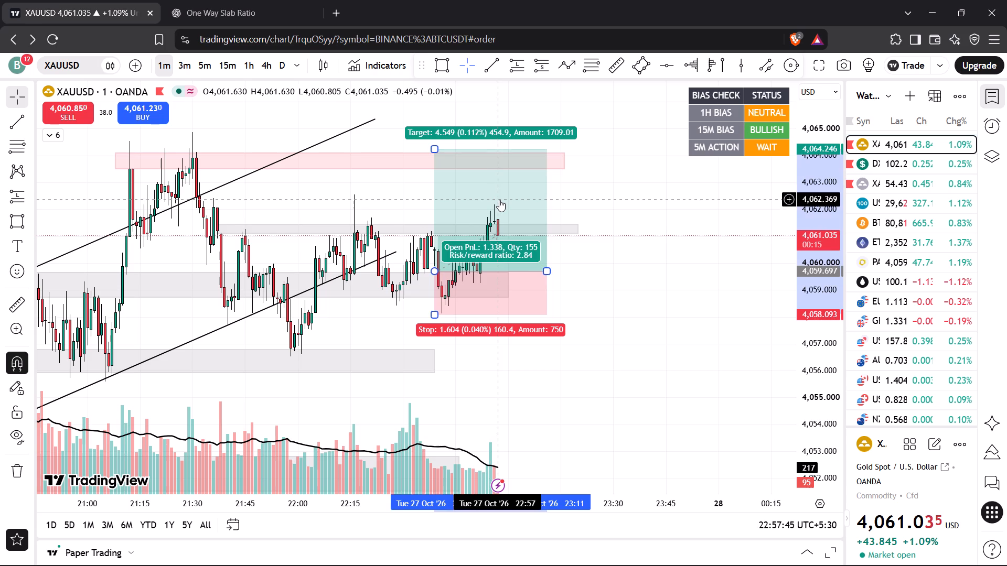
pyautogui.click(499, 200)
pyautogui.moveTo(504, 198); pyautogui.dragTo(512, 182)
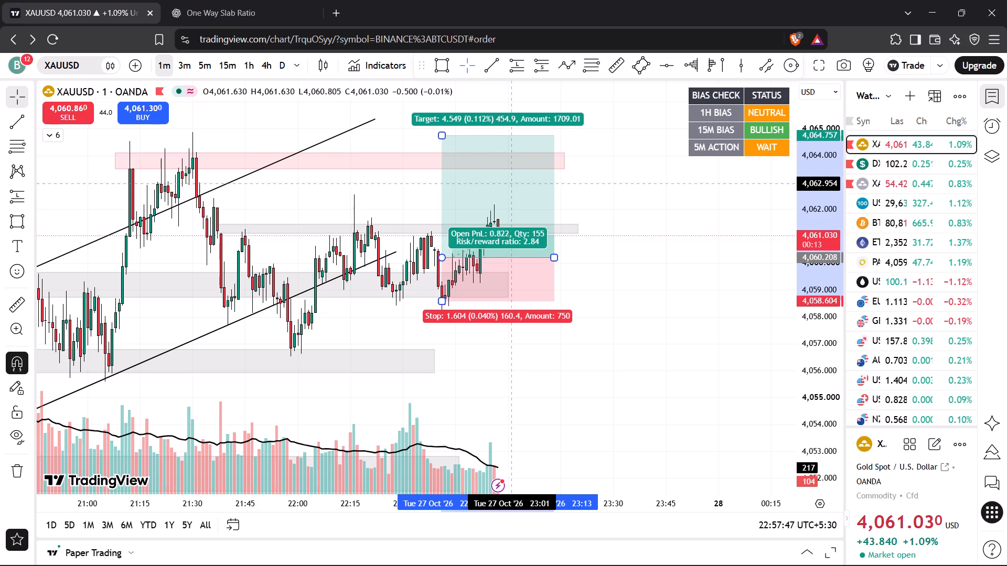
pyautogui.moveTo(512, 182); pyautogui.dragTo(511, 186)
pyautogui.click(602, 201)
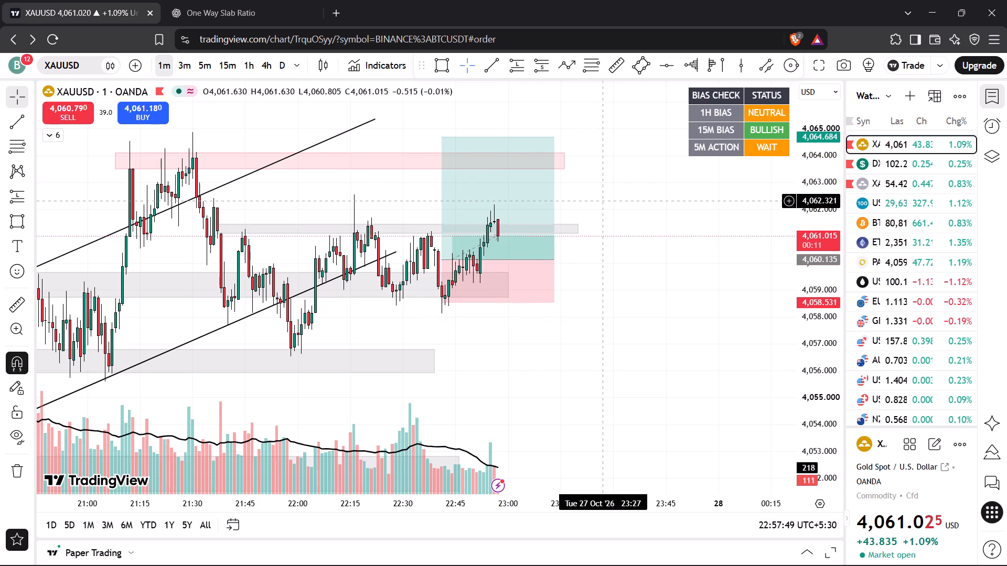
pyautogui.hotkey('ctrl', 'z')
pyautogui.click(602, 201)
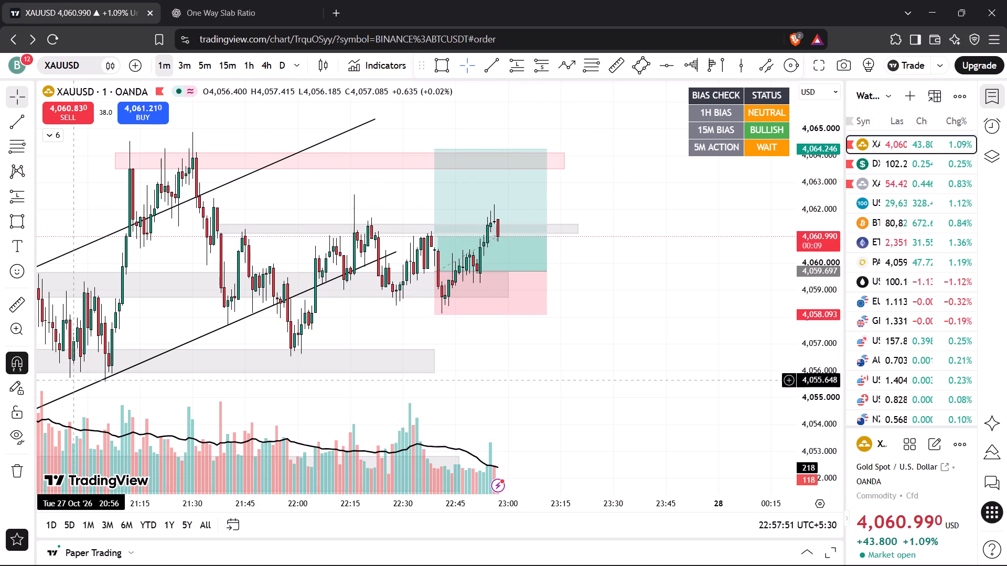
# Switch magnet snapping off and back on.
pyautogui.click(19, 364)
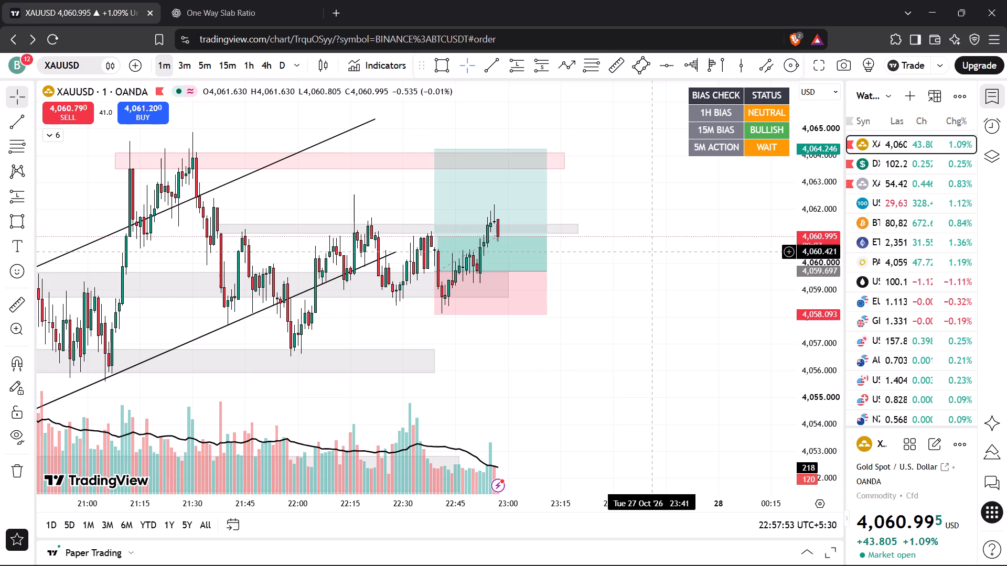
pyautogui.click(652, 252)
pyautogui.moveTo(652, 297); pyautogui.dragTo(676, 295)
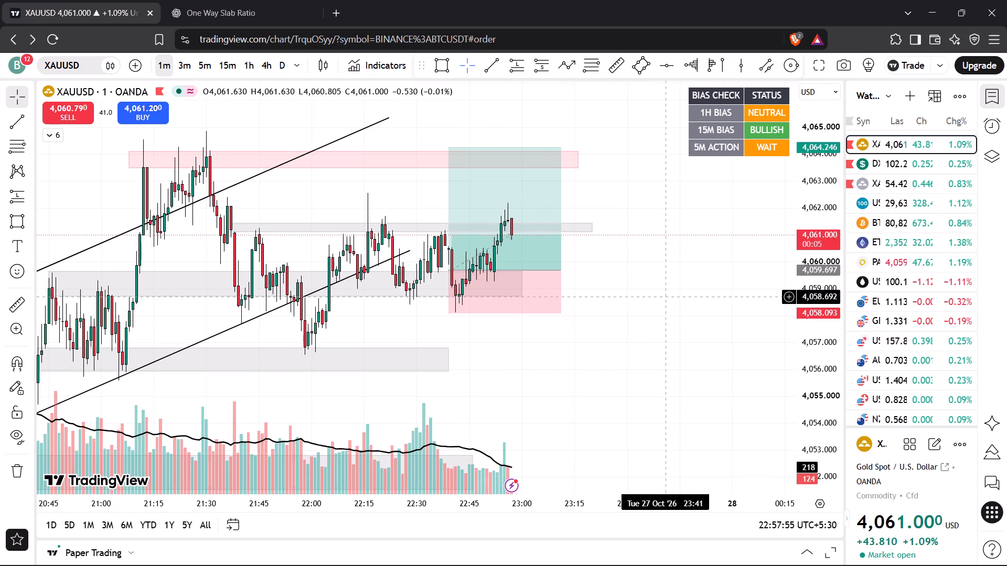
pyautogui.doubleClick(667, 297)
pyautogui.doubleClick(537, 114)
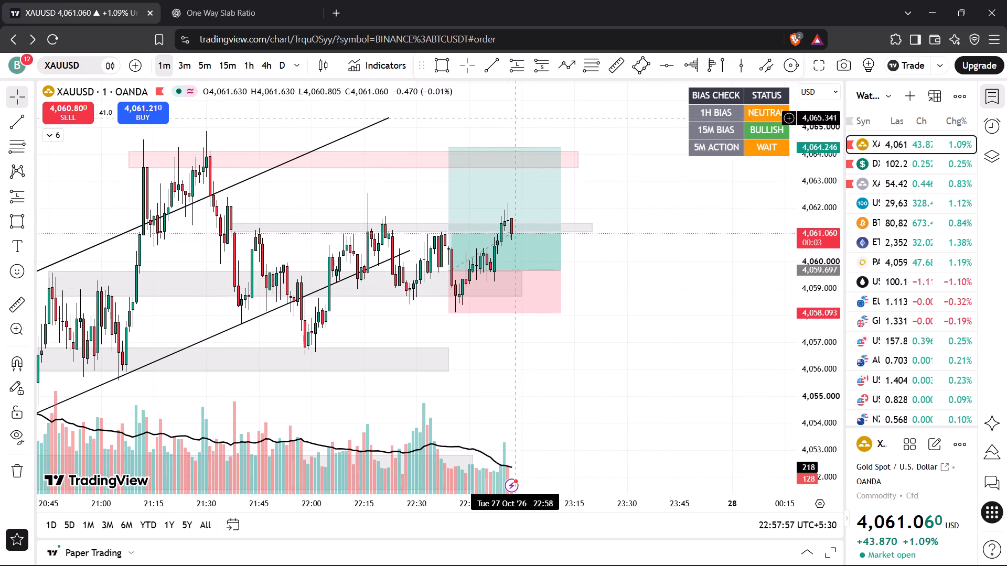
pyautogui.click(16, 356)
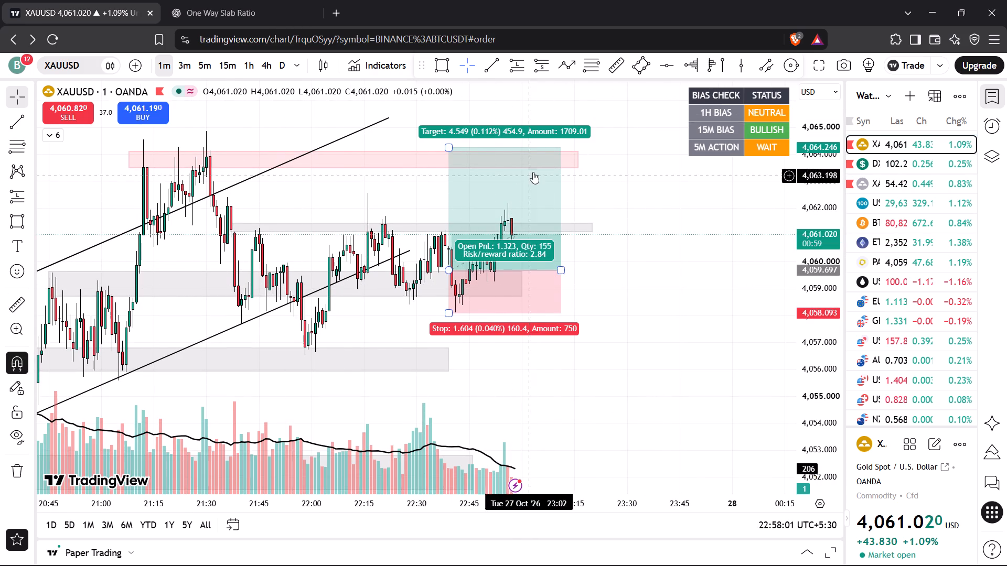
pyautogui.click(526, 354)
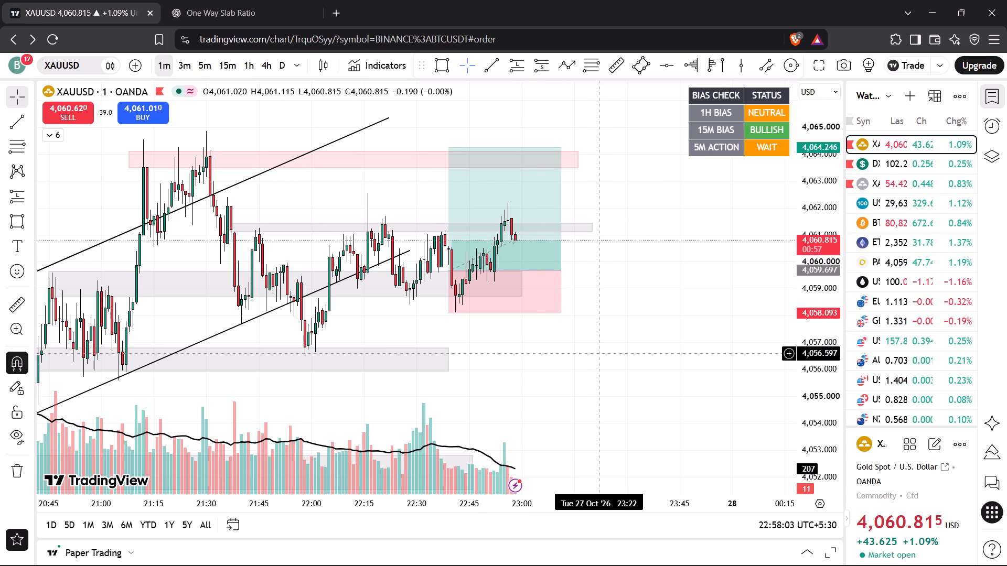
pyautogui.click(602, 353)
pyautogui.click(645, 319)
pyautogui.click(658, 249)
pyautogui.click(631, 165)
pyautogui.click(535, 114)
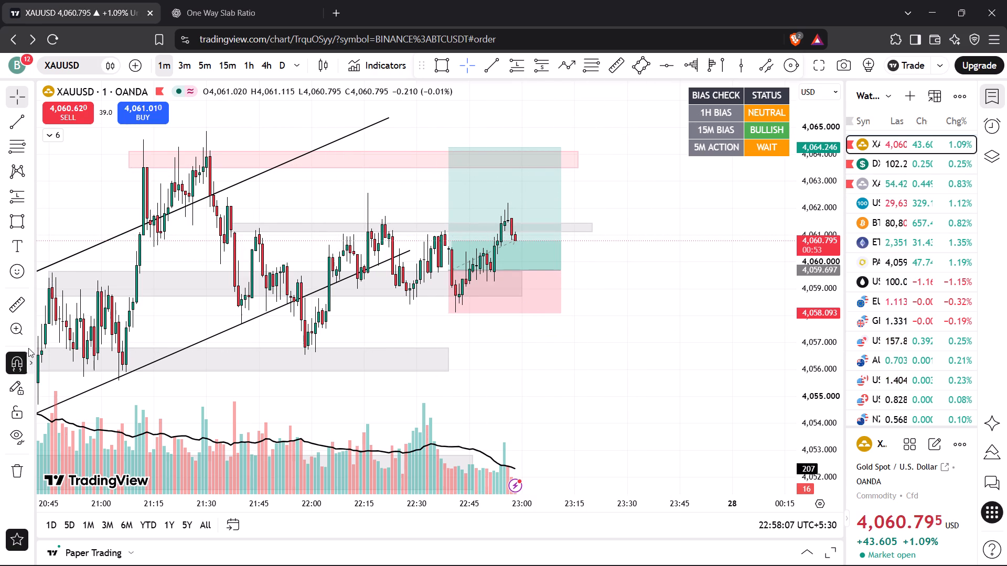
# Measure the price distance from the XAUUSD long position's entry to its target, and clear the measurement.
pyautogui.click(16, 301)
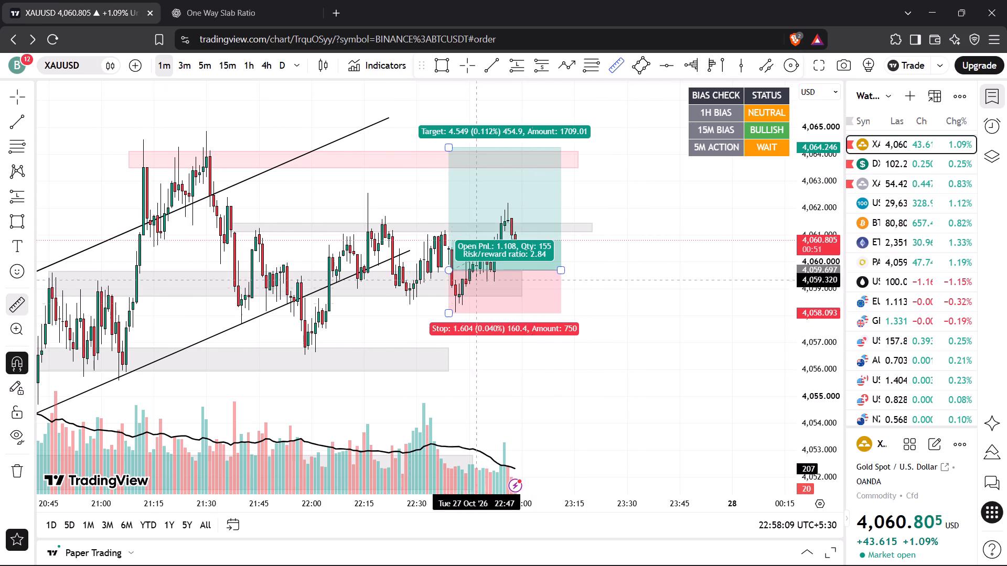
pyautogui.click(587, 270)
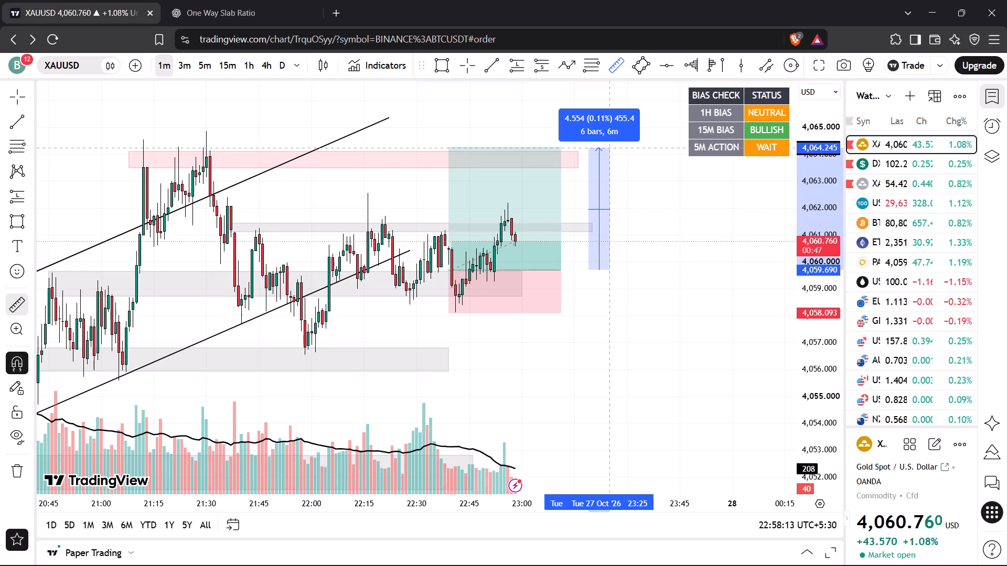
pyautogui.rightClick(609, 148)
pyautogui.click(627, 179)
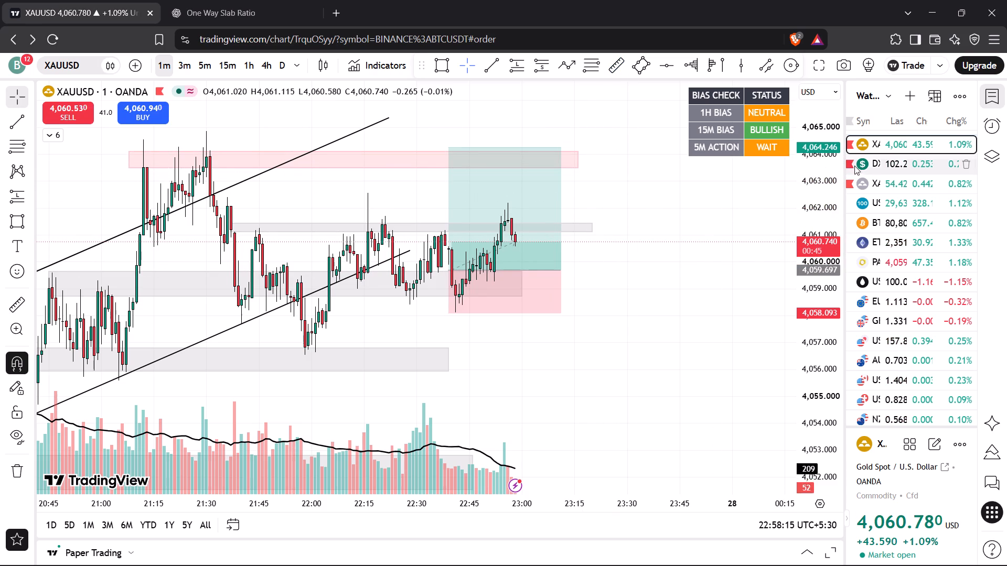
# Switch the chart to DXY and review its 1-minute price action around the grey zone.
pyautogui.click(873, 166)
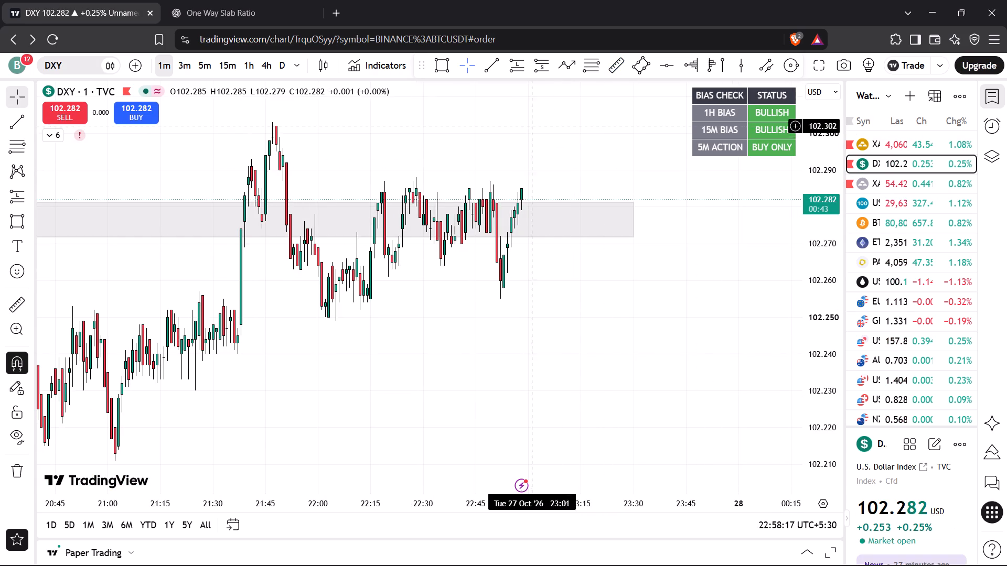
pyautogui.click(521, 129)
pyautogui.moveTo(521, 129); pyautogui.dragTo(531, 214)
pyautogui.scroll(-6, 531, 214)
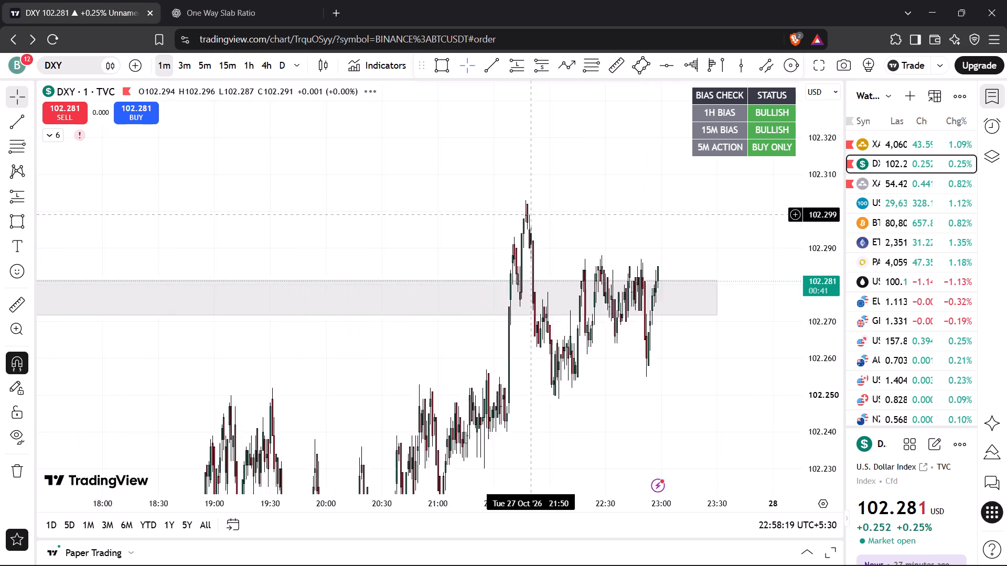
pyautogui.scroll(-2, 531, 214)
# Examine DXY's grey zone on the 5-minute and 15-minute timeframes, finishing on the 5-minute chart.
pyautogui.click(211, 63)
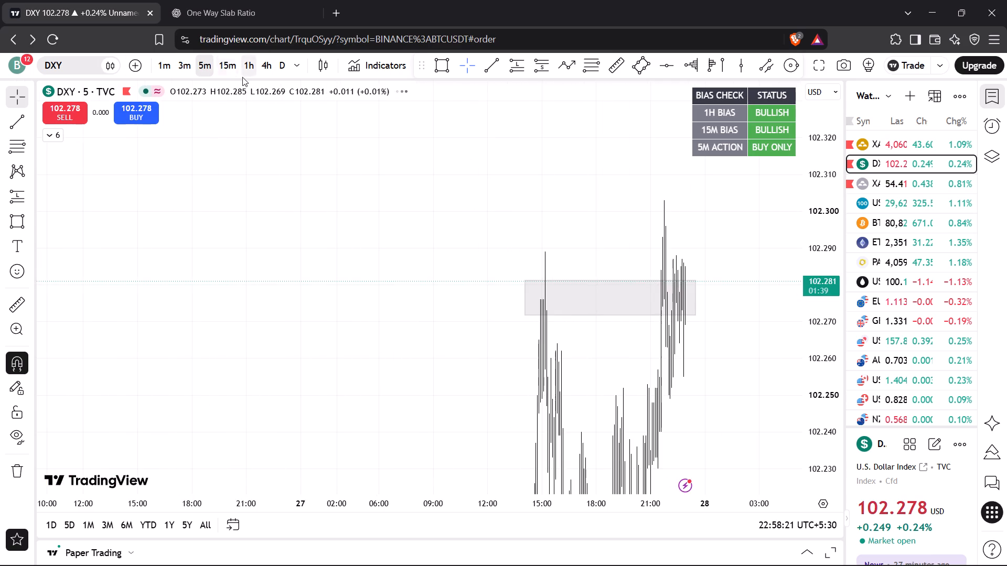
pyautogui.click(232, 71)
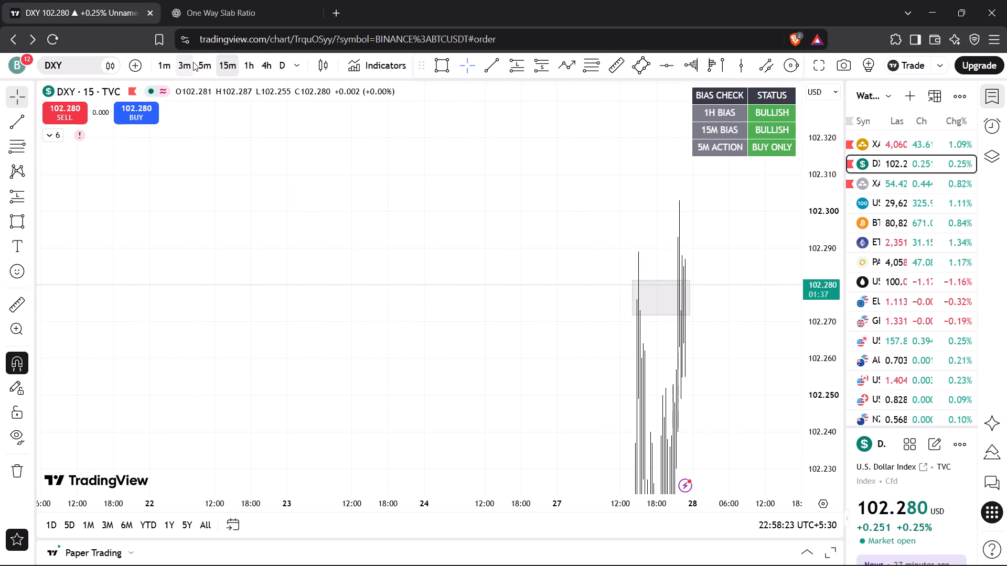
pyautogui.click(204, 62)
pyautogui.scroll(9, 429, 308)
pyautogui.moveTo(347, 239); pyautogui.dragTo(459, 214)
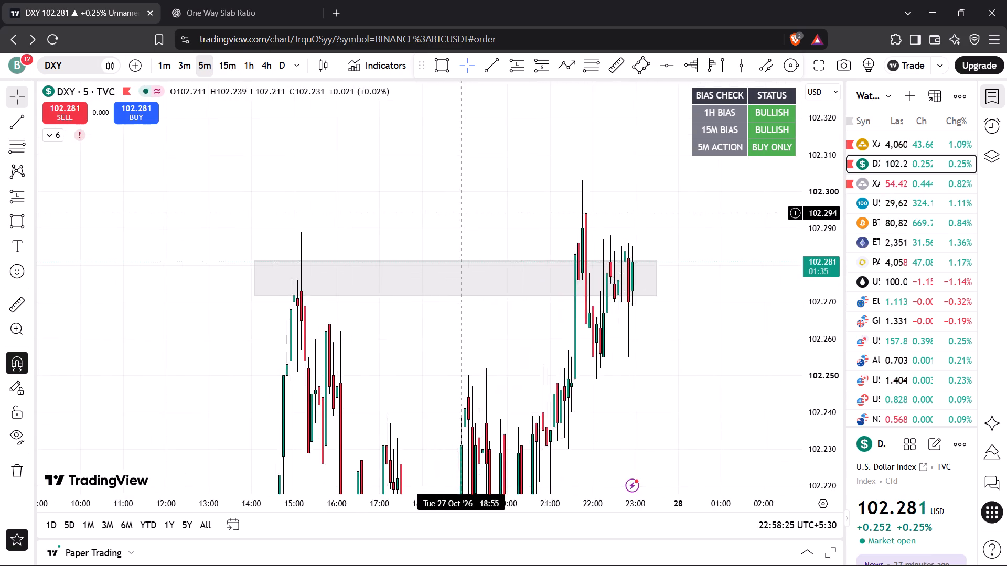
pyautogui.scroll(4, 464, 218)
pyautogui.moveTo(382, 231); pyautogui.dragTo(537, 199)
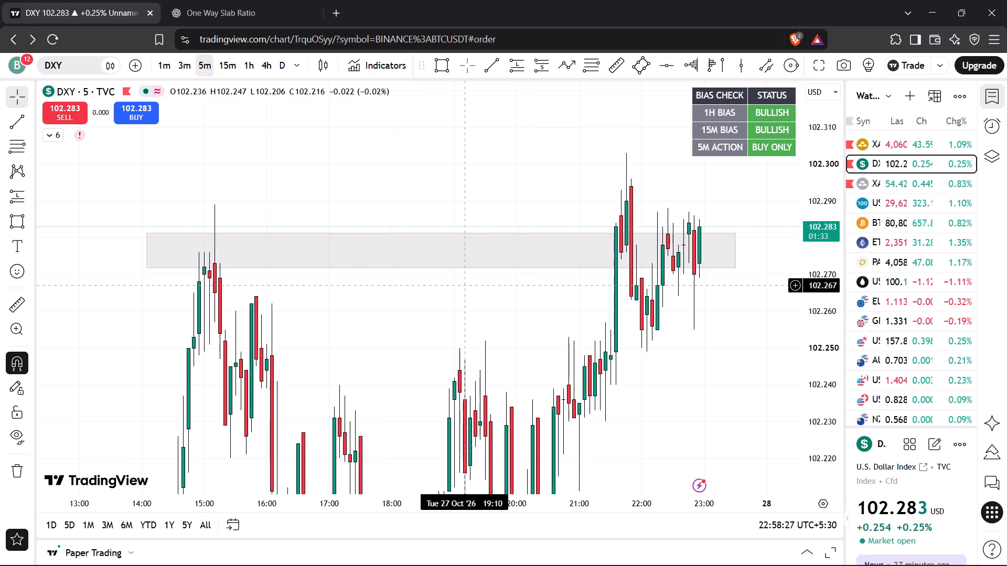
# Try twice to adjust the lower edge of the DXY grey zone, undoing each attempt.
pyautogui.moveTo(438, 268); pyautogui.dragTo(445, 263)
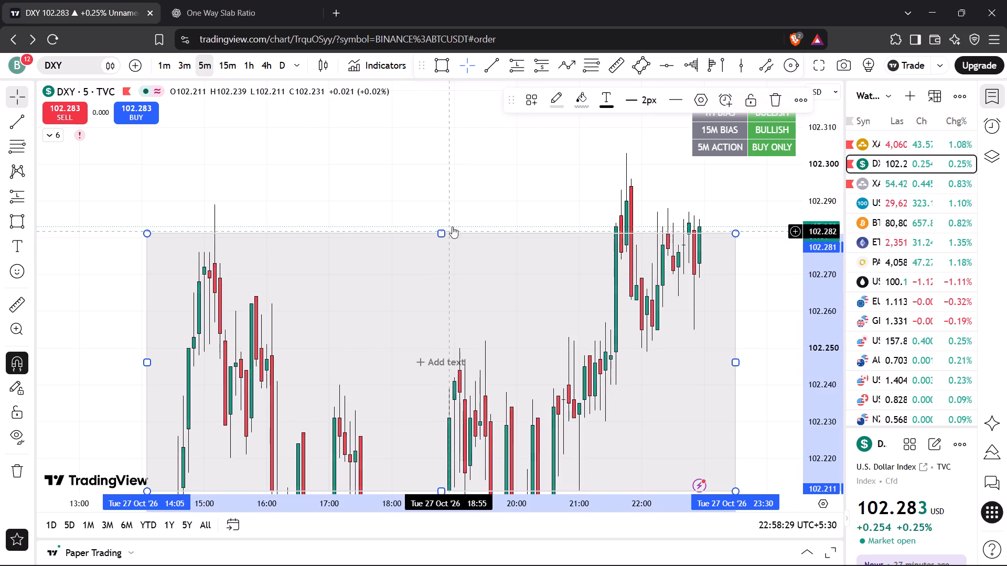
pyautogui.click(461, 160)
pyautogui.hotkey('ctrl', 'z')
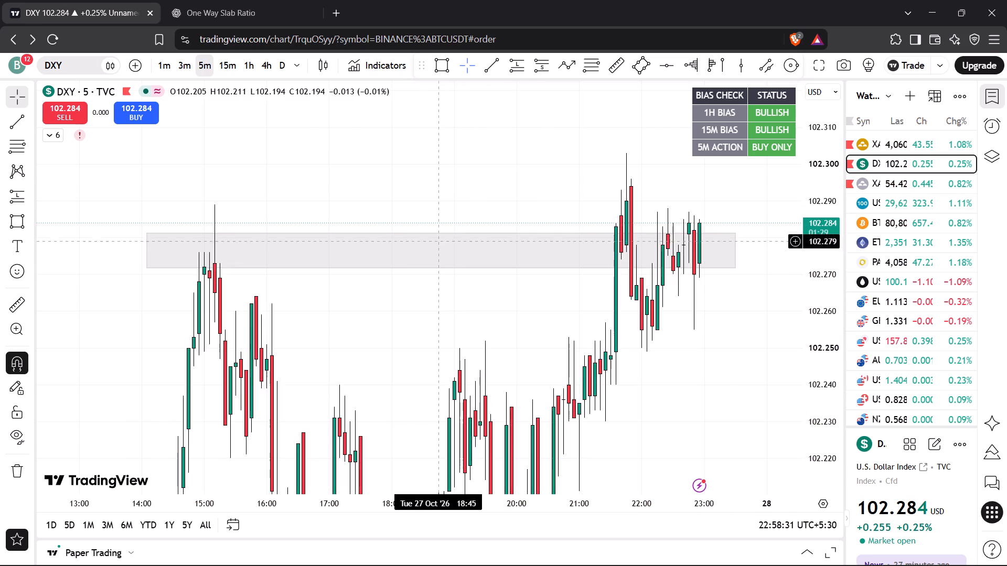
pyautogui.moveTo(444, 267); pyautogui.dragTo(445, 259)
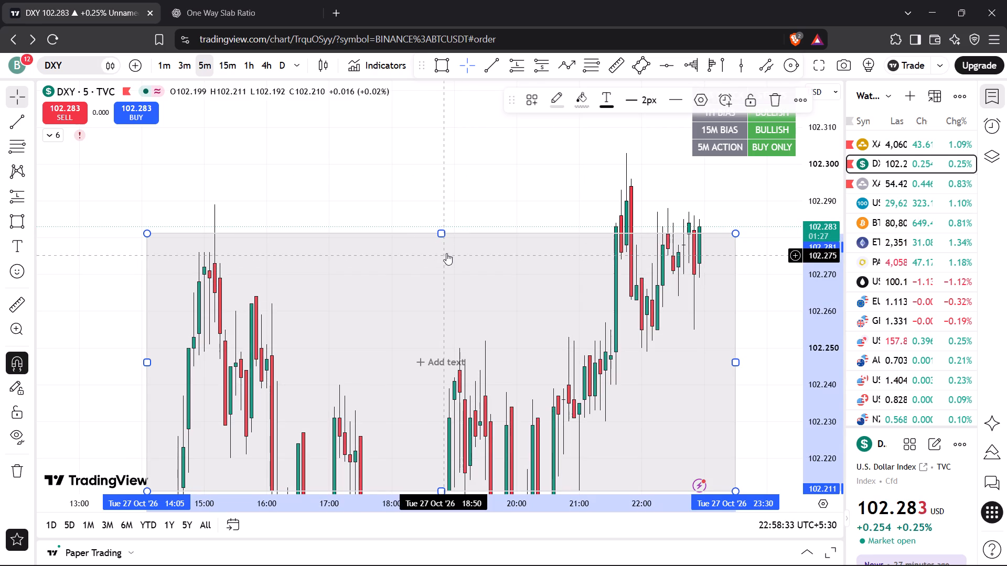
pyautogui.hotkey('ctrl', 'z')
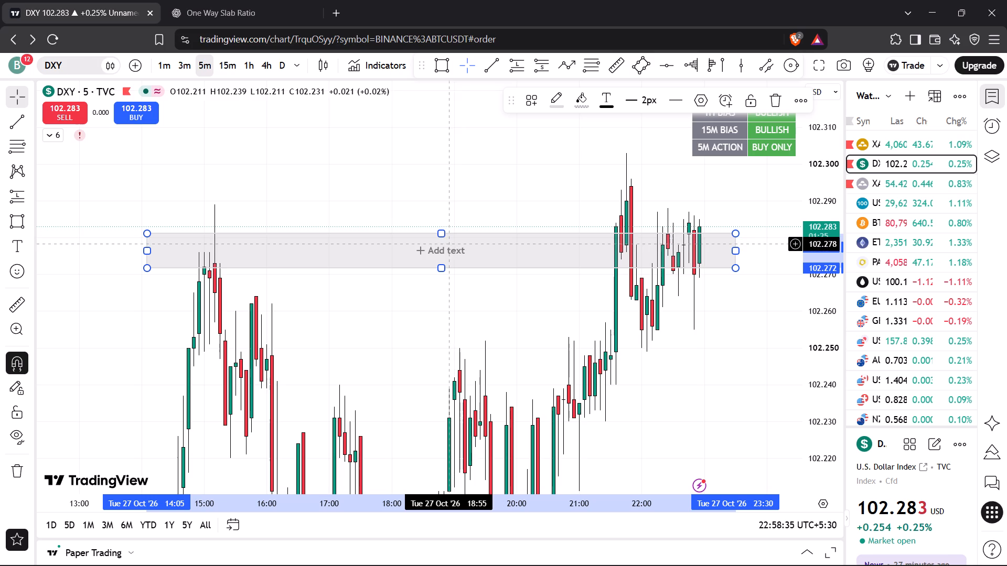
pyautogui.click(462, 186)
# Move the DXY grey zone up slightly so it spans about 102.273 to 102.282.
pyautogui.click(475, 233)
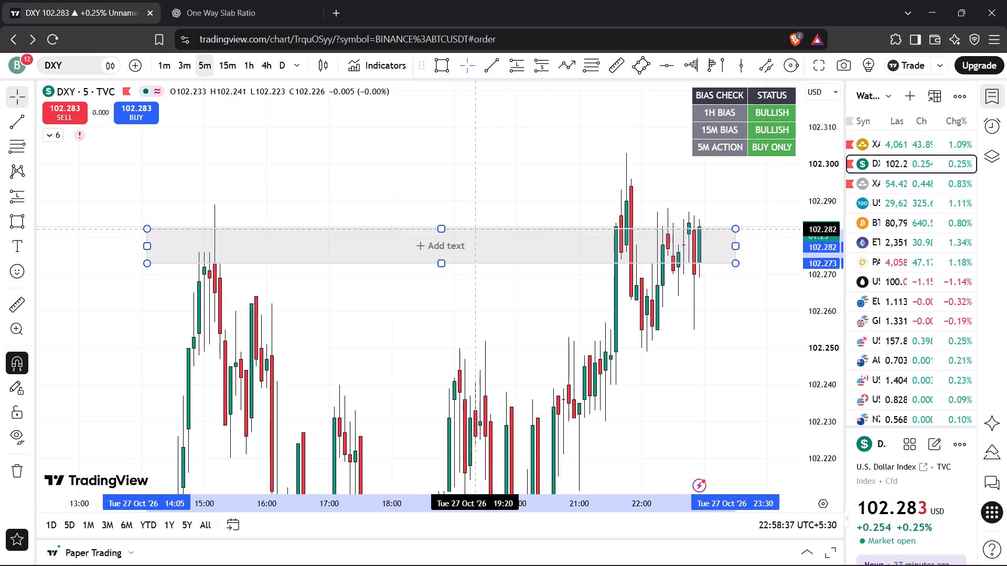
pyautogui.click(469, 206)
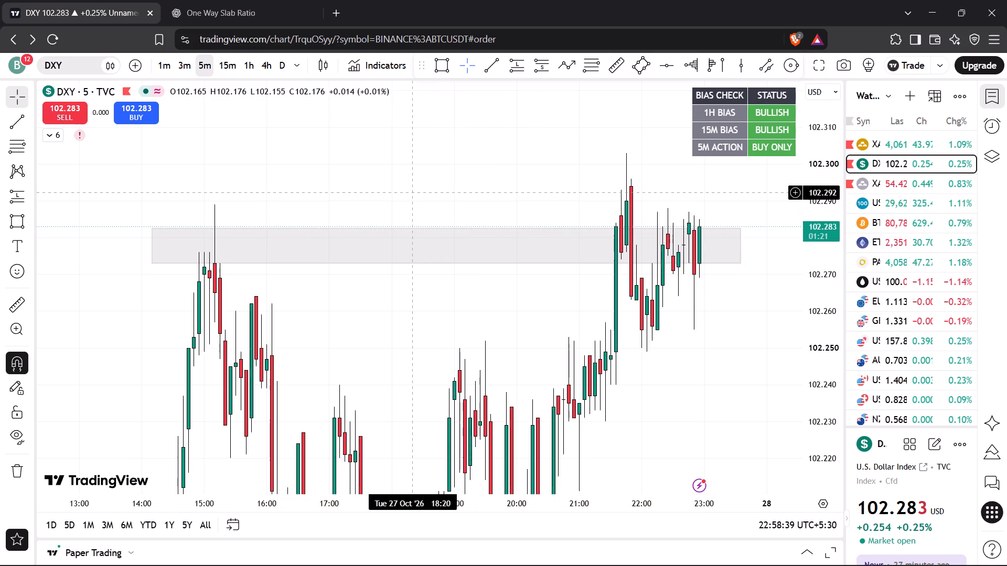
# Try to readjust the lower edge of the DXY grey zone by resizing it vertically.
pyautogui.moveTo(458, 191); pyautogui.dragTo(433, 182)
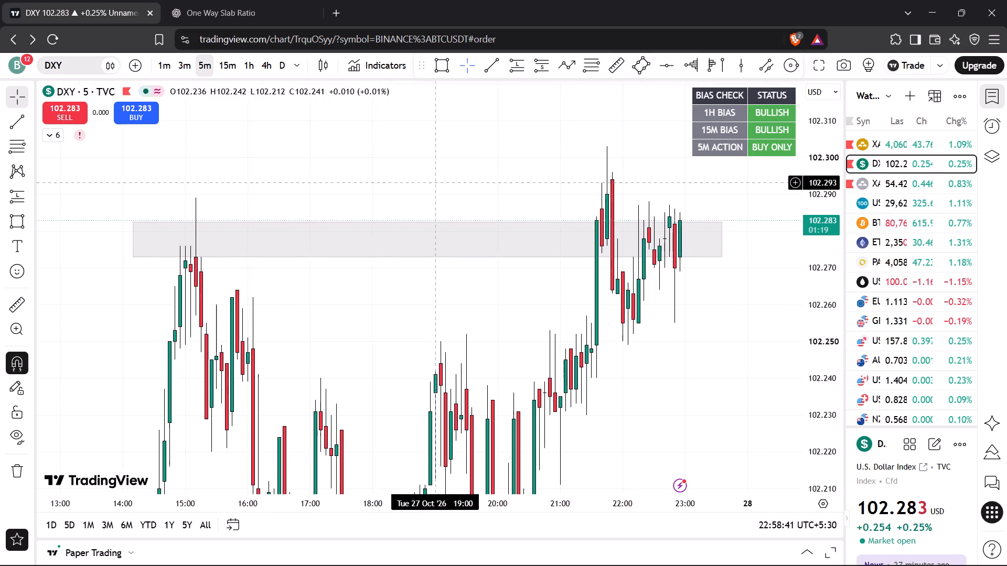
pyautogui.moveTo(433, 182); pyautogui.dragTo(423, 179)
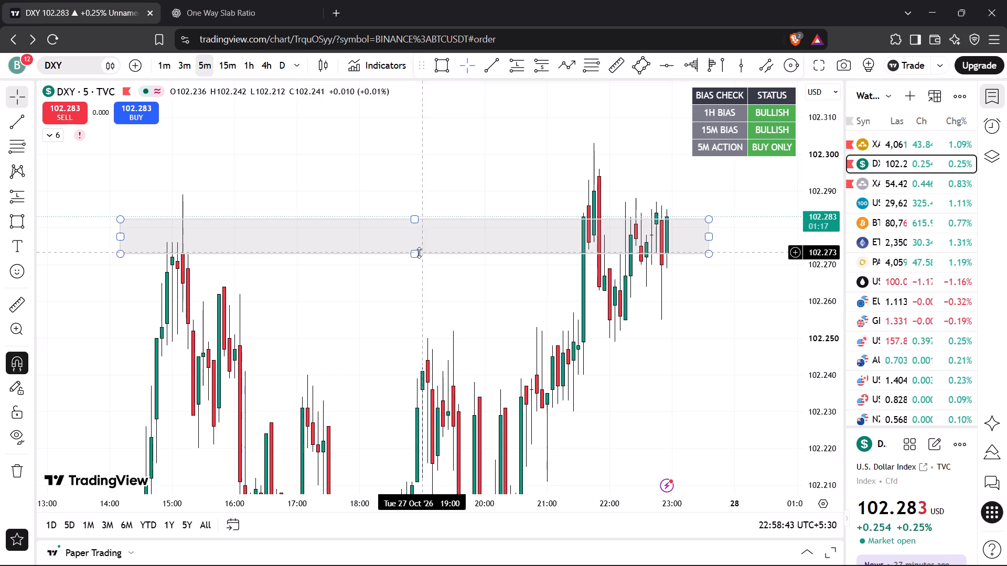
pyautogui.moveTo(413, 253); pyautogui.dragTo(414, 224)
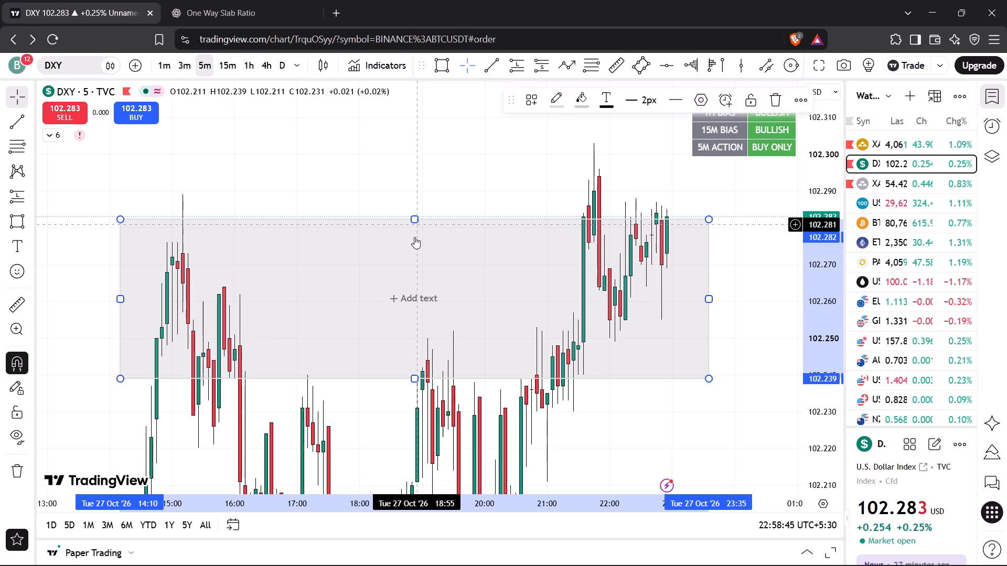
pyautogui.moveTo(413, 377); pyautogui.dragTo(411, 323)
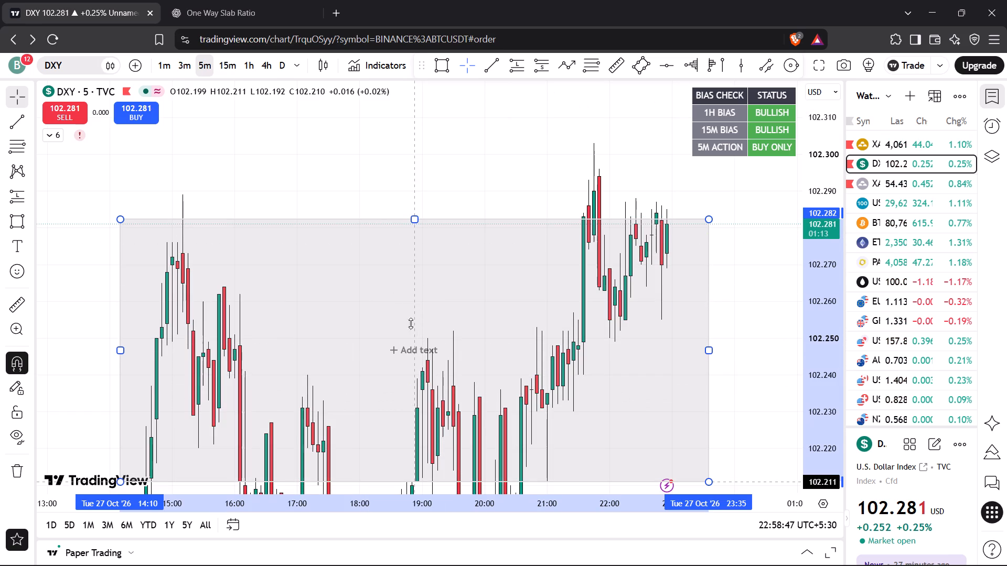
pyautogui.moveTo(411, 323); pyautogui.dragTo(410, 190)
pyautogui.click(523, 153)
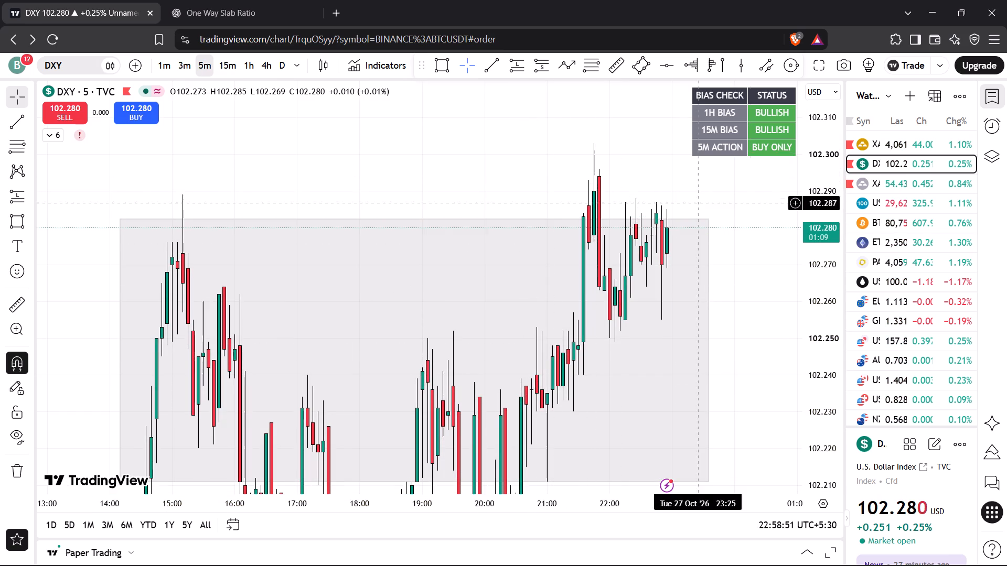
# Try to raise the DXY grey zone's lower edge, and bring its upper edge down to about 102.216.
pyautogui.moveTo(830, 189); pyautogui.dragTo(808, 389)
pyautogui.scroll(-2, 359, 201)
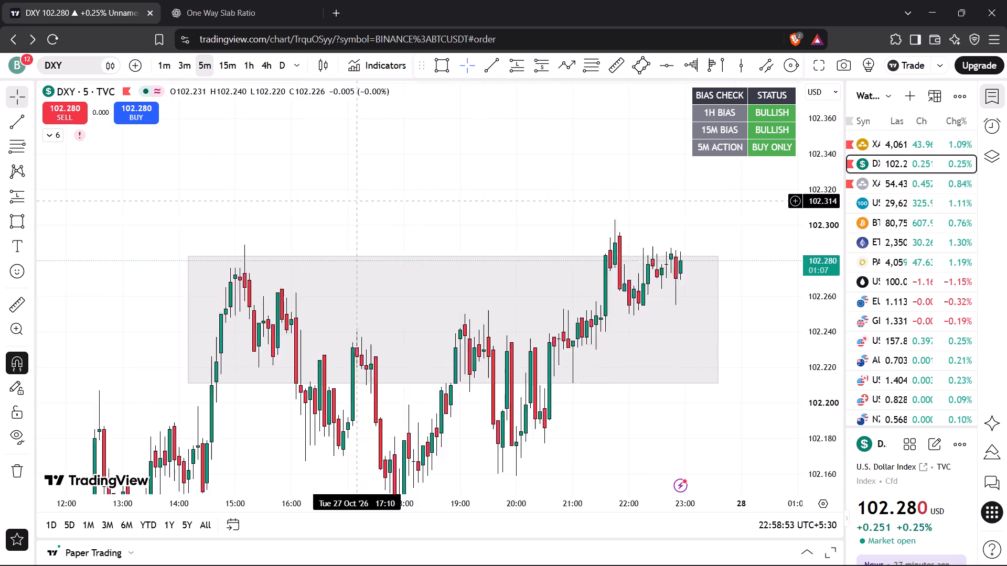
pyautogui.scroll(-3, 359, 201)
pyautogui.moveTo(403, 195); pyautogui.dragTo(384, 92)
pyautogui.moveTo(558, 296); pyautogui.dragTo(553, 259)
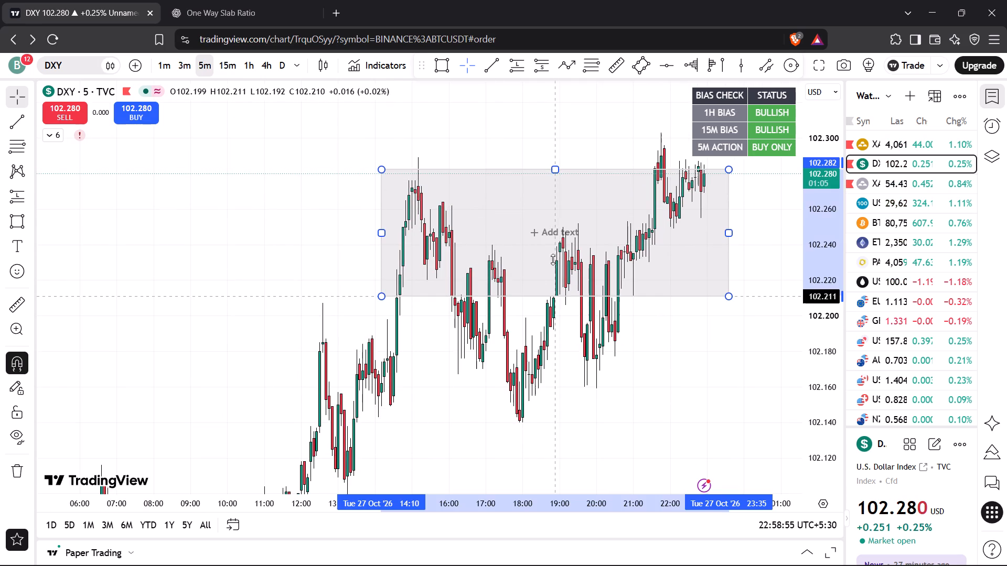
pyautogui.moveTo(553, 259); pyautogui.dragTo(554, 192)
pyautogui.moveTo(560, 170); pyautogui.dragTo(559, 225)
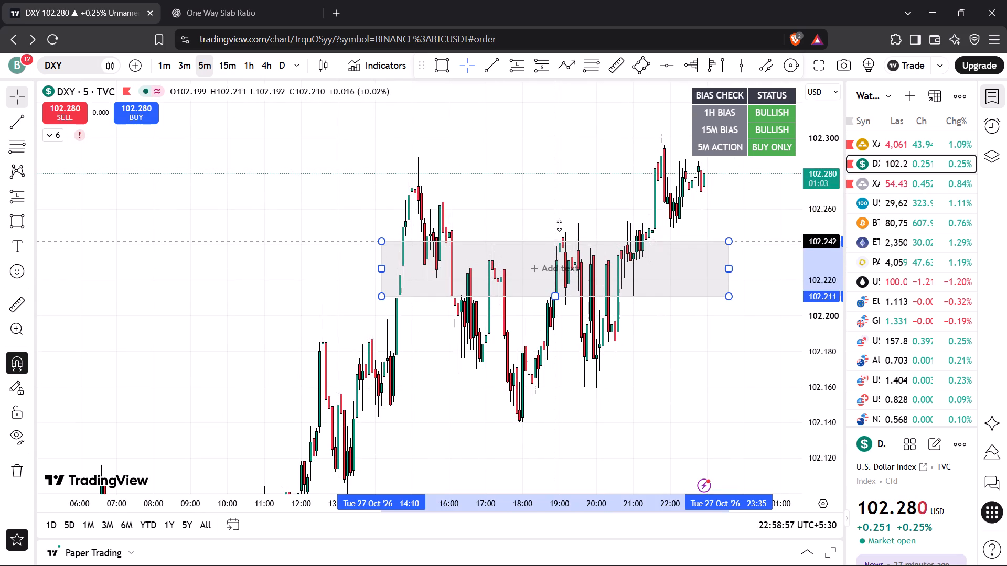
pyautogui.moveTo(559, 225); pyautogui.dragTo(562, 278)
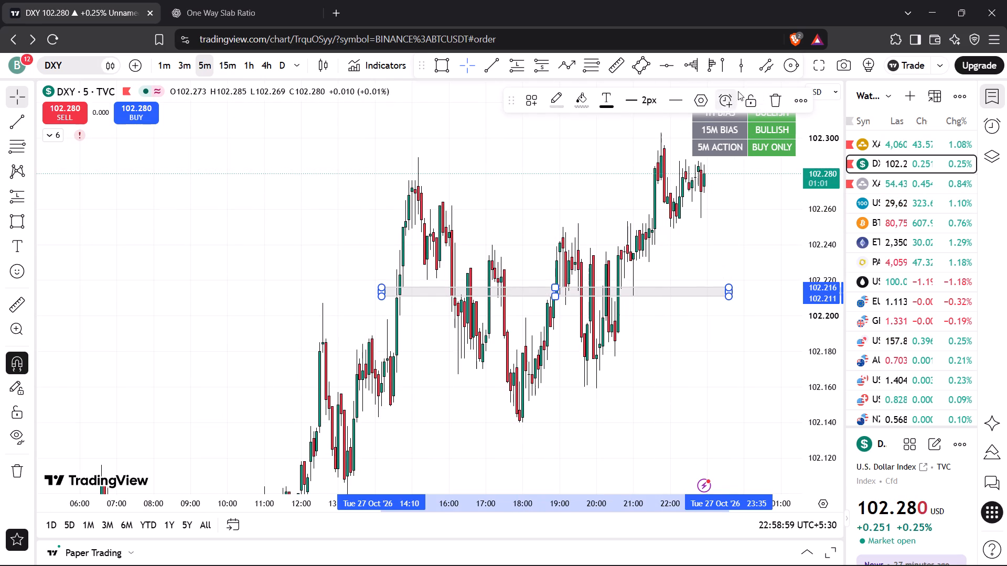
# Delete the grey zone from the DXY chart.
pyautogui.click(773, 100)
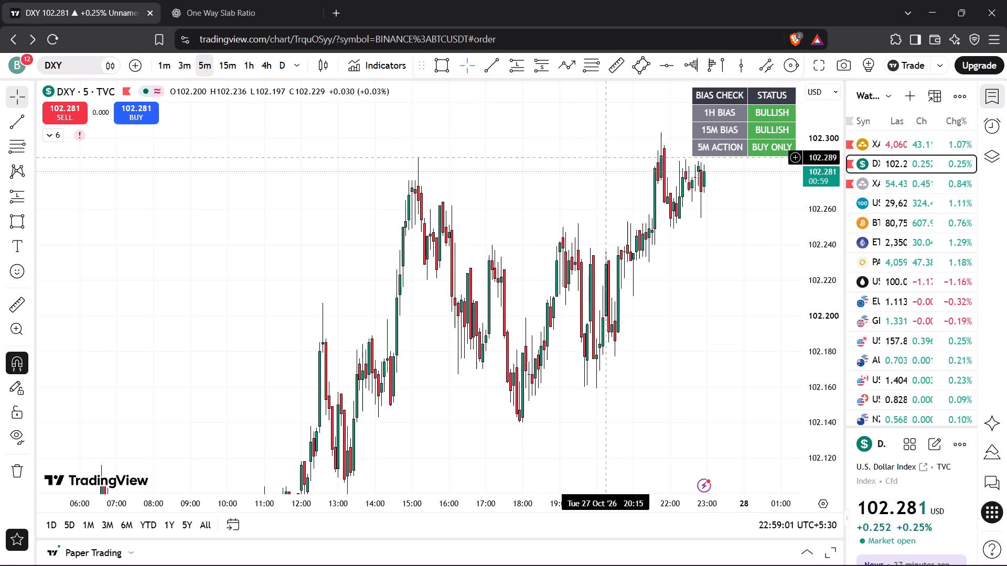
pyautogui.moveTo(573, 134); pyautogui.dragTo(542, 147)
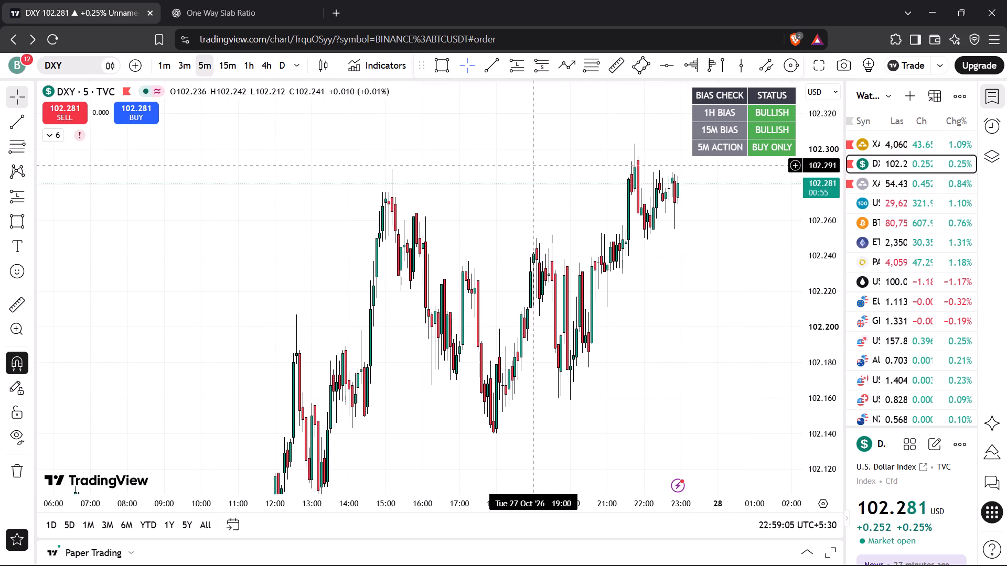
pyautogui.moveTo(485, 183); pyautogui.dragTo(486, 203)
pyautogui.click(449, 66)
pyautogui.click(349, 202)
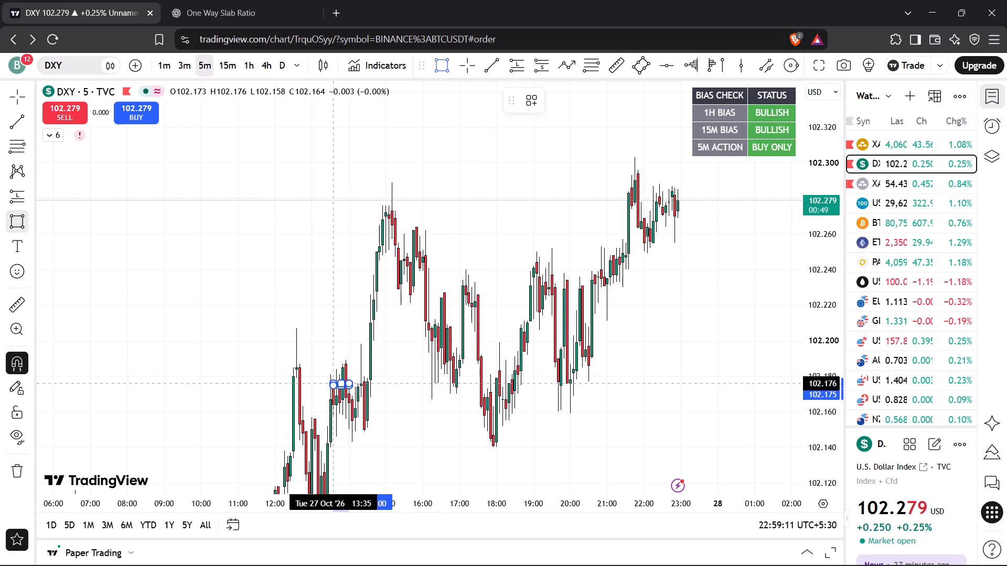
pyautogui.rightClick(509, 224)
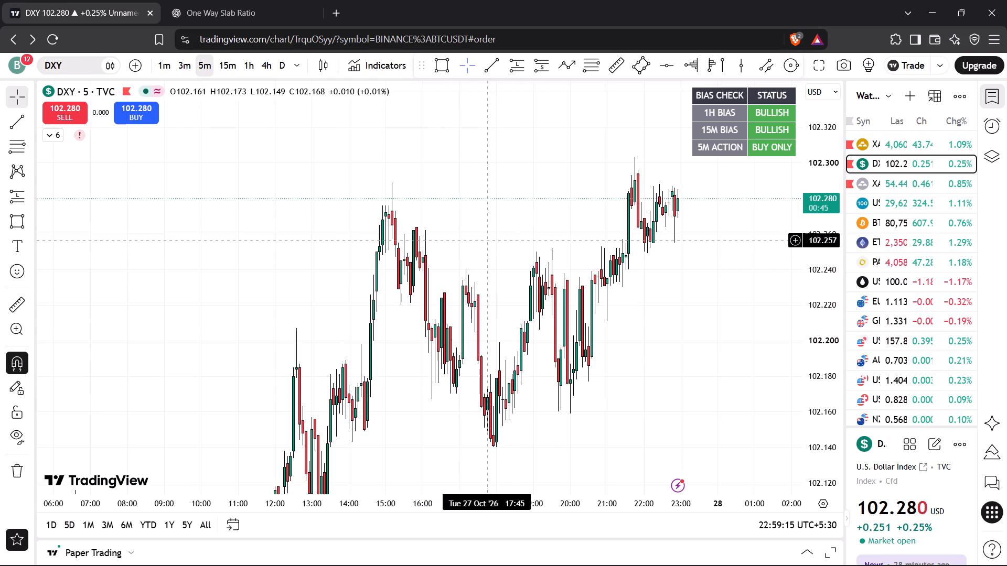
# Turn off magnet snapping and draw a thin rectangle zone on DXY from 14:10 past the latest candle, with its top at about 102.282.
pyautogui.click(13, 358)
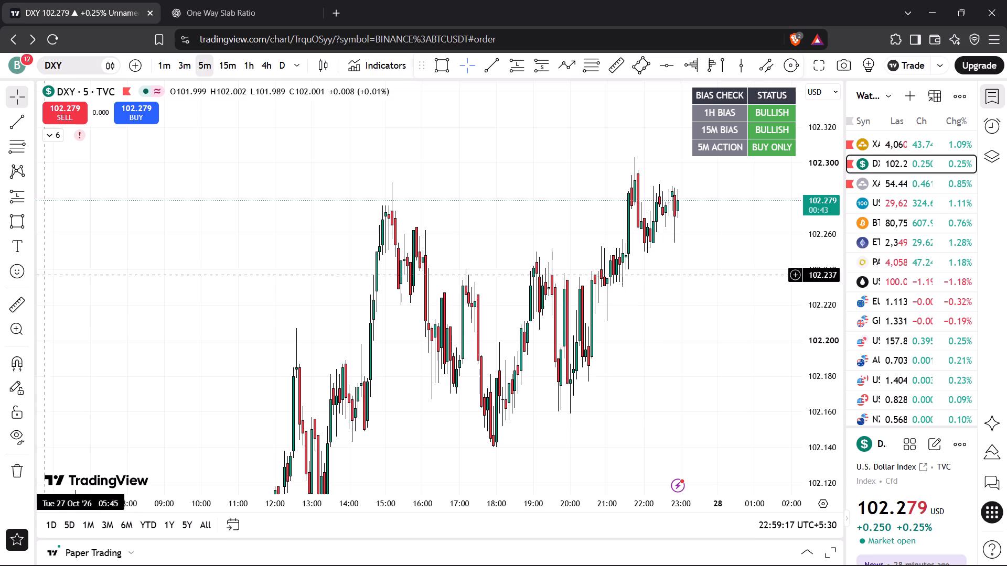
pyautogui.click(17, 219)
pyautogui.click(355, 195)
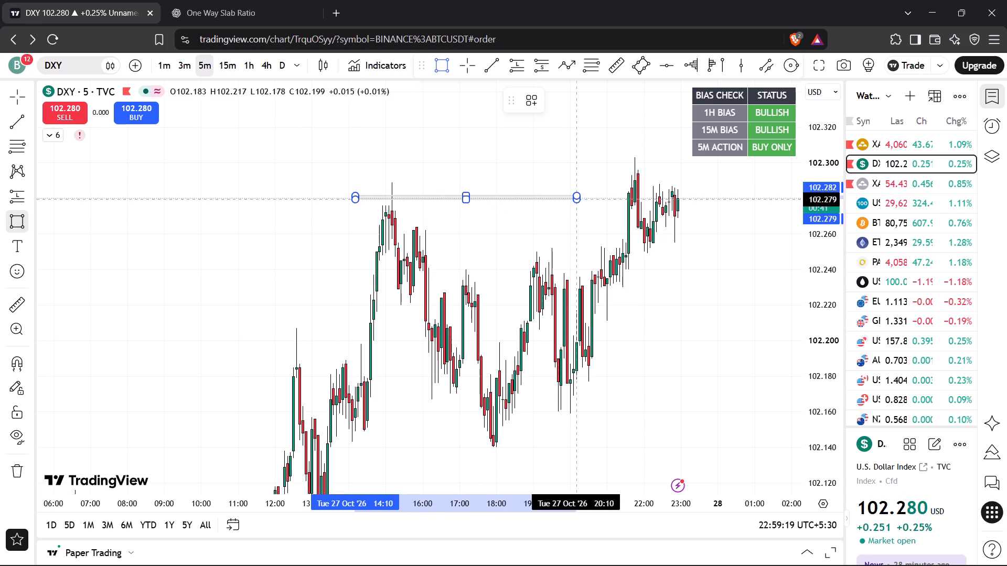
pyautogui.click(745, 207)
pyautogui.click(586, 173)
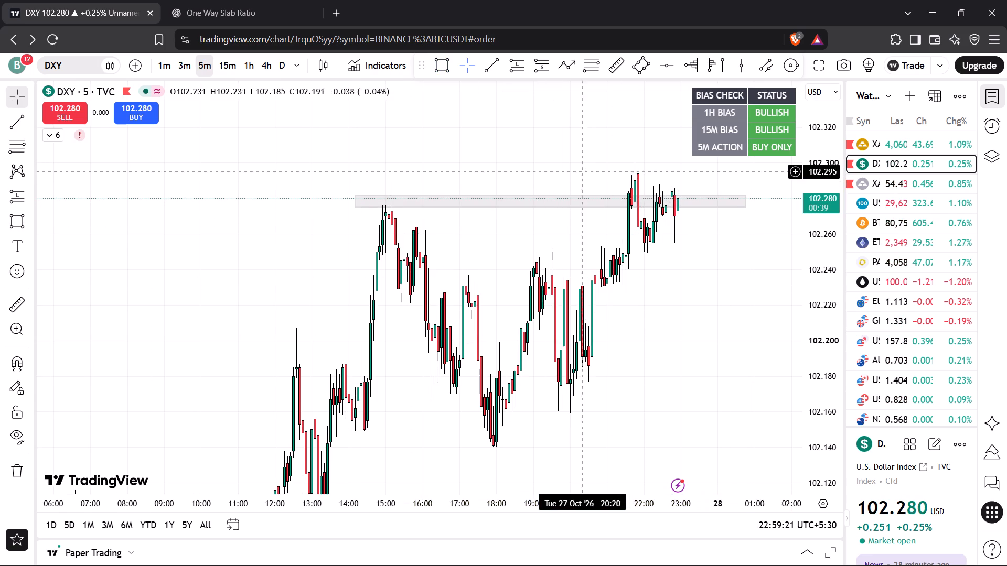
# Review DXY's 5-minute price action around the newly drawn zone.
pyautogui.moveTo(573, 166); pyautogui.dragTo(548, 165)
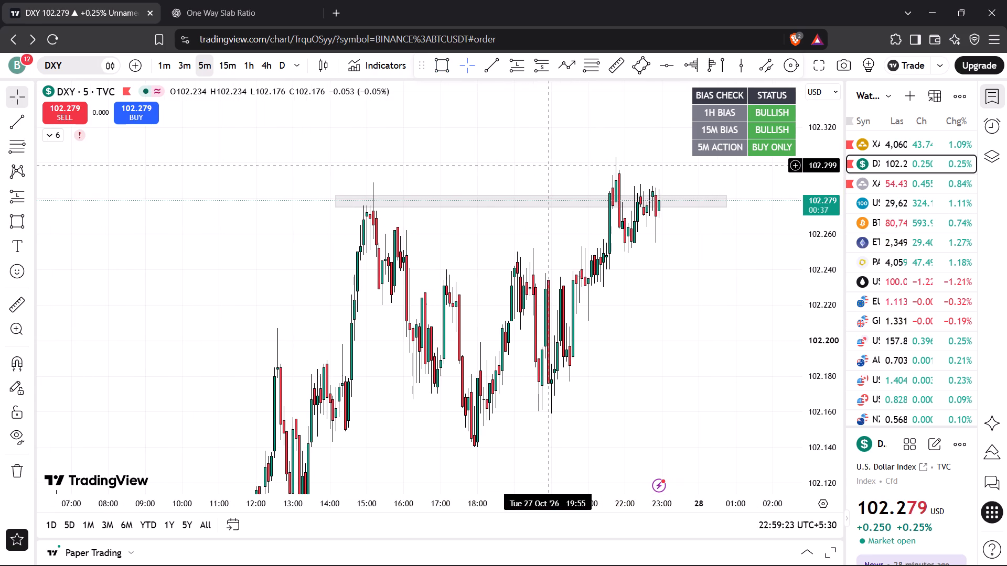
pyautogui.moveTo(548, 165); pyautogui.dragTo(517, 184)
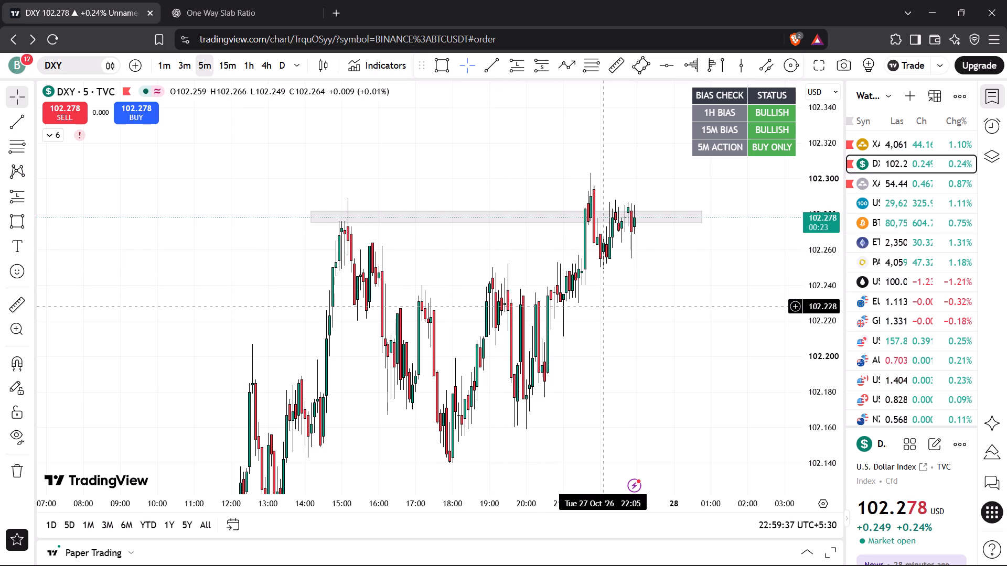
pyautogui.moveTo(637, 311); pyautogui.dragTo(613, 302)
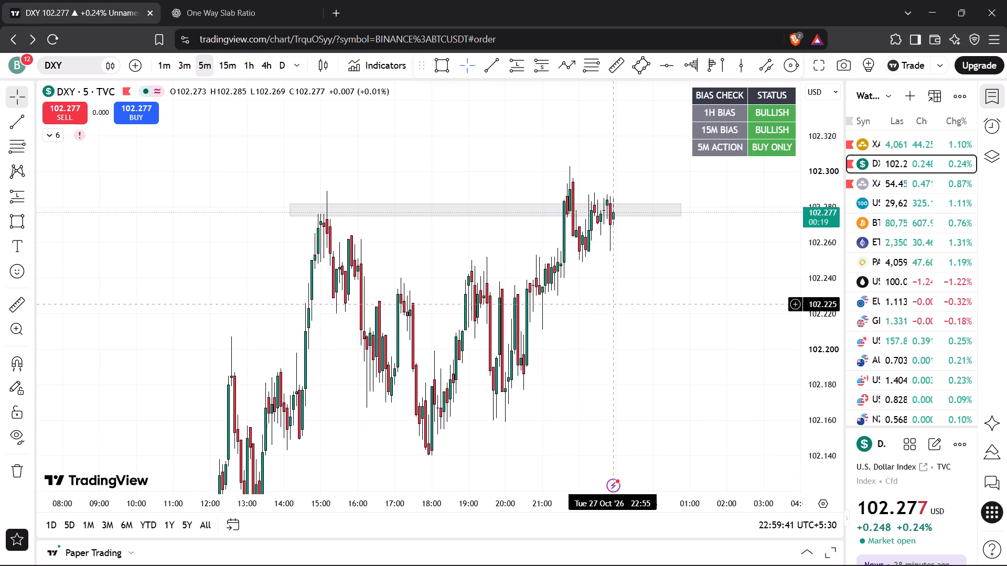
pyautogui.moveTo(663, 300); pyautogui.dragTo(648, 307)
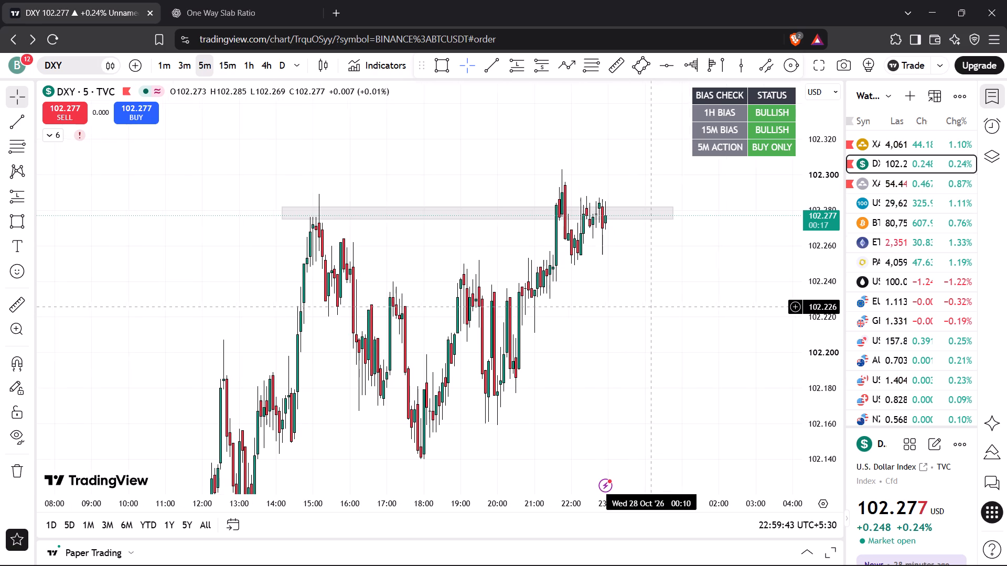
pyautogui.moveTo(648, 307); pyautogui.dragTo(646, 308)
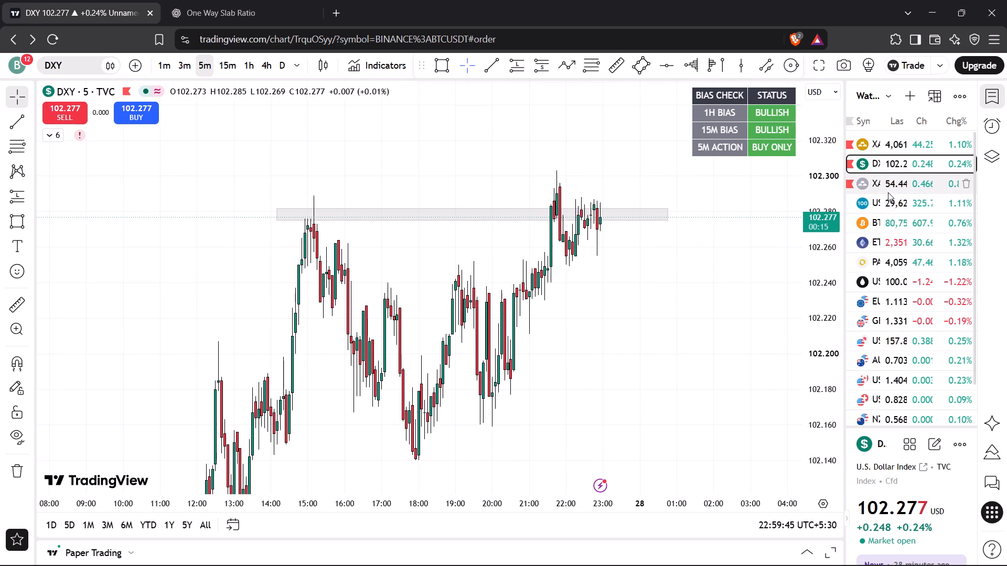
# Check XAGUSD briefly, and switch to US Tech 100 to examine its 5-minute price action around the grey zone and trendline.
pyautogui.click(888, 191)
pyautogui.click(887, 208)
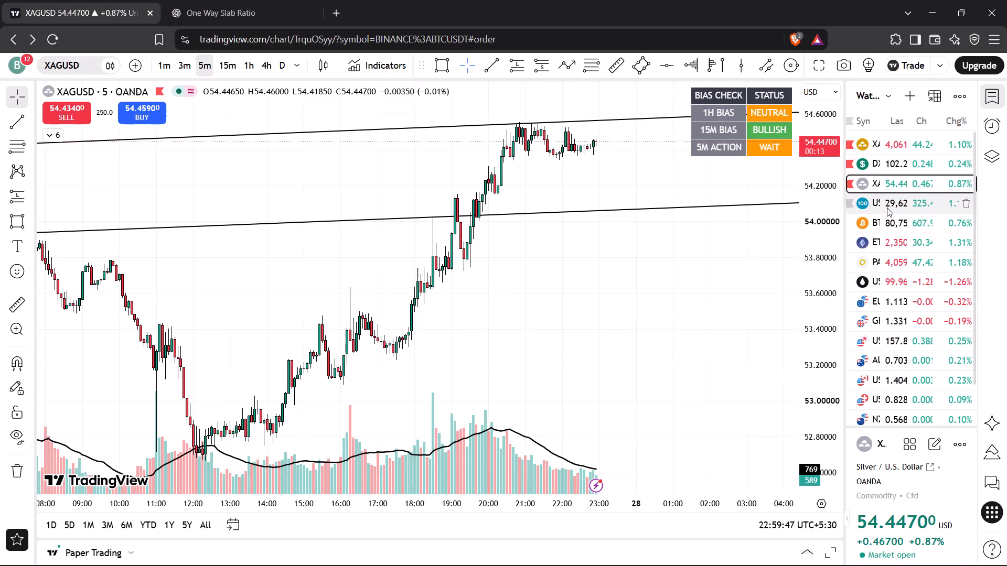
pyautogui.moveTo(680, 245); pyautogui.dragTo(607, 311)
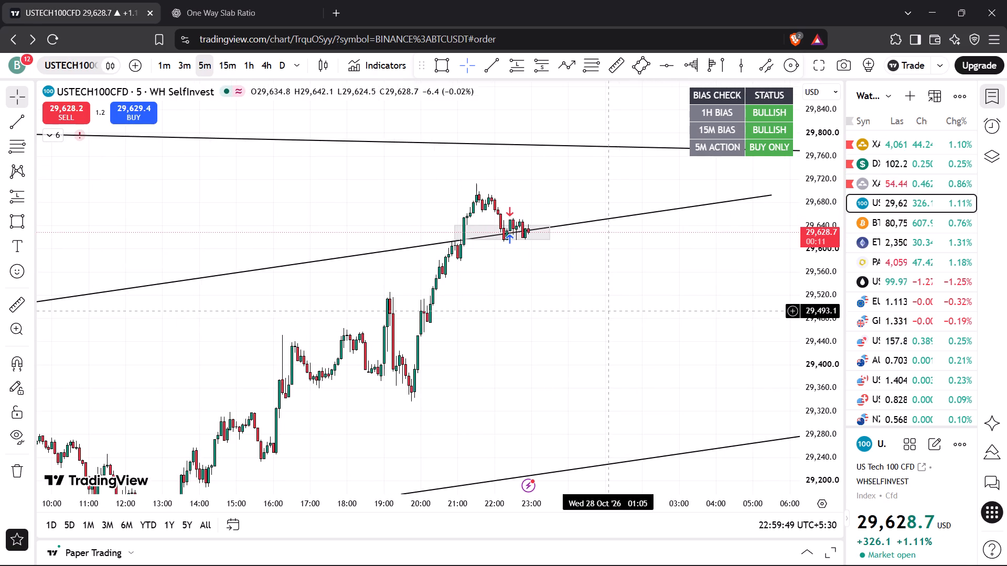
pyautogui.moveTo(811, 385); pyautogui.dragTo(811, 226)
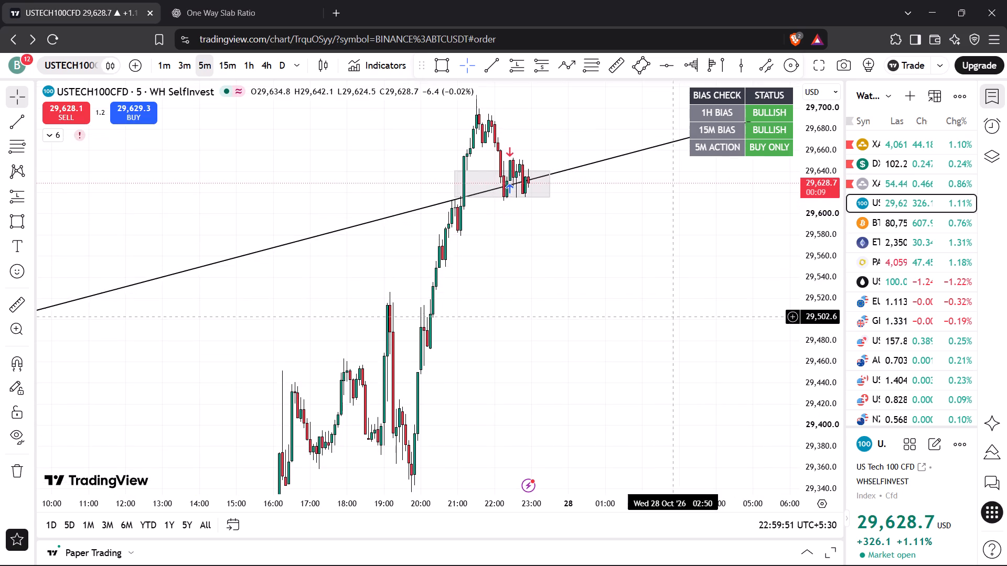
pyautogui.scroll(3, 674, 318)
pyautogui.moveTo(578, 325); pyautogui.dragTo(610, 365)
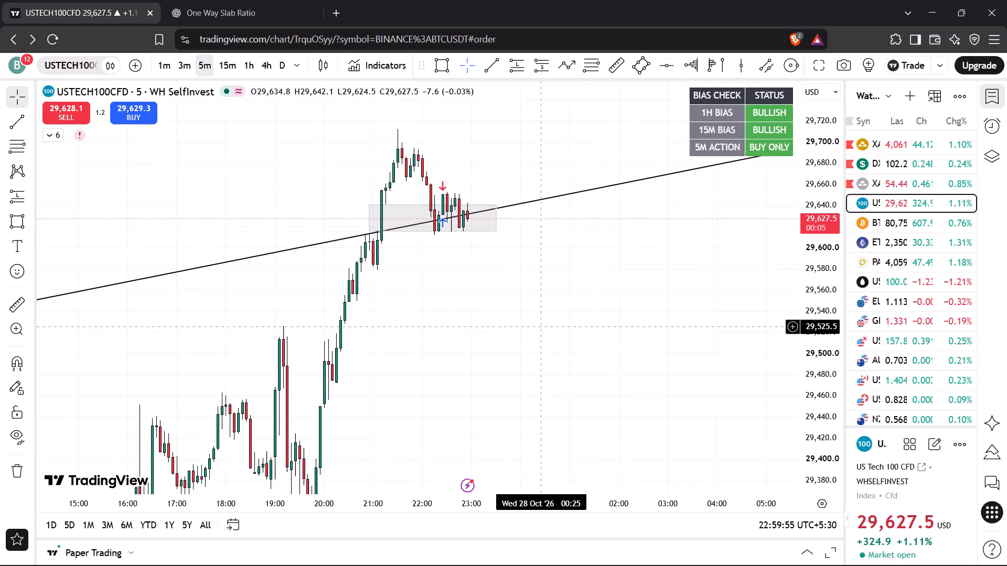
pyautogui.moveTo(541, 325); pyautogui.dragTo(589, 323)
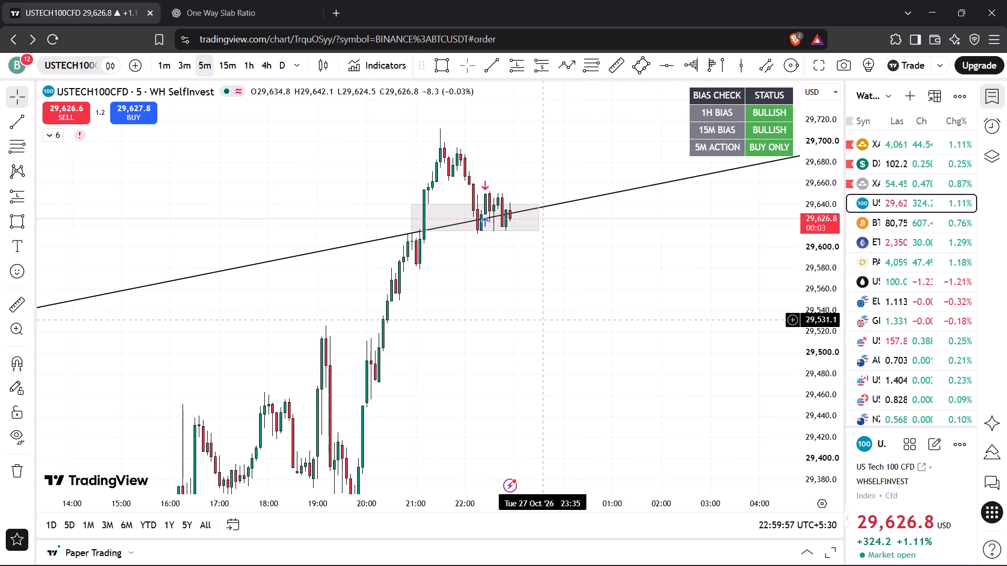
pyautogui.moveTo(535, 319); pyautogui.dragTo(545, 333)
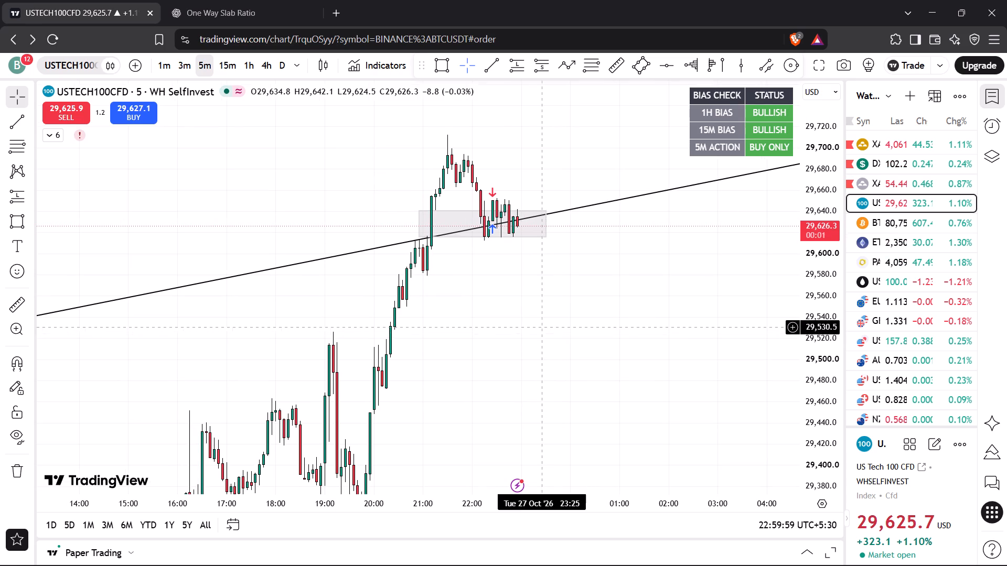
# Place a short position on US Tech 100 with its entry at about 29,613.5 and its stop at about 29,640.1.
pyautogui.click(537, 63)
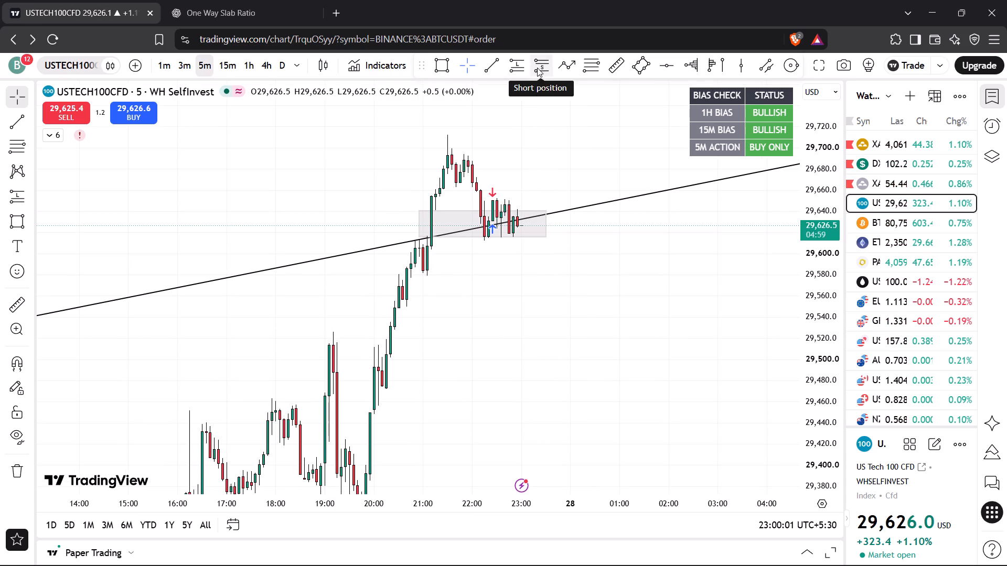
pyautogui.click(531, 240)
pyautogui.moveTo(528, 115); pyautogui.dragTo(531, 183)
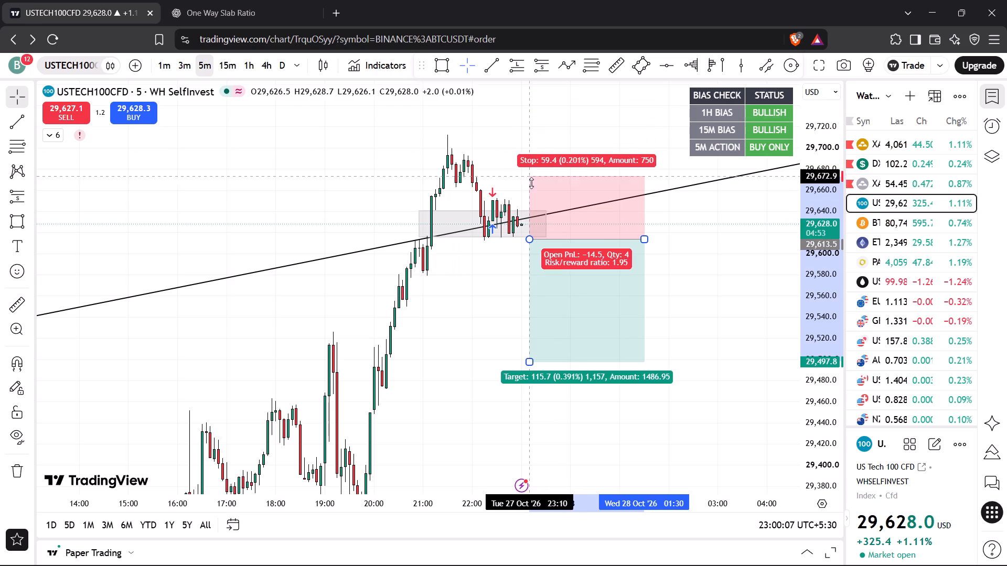
pyautogui.moveTo(531, 183); pyautogui.dragTo(519, 211)
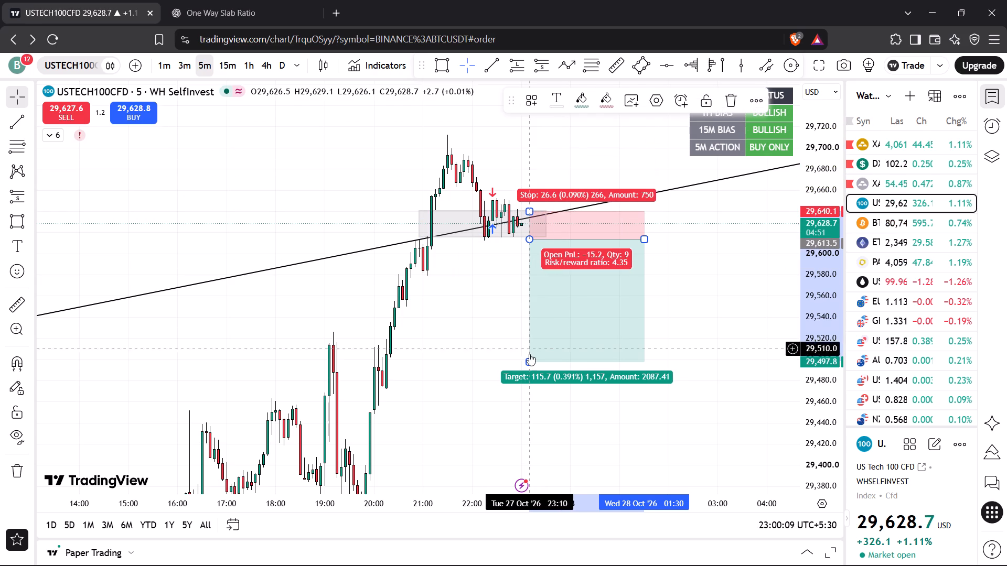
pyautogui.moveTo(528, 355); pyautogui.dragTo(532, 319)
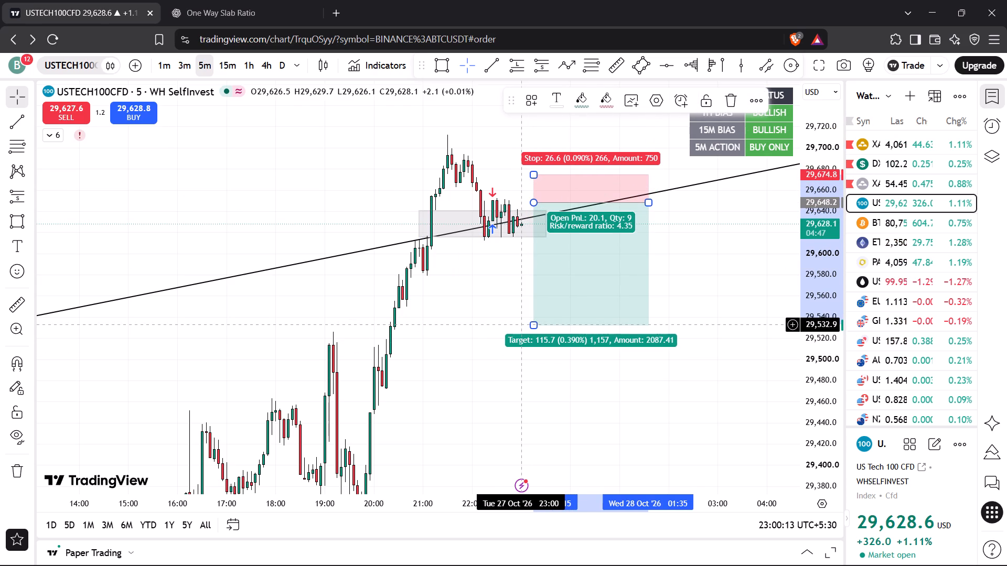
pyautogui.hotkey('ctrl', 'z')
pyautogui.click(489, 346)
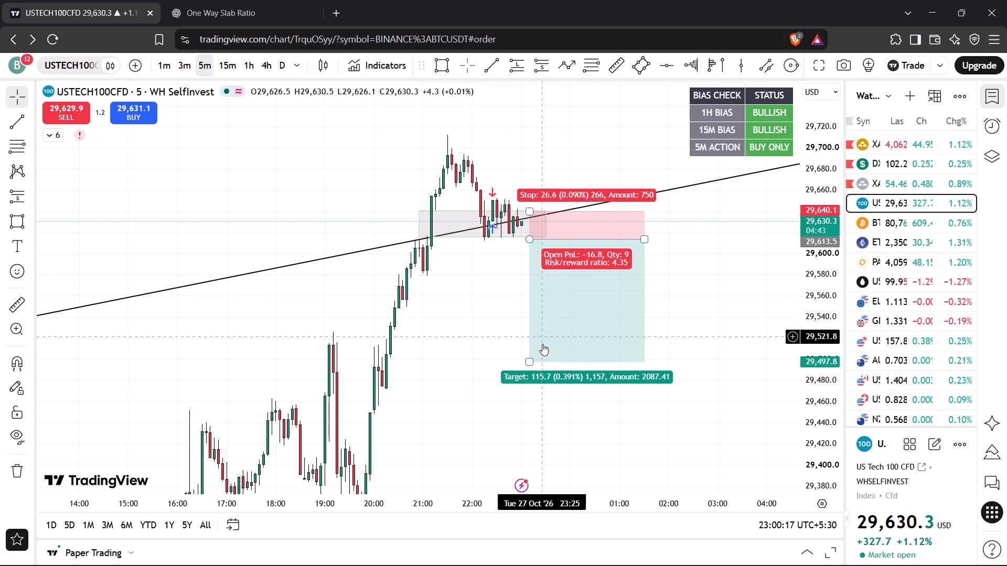
# Bring the US Tech 100 short position's target to about 29,552.8 and narrow the position to end at about 00:05.
pyautogui.moveTo(529, 364); pyautogui.dragTo(537, 306)
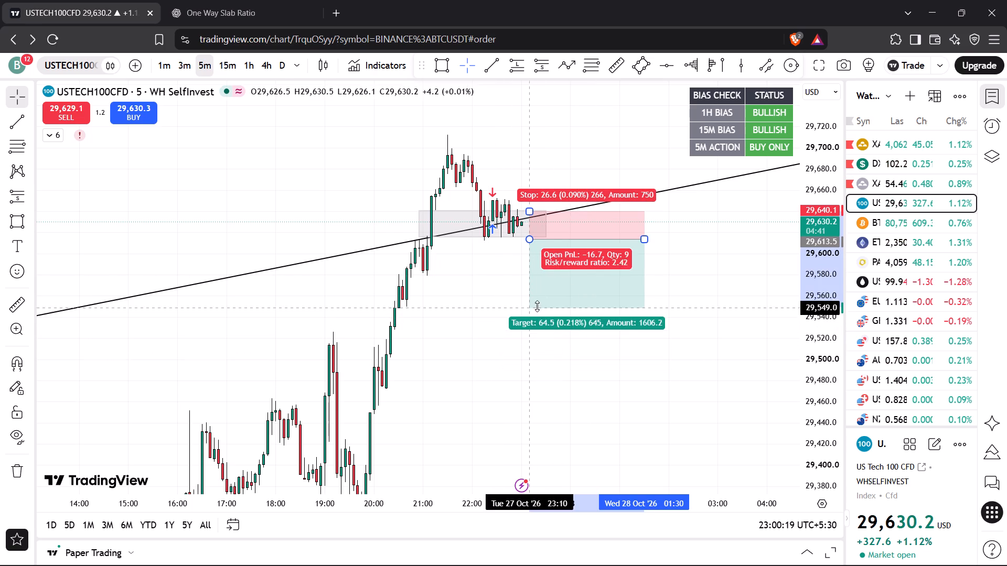
pyautogui.moveTo(537, 306); pyautogui.dragTo(532, 303)
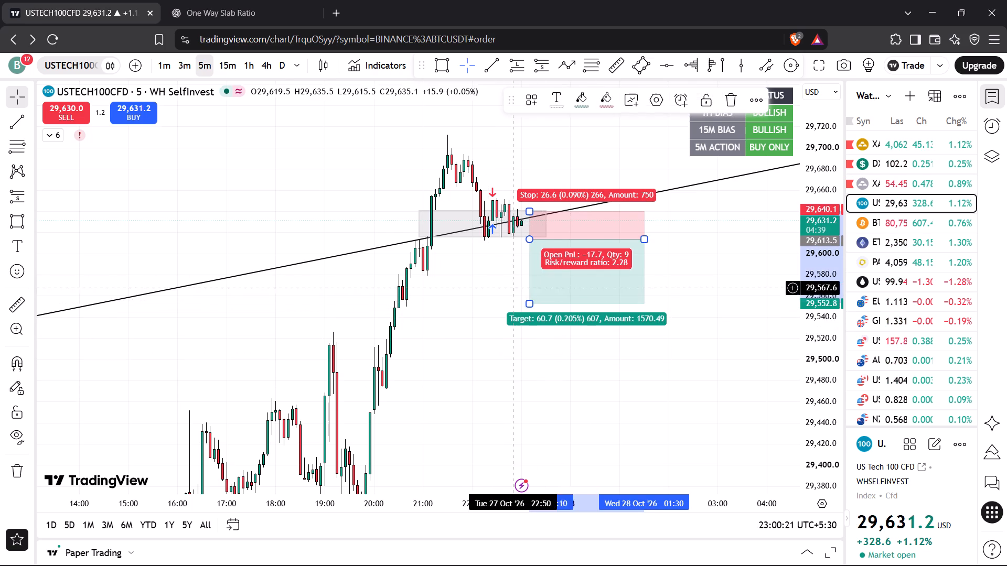
pyautogui.moveTo(646, 236); pyautogui.dragTo(576, 243)
pyautogui.click(630, 236)
# Shift the whole short position to start at the 23:00 candle, with entry at about 29,616.6 and stop at about 29,643.2.
pyautogui.moveTo(572, 351); pyautogui.dragTo(603, 375)
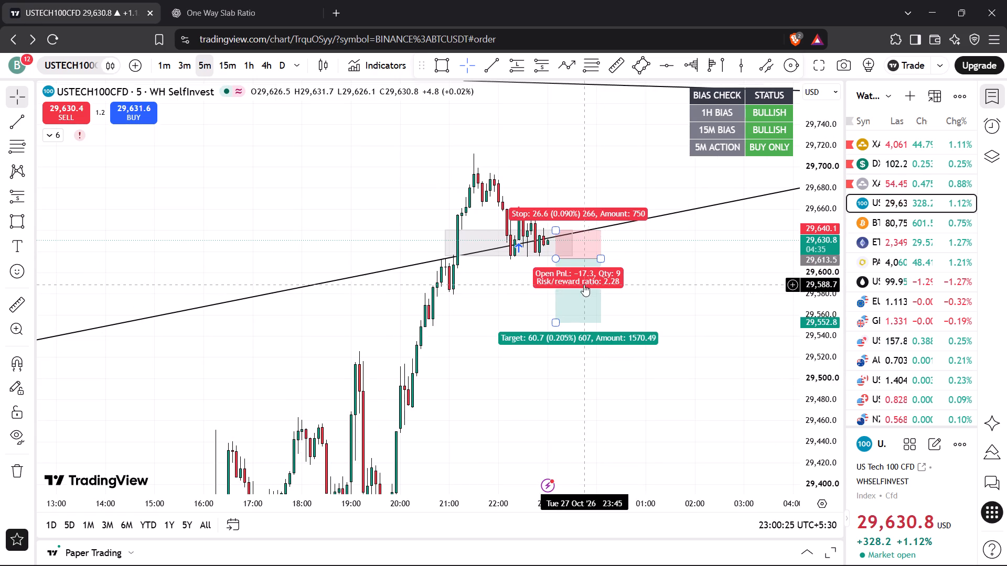
pyautogui.moveTo(584, 285); pyautogui.dragTo(575, 281)
pyautogui.click(666, 301)
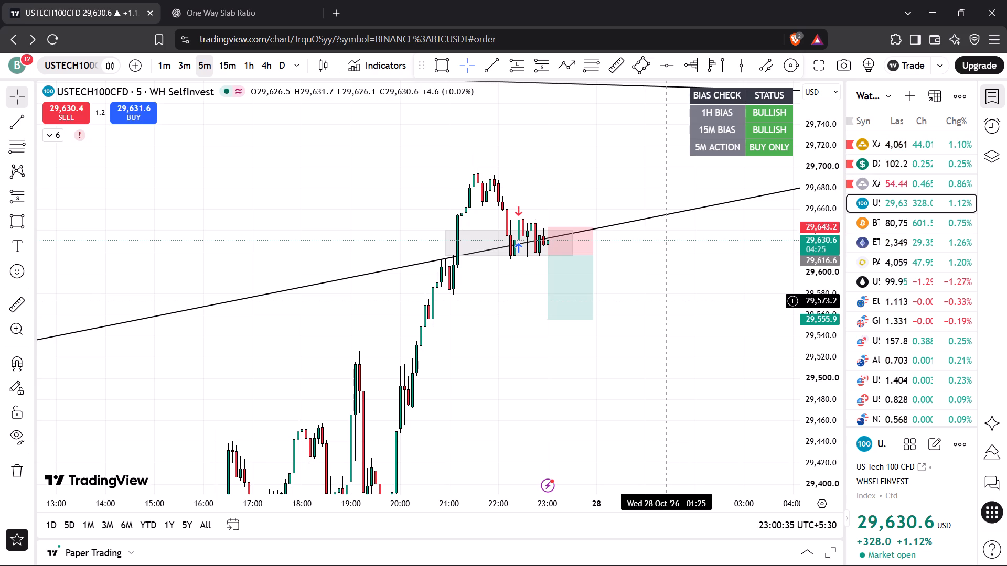
# Monitor US Tech 100's 5-minute price action around the short position, grey zone and trendline.
pyautogui.moveTo(757, 256); pyautogui.dragTo(740, 271)
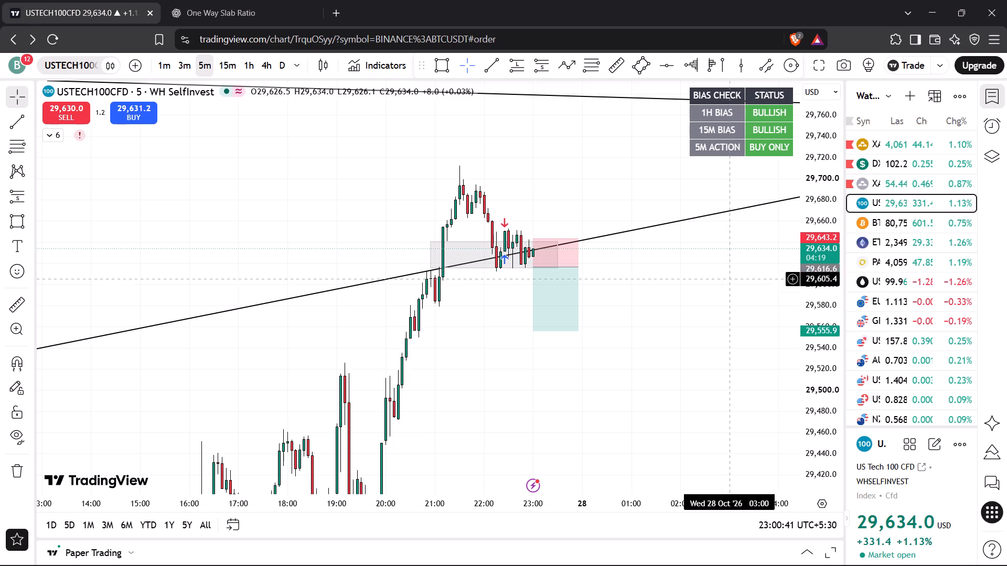
pyautogui.click(625, 177)
pyautogui.moveTo(625, 177); pyautogui.dragTo(625, 180)
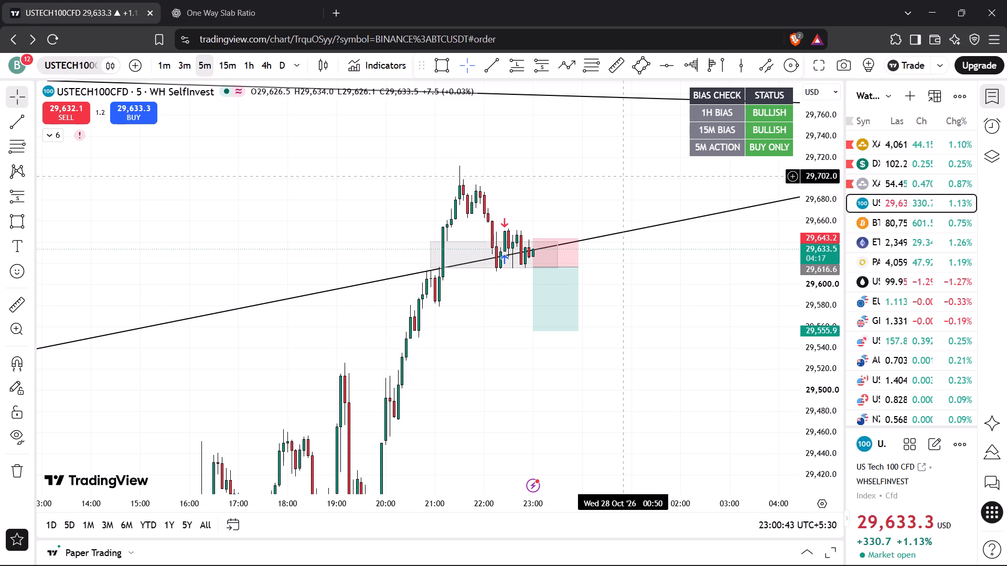
pyautogui.moveTo(625, 180); pyautogui.dragTo(623, 192)
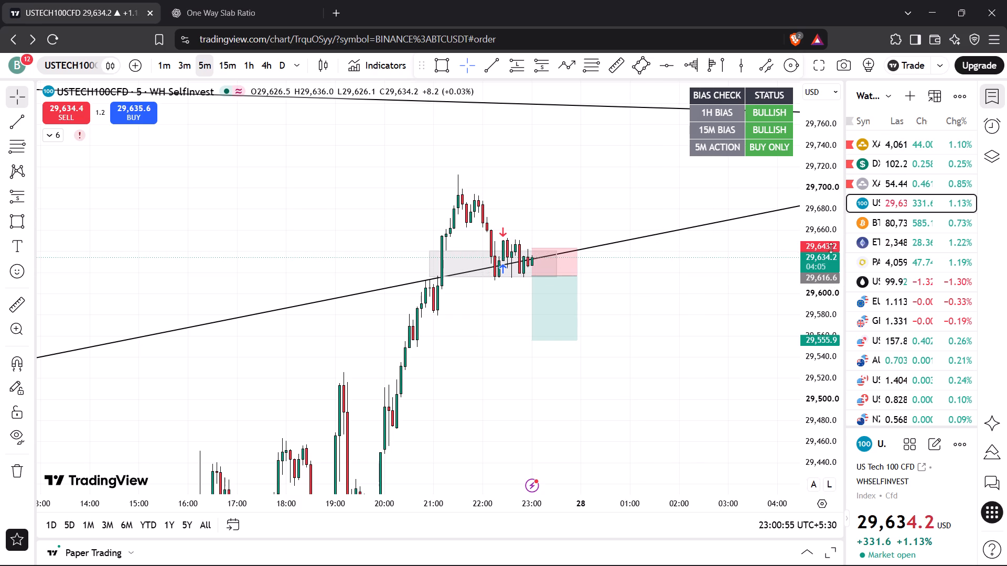
pyautogui.moveTo(826, 228); pyautogui.dragTo(825, 263)
pyautogui.scroll(-1, 692, 300)
pyautogui.moveTo(692, 318); pyautogui.dragTo(677, 297)
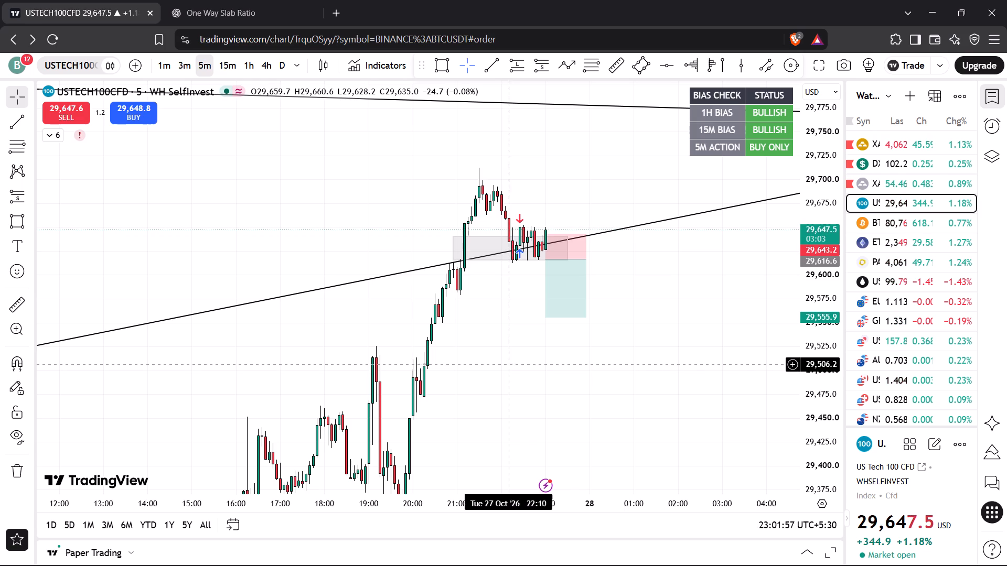
pyautogui.click(829, 252)
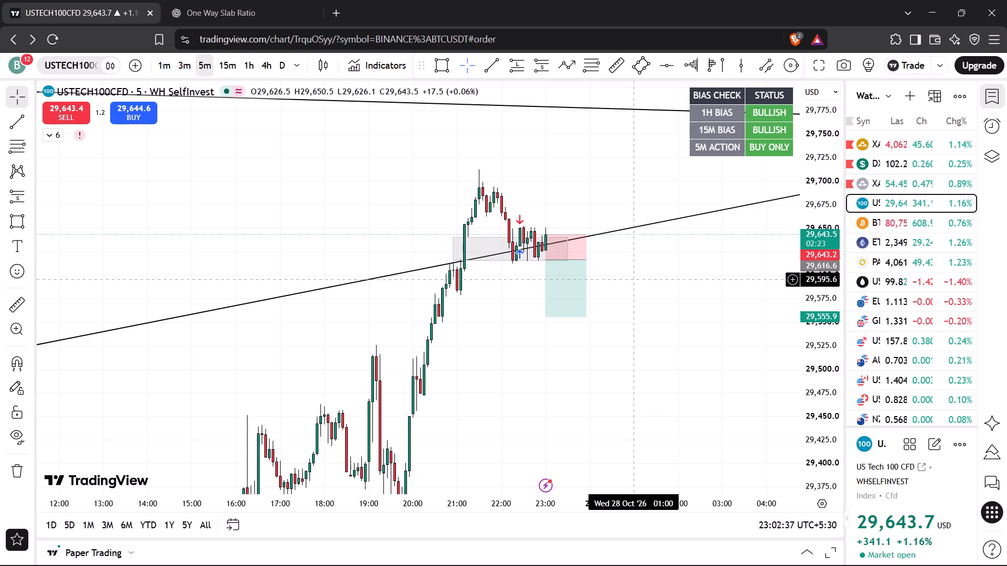
pyautogui.moveTo(638, 294); pyautogui.dragTo(642, 276)
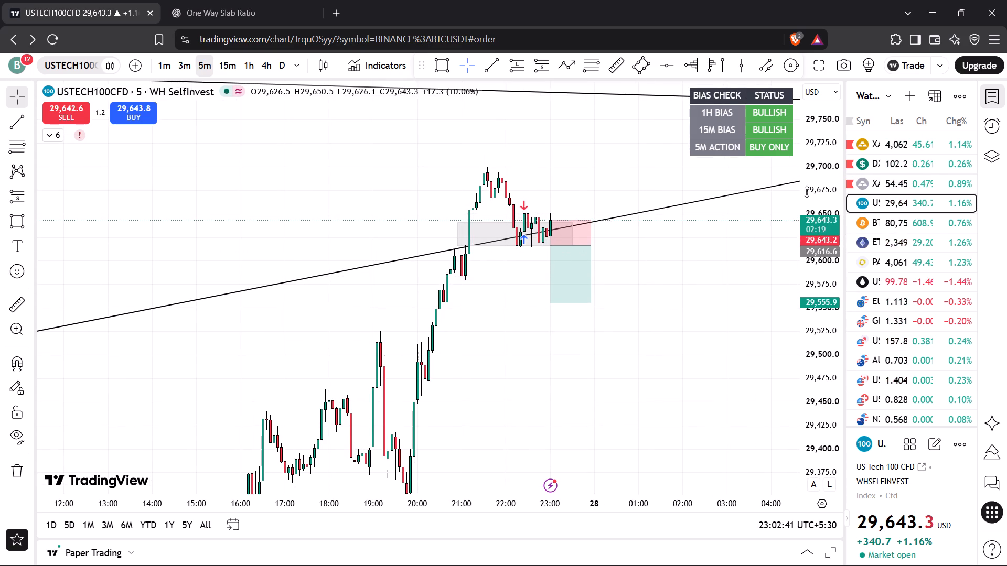
pyautogui.moveTo(818, 179); pyautogui.dragTo(814, 224)
pyautogui.scroll(-1, 678, 306)
pyautogui.moveTo(660, 333); pyautogui.dragTo(648, 341)
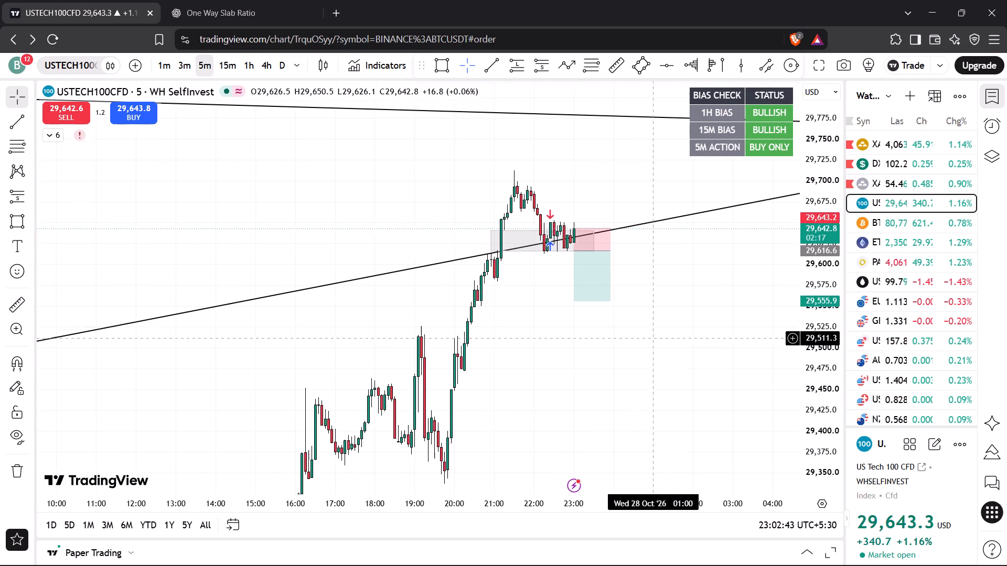
pyautogui.moveTo(648, 341); pyautogui.dragTo(645, 342)
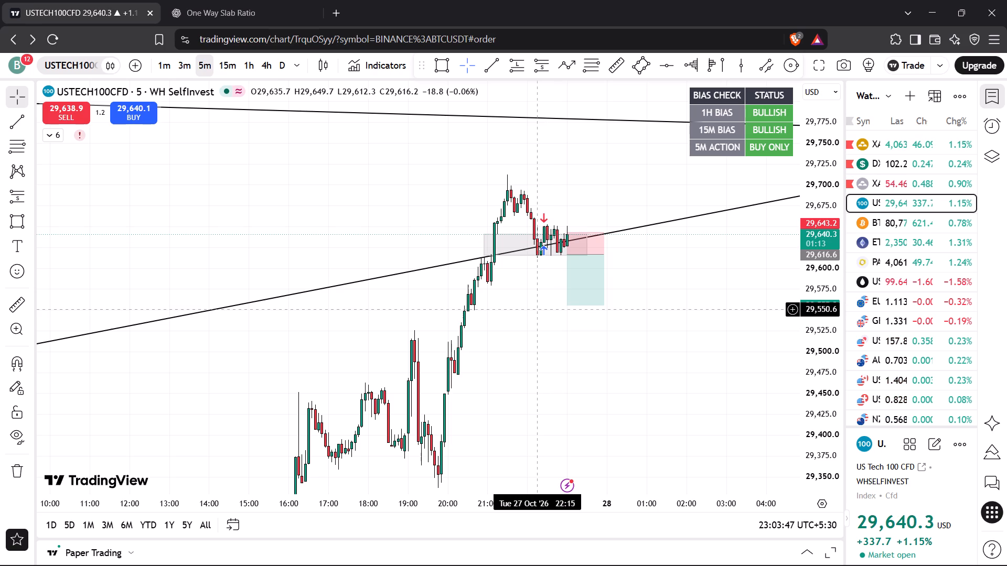
# Switch to BTCUSDT and examine its 5-minute and 4-hour price action against the pink zone and the descending channel.
pyautogui.click(898, 219)
pyautogui.moveTo(669, 242); pyautogui.dragTo(664, 280)
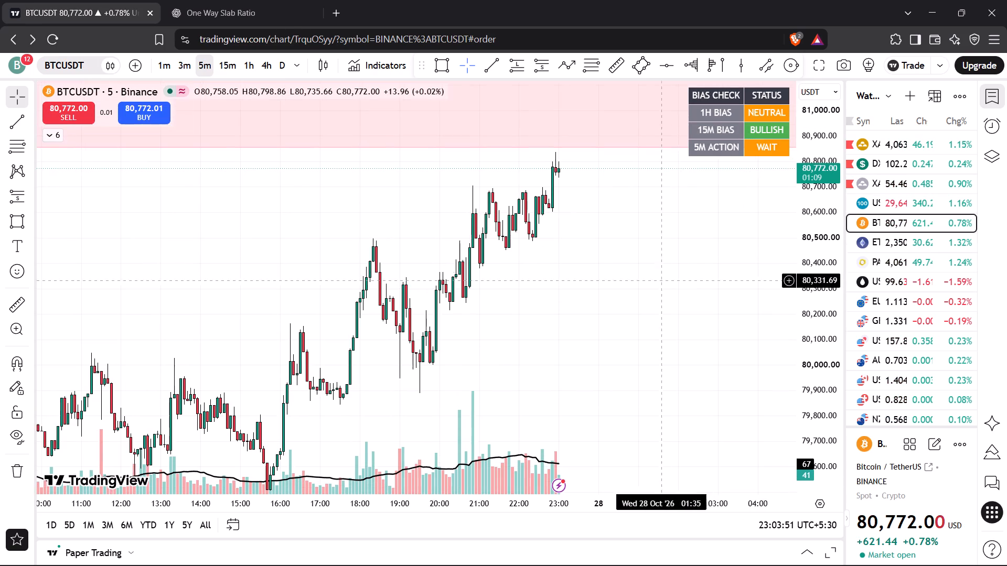
pyautogui.moveTo(817, 212); pyautogui.dragTo(812, 288)
pyautogui.scroll(-2, 694, 292)
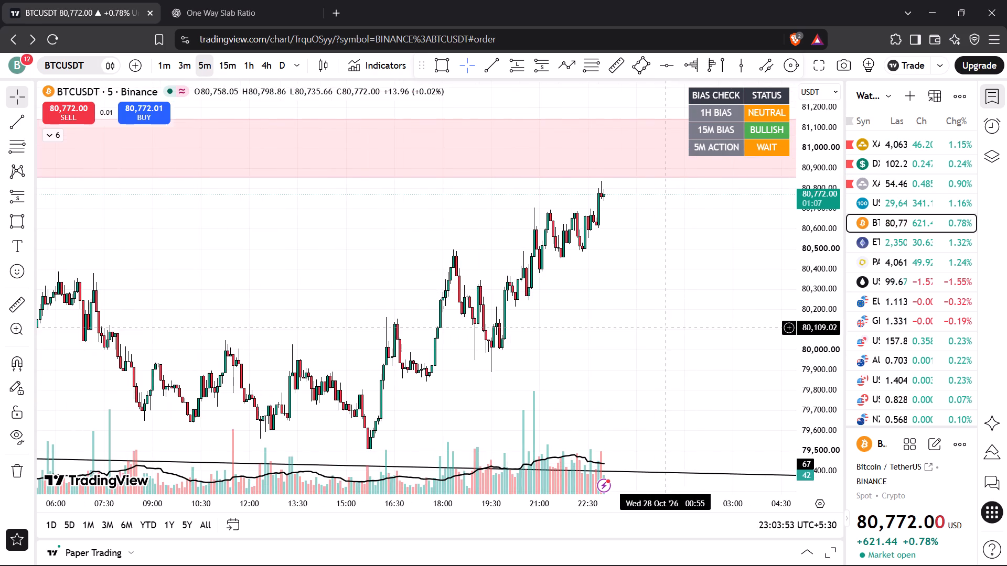
pyautogui.moveTo(667, 328); pyautogui.dragTo(691, 272)
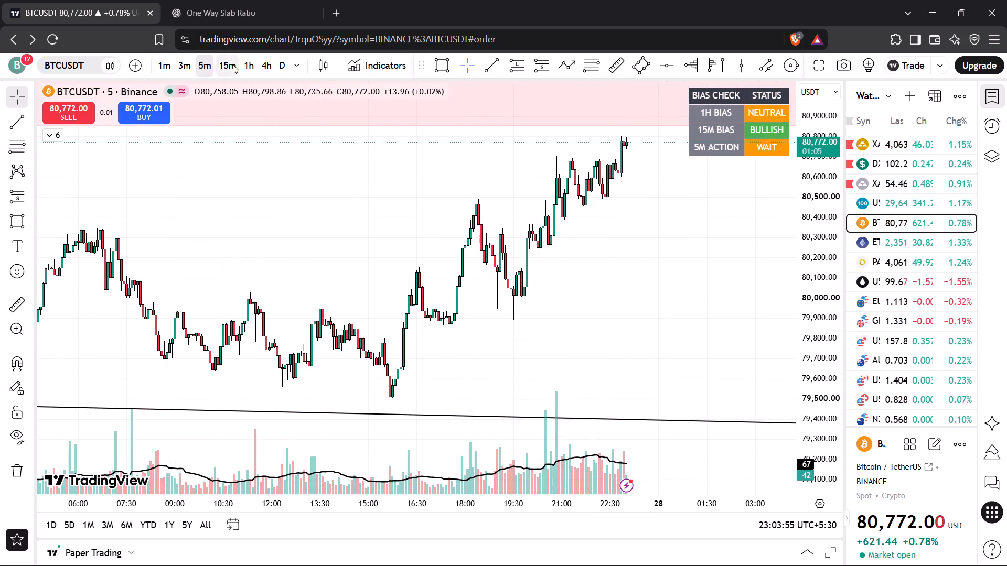
pyautogui.click(267, 63)
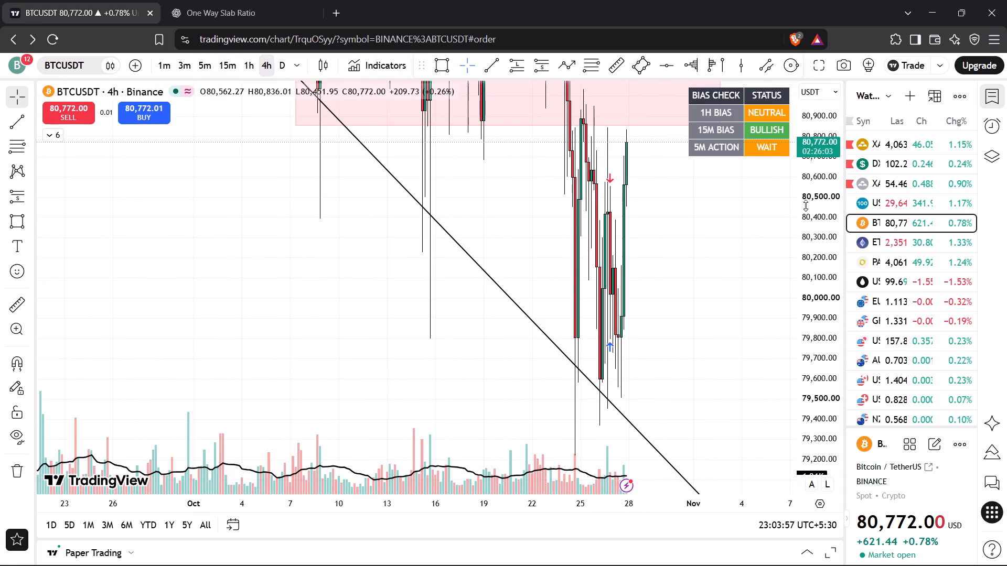
pyautogui.moveTo(811, 205); pyautogui.dragTo(783, 425)
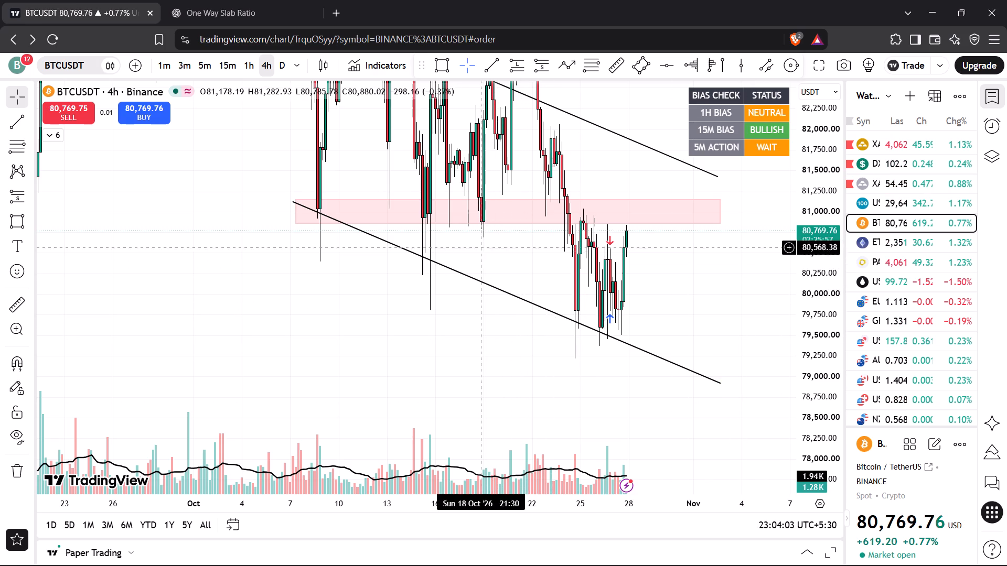
# Examine BTCUSDT on the 1-hour chart, reviewing past price action around the pink zone and both channel lines.
pyautogui.click(244, 74)
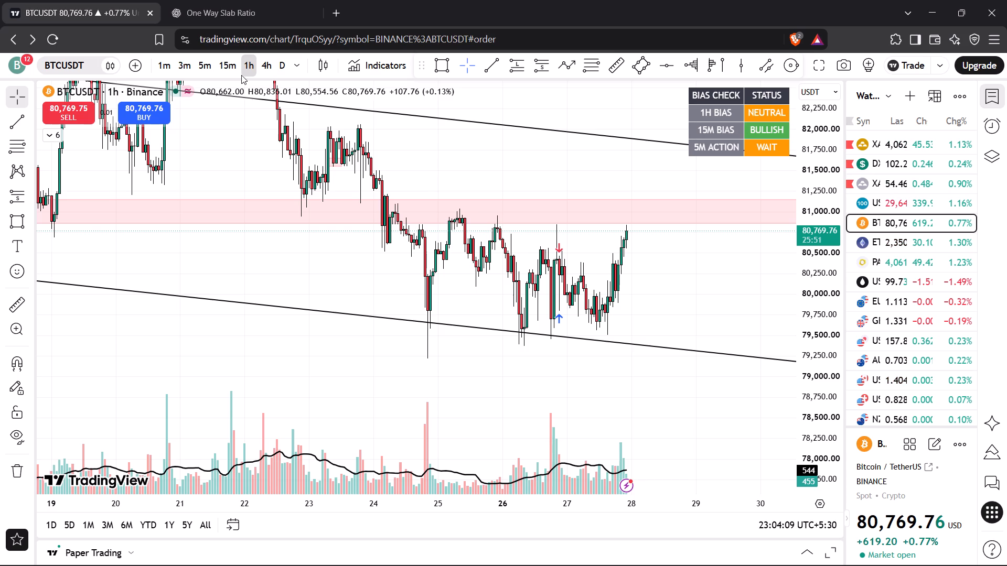
pyautogui.moveTo(813, 176); pyautogui.dragTo(816, 299)
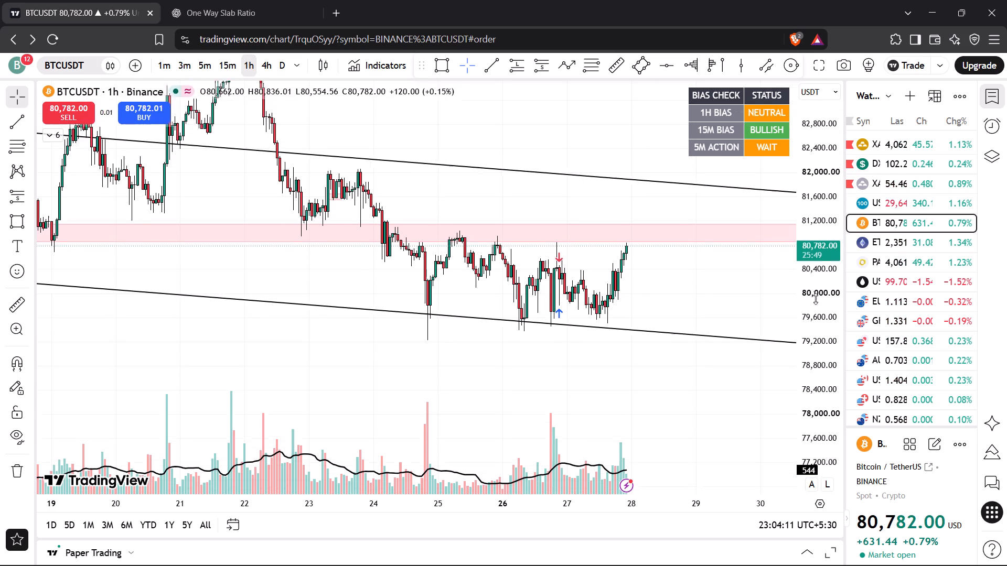
pyautogui.moveTo(816, 299); pyautogui.dragTo(812, 315)
pyautogui.moveTo(647, 396); pyautogui.dragTo(653, 385)
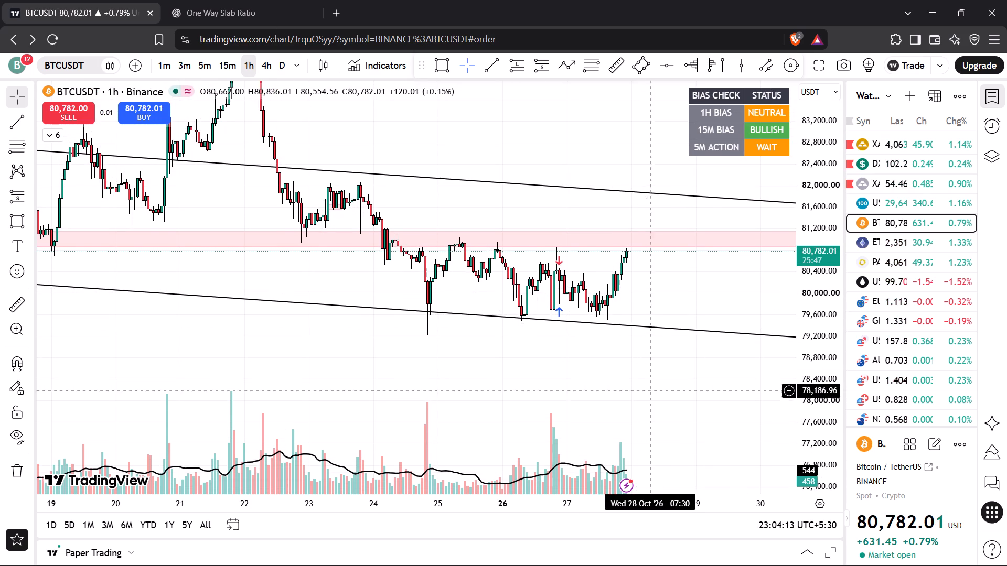
pyautogui.moveTo(653, 385); pyautogui.dragTo(659, 371)
pyautogui.moveTo(519, 354); pyautogui.dragTo(570, 366)
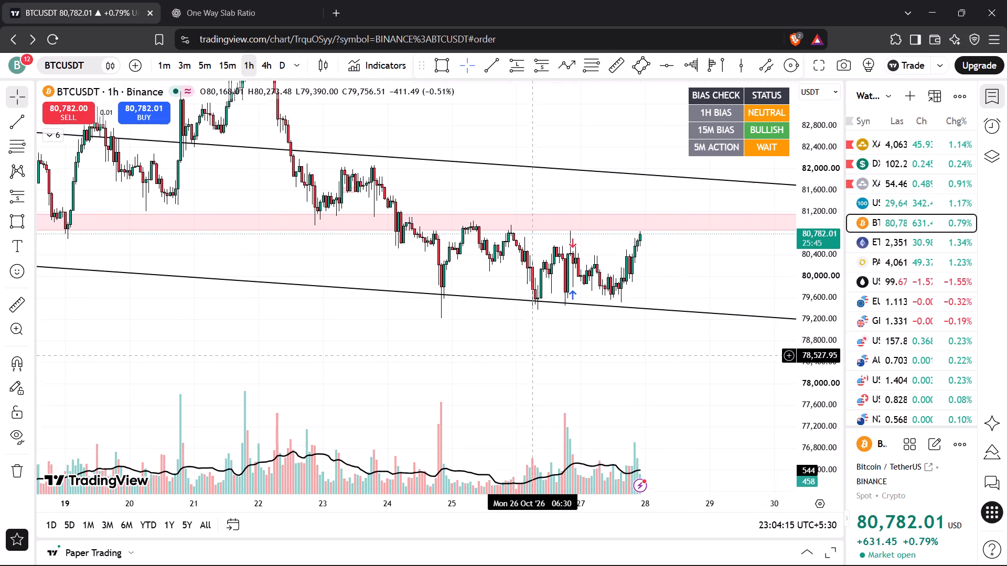
pyautogui.moveTo(570, 366); pyautogui.dragTo(570, 367)
pyautogui.moveTo(478, 366); pyautogui.dragTo(484, 362)
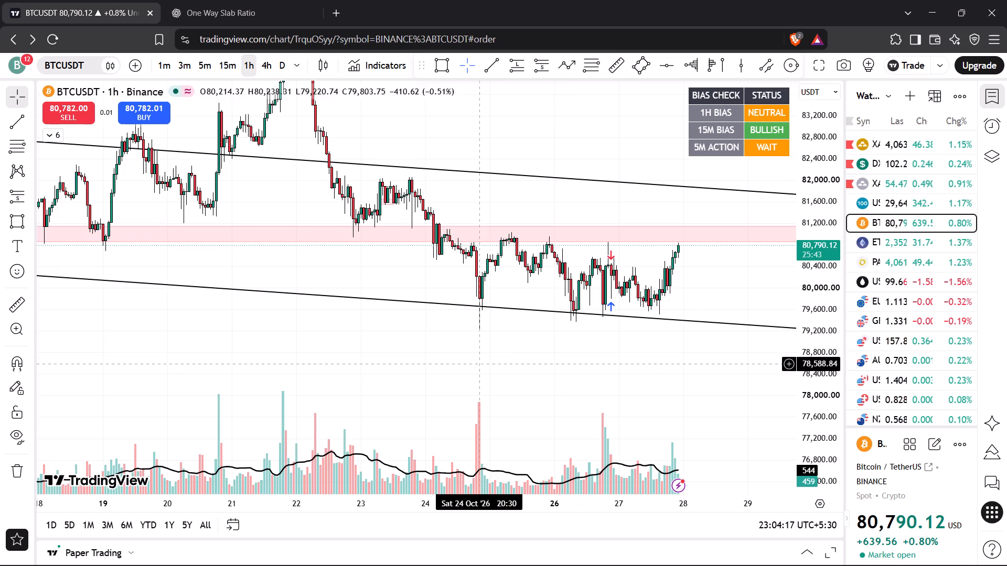
pyautogui.moveTo(484, 362); pyautogui.dragTo(503, 361)
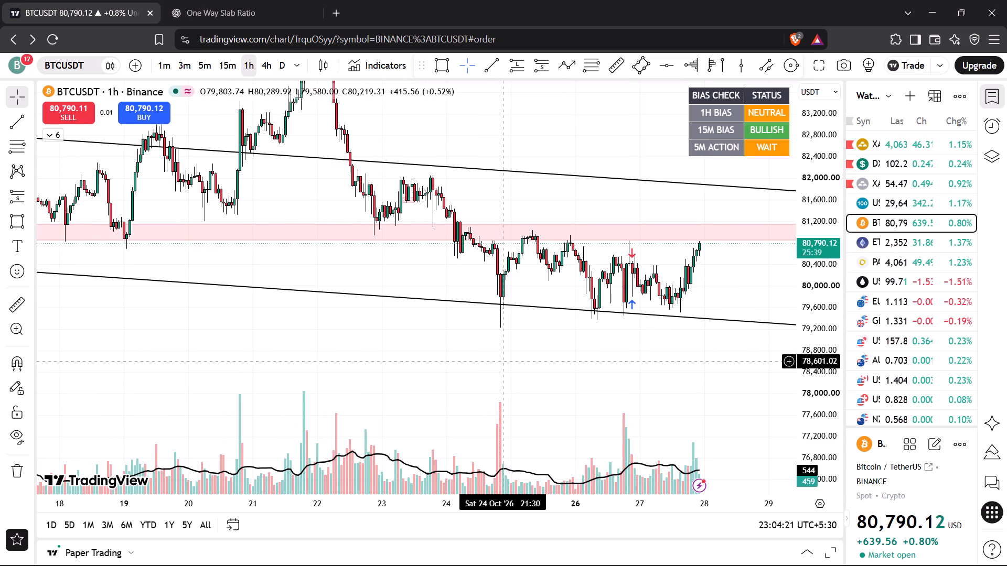
pyautogui.moveTo(419, 358); pyautogui.dragTo(445, 341)
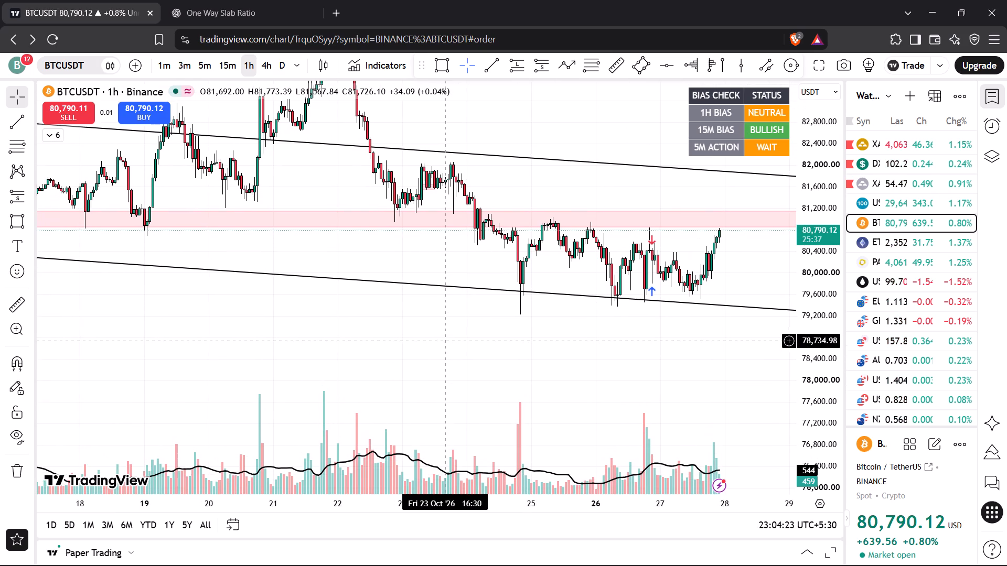
pyautogui.moveTo(446, 340); pyautogui.dragTo(503, 344)
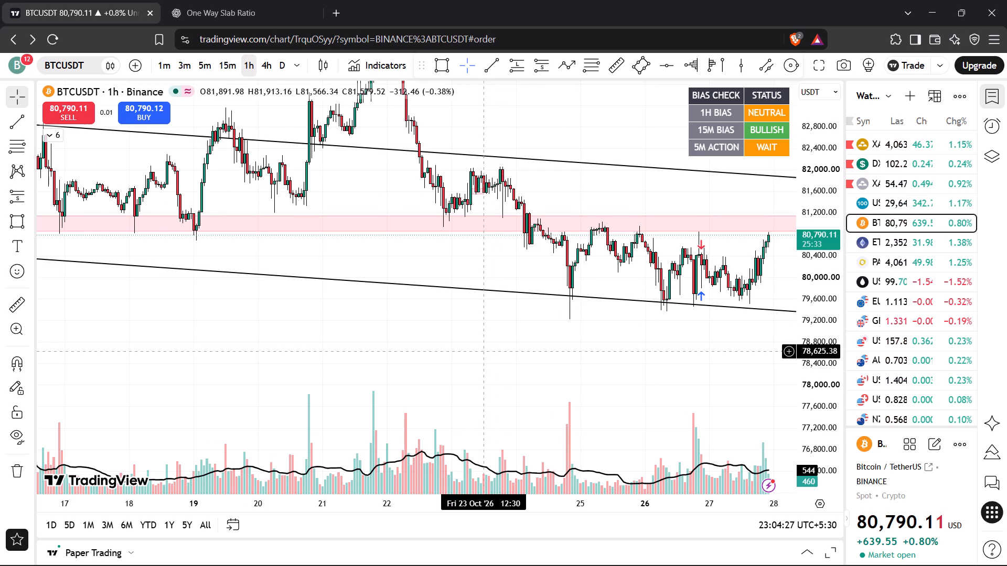
pyautogui.moveTo(444, 350); pyautogui.dragTo(464, 349)
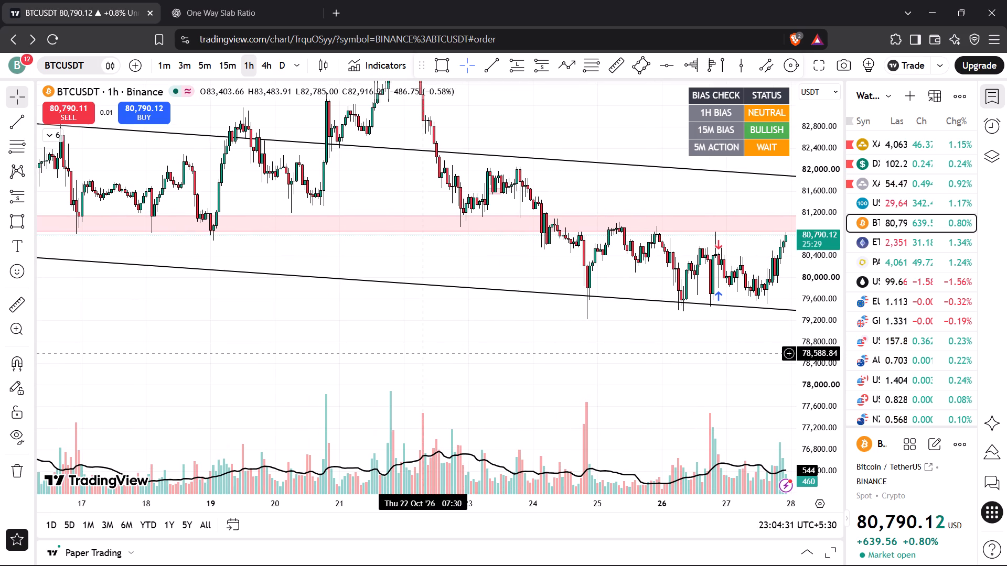
pyautogui.moveTo(424, 353); pyautogui.dragTo(489, 362)
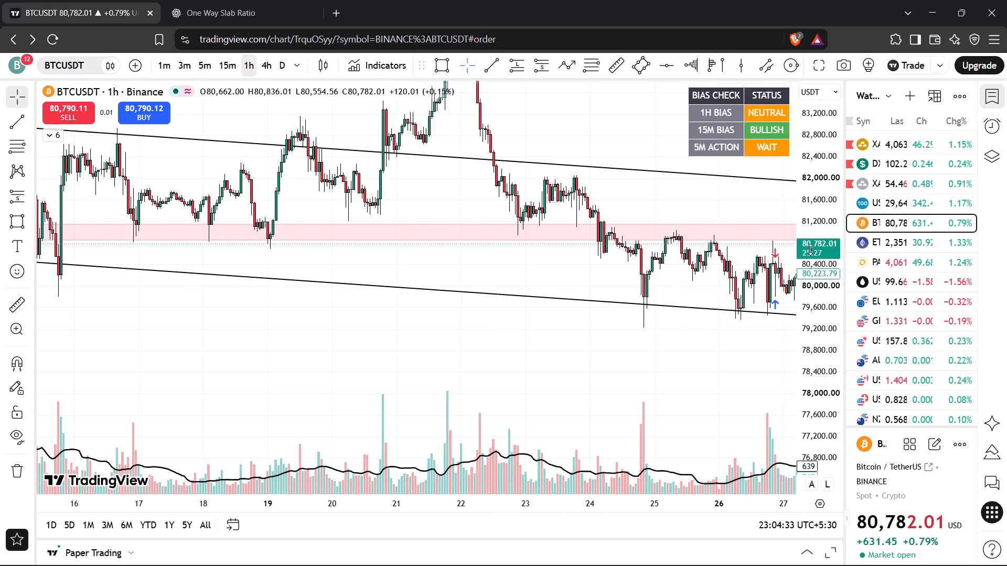
pyautogui.moveTo(810, 249); pyautogui.dragTo(814, 288)
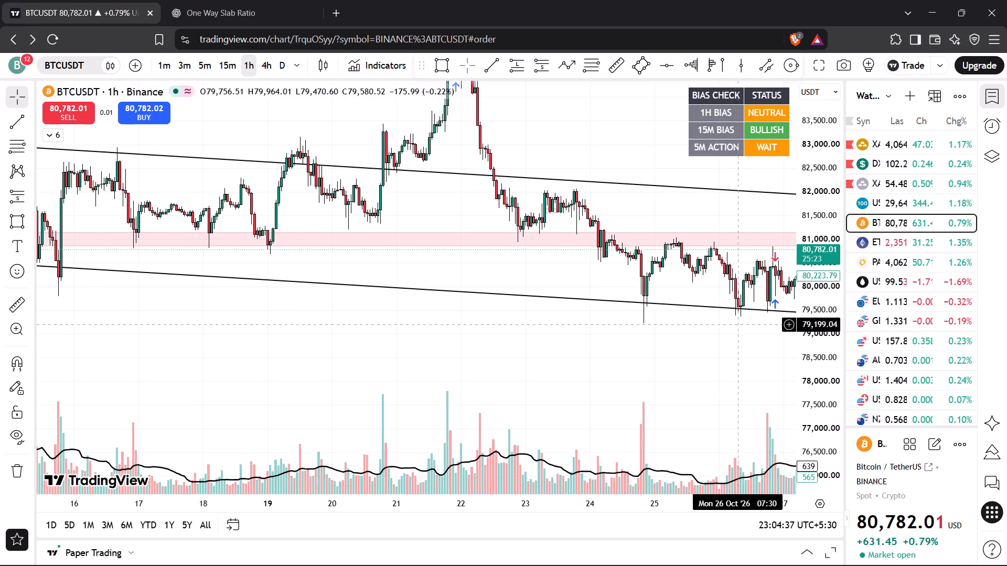
pyautogui.moveTo(615, 321); pyautogui.dragTo(640, 309)
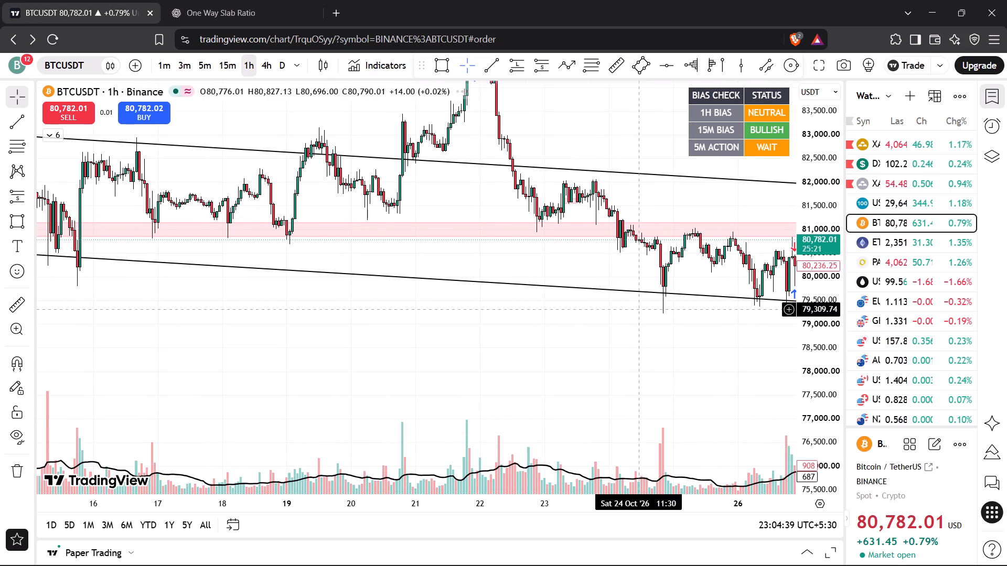
pyautogui.moveTo(811, 189); pyautogui.dragTo(806, 227)
# Switch to US Tech 100 and examine its 1-hour price action against the descending trendline, the rising channel and the pink zone.
pyautogui.click(890, 208)
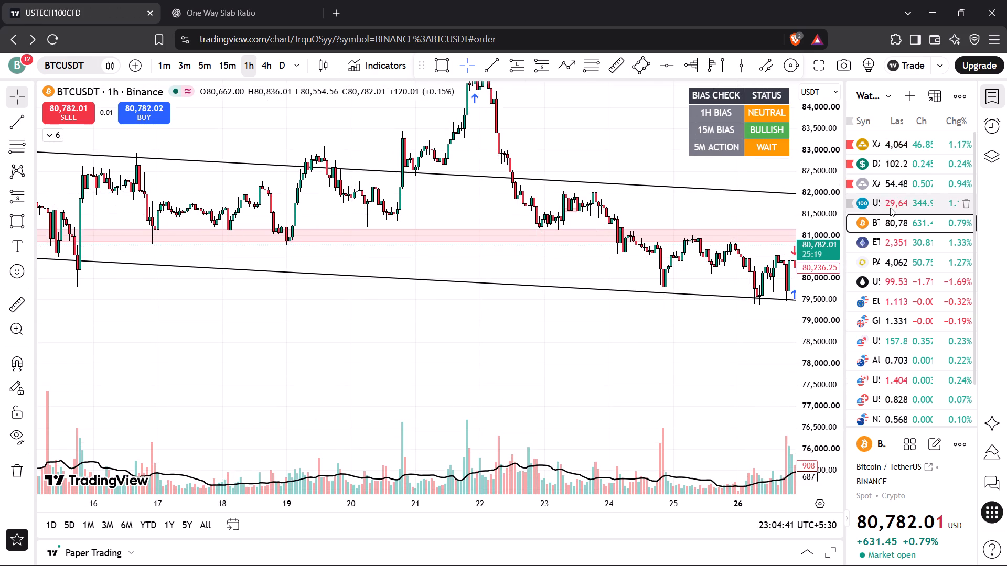
pyautogui.moveTo(736, 242); pyautogui.dragTo(586, 193)
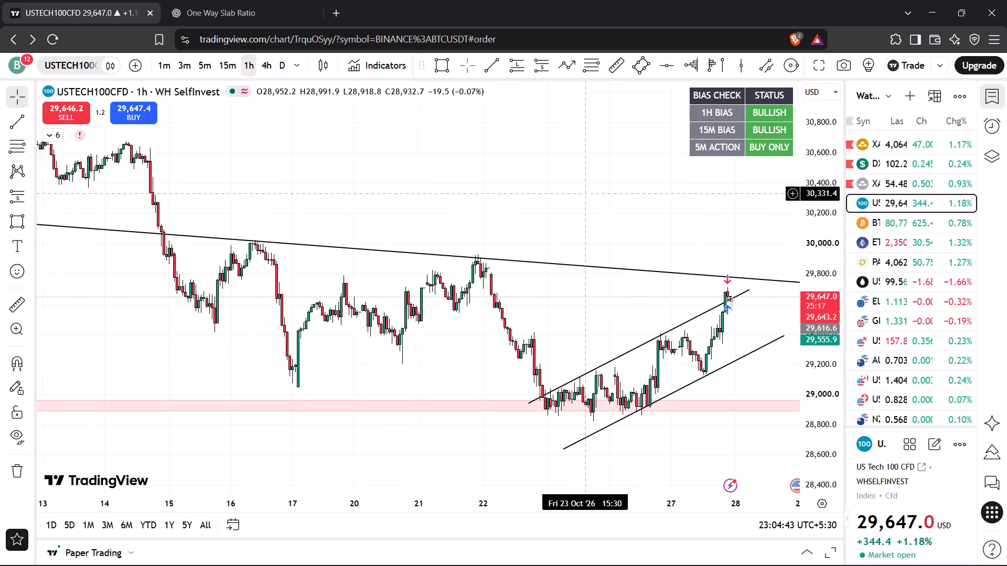
pyautogui.moveTo(649, 214); pyautogui.dragTo(626, 177)
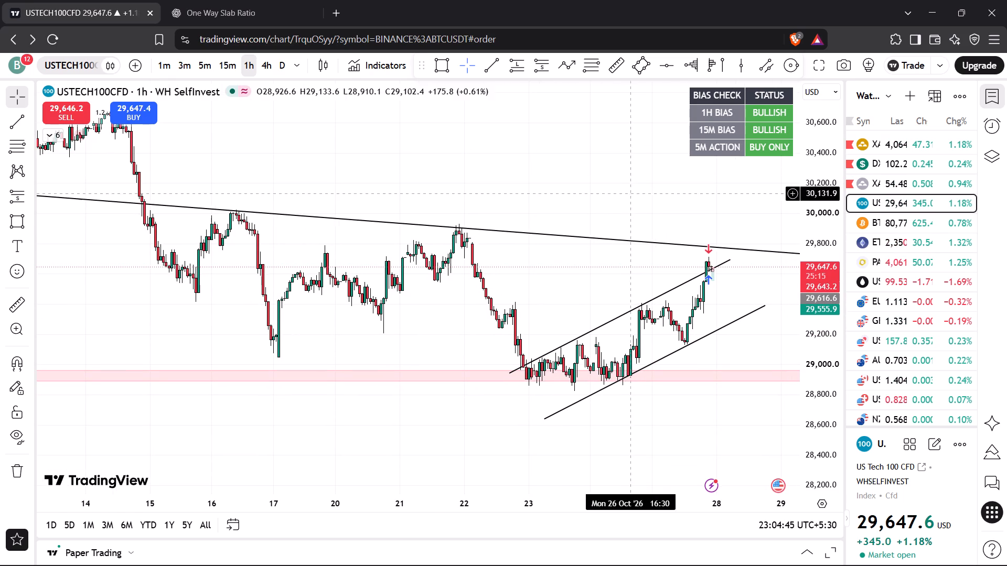
pyautogui.scroll(3, 601, 278)
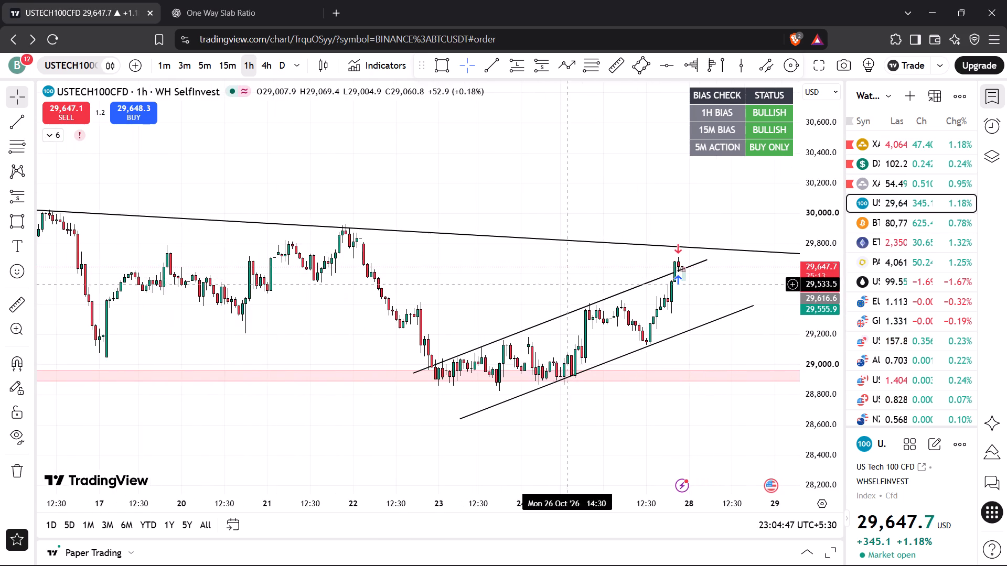
pyautogui.moveTo(534, 291); pyautogui.dragTo(536, 263)
pyautogui.scroll(1, 536, 263)
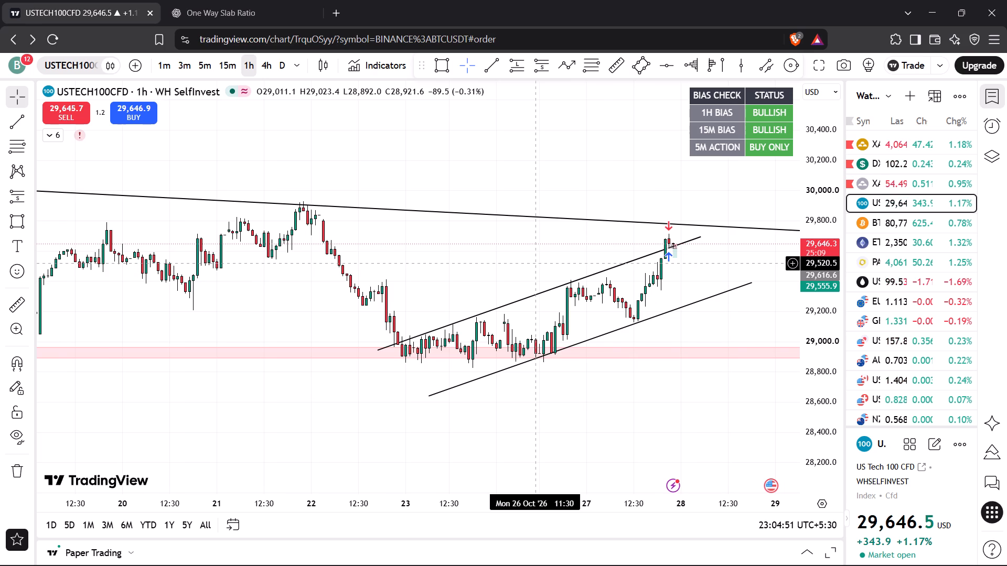
pyautogui.moveTo(826, 388); pyautogui.dragTo(829, 336)
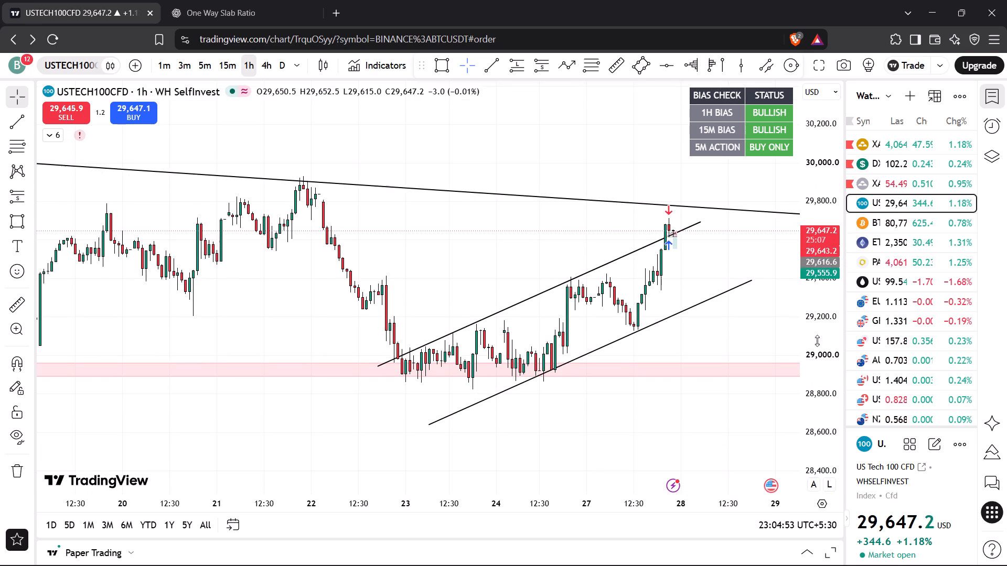
pyautogui.moveTo(637, 412); pyautogui.dragTo(678, 386)
pyautogui.scroll(3, 676, 387)
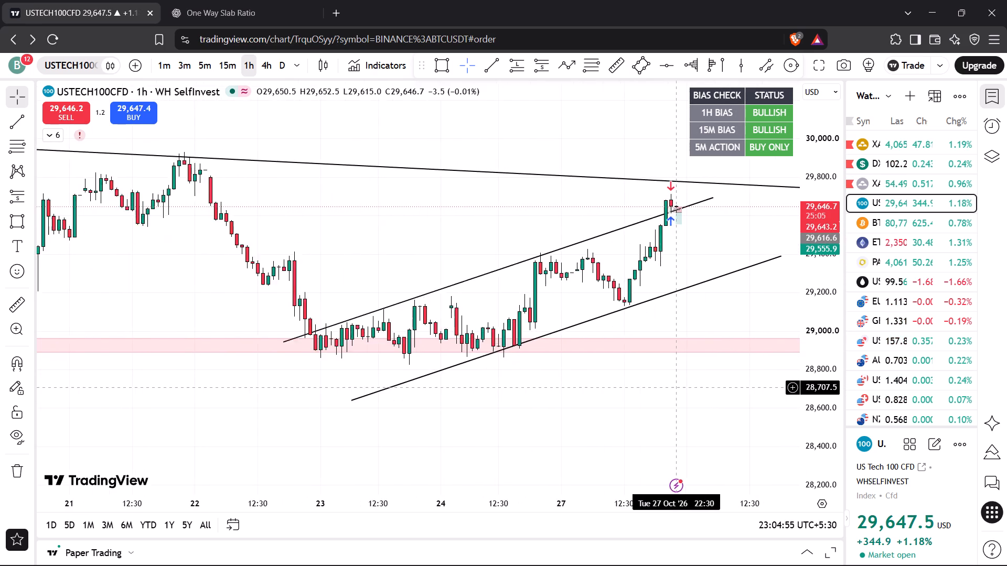
pyautogui.scroll(1, 676, 387)
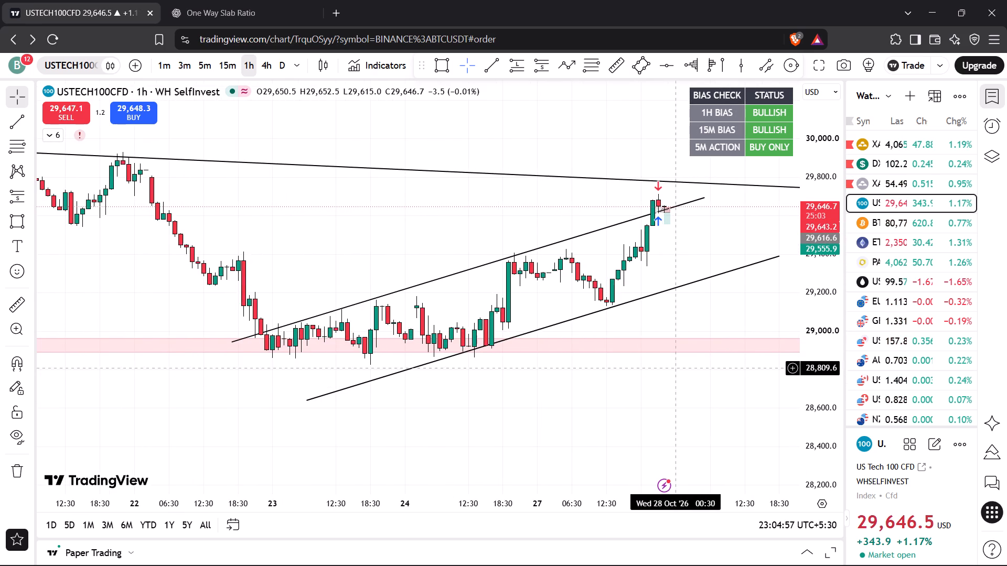
pyautogui.moveTo(813, 339); pyautogui.dragTo(840, 203)
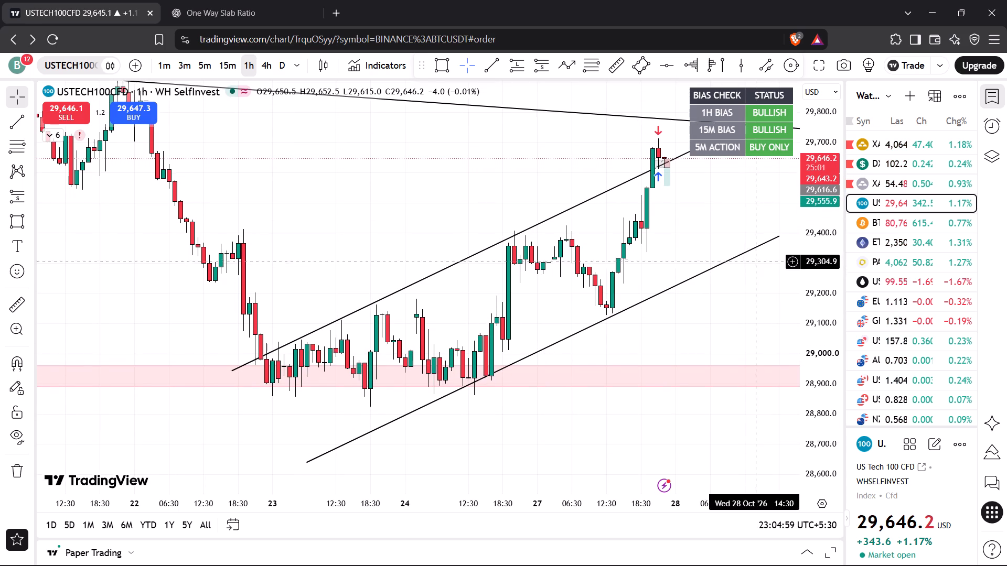
pyautogui.moveTo(704, 202); pyautogui.dragTo(711, 253)
pyautogui.scroll(3, 706, 256)
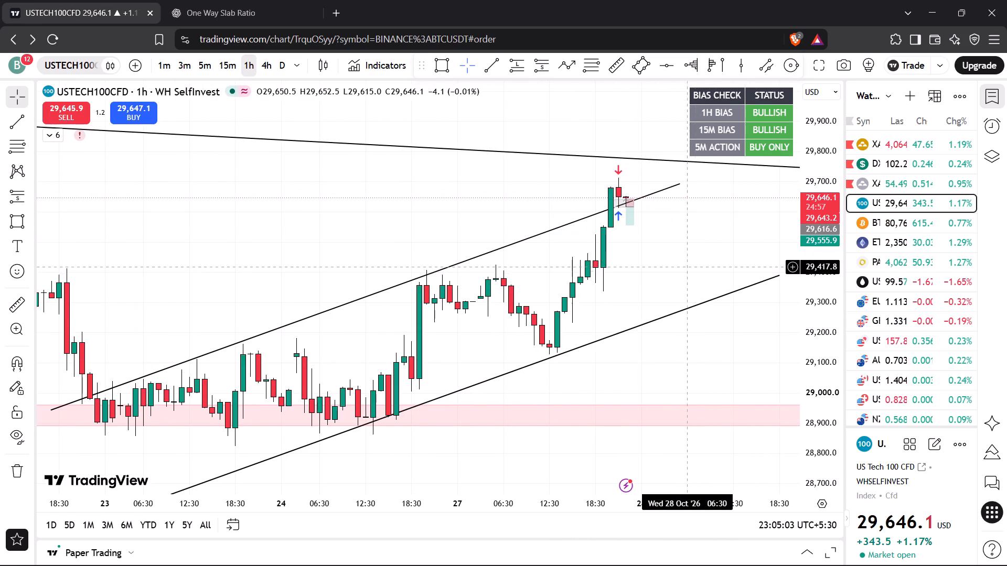
pyautogui.scroll(4, 683, 263)
# Examine US Tech 100 on the 15-minute chart around the short position, the grey zone and the upper channel line.
pyautogui.click(223, 60)
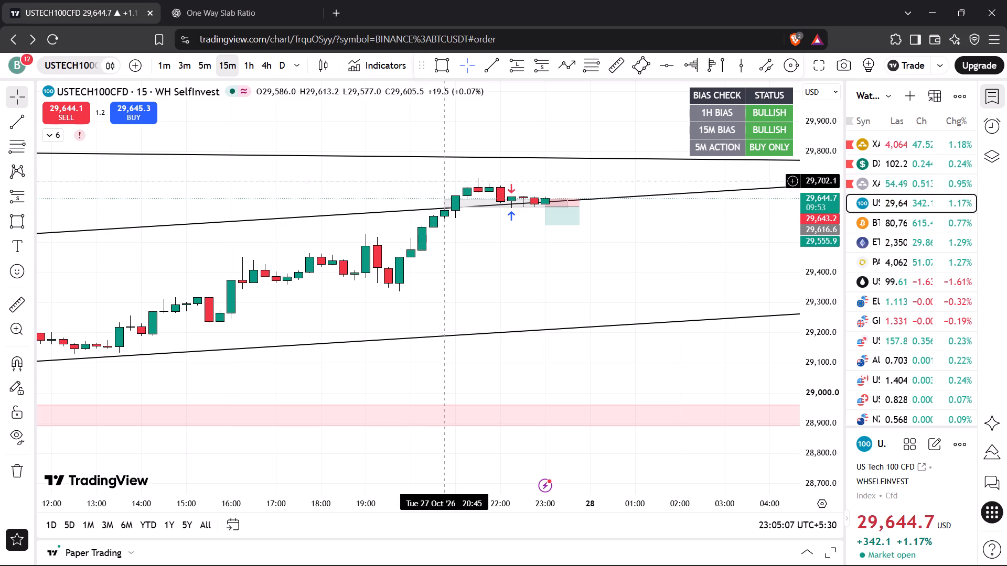
pyautogui.moveTo(819, 344); pyautogui.dragTo(819, 343)
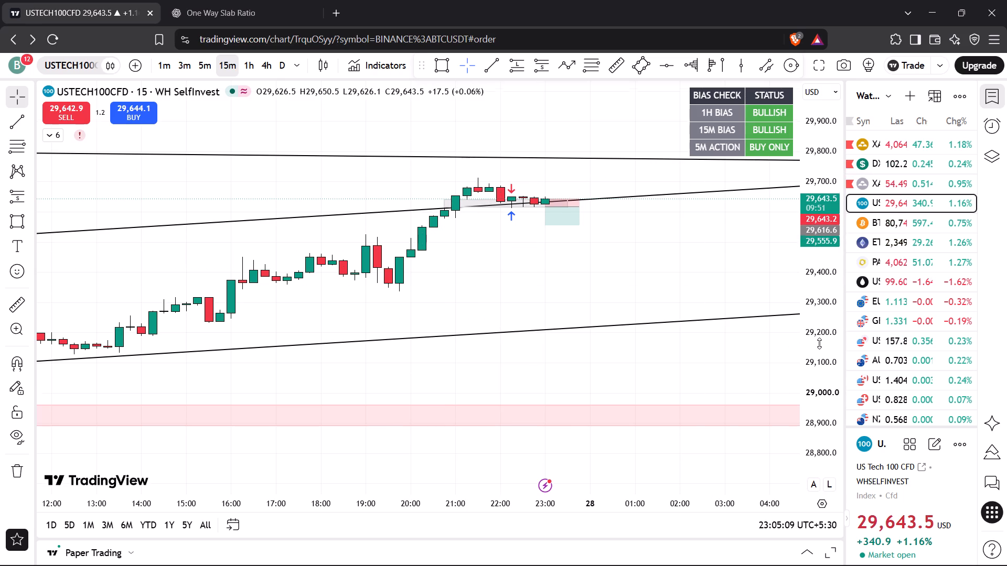
pyautogui.moveTo(819, 343); pyautogui.dragTo(832, 261)
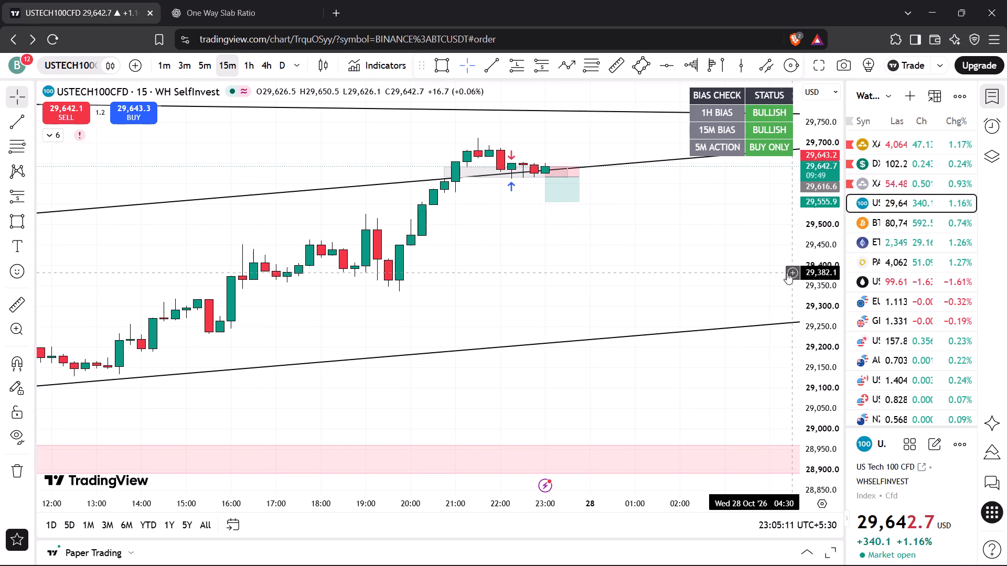
pyautogui.scroll(1, 737, 248)
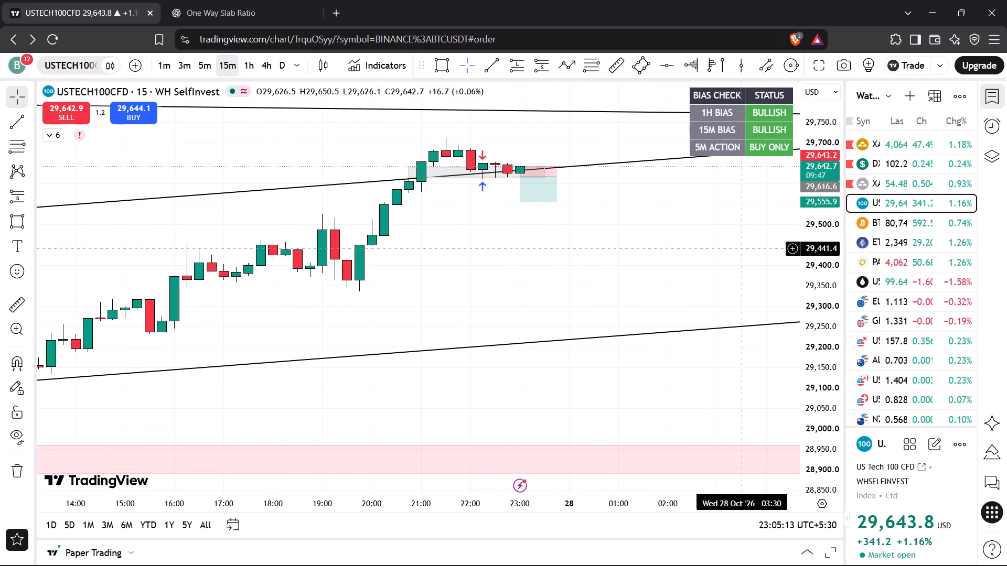
pyautogui.scroll(1, 737, 248)
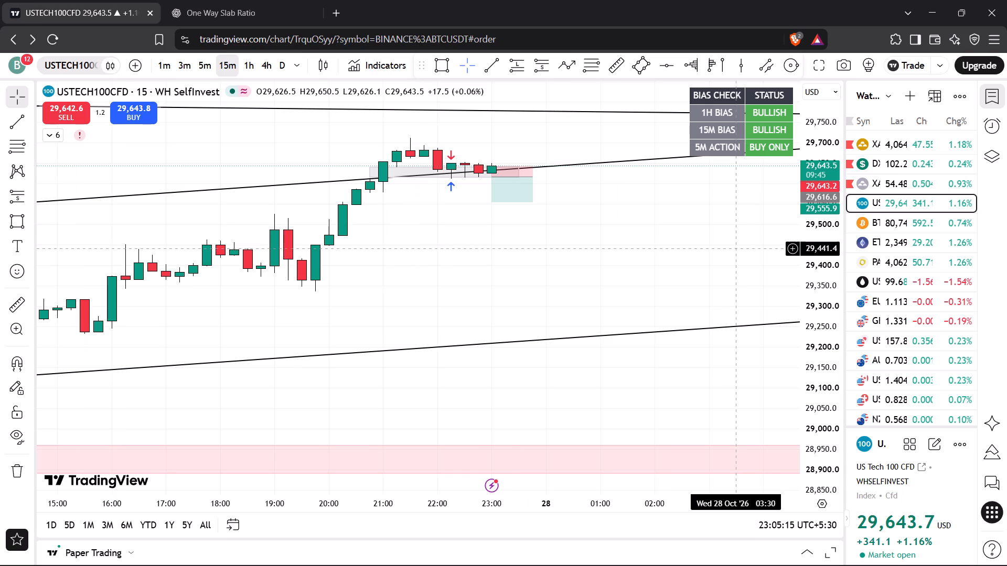
pyautogui.moveTo(644, 256); pyautogui.dragTo(674, 264)
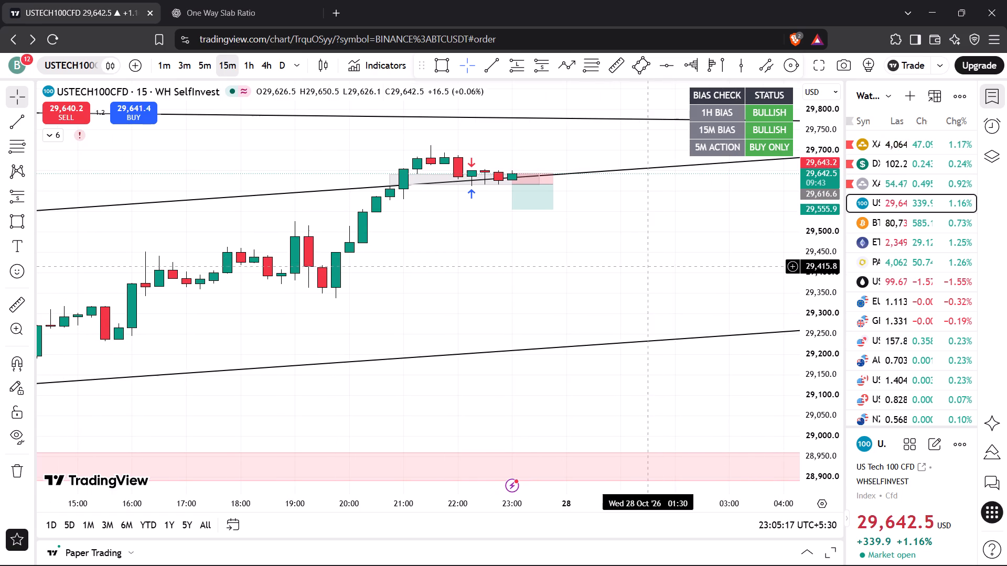
pyautogui.moveTo(649, 266); pyautogui.dragTo(694, 290)
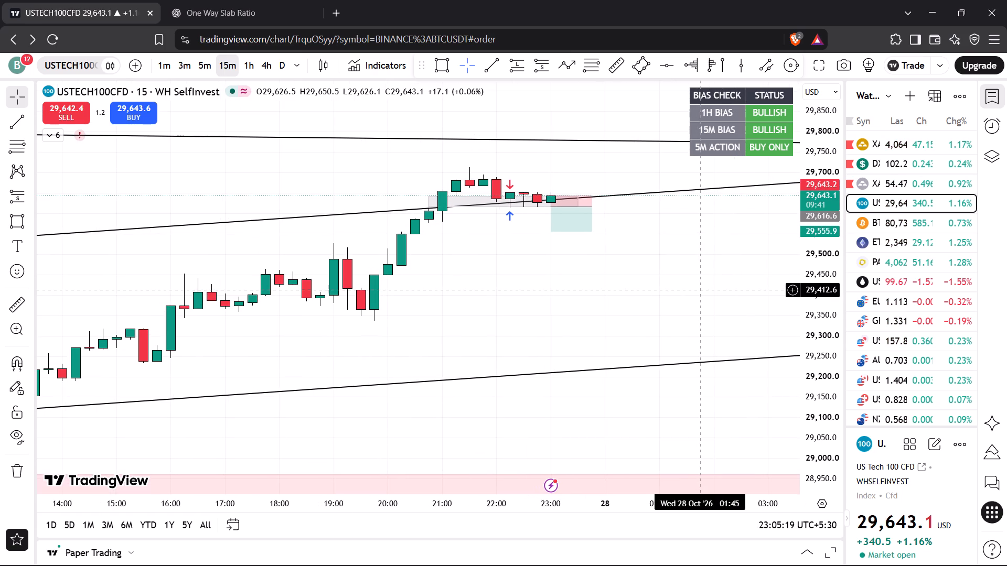
pyautogui.moveTo(638, 286); pyautogui.dragTo(660, 296)
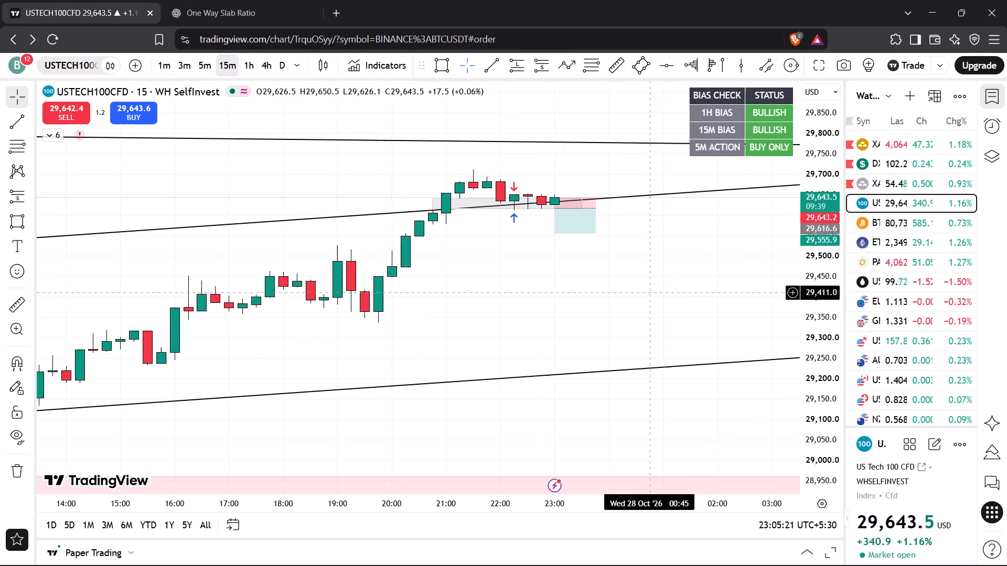
pyautogui.moveTo(660, 296); pyautogui.dragTo(673, 303)
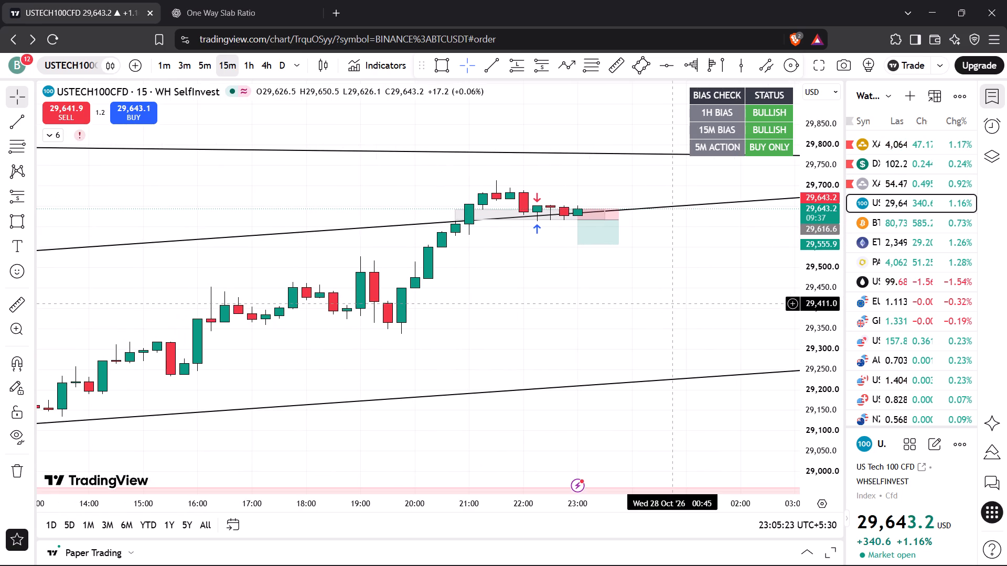
pyautogui.moveTo(642, 291); pyautogui.dragTo(659, 299)
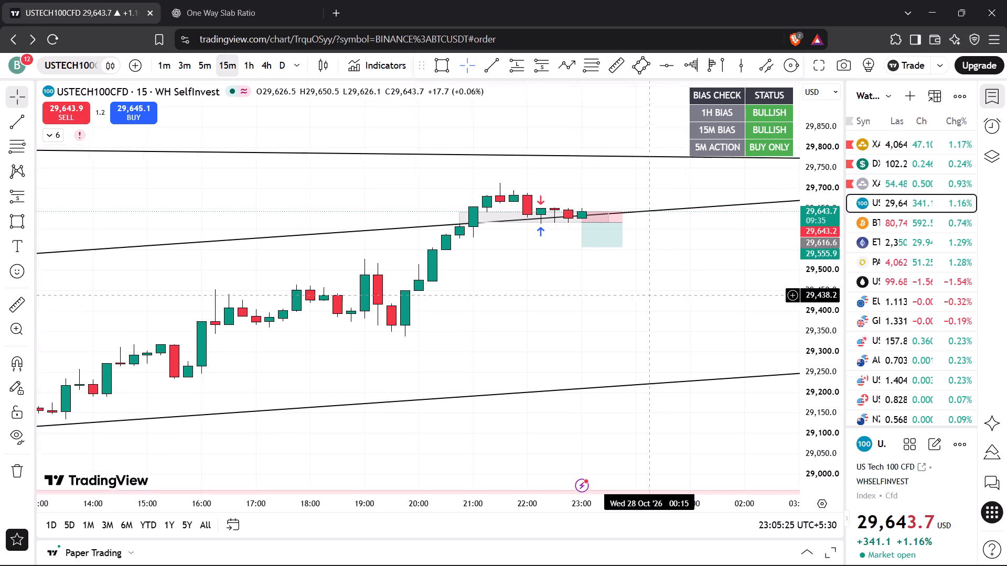
pyautogui.moveTo(659, 299); pyautogui.dragTo(669, 307)
pyautogui.moveTo(825, 336); pyautogui.dragTo(824, 252)
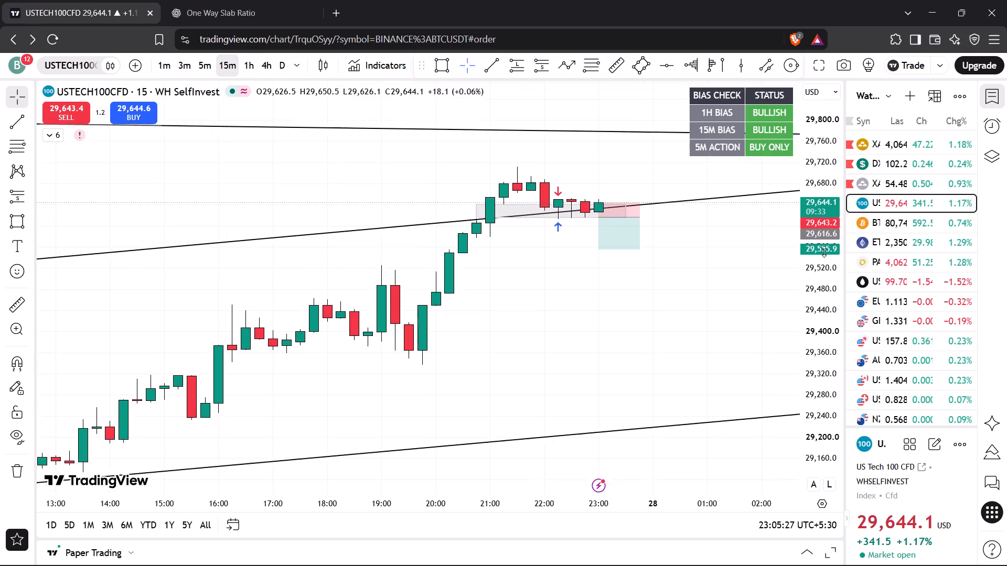
pyautogui.moveTo(824, 252); pyautogui.dragTo(824, 205)
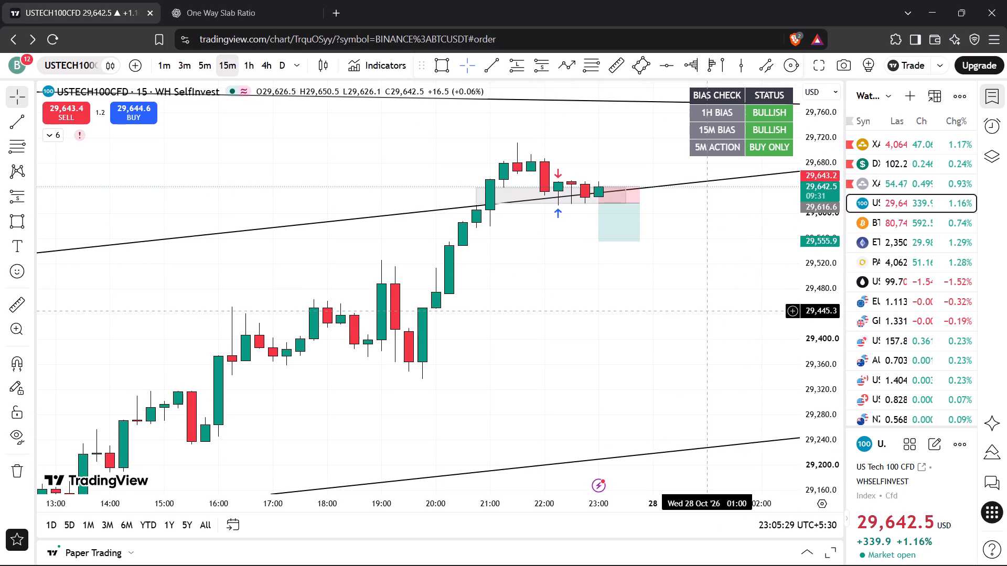
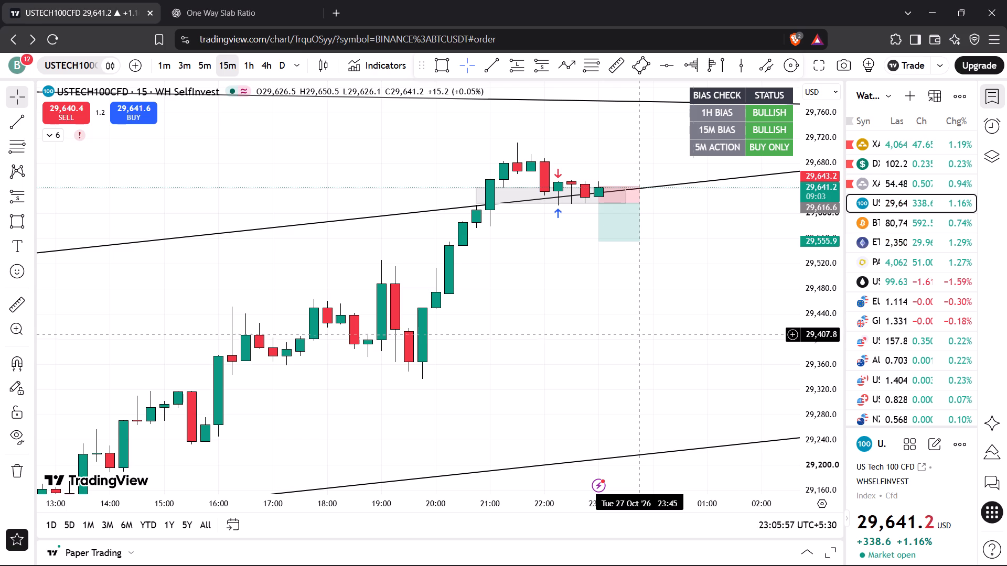
# Examine the wider US Tech 100 15-minute price action around the short position, the rising channel and the descending trendline.
pyautogui.moveTo(694, 318); pyautogui.dragTo(683, 367)
pyautogui.scroll(-3, 682, 367)
pyautogui.moveTo(682, 367); pyautogui.dragTo(545, 381)
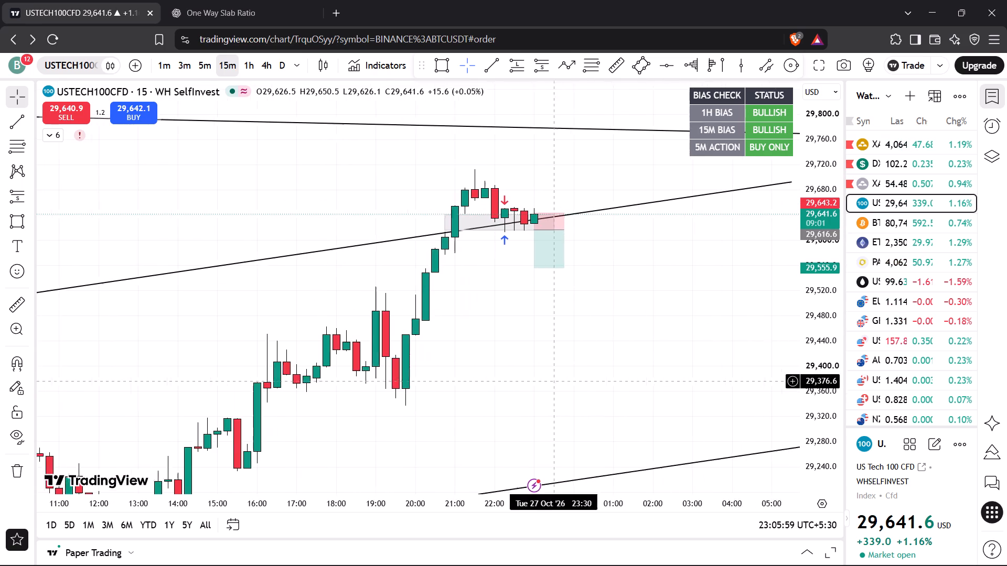
pyautogui.moveTo(545, 381); pyautogui.dragTo(538, 381)
pyautogui.moveTo(824, 278); pyautogui.dragTo(805, 346)
pyautogui.scroll(-4, 683, 341)
pyautogui.moveTo(684, 337); pyautogui.dragTo(593, 341)
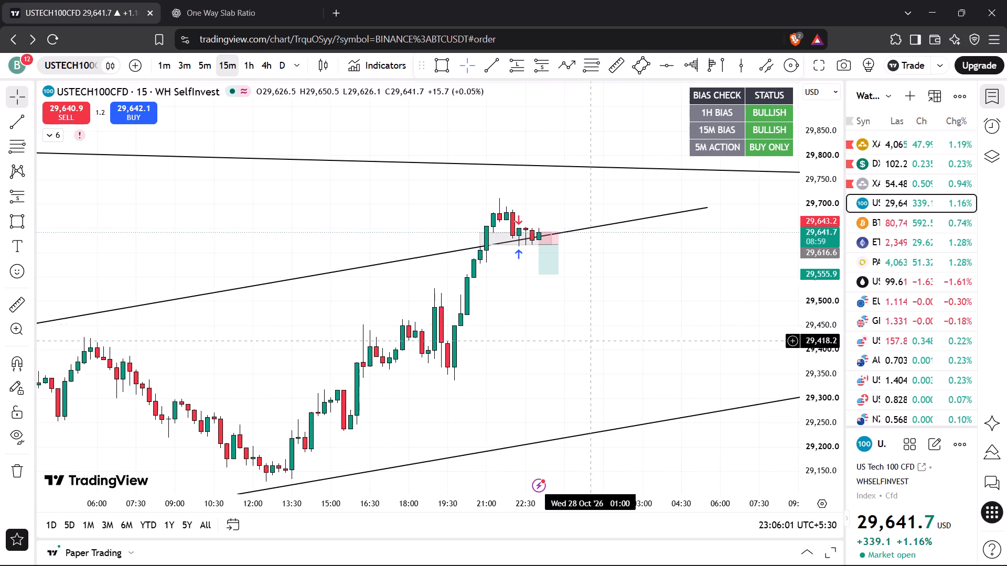
# Switch to BTCUSDT and examine its 15-minute price action between the pink zone and the descending line below.
pyautogui.click(894, 224)
pyautogui.moveTo(635, 237); pyautogui.dragTo(685, 316)
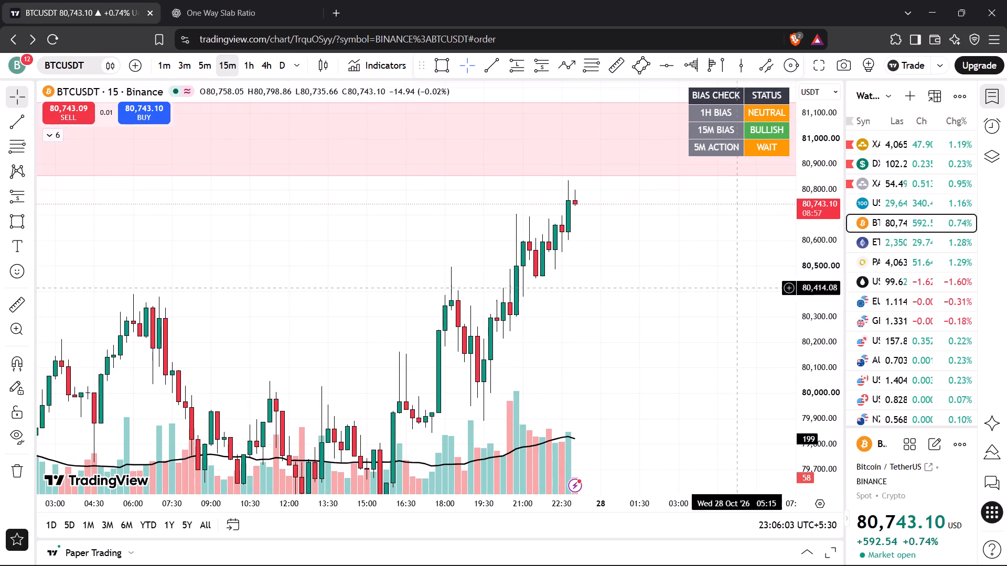
pyautogui.moveTo(809, 238); pyautogui.dragTo(807, 303)
pyautogui.scroll(-4, 663, 301)
pyautogui.moveTo(434, 292); pyautogui.dragTo(463, 257)
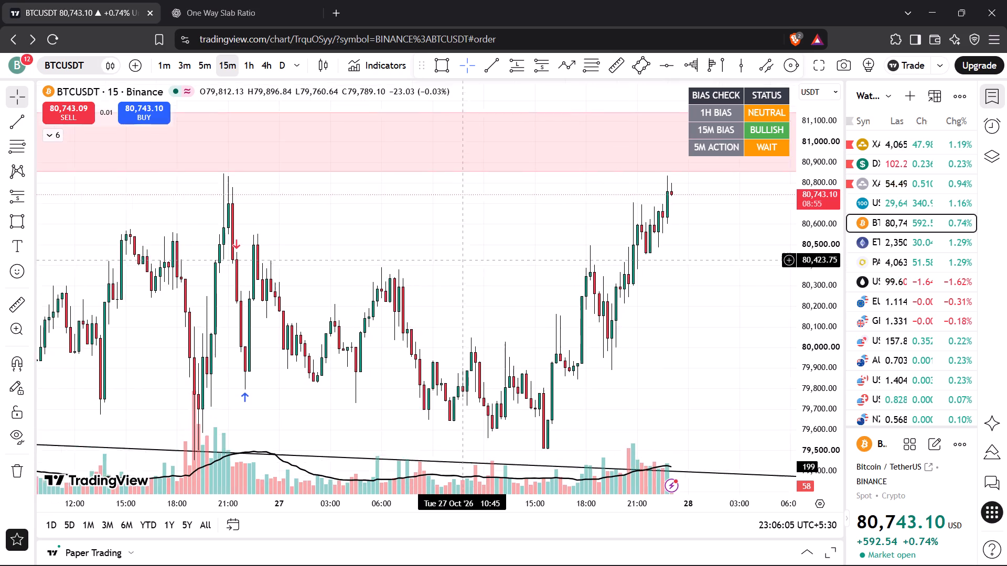
pyautogui.moveTo(463, 257); pyautogui.dragTo(481, 224)
pyautogui.moveTo(467, 207); pyautogui.dragTo(498, 236)
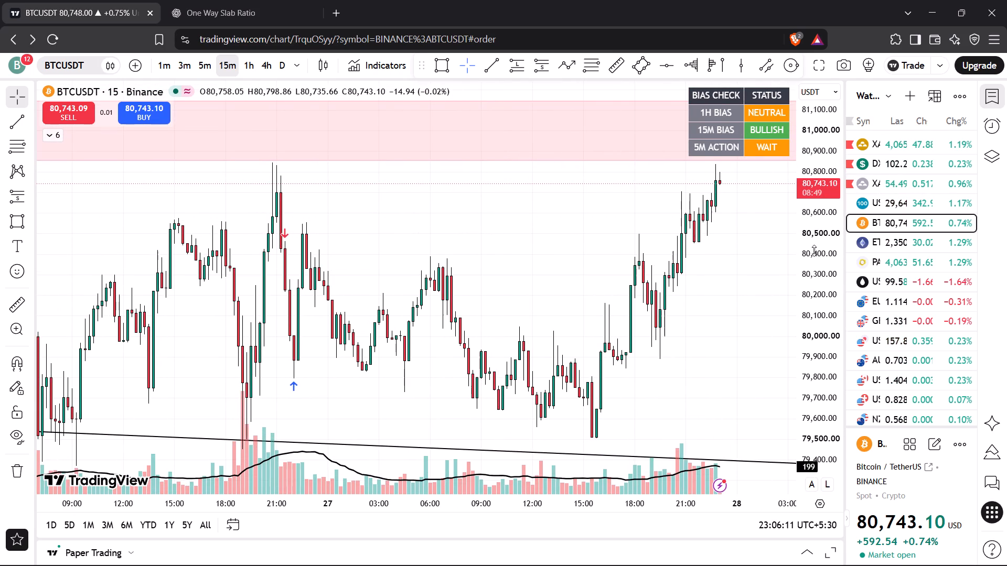
pyautogui.moveTo(814, 251); pyautogui.dragTo(813, 305)
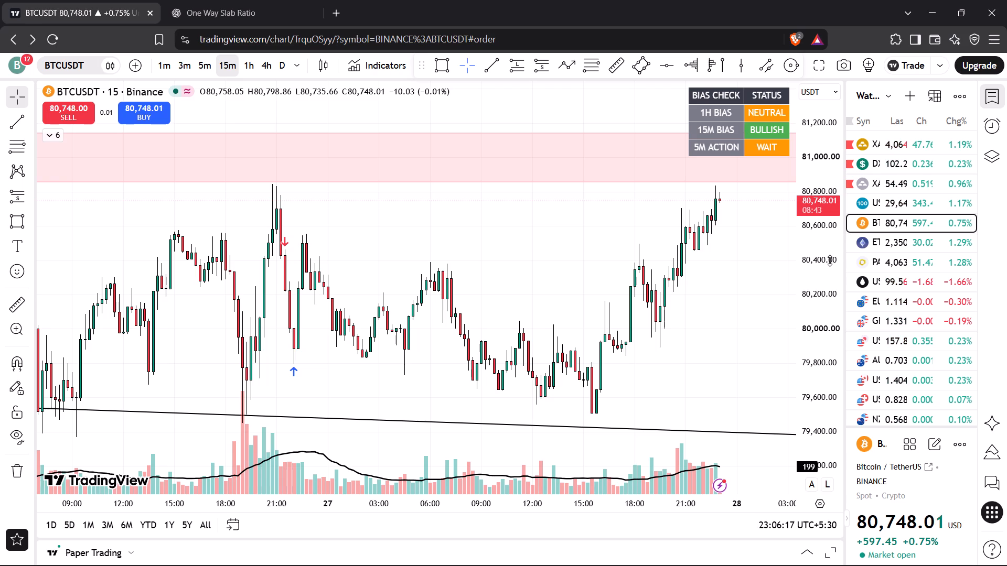
# Switch to US Tech 100 and examine its 15-minute and 1-hour price action around the short position and the upper channel line.
pyautogui.click(908, 197)
pyautogui.moveTo(727, 242); pyautogui.dragTo(628, 298)
pyautogui.moveTo(821, 315); pyautogui.dragTo(819, 274)
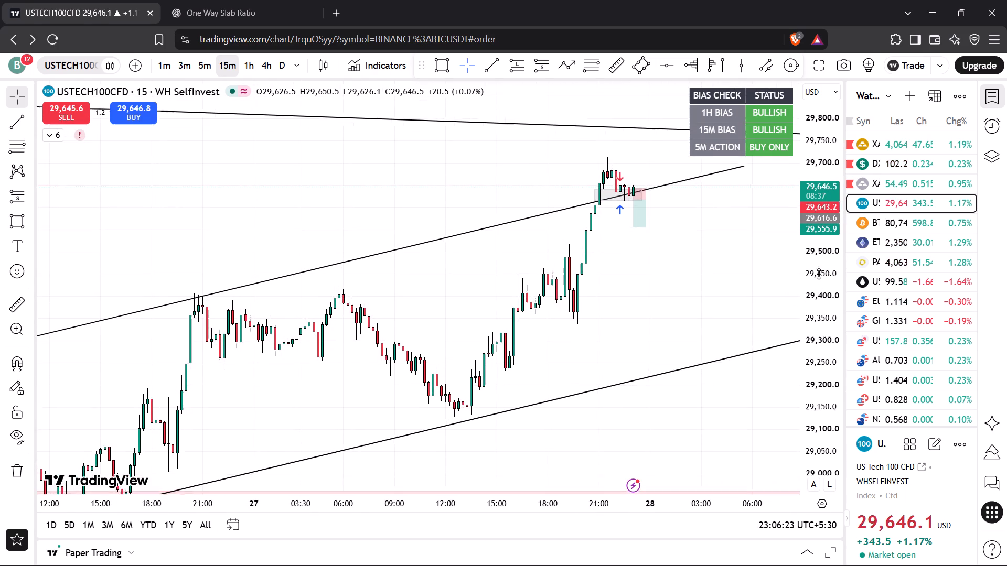
pyautogui.moveTo(819, 274); pyautogui.dragTo(819, 225)
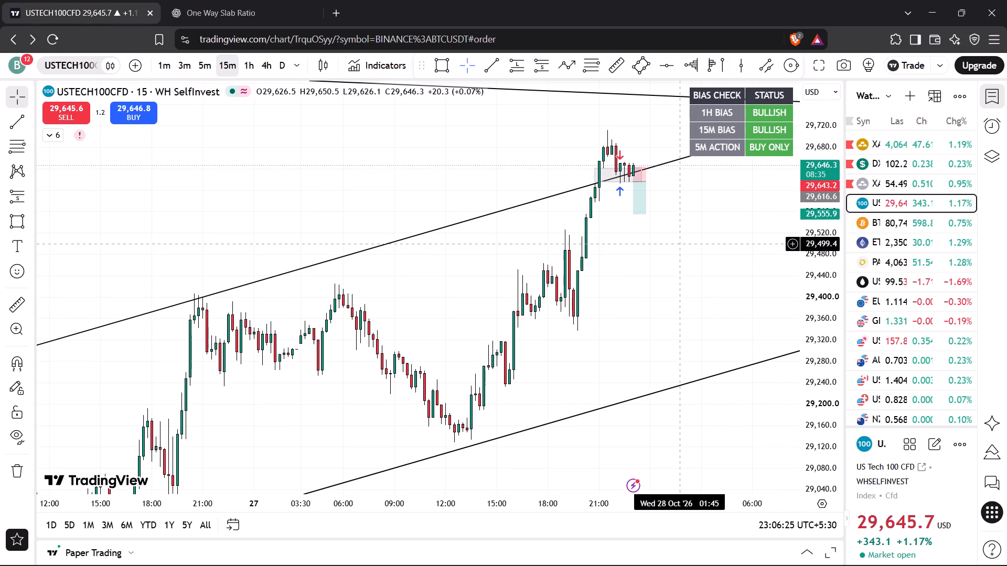
pyautogui.scroll(1, 680, 244)
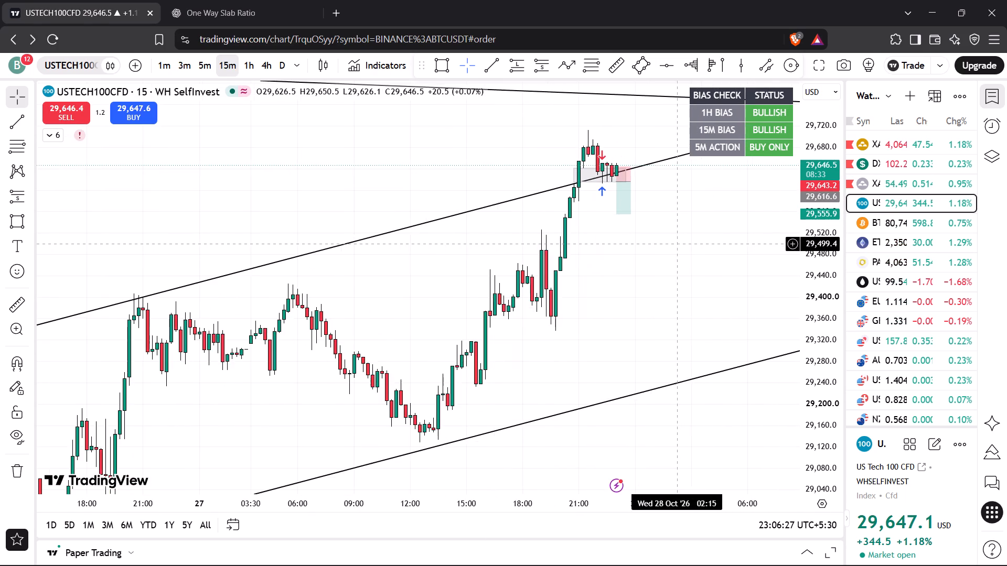
pyautogui.scroll(3, 680, 244)
pyautogui.moveTo(647, 244); pyautogui.dragTo(631, 291)
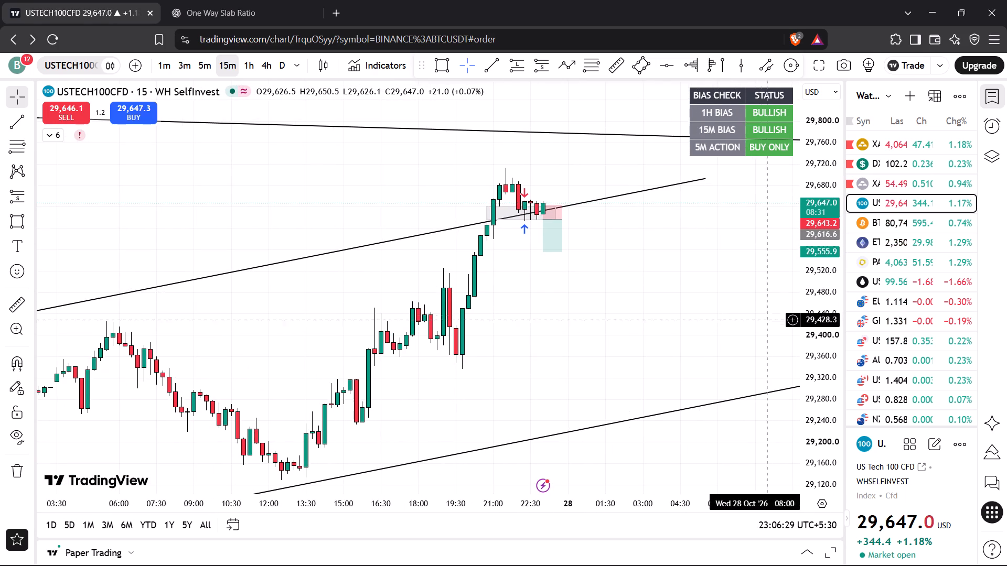
pyautogui.moveTo(812, 342); pyautogui.dragTo(826, 267)
pyautogui.scroll(2, 710, 286)
pyautogui.moveTo(631, 271); pyautogui.dragTo(637, 334)
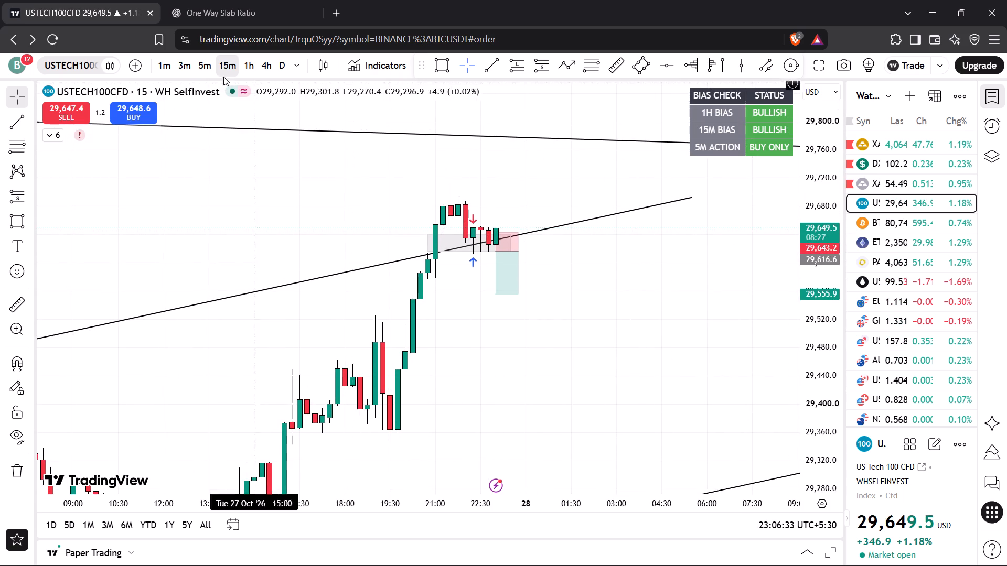
pyautogui.click(242, 68)
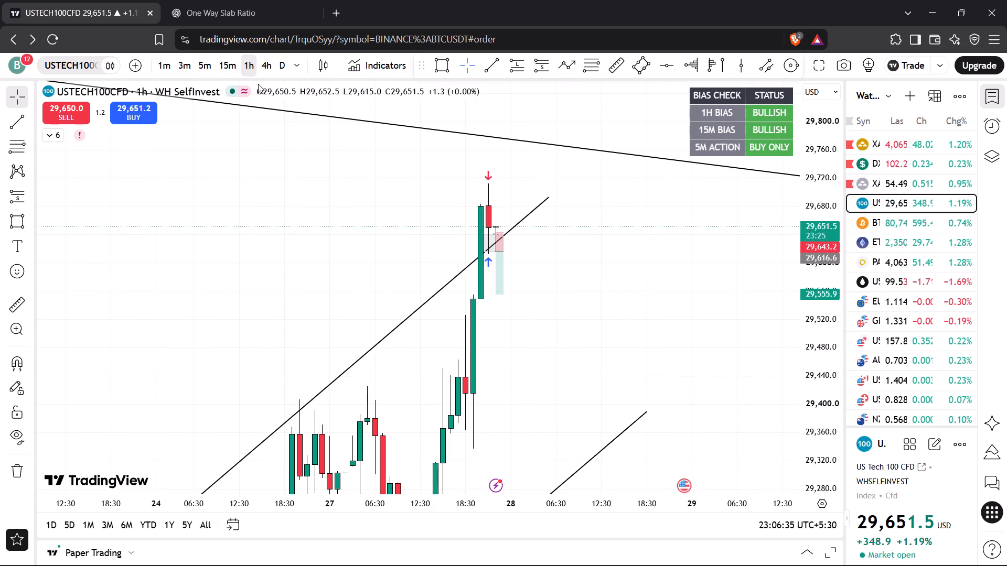
pyautogui.scroll(2, 577, 273)
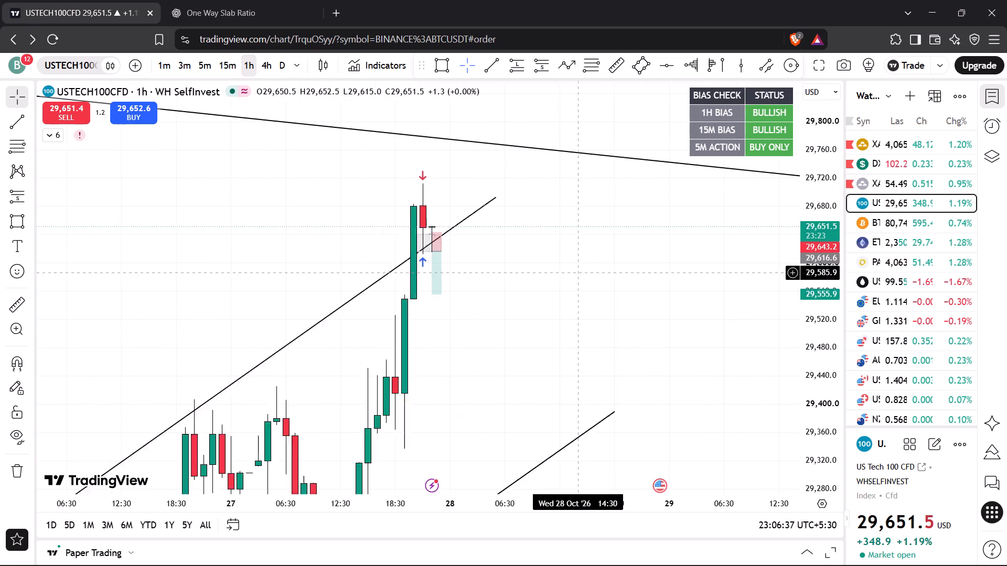
pyautogui.scroll(3, 577, 273)
pyautogui.moveTo(473, 275); pyautogui.dragTo(533, 272)
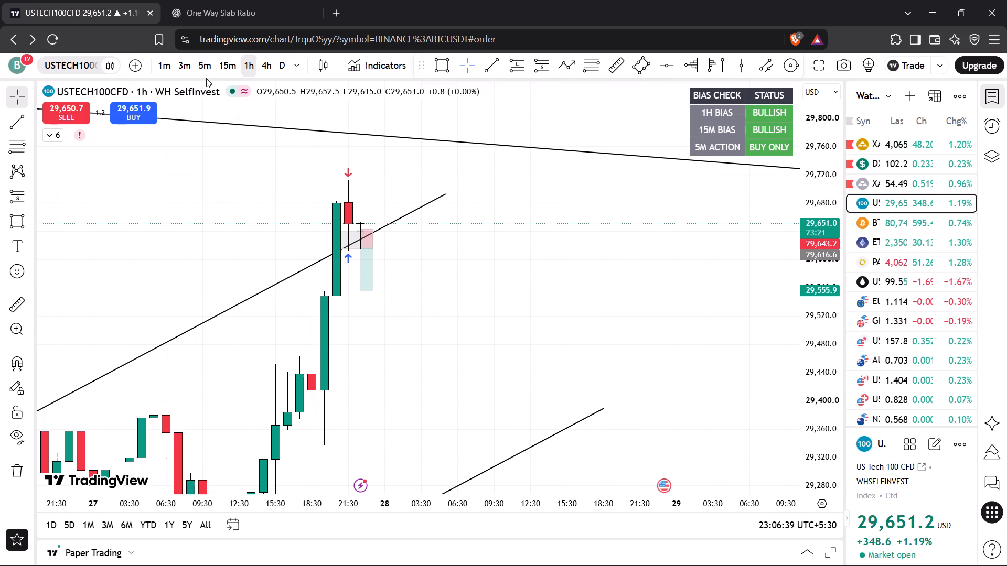
# Delete the short position from the US Tech 100 chart on the 15-minute timeframe.
pyautogui.click(218, 71)
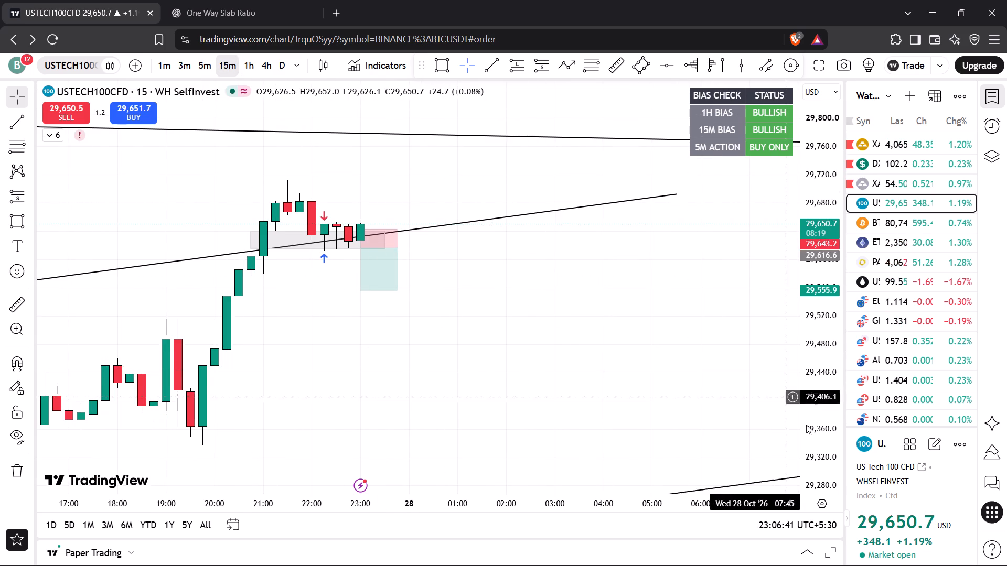
pyautogui.moveTo(819, 427); pyautogui.dragTo(834, 206)
pyautogui.moveTo(571, 256); pyautogui.dragTo(625, 379)
pyautogui.click(436, 346)
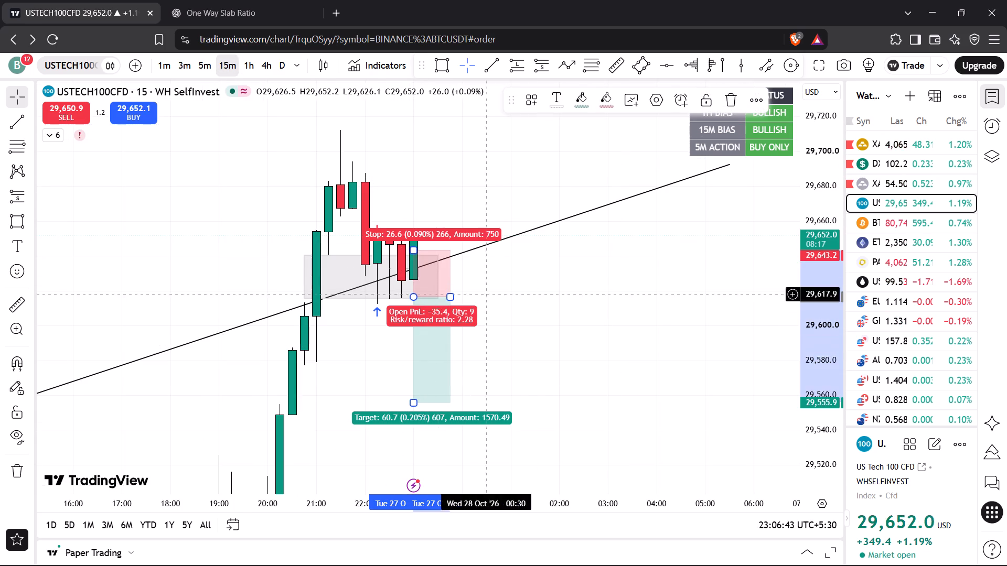
pyautogui.click(724, 104)
# Examine the US Tech 100 15-minute price action around the grey zone, the upper channel line and the descending trendline.
pyautogui.moveTo(820, 176); pyautogui.dragTo(824, 277)
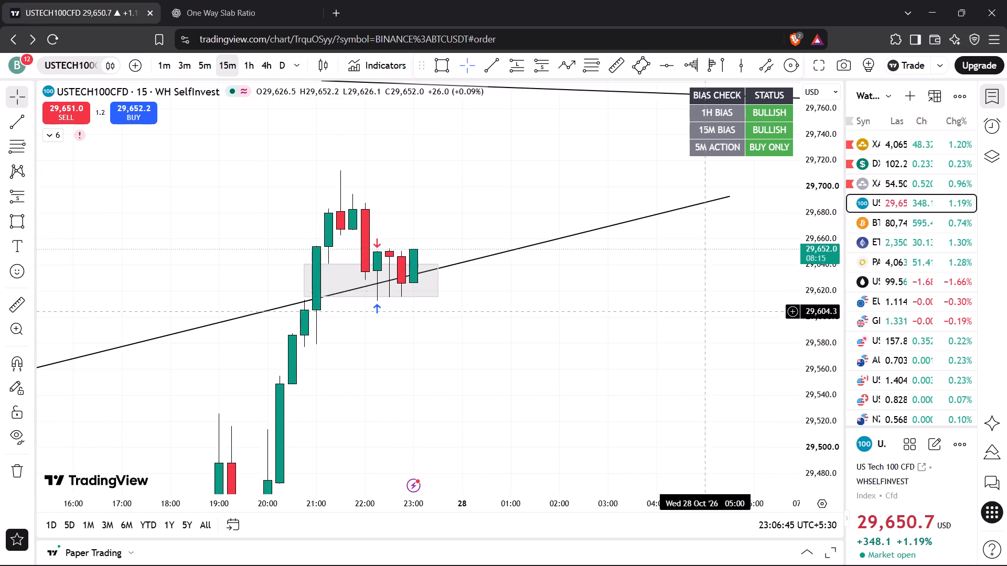
pyautogui.scroll(-3, 566, 323)
pyautogui.moveTo(811, 242); pyautogui.dragTo(813, 325)
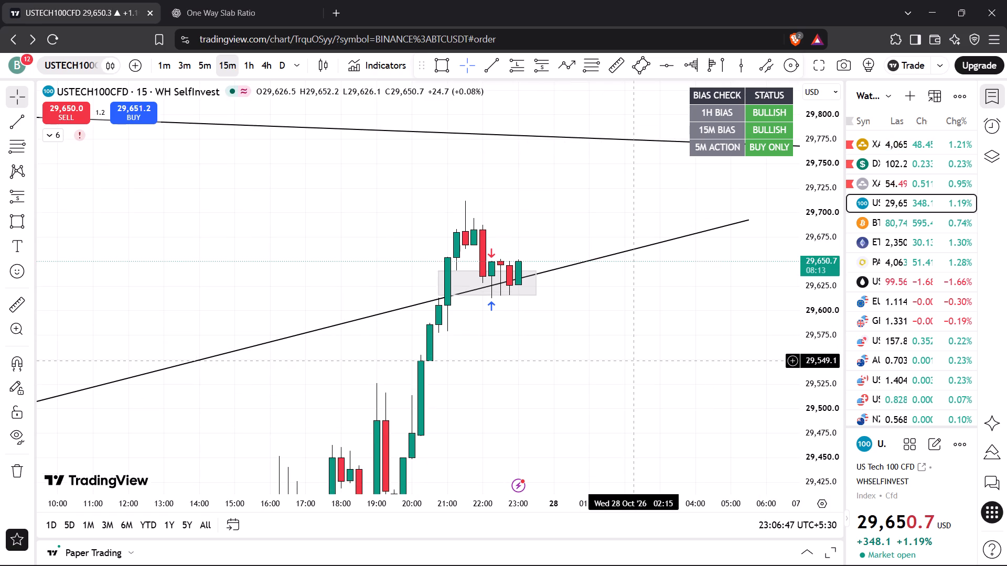
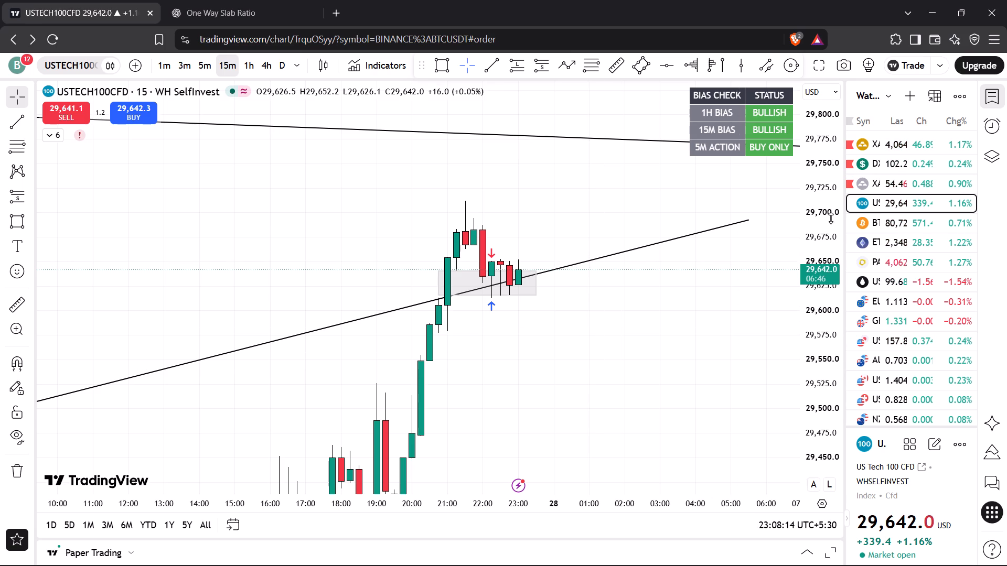
# Examine the US Tech 100 15-minute and 5-minute price action around the grey zone and the ascending trendline.
pyautogui.scroll(-4, 598, 368)
pyautogui.moveTo(612, 380); pyautogui.dragTo(603, 340)
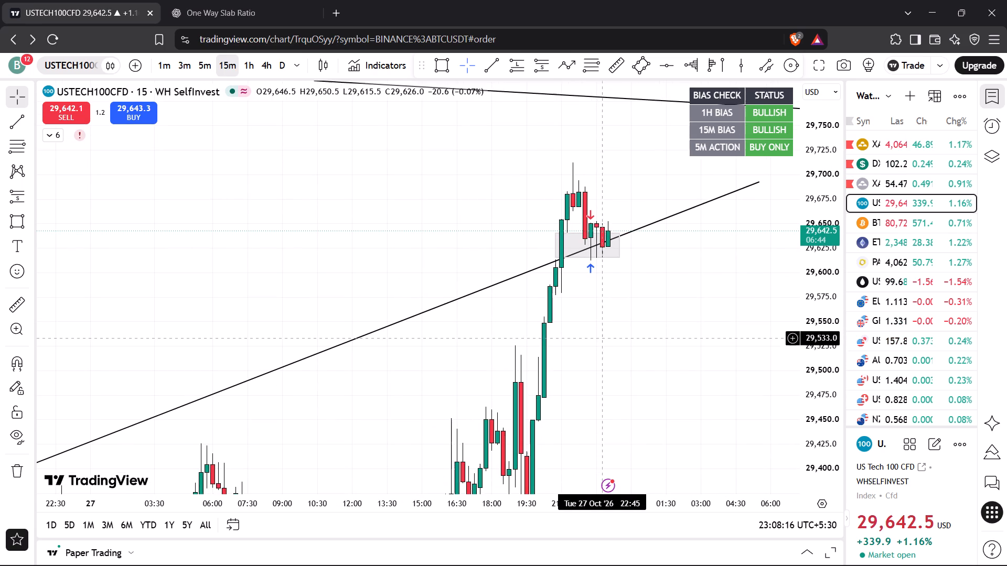
pyautogui.moveTo(828, 259); pyautogui.dragTo(811, 343)
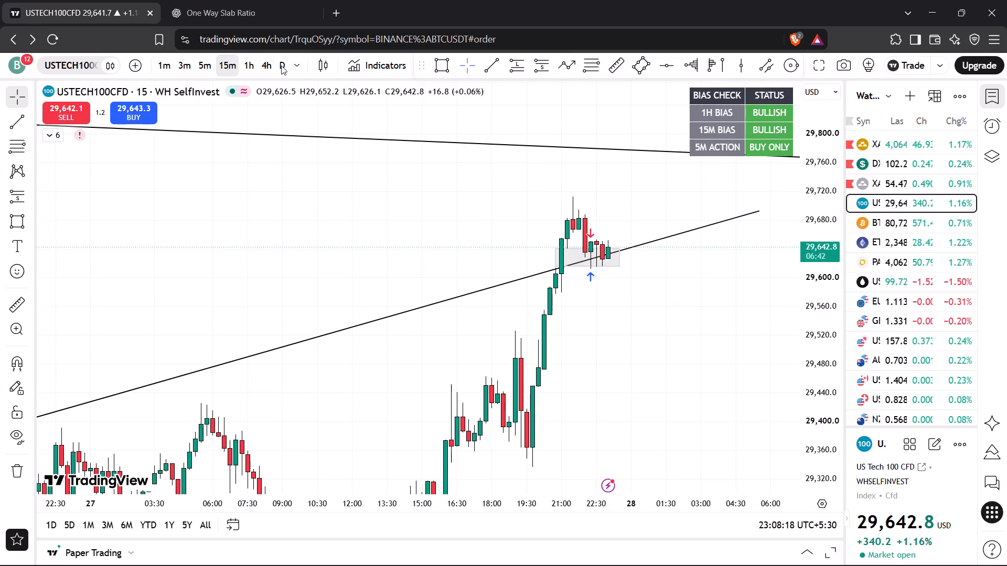
pyautogui.click(202, 76)
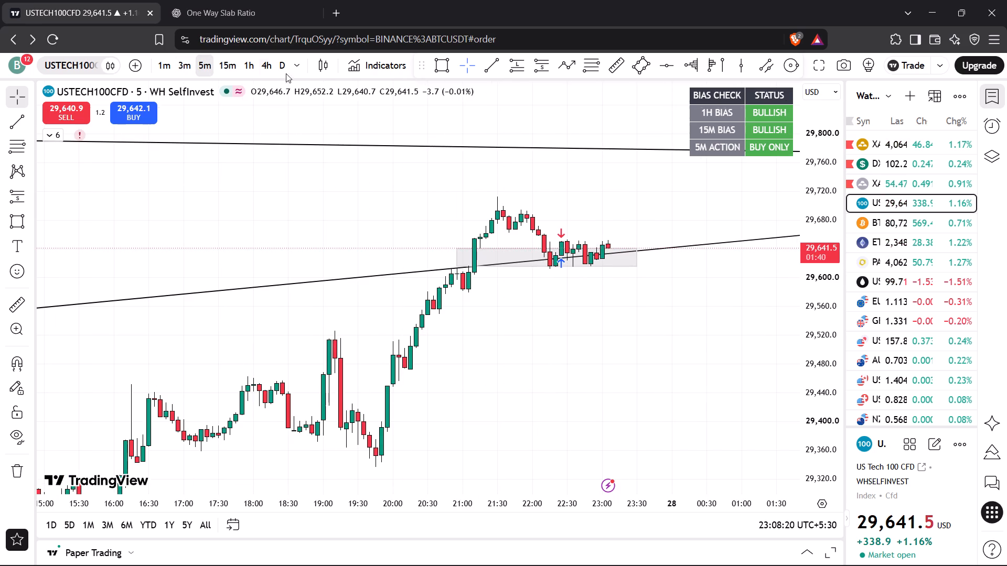
pyautogui.click(233, 67)
pyautogui.moveTo(819, 391); pyautogui.dragTo(819, 351)
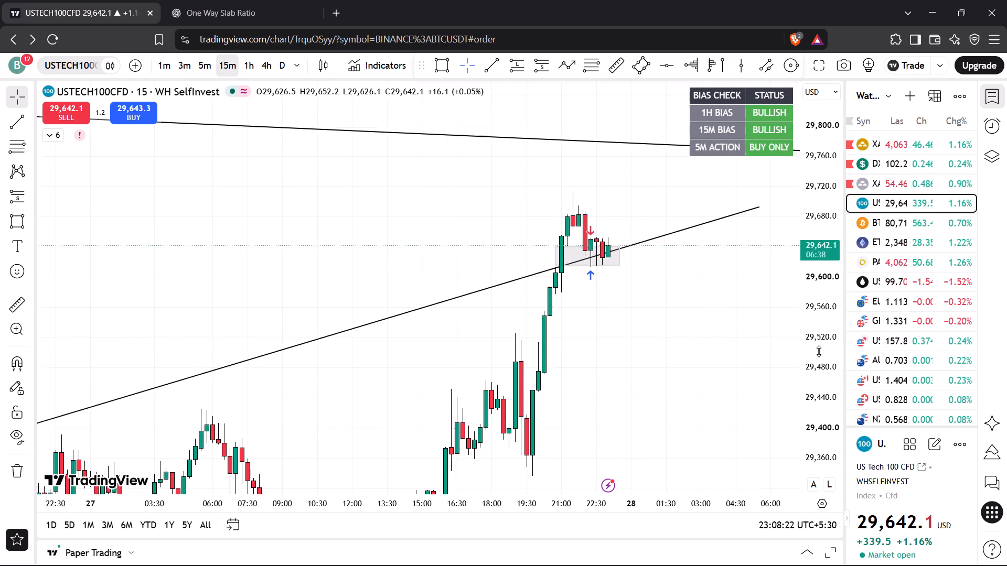
pyautogui.moveTo(819, 351); pyautogui.dragTo(819, 256)
pyautogui.scroll(4, 708, 303)
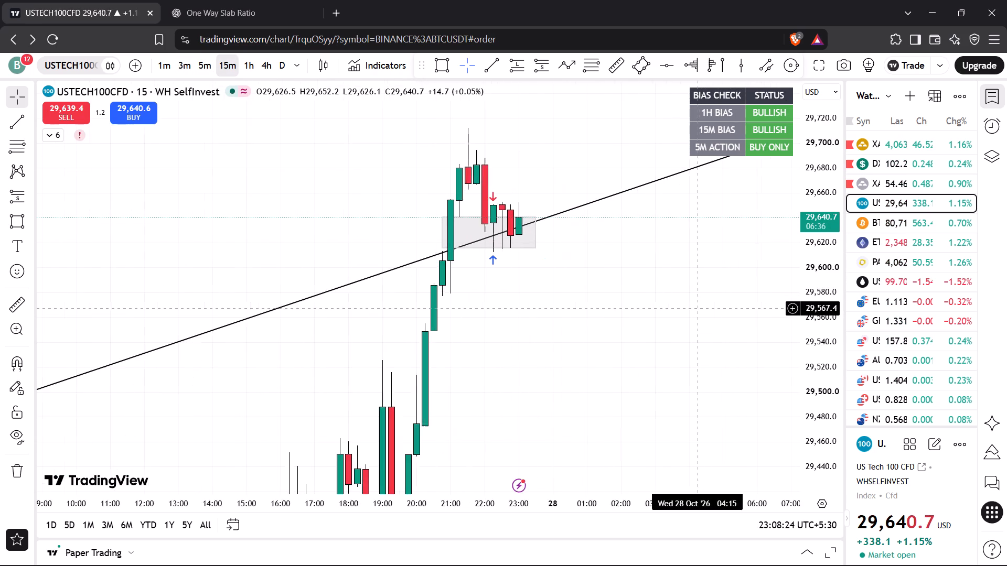
pyautogui.scroll(1, 700, 308)
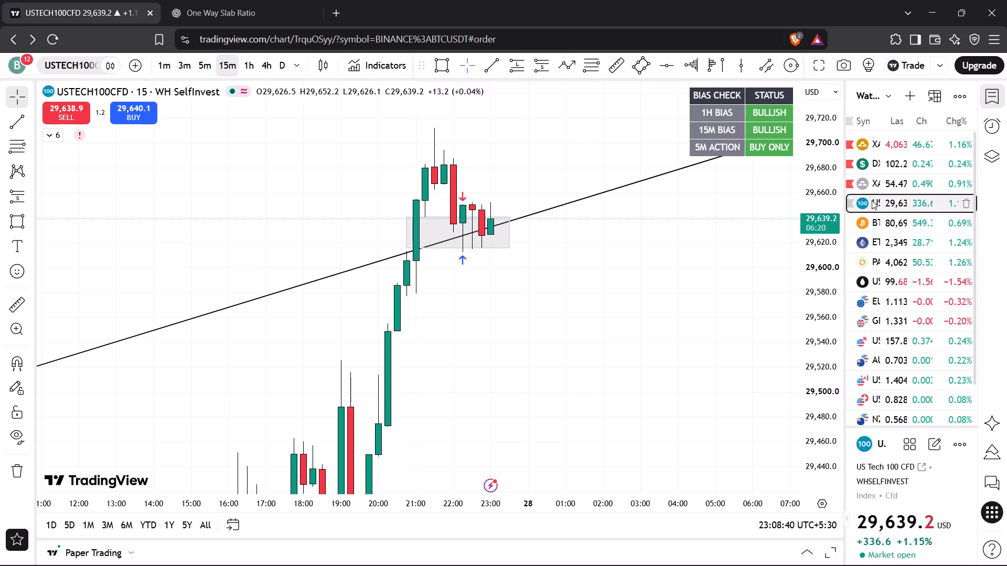
# Switch to DXY and examine its 15-minute price action around the grey zone near 102.280.
pyautogui.click(878, 177)
pyautogui.click(881, 172)
pyautogui.click(883, 168)
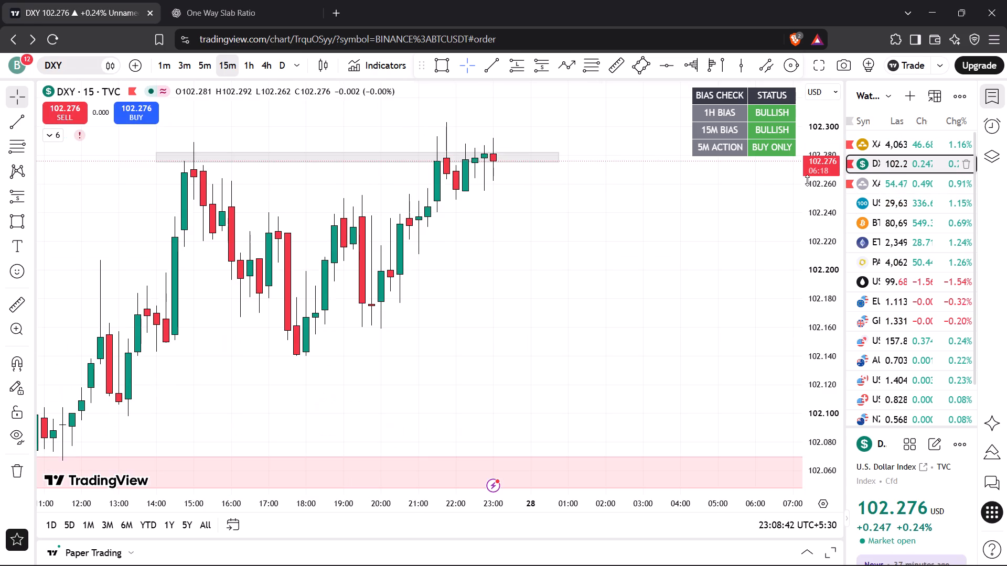
pyautogui.scroll(-3, 580, 231)
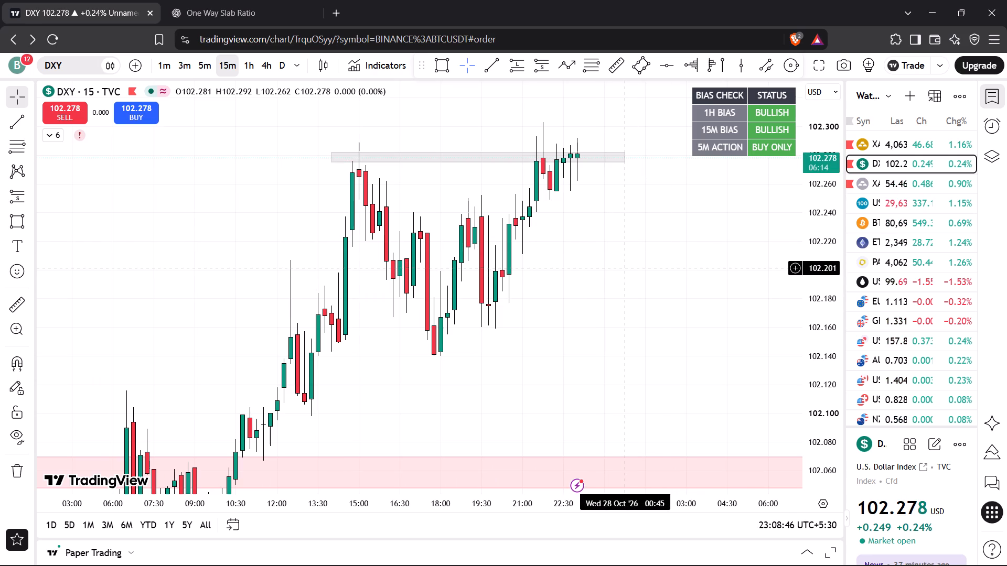
# Switch to XAUUSD and examine its 15-minute and 5-minute price action around the long position and the ascending channel.
pyautogui.click(909, 138)
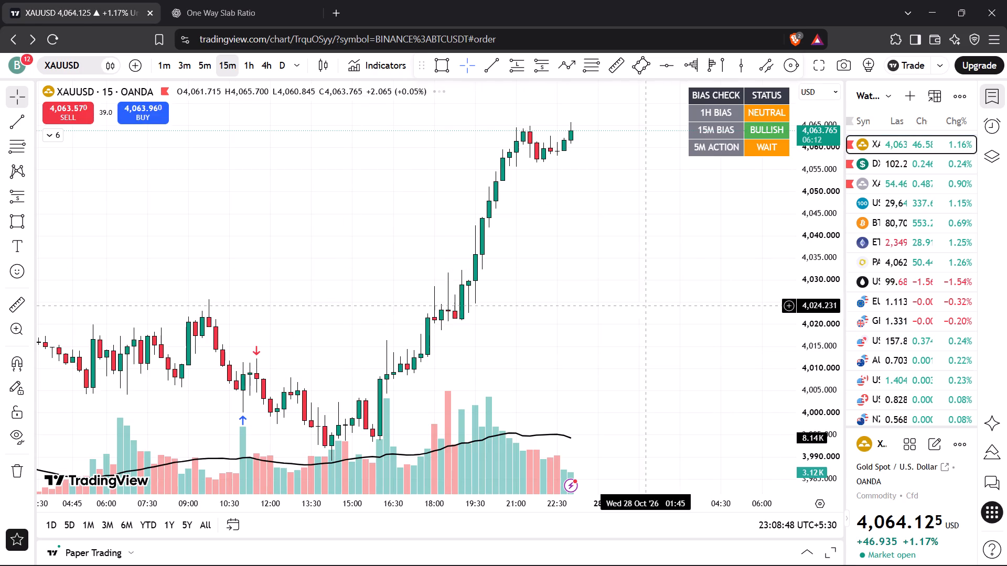
pyautogui.moveTo(611, 259); pyautogui.dragTo(642, 320)
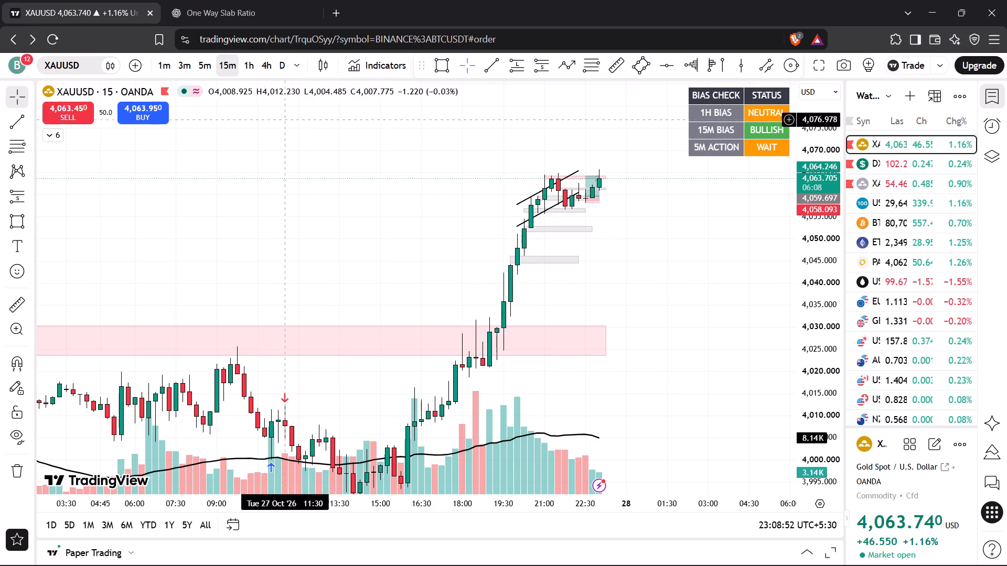
pyautogui.click(207, 72)
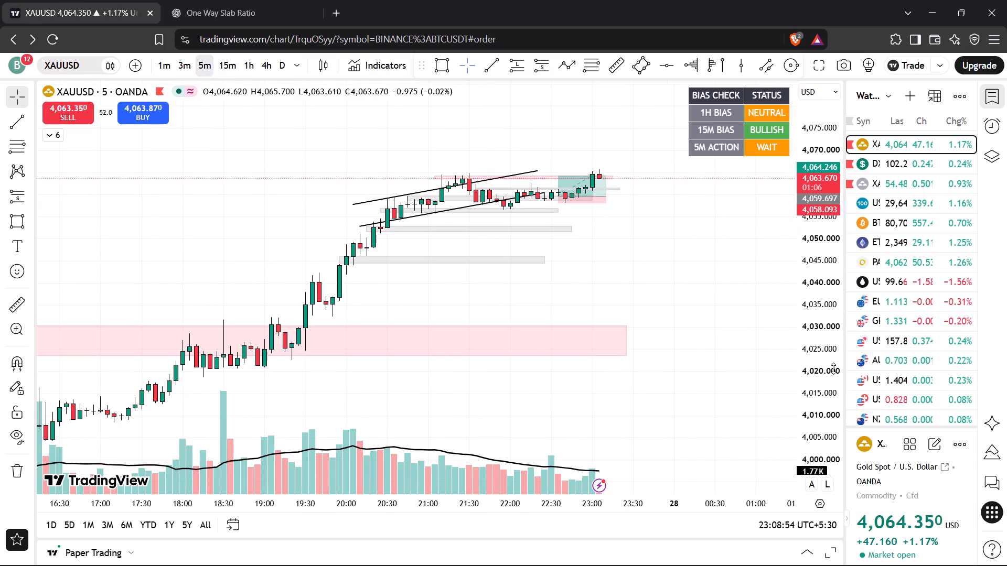
pyautogui.moveTo(833, 368); pyautogui.dragTo(840, 112)
pyautogui.moveTo(650, 185); pyautogui.dragTo(616, 332)
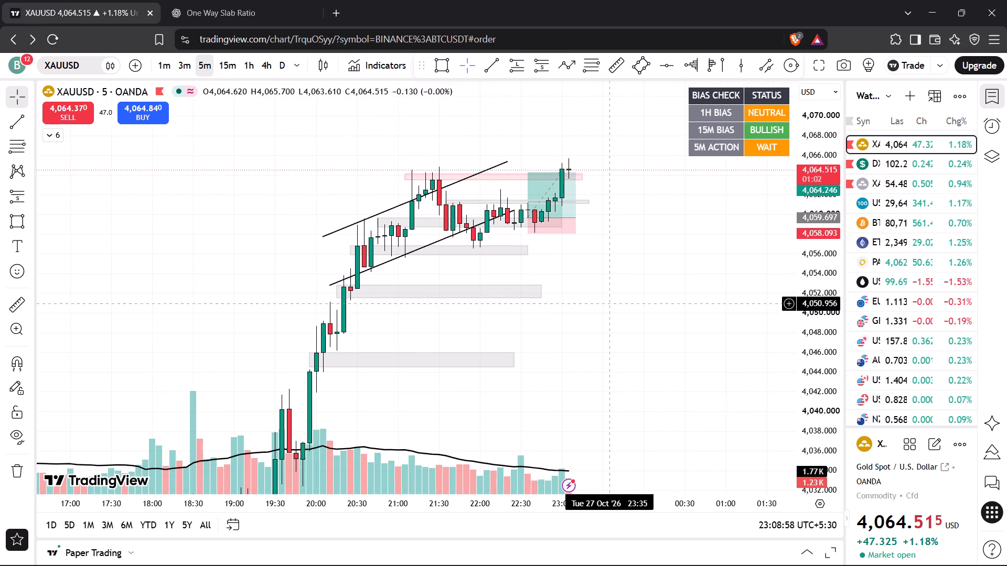
pyautogui.moveTo(613, 306); pyautogui.dragTo(625, 382)
pyautogui.moveTo(810, 379); pyautogui.dragTo(818, 292)
pyautogui.moveTo(642, 342); pyautogui.dragTo(661, 269)
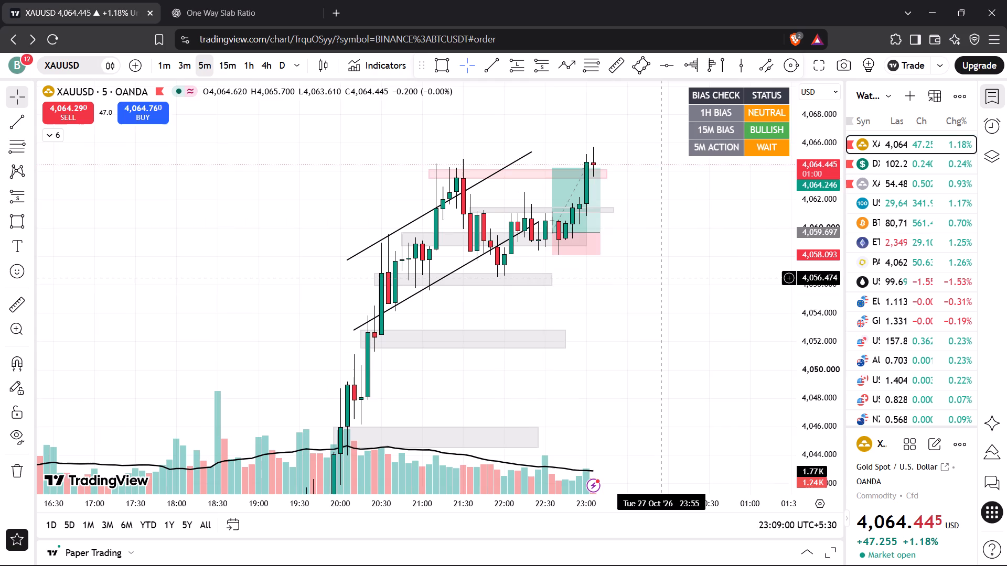
pyautogui.moveTo(661, 269); pyautogui.dragTo(661, 267)
pyautogui.click(660, 337)
pyautogui.scroll(2, 661, 330)
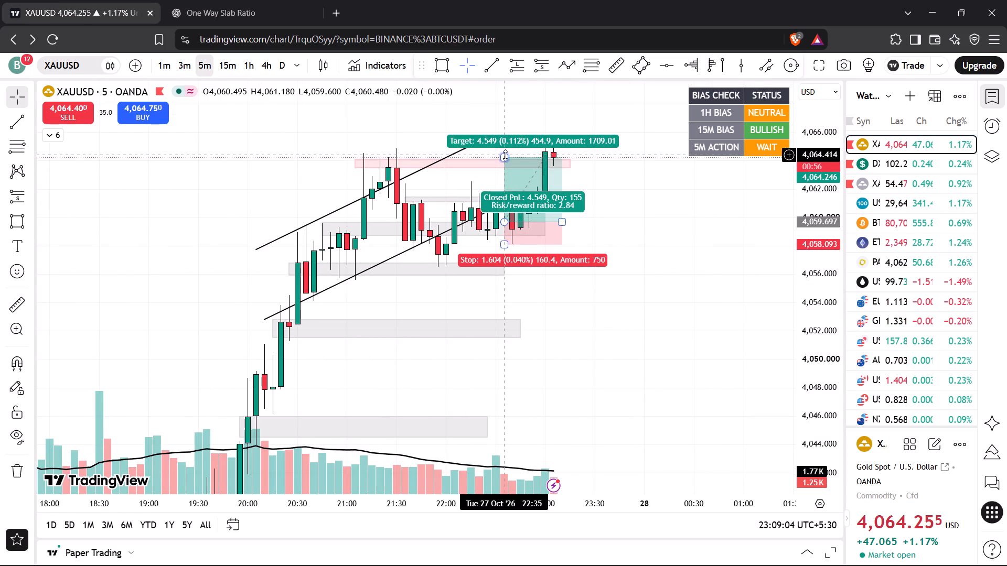
# Raise the target of the XAUUSD long position to about 4,065.661, near the latest candle high.
pyautogui.click(517, 127)
pyautogui.click(651, 193)
pyautogui.moveTo(651, 193); pyautogui.dragTo(651, 195)
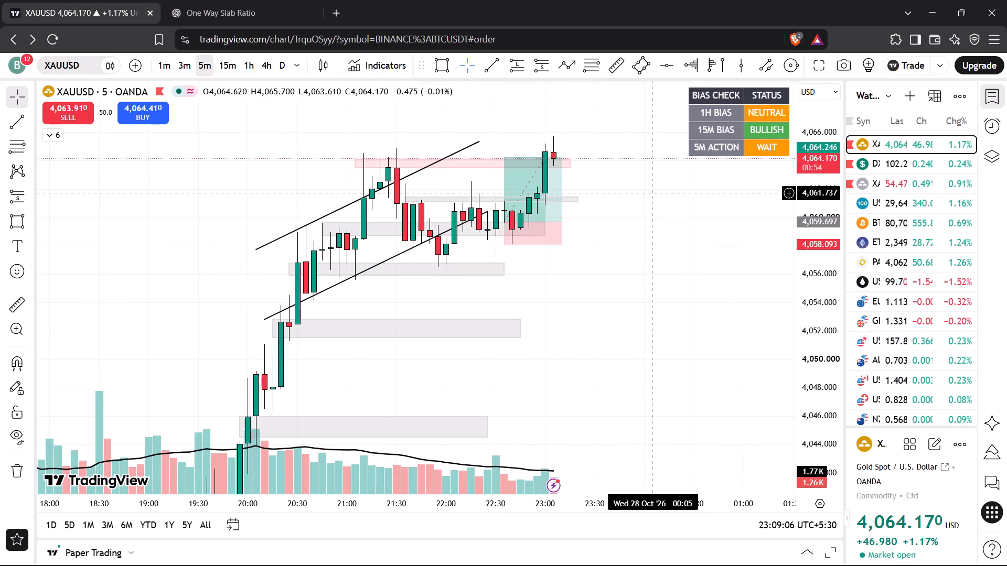
pyautogui.moveTo(651, 195); pyautogui.dragTo(642, 213)
pyautogui.moveTo(499, 168); pyautogui.dragTo(504, 156)
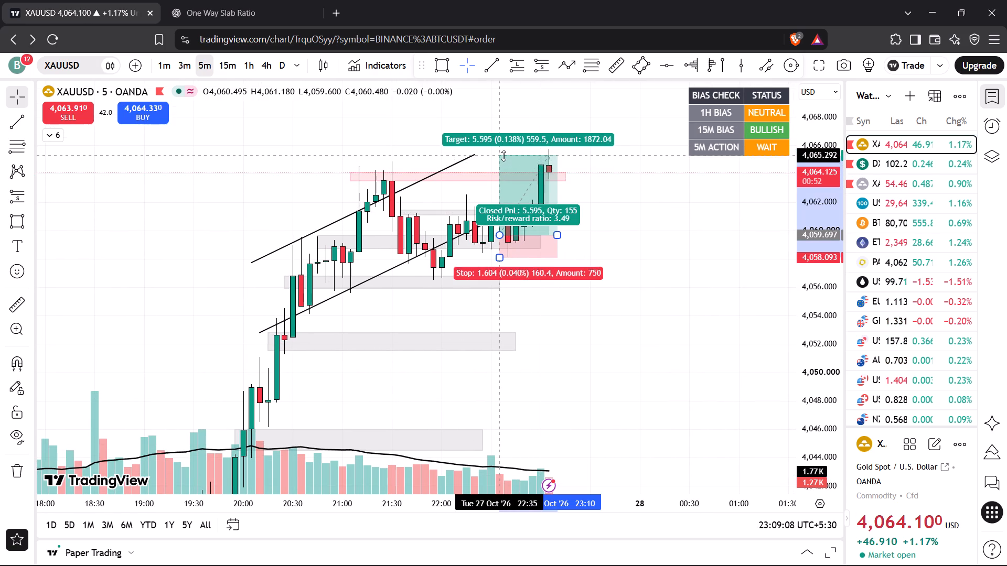
pyautogui.moveTo(504, 156); pyautogui.dragTo(504, 154)
pyautogui.click(605, 207)
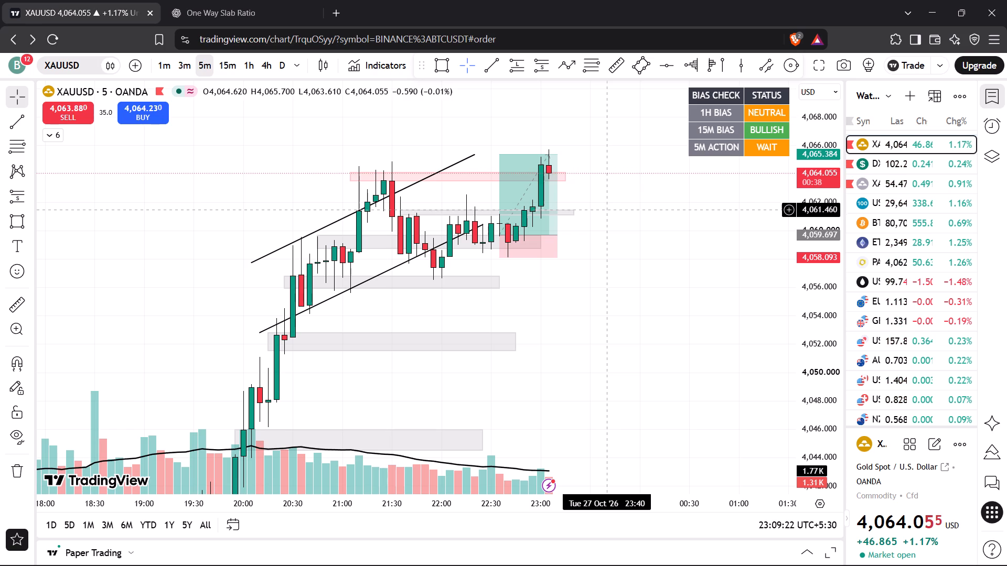
pyautogui.click(498, 151)
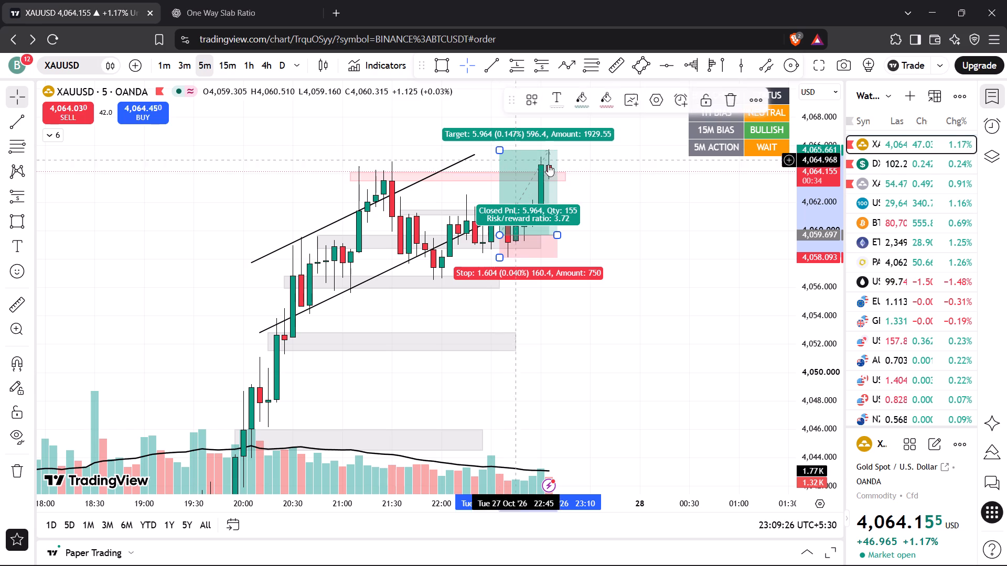
pyautogui.click(630, 190)
# Show the hidden 9 & 15 EMA Scalping indicator on the XAUUSD 5-minute chart.
pyautogui.moveTo(659, 238); pyautogui.dragTo(661, 279)
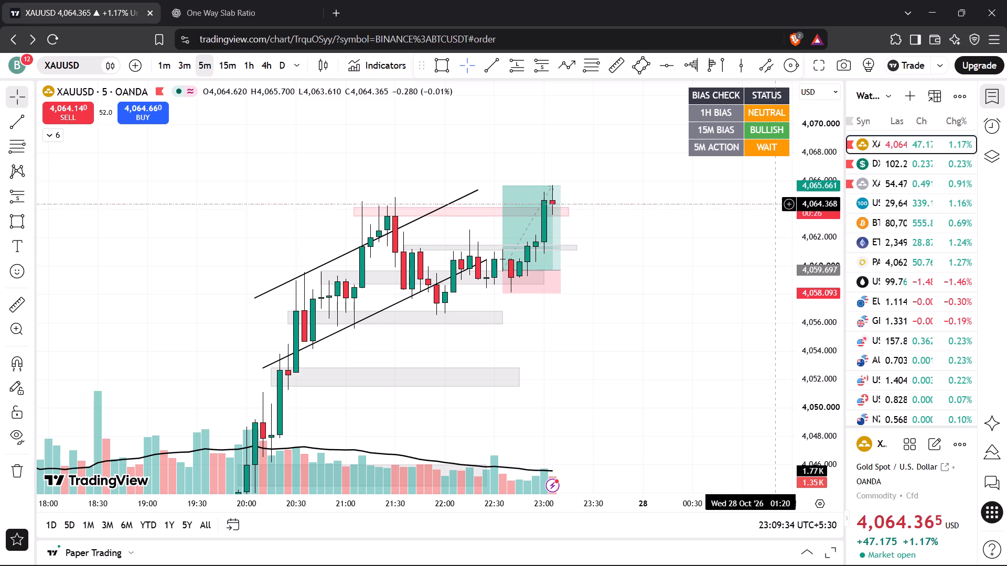
pyautogui.click(52, 130)
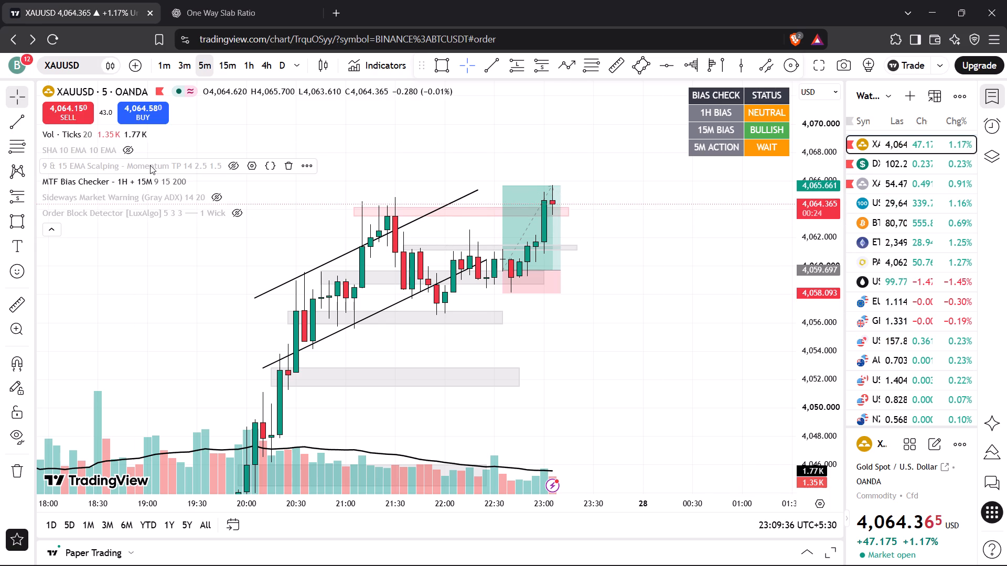
pyautogui.click(228, 165)
pyautogui.click(57, 227)
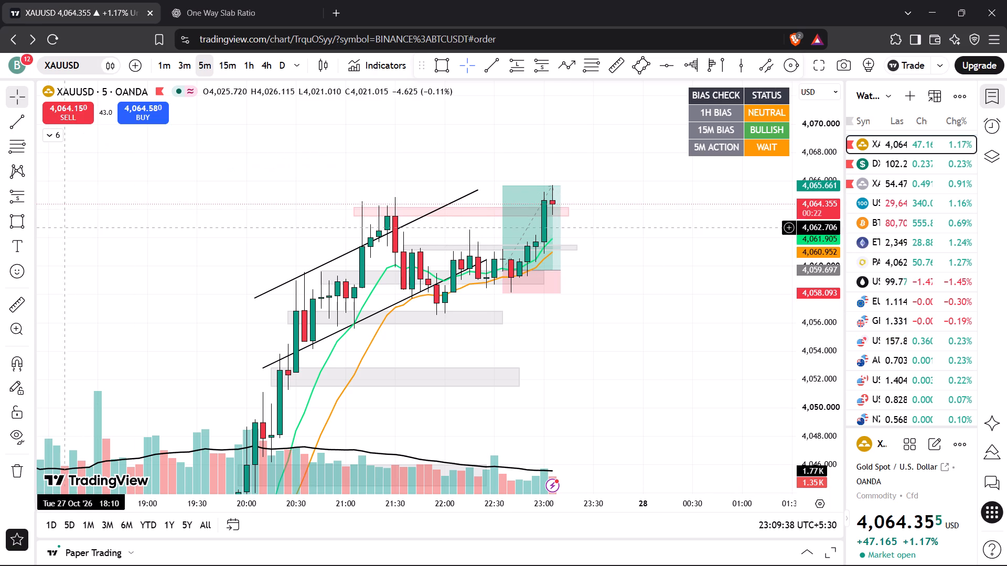
pyautogui.click(603, 320)
# Check the 5-minute charts of DXY, XAGUSD, US Tech 100, BTCUSDT and ETHUSD in turn.
pyautogui.click(898, 165)
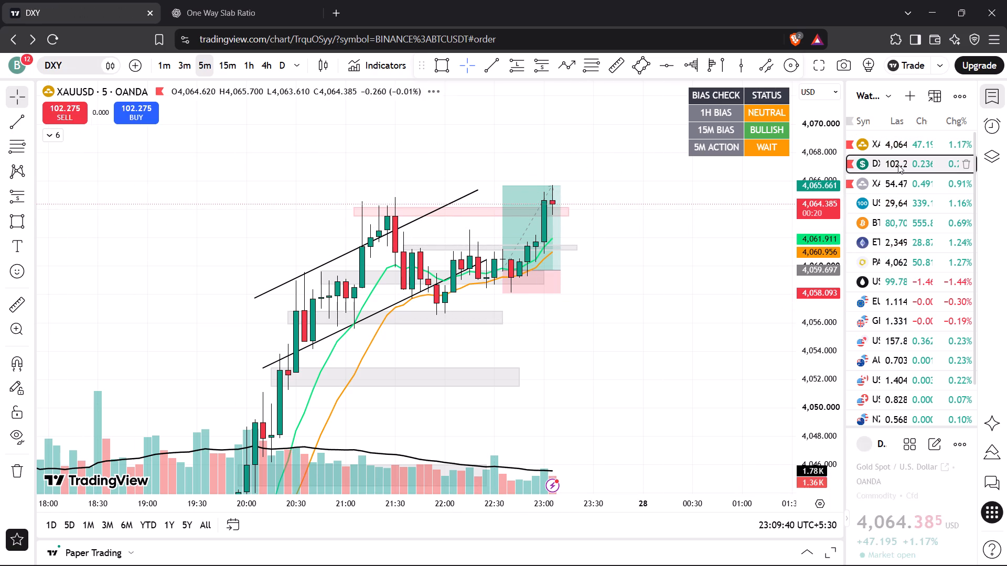
pyautogui.click(894, 180)
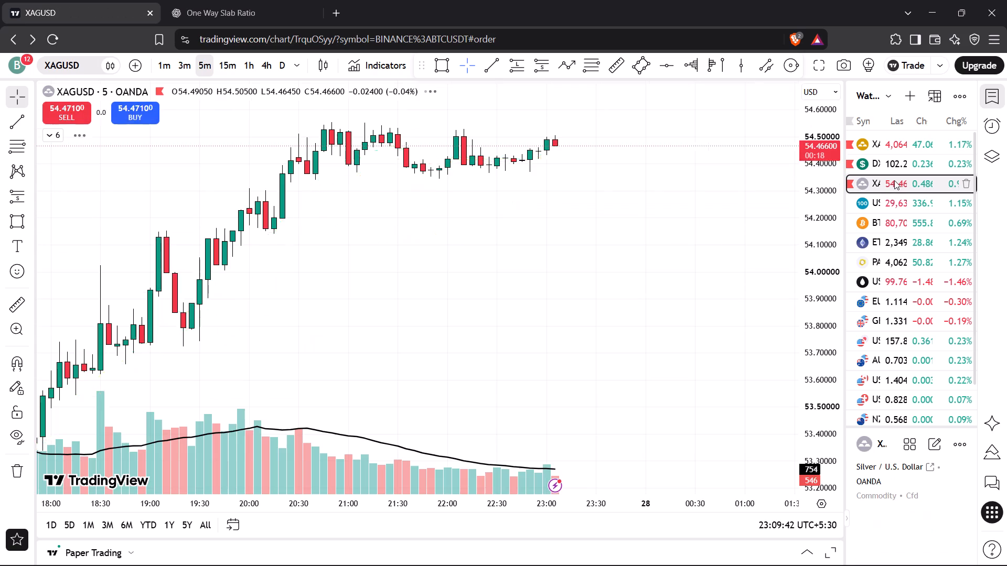
pyautogui.click(896, 203)
pyautogui.moveTo(663, 255); pyautogui.dragTo(636, 276)
pyautogui.click(897, 225)
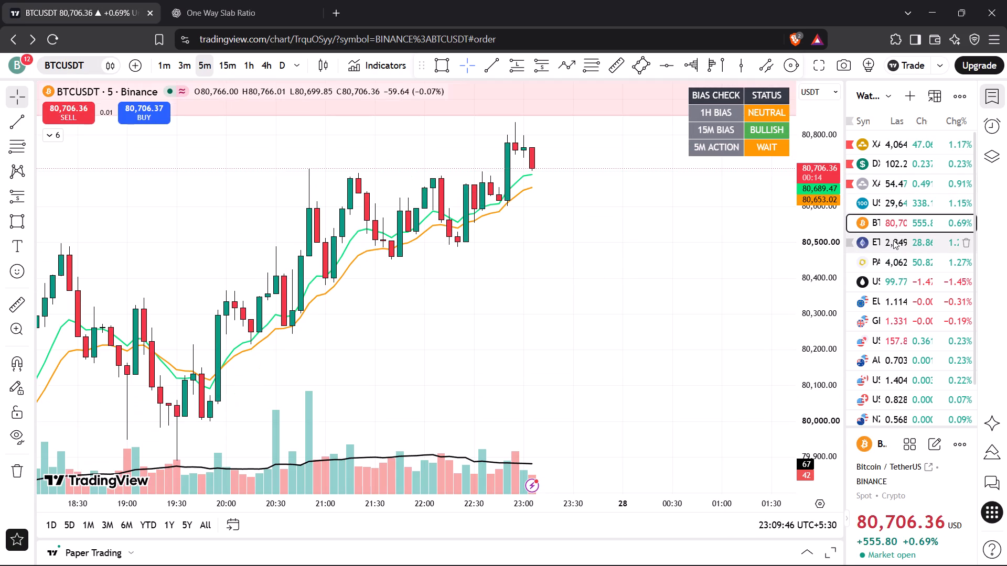
pyautogui.click(893, 240)
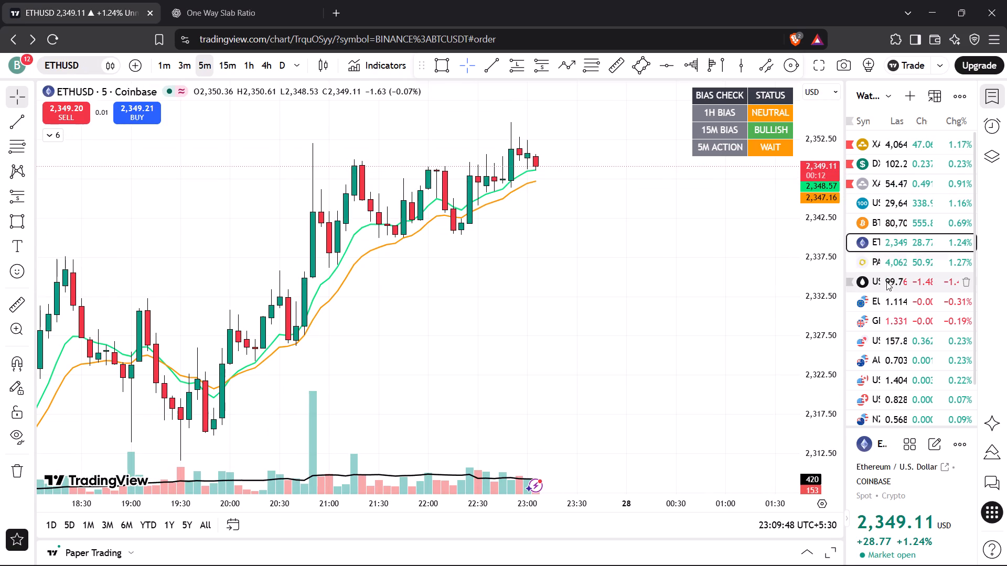
# Switch to EURUSD and move the short position's entry edge to about 1.11373, starting just after the latest 5-minute candle.
pyautogui.click(884, 299)
pyautogui.moveTo(825, 235); pyautogui.dragTo(826, 320)
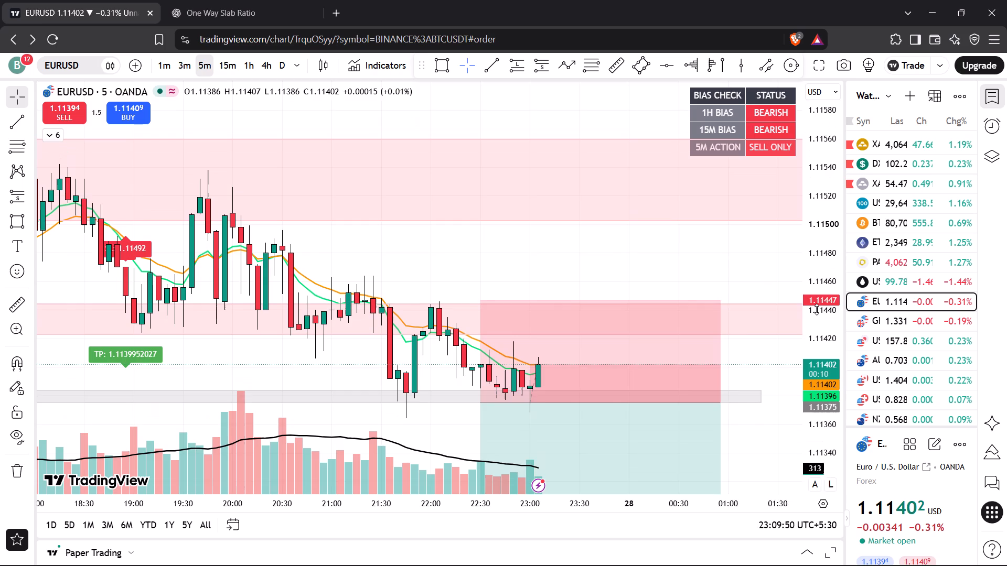
pyautogui.click(726, 243)
pyautogui.moveTo(720, 234); pyautogui.dragTo(553, 3)
pyautogui.scroll(-3, 665, 187)
pyautogui.moveTo(690, 226); pyautogui.dragTo(690, 230)
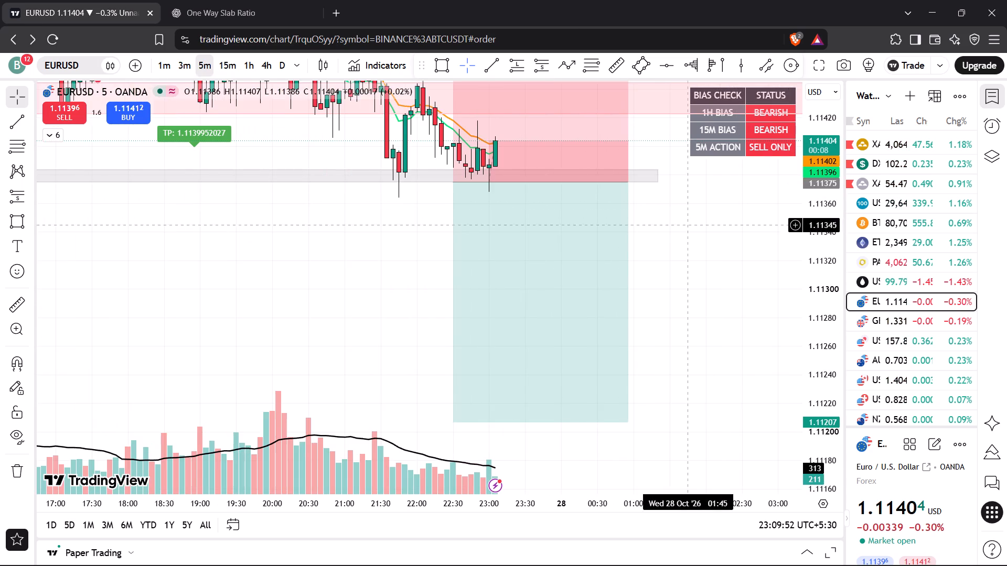
pyautogui.moveTo(690, 230); pyautogui.dragTo(690, 254)
pyautogui.moveTo(805, 203); pyautogui.dragTo(806, 266)
pyautogui.moveTo(747, 279); pyautogui.dragTo(721, 286)
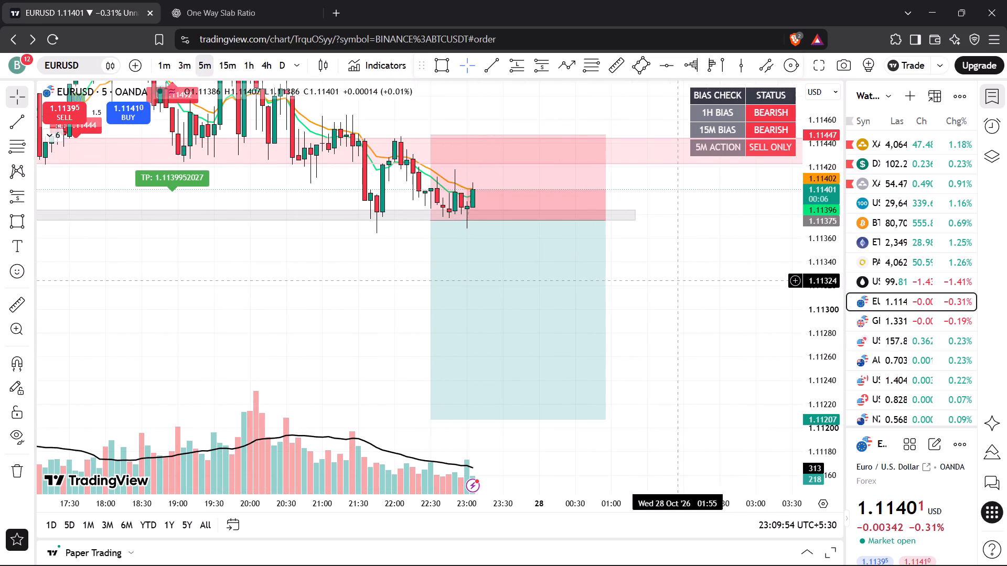
pyautogui.moveTo(430, 221); pyautogui.dragTo(477, 223)
pyautogui.click(717, 228)
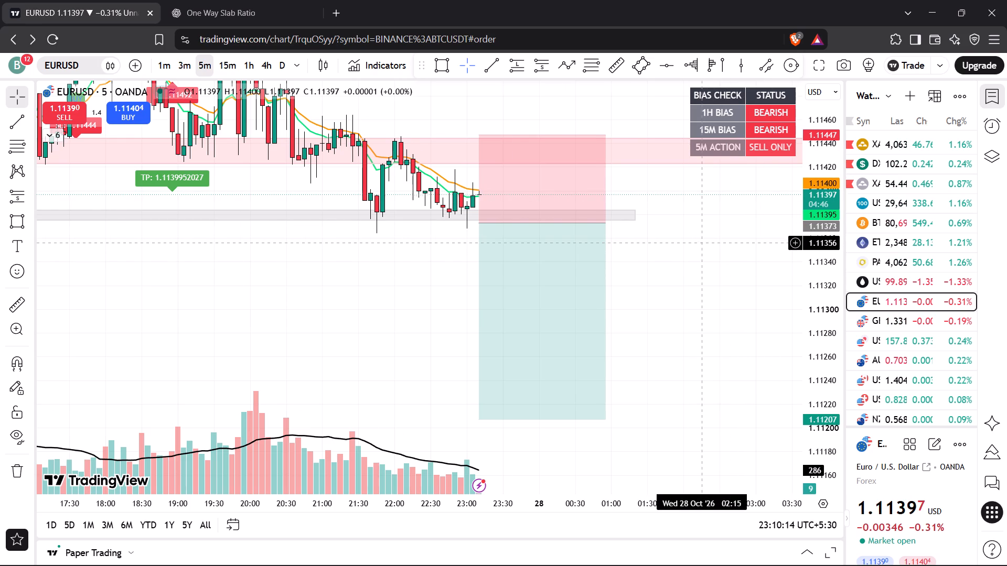
# Examine the EURUSD 5-minute and 15-minute price action around the short position, the pink zones and the grey zone.
pyautogui.scroll(-2, 700, 243)
pyautogui.moveTo(487, 111); pyautogui.dragTo(529, 221)
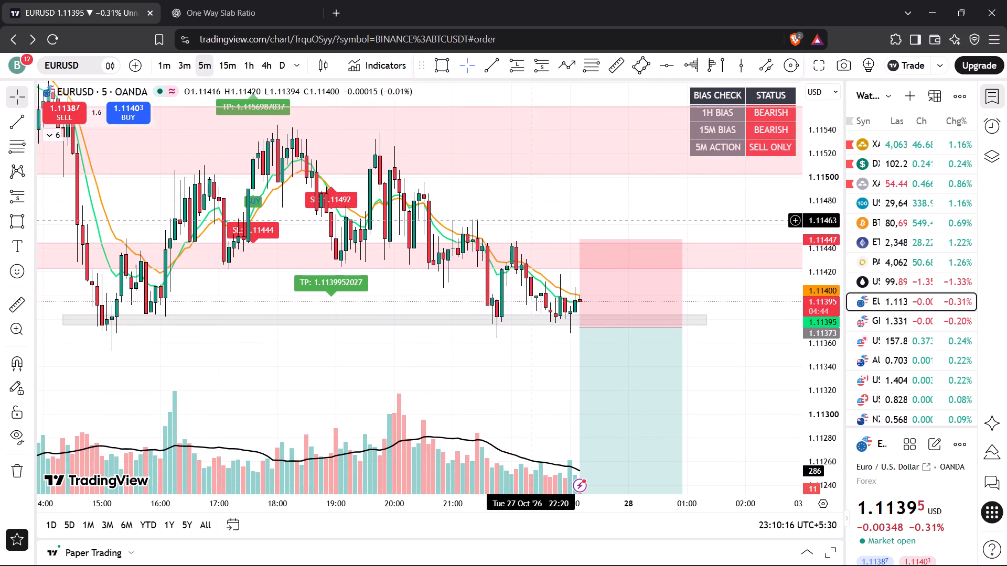
pyautogui.moveTo(824, 197); pyautogui.dragTo(823, 302)
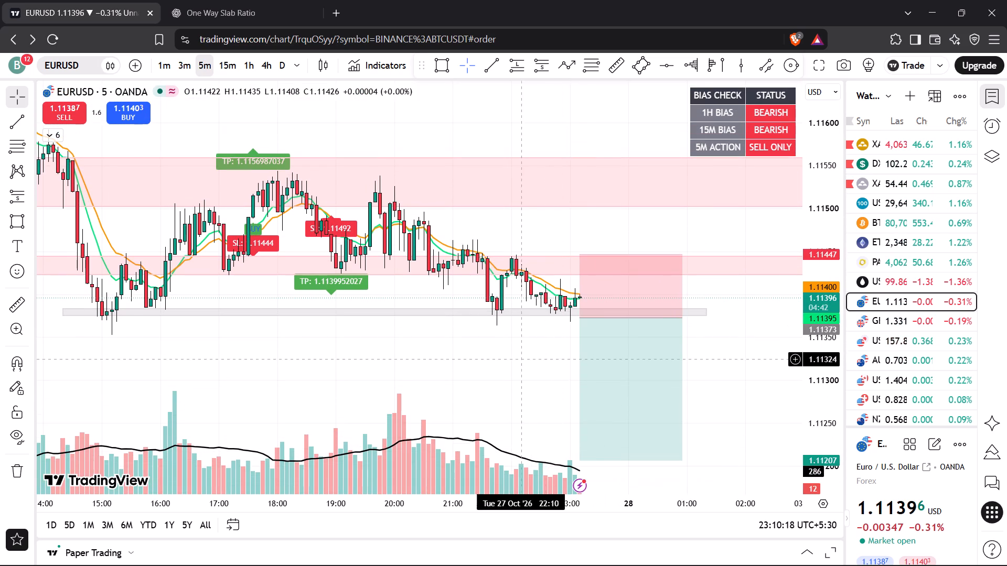
pyautogui.moveTo(523, 360); pyautogui.dragTo(553, 294)
pyautogui.scroll(-4, 530, 305)
pyautogui.moveTo(525, 326); pyautogui.dragTo(428, 314)
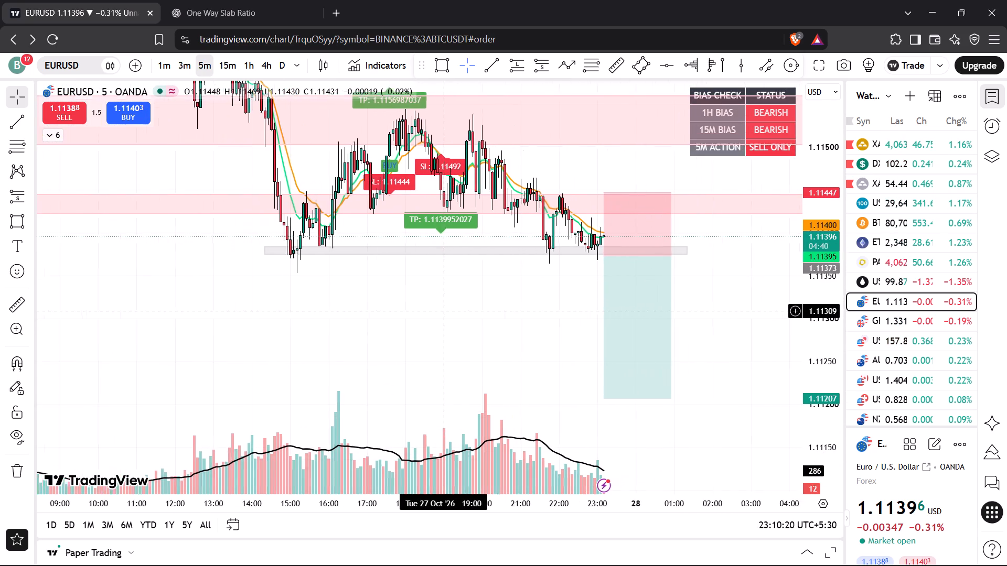
pyautogui.moveTo(428, 314); pyautogui.dragTo(390, 326)
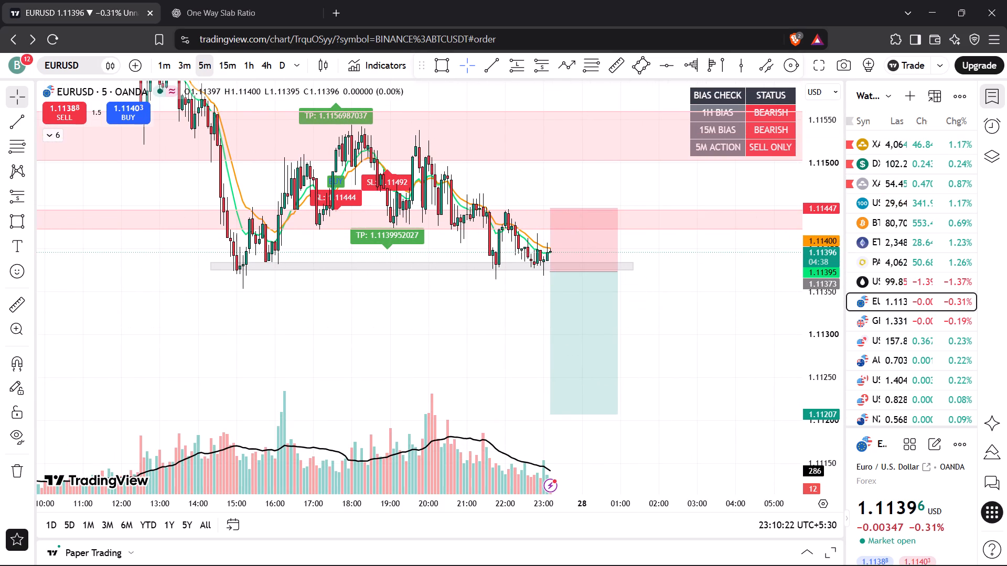
pyautogui.click(232, 70)
pyautogui.click(198, 68)
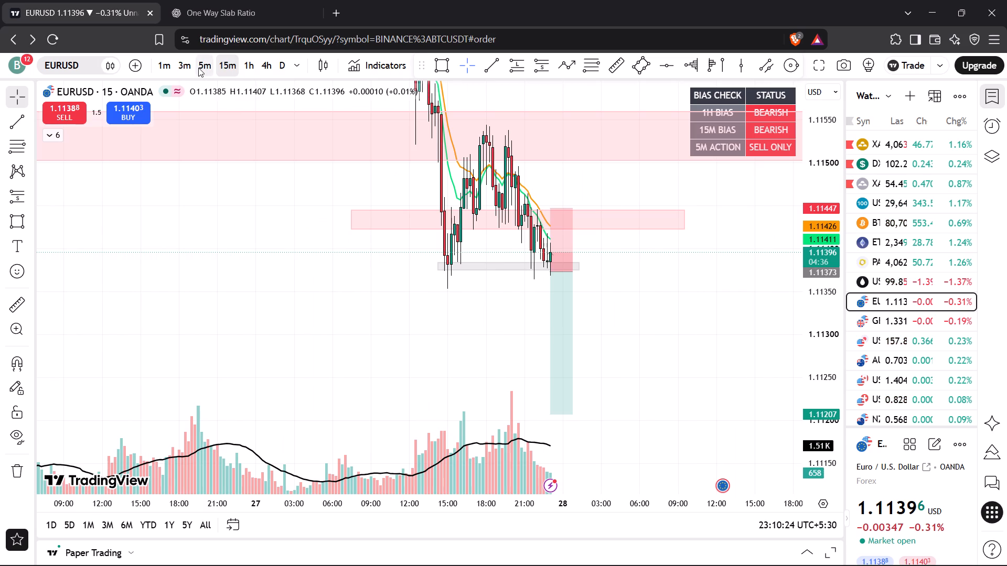
# Switch from EURUSD to DXY and check its 5-minute price action around the grey zone near 102.28.
pyautogui.click(922, 157)
pyautogui.click(918, 144)
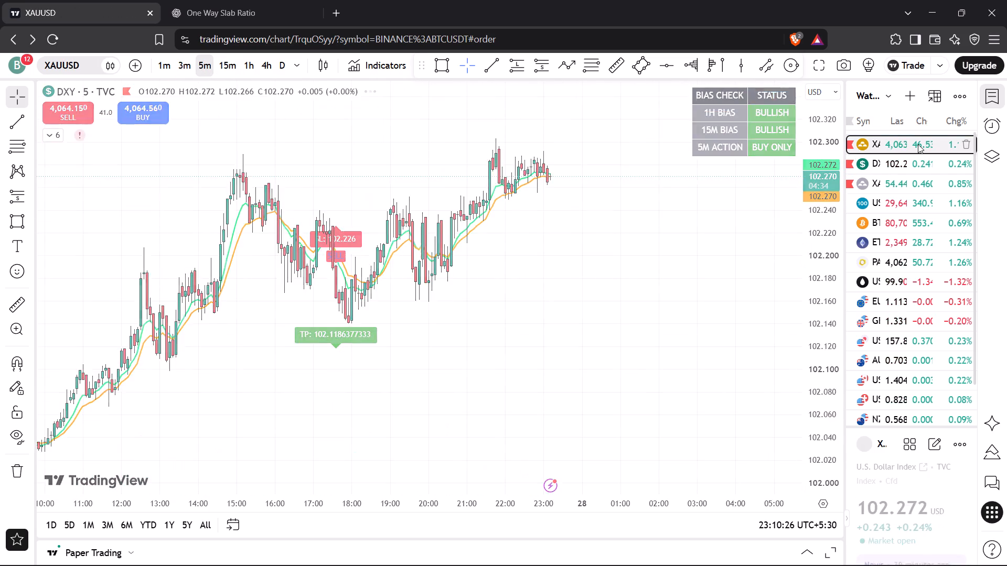
pyautogui.click(907, 159)
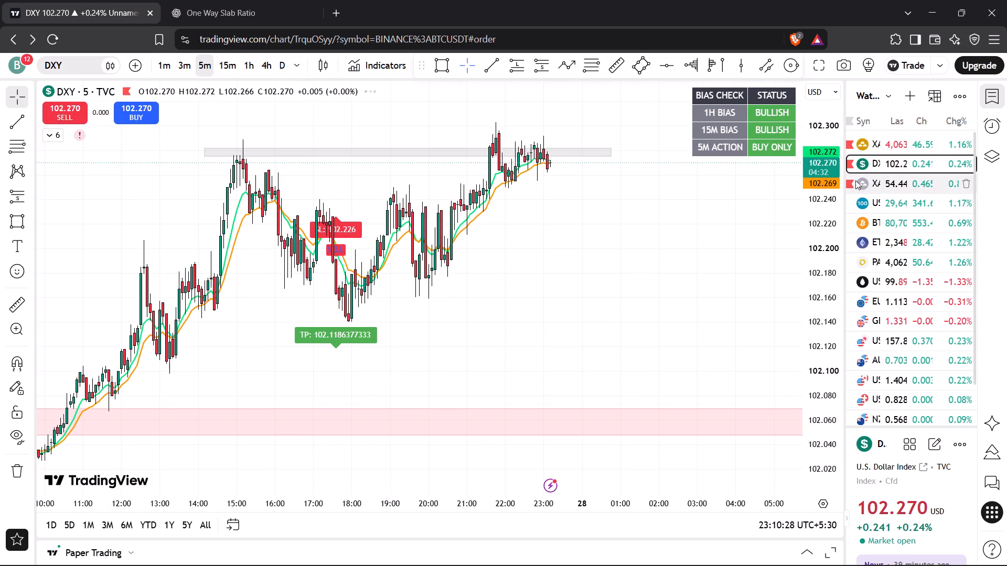
pyautogui.moveTo(685, 235); pyautogui.dragTo(693, 264)
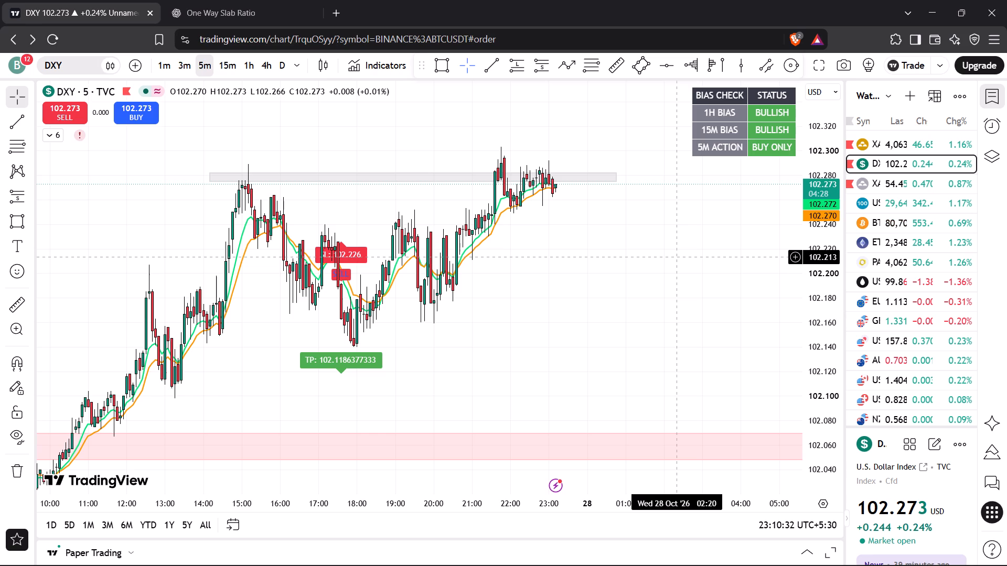
pyautogui.click(874, 159)
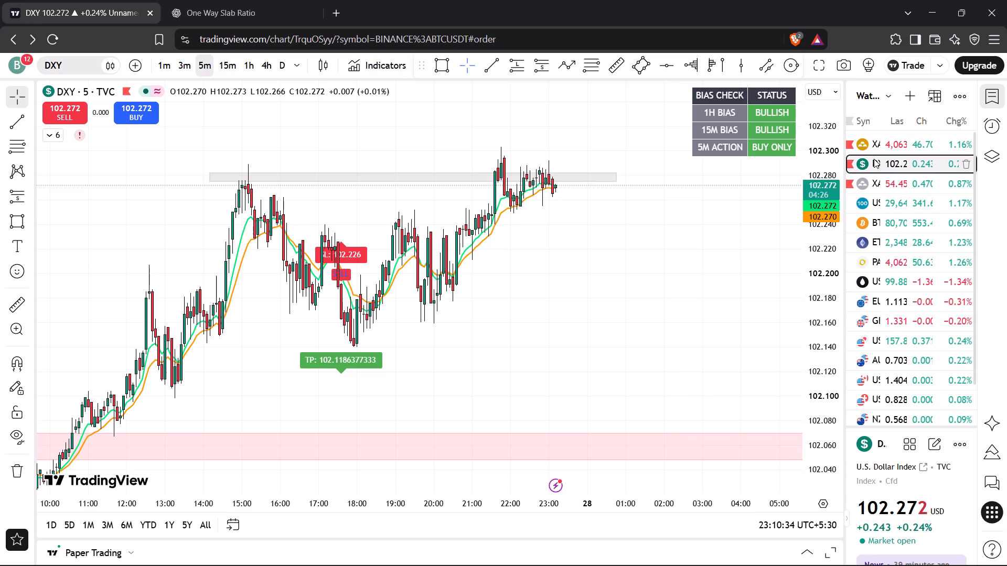
# Return to XAUUSD and examine the 5-minute price action around the long position, rising channel and grey zones.
pyautogui.click(880, 146)
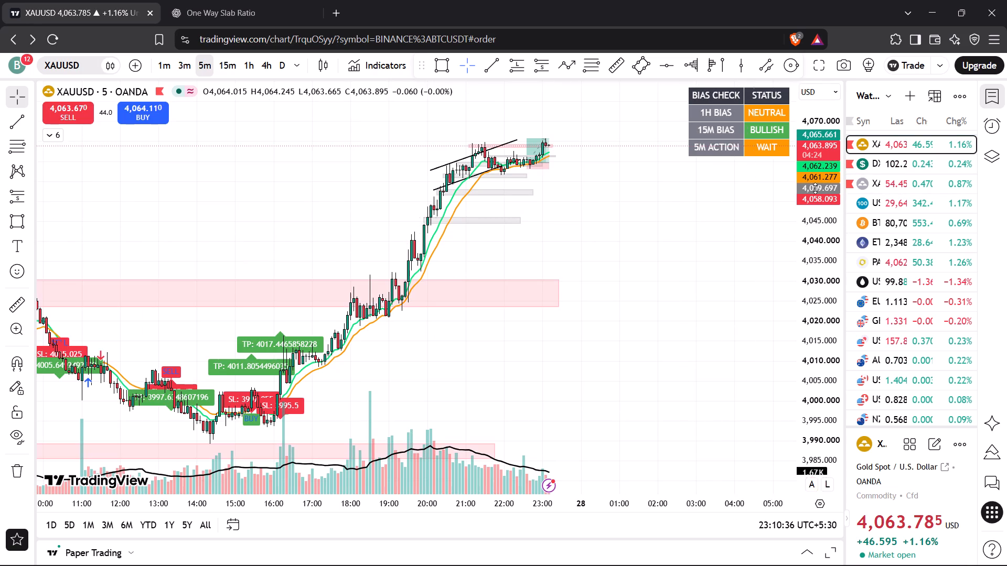
pyautogui.moveTo(732, 239); pyautogui.dragTo(740, 301)
pyautogui.moveTo(818, 334); pyautogui.dragTo(844, 180)
pyautogui.scroll(1, 700, 228)
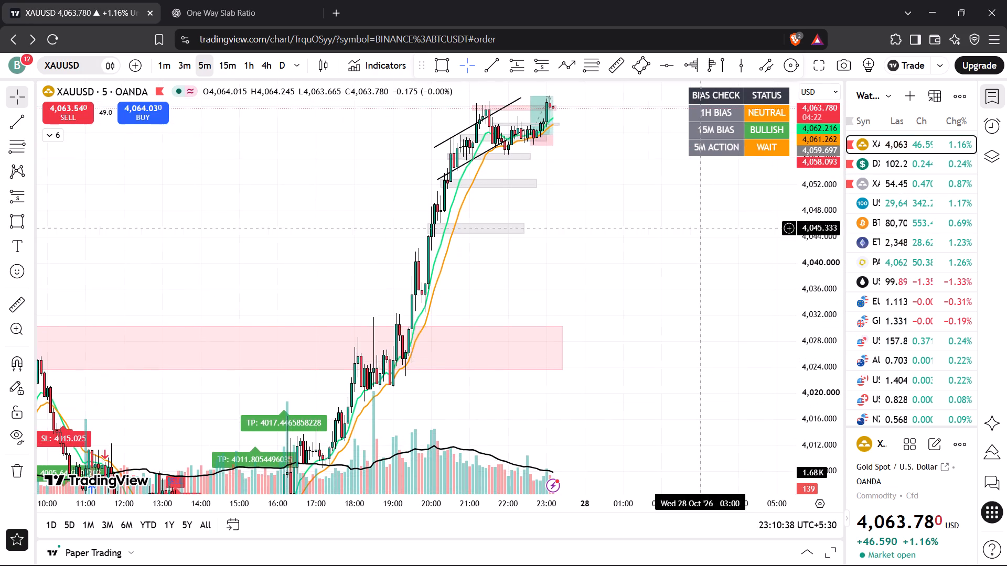
pyautogui.scroll(2, 700, 228)
pyautogui.moveTo(695, 234); pyautogui.dragTo(708, 357)
pyautogui.moveTo(817, 393); pyautogui.dragTo(834, 308)
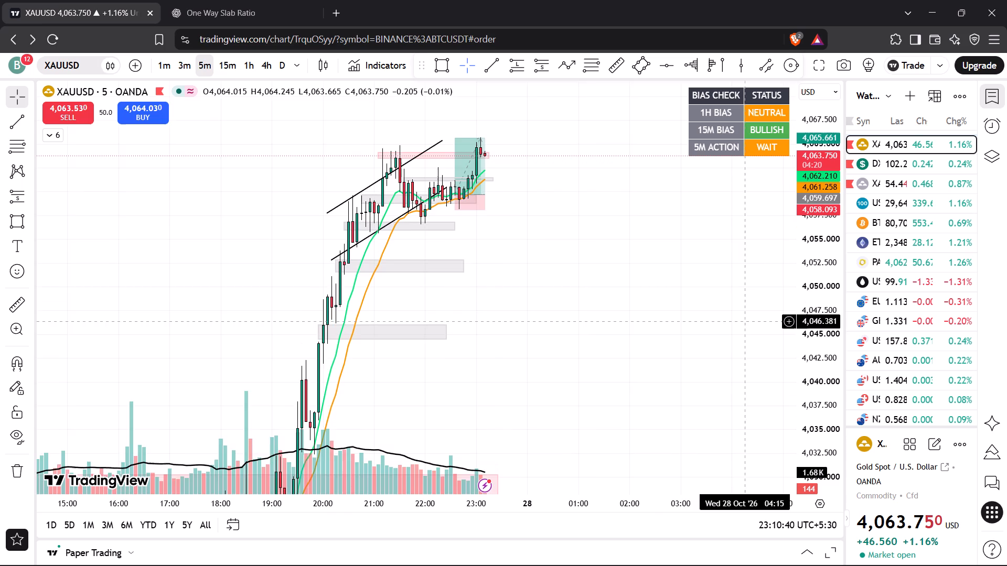
pyautogui.scroll(4, 741, 321)
pyautogui.moveTo(646, 287); pyautogui.dragTo(766, 294)
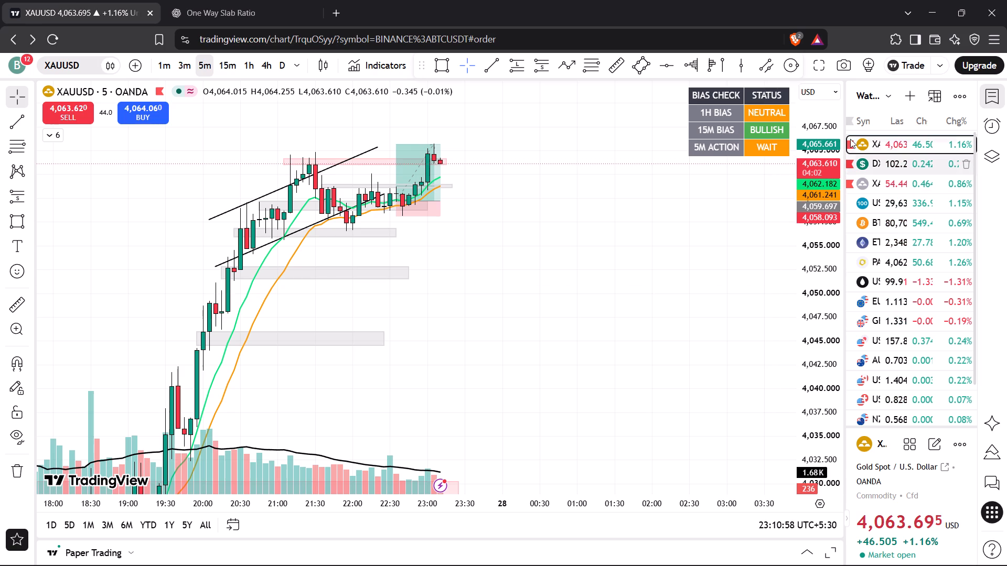
pyautogui.scroll(-2, 554, 194)
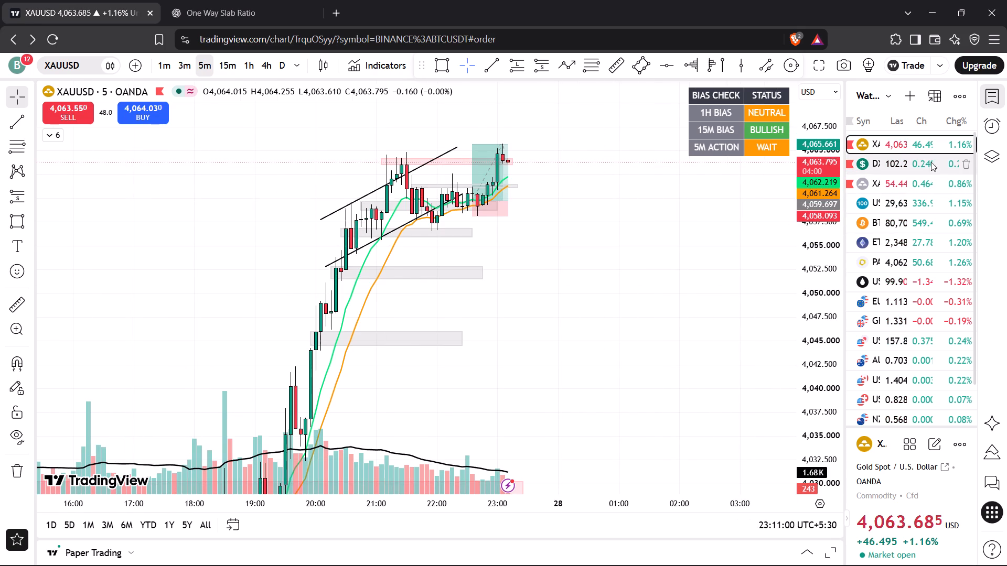
# Glance at DXY, then return to the XAUUSD 5-minute chart and inspect the rally above the large pink zone.
pyautogui.click(927, 158)
pyautogui.click(877, 138)
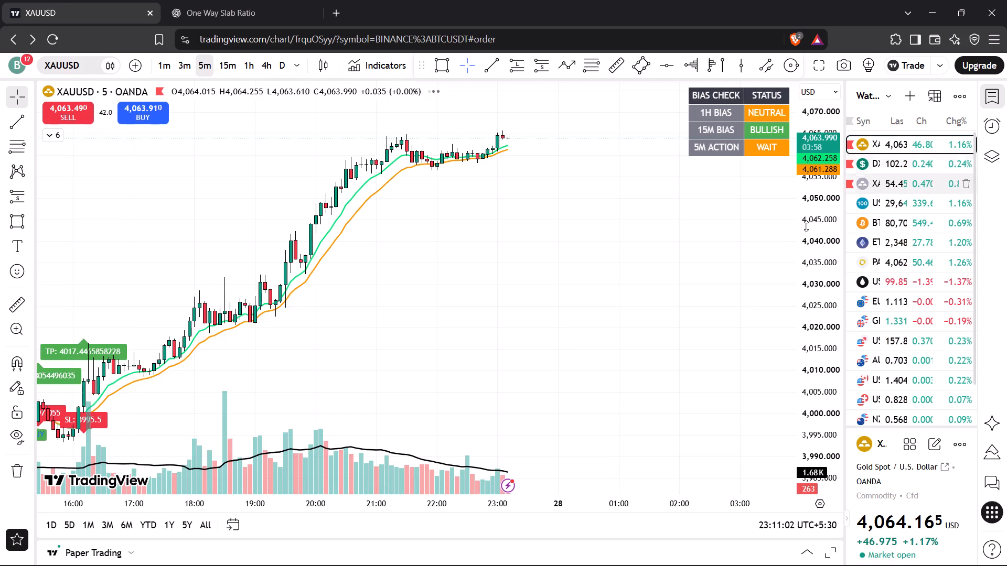
pyautogui.moveTo(819, 221); pyautogui.dragTo(819, 260)
pyautogui.moveTo(716, 250); pyautogui.dragTo(718, 284)
pyautogui.moveTo(808, 364); pyautogui.dragTo(856, 83)
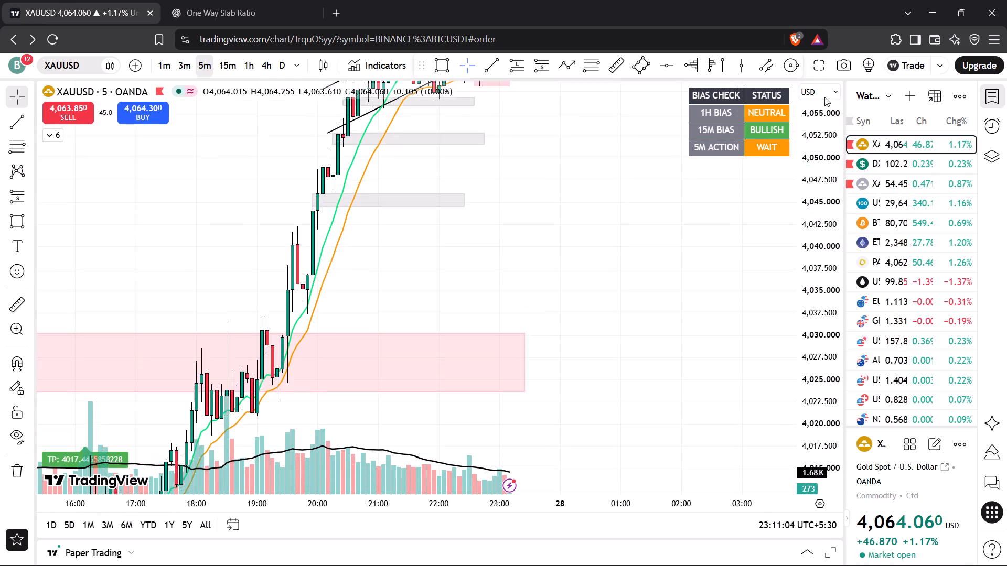
pyautogui.moveTo(700, 188); pyautogui.dragTo(720, 288)
# Examine XAUUSD on the 15-minute timeframe around the long position, channel lines, grey zones and EMAs.
pyautogui.click(237, 62)
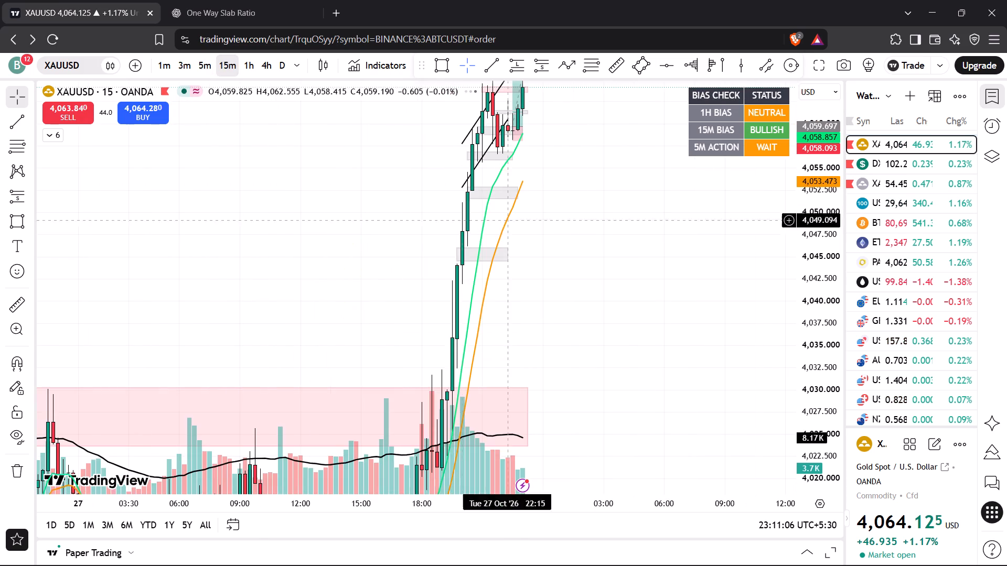
pyautogui.moveTo(657, 249); pyautogui.dragTo(672, 357)
pyautogui.scroll(3, 674, 346)
pyautogui.moveTo(601, 284); pyautogui.dragTo(662, 355)
pyautogui.moveTo(812, 372); pyautogui.dragTo(826, 261)
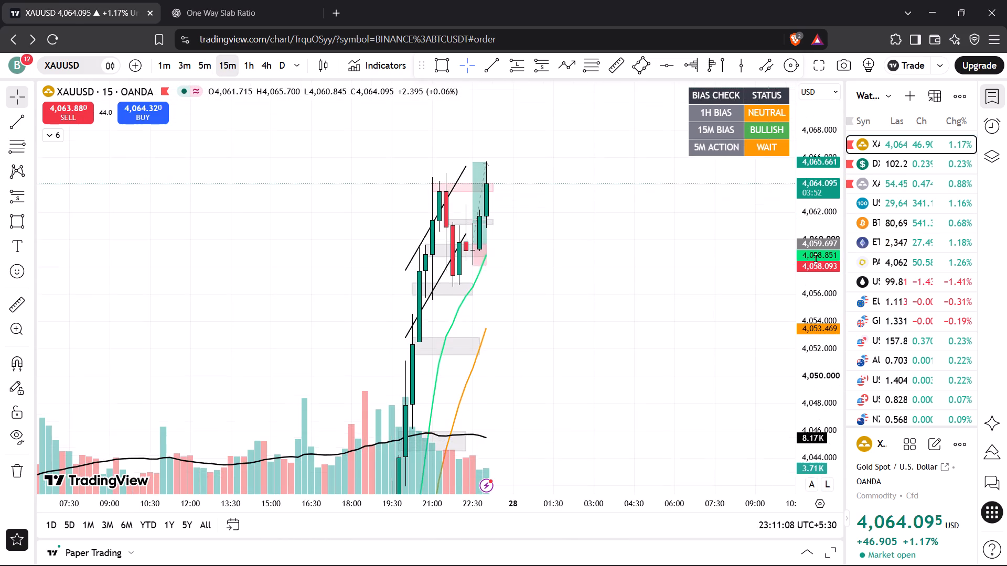
pyautogui.scroll(5, 663, 284)
pyautogui.moveTo(572, 269); pyautogui.dragTo(743, 307)
pyautogui.moveTo(611, 305); pyautogui.dragTo(644, 282)
pyautogui.moveTo(608, 302); pyautogui.dragTo(664, 254)
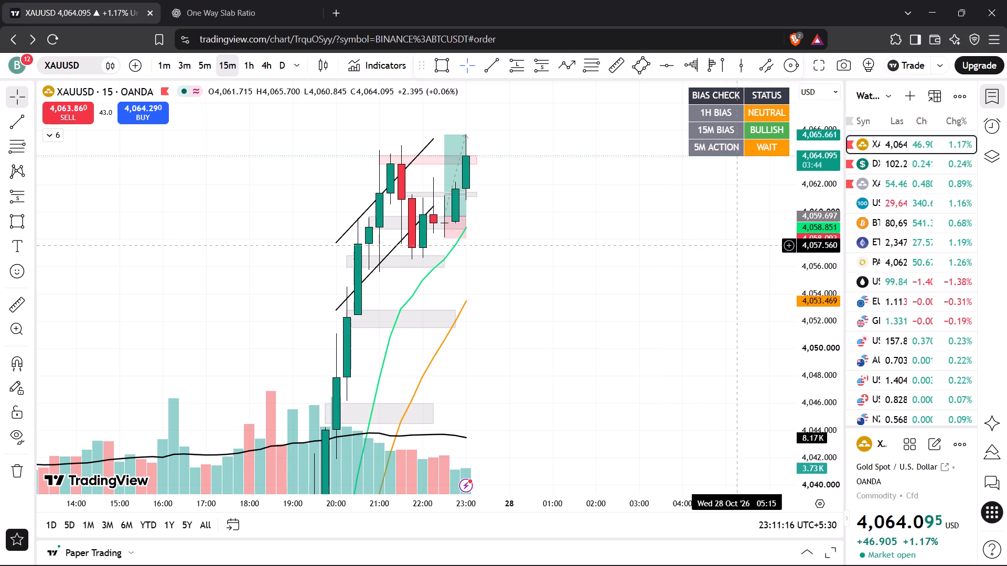
pyautogui.moveTo(837, 233); pyautogui.dragTo(837, 277)
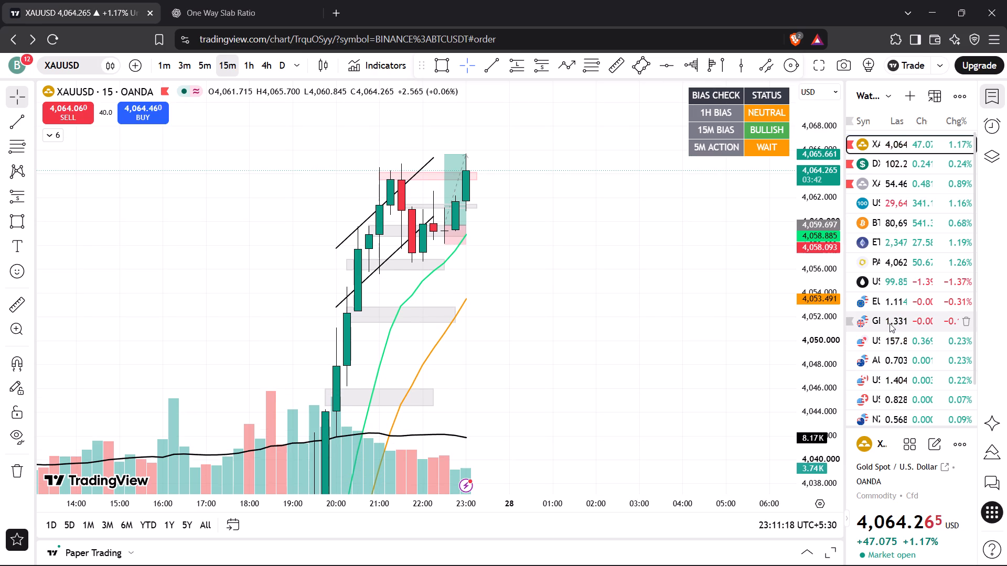
# Check the EURUSD 15-minute chart around the short position, the pink zones and the grey zone.
pyautogui.click(896, 306)
pyautogui.moveTo(831, 235); pyautogui.dragTo(829, 287)
pyautogui.scroll(-6, 766, 267)
pyautogui.moveTo(703, 336); pyautogui.dragTo(685, 213)
pyautogui.moveTo(837, 207); pyautogui.dragTo(821, 348)
pyautogui.moveTo(724, 350); pyautogui.dragTo(720, 280)
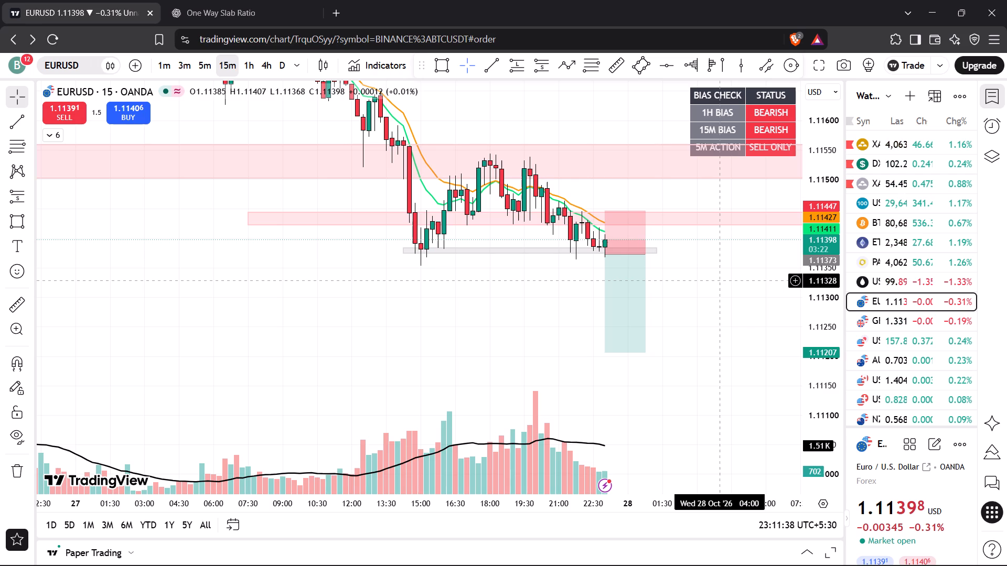
# Switch back to XAUUSD and review the rally above the pink zone on the 15-minute and 1-hour timeframes.
pyautogui.click(874, 140)
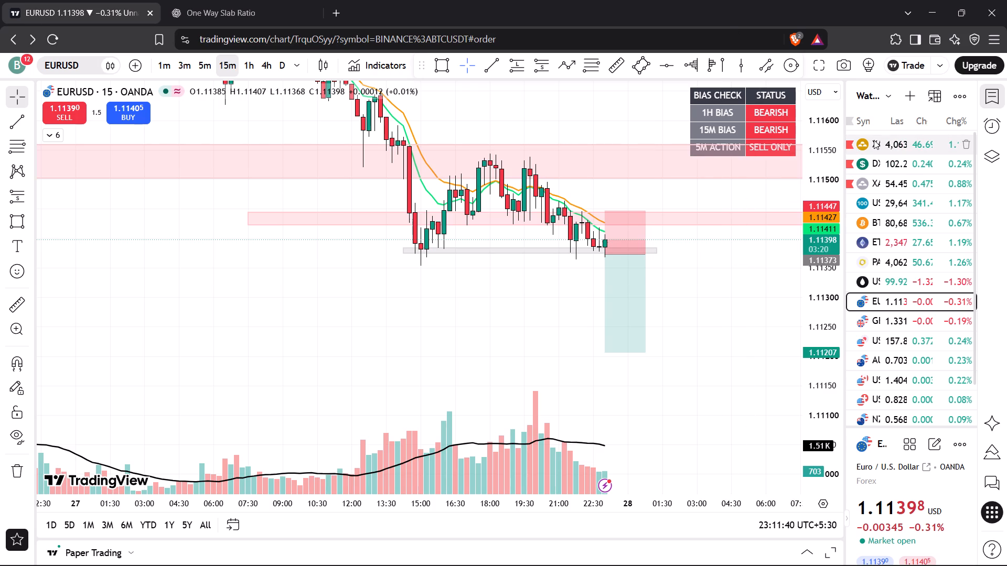
pyautogui.moveTo(676, 226); pyautogui.dragTo(679, 271)
pyautogui.moveTo(818, 324); pyautogui.dragTo(818, 248)
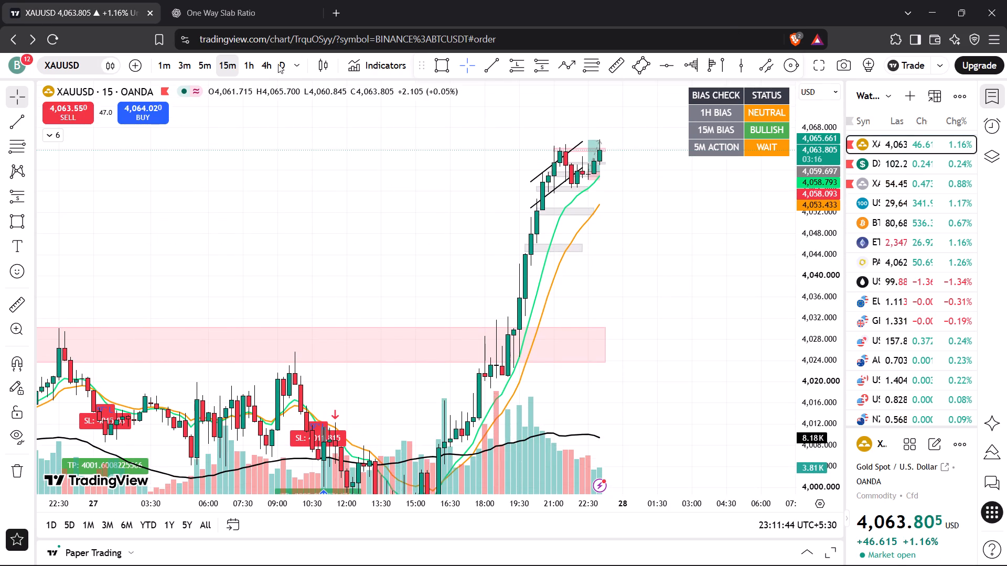
pyautogui.click(253, 61)
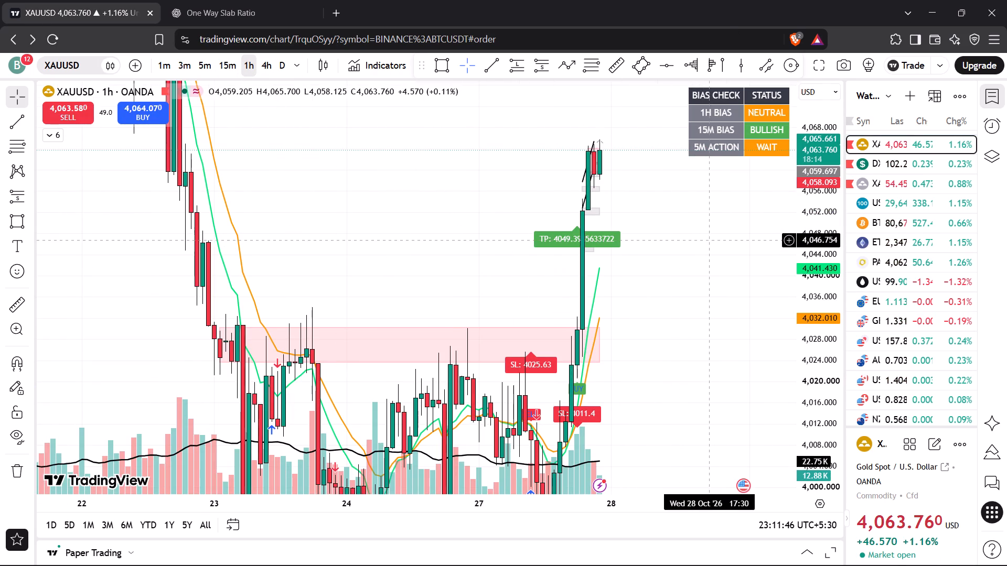
pyautogui.scroll(6, 708, 240)
pyautogui.moveTo(549, 224); pyautogui.dragTo(616, 302)
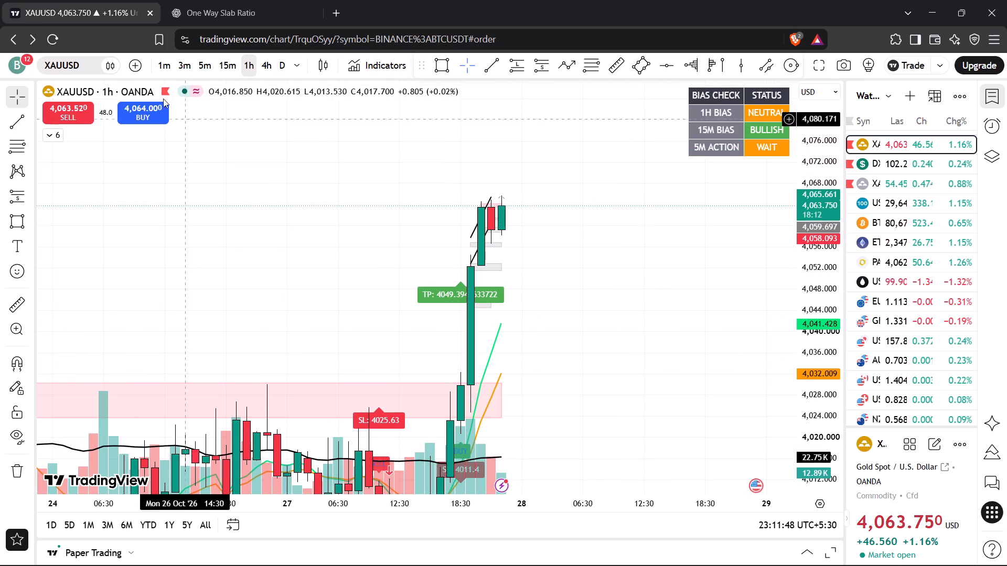
# Examine the XAUUSD 15-minute candles around the long position's target, the channel lines and the EMAs.
pyautogui.click(224, 74)
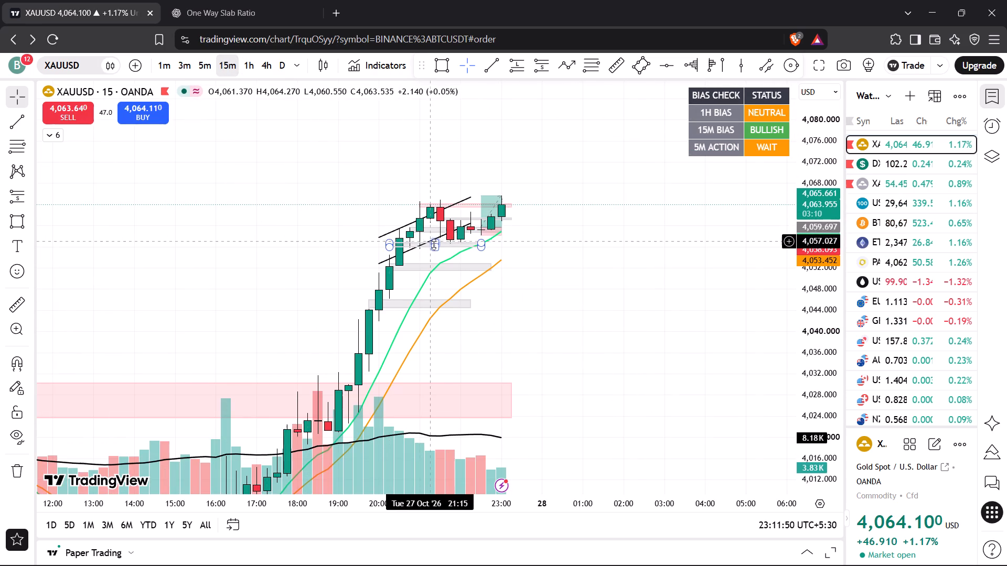
pyautogui.moveTo(585, 271); pyautogui.dragTo(645, 294)
pyautogui.moveTo(812, 378); pyautogui.dragTo(844, 156)
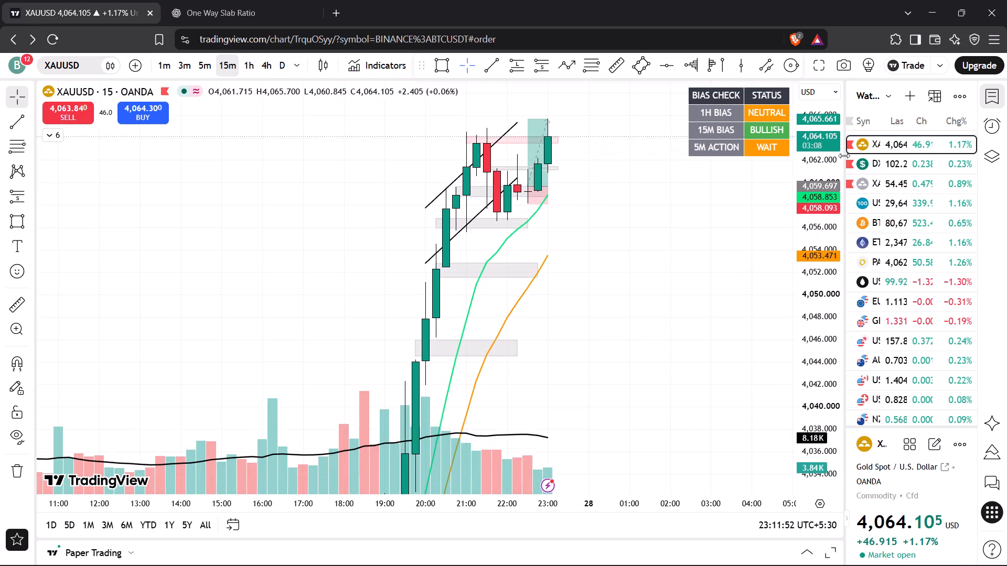
pyautogui.moveTo(813, 185); pyautogui.dragTo(820, 262)
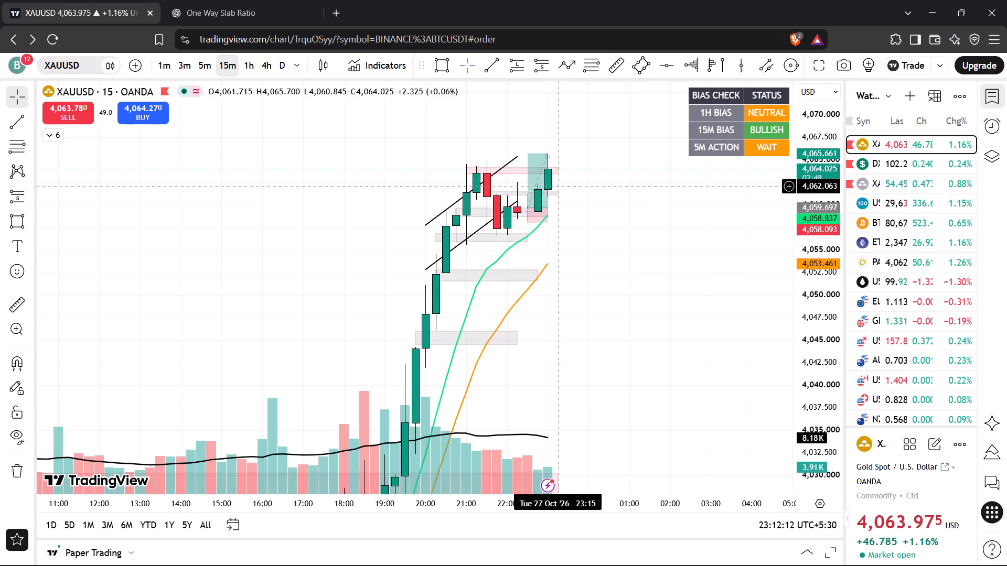
pyautogui.moveTo(623, 268); pyautogui.dragTo(646, 312)
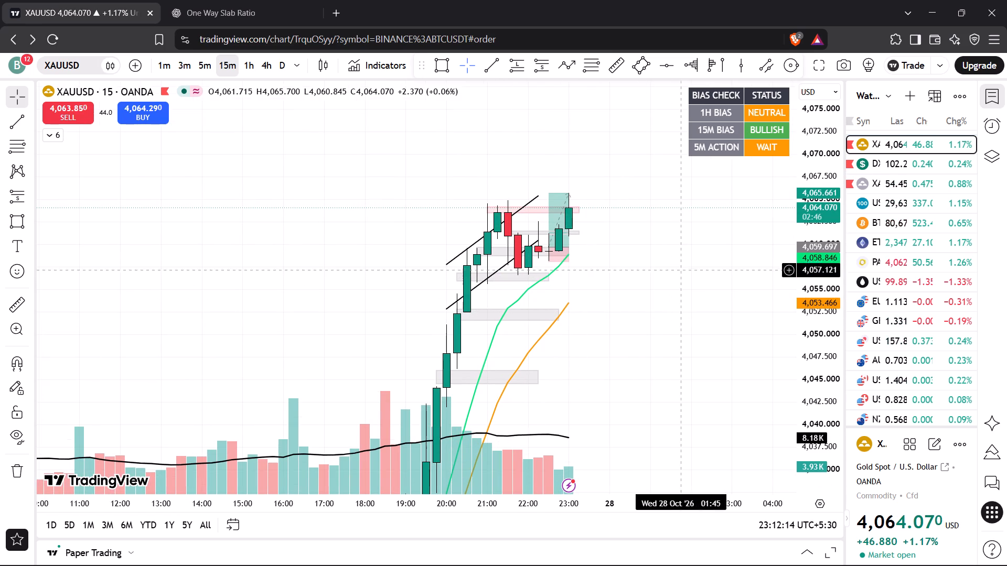
pyautogui.moveTo(657, 297); pyautogui.dragTo(665, 292)
pyautogui.moveTo(815, 188); pyautogui.dragTo(819, 254)
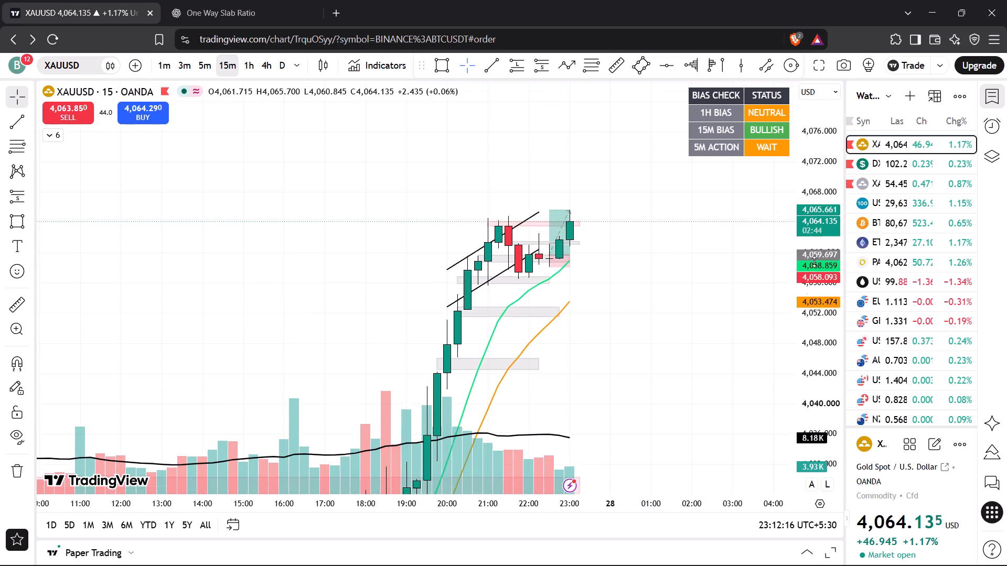
pyautogui.moveTo(652, 286); pyautogui.dragTo(657, 246)
pyautogui.scroll(3, 658, 245)
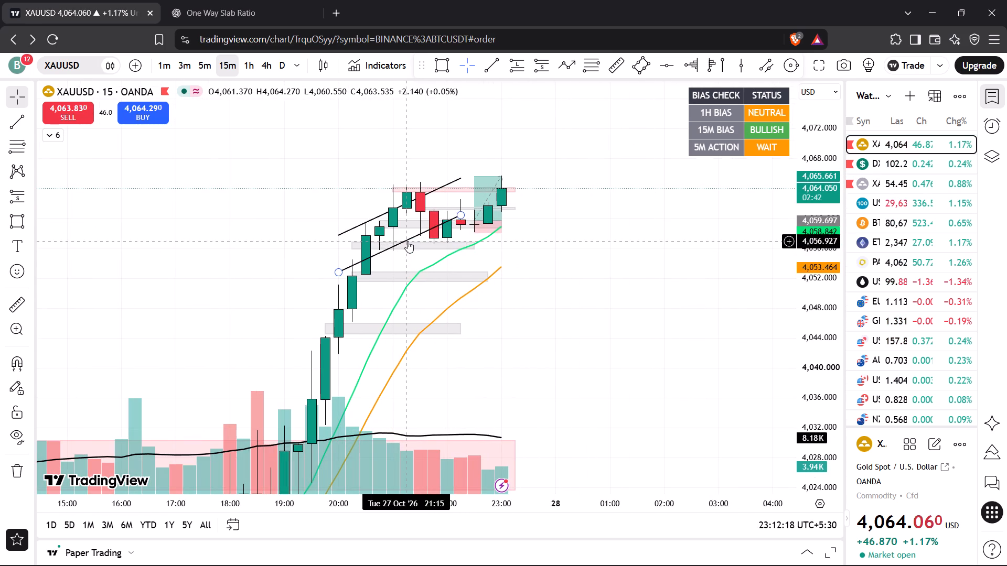
pyautogui.moveTo(818, 383); pyautogui.dragTo(818, 379)
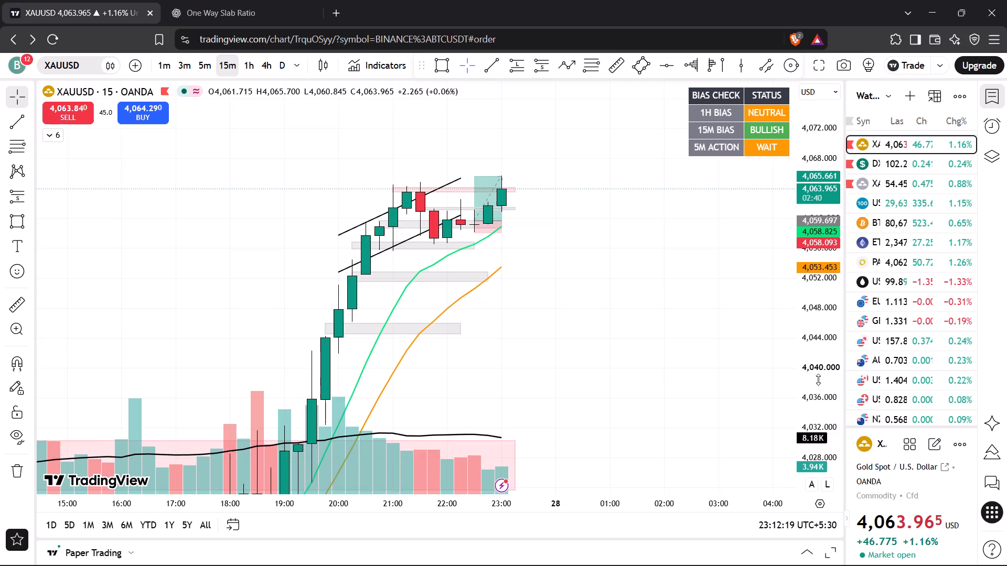
pyautogui.moveTo(818, 379); pyautogui.dragTo(825, 359)
# Examine the XAUUSD 5-minute price action around the long position, rising channel, grey zones and EMAs.
pyautogui.click(202, 58)
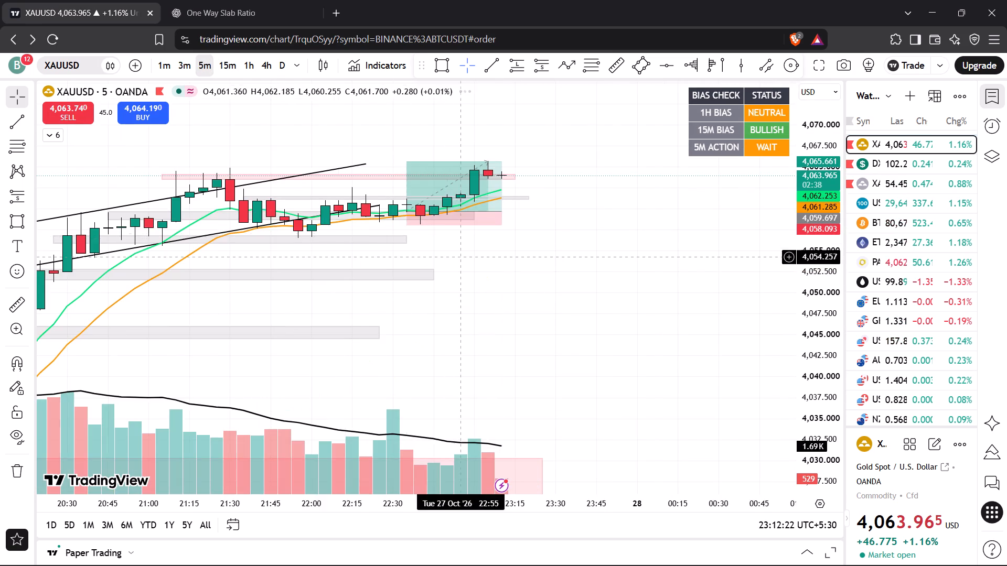
pyautogui.scroll(-5, 458, 258)
pyautogui.scroll(-2, 530, 318)
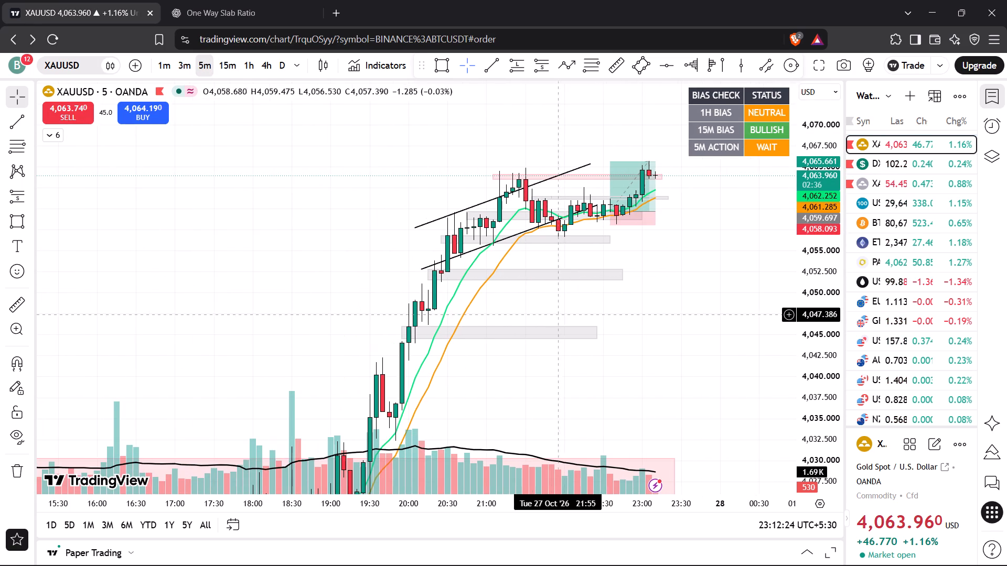
pyautogui.moveTo(584, 314); pyautogui.dragTo(524, 304)
pyautogui.moveTo(810, 355); pyautogui.dragTo(811, 343)
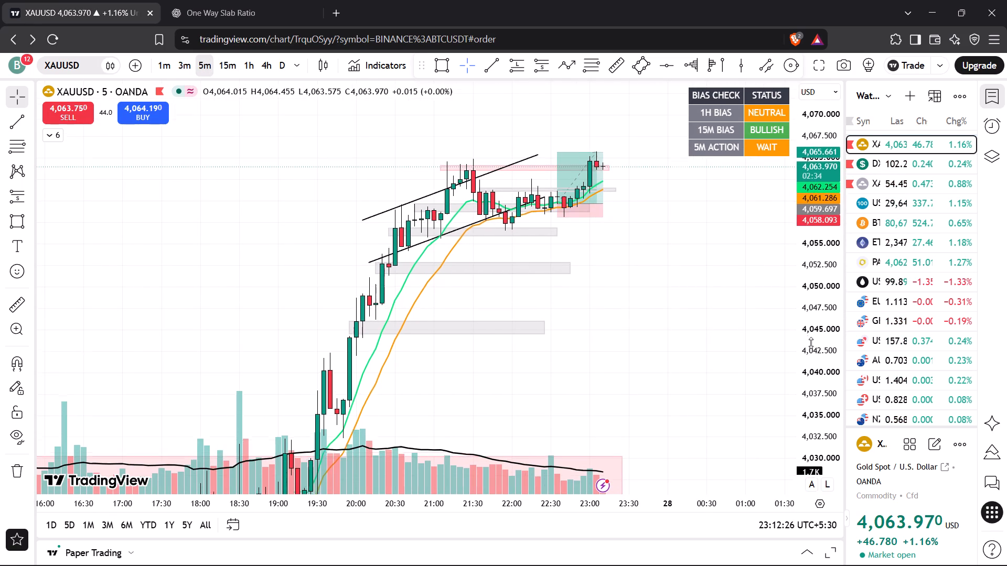
pyautogui.moveTo(811, 343); pyautogui.dragTo(808, 323)
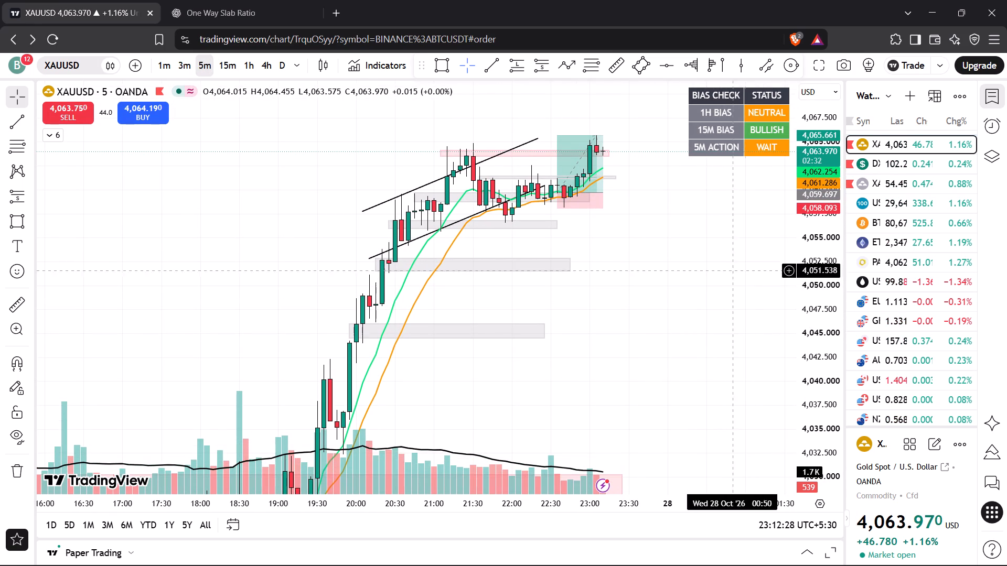
pyautogui.moveTo(808, 268); pyautogui.dragTo(811, 242)
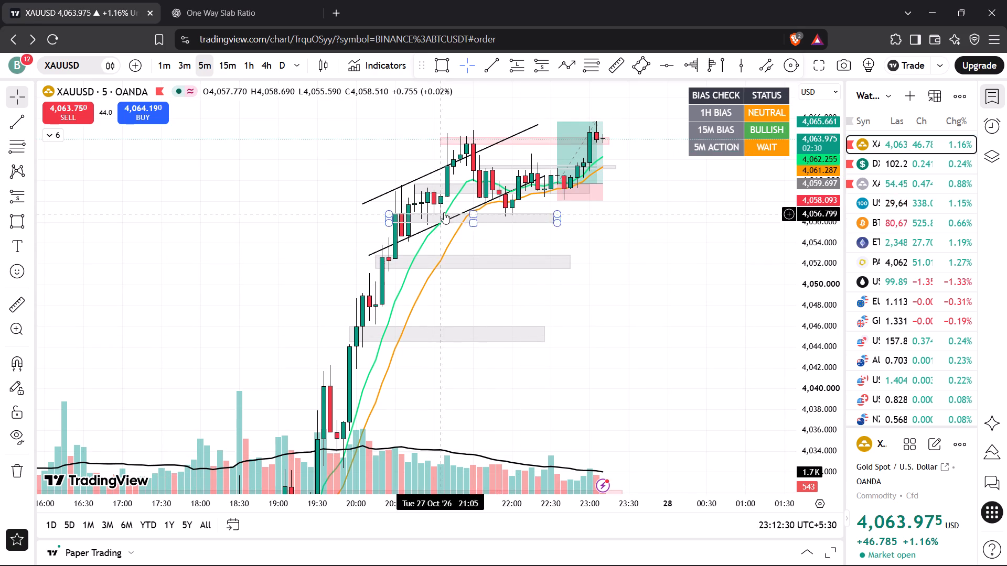
pyautogui.moveTo(768, 266); pyautogui.dragTo(719, 314)
pyautogui.scroll(-4, 719, 314)
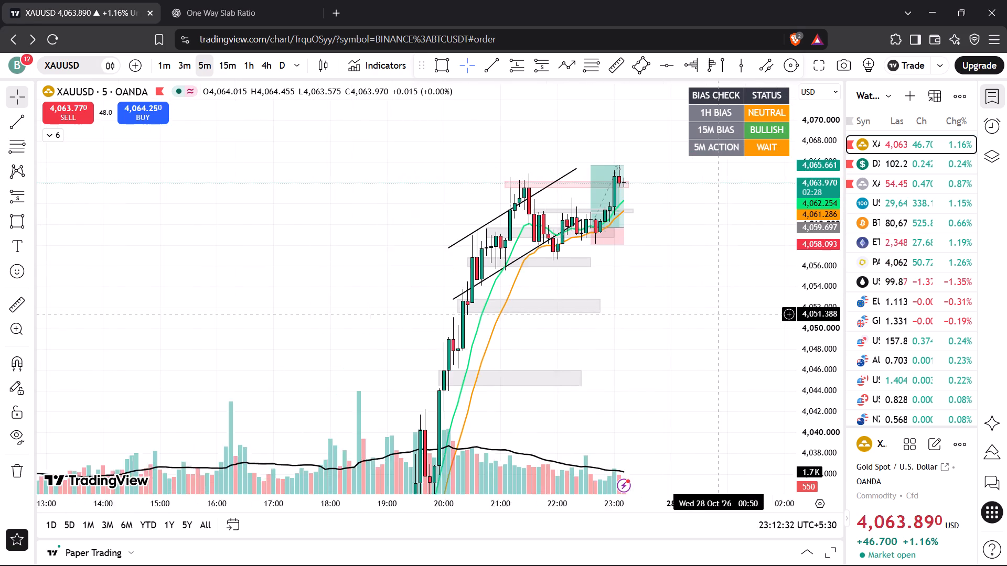
pyautogui.moveTo(714, 314); pyautogui.dragTo(665, 314)
pyautogui.scroll(4, 665, 314)
pyautogui.moveTo(810, 365); pyautogui.dragTo(816, 258)
pyautogui.moveTo(657, 255); pyautogui.dragTo(657, 280)
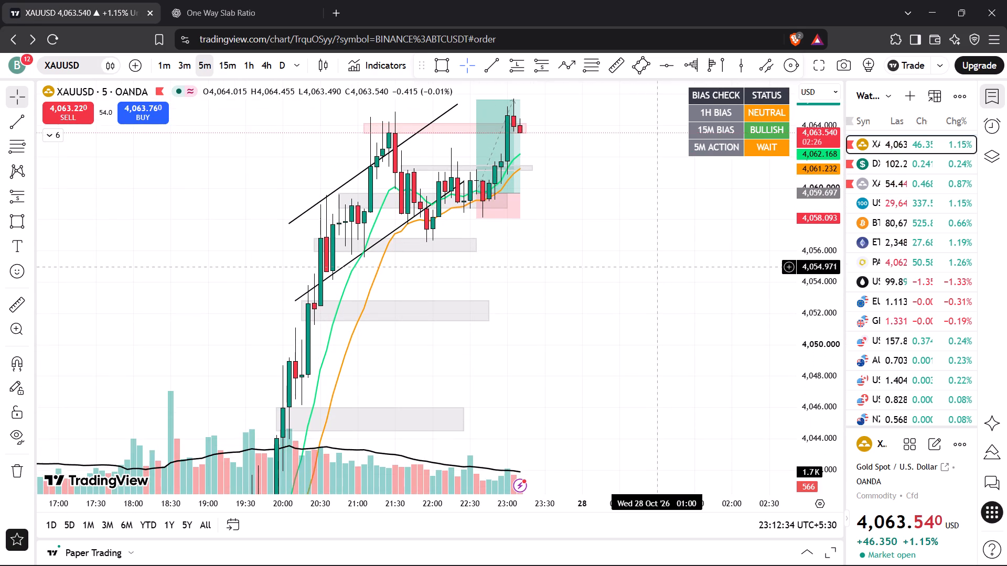
pyautogui.moveTo(657, 280); pyautogui.dragTo(658, 288)
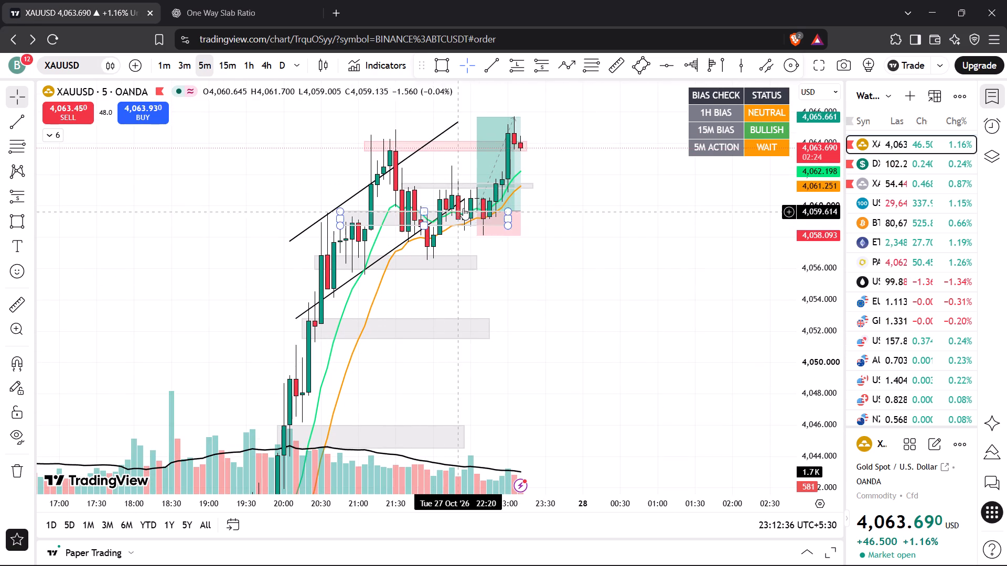
# Extend the lower channel line on XAUUSD, with its start near 4,053.05 at 20:00 and its end near 4,060.70 at 23:55.
pyautogui.moveTo(466, 198); pyautogui.dragTo(574, 200)
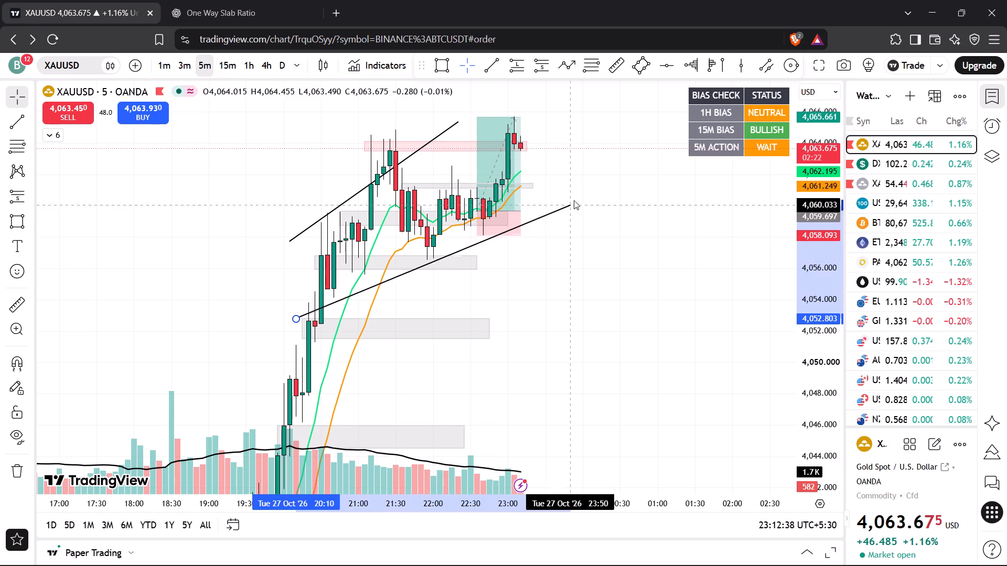
pyautogui.moveTo(574, 200); pyautogui.dragTo(577, 195)
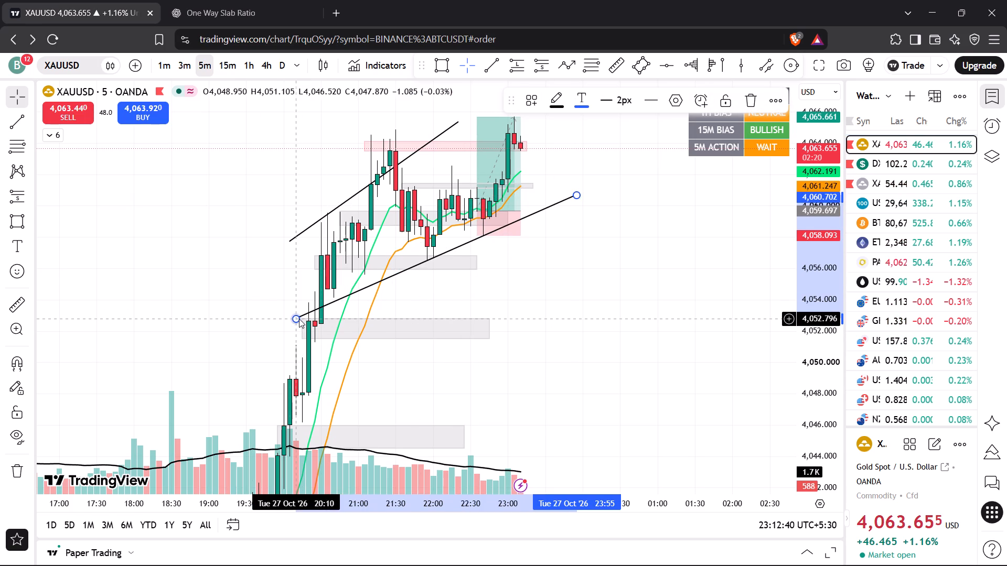
pyautogui.click(299, 319)
pyautogui.click(295, 318)
pyautogui.click(291, 314)
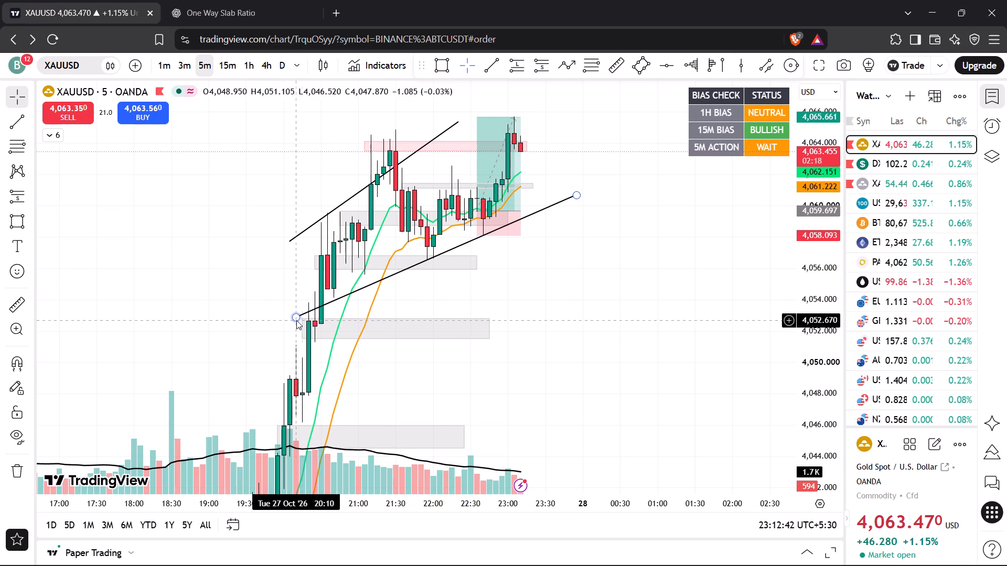
pyautogui.moveTo(296, 320); pyautogui.dragTo(287, 315)
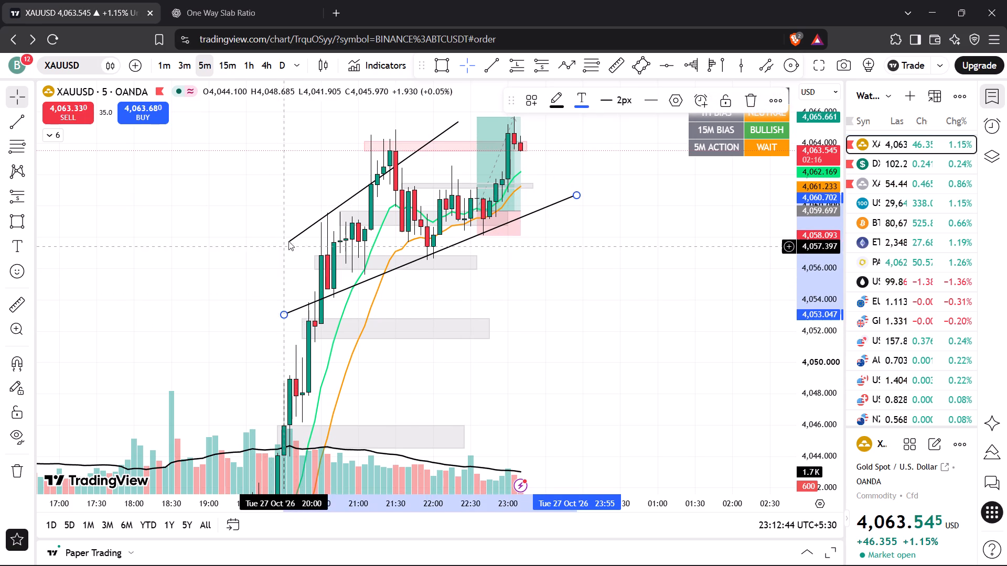
pyautogui.click(287, 173)
# Flatten and extend the upper channel line from about 4,059.6 at 19:50 to about 4,066.10 at 23:35.
pyautogui.moveTo(287, 173); pyautogui.dragTo(301, 272)
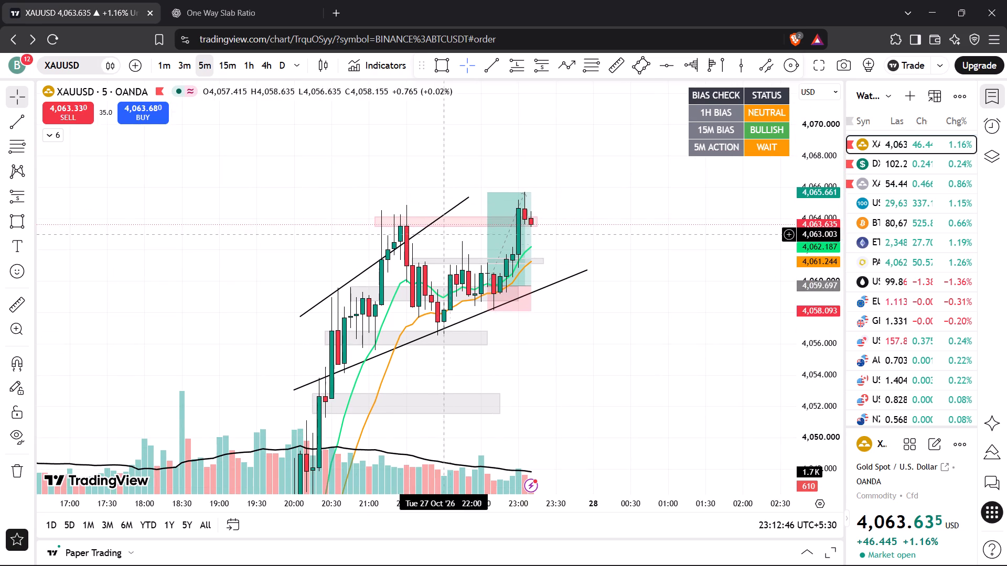
pyautogui.moveTo(468, 200); pyautogui.dragTo(561, 186)
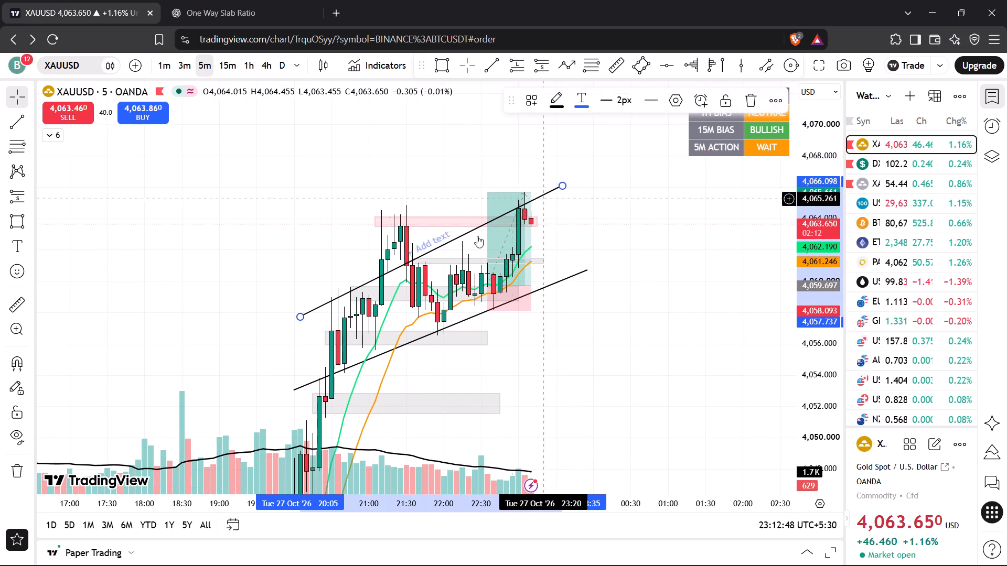
pyautogui.moveTo(301, 315); pyautogui.dragTo(290, 270)
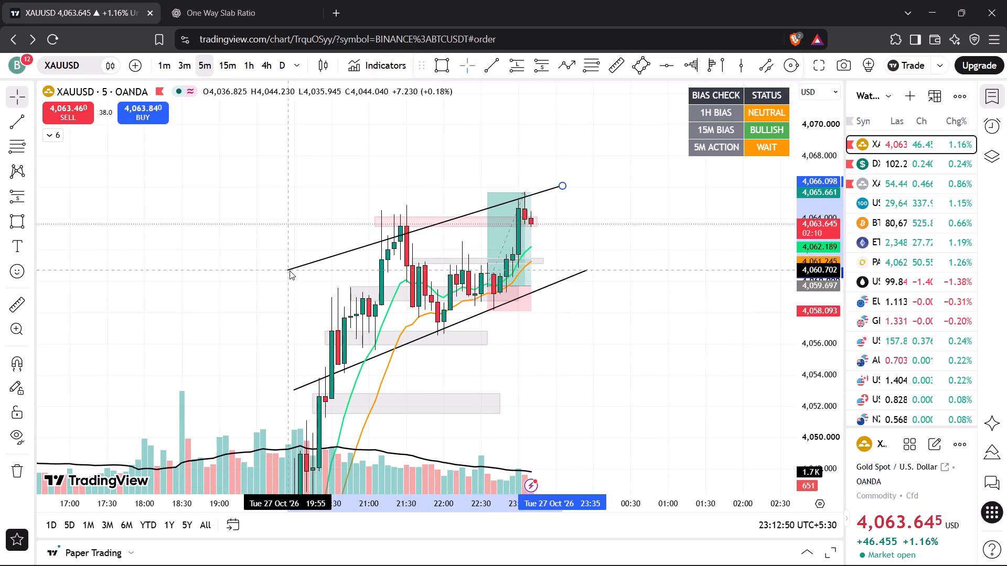
pyautogui.moveTo(290, 270); pyautogui.dragTo(282, 280)
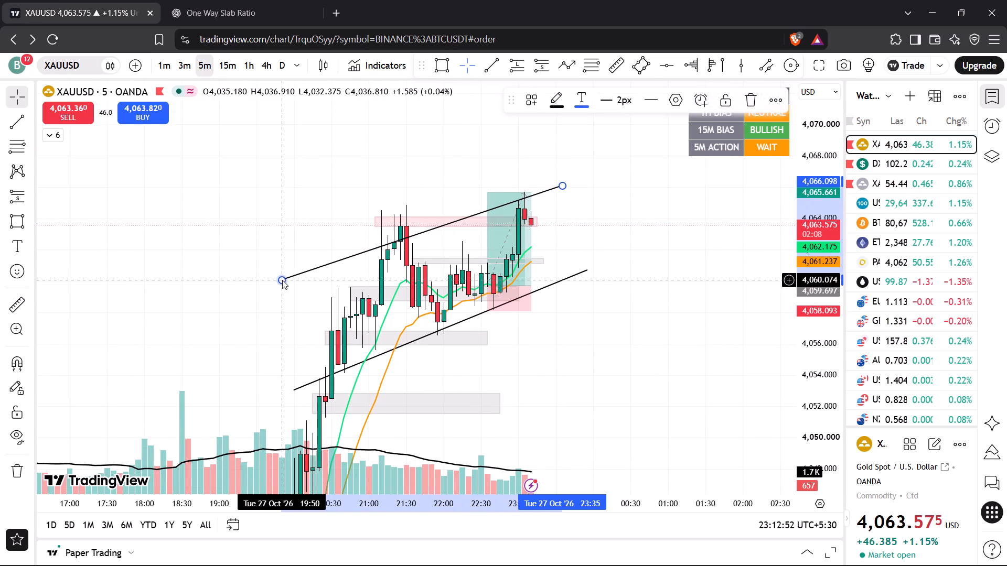
pyautogui.moveTo(282, 280); pyautogui.dragTo(281, 288)
pyautogui.click(624, 183)
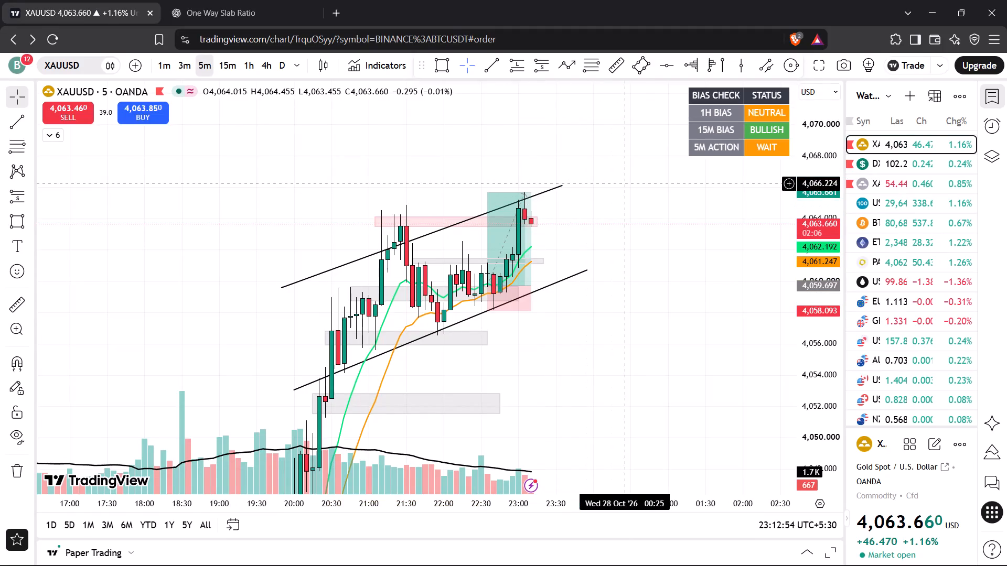
# Extend the pink zone near 4,064 forward in time to about 23:40.
pyautogui.moveTo(632, 194); pyautogui.dragTo(658, 250)
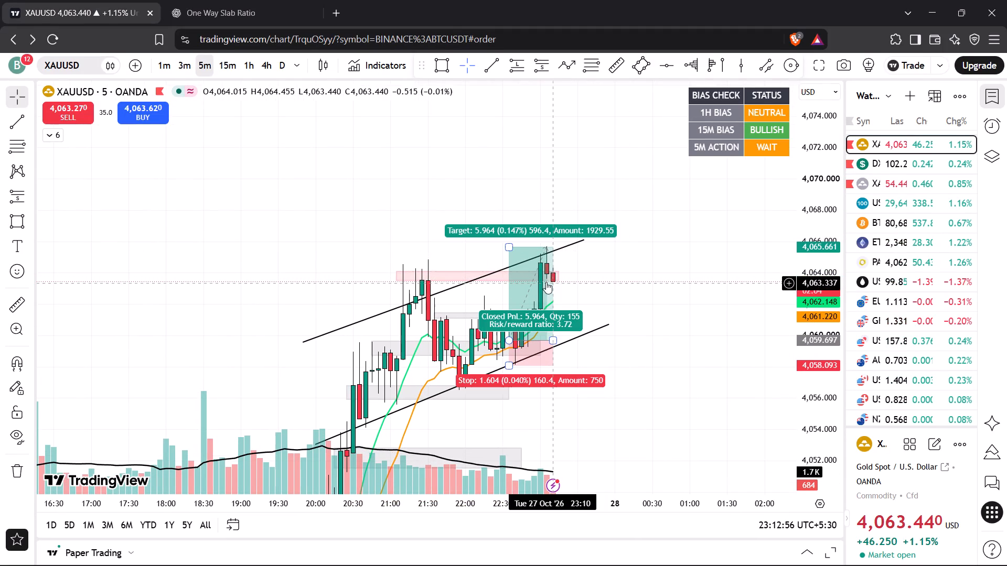
pyautogui.moveTo(563, 276); pyautogui.dragTo(571, 277)
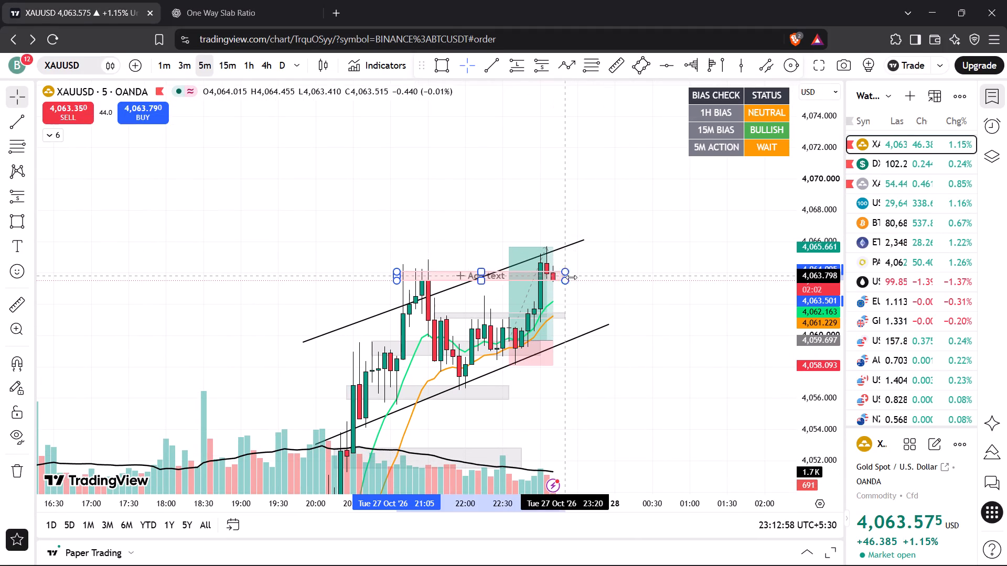
pyautogui.moveTo(571, 277); pyautogui.dragTo(587, 278)
pyautogui.click(610, 265)
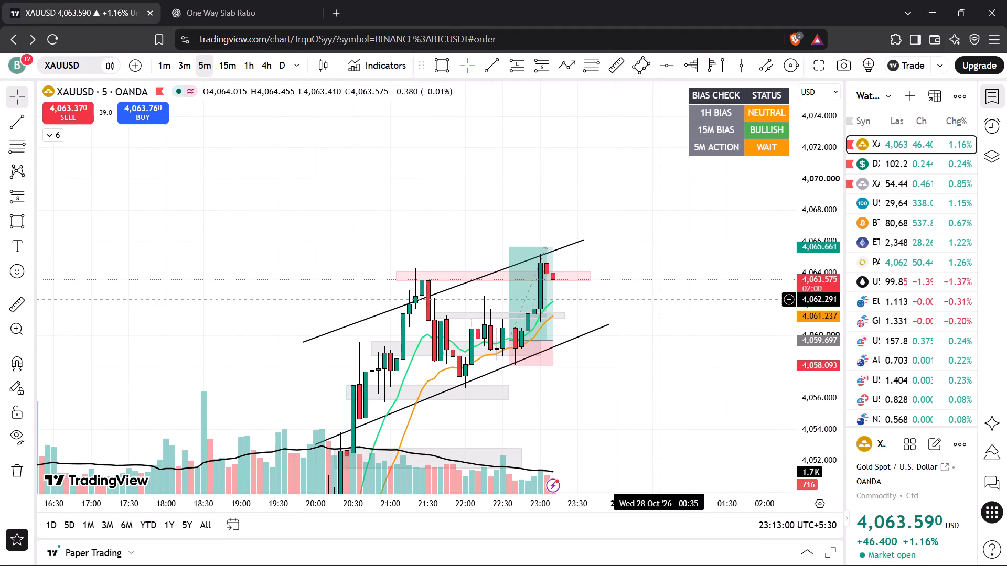
# Extend the thin grey zone near 4,061 forward in time to about 23:55.
pyautogui.moveTo(660, 312); pyautogui.dragTo(666, 283)
pyautogui.moveTo(812, 418); pyautogui.dragTo(822, 267)
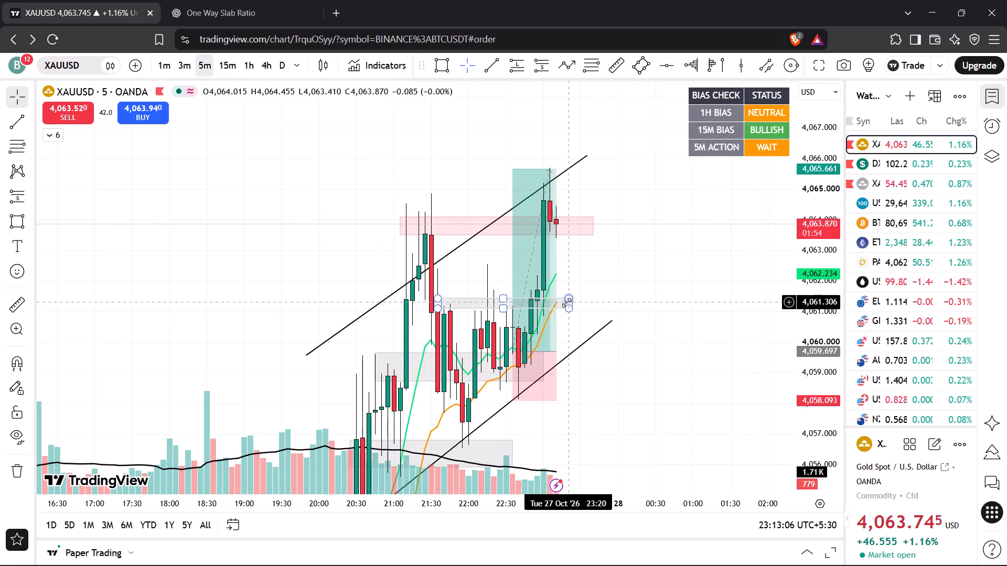
pyautogui.click(628, 287)
pyautogui.moveTo(628, 286); pyautogui.dragTo(638, 262)
pyautogui.moveTo(817, 394); pyautogui.dragTo(816, 340)
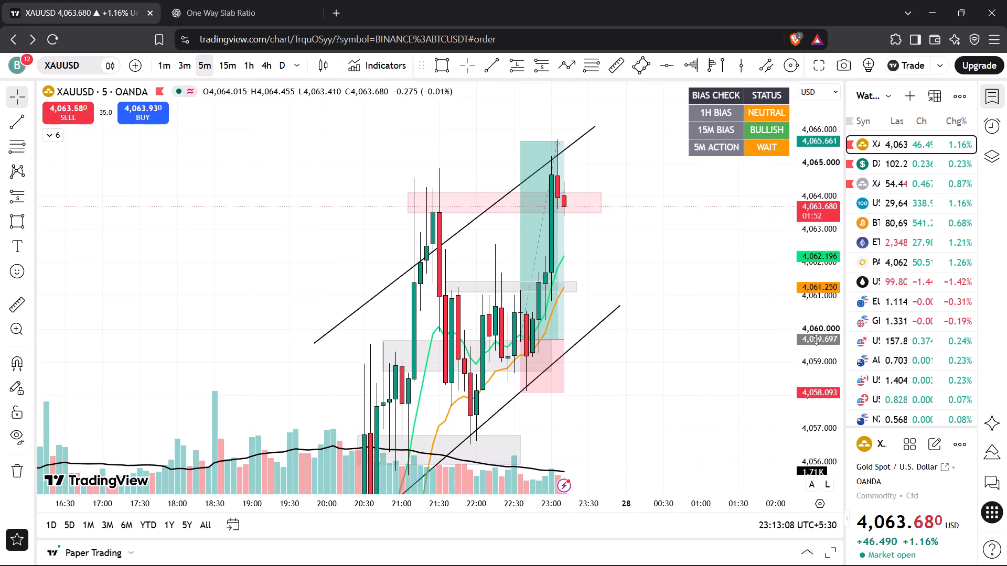
pyautogui.moveTo(816, 340); pyautogui.dragTo(816, 298)
pyautogui.moveTo(574, 282); pyautogui.dragTo(621, 271)
pyautogui.click(626, 243)
# Widen the long position forward in time to about 23:15.
pyautogui.moveTo(830, 191); pyautogui.dragTo(823, 336)
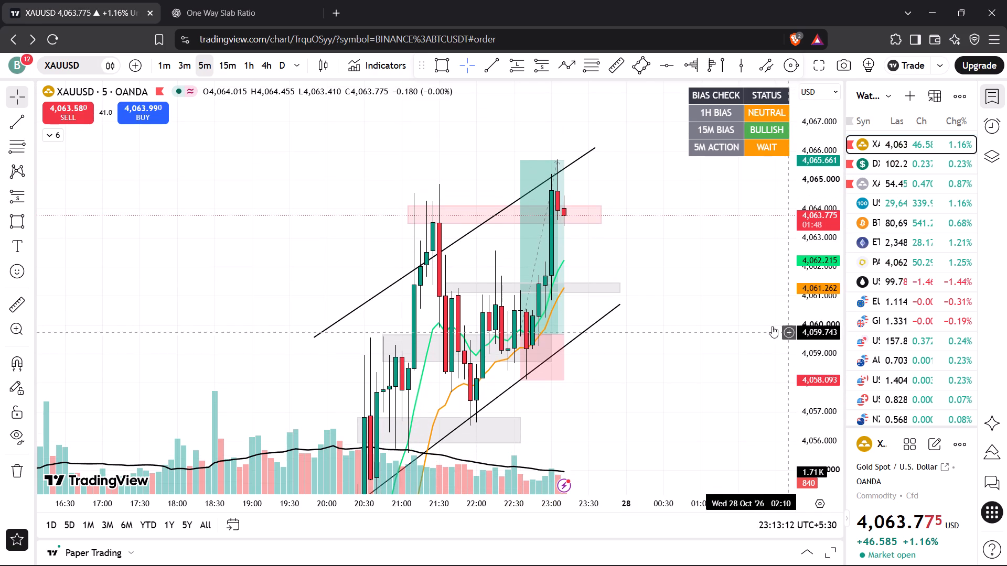
pyautogui.moveTo(610, 354); pyautogui.dragTo(630, 309)
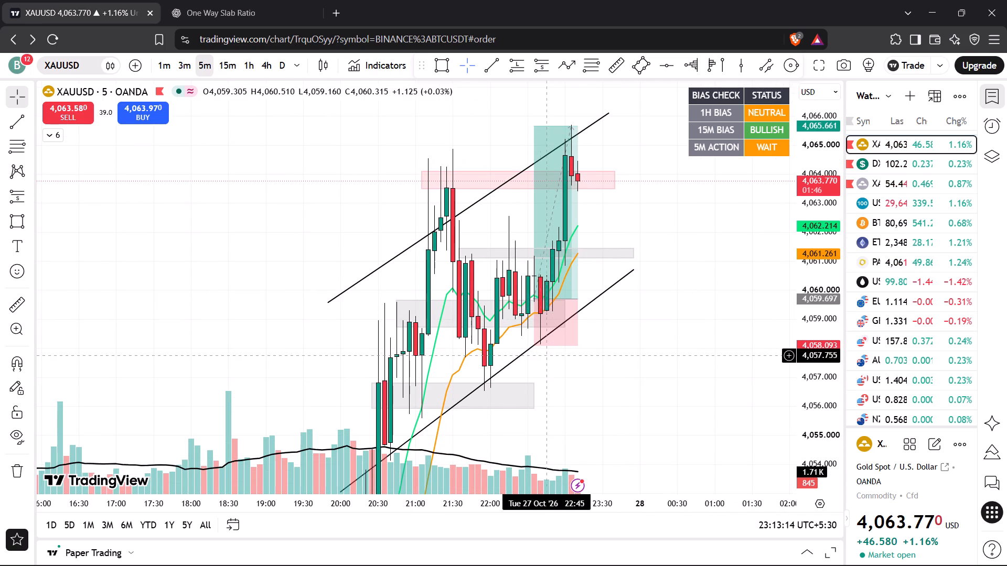
pyautogui.moveTo(819, 165); pyautogui.dragTo(816, 268)
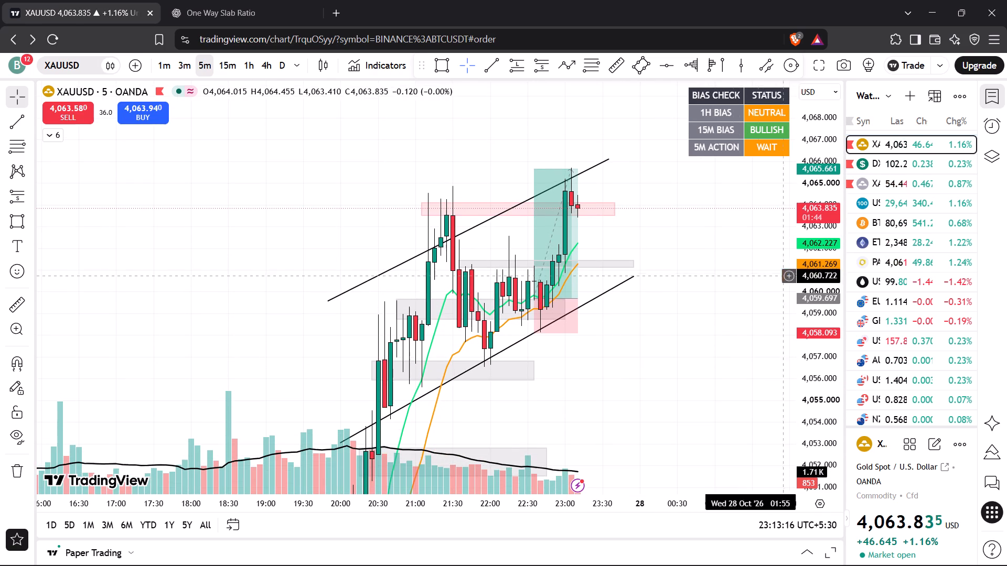
pyautogui.click(549, 133)
pyautogui.moveTo(549, 133); pyautogui.dragTo(560, 184)
pyautogui.moveTo(582, 328); pyautogui.dragTo(590, 328)
pyautogui.click(667, 257)
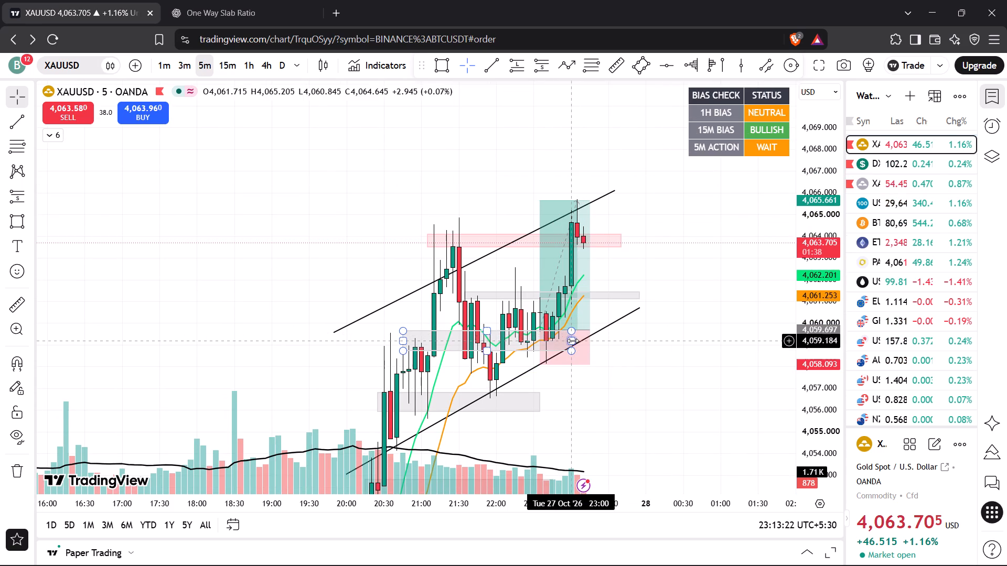
# Extend the grey zone near 4,059 forward to the long position's end at about 23:15.
pyautogui.moveTo(573, 341); pyautogui.dragTo(592, 339)
pyautogui.click(654, 263)
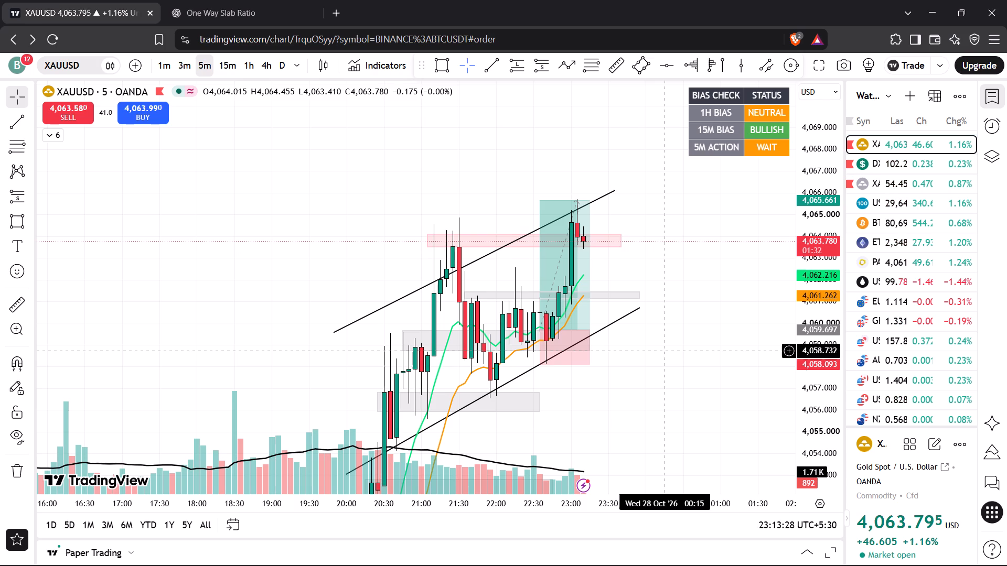
# Move the upper channel line's start back to about 4,059 at 19:40.
pyautogui.moveTo(806, 220); pyautogui.dragTo(809, 270)
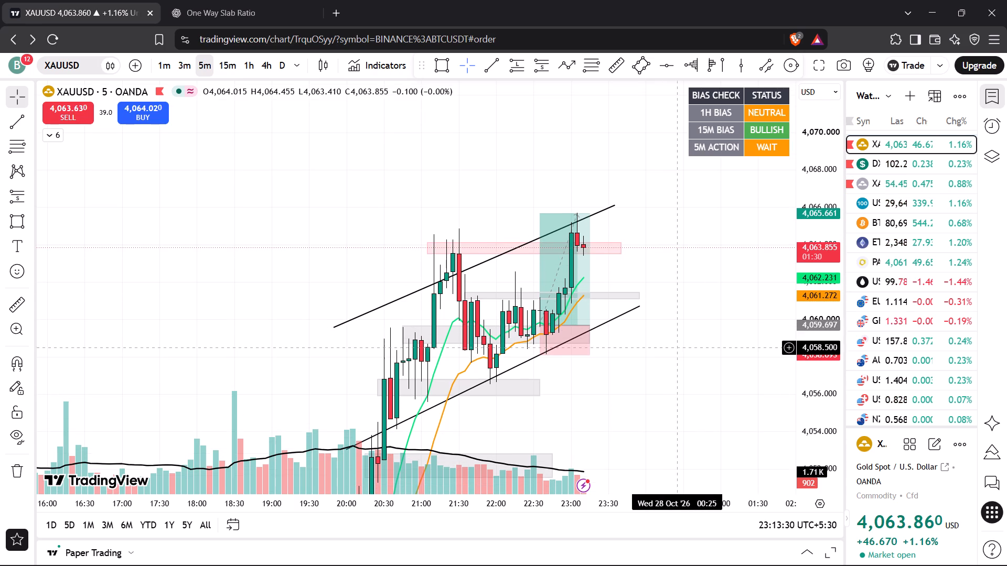
pyautogui.moveTo(674, 347); pyautogui.dragTo(698, 305)
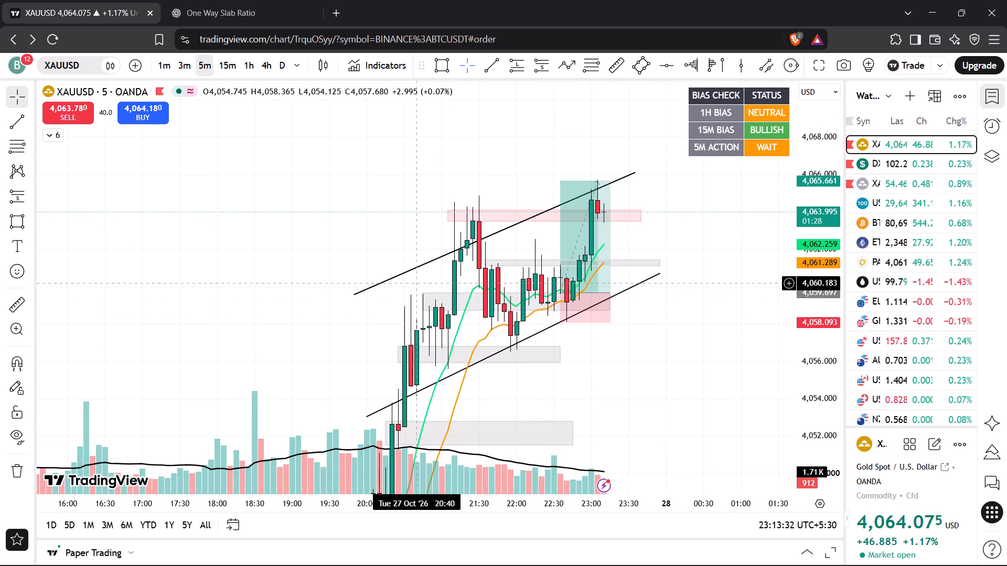
pyautogui.moveTo(355, 292); pyautogui.dragTo(344, 306)
pyautogui.click(357, 240)
# Move the lower channel line's start back slightly to about 4,053.2 at 19:55.
pyautogui.moveTo(357, 240); pyautogui.dragTo(355, 211)
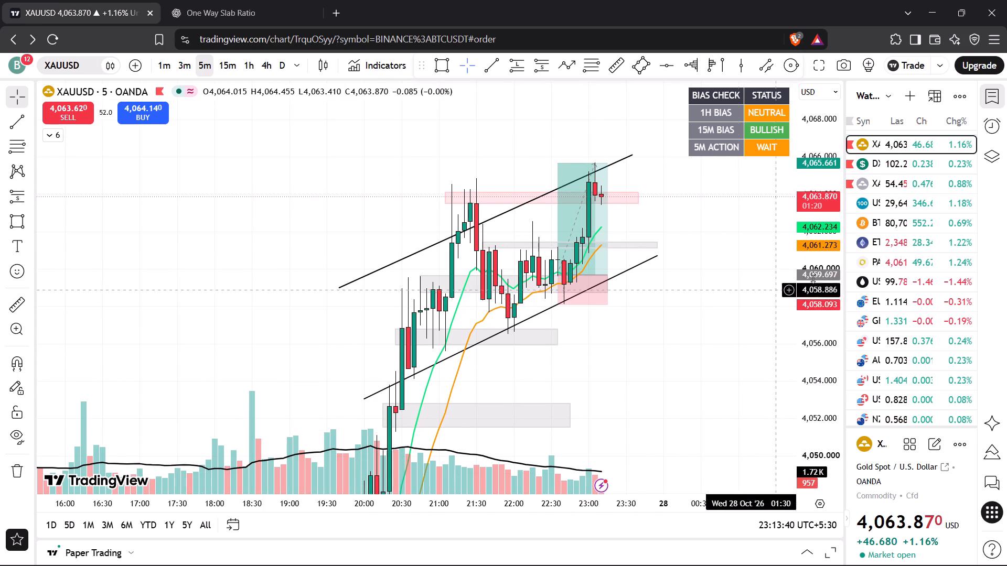
pyautogui.moveTo(824, 235); pyautogui.dragTo(823, 269)
pyautogui.moveTo(685, 220); pyautogui.dragTo(689, 299)
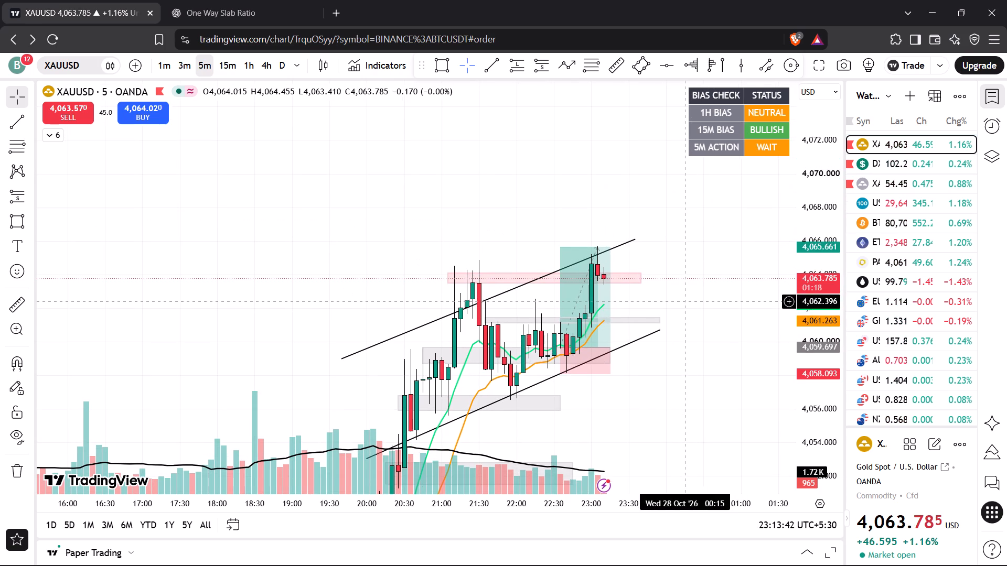
pyautogui.moveTo(689, 384); pyautogui.dragTo(706, 264)
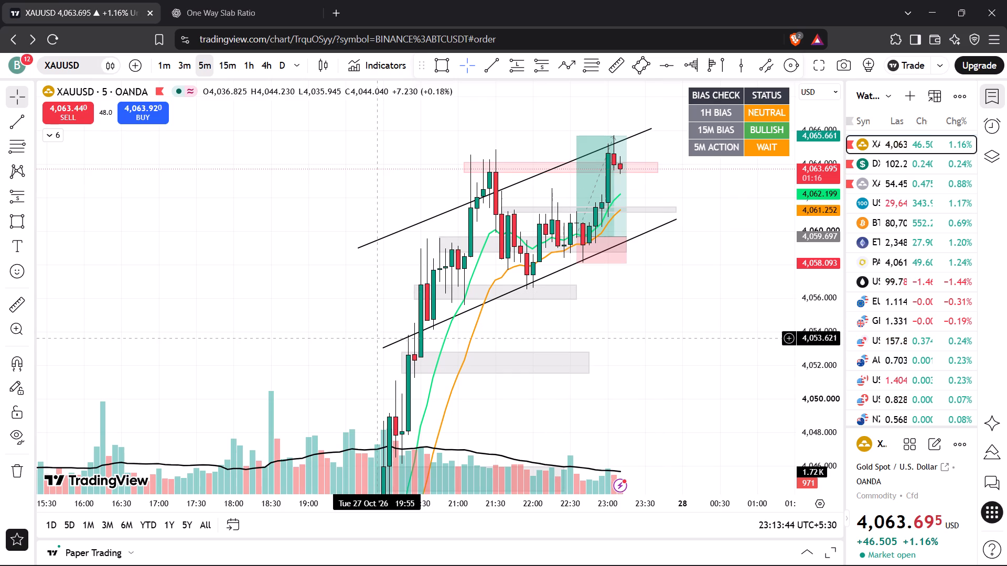
pyautogui.click(382, 344)
pyautogui.moveTo(378, 341); pyautogui.dragTo(372, 338)
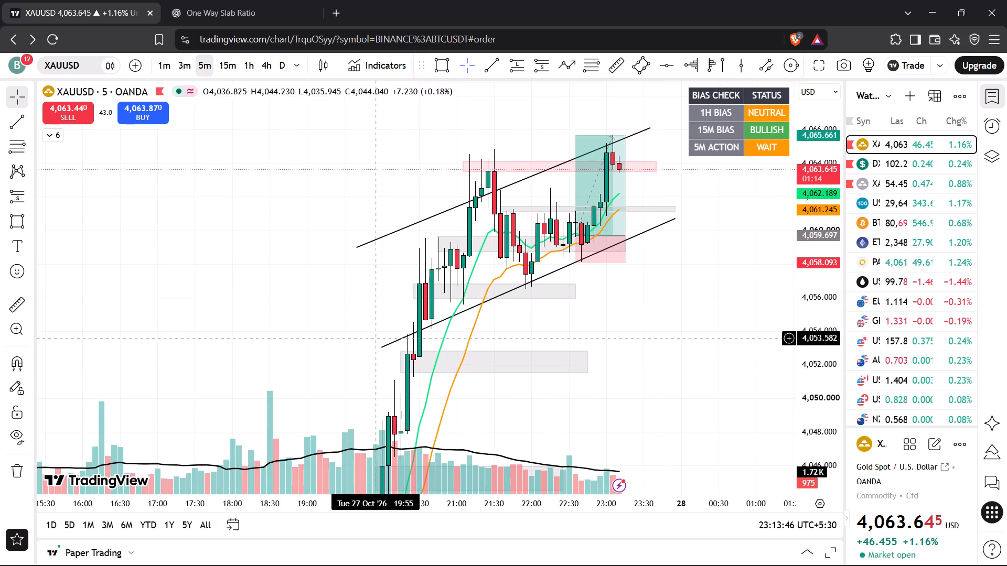
pyautogui.moveTo(381, 347); pyautogui.dragTo(374, 345)
pyautogui.click(347, 303)
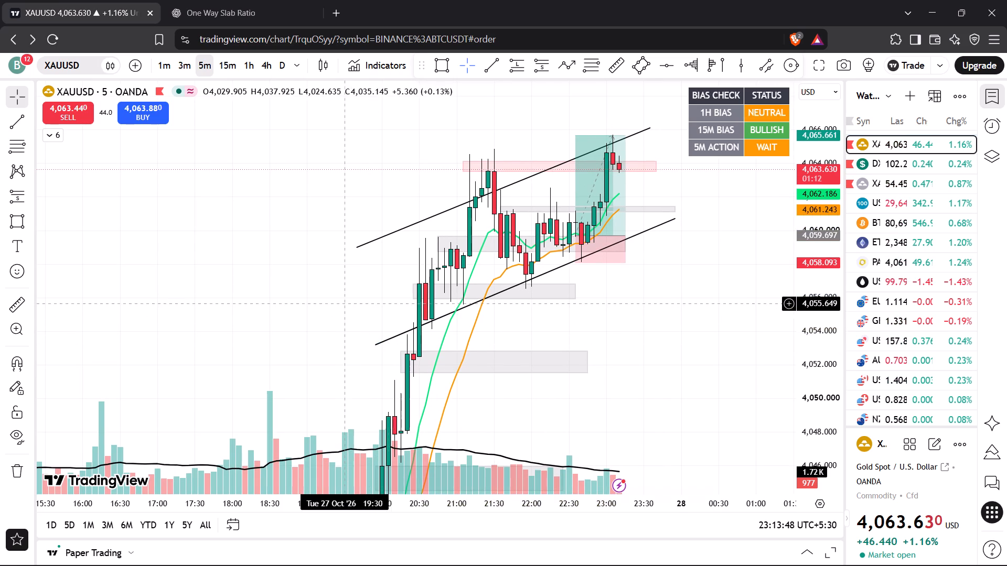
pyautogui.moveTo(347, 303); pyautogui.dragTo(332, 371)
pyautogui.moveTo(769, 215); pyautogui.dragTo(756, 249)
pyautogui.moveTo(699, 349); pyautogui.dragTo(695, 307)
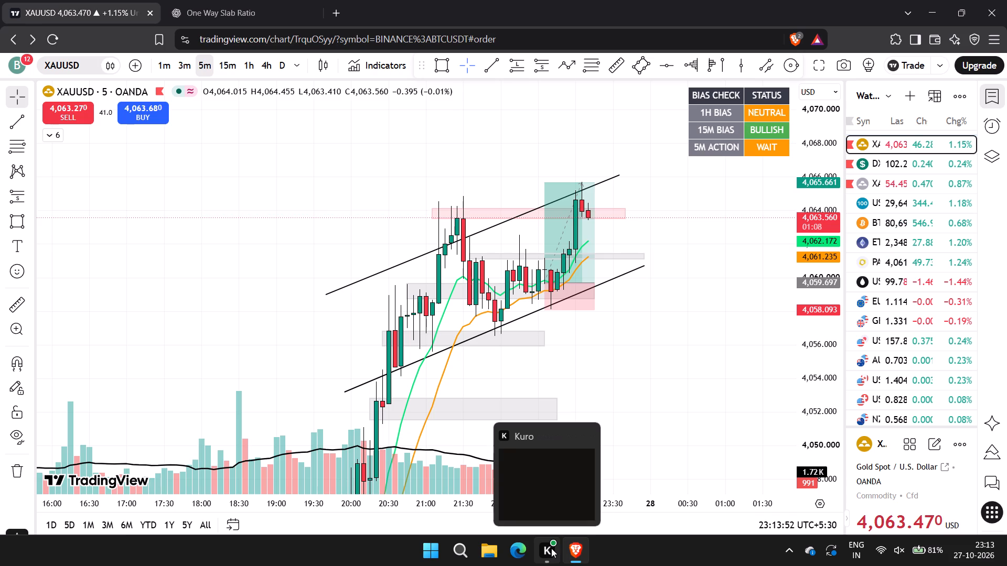
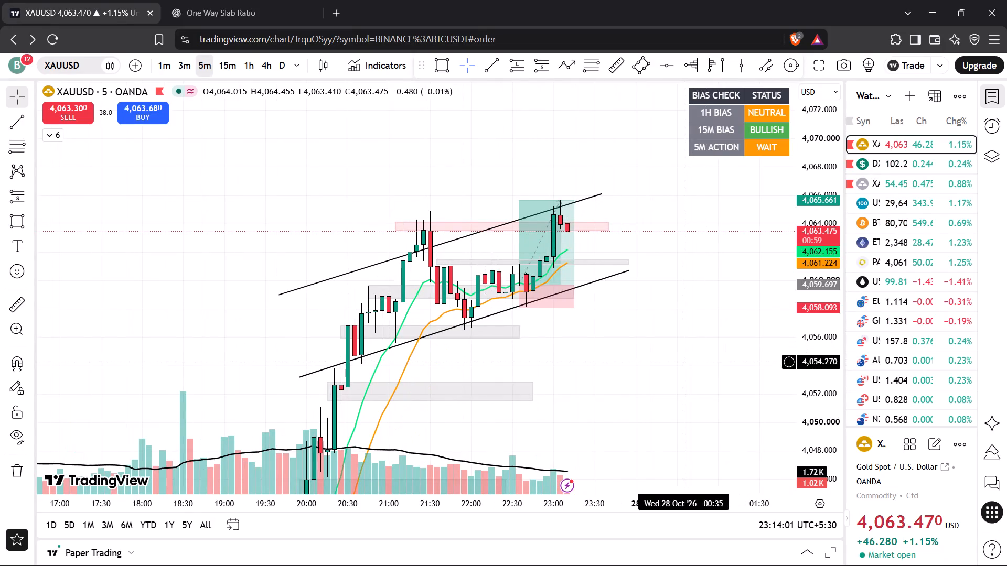
# Examine the XAUUSD 5-minute price action inside the rising channel and around the marked zones and long position.
pyautogui.moveTo(593, 362); pyautogui.dragTo(633, 348)
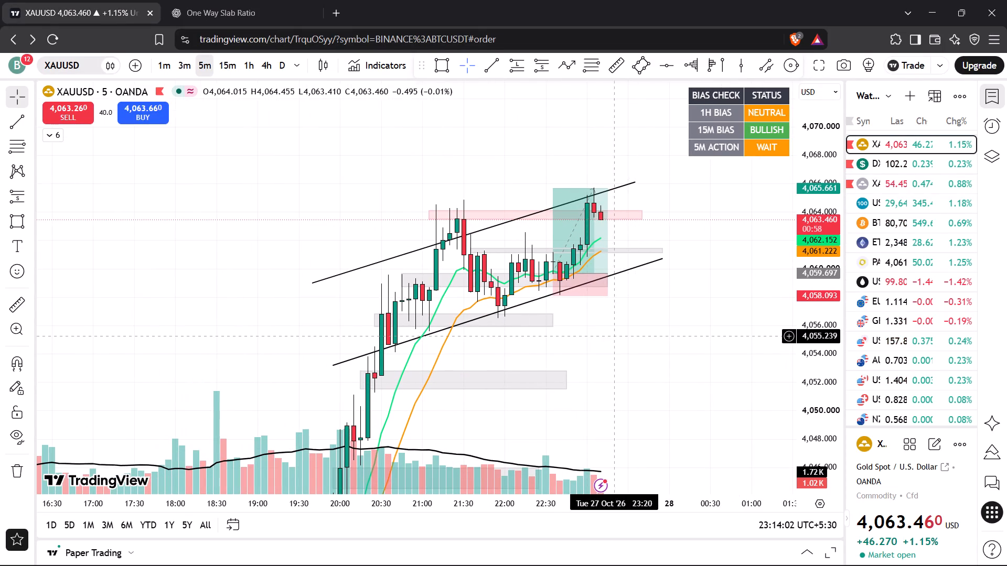
pyautogui.moveTo(817, 366); pyautogui.dragTo(822, 275)
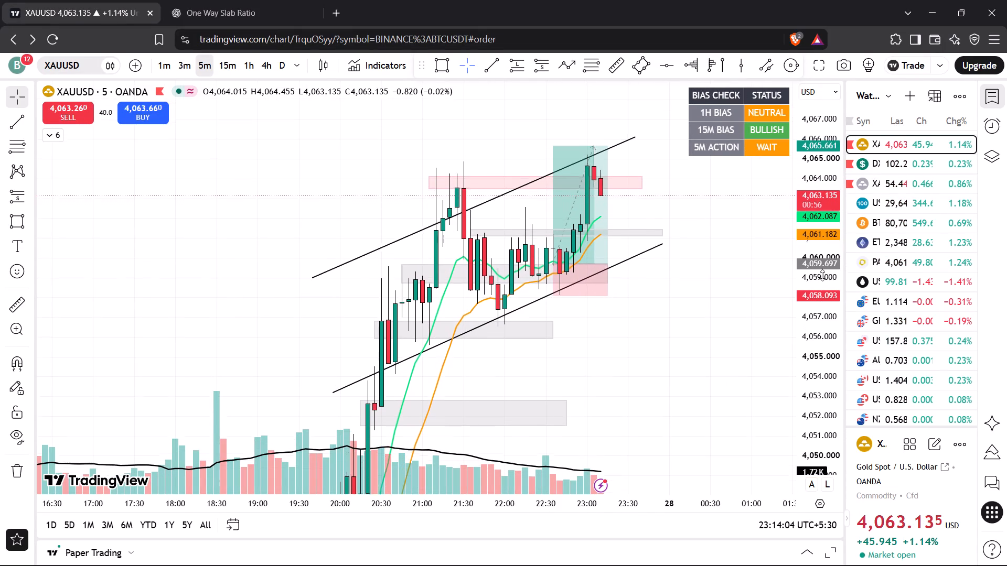
pyautogui.moveTo(822, 275); pyautogui.dragTo(822, 273)
pyautogui.scroll(2, 683, 340)
pyautogui.moveTo(622, 344); pyautogui.dragTo(649, 328)
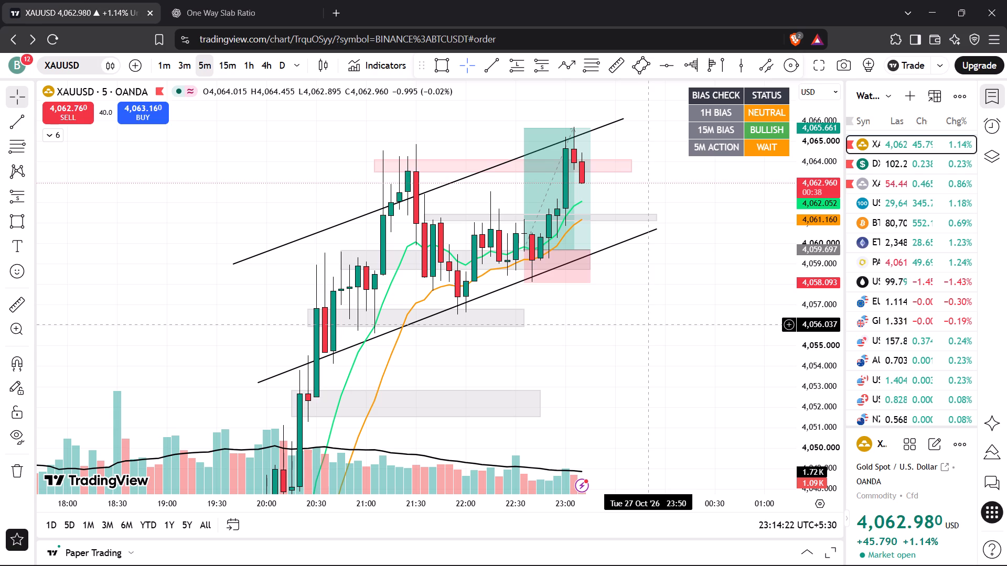
pyautogui.moveTo(682, 259); pyautogui.dragTo(688, 298)
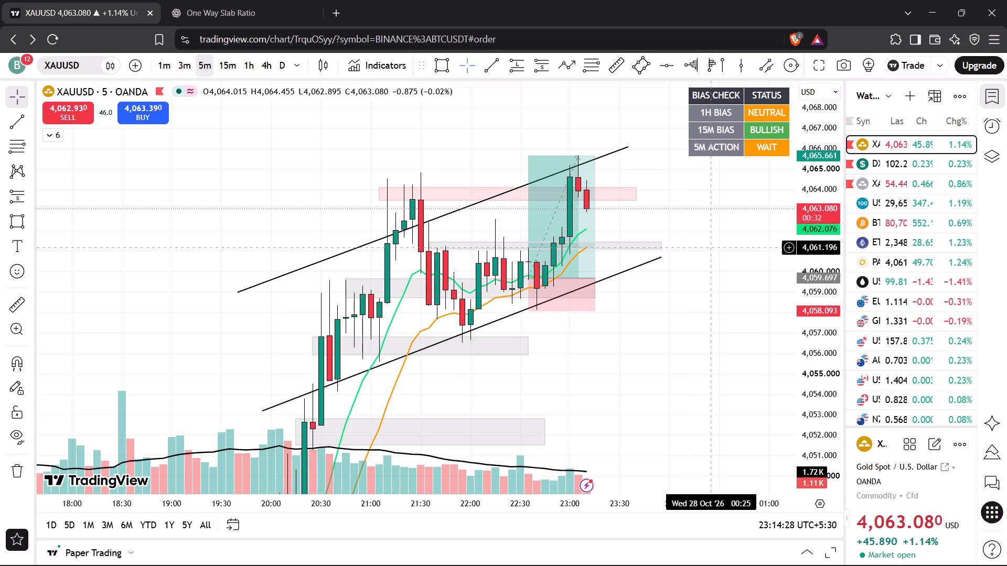
pyautogui.moveTo(739, 208); pyautogui.dragTo(737, 240)
pyautogui.click(618, 140)
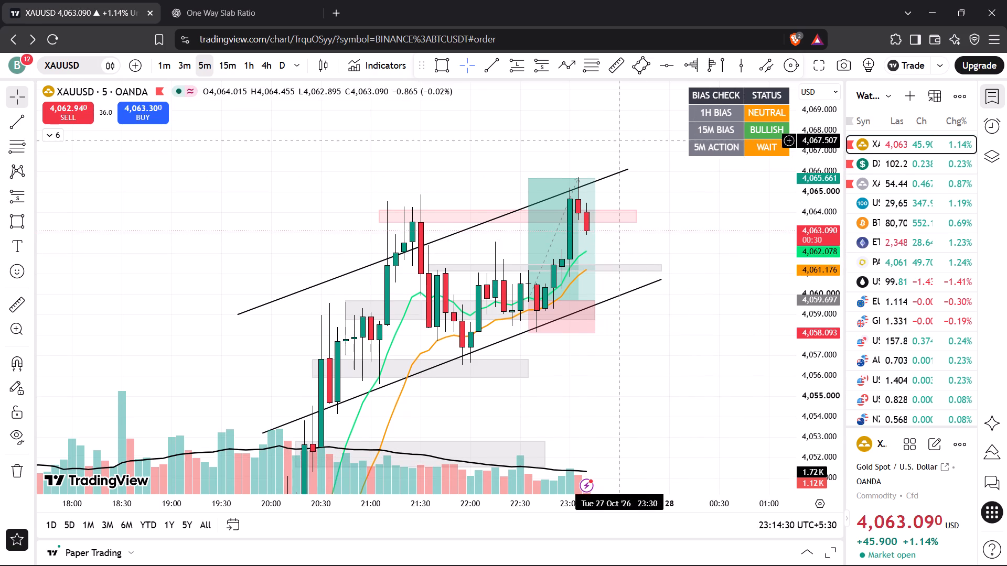
pyautogui.moveTo(582, 166); pyautogui.dragTo(594, 149)
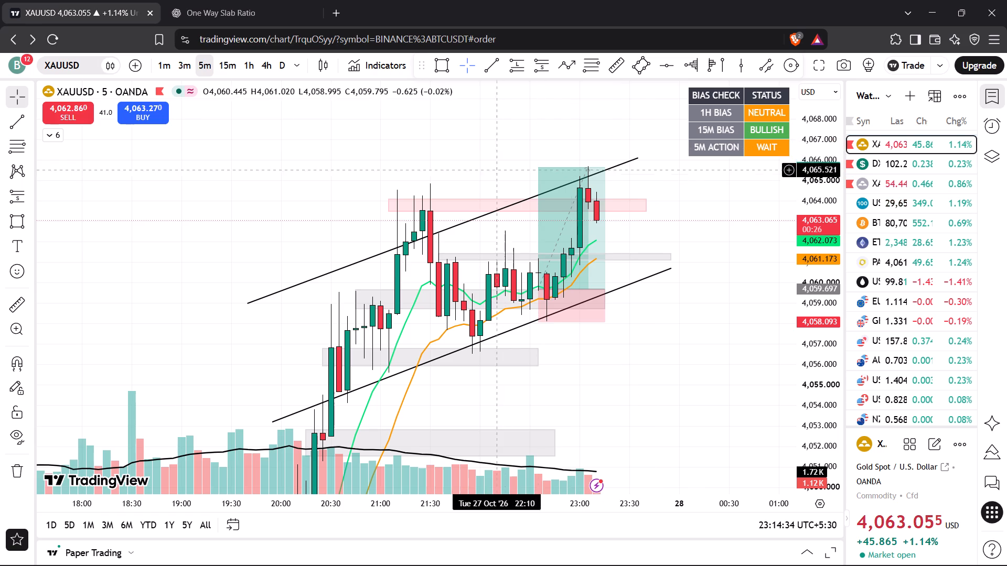
pyautogui.moveTo(261, 361); pyautogui.dragTo(255, 287)
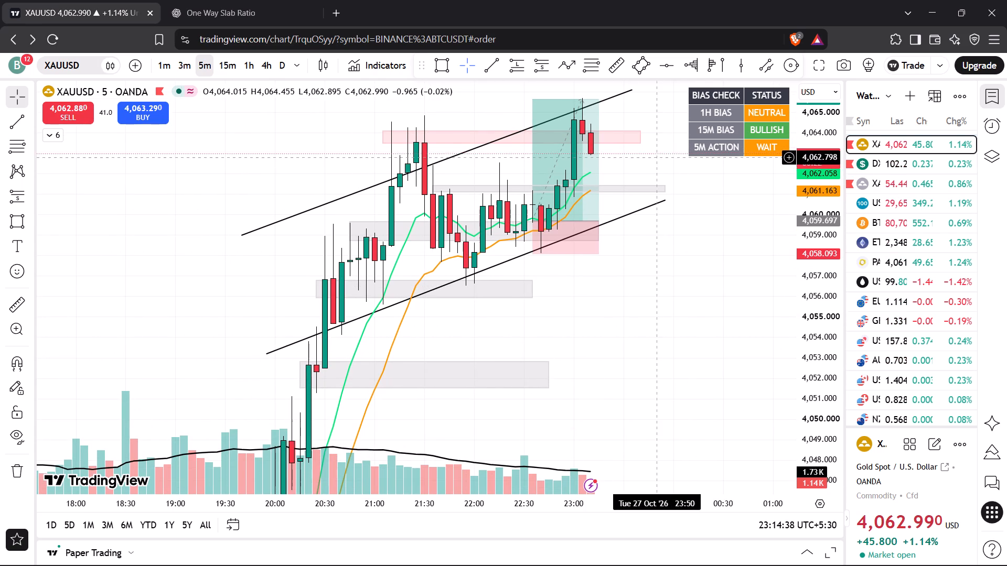
pyautogui.moveTo(656, 158); pyautogui.dragTo(692, 245)
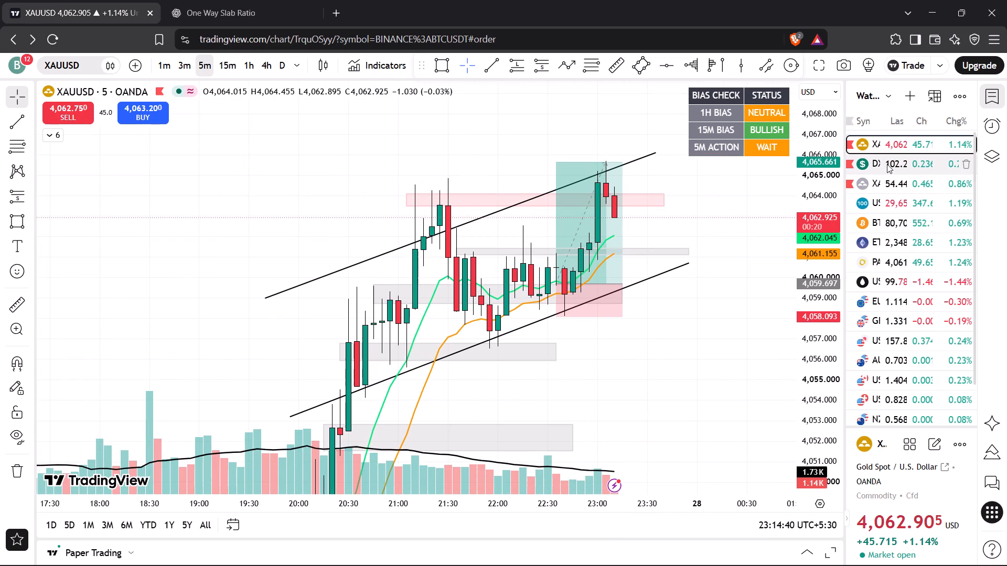
# Switch the chart to DXY and examine its 5-minute price history around the grey zone near 102.280.
pyautogui.click(887, 164)
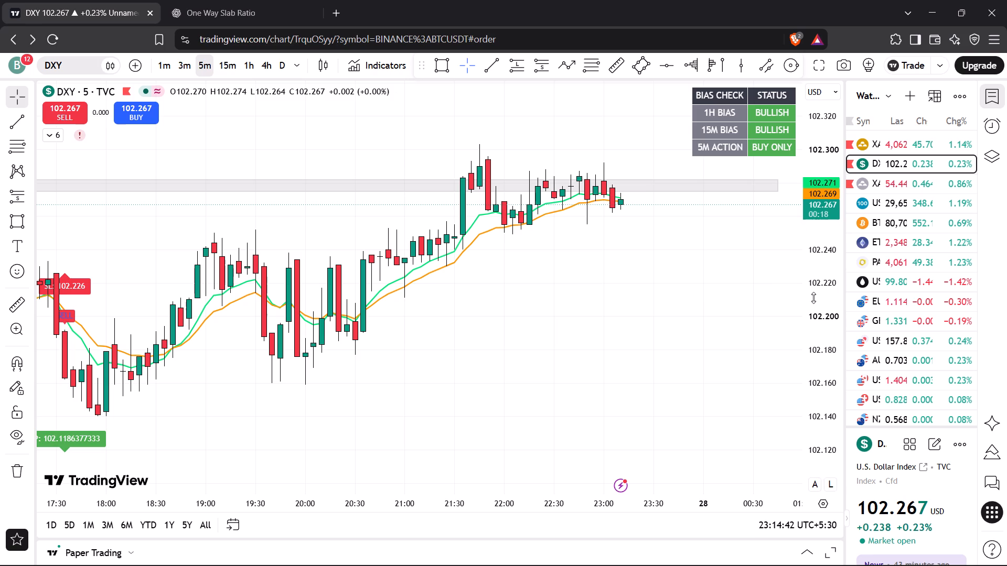
pyautogui.scroll(-3, 681, 301)
pyautogui.moveTo(672, 316); pyautogui.dragTo(651, 328)
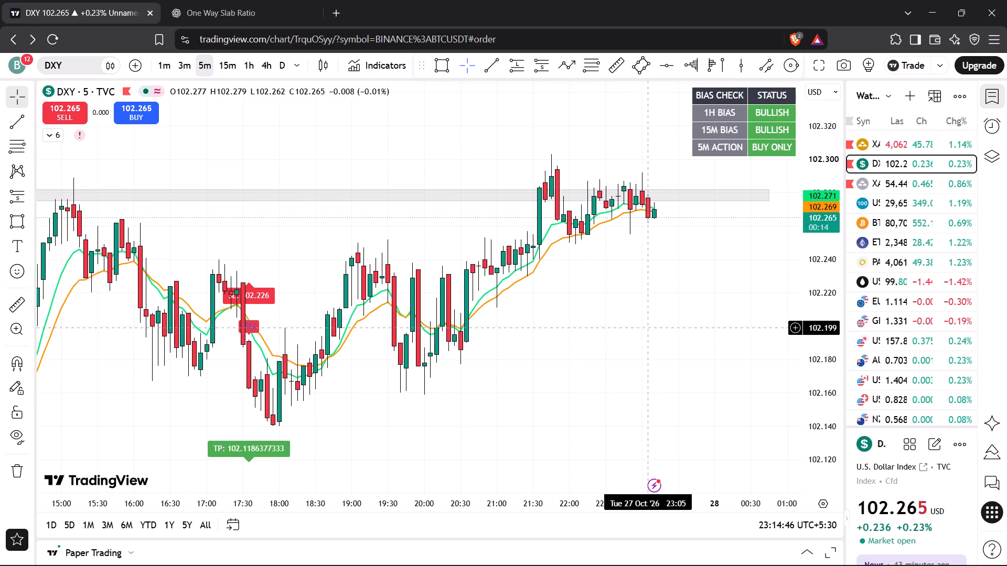
pyautogui.moveTo(812, 402); pyautogui.dragTo(820, 371)
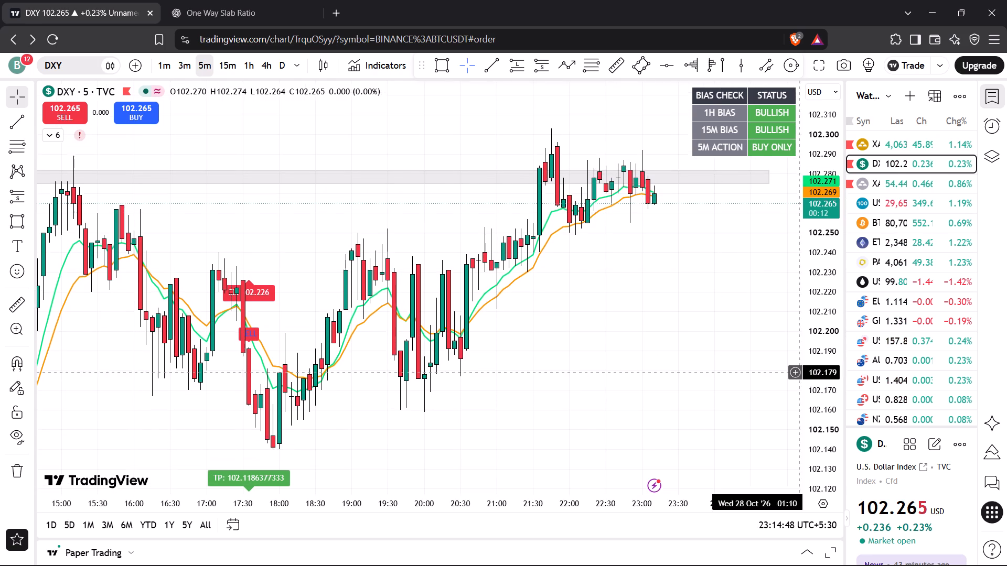
pyautogui.moveTo(677, 382); pyautogui.dragTo(693, 354)
pyautogui.scroll(-2, 604, 354)
pyautogui.moveTo(607, 351); pyautogui.dragTo(619, 345)
pyautogui.moveTo(818, 242); pyautogui.dragTo(816, 265)
pyautogui.moveTo(715, 276); pyautogui.dragTo(700, 289)
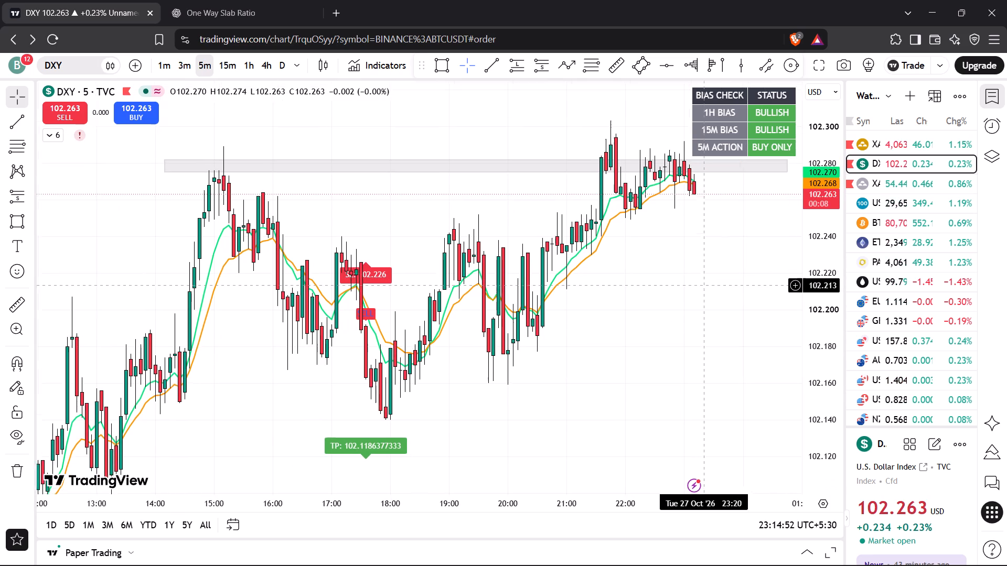
pyautogui.moveTo(700, 289); pyautogui.dragTo(695, 291)
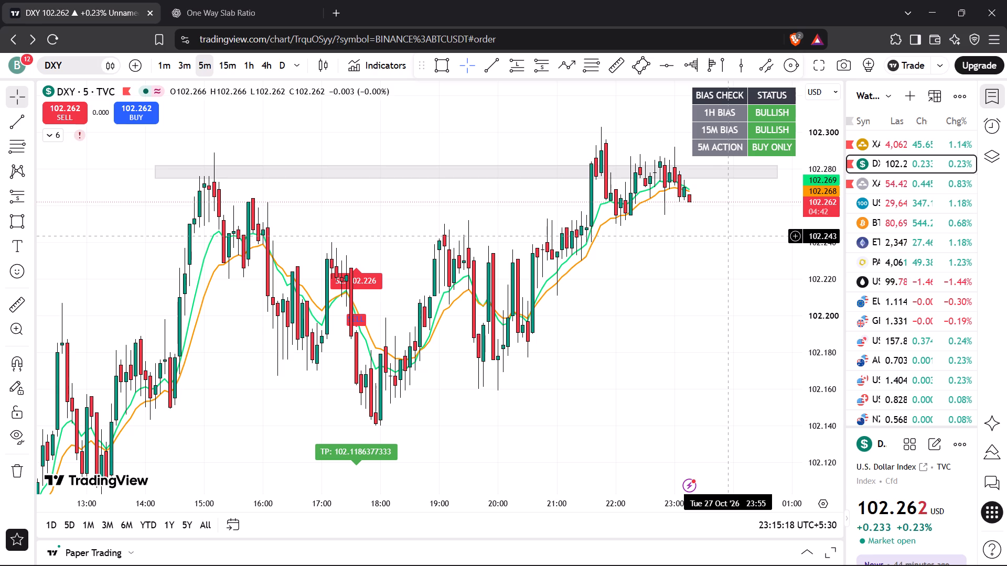
pyautogui.moveTo(823, 252); pyautogui.dragTo(824, 264)
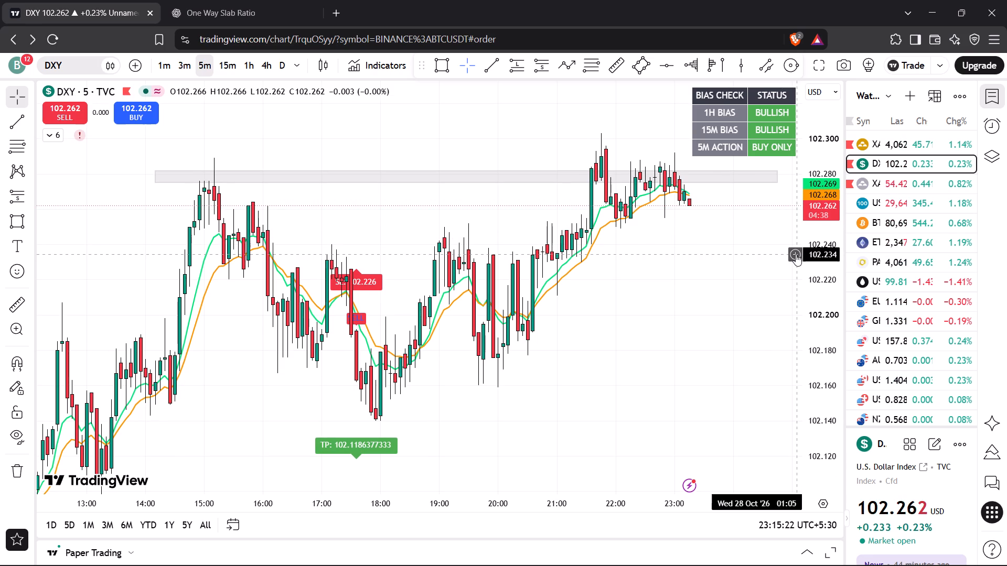
pyautogui.moveTo(700, 278); pyautogui.dragTo(654, 287)
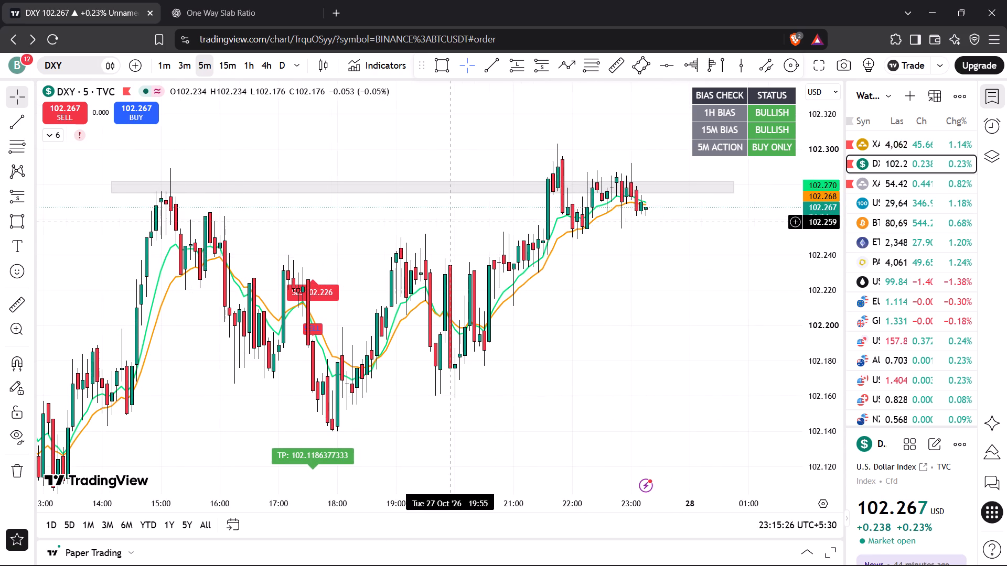
pyautogui.scroll(-2, 449, 222)
pyautogui.moveTo(455, 238); pyautogui.dragTo(457, 214)
pyautogui.moveTo(816, 226); pyautogui.dragTo(814, 278)
pyautogui.scroll(-2, 665, 291)
pyautogui.moveTo(672, 334); pyautogui.dragTo(672, 307)
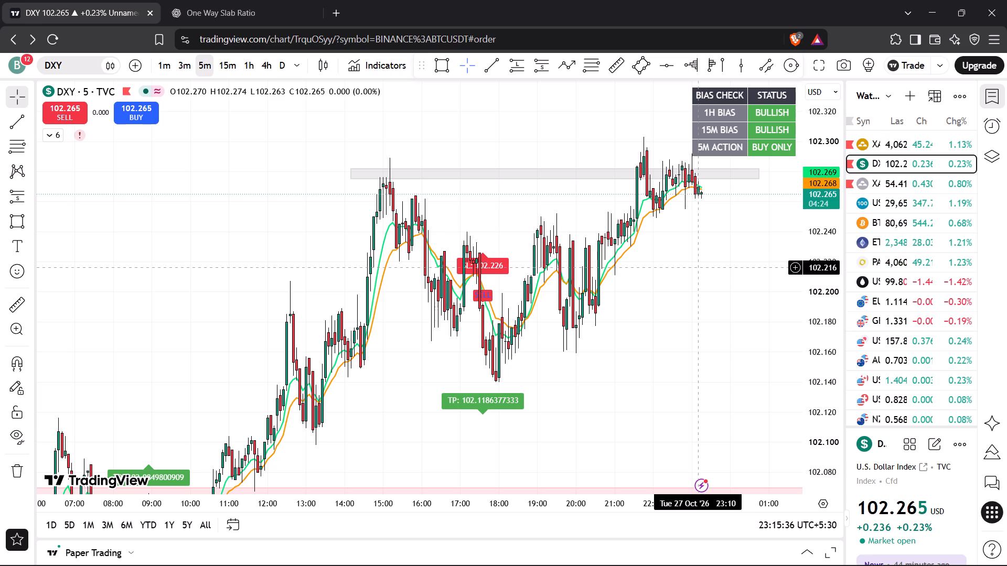
pyautogui.moveTo(810, 233); pyautogui.dragTo(808, 263)
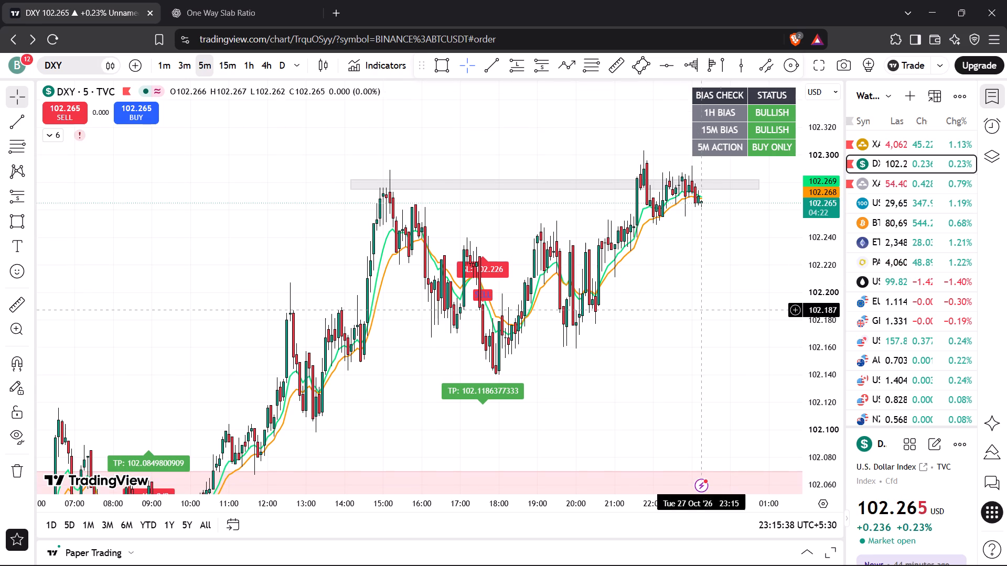
pyautogui.moveTo(581, 132); pyautogui.dragTo(577, 135)
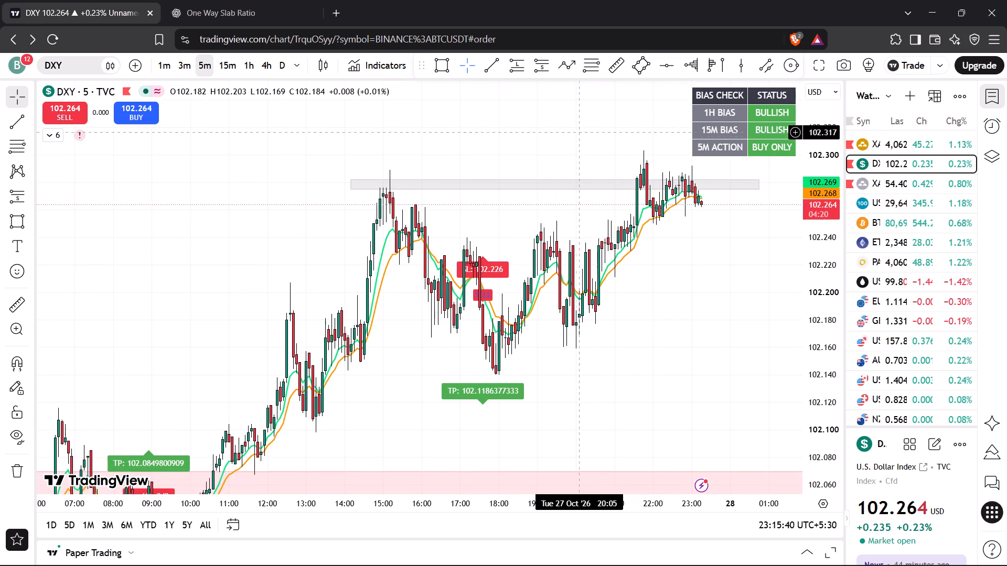
pyautogui.moveTo(577, 135); pyautogui.dragTo(528, 173)
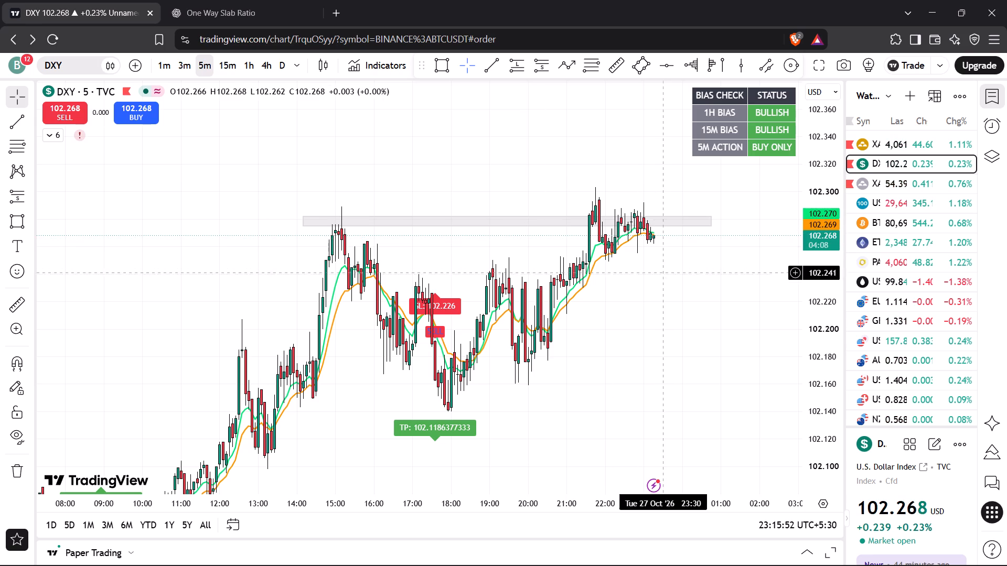
# Examine the recent DXY swing highs and pullbacks around the grey zone more closely.
pyautogui.moveTo(817, 387); pyautogui.dragTo(823, 316)
pyautogui.scroll(4, 699, 345)
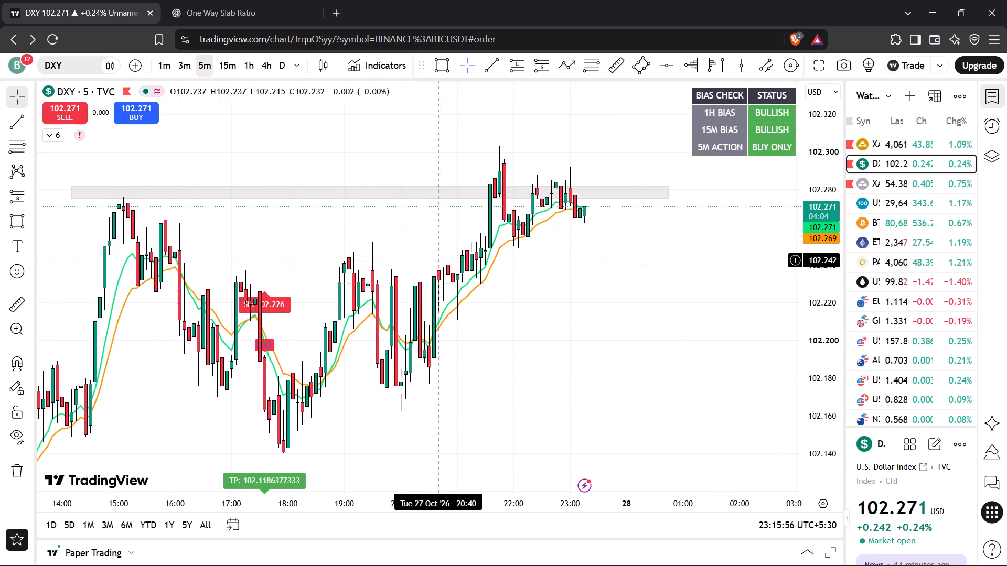
pyautogui.moveTo(407, 236); pyautogui.dragTo(503, 230)
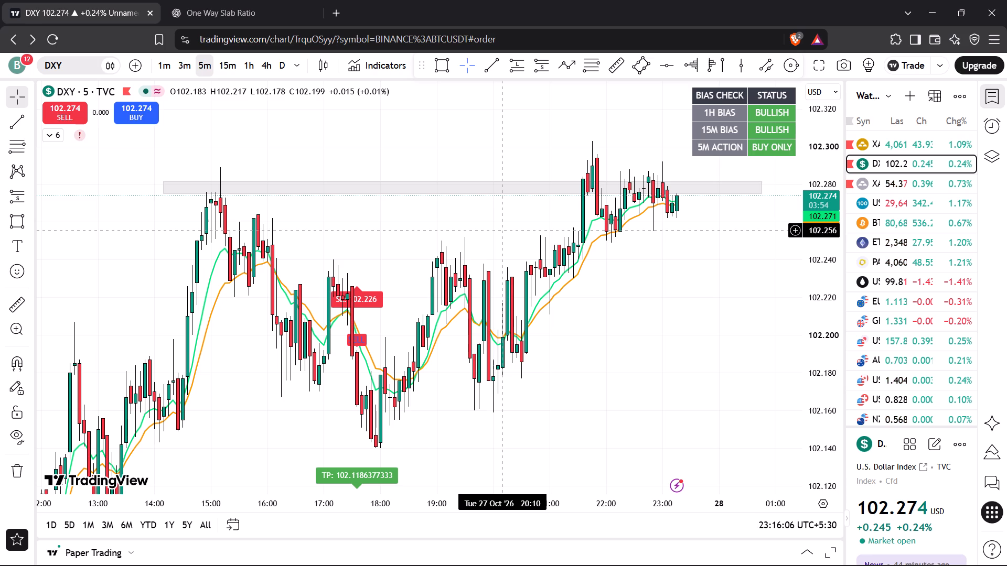
pyautogui.moveTo(666, 291); pyautogui.dragTo(656, 297)
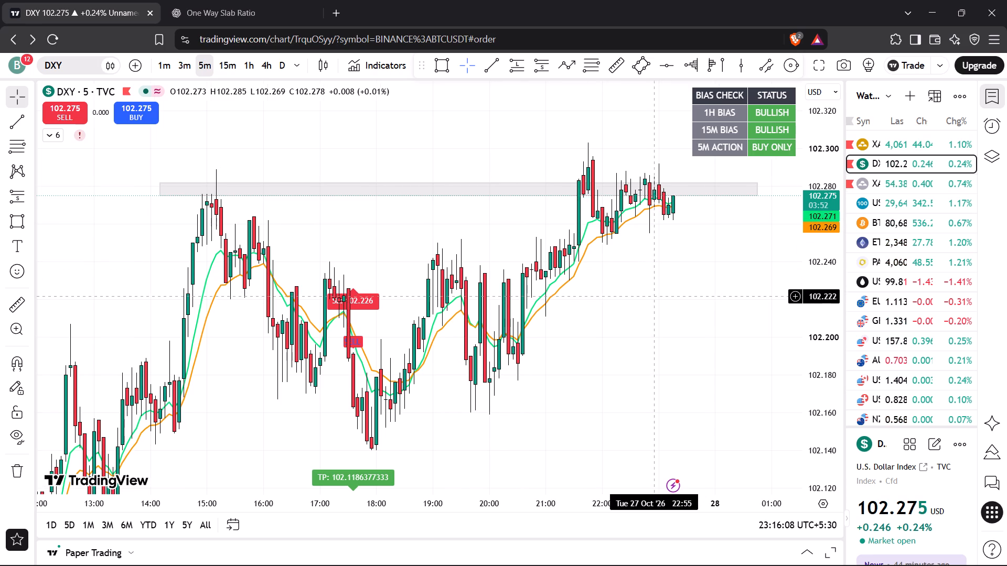
pyautogui.scroll(1, 656, 297)
pyautogui.moveTo(382, 229); pyautogui.dragTo(457, 233)
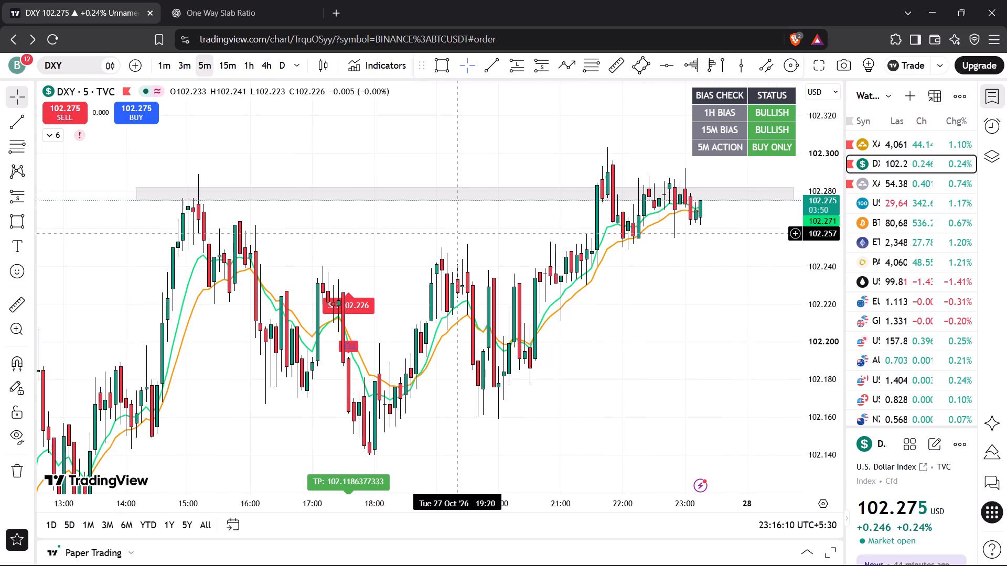
pyautogui.moveTo(497, 157); pyautogui.dragTo(470, 169)
pyautogui.moveTo(470, 169); pyautogui.dragTo(454, 150)
pyautogui.moveTo(454, 150); pyautogui.dragTo(442, 133)
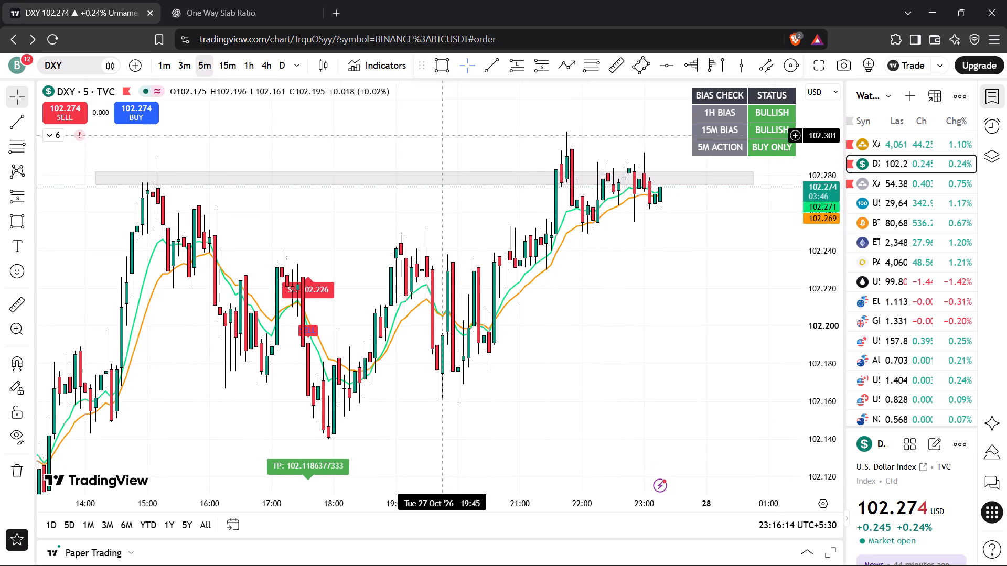
pyautogui.moveTo(442, 133); pyautogui.dragTo(438, 130)
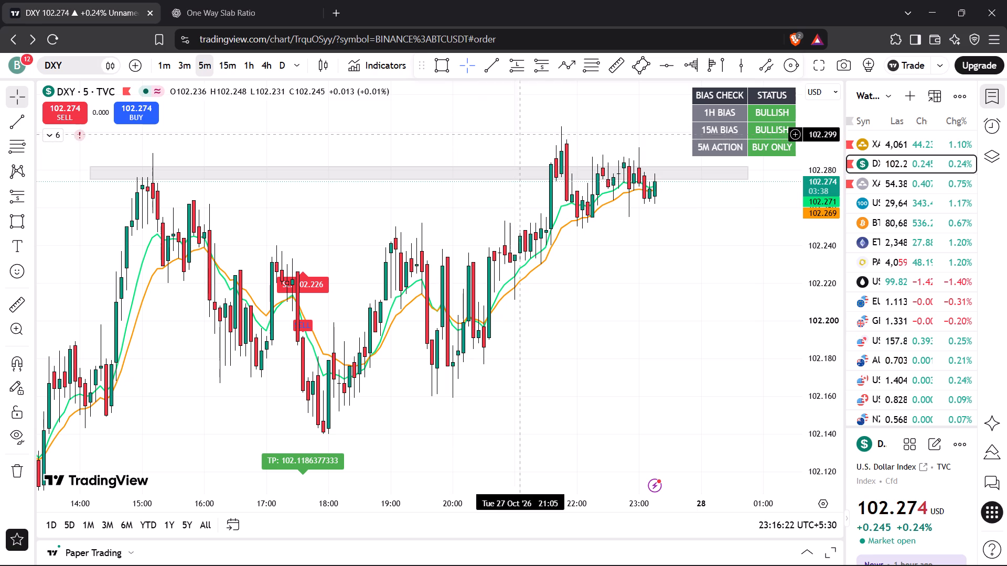
# Draw a descending trend line along the recent DXY swing highs, from about 102.306 at 21:05 to about 102.26 after midnight.
pyautogui.moveTo(599, 128); pyautogui.dragTo(569, 148)
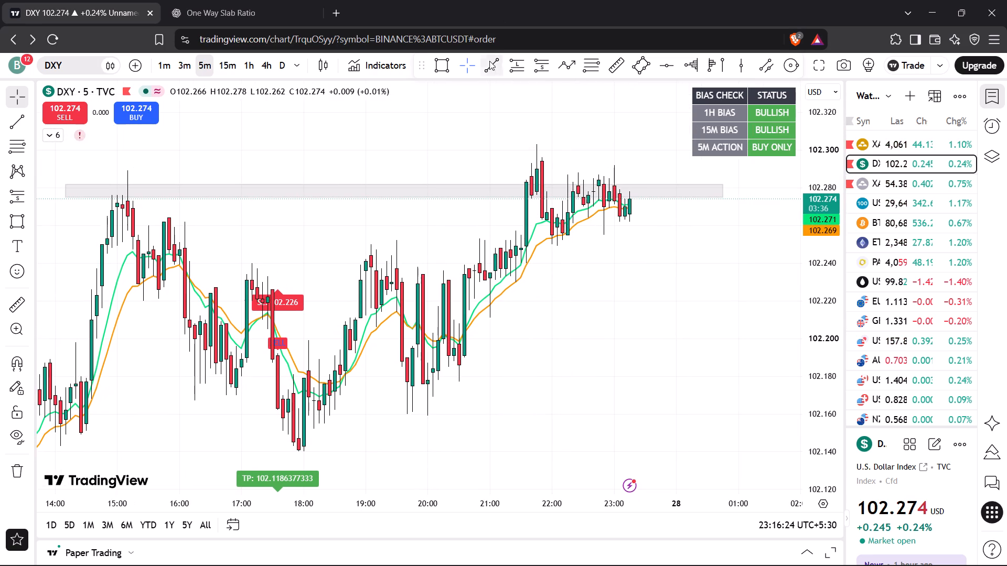
pyautogui.click(492, 62)
pyautogui.click(514, 122)
pyautogui.click(735, 236)
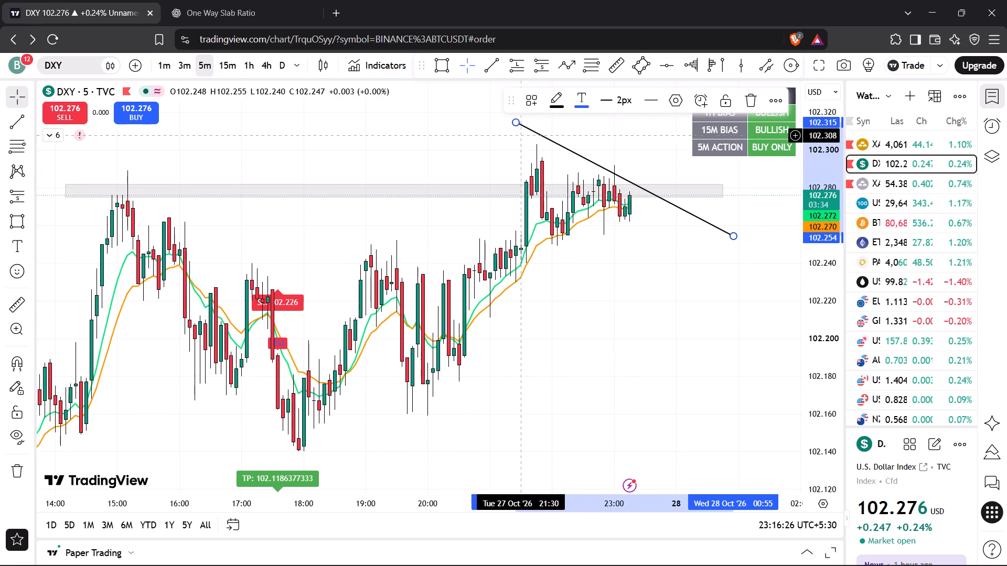
pyautogui.click(512, 125)
pyautogui.moveTo(516, 124); pyautogui.dragTo(496, 137)
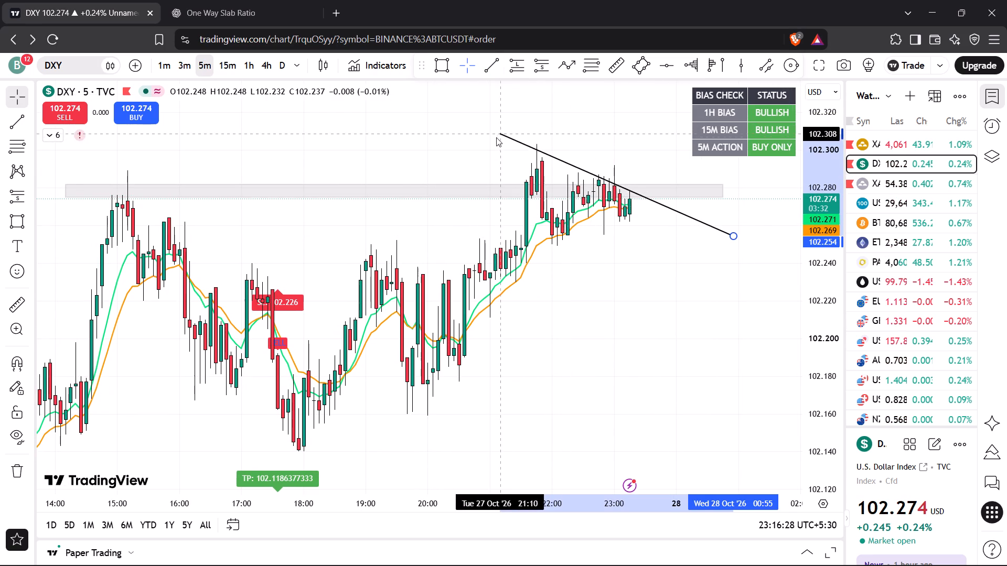
pyautogui.moveTo(496, 137); pyautogui.dragTo(496, 138)
pyautogui.moveTo(733, 237); pyautogui.dragTo(715, 222)
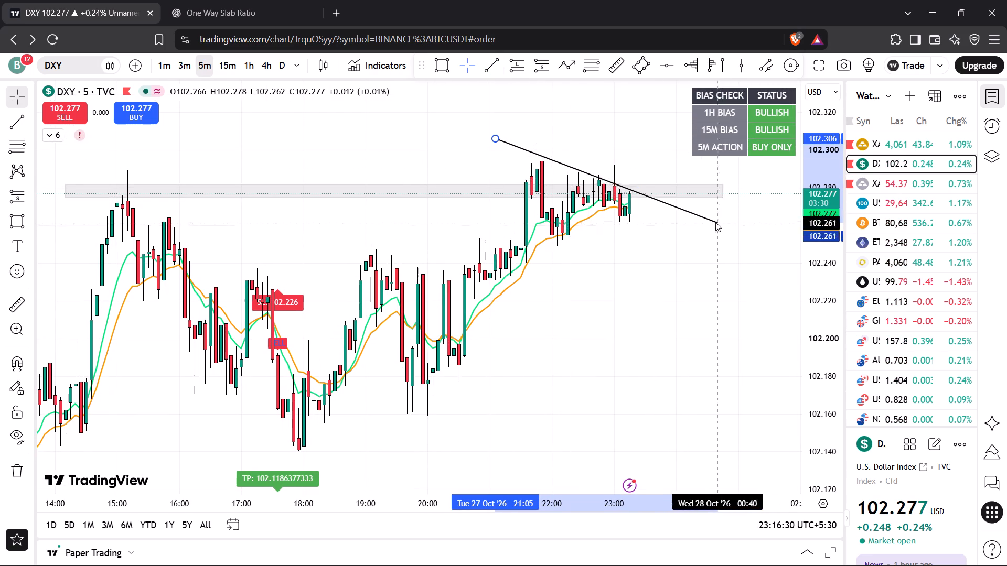
pyautogui.moveTo(715, 222); pyautogui.dragTo(711, 218)
pyautogui.click(644, 148)
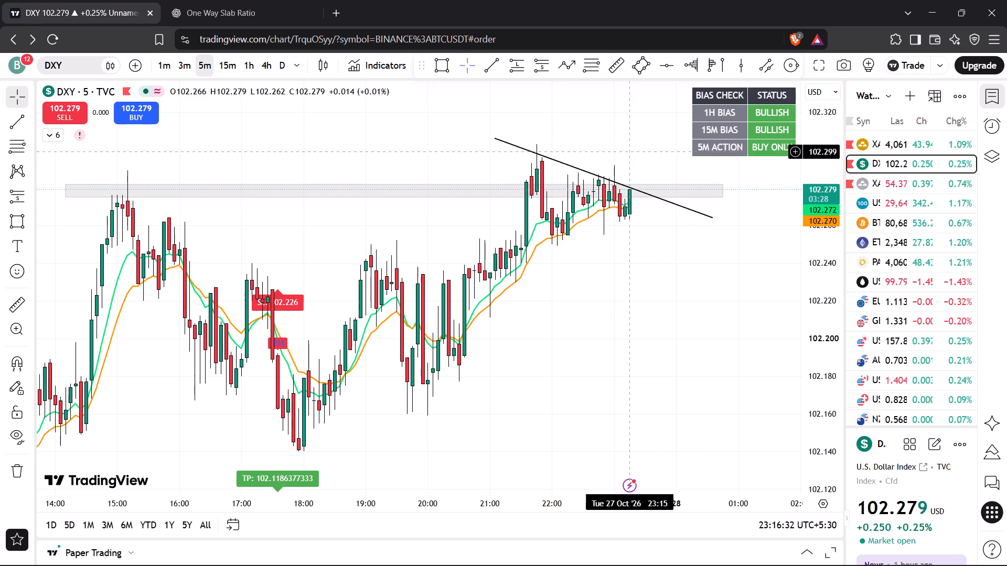